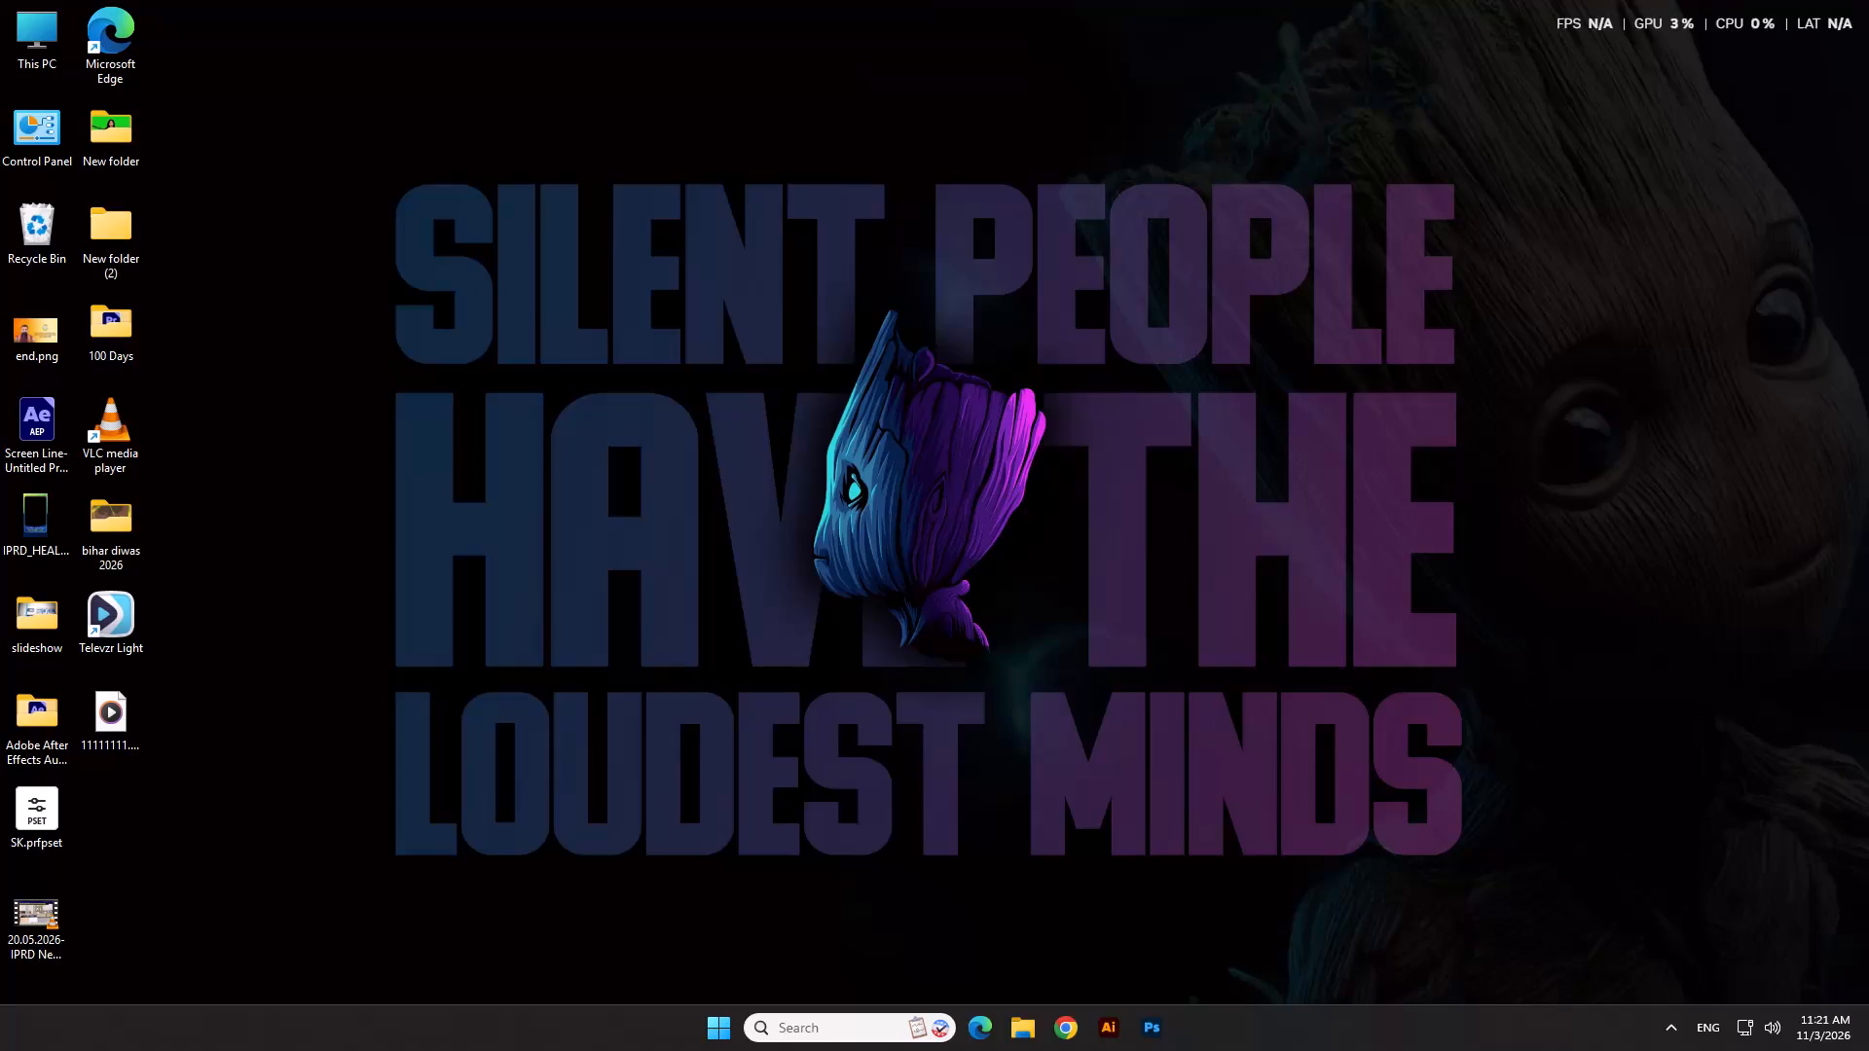
Open Google Chrome with the existing named user profile rather than the generic Your Chrome profile.
{"action": "left_click", "coordinate": [1077, 1029]}
{"action": "left_click", "coordinate": [1681, 1029]}
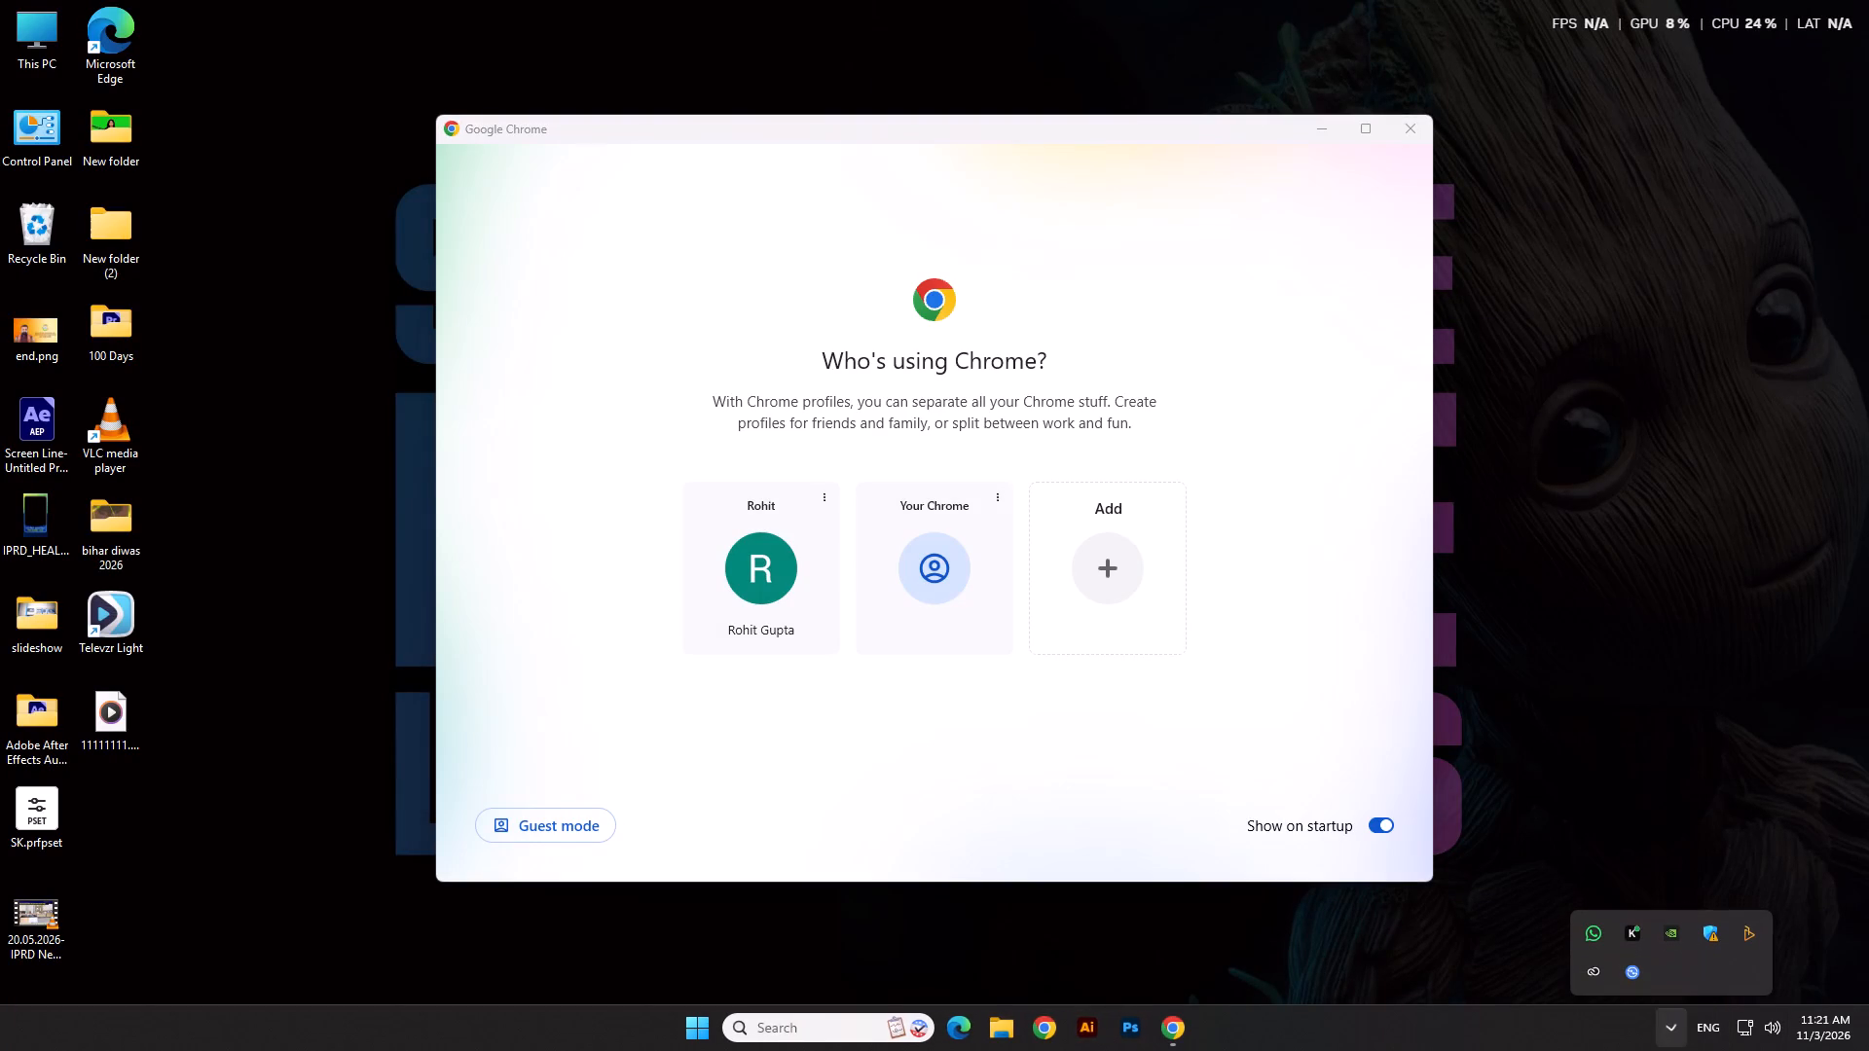
{"action": "left_click", "coordinate": [756, 568]}
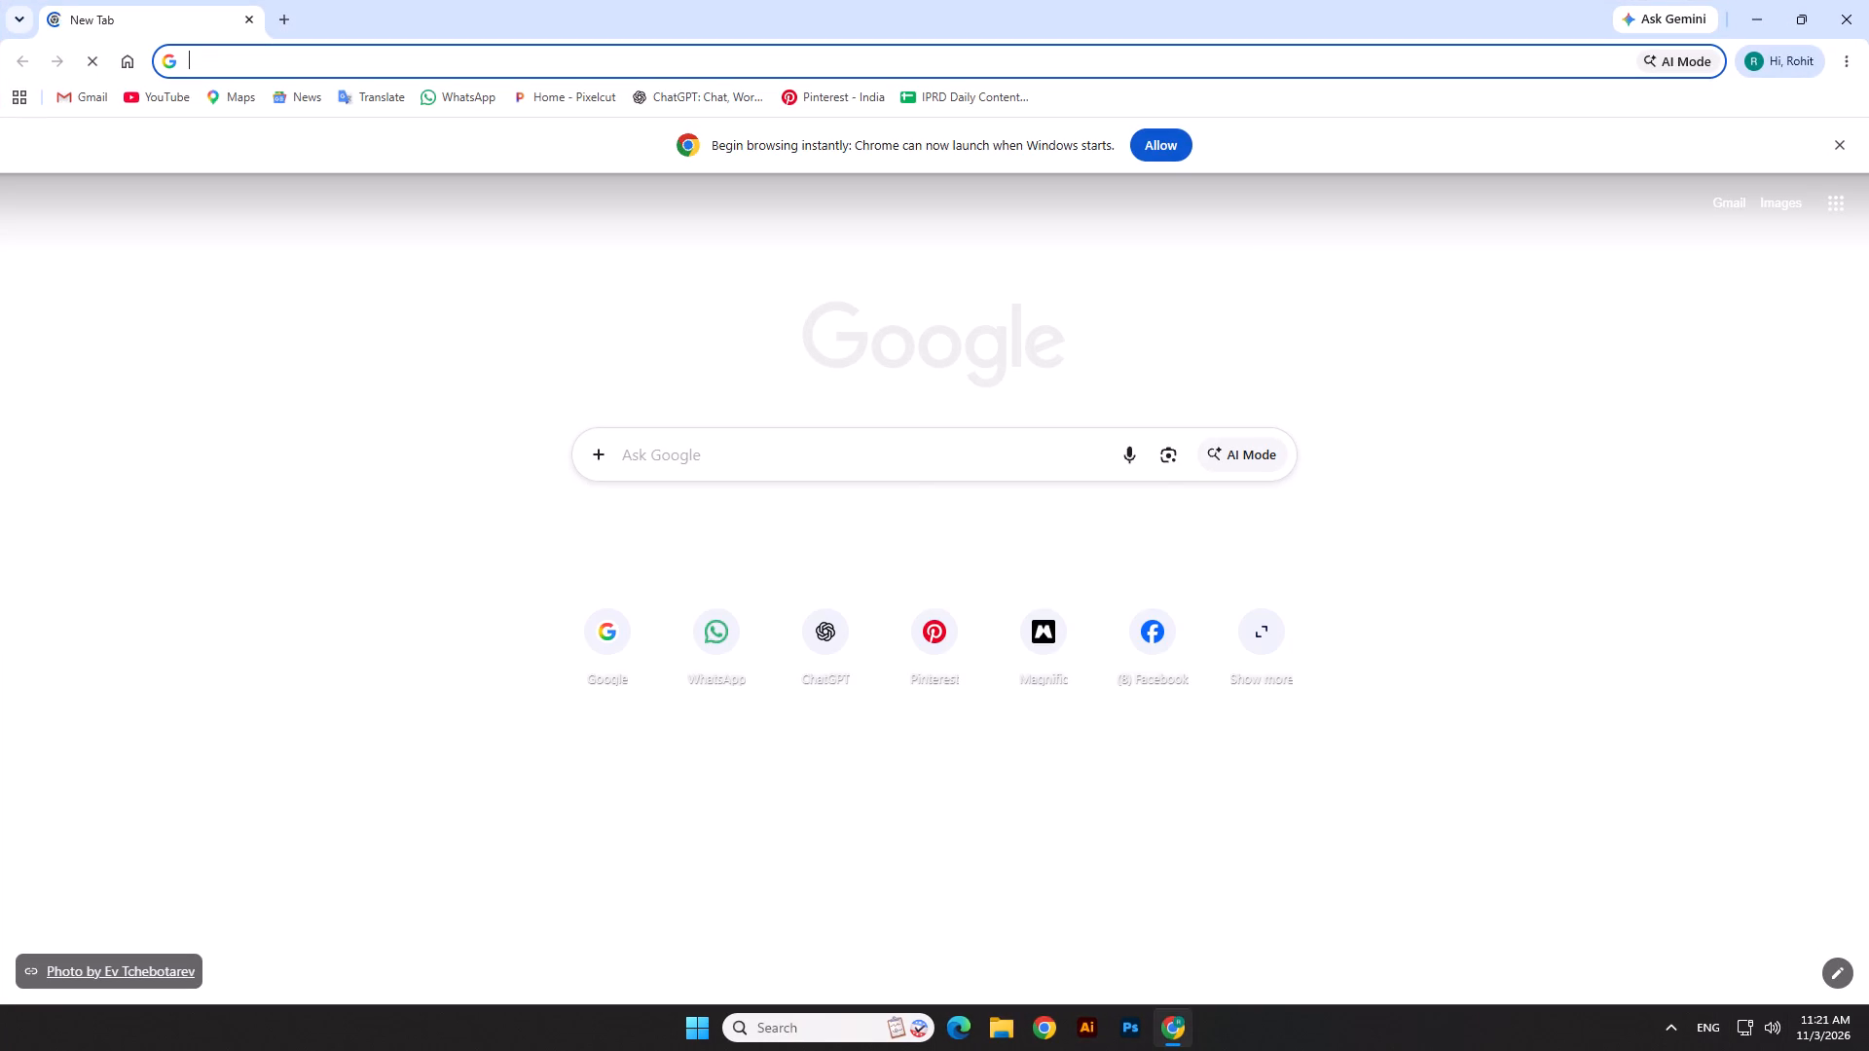
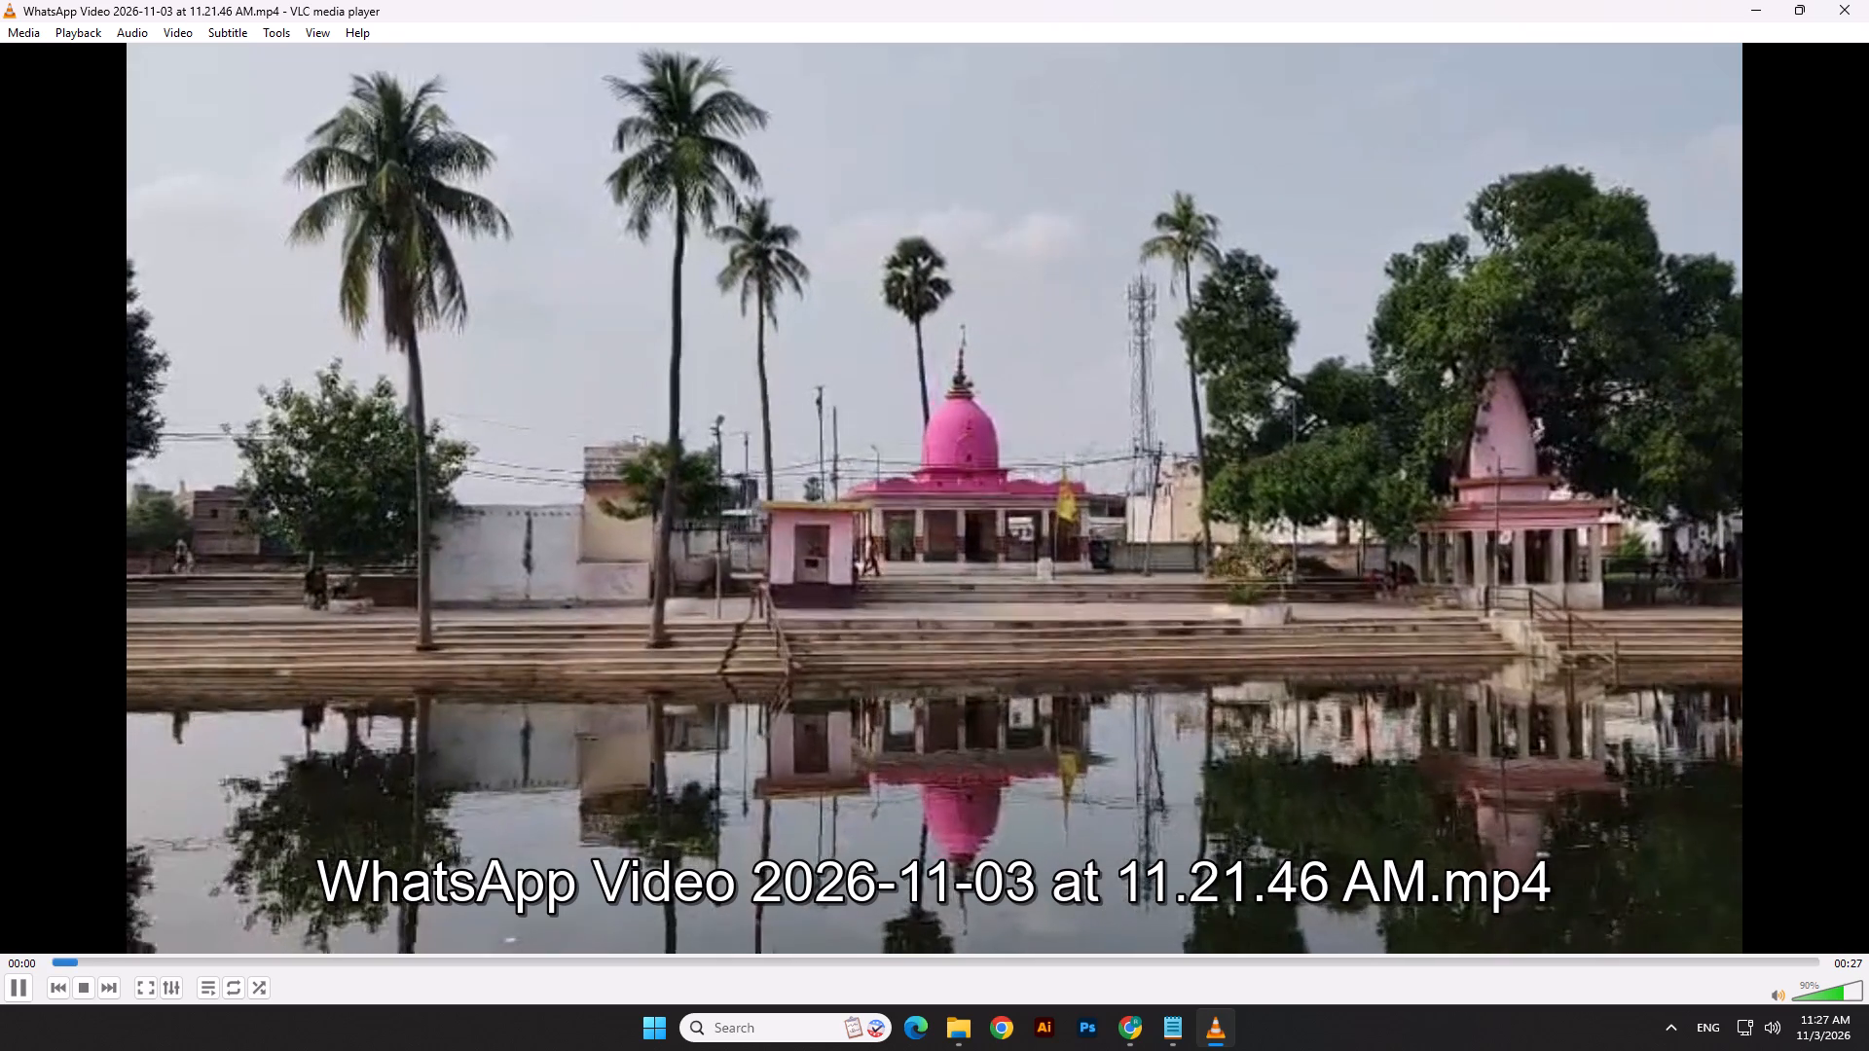
Pause the temple video in VLC, decline the player update, and seek to the wide temple-and-pond frame at 00:10.
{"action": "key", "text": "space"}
{"action": "left_click", "coordinate": [1142, 654]}
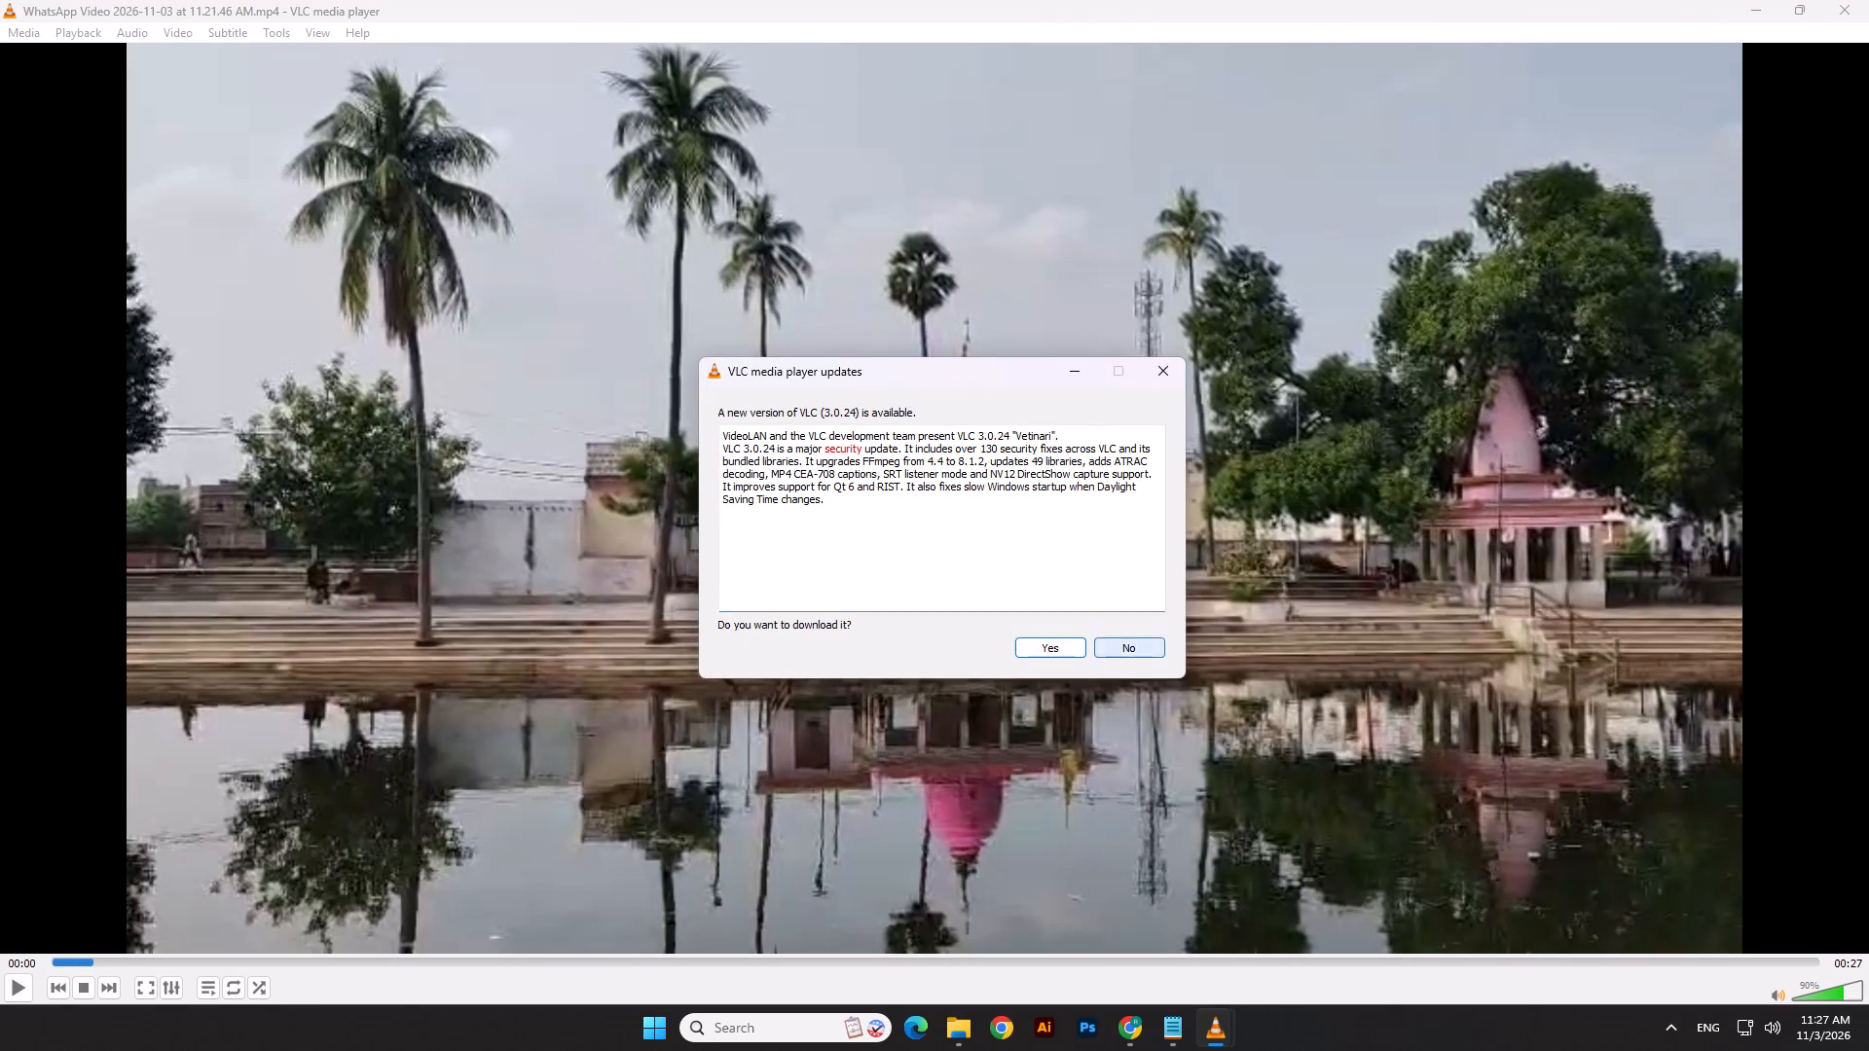
{"action": "left_click_drag", "start_coordinate": [162, 963], "coordinate": [550, 945]}
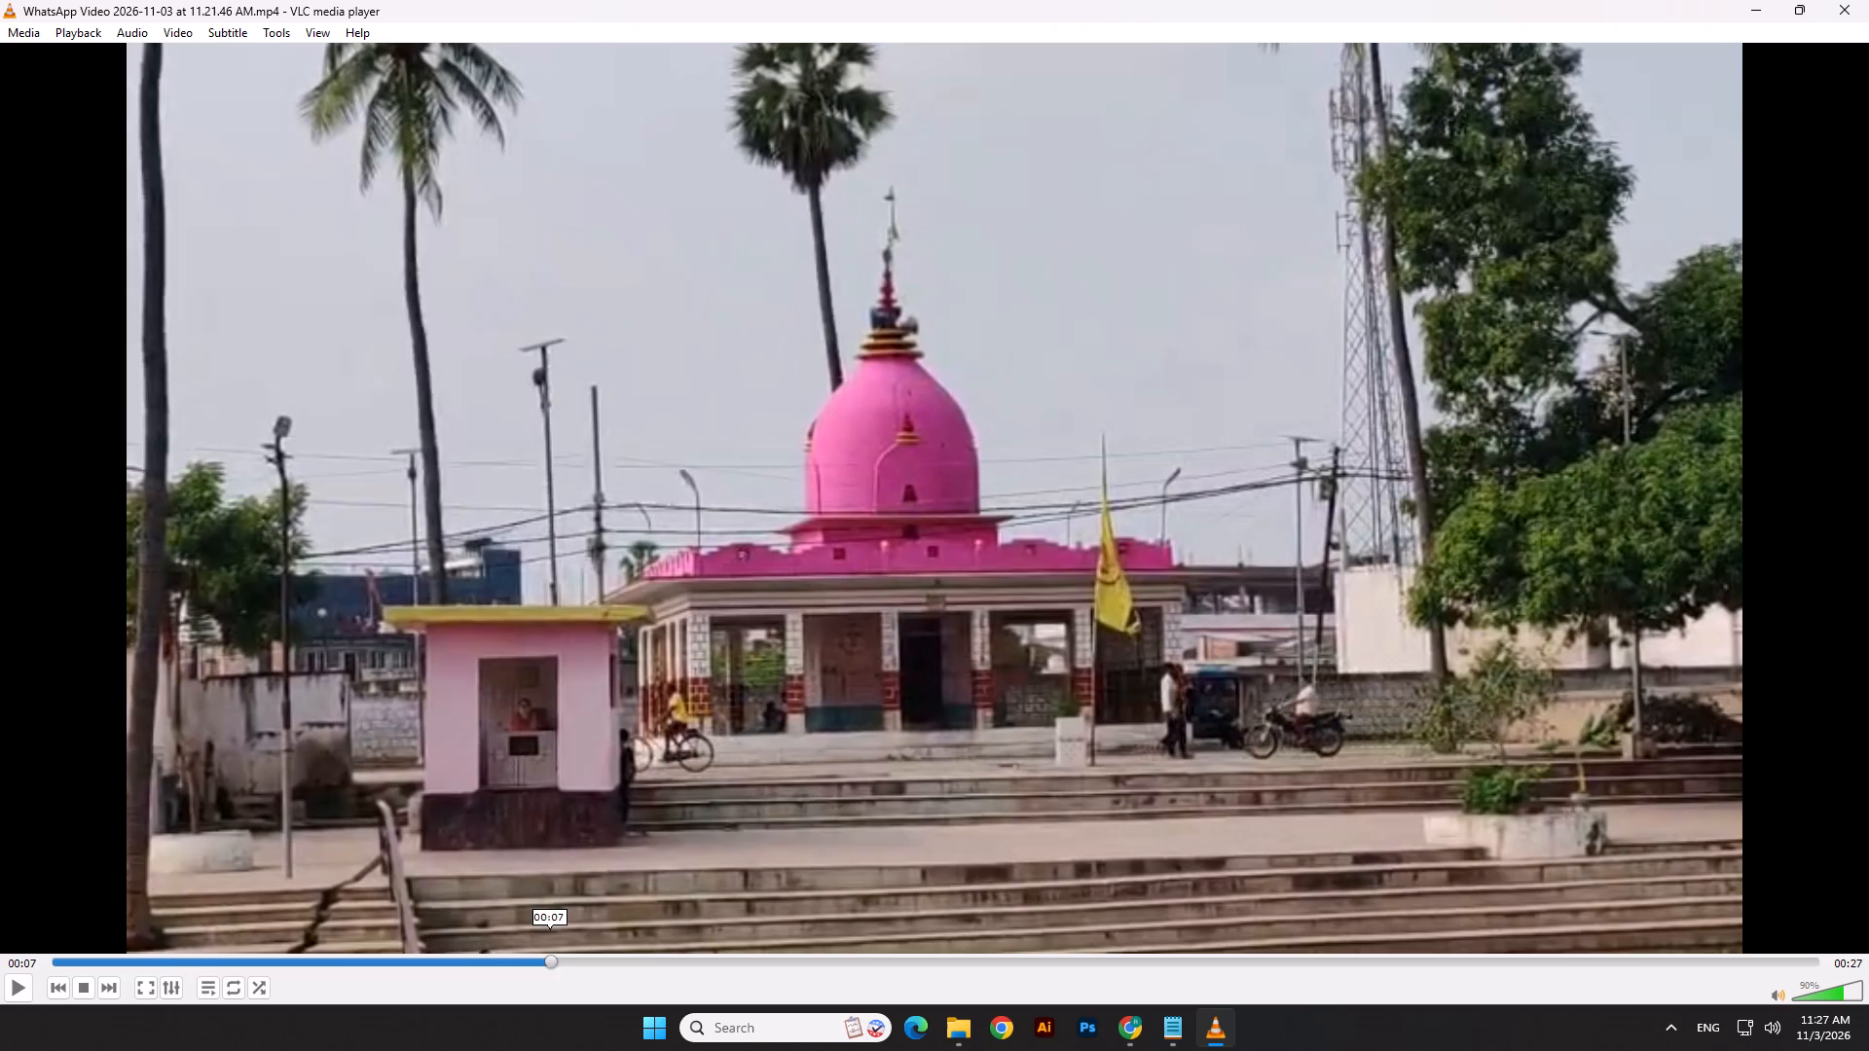
{"action": "left_click_drag", "start_coordinate": [550, 945], "coordinate": [810, 959]}
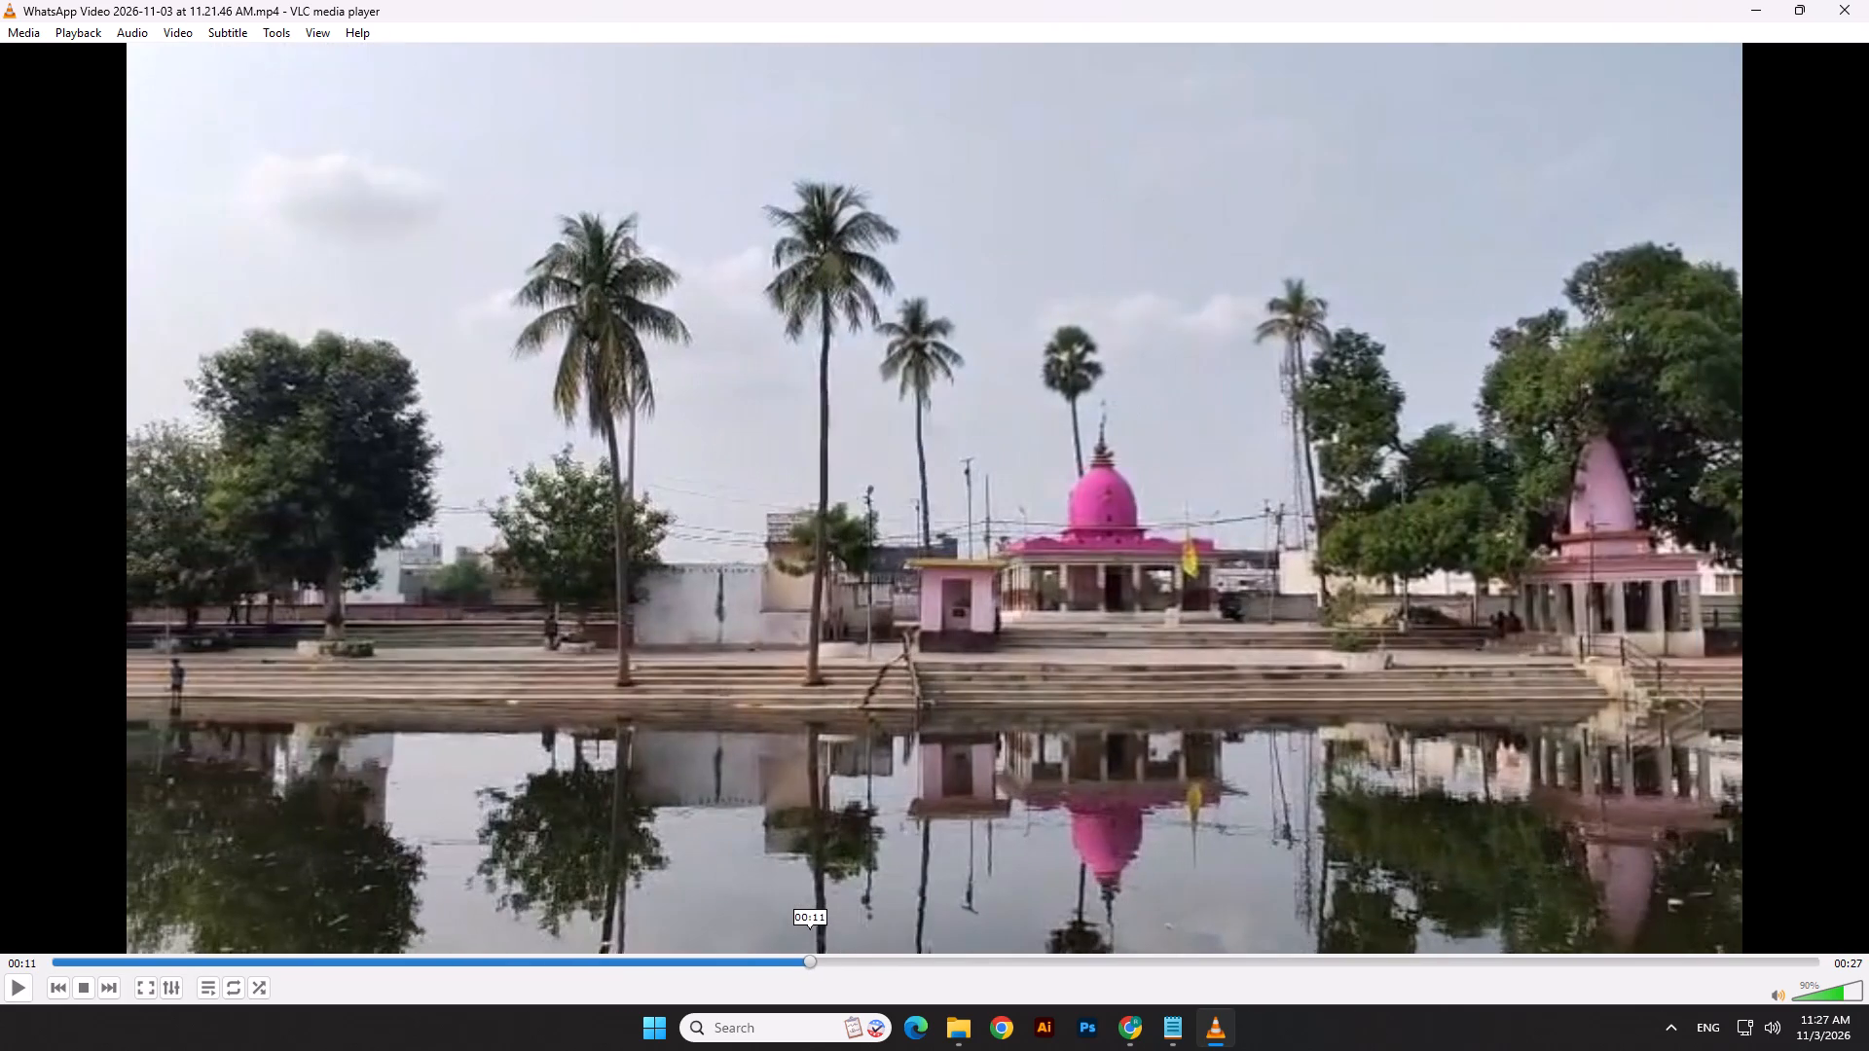
{"action": "left_click_drag", "start_coordinate": [810, 959], "coordinate": [765, 952]}
Capture a screen snip of the paused temple frame, covering the video picture without the black side bars or player controls.
{"action": "key", "text": "Print"}
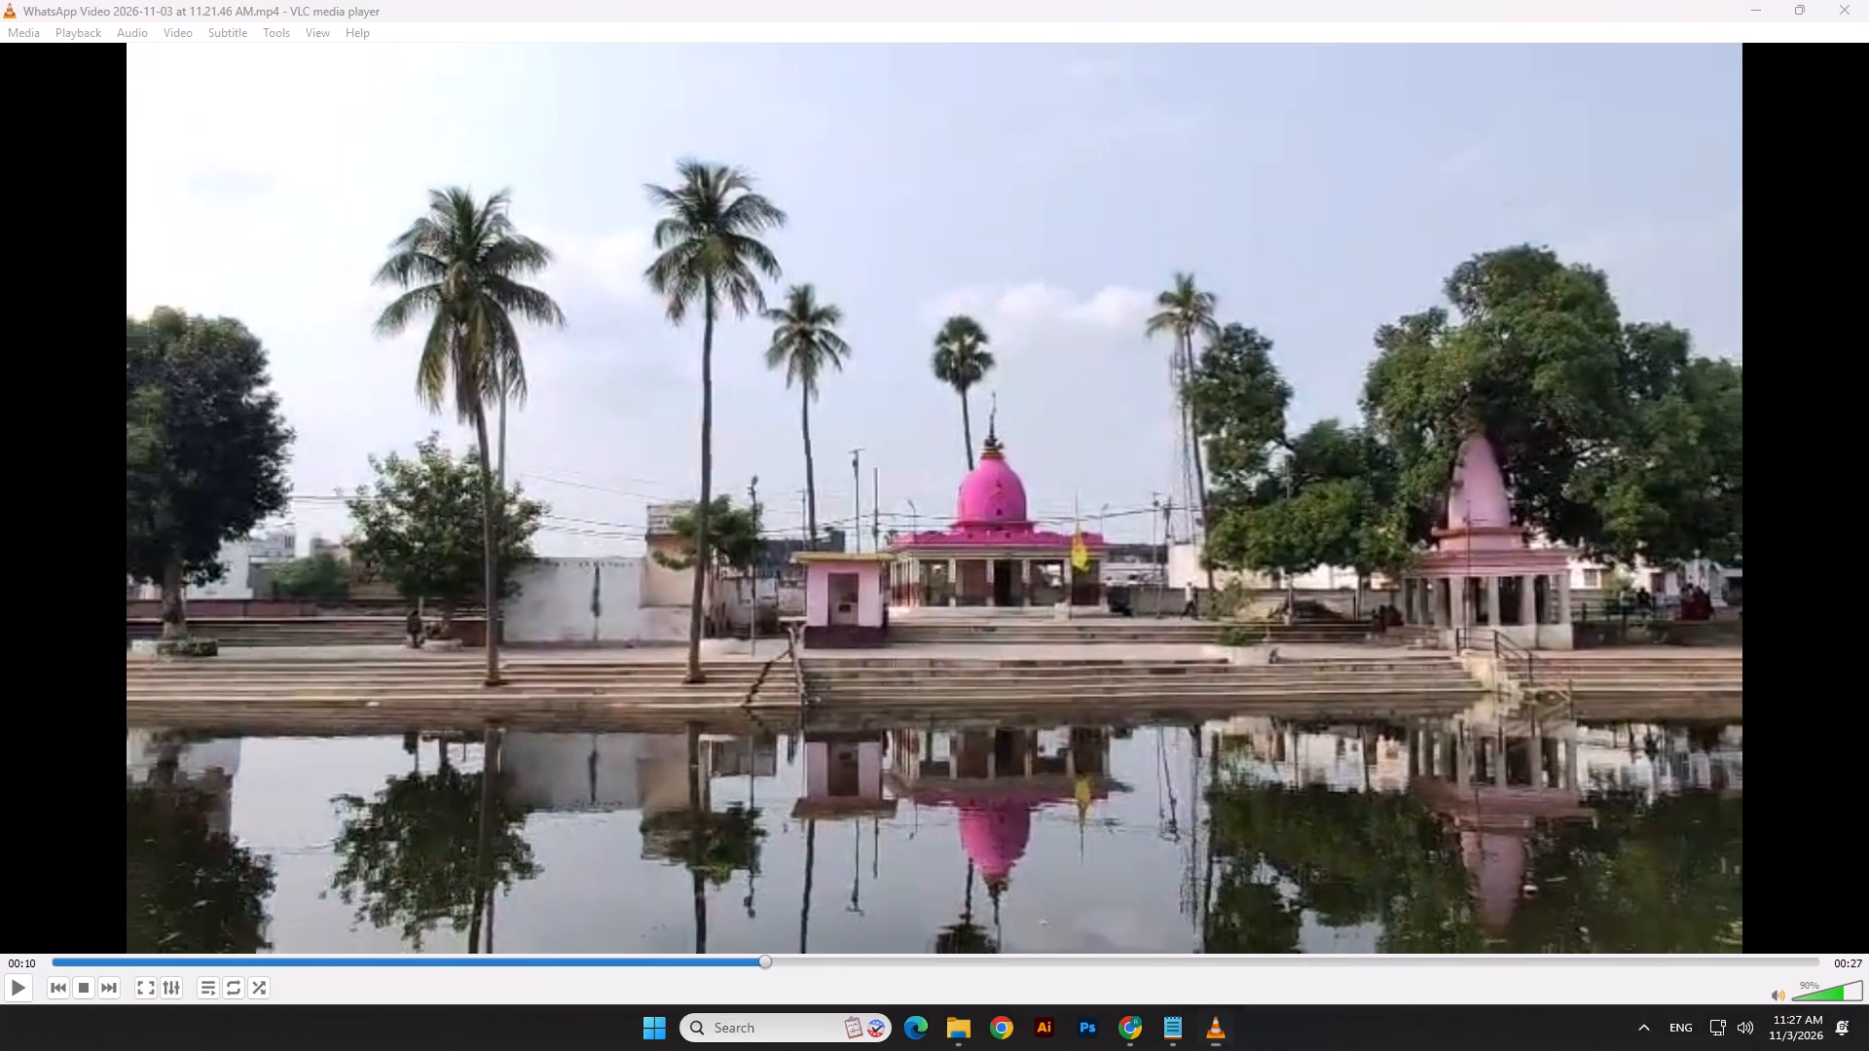
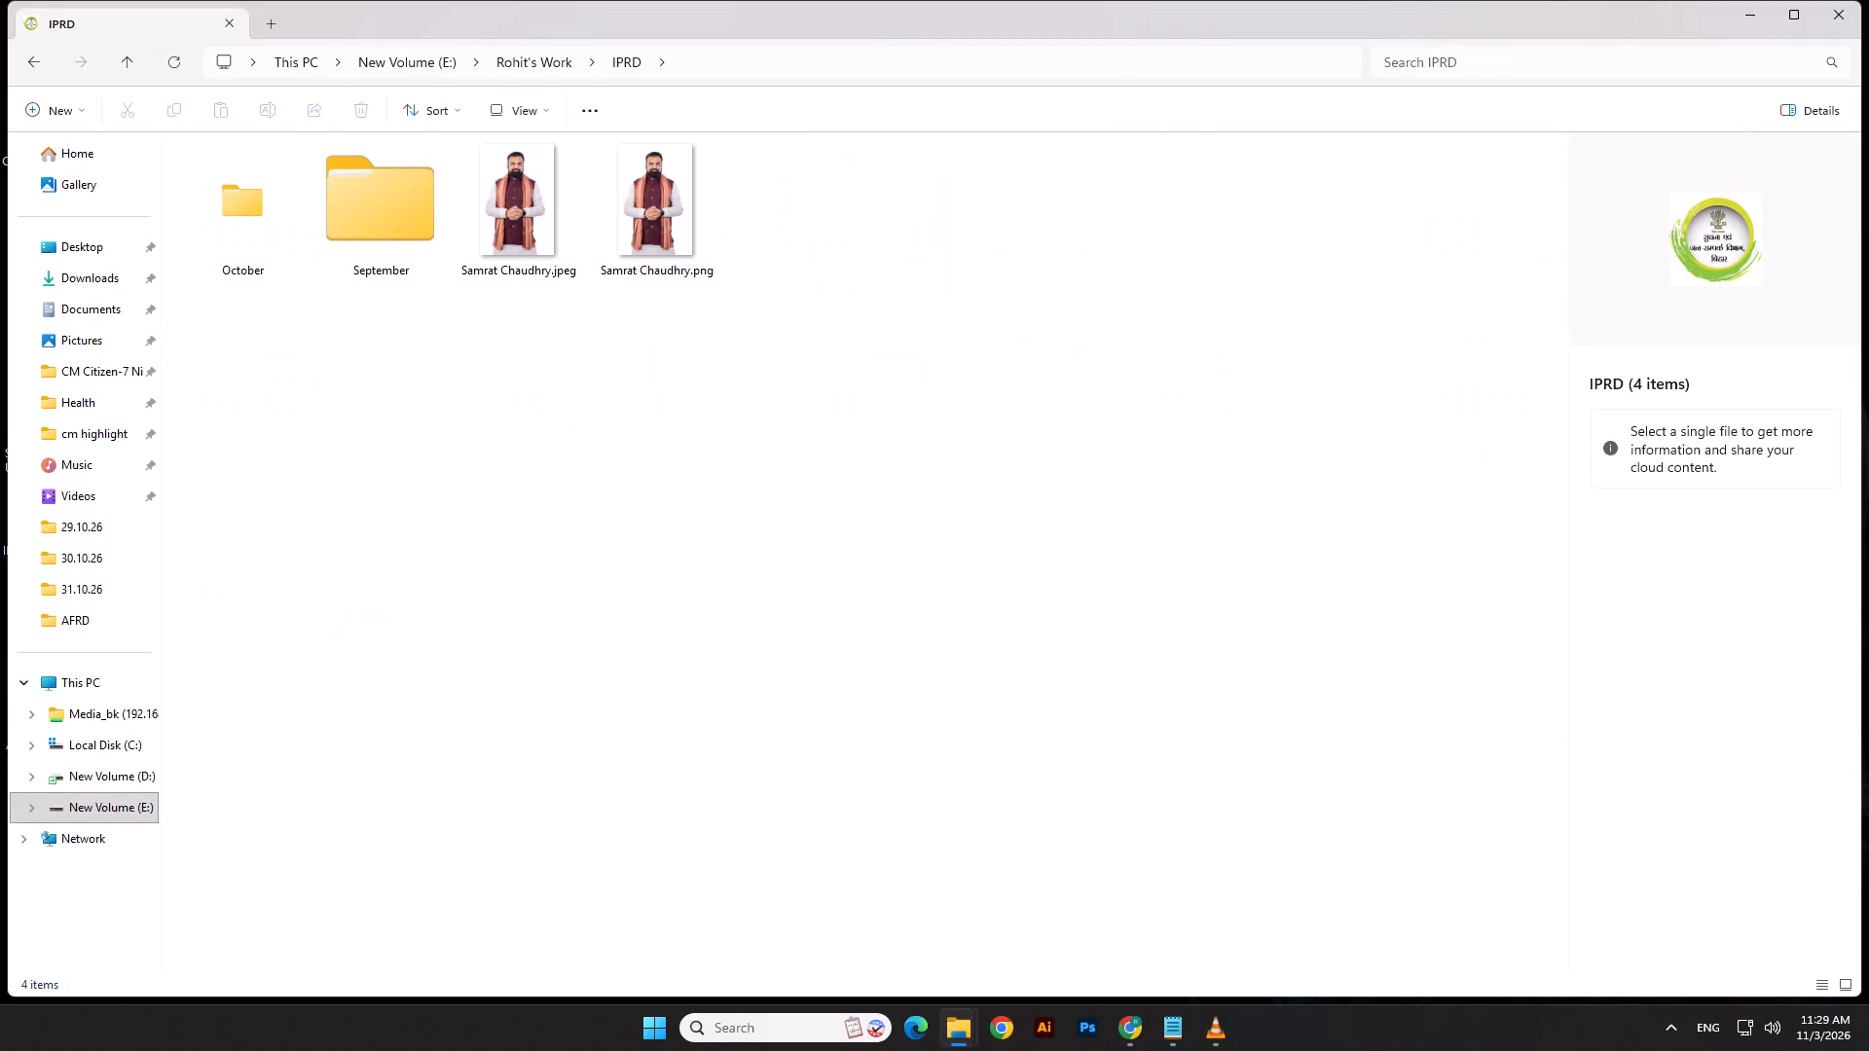
Open Reel Thumbnail9.psd from the 30.10.26 folder inside IPRD's October folder.
{"action": "double_click", "coordinate": [244, 228]}
{"action": "left_click", "coordinate": [657, 694]}
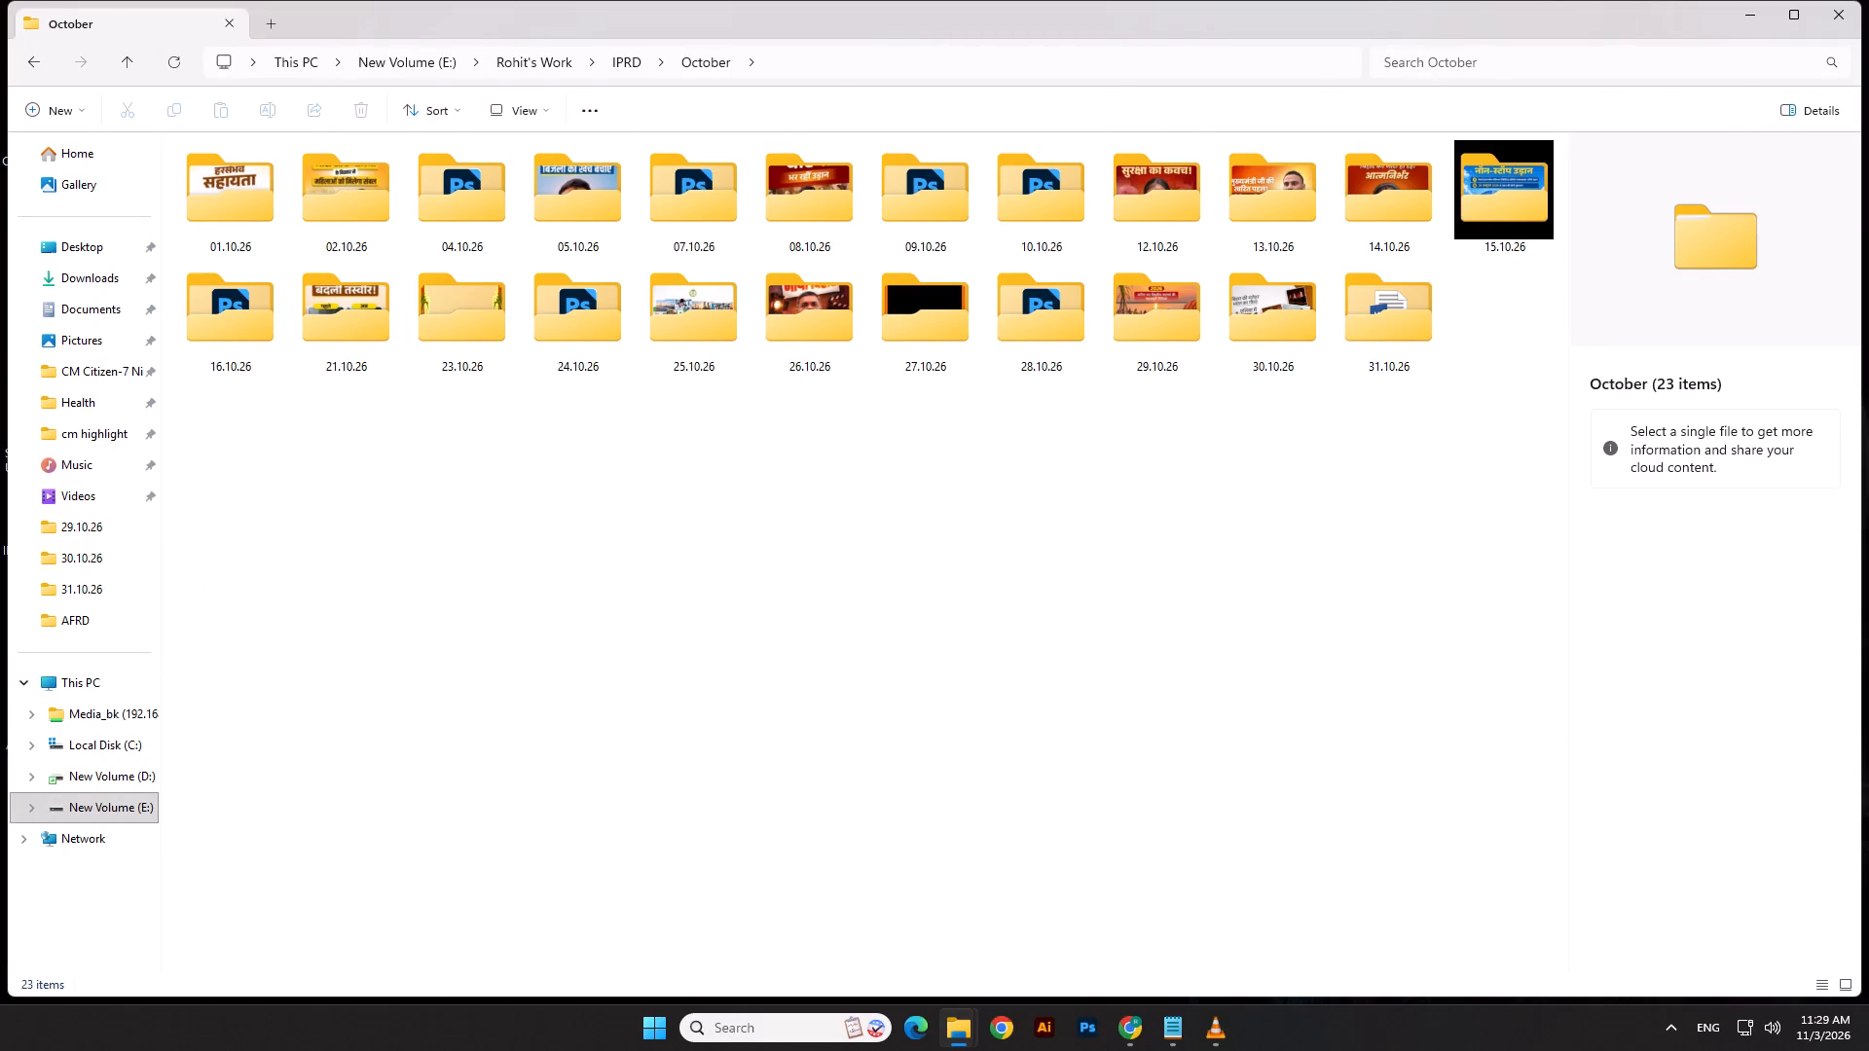
{"action": "double_click", "coordinate": [1303, 329]}
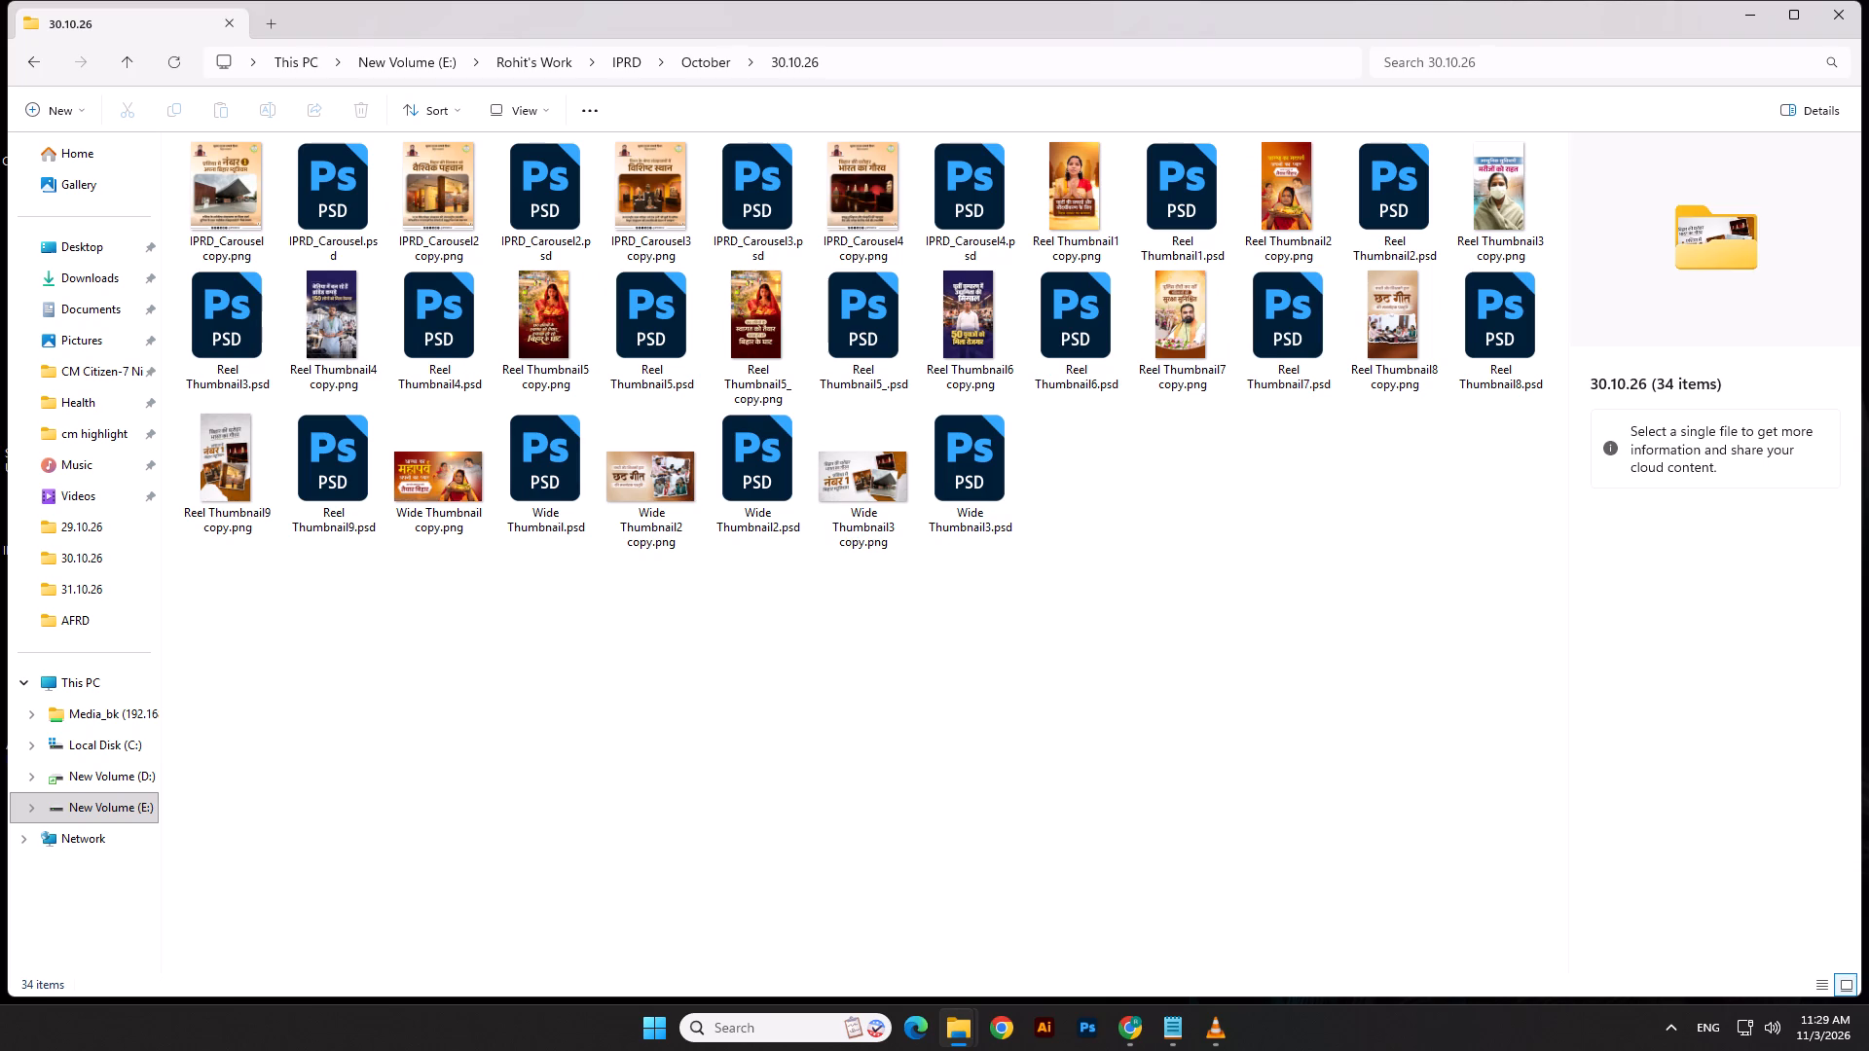
{"action": "double_click", "coordinate": [338, 474]}
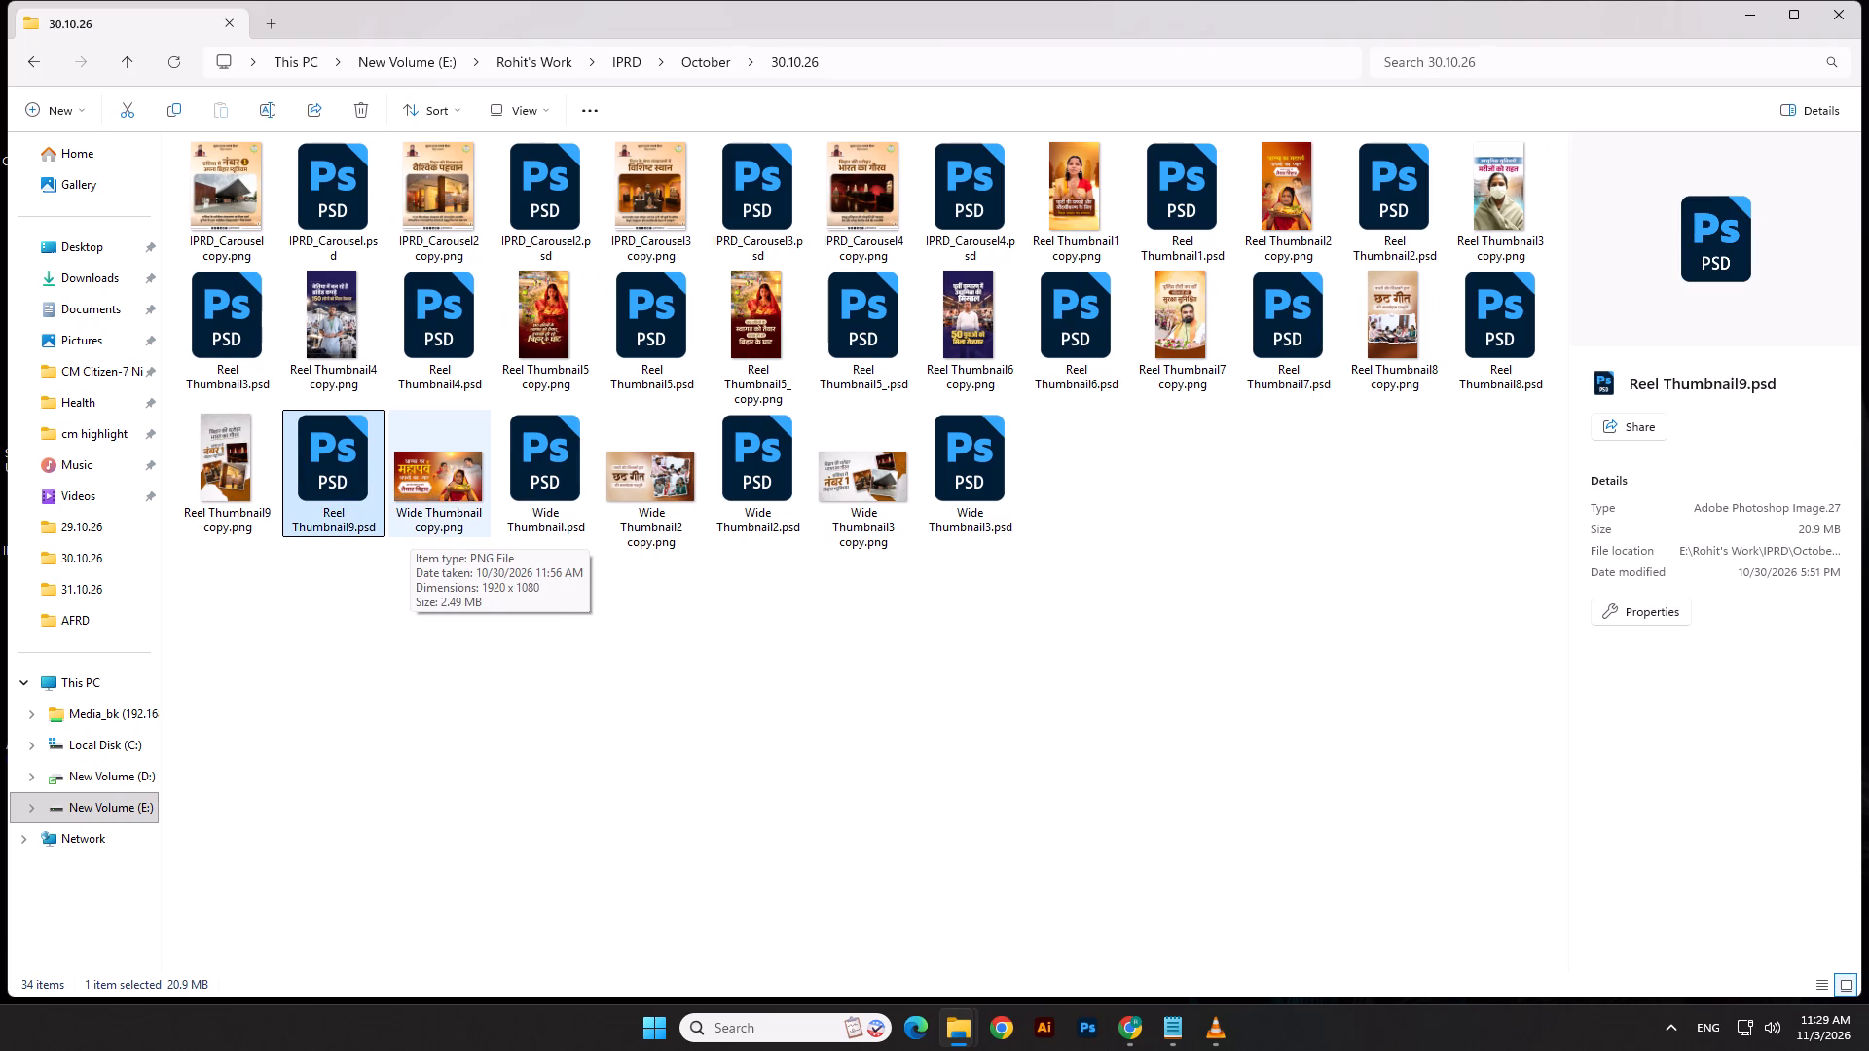
Create a new folder named November inside the IPRD folder.
{"action": "left_click", "coordinate": [35, 62]}
{"action": "left_click", "coordinate": [35, 62]}
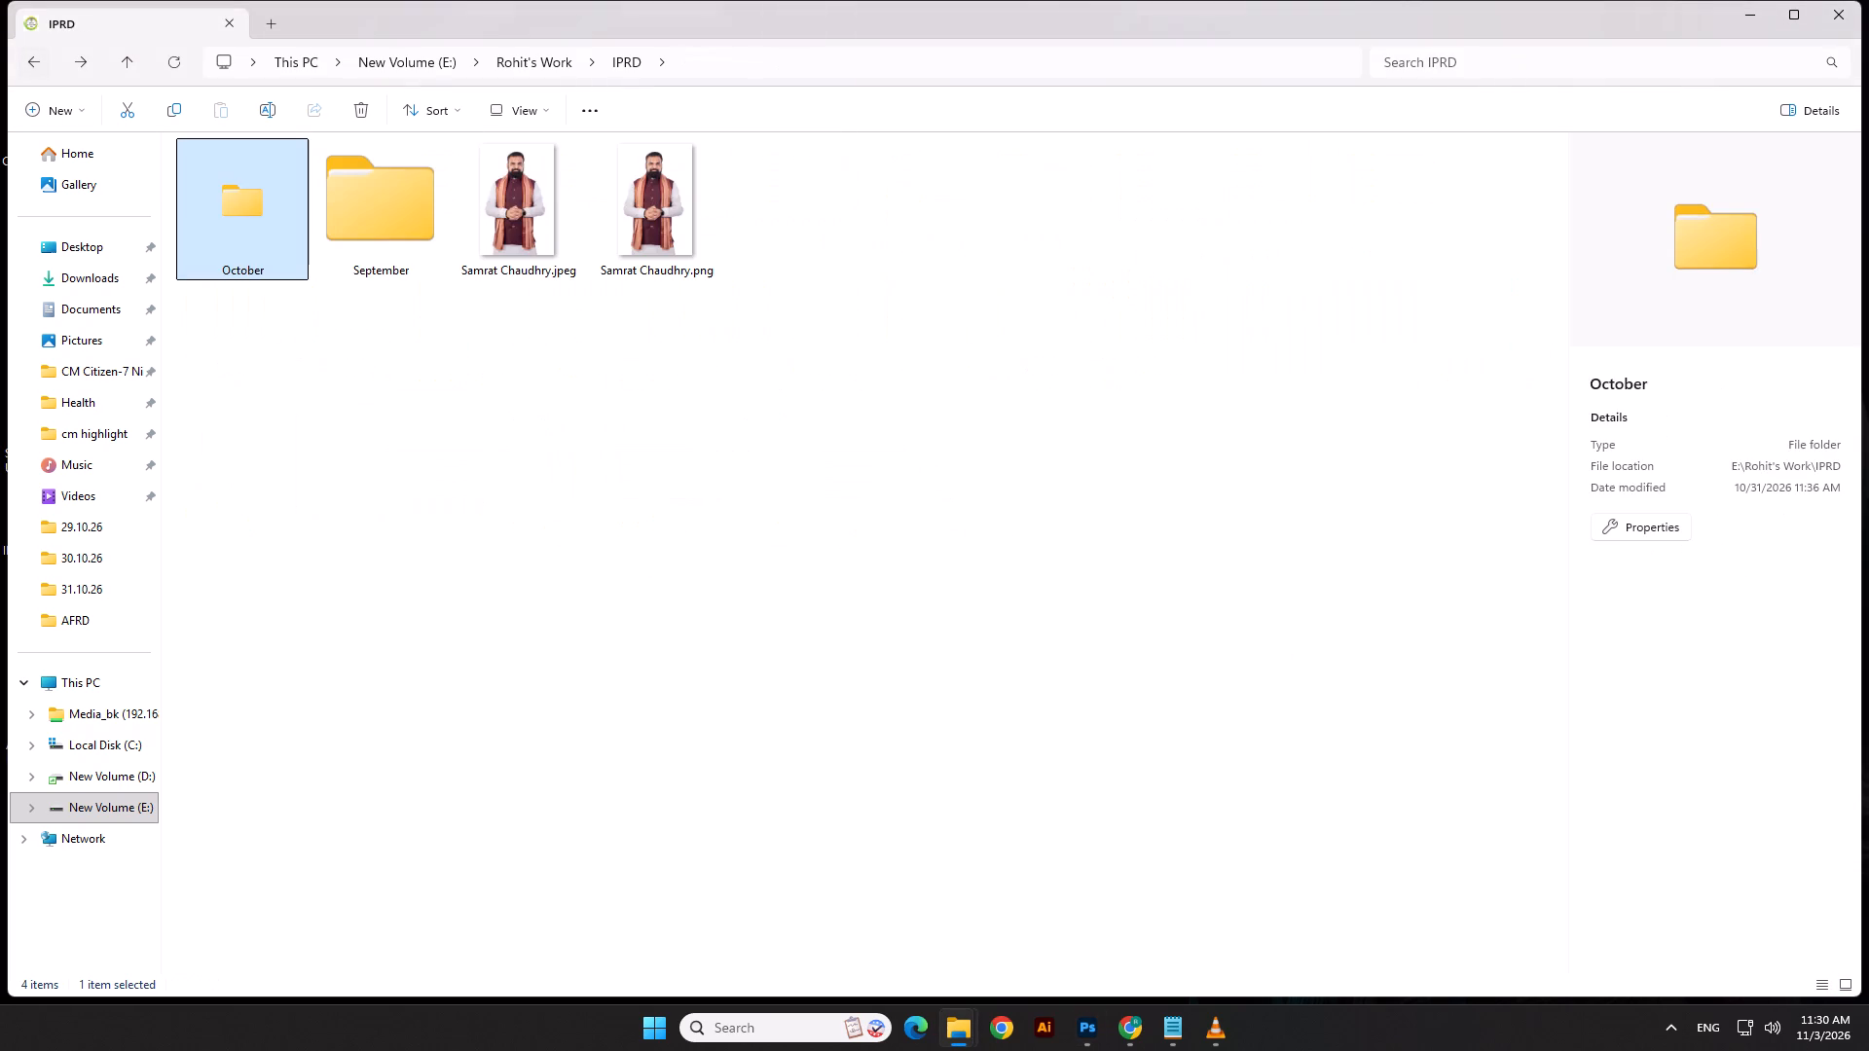
{"action": "right_click", "coordinate": [346, 477]}
{"action": "left_click", "coordinate": [416, 603]}
{"action": "left_click", "coordinate": [682, 604]}
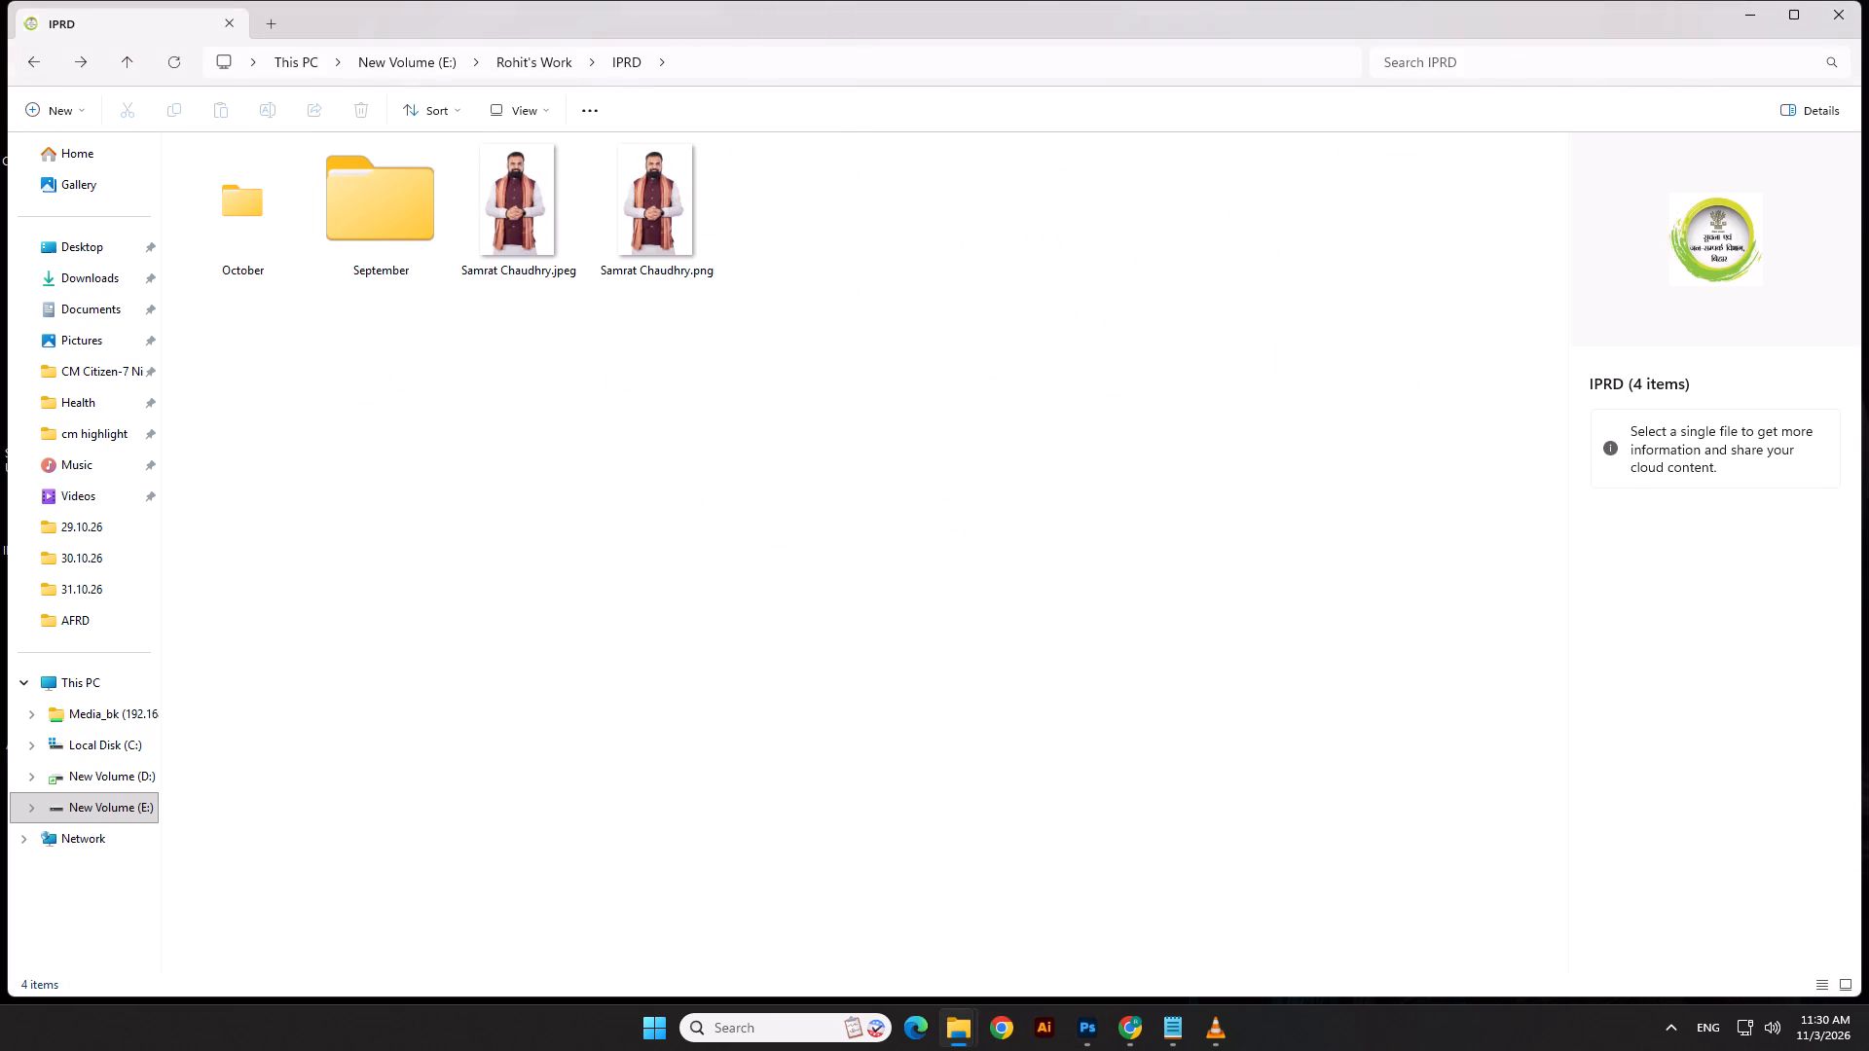
{"action": "type", "text": "NO"}
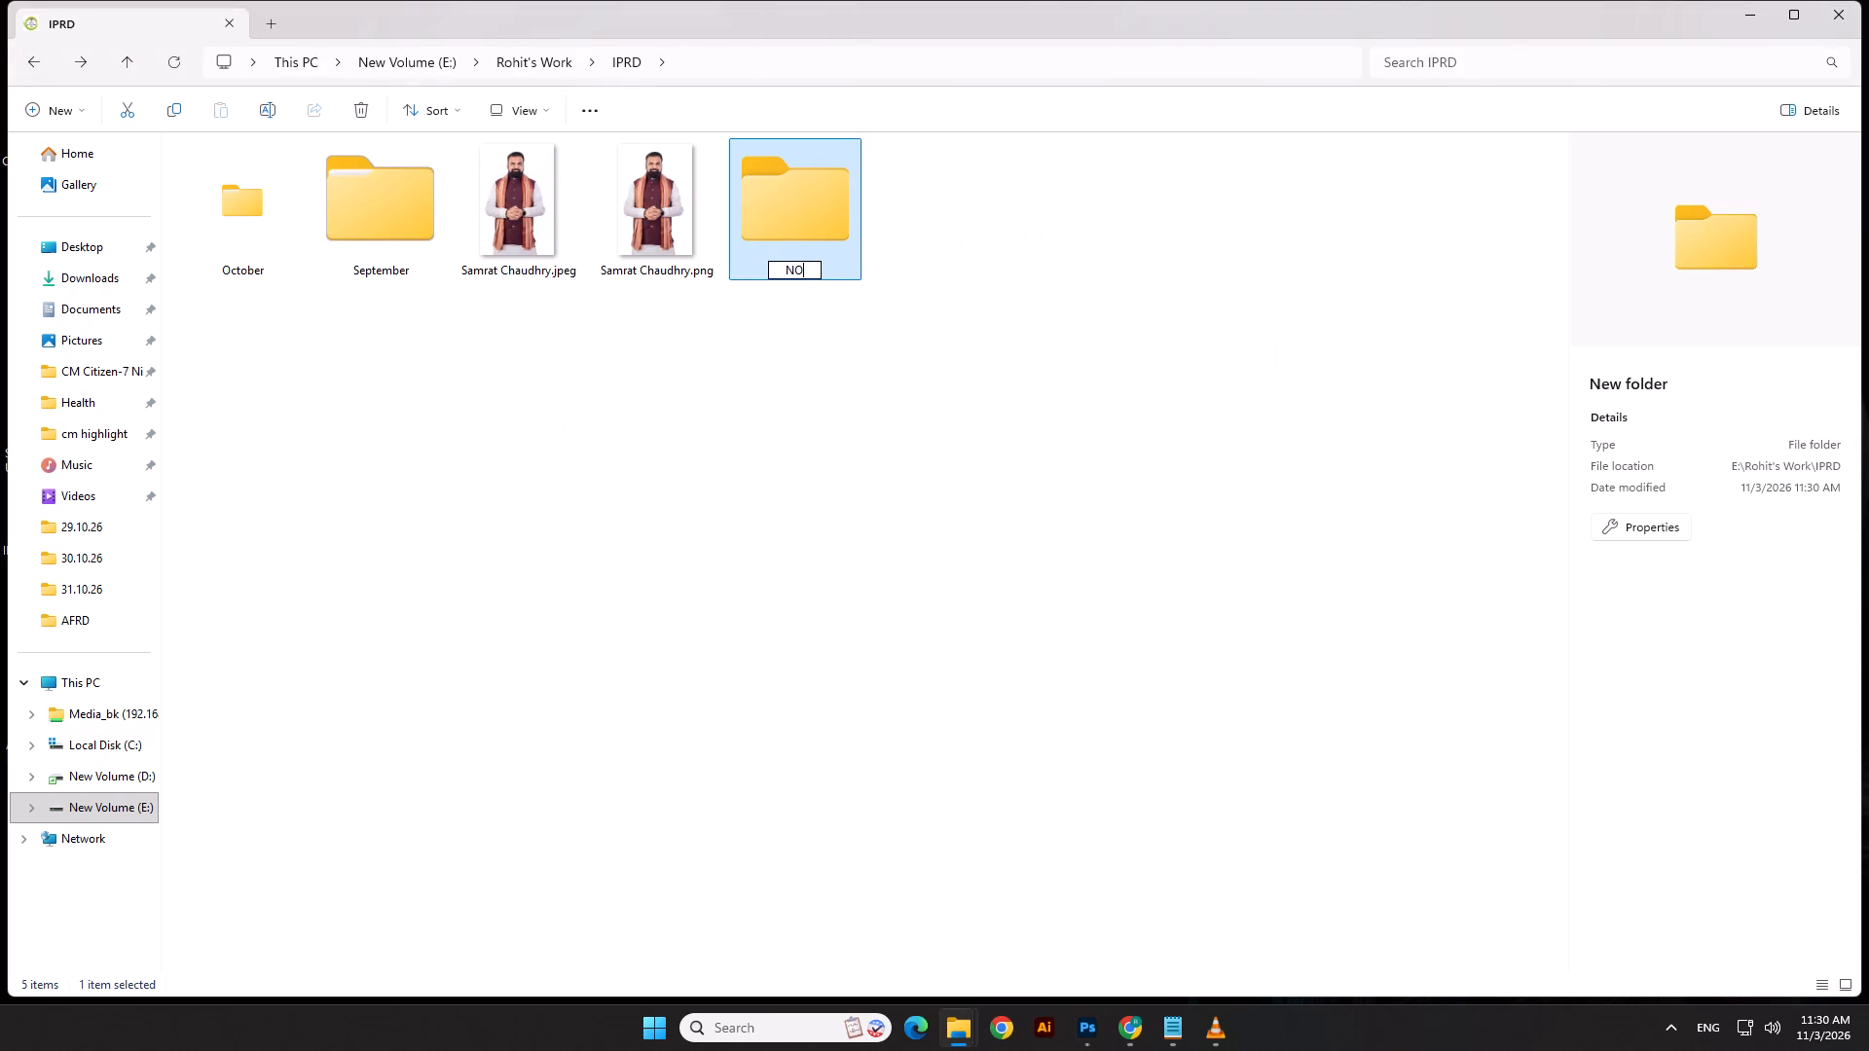
{"action": "key", "text": "BackSpace"}
{"action": "type", "text": "ovember"}
{"action": "left_click", "coordinate": [682, 602]}
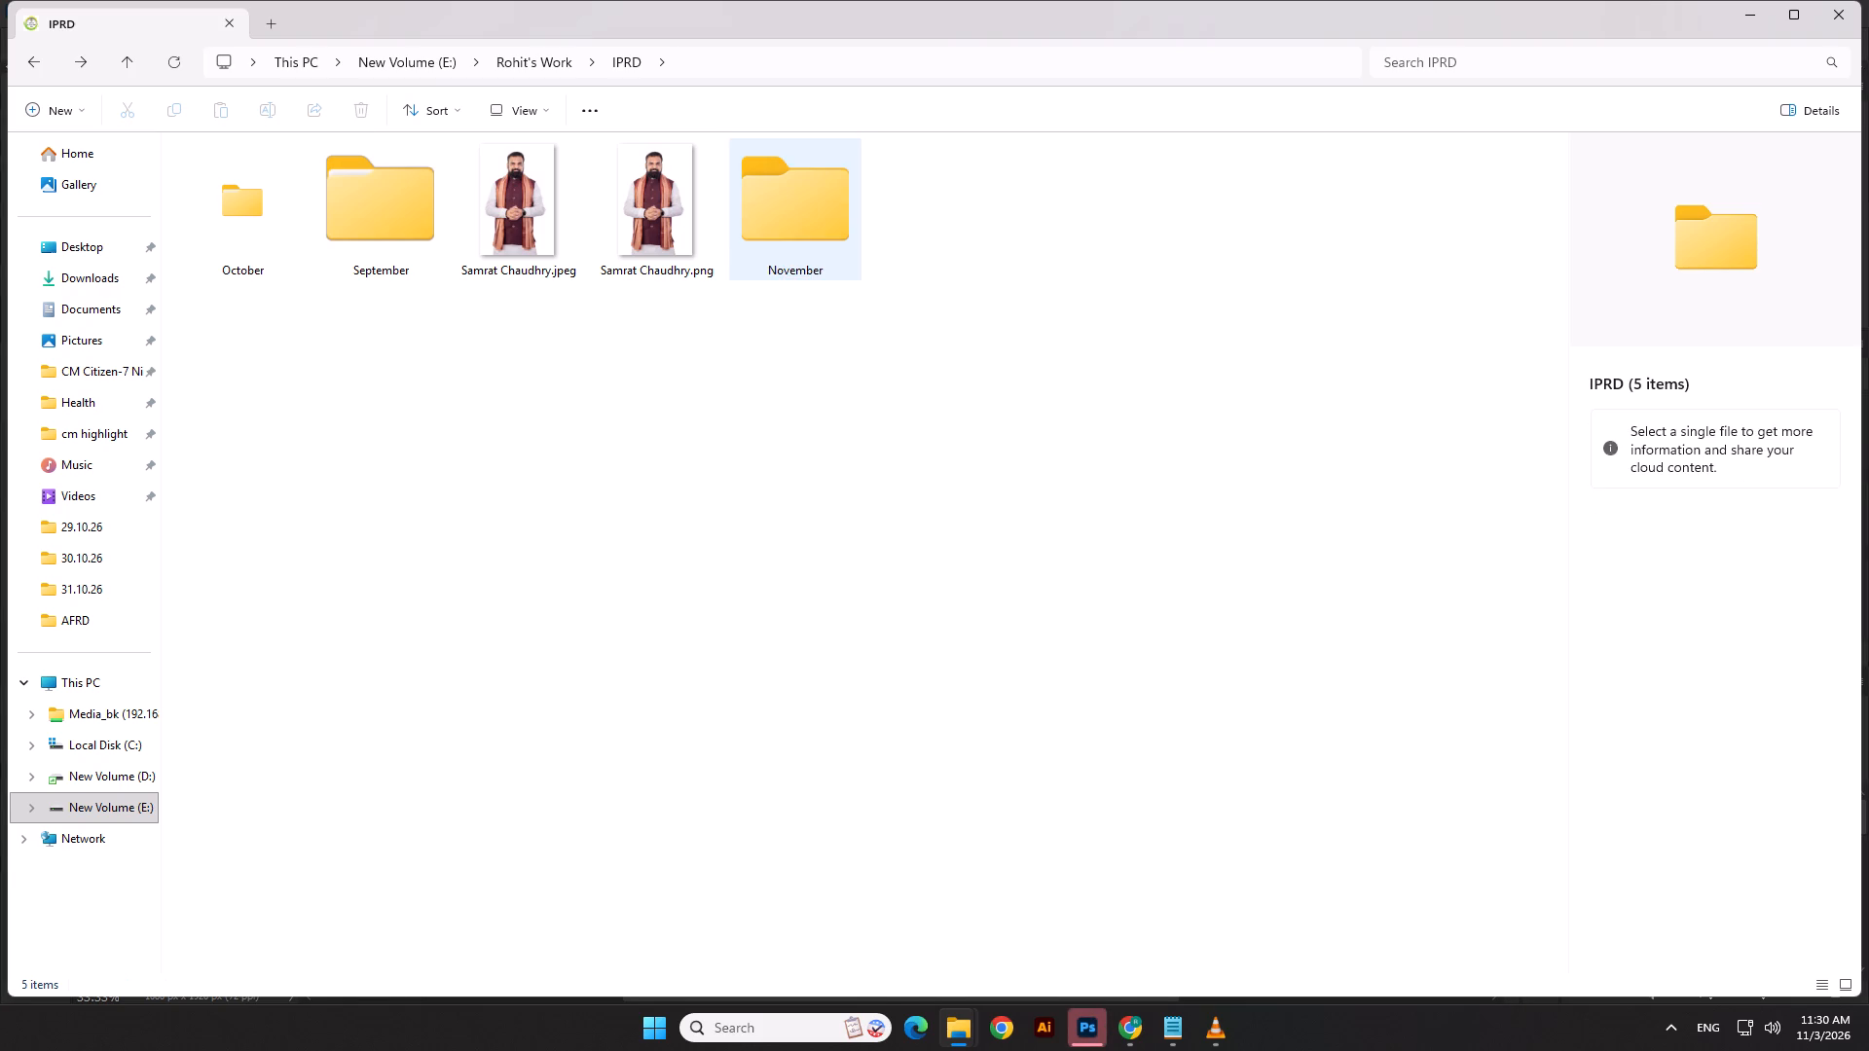
Create a dated subfolder named 03.11.26 inside the November folder.
{"action": "double_click", "coordinate": [764, 241]}
{"action": "right_click", "coordinate": [508, 410]}
{"action": "left_click", "coordinate": [616, 566]}
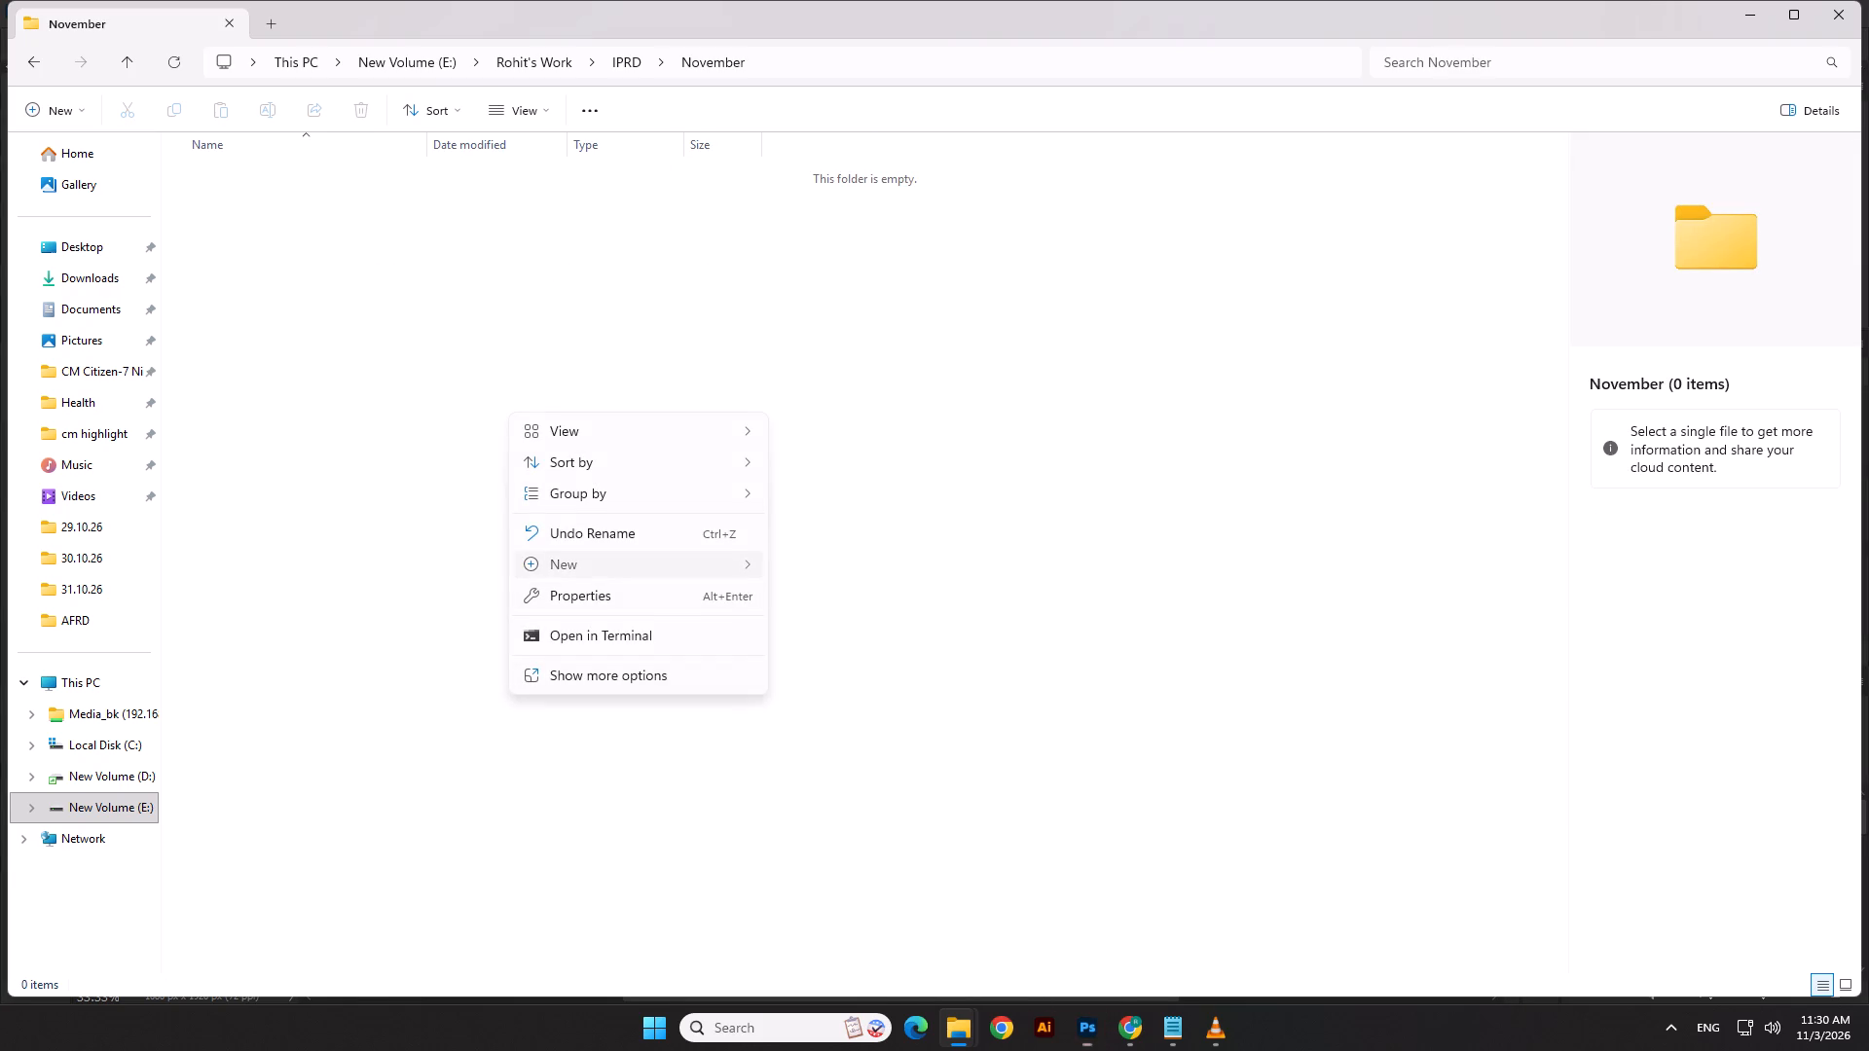
{"action": "left_click", "coordinate": [881, 573]}
{"action": "type", "text": "063"}
{"action": "key", "text": "BackSpace"}
{"action": "key", "text": "BackSpace"}
{"action": "type", "text": "3.10"}
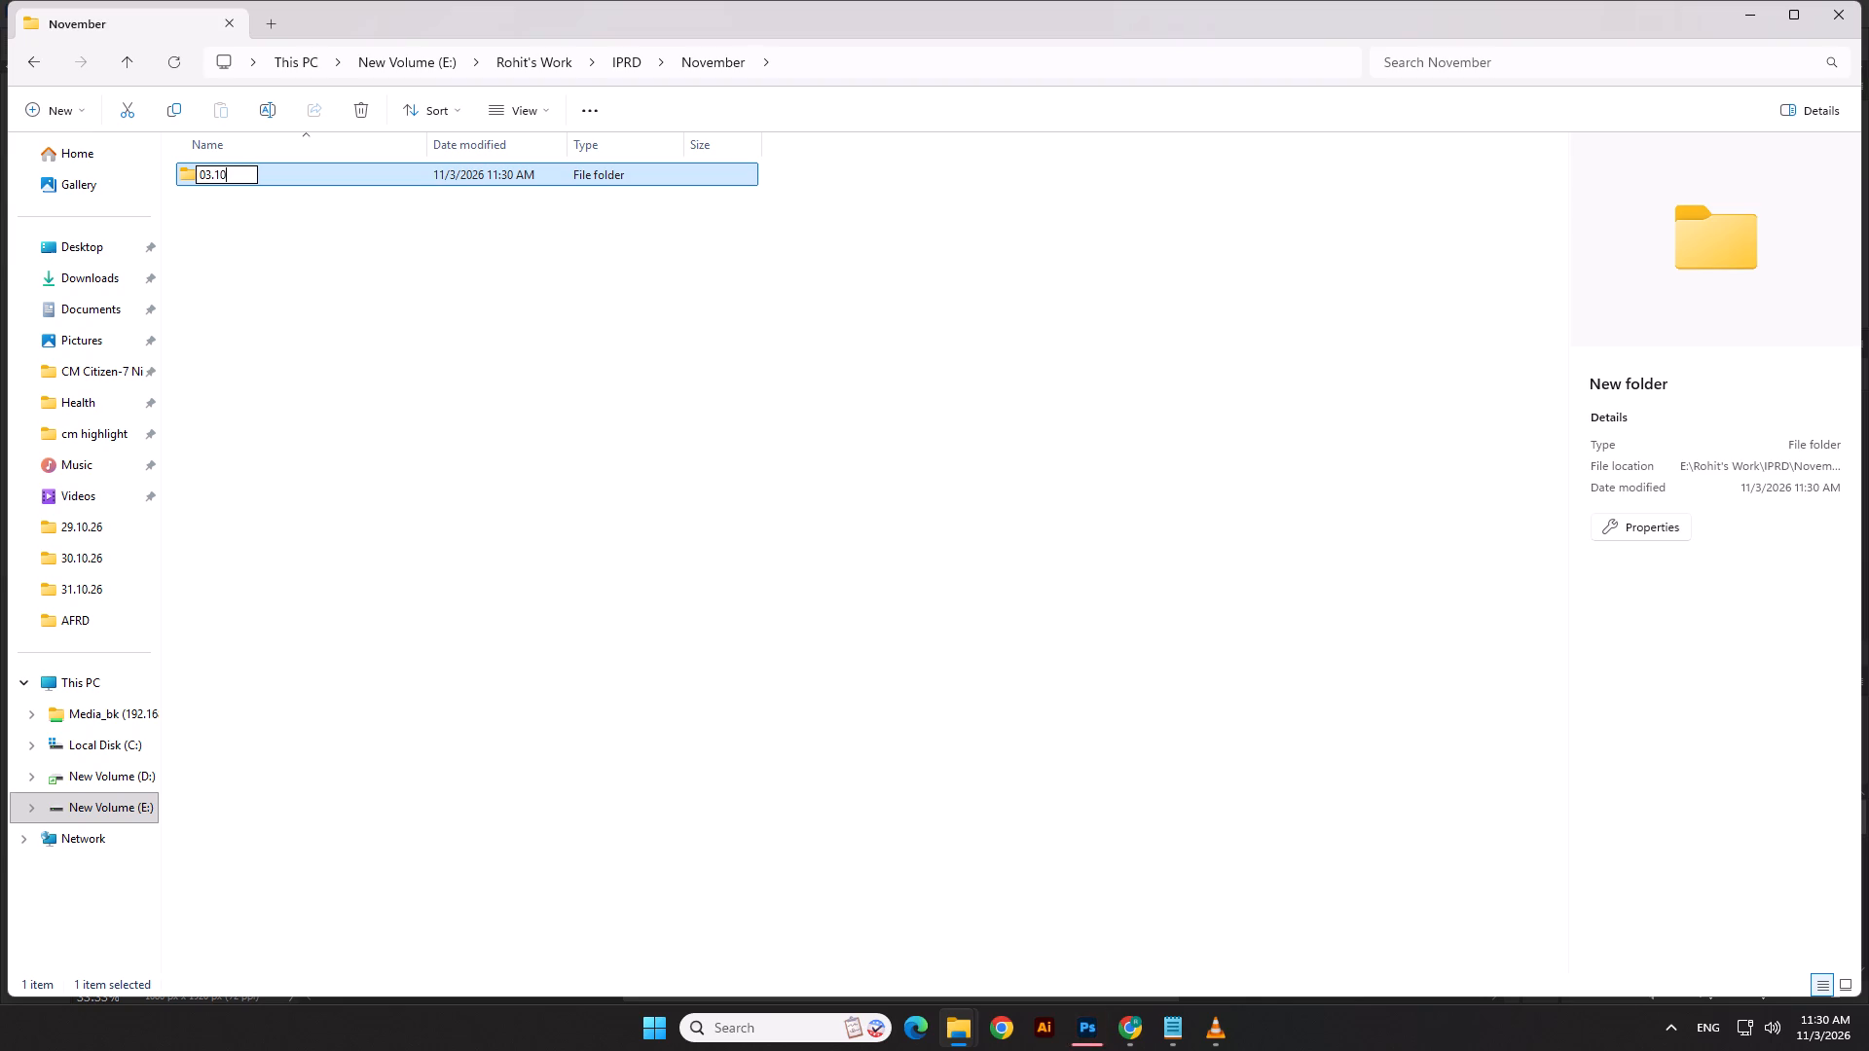
{"action": "key", "text": "BackSpace"}
{"action": "type", "text": "1.26"}
{"action": "key", "text": "Return"}
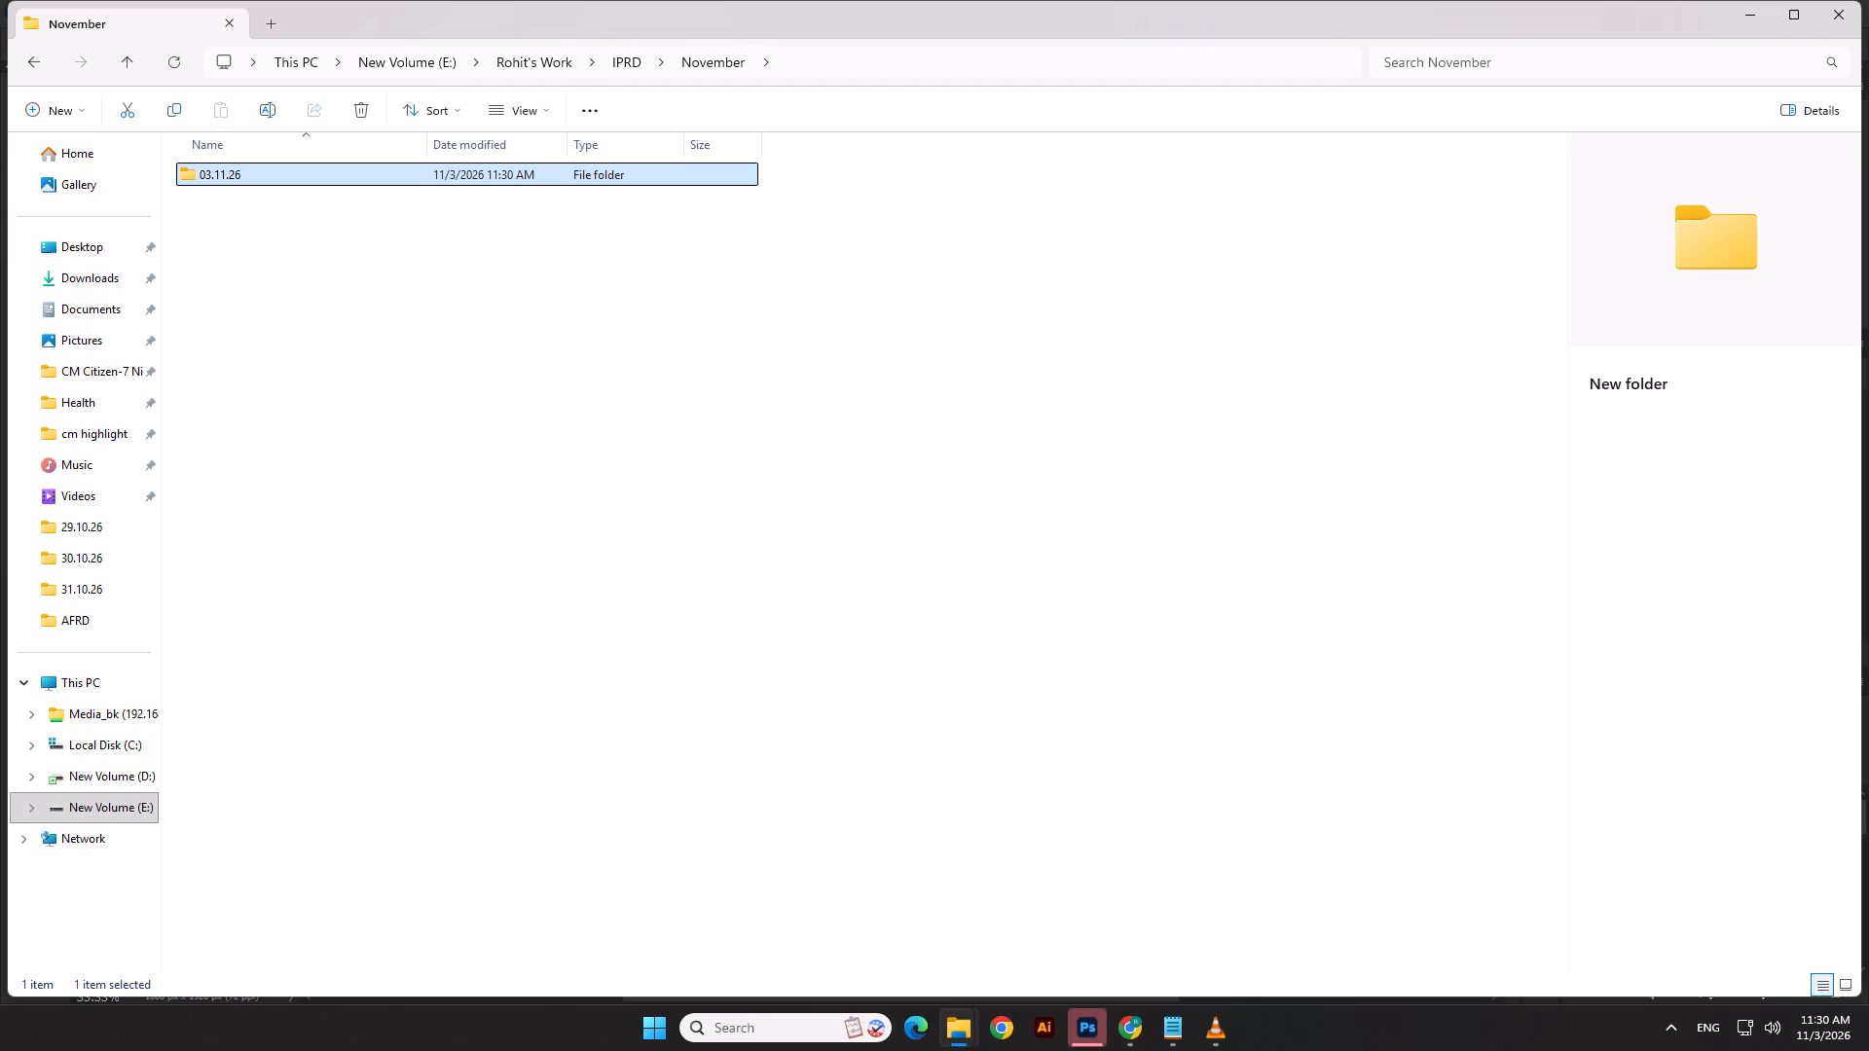
{"action": "left_click", "coordinate": [726, 541]}
Save the open Photoshop design as Reel Thumbnail1 in IPRD > November > 03.11.26 on drive E, and close Photoshop.
{"action": "left_click", "coordinate": [1093, 1028]}
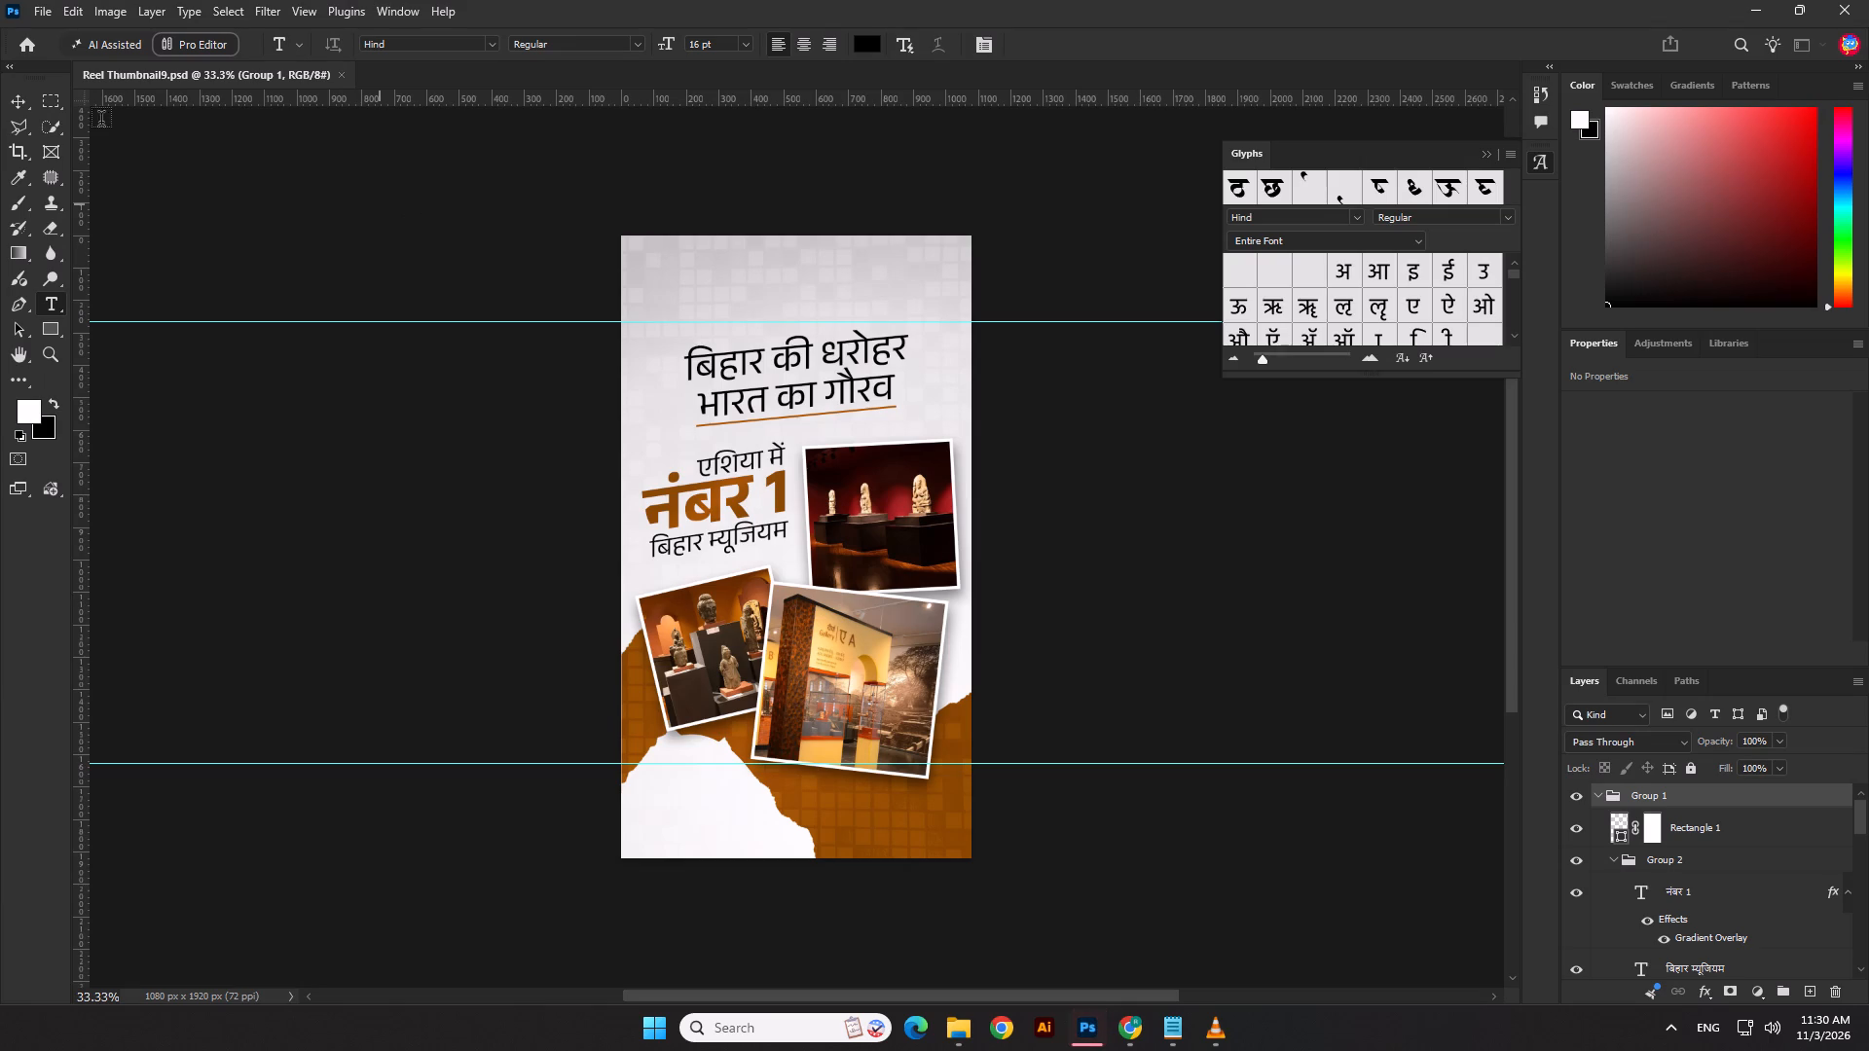
{"action": "left_click", "coordinate": [41, 6]}
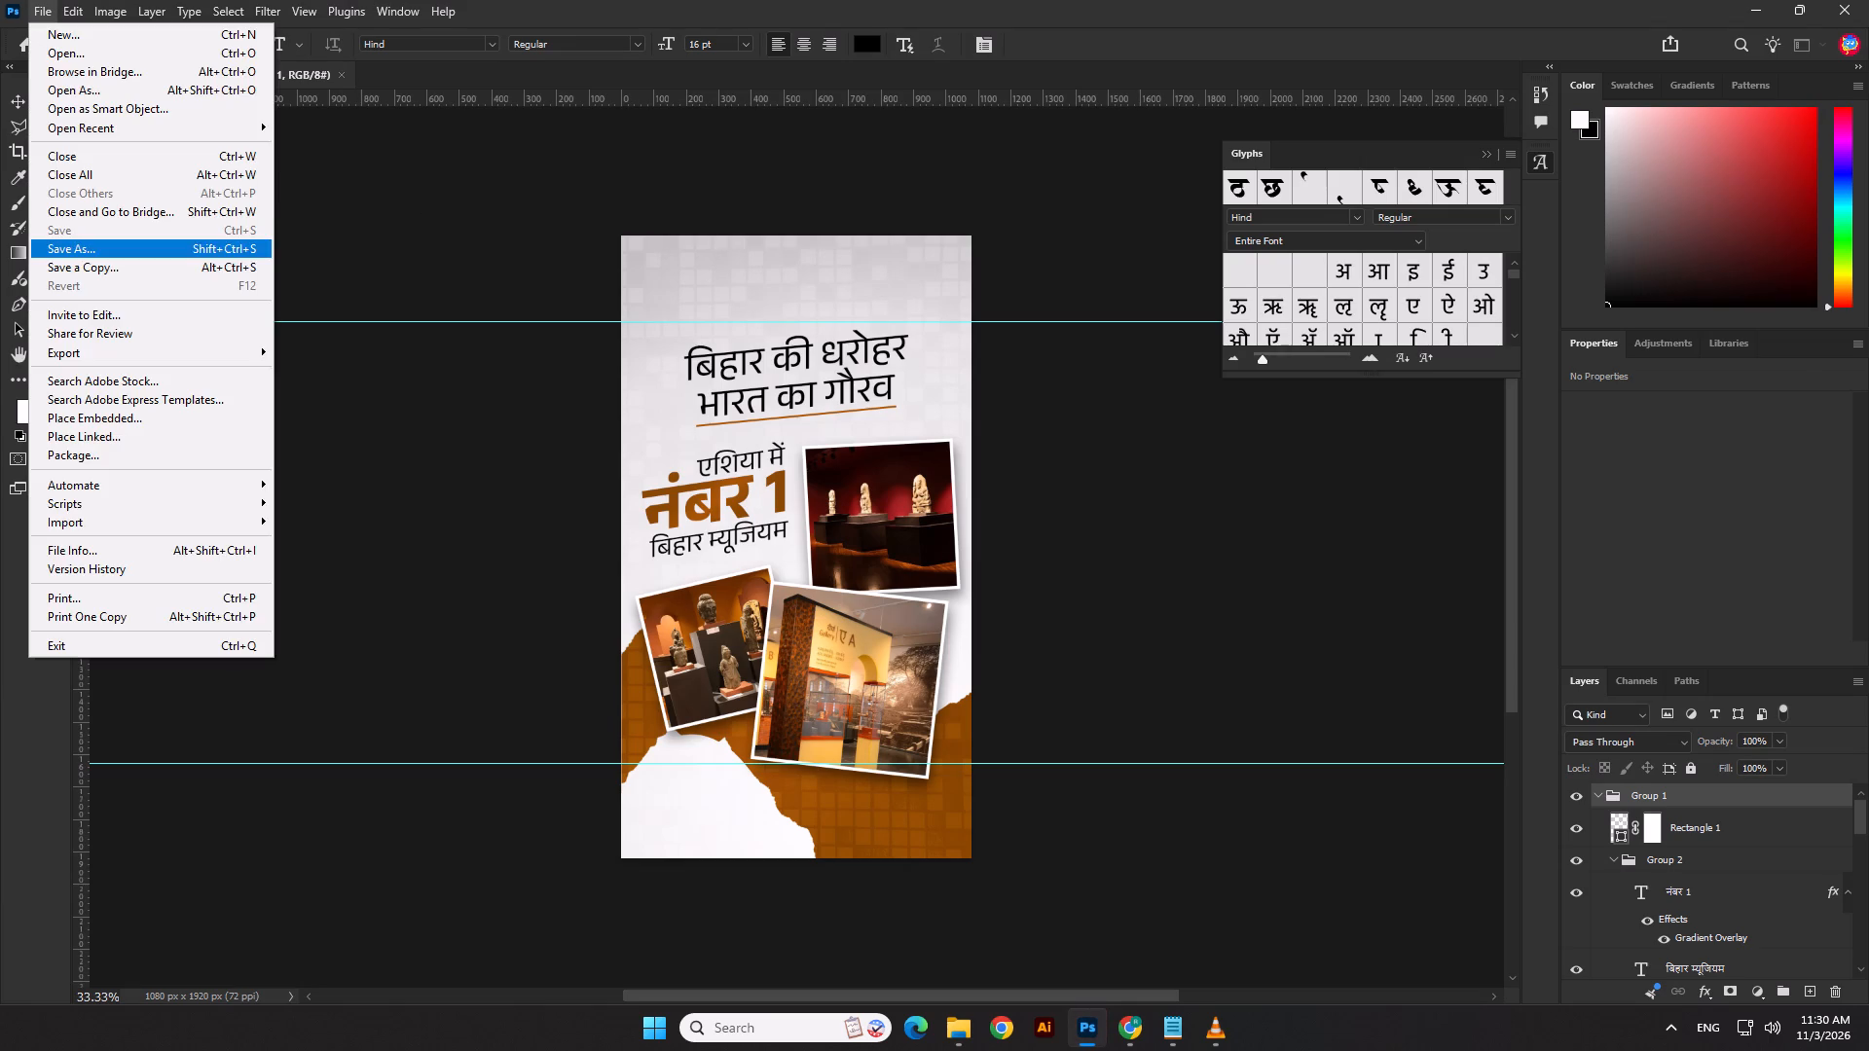
{"action": "left_click", "coordinate": [110, 243]}
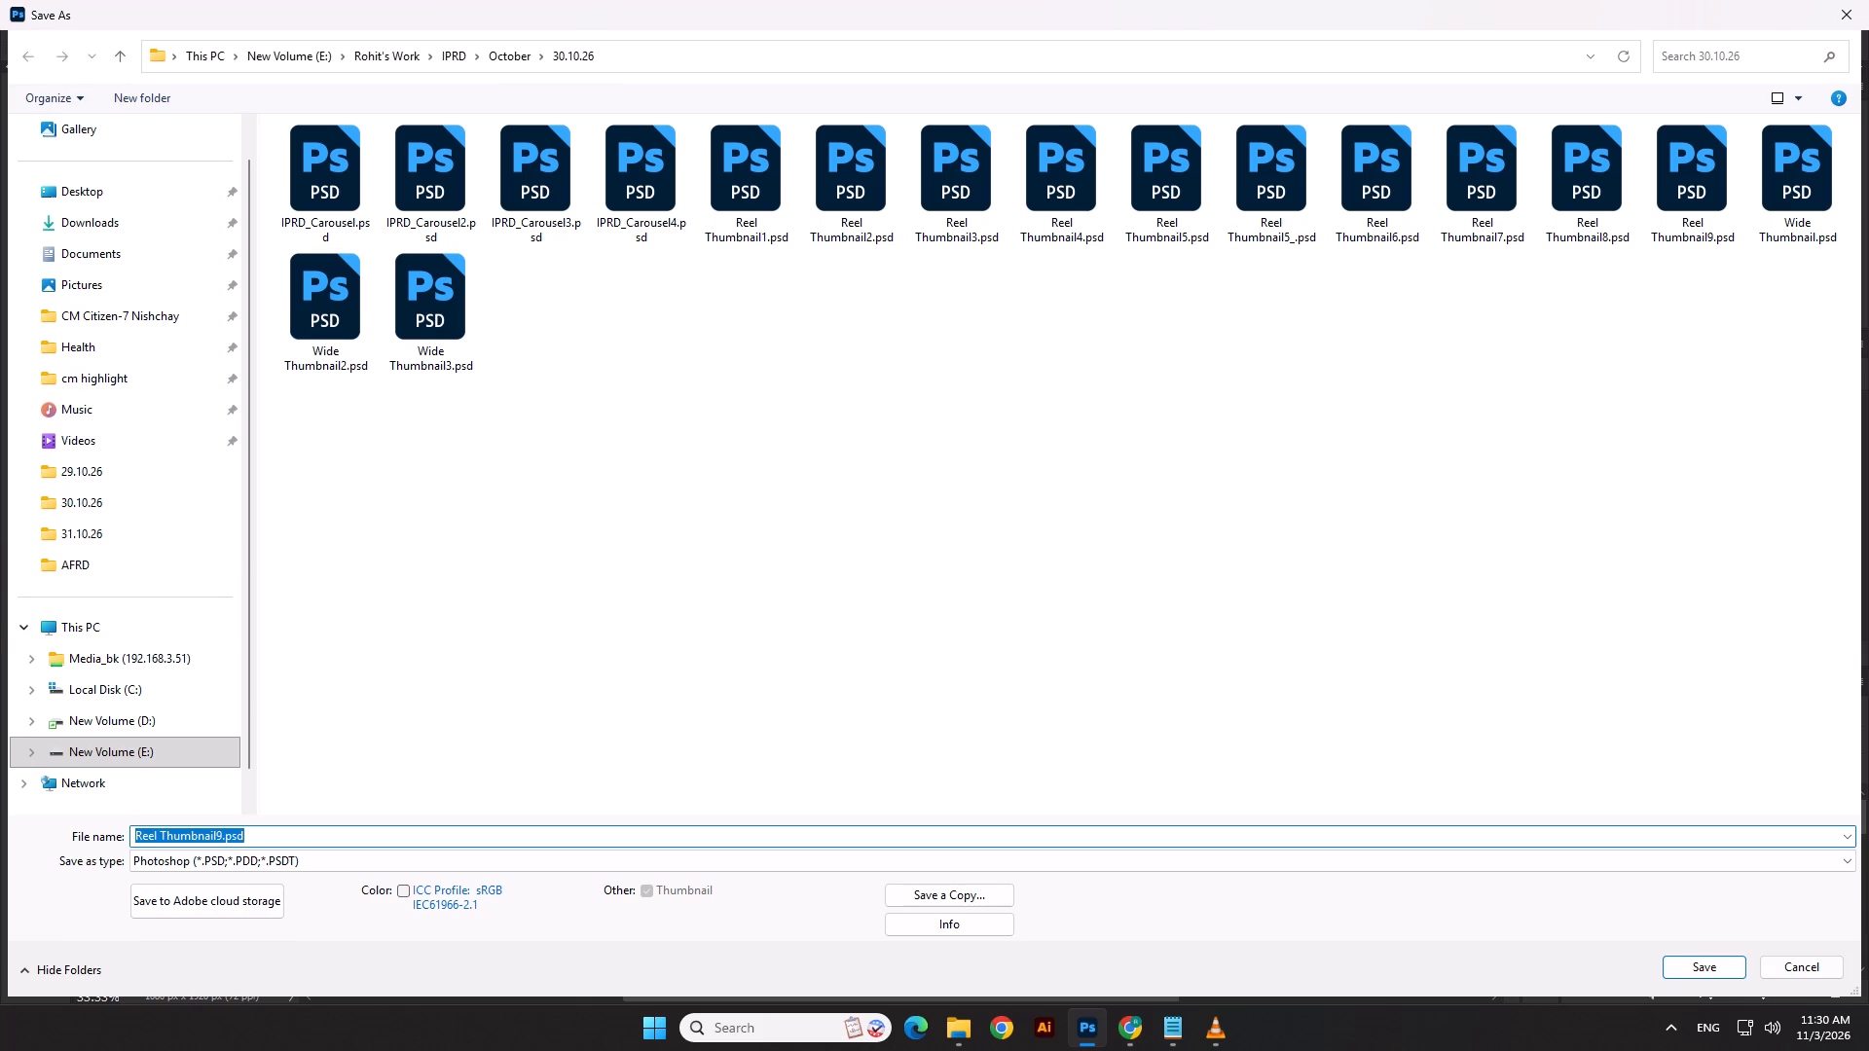
{"action": "left_click", "coordinate": [99, 630]}
{"action": "left_click", "coordinate": [799, 152]}
{"action": "double_click", "coordinate": [825, 180]}
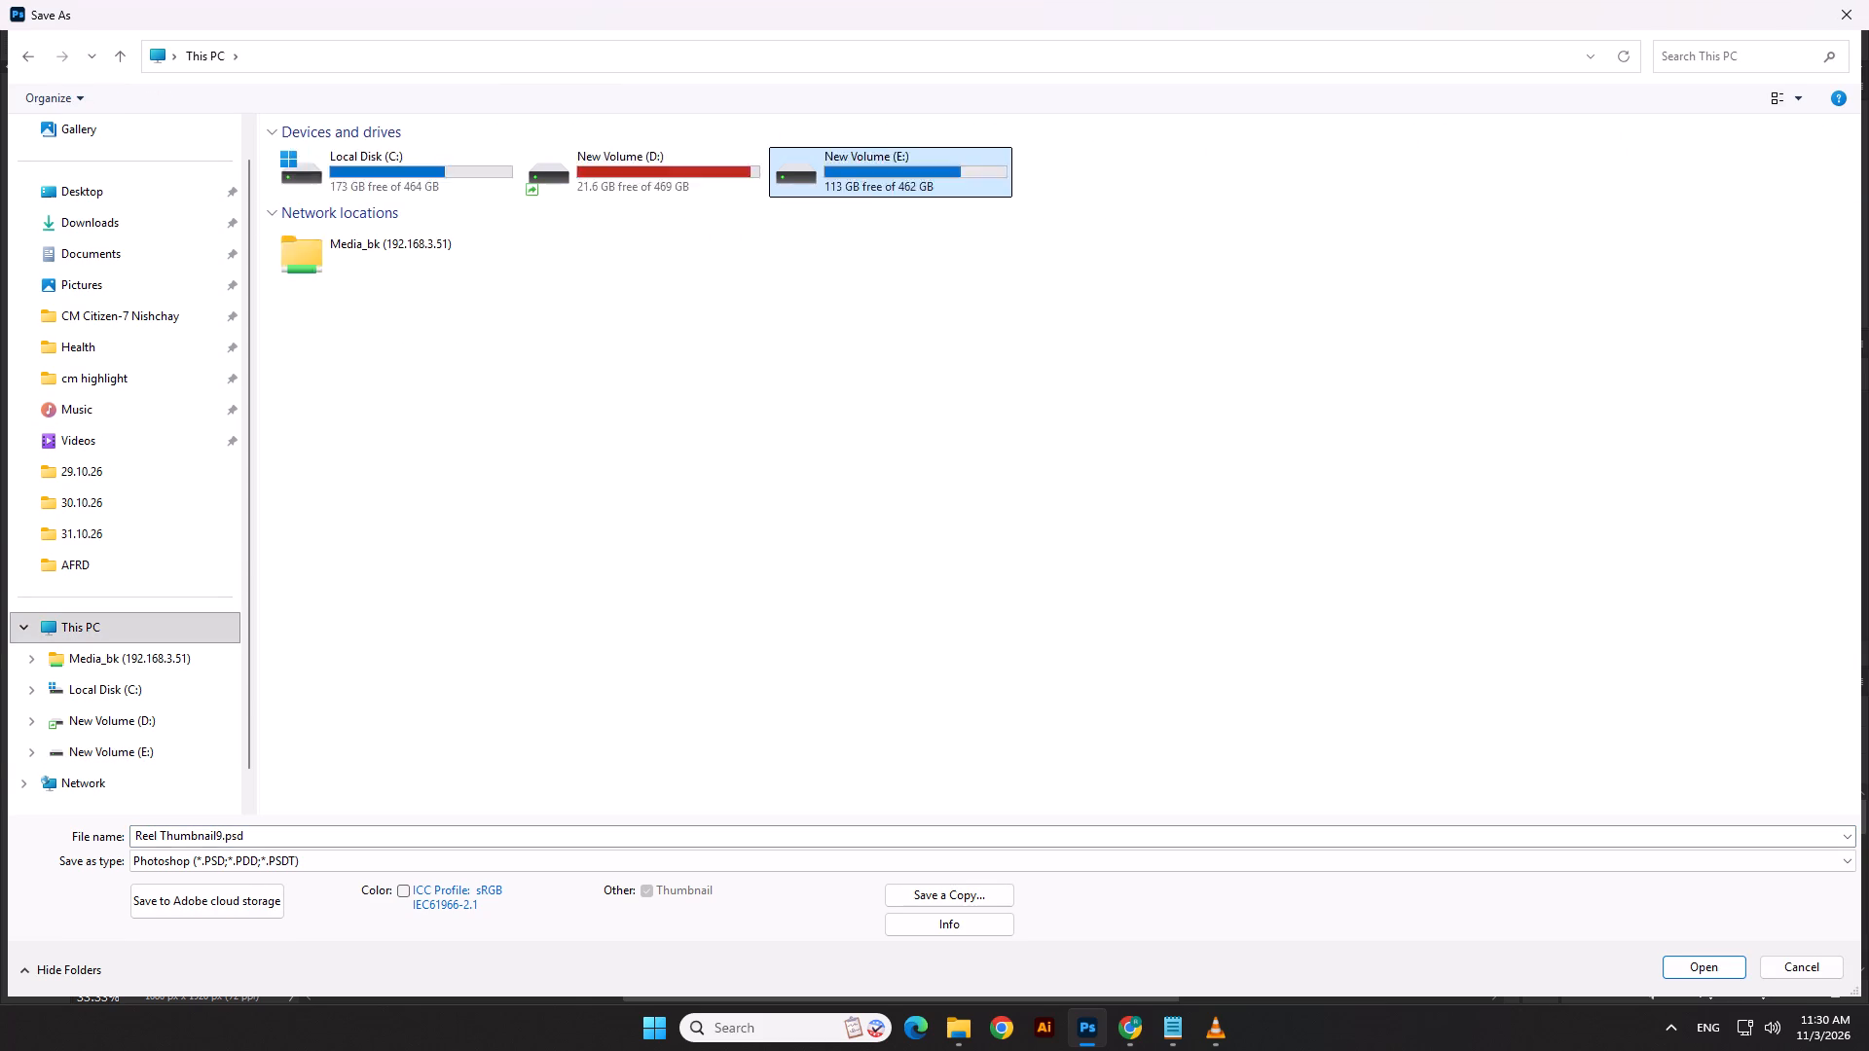
{"action": "double_click", "coordinate": [514, 171]}
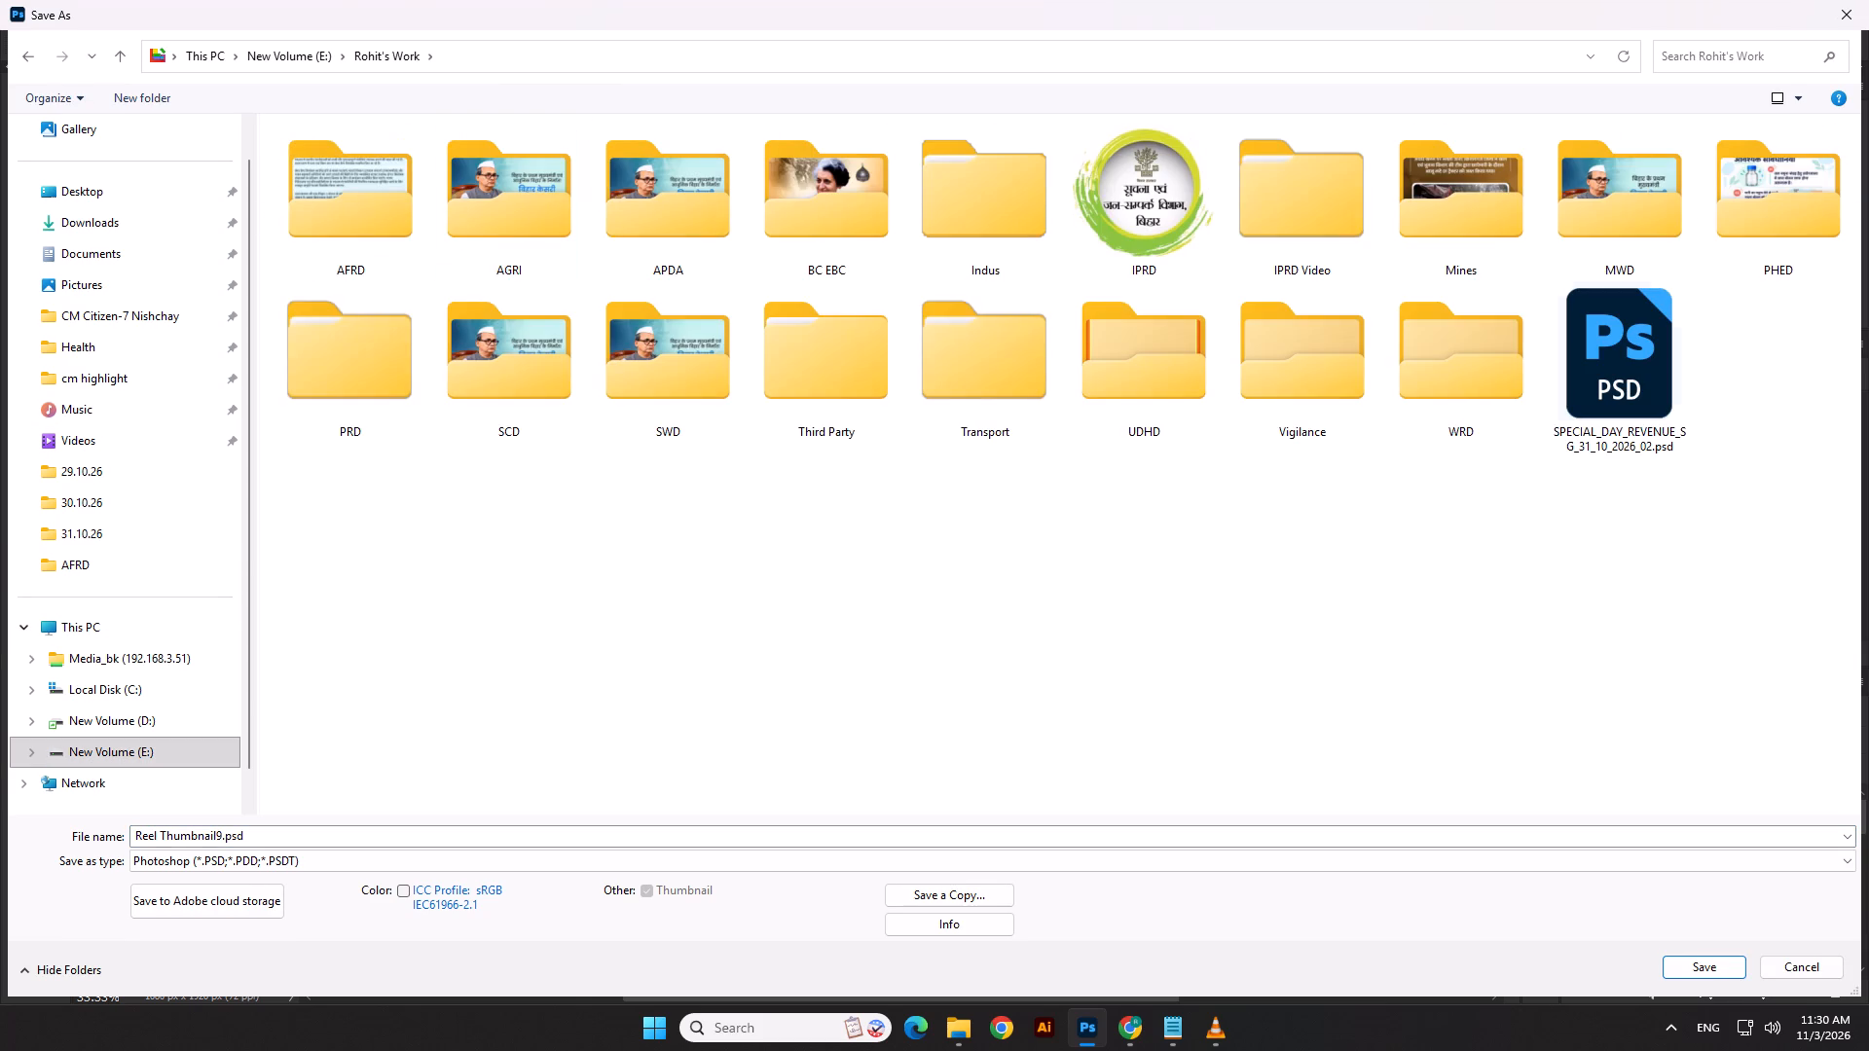
{"action": "double_click", "coordinate": [1174, 209]}
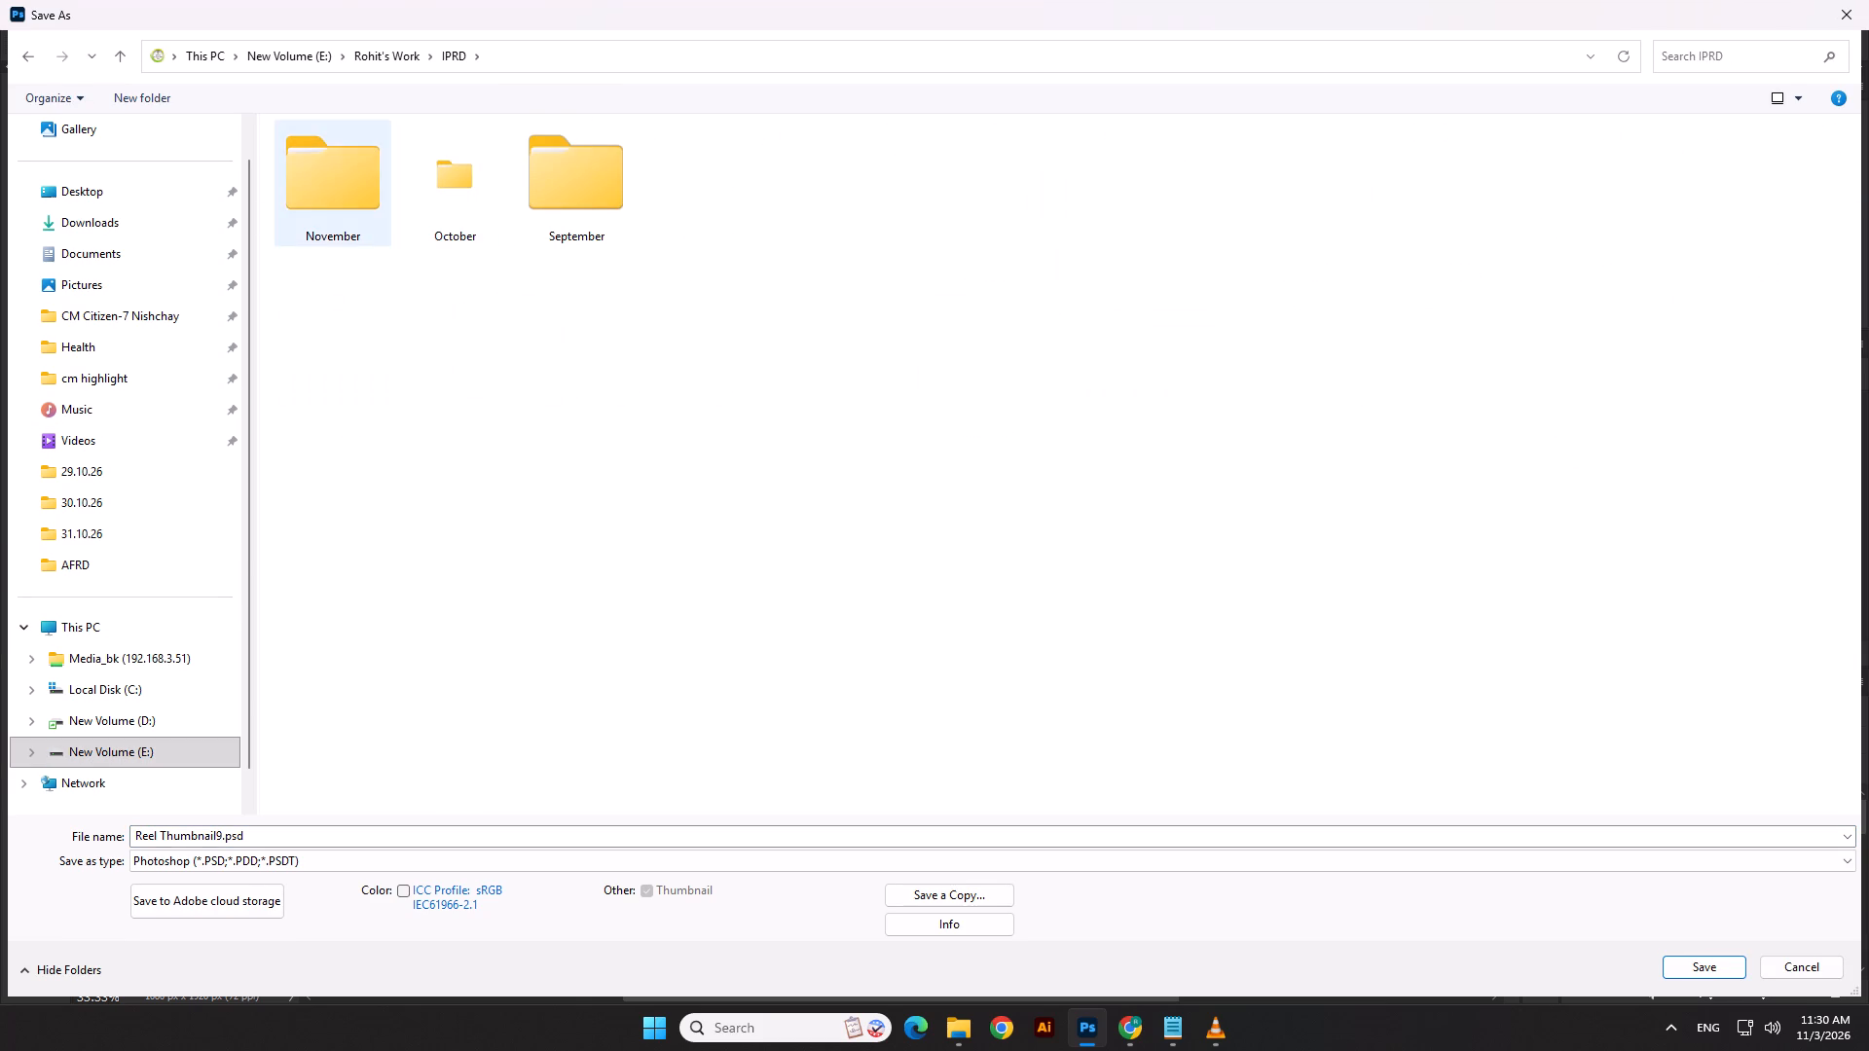
{"action": "double_click", "coordinate": [377, 196]}
{"action": "double_click", "coordinate": [344, 150]}
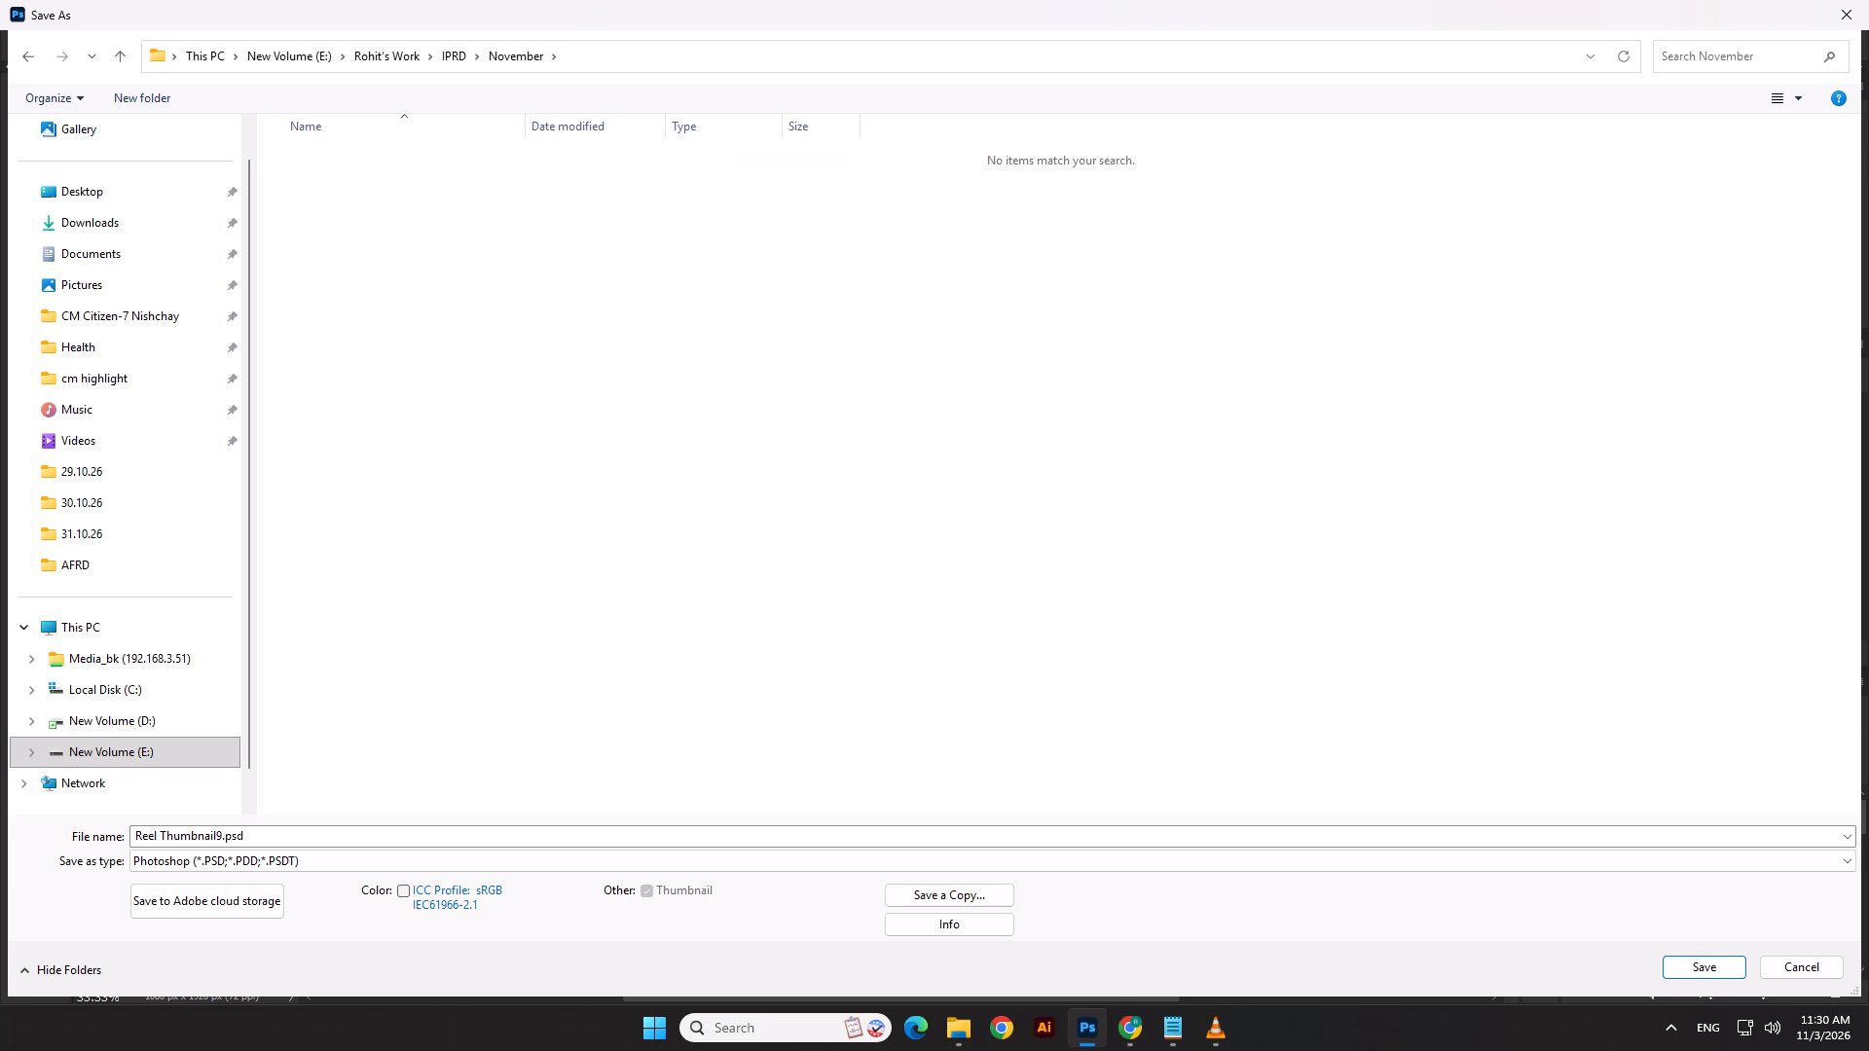
{"action": "left_click", "coordinate": [281, 827]}
{"action": "left_click_drag", "start_coordinate": [288, 837], "coordinate": [221, 838]}
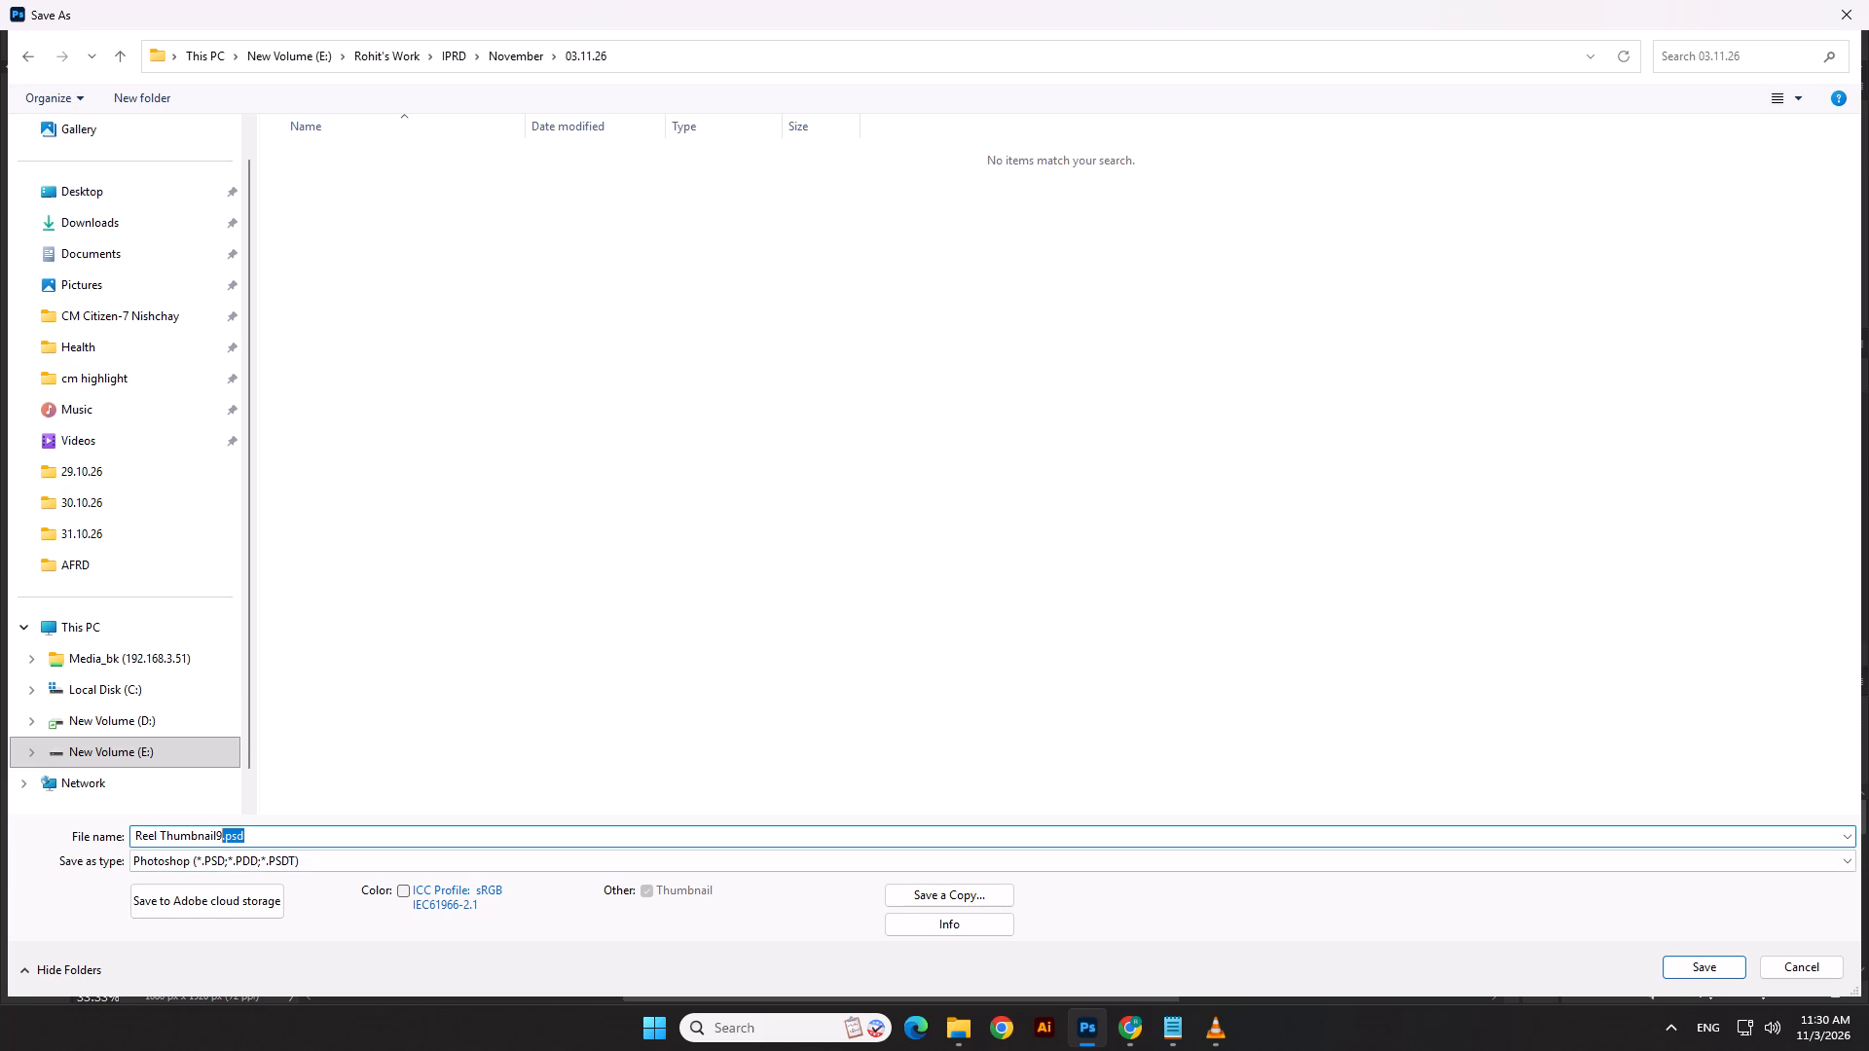
{"action": "left_click_drag", "start_coordinate": [221, 838], "coordinate": [216, 837]}
{"action": "key", "text": "1"}
{"action": "key", "text": "Return"}
{"action": "key", "text": "Return"}
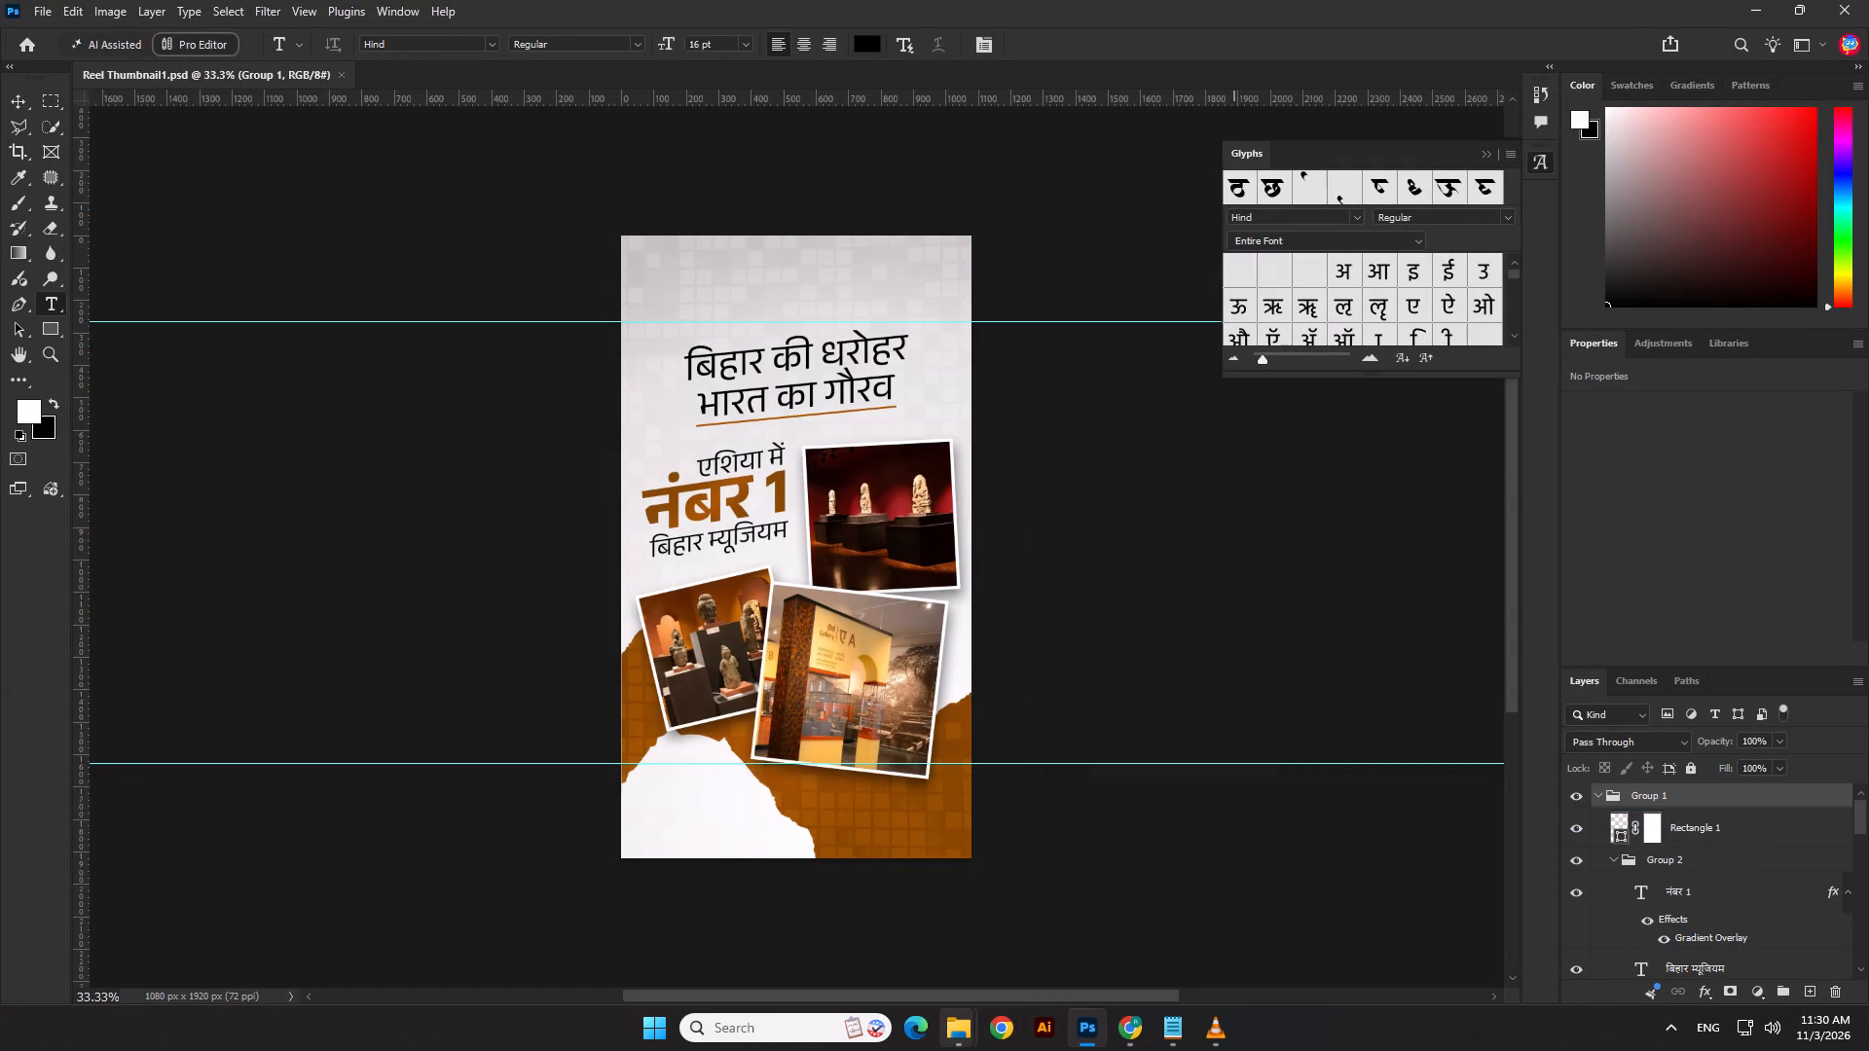
{"action": "left_click", "coordinate": [1848, 1]}
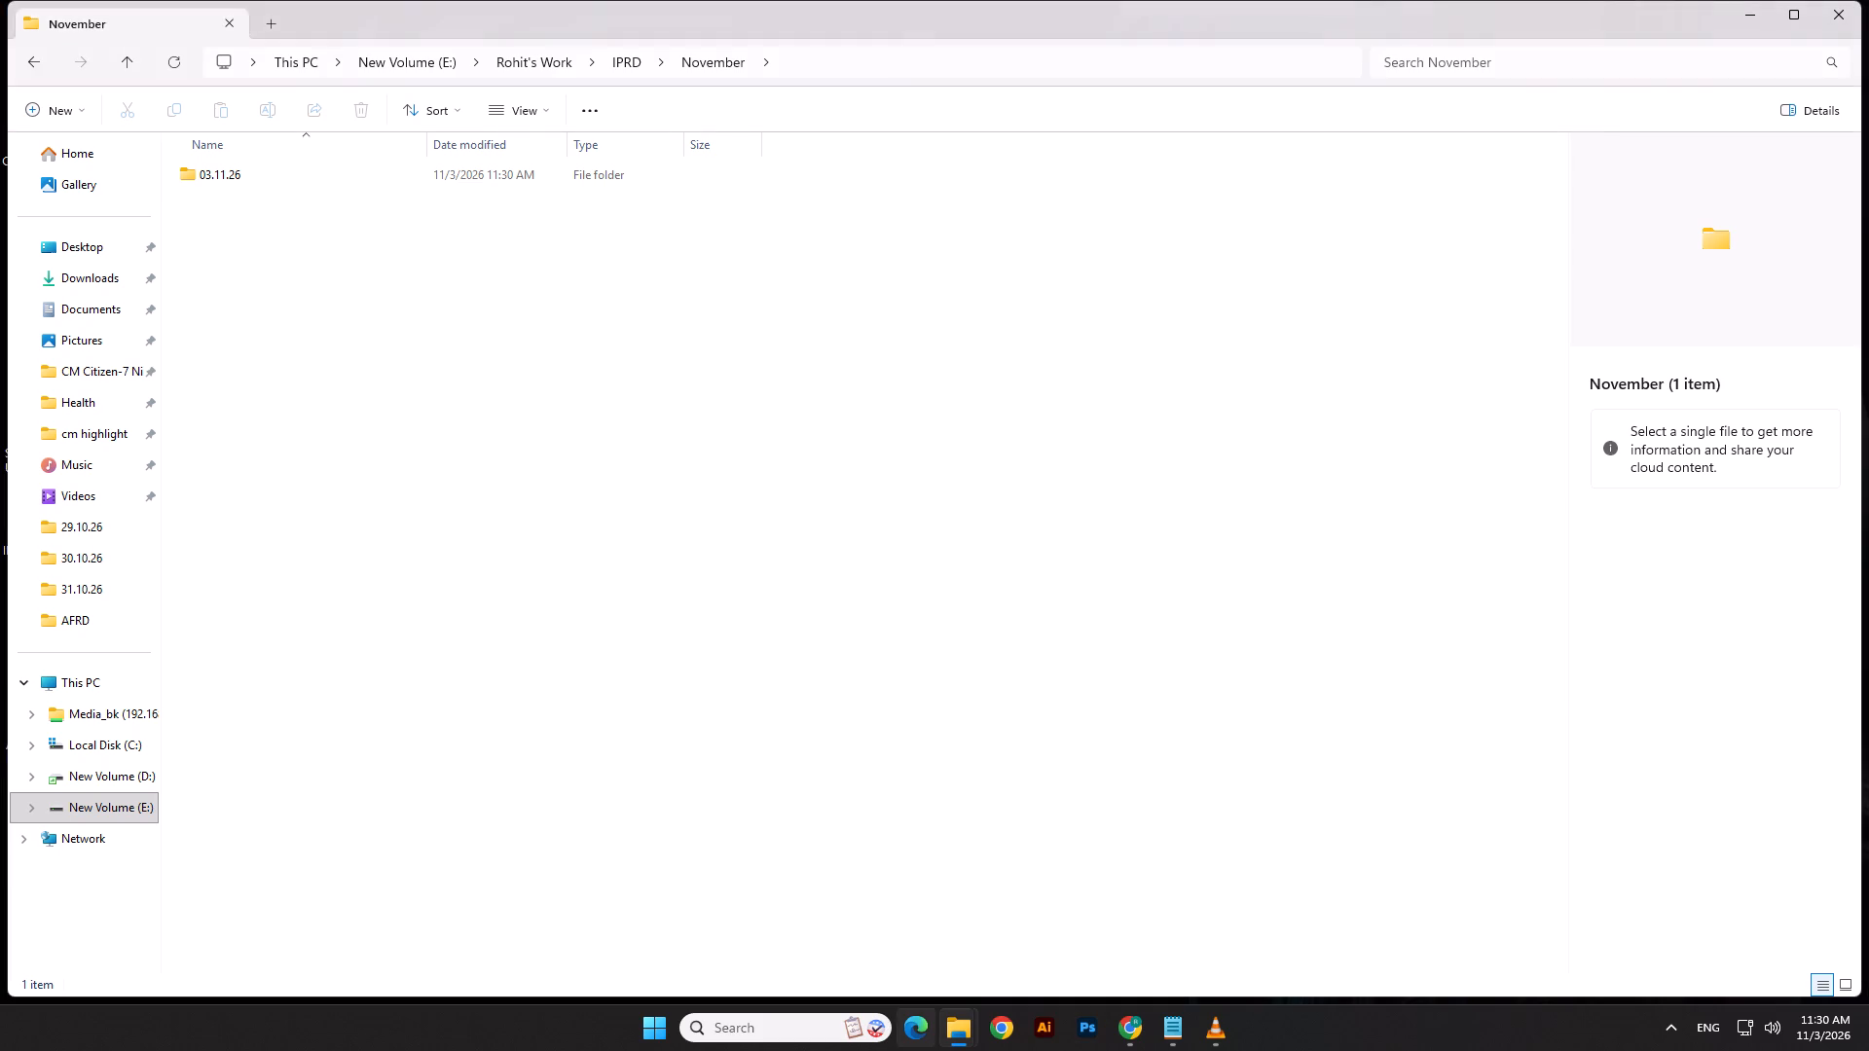
Using the Downloads window, open the 31.10.26 folder in Rohit's Work > IPRD > October on drive E.
{"action": "left_click", "coordinate": [959, 1037]}
{"action": "left_click", "coordinate": [900, 938]}
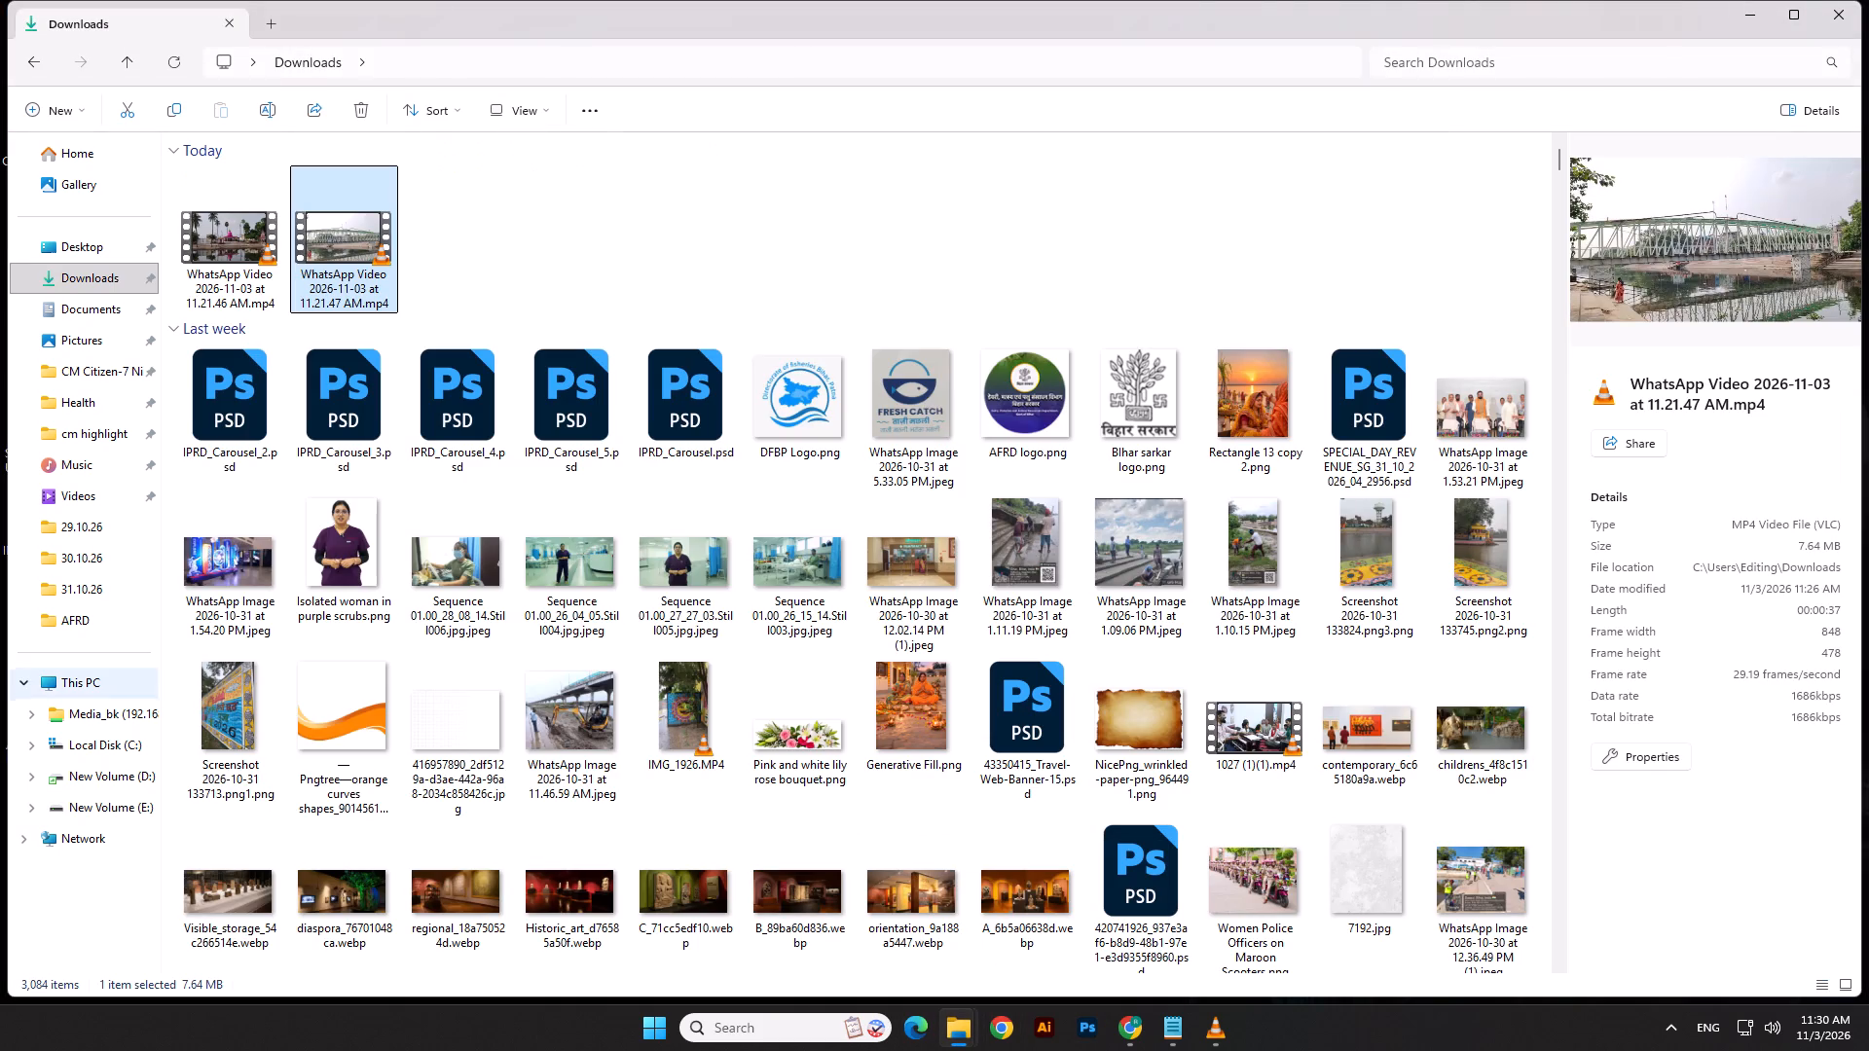
{"action": "left_click", "coordinate": [61, 688]}
{"action": "double_click", "coordinate": [711, 192]}
{"action": "left_click", "coordinate": [581, 455]}
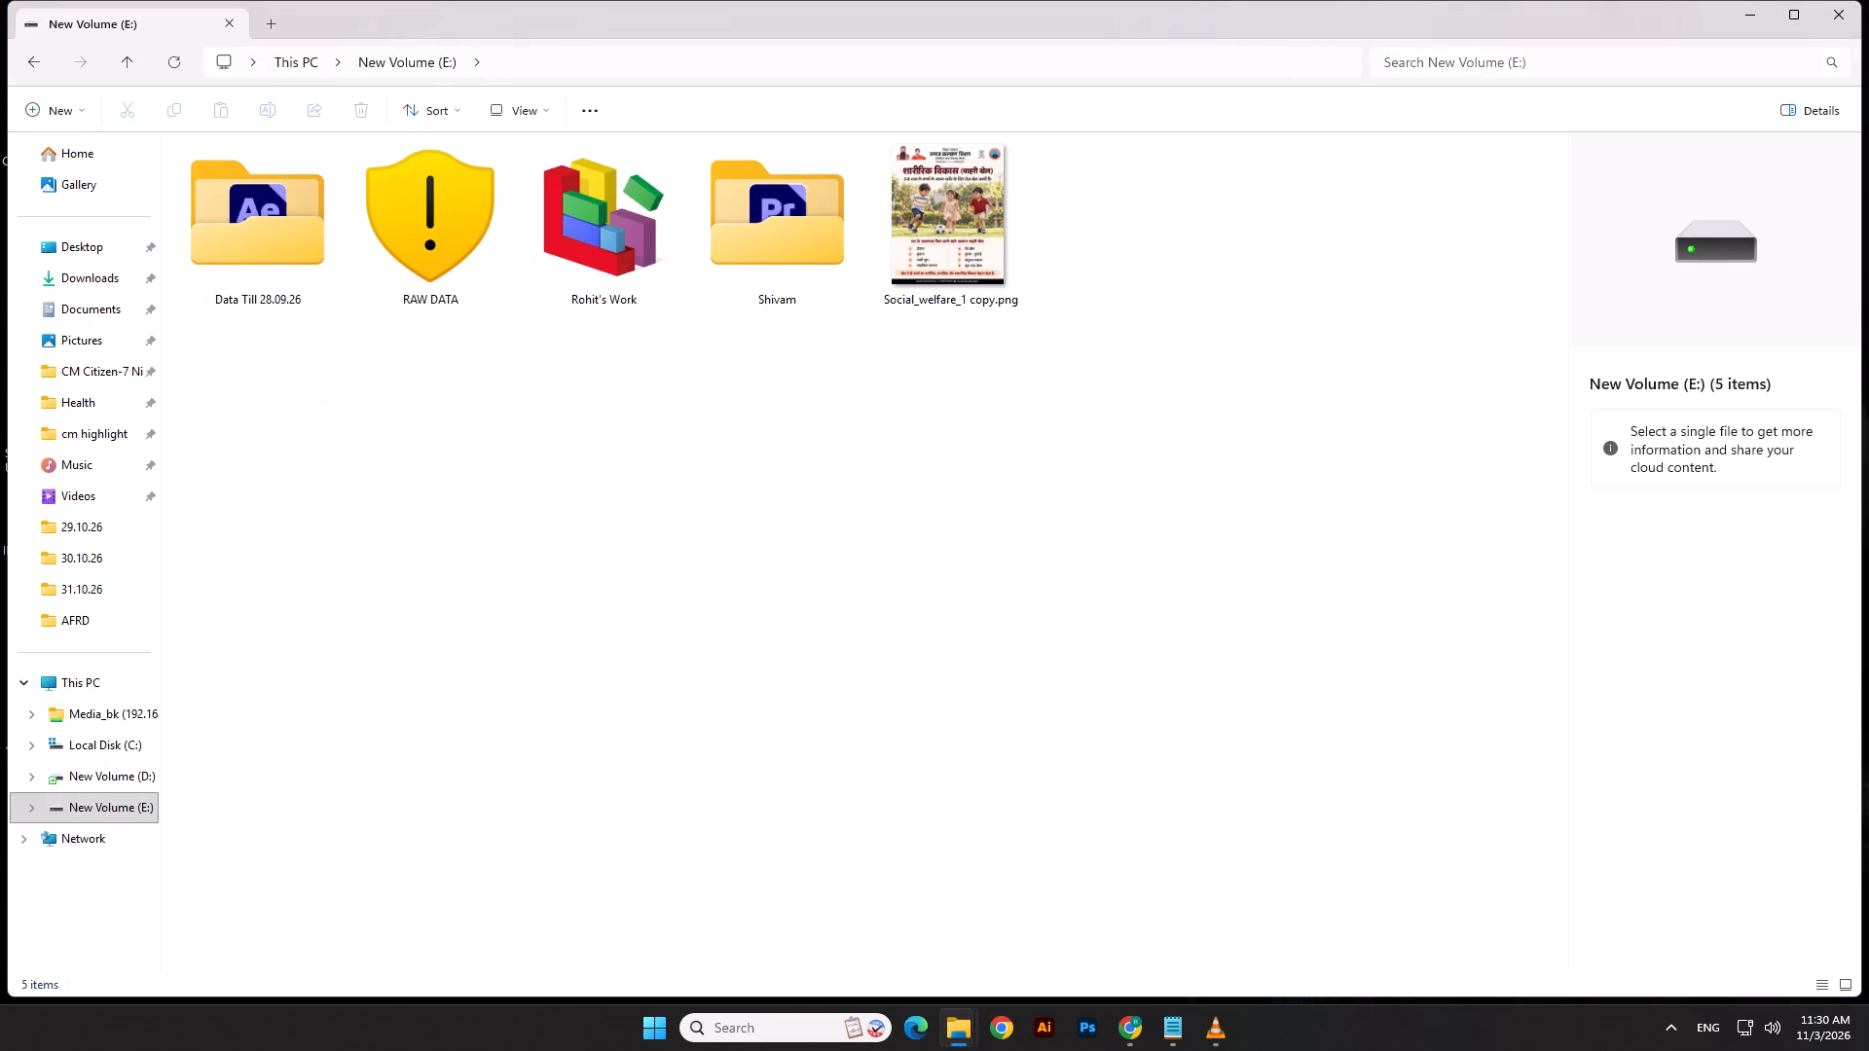
{"action": "double_click", "coordinate": [590, 249]}
{"action": "left_click", "coordinate": [664, 606]}
{"action": "double_click", "coordinate": [1033, 240]}
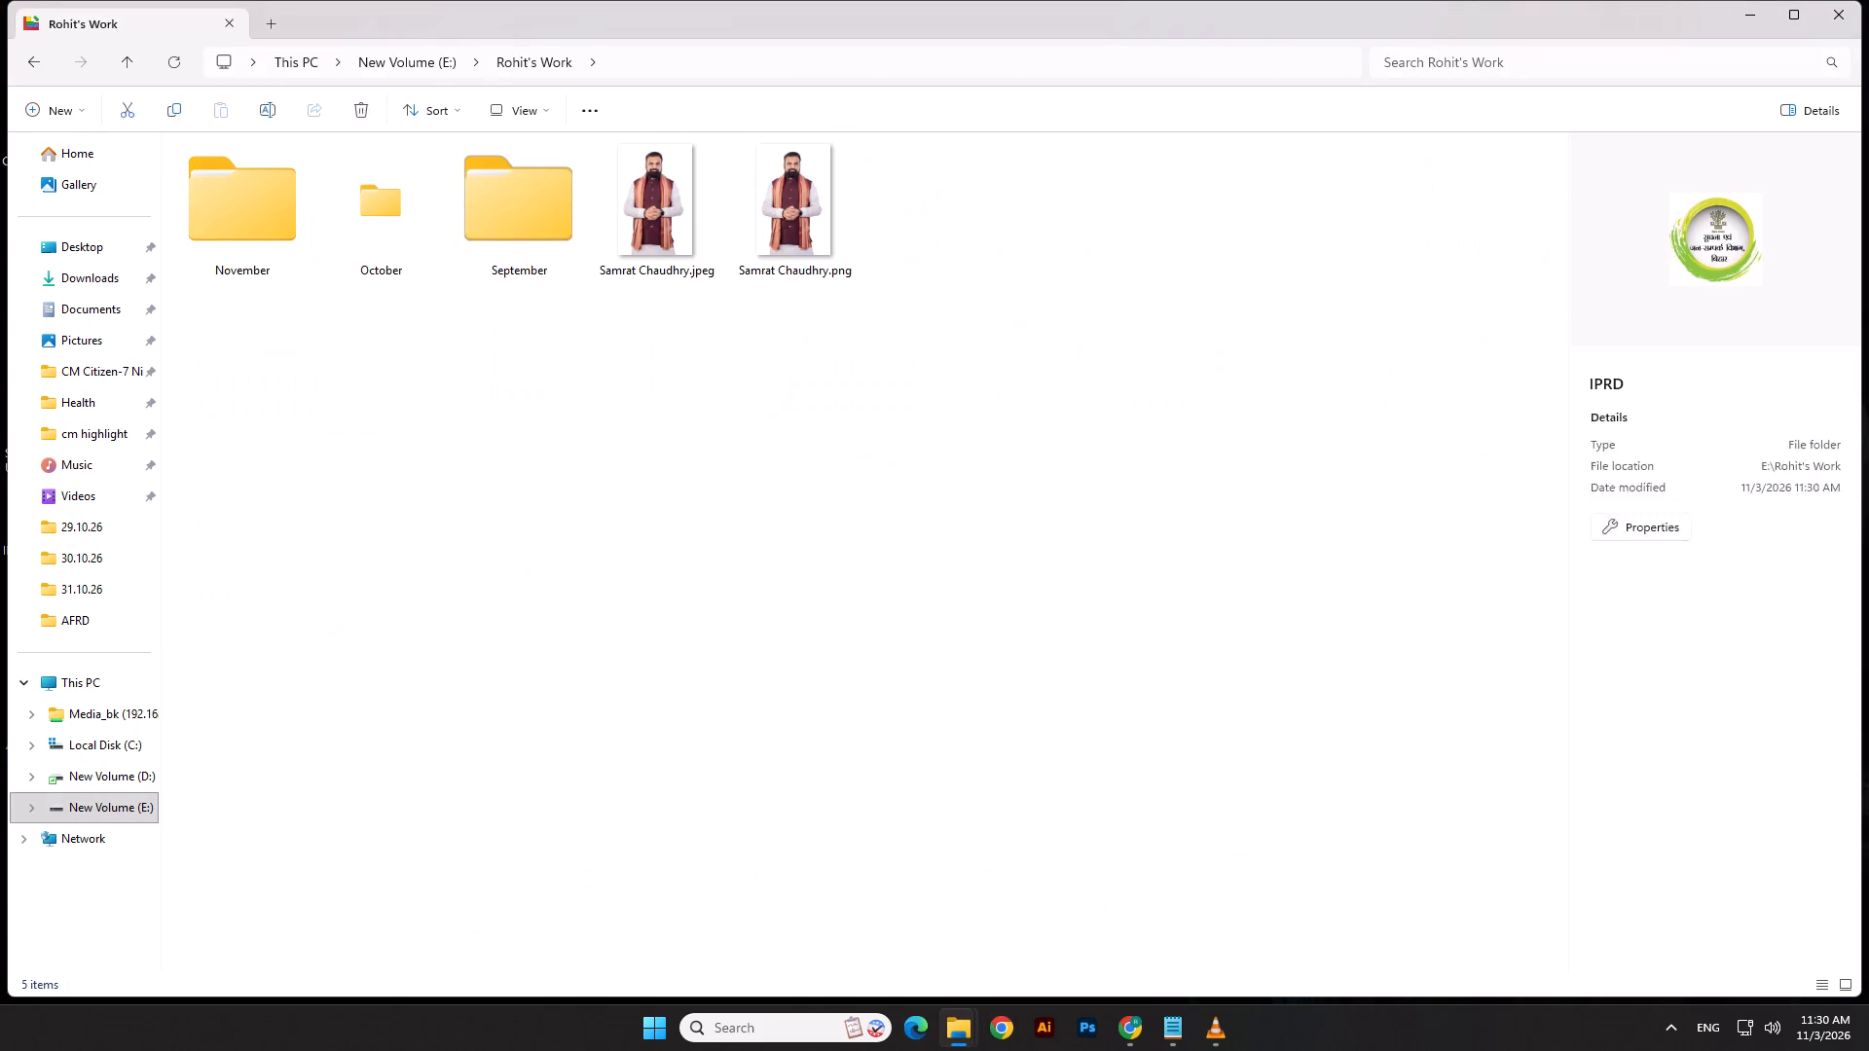
{"action": "left_click", "coordinate": [951, 538]}
{"action": "double_click", "coordinate": [389, 232]}
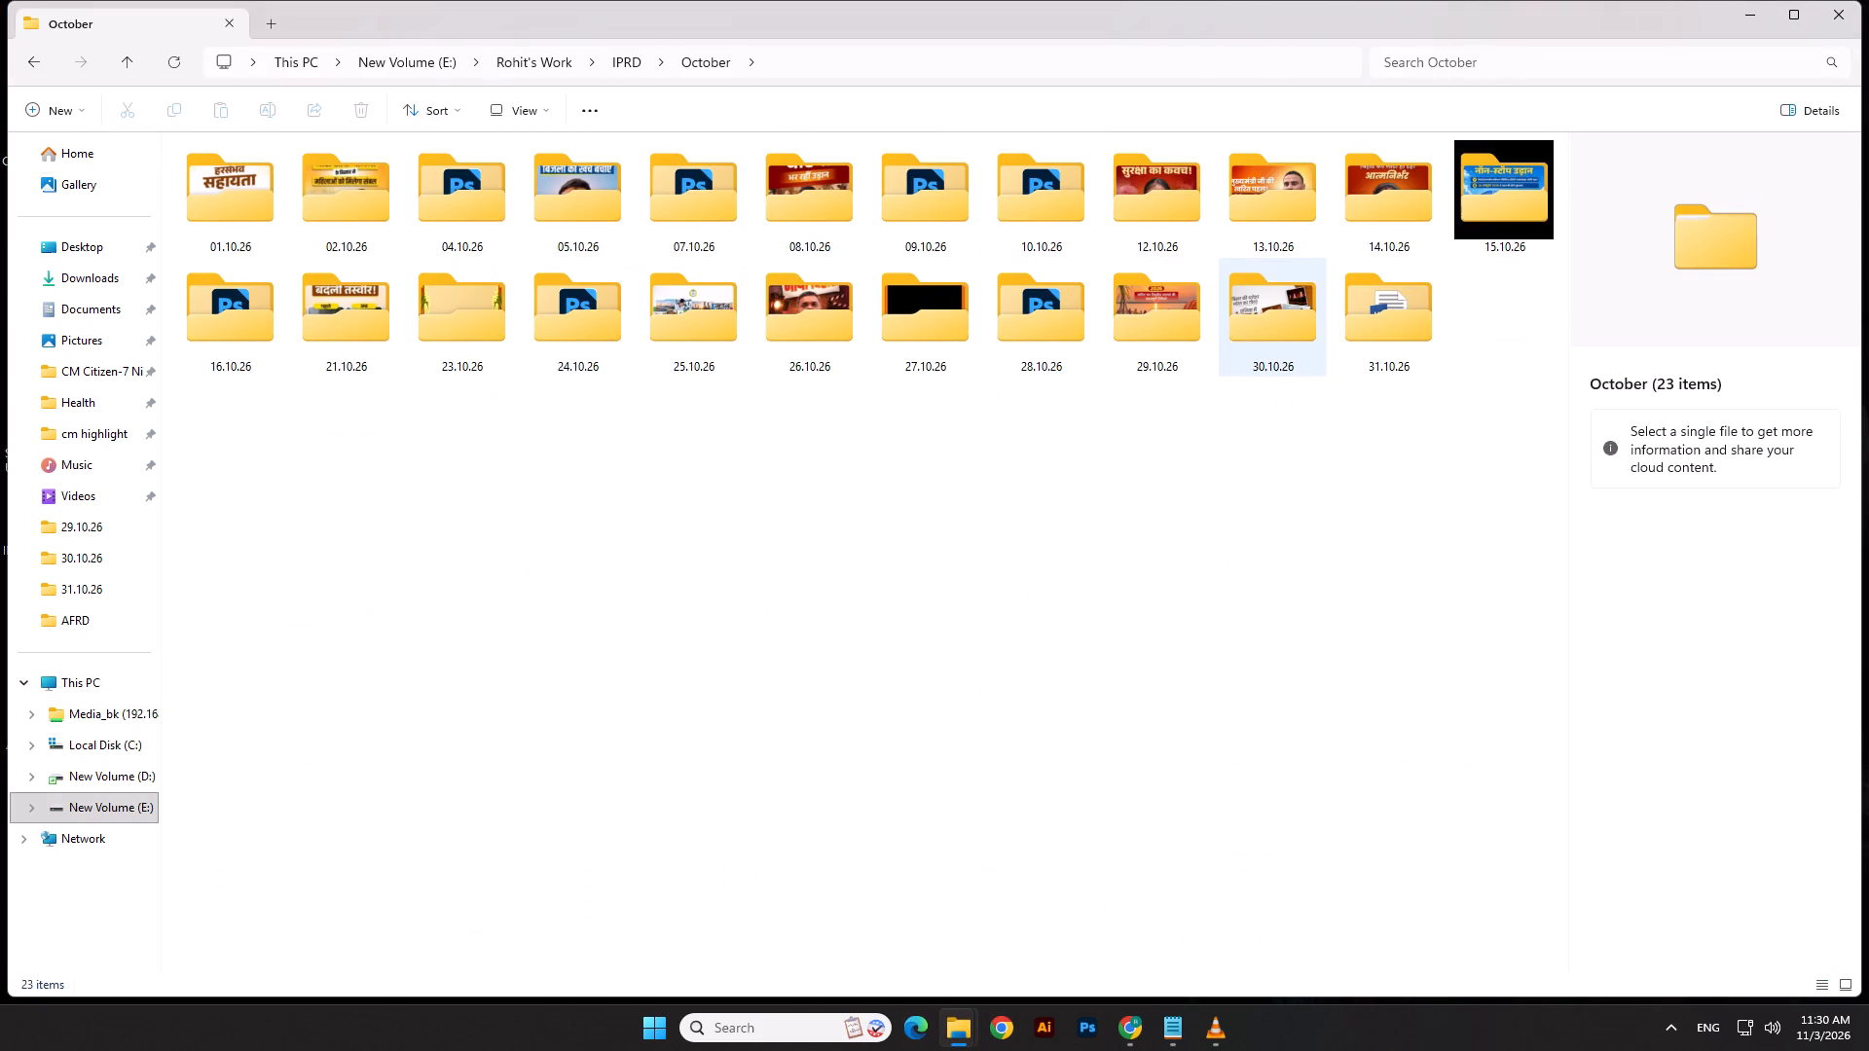
{"action": "double_click", "coordinate": [1432, 316]}
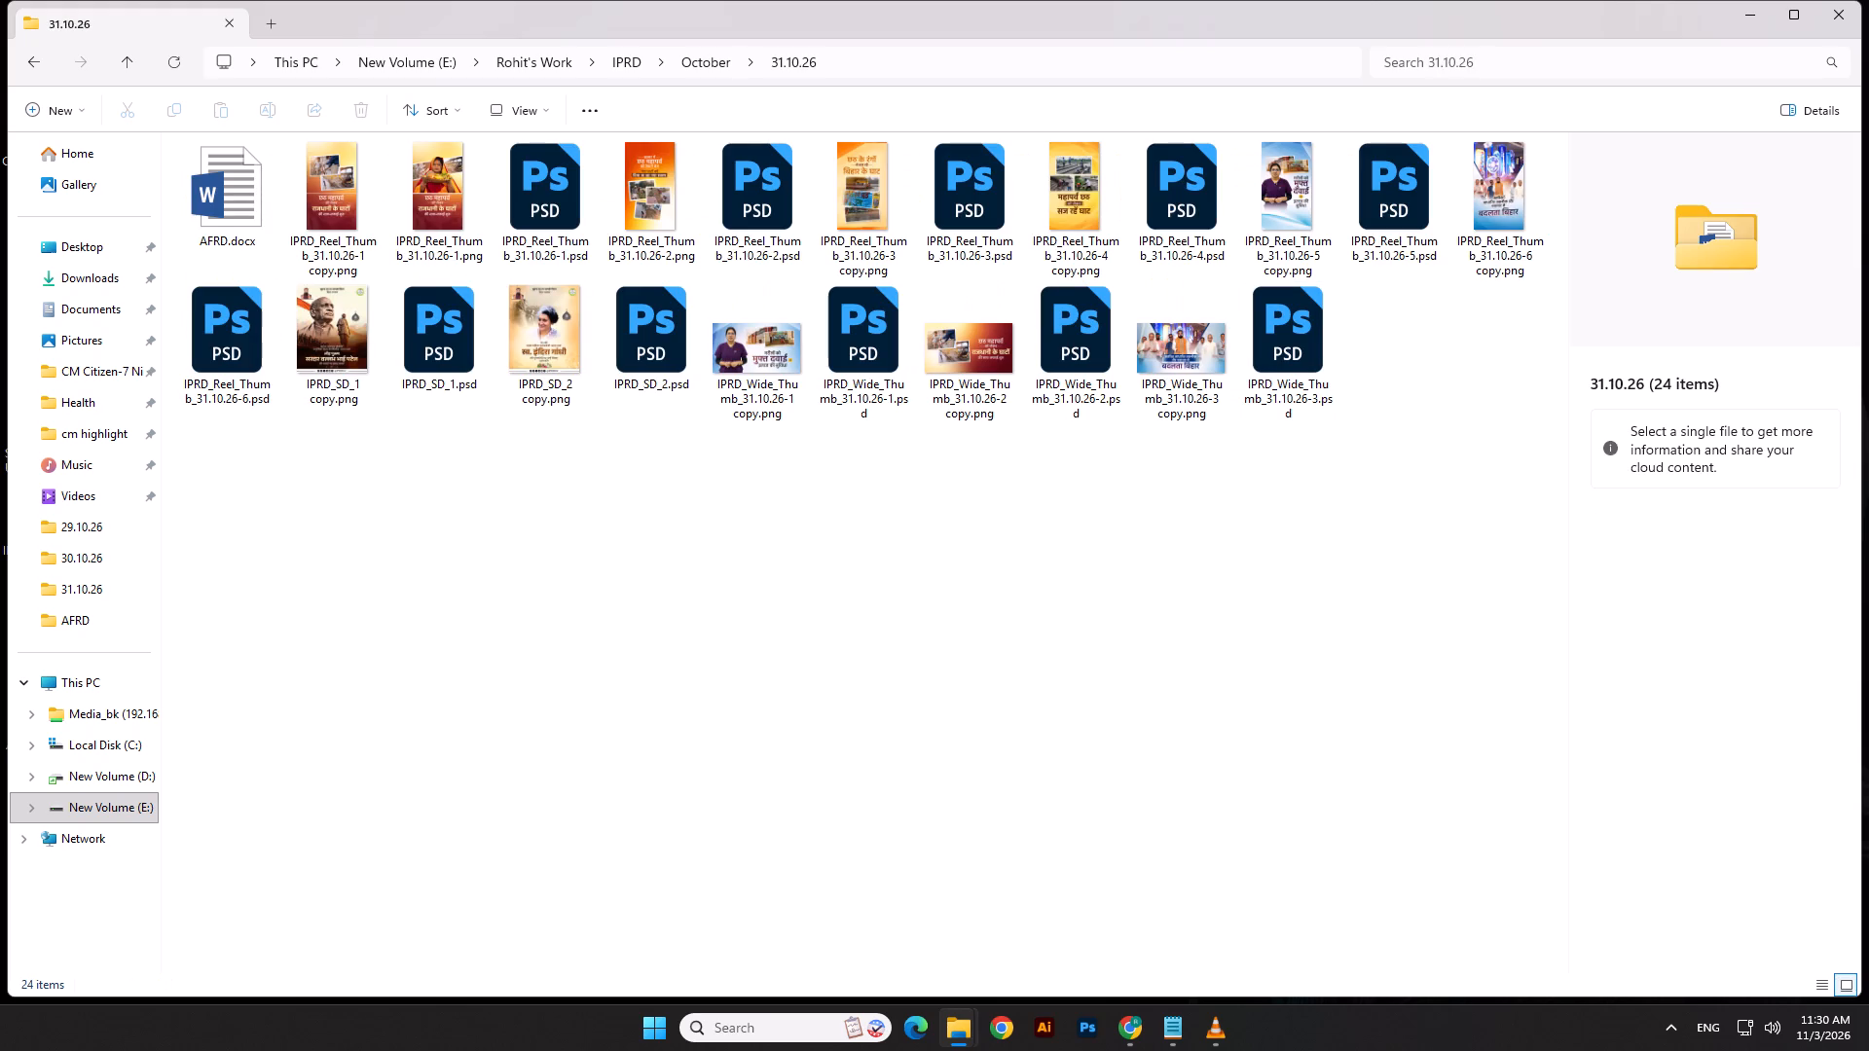
Copy the file name text of IPRD_Wide_Thumb_31.10.26-1.psd in the 31.10.26 folder.
{"action": "left_click", "coordinate": [853, 405]}
{"action": "left_click", "coordinate": [863, 389]}
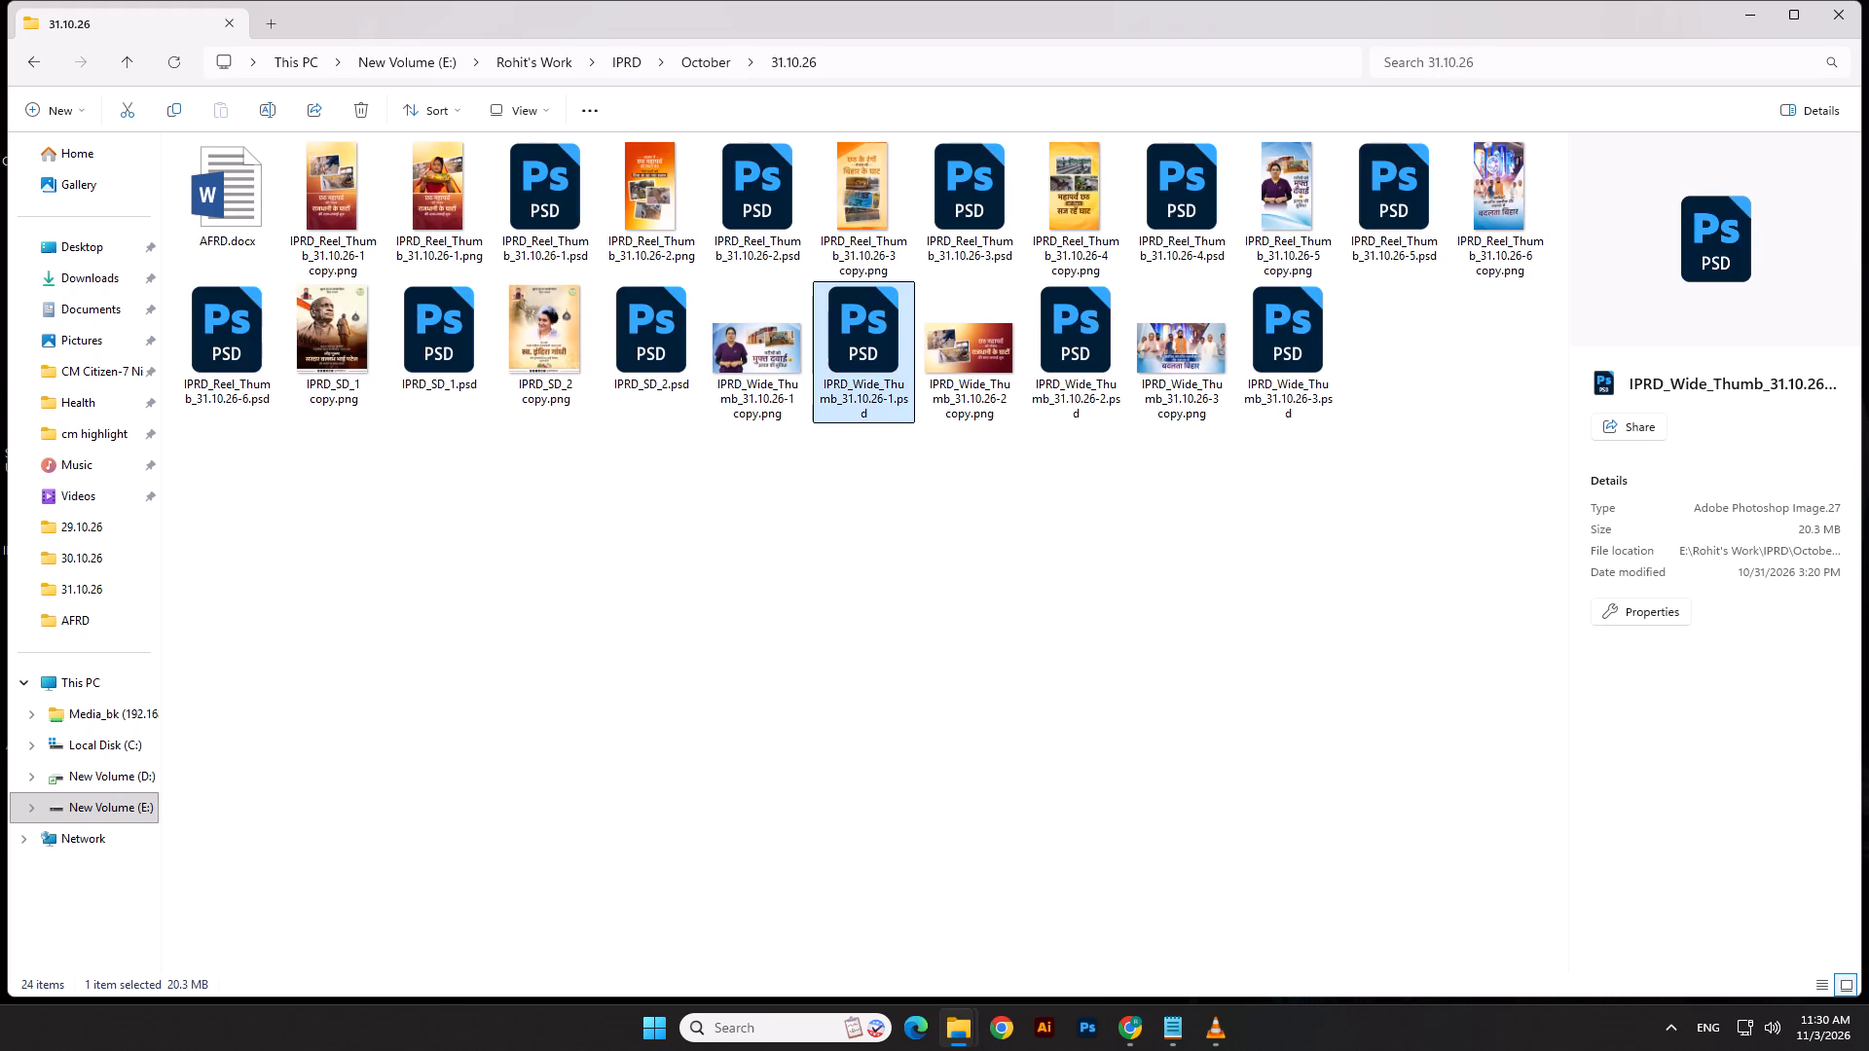
{"action": "key", "text": "ctrl+c"}
{"action": "key", "text": "ctrl+c"}
Go back up to the IPRD folder and open November > 03.11.26.
{"action": "left_click", "coordinate": [24, 68]}
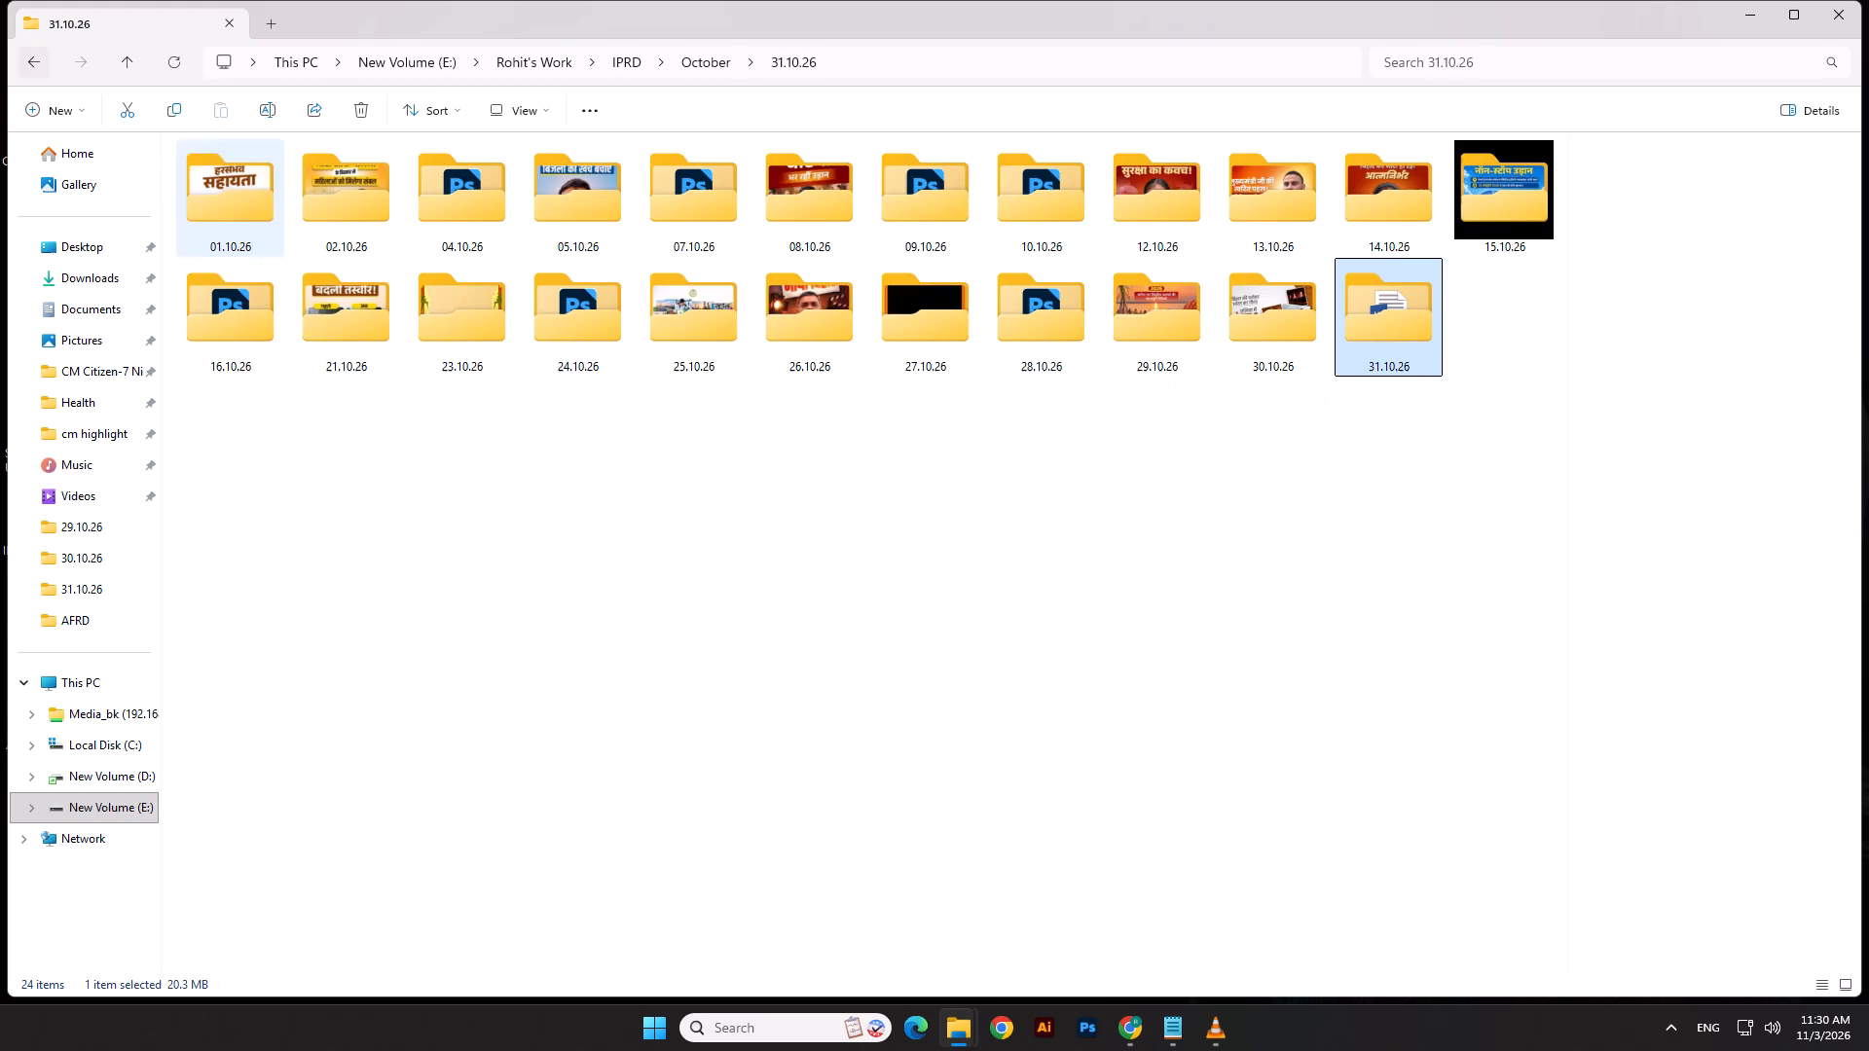
{"action": "left_click", "coordinate": [465, 562]}
{"action": "left_click", "coordinate": [31, 68]}
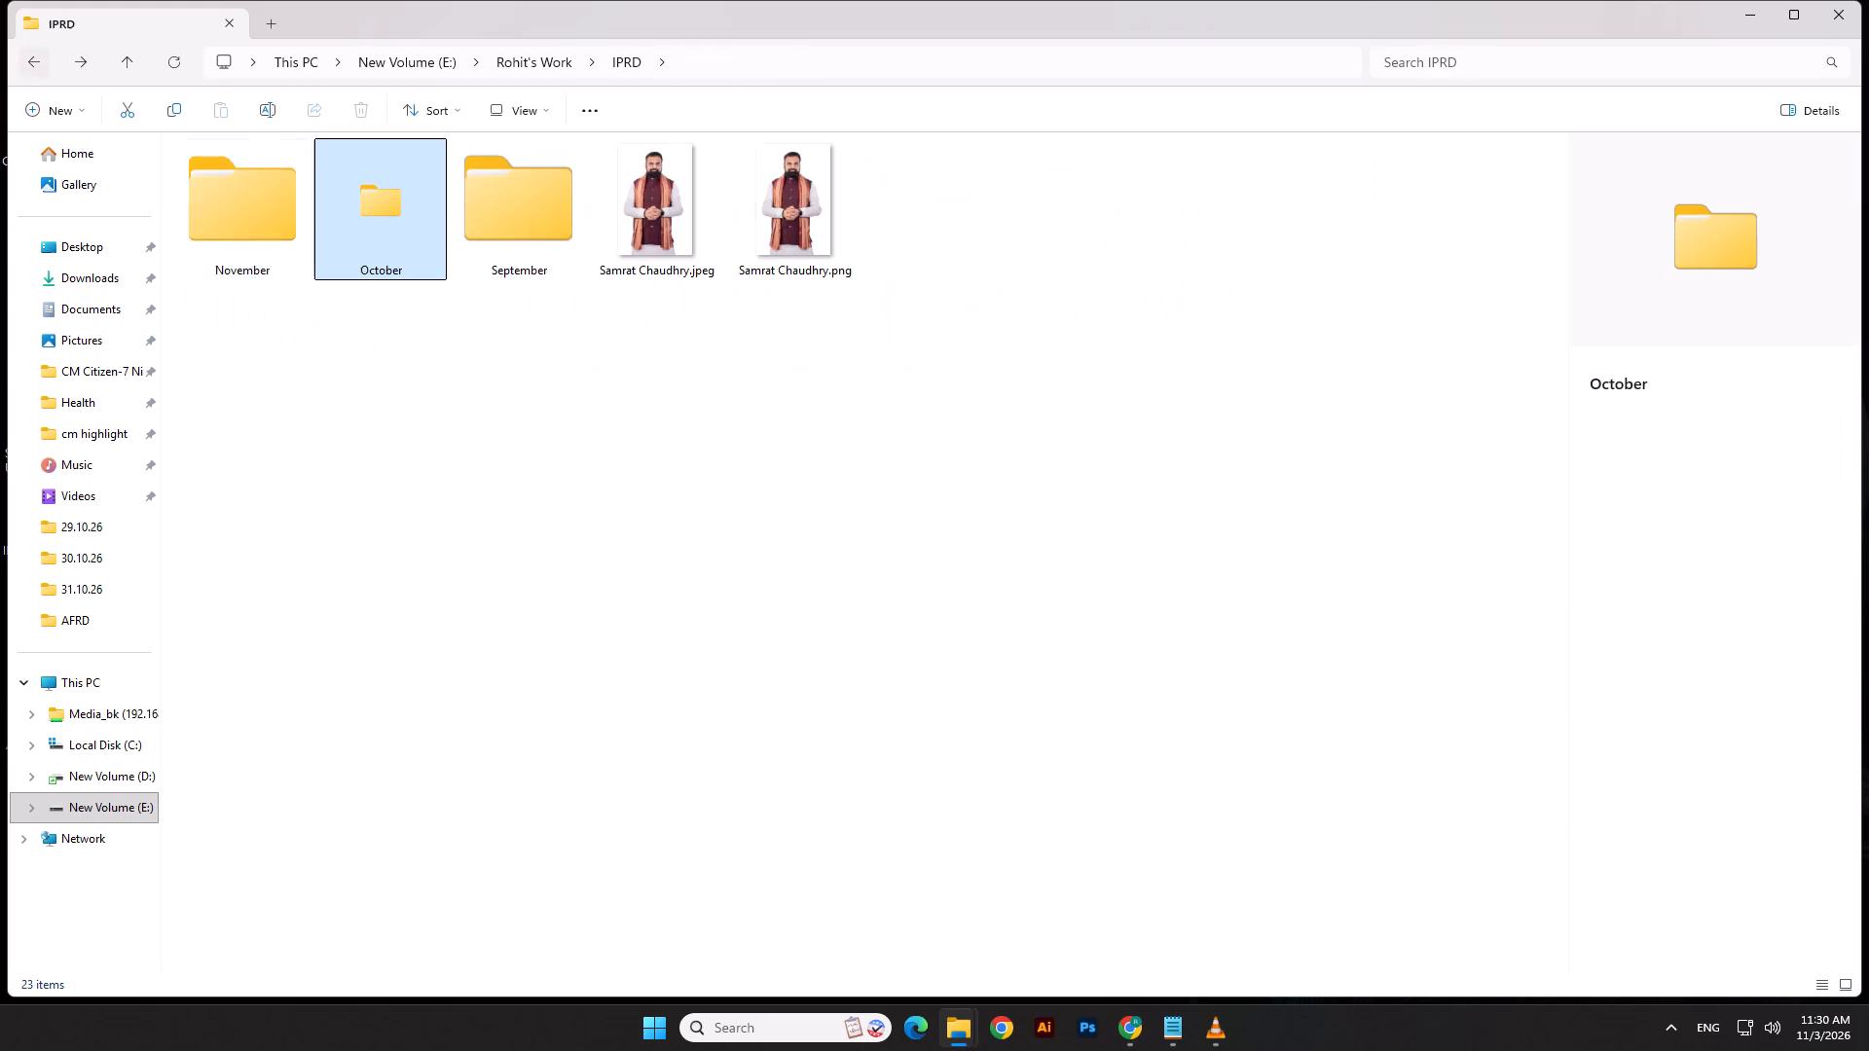
{"action": "double_click", "coordinate": [194, 189]}
{"action": "double_click", "coordinate": [223, 169]}
Rename Reel Thumbnail1.psd using the copied name, changing its date so it reads IPRD_Wide_Thumb_03.11.26-1.
{"action": "left_click", "coordinate": [238, 257]}
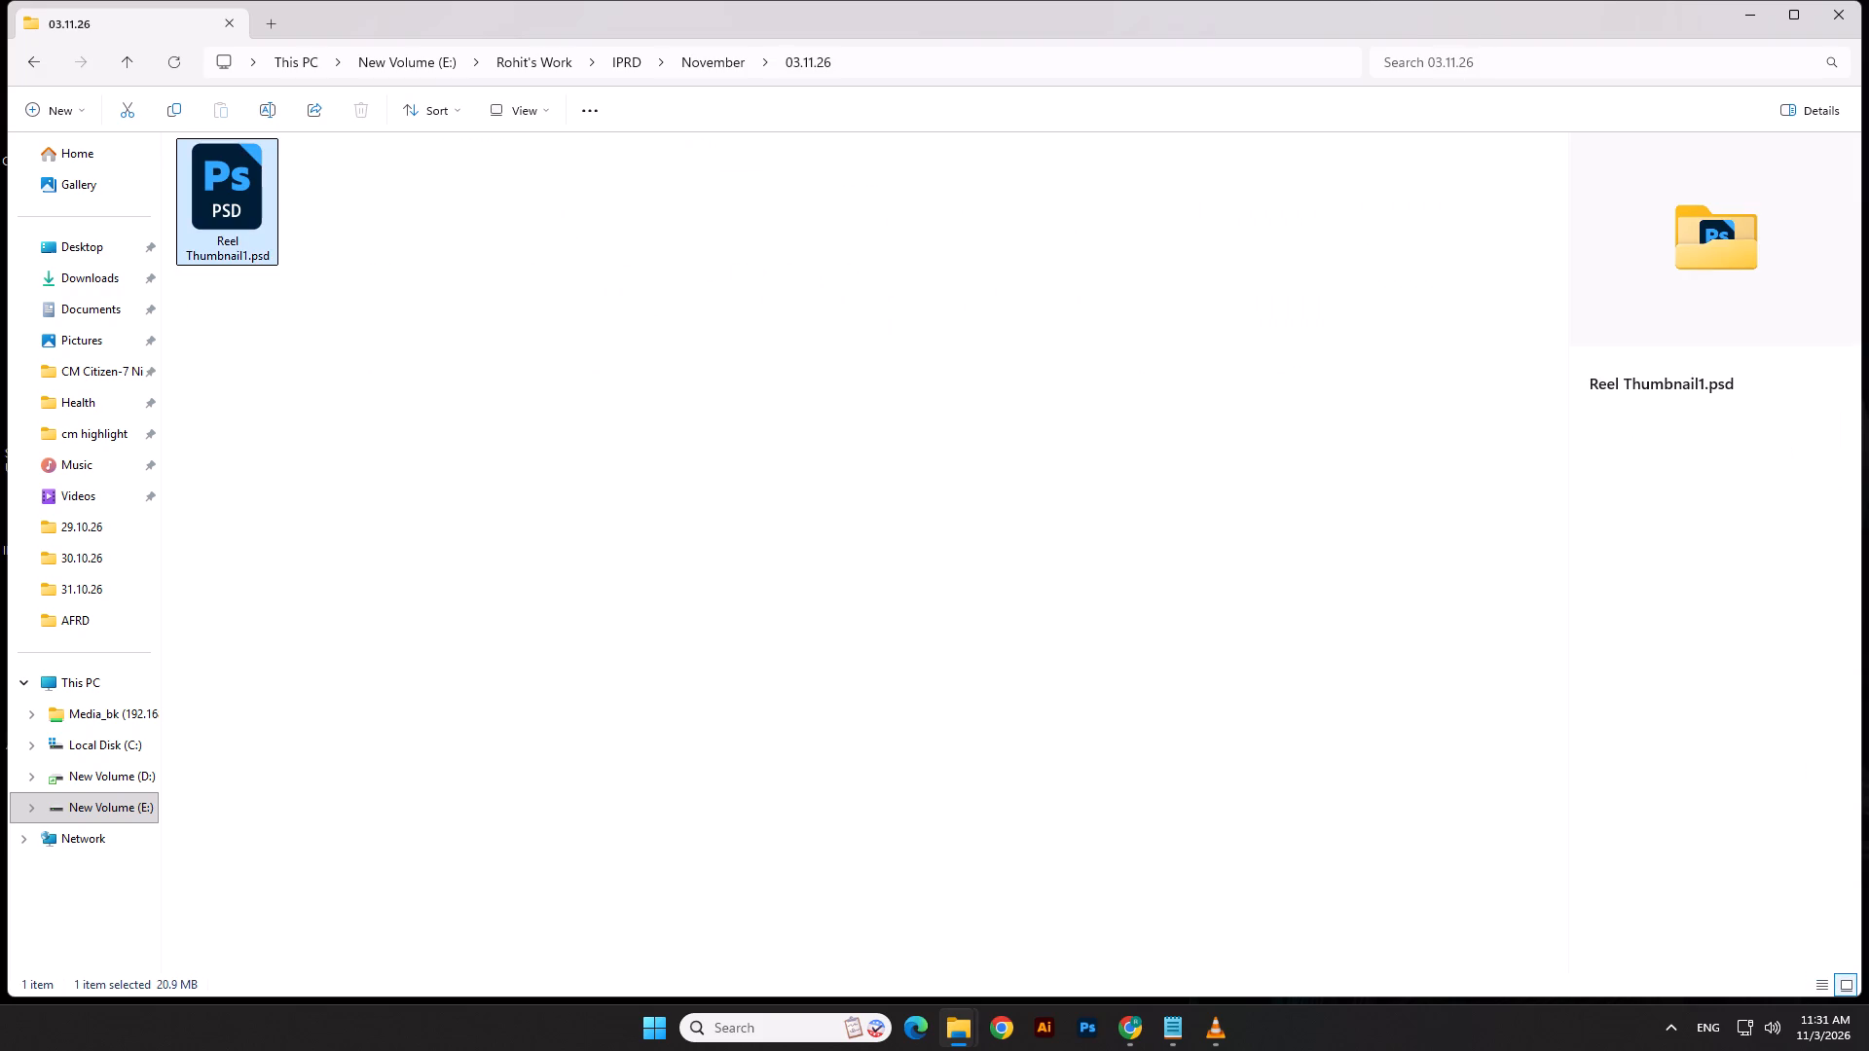
{"action": "left_click", "coordinate": [235, 247]}
{"action": "key", "text": "ctrl+v"}
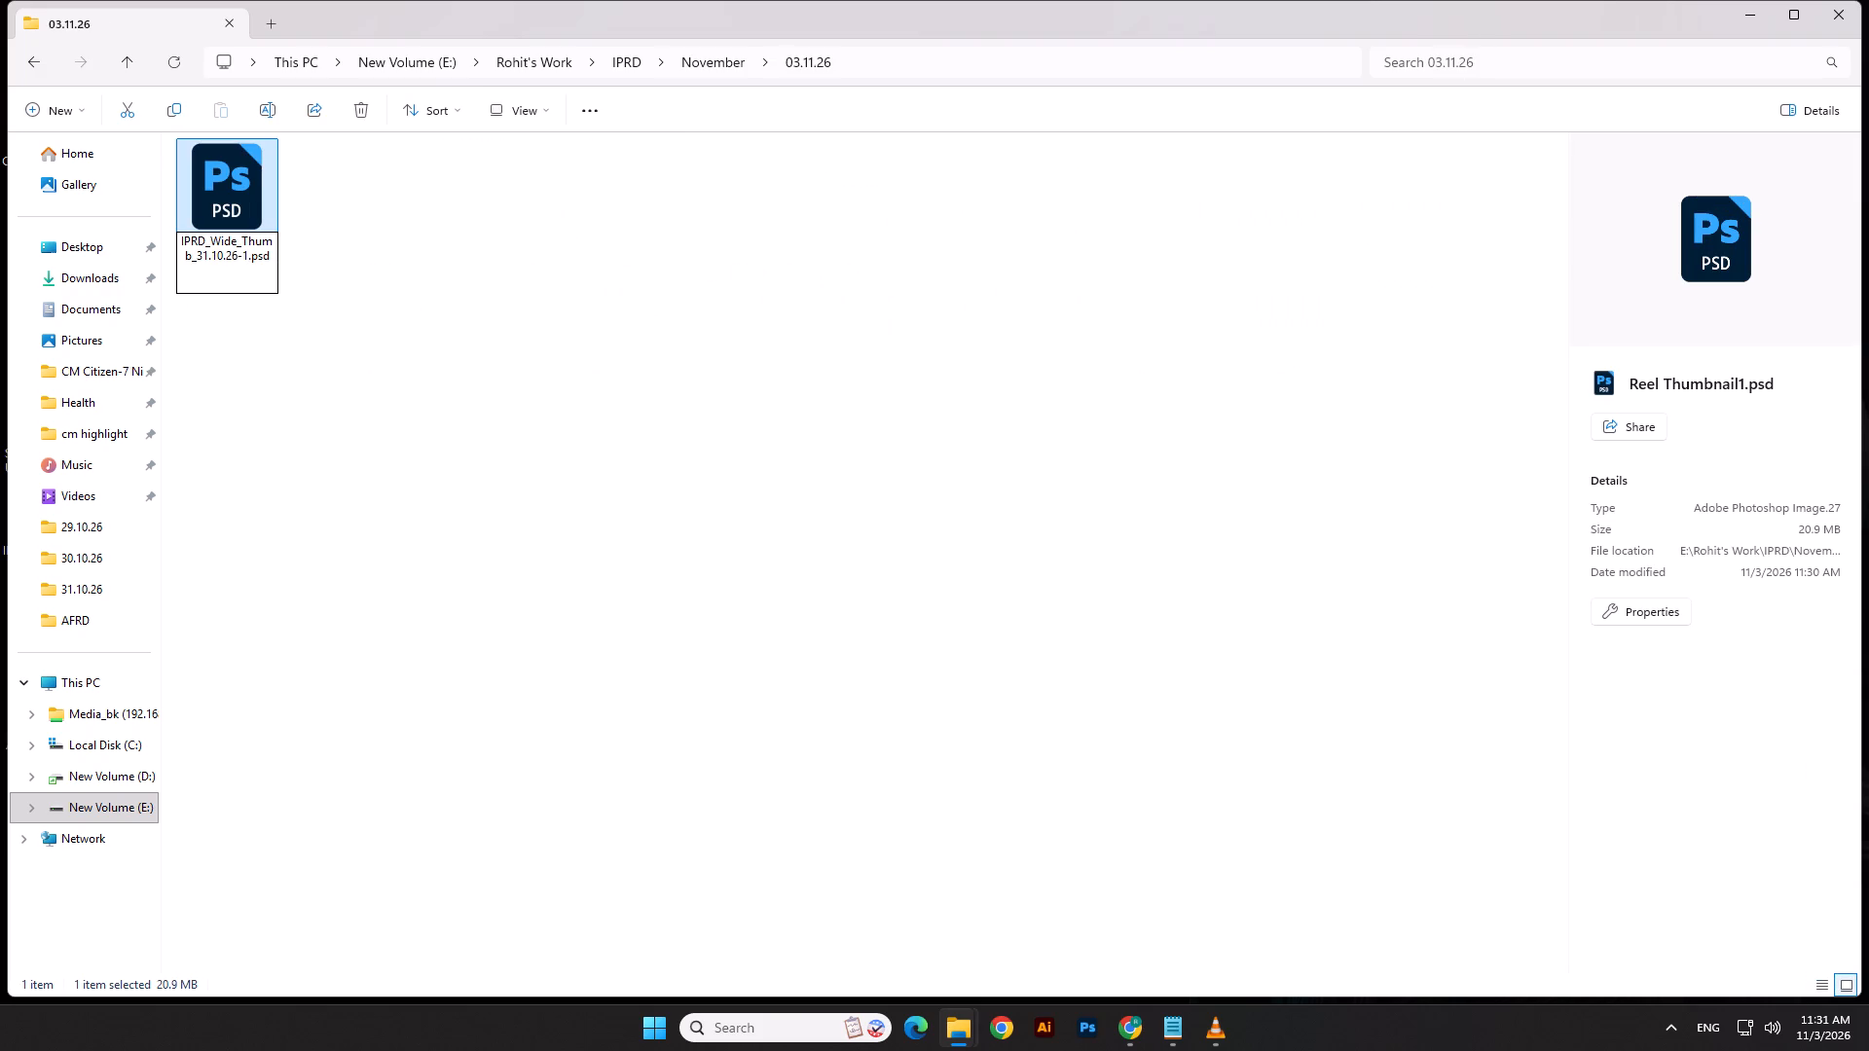
{"action": "left_click", "coordinate": [206, 254]}
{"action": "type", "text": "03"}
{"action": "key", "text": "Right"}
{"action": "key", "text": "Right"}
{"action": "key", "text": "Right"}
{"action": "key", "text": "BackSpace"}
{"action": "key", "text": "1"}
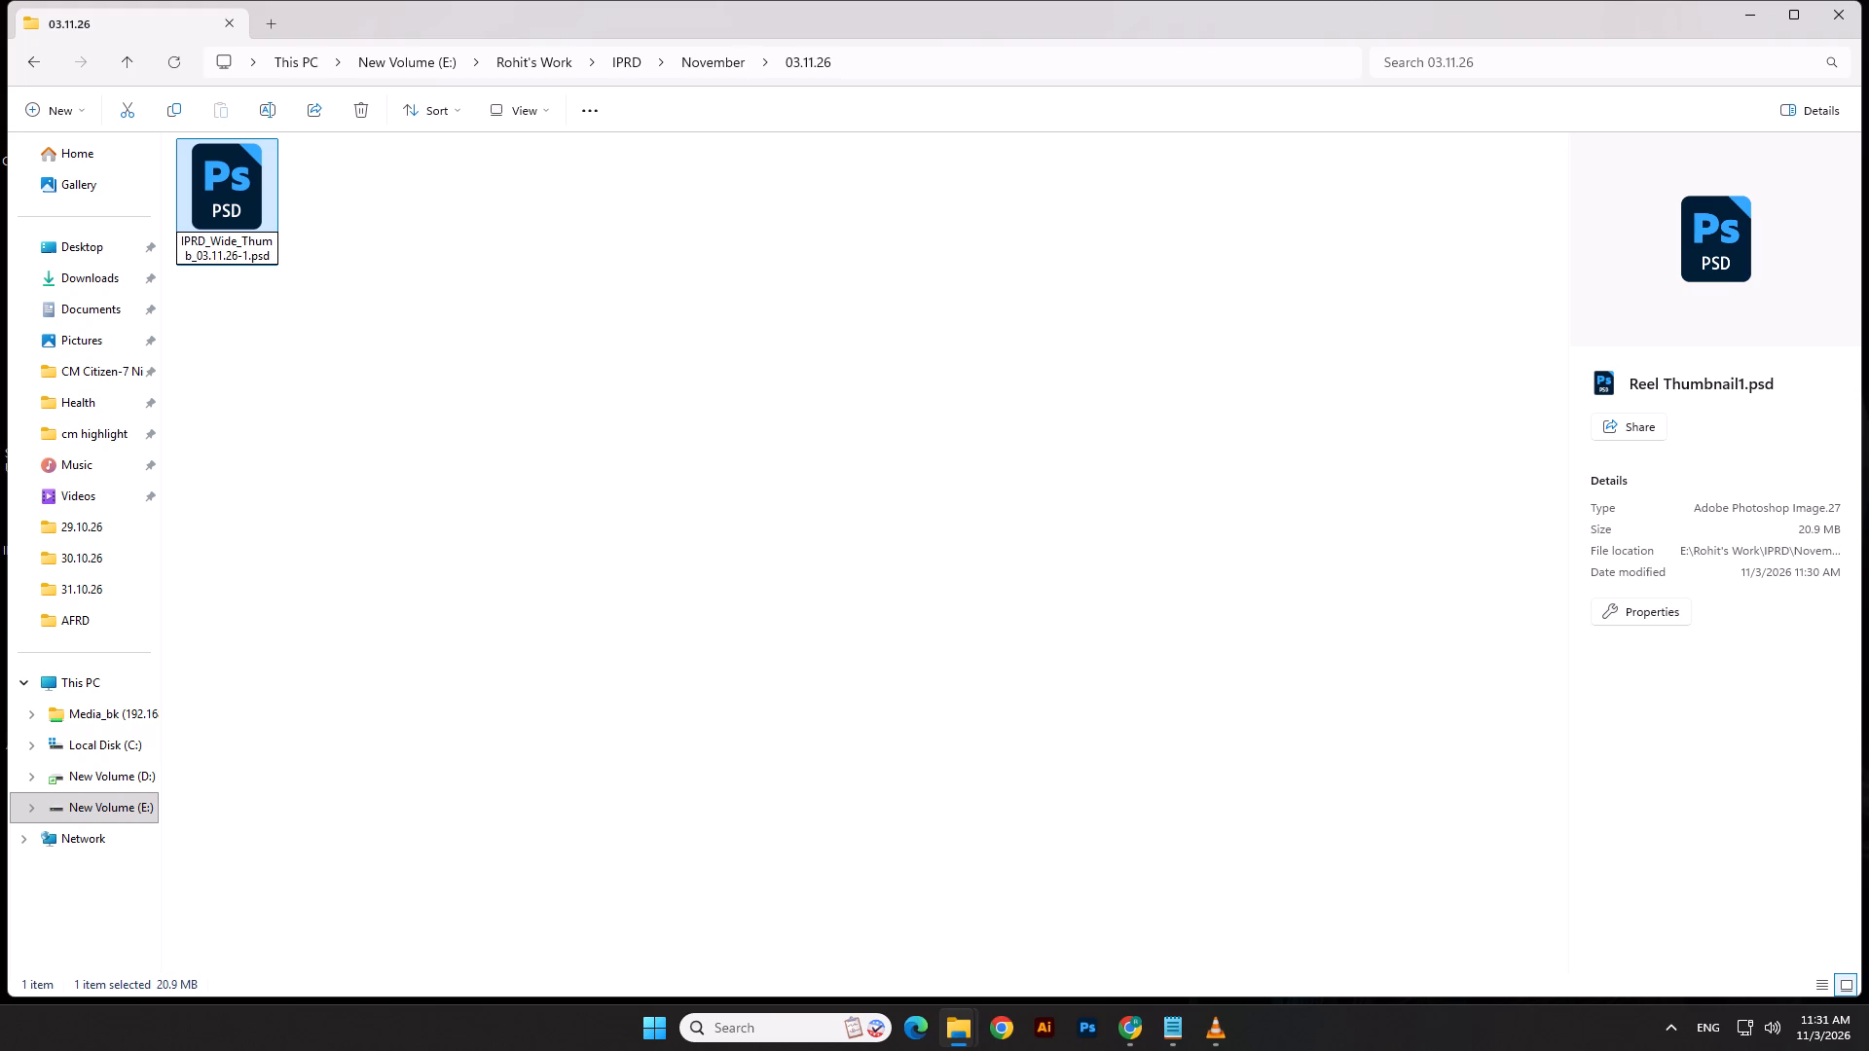
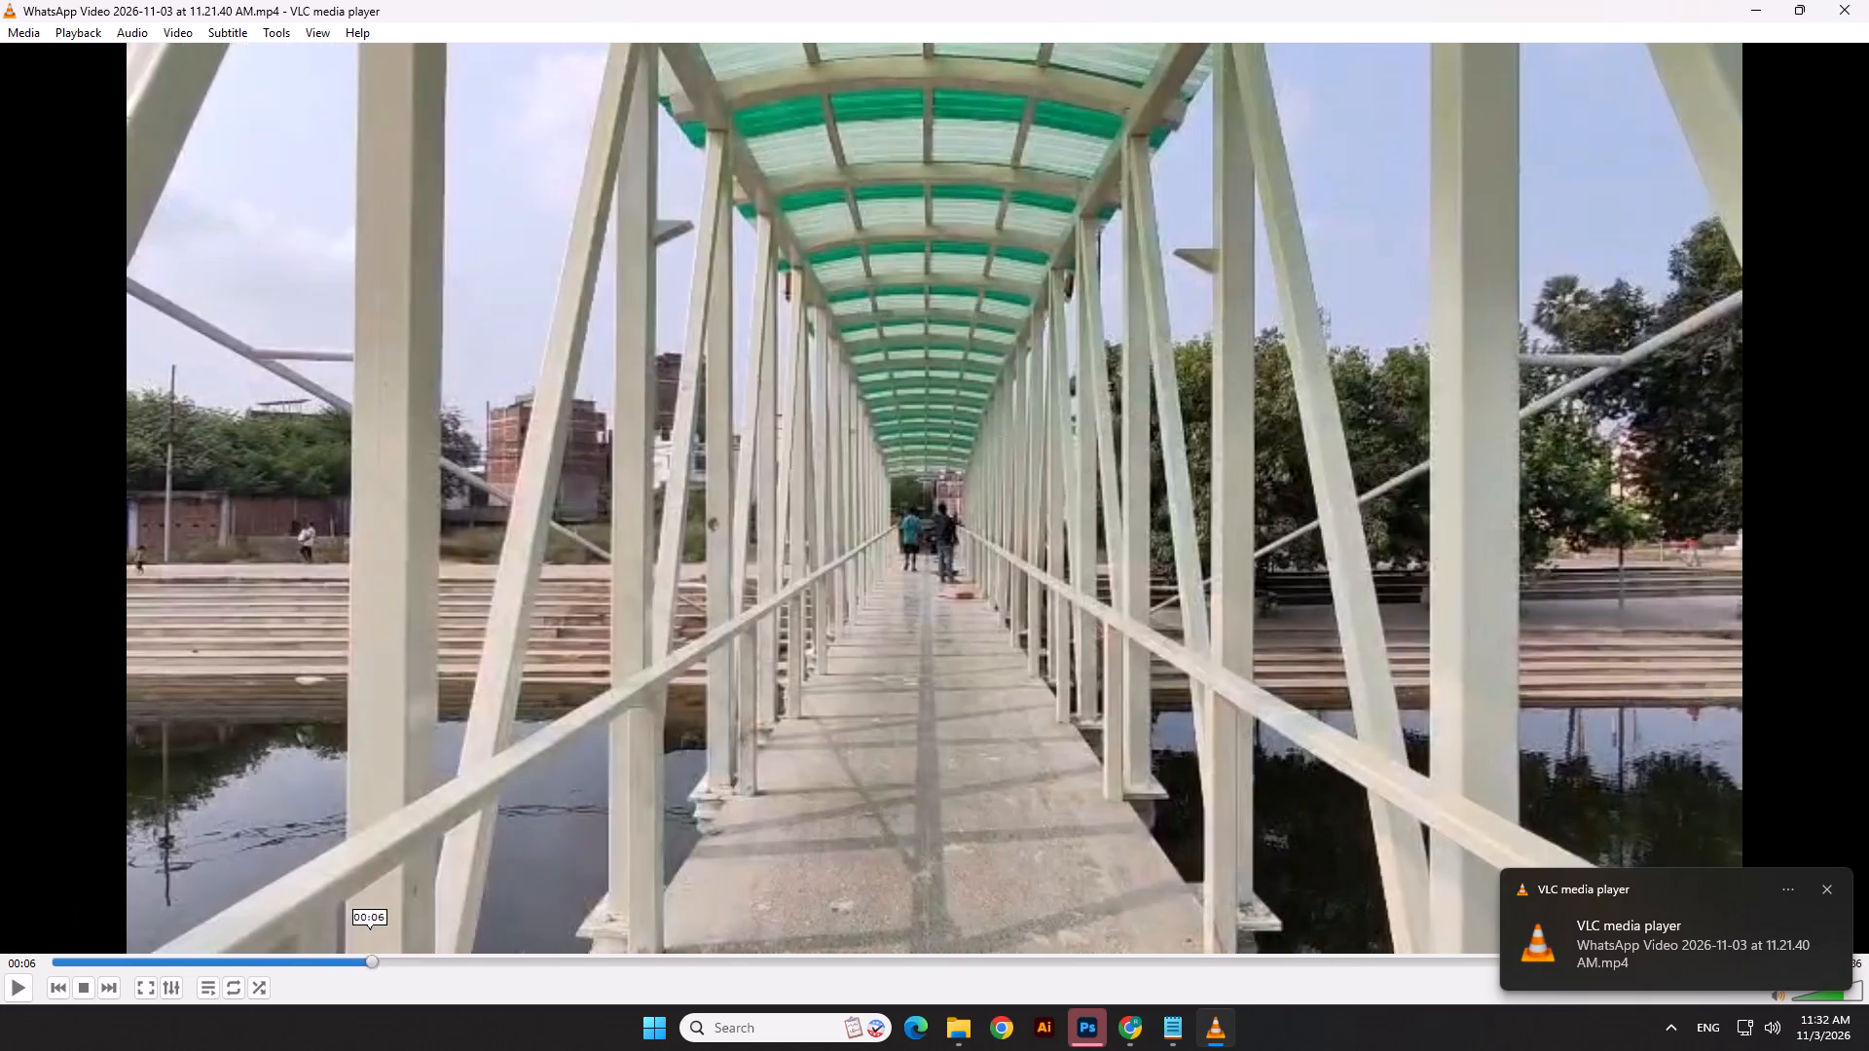
Review the footbridge video, return to its opening frame at 00:00, and capture that frame as a screen snip.
{"action": "left_click_drag", "start_coordinate": [370, 993], "coordinate": [1636, 989]}
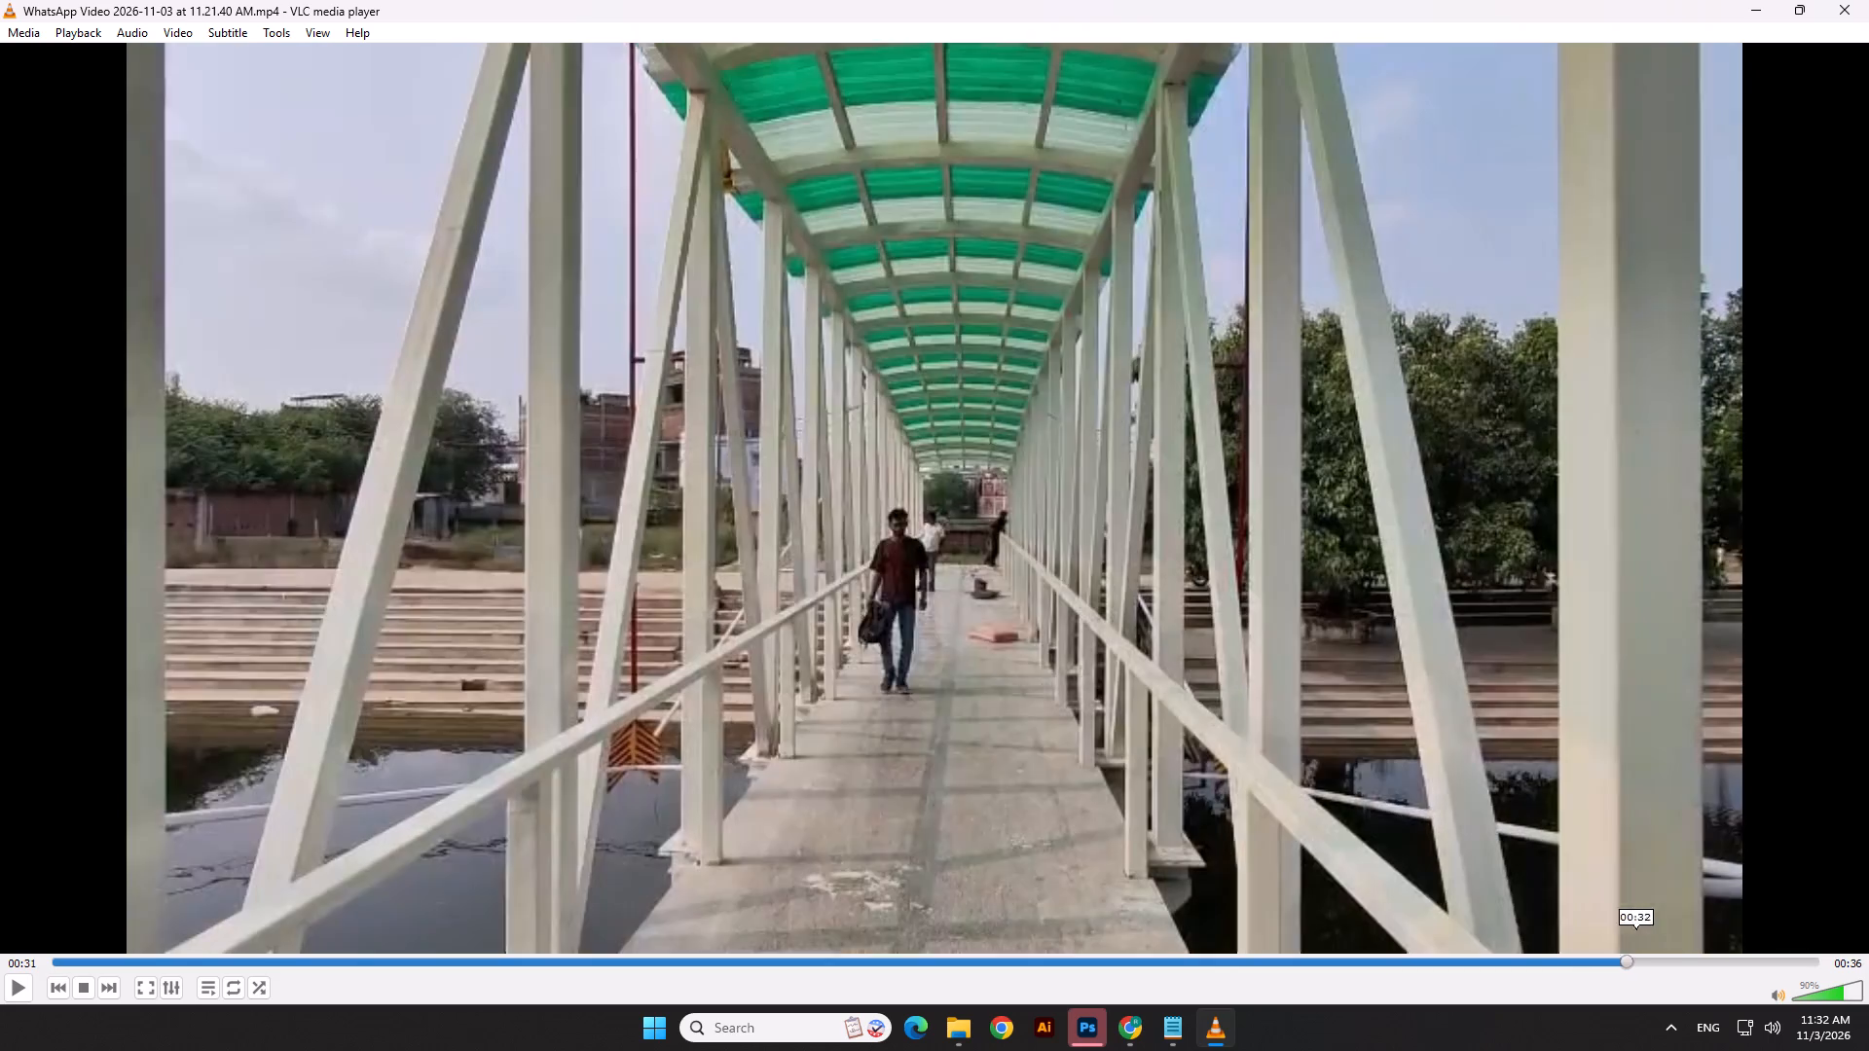
{"action": "left_click_drag", "start_coordinate": [1636, 989], "coordinate": [73, 962]}
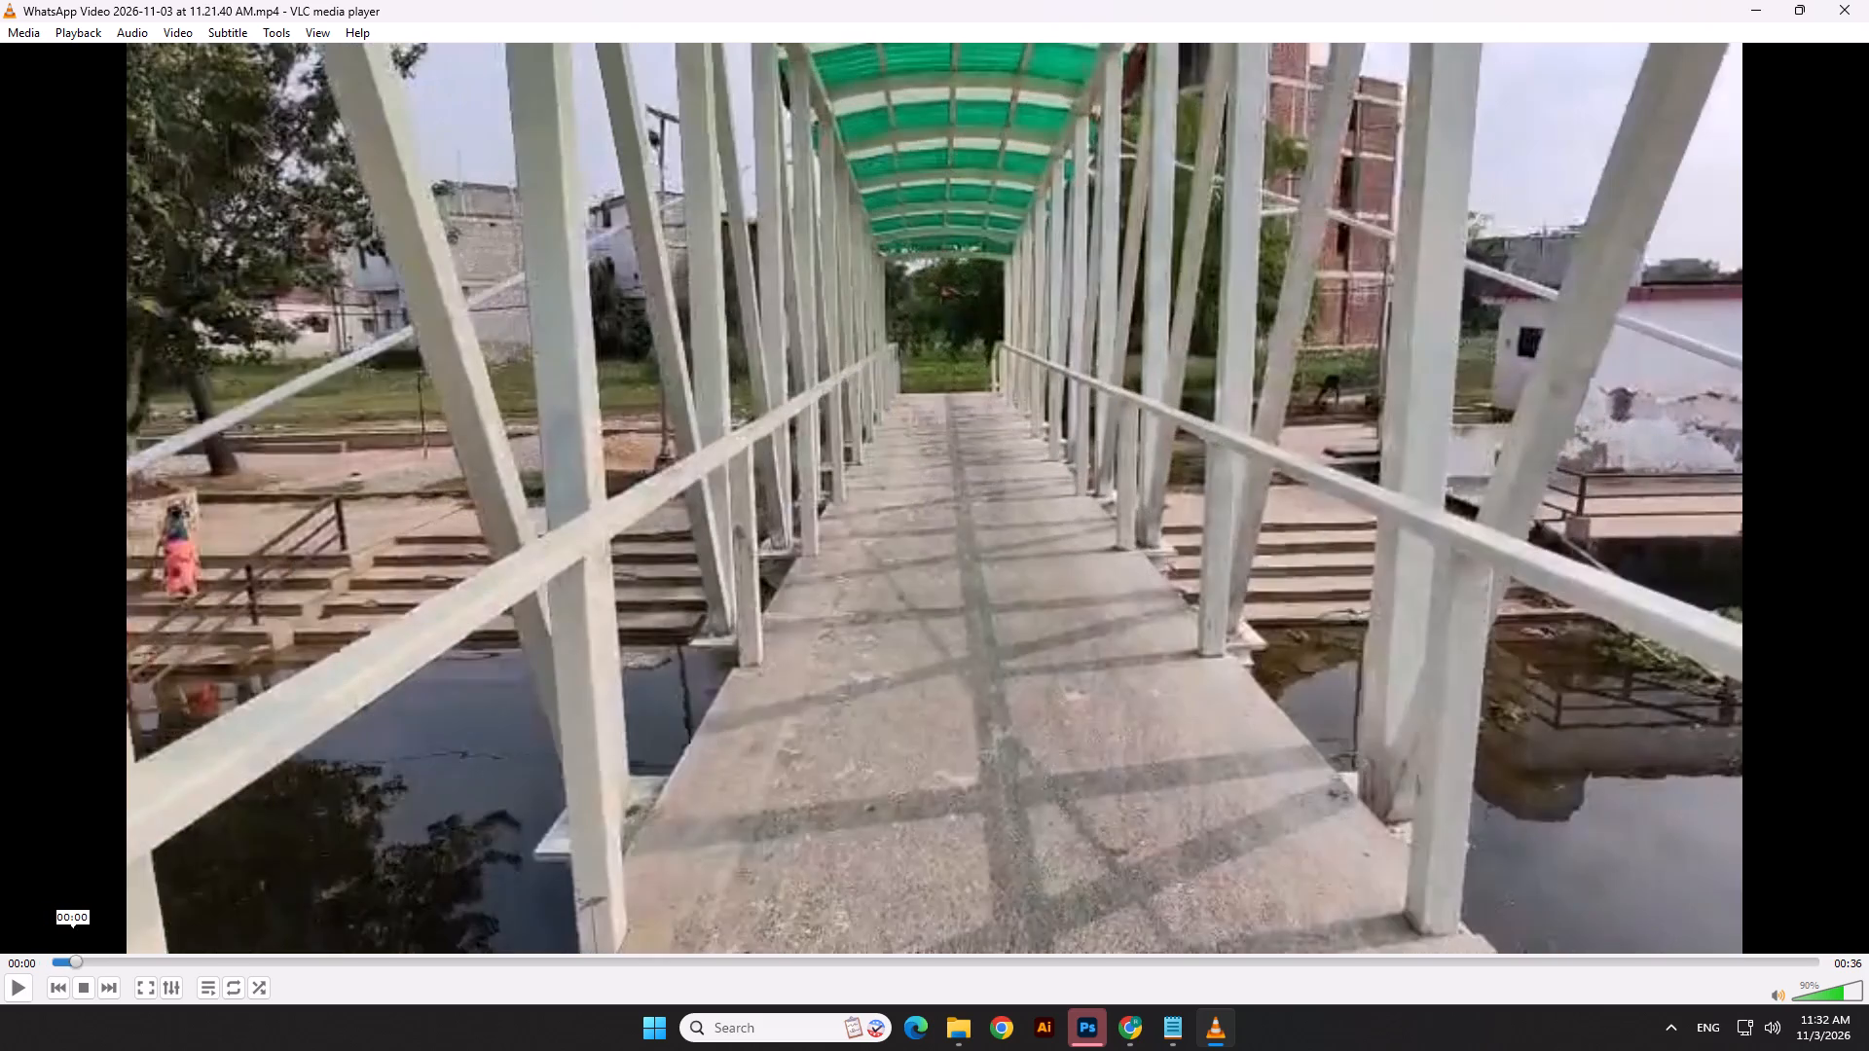
{"action": "left_click_drag", "start_coordinate": [73, 962], "coordinate": [0, 972]}
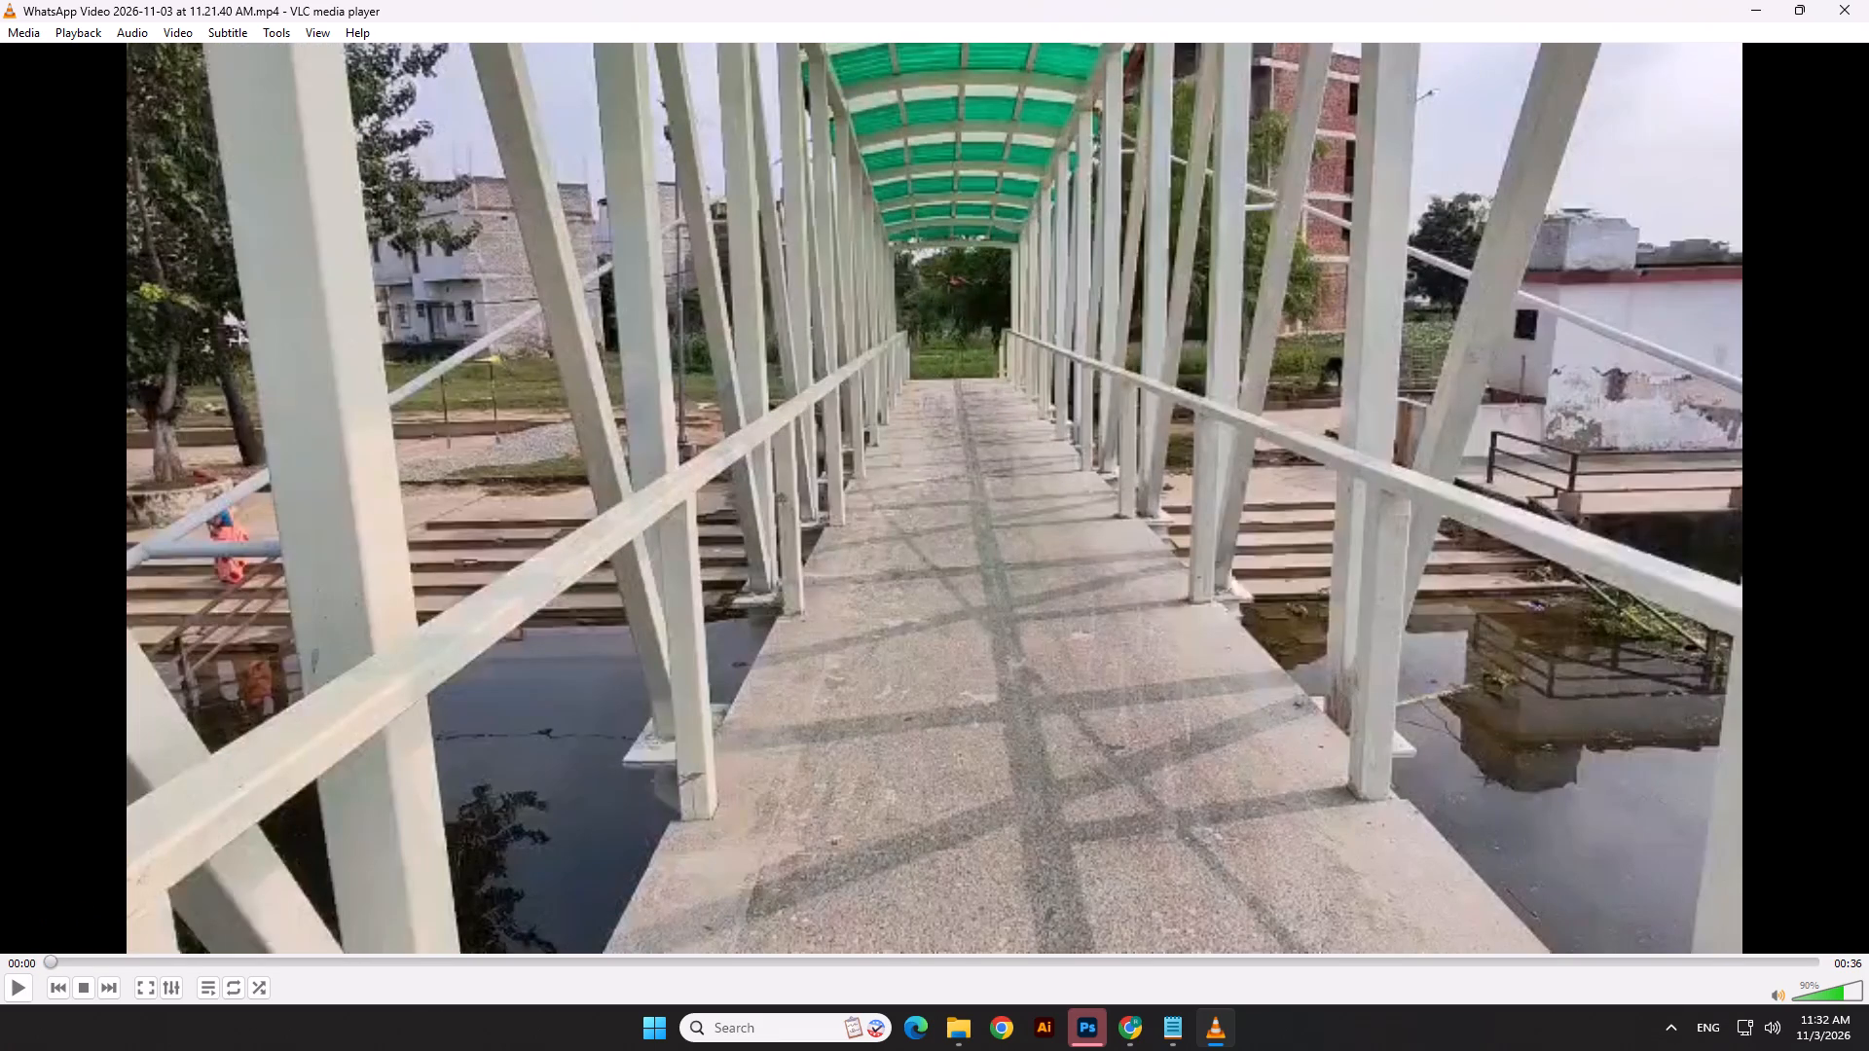
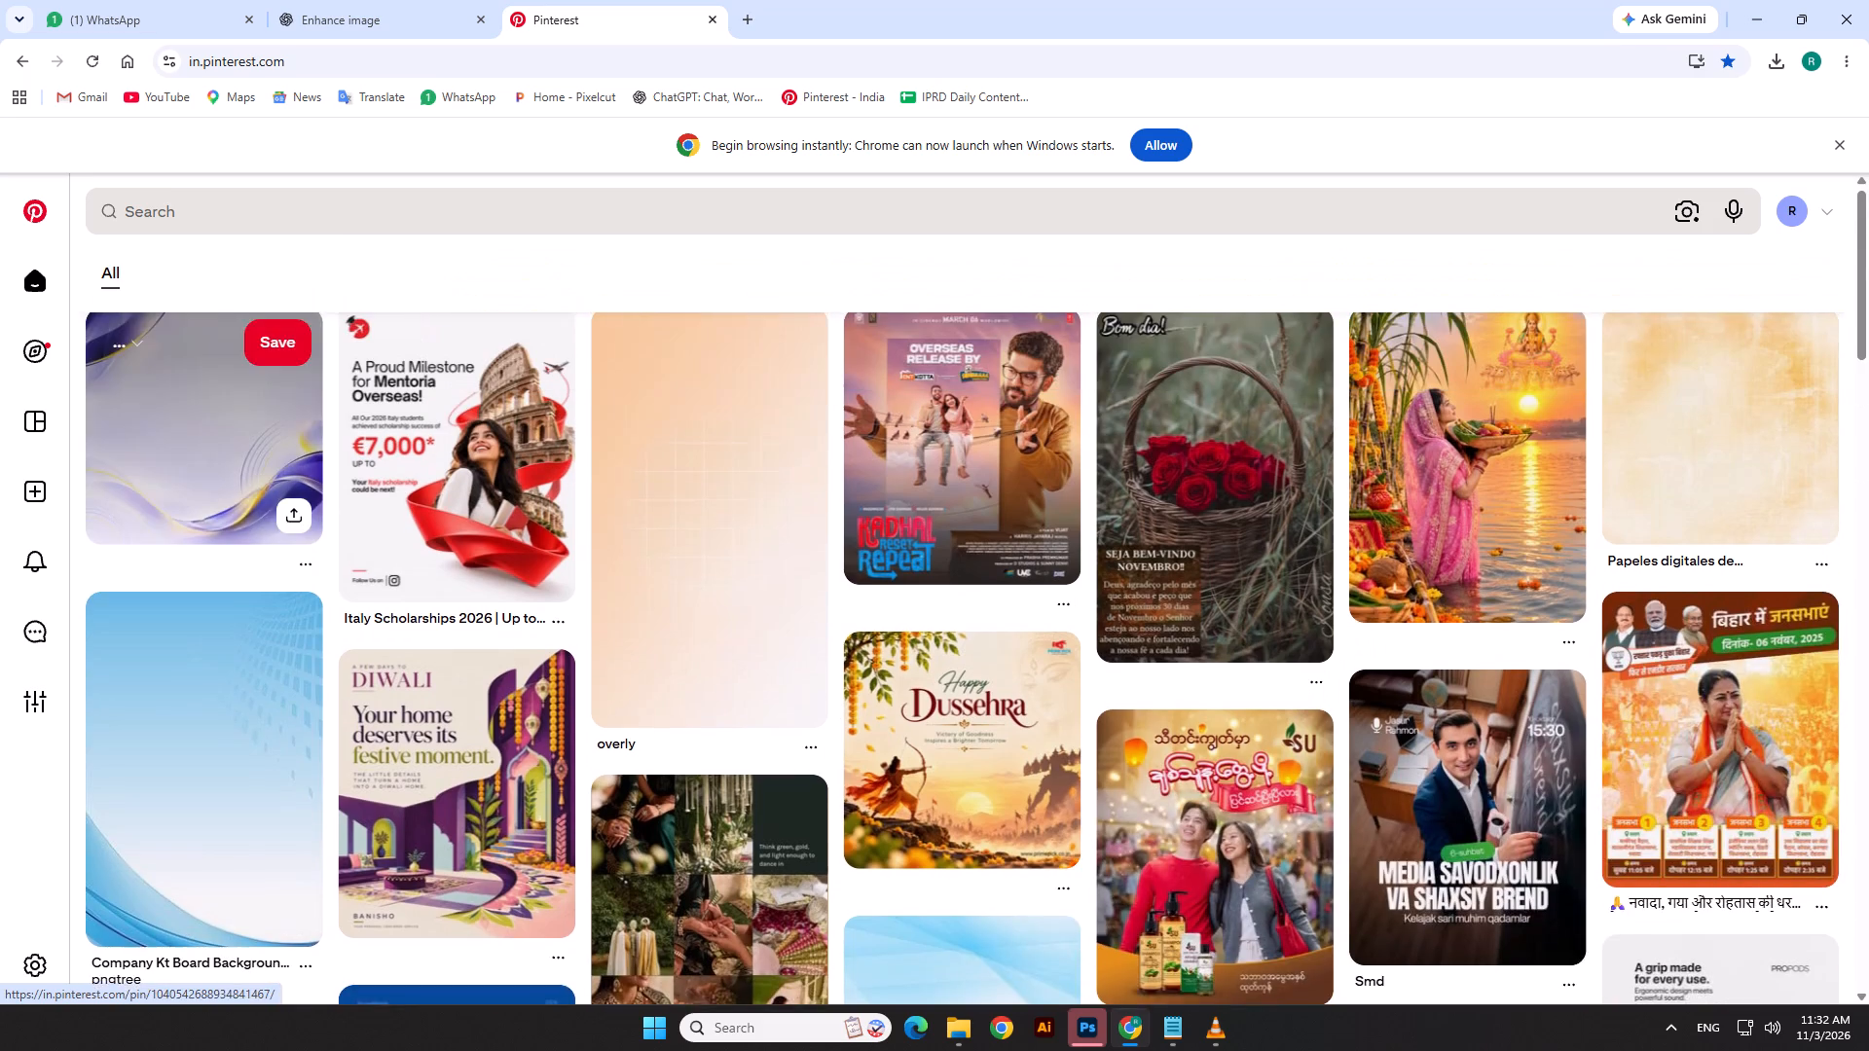
Search Pinterest for "bg".
{"action": "left_click", "coordinate": [311, 198]}
{"action": "type", "text": "bg"}
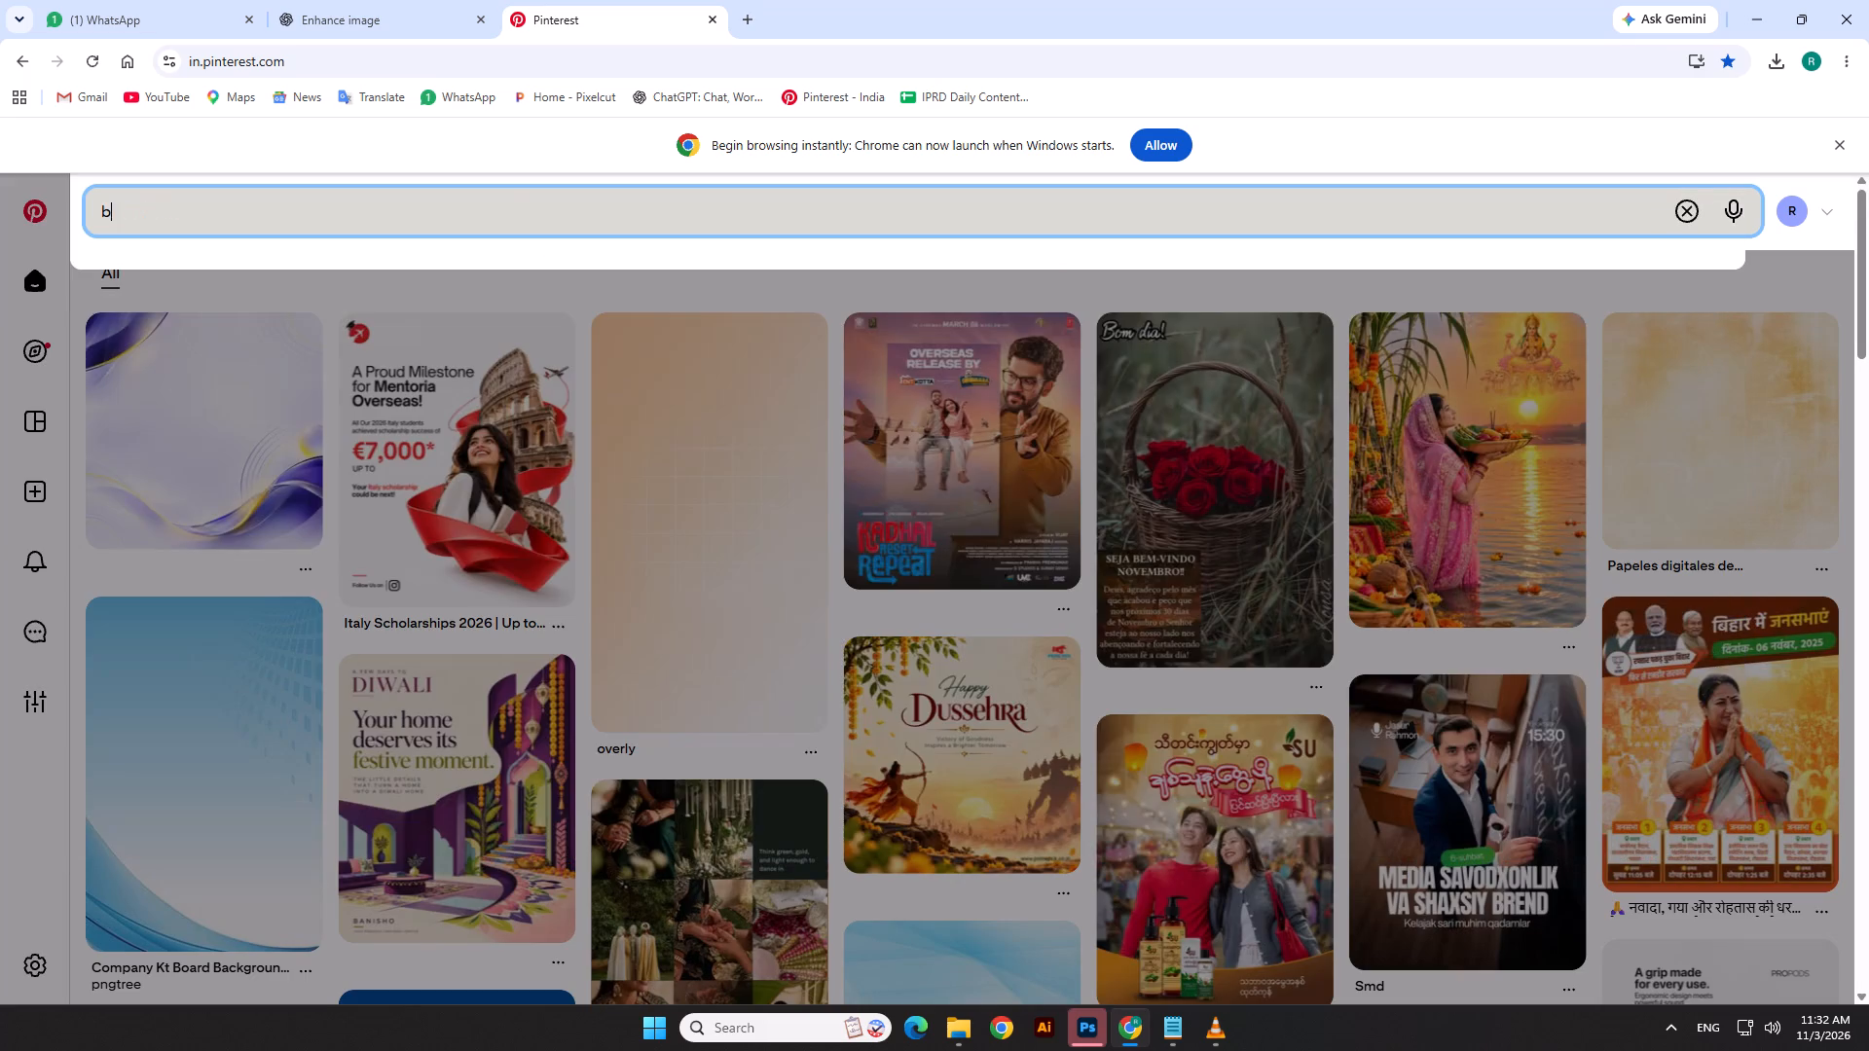
{"action": "key", "text": "Return"}
In Photoshop, delete the Texture layer and the brown background shape at the bottom of the thumbnail.
{"action": "left_click", "coordinate": [1096, 1035]}
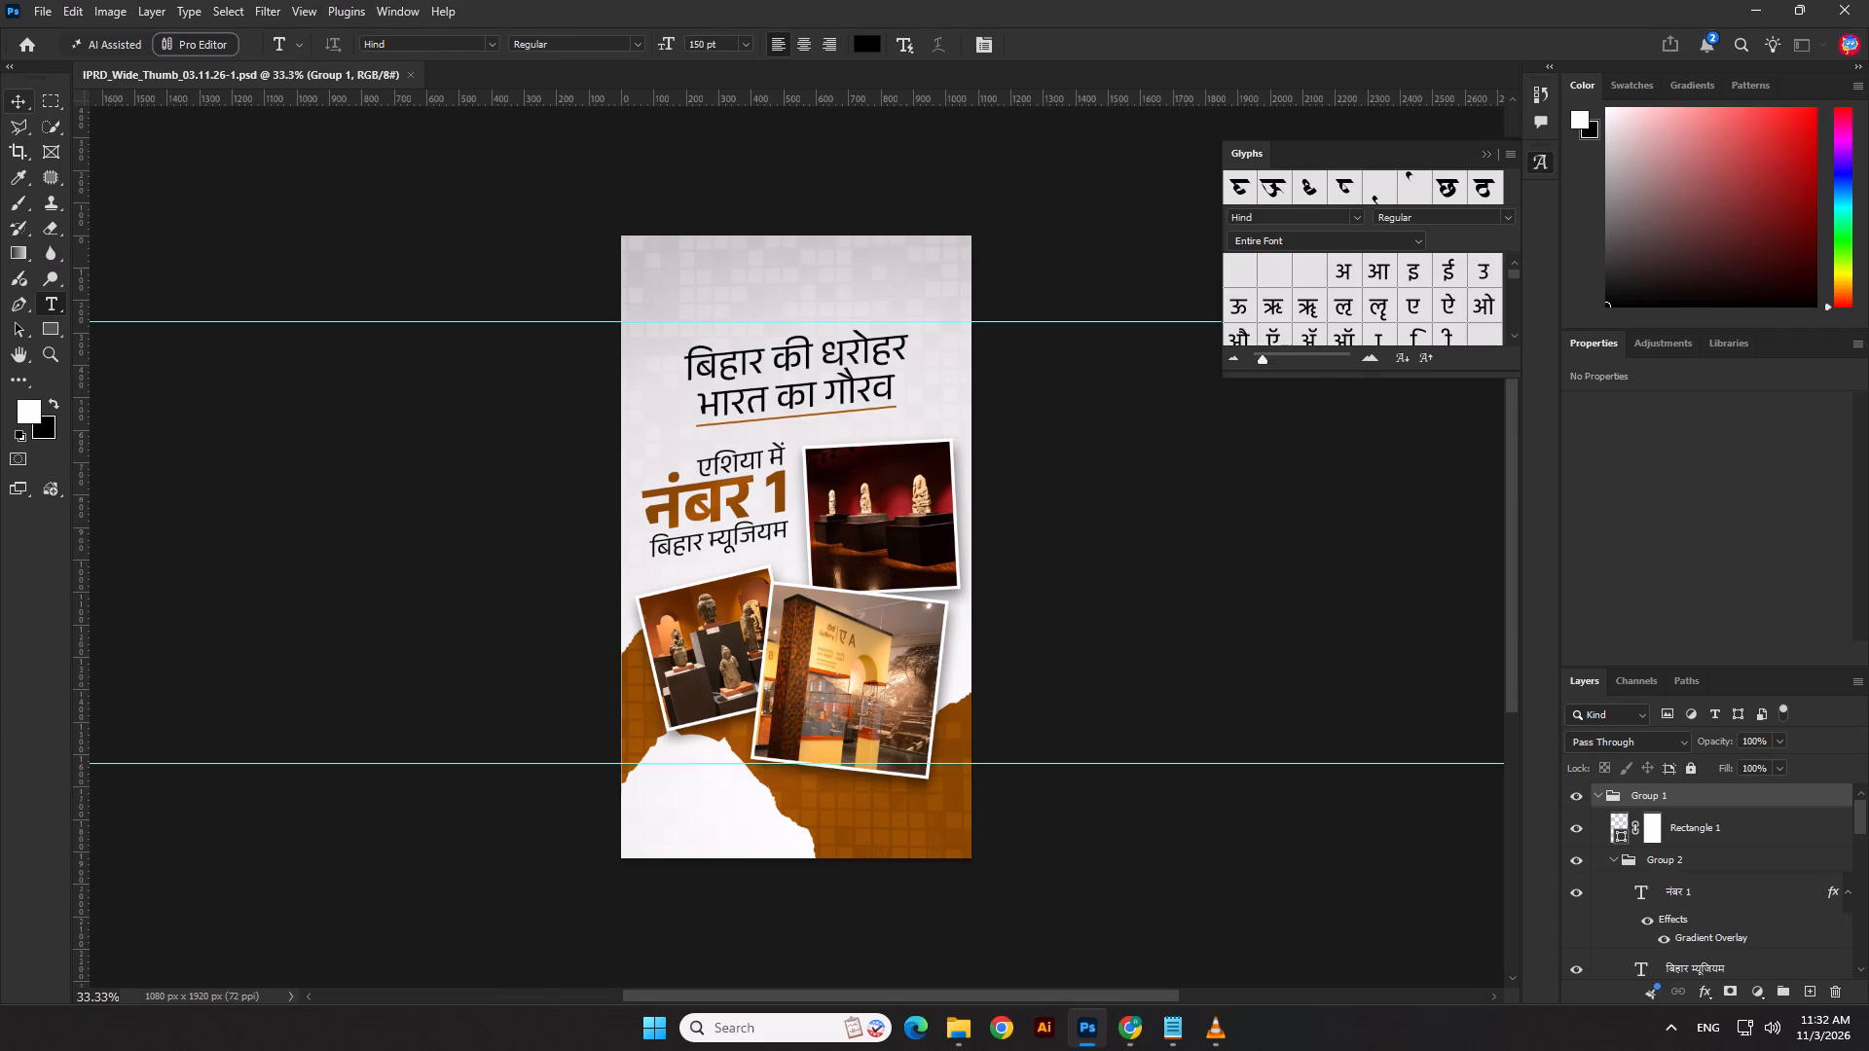
{"action": "left_click", "coordinate": [21, 93]}
{"action": "left_click", "coordinate": [239, 376]}
{"action": "left_click", "coordinate": [728, 782]}
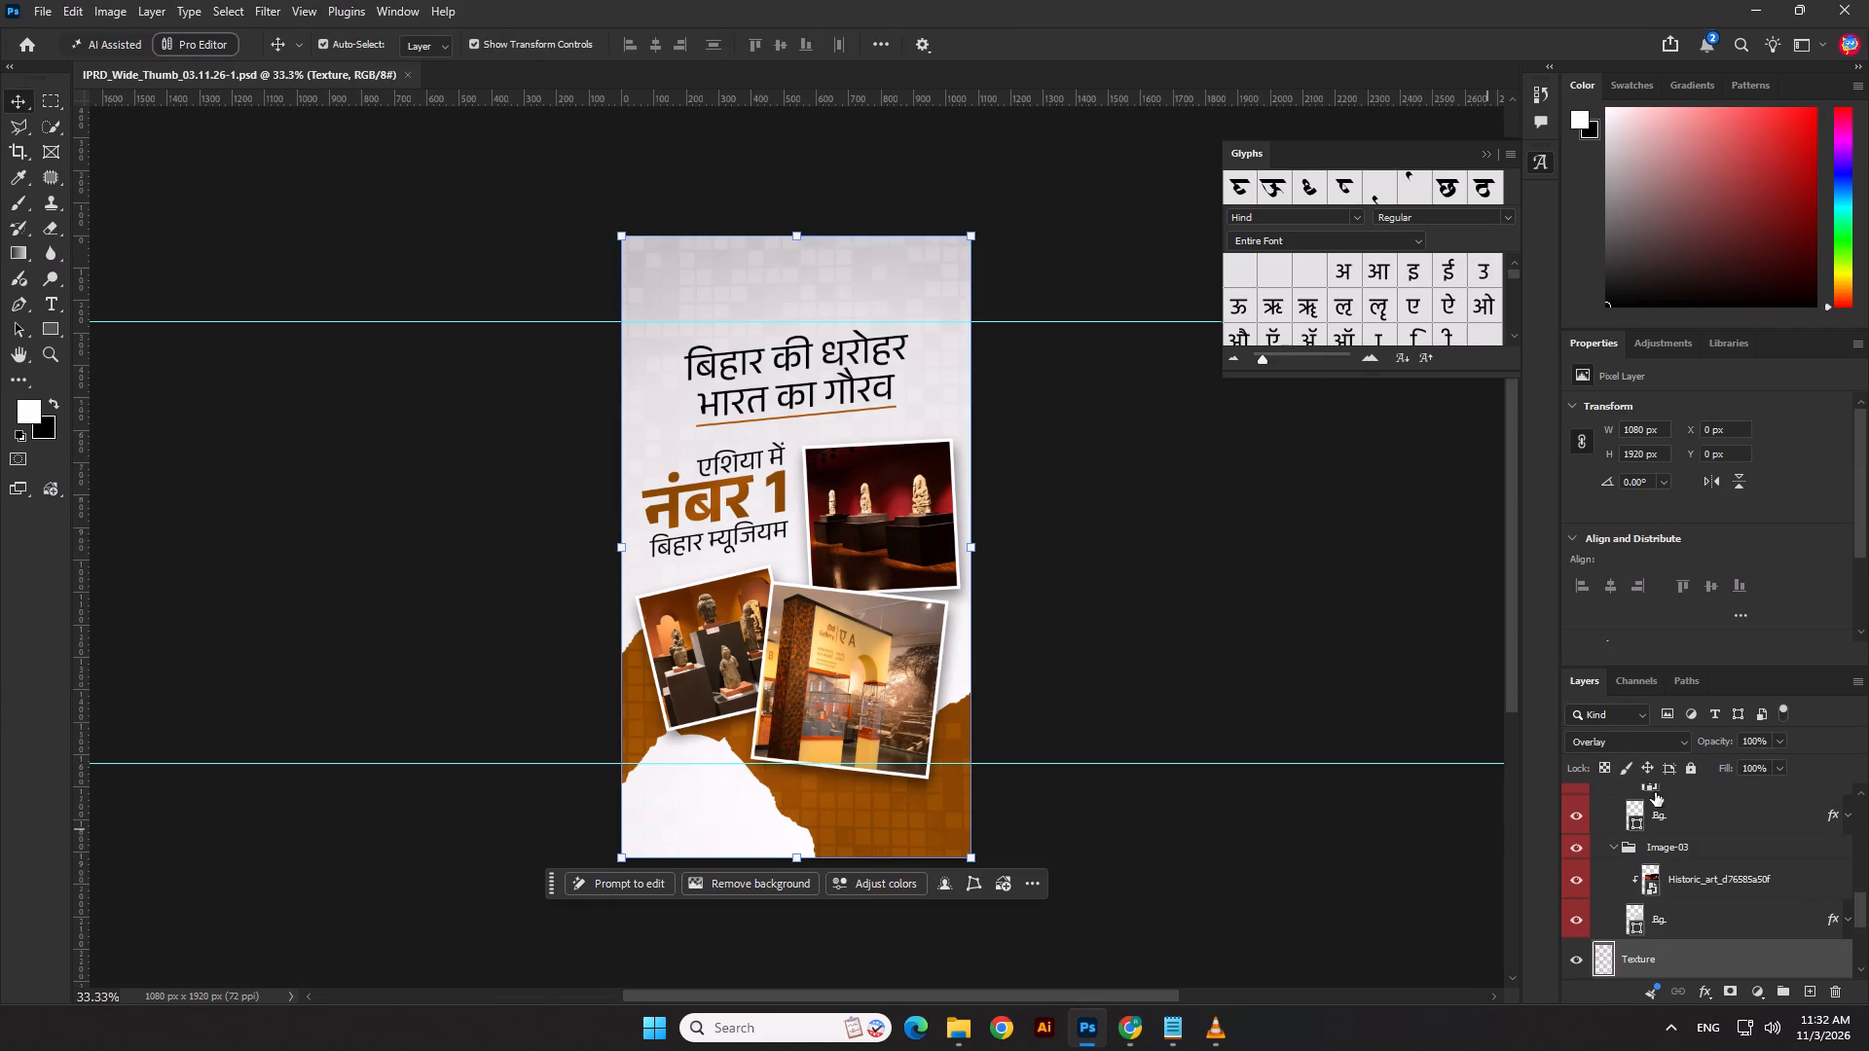
{"action": "key", "text": "Delete"}
{"action": "left_click", "coordinate": [898, 822]}
{"action": "key", "text": "Delete"}
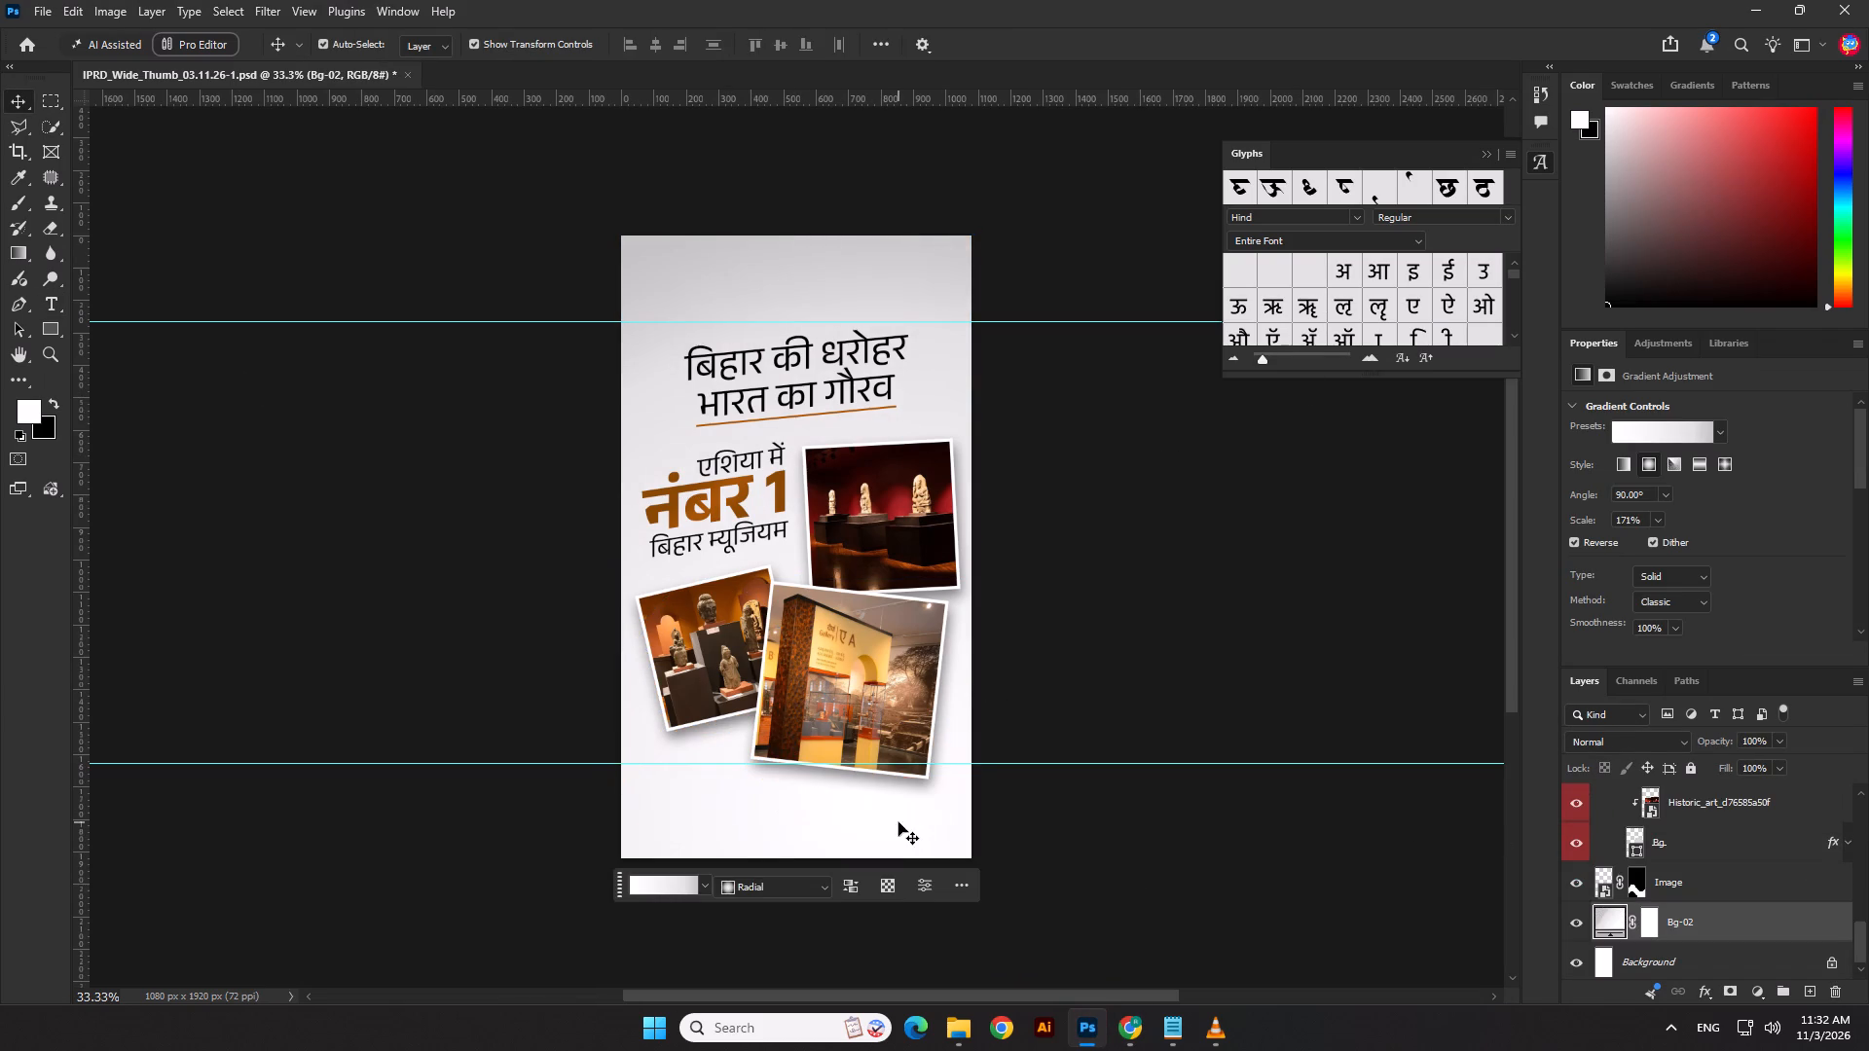
{"action": "left_click", "coordinate": [1191, 553]}
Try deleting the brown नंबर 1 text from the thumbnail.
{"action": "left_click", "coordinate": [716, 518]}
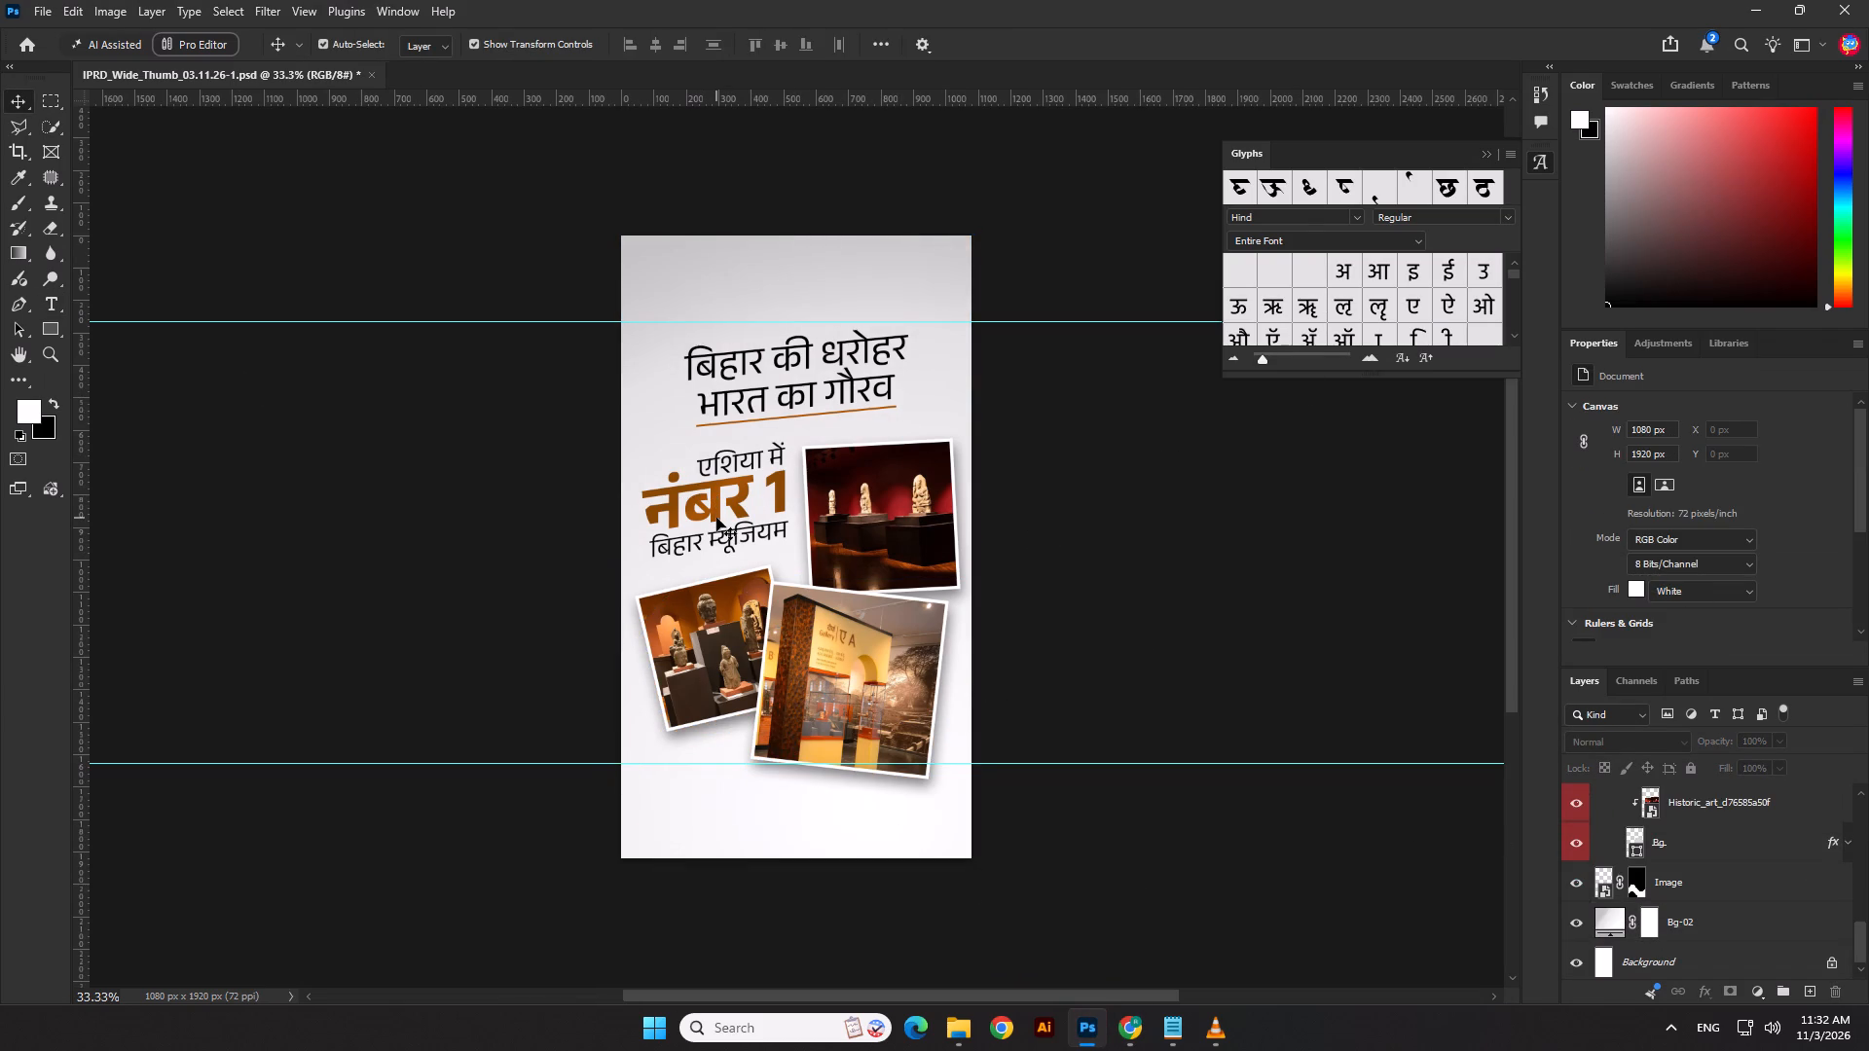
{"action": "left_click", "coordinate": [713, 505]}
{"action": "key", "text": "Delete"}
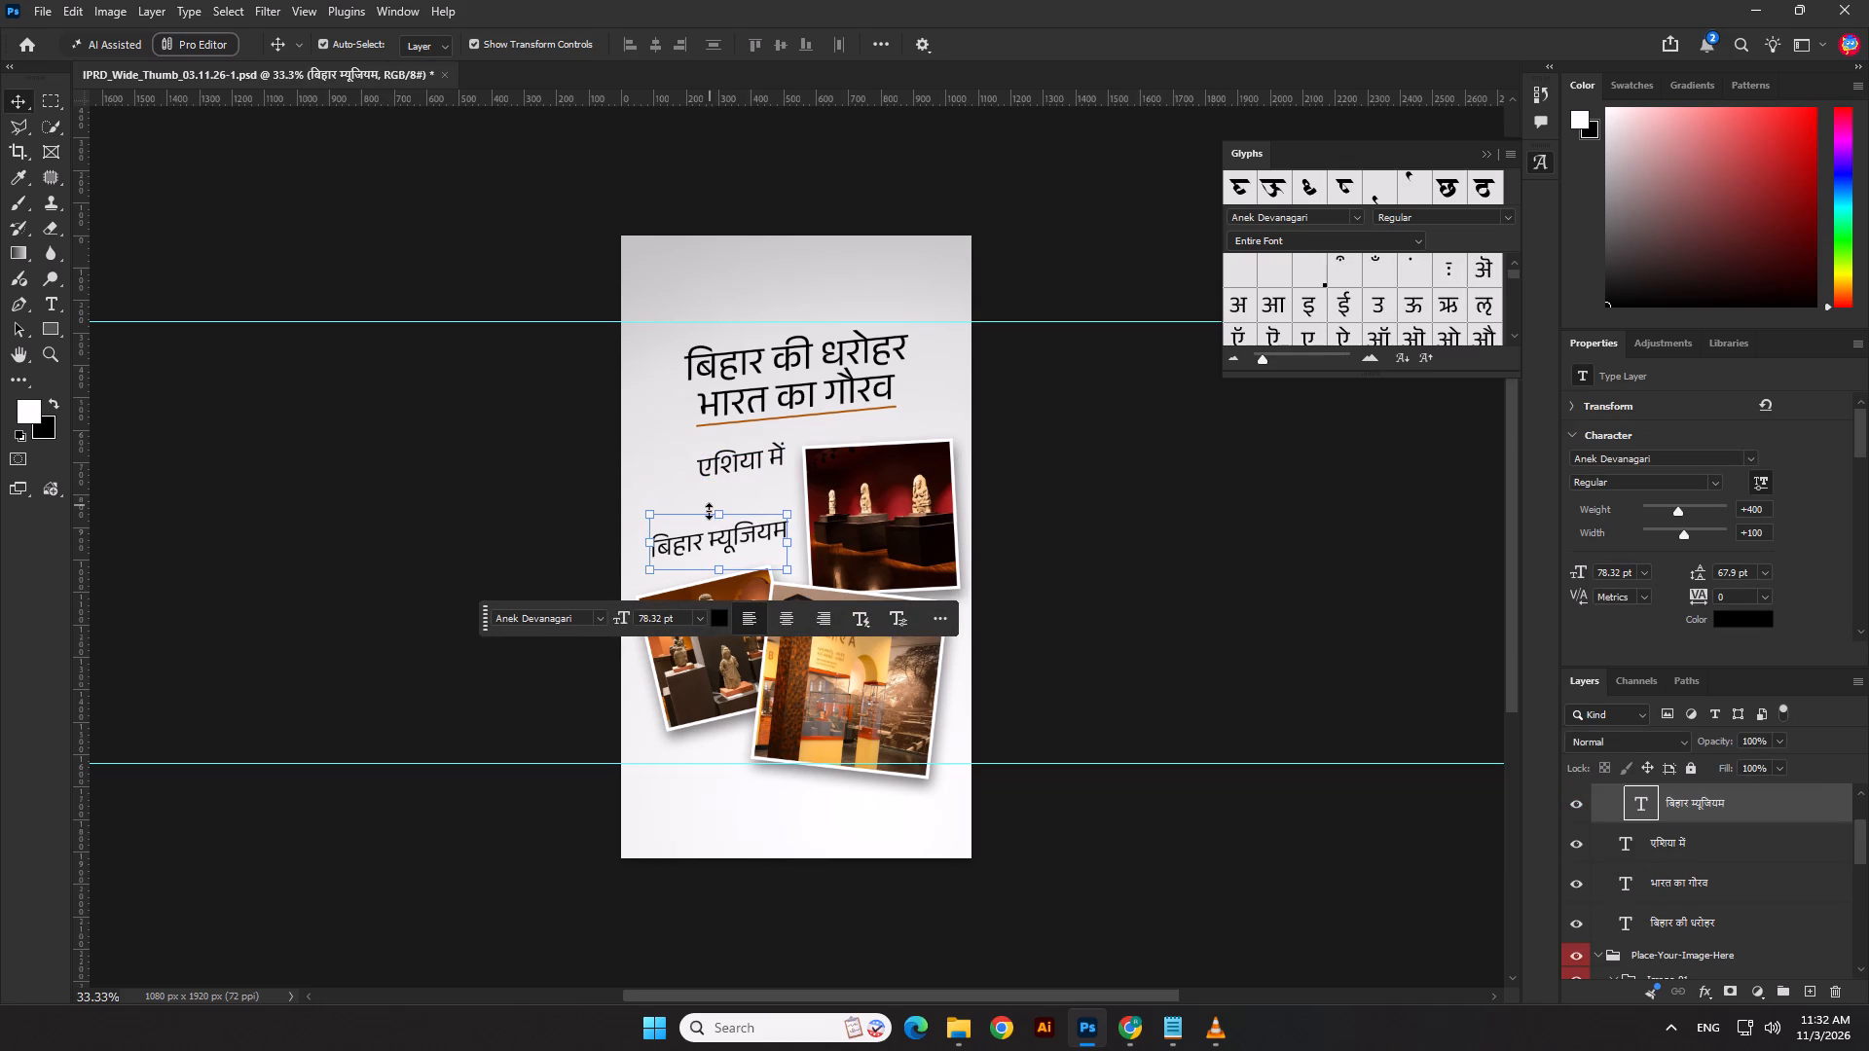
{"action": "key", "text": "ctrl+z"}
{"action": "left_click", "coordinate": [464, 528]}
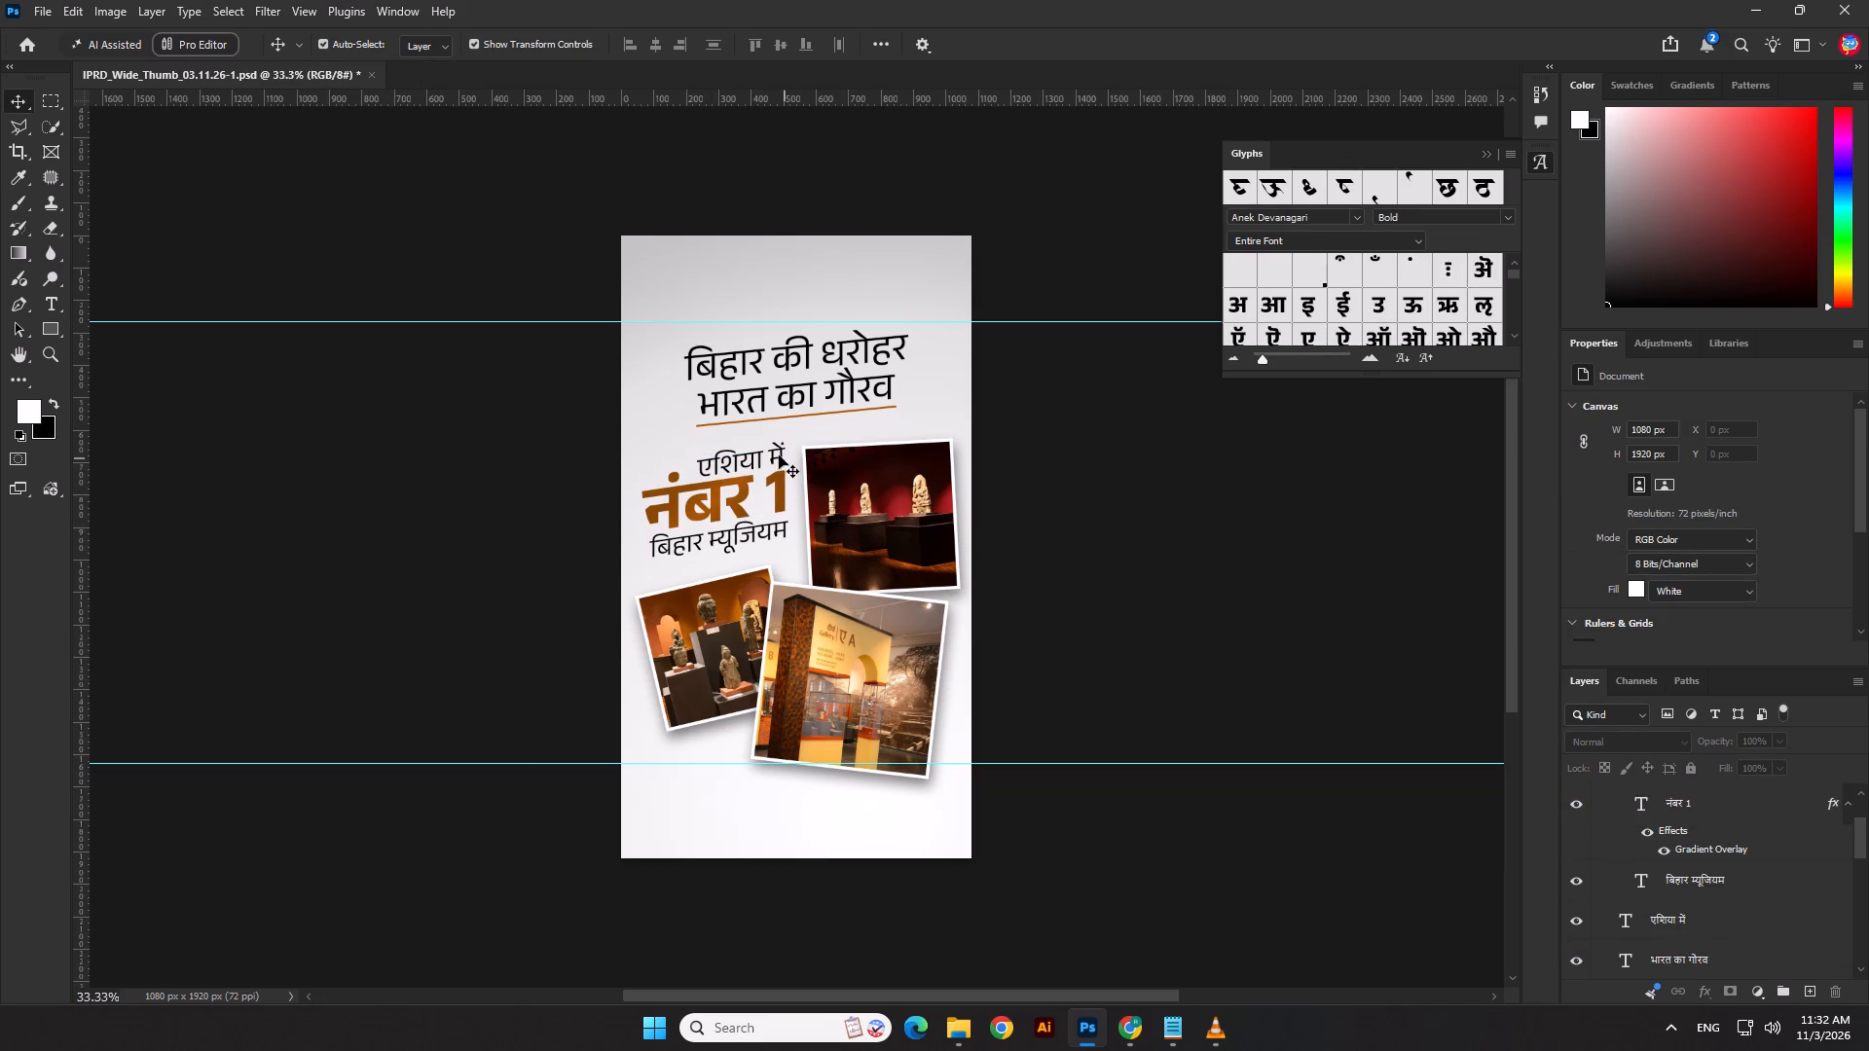
Delete the text layers एशिया में, बिहार म्यूजियम and भारत का गौरव.
{"action": "left_click", "coordinate": [769, 454]}
{"action": "key", "text": "Delete"}
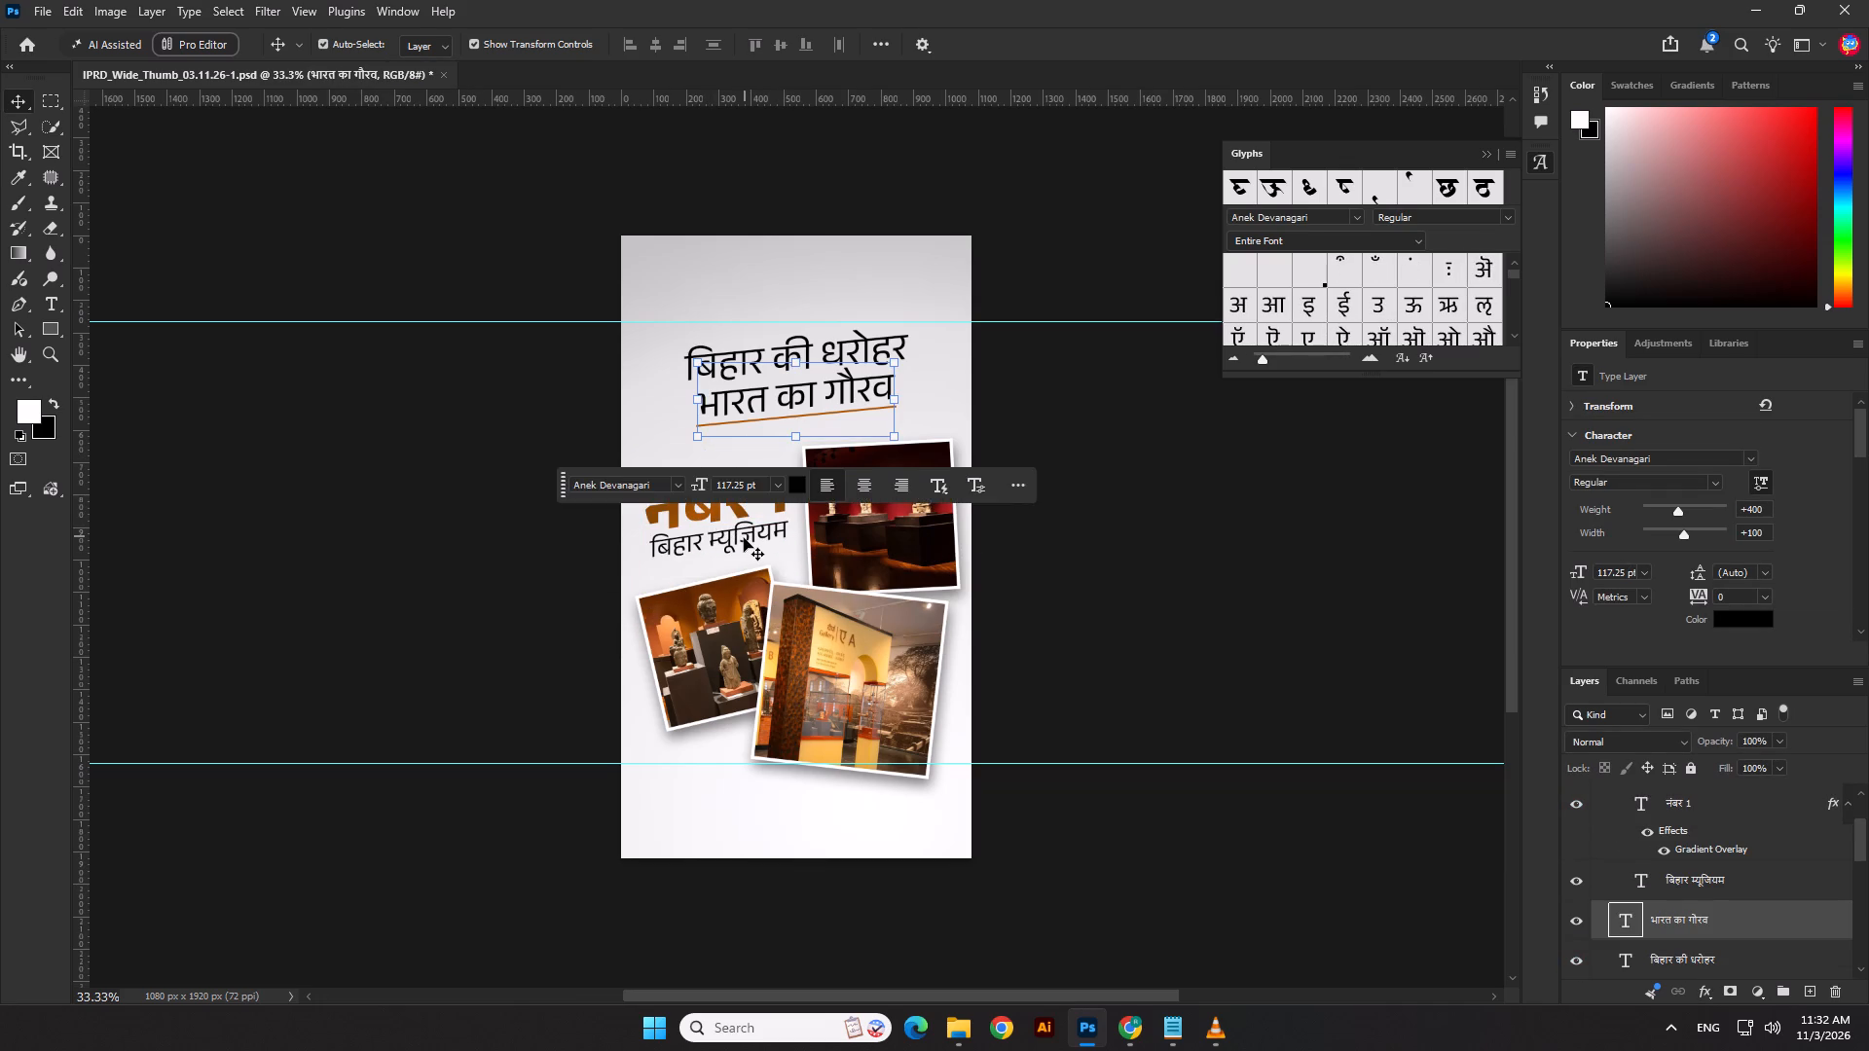
{"action": "left_click", "coordinate": [744, 538]}
{"action": "key", "text": "Delete"}
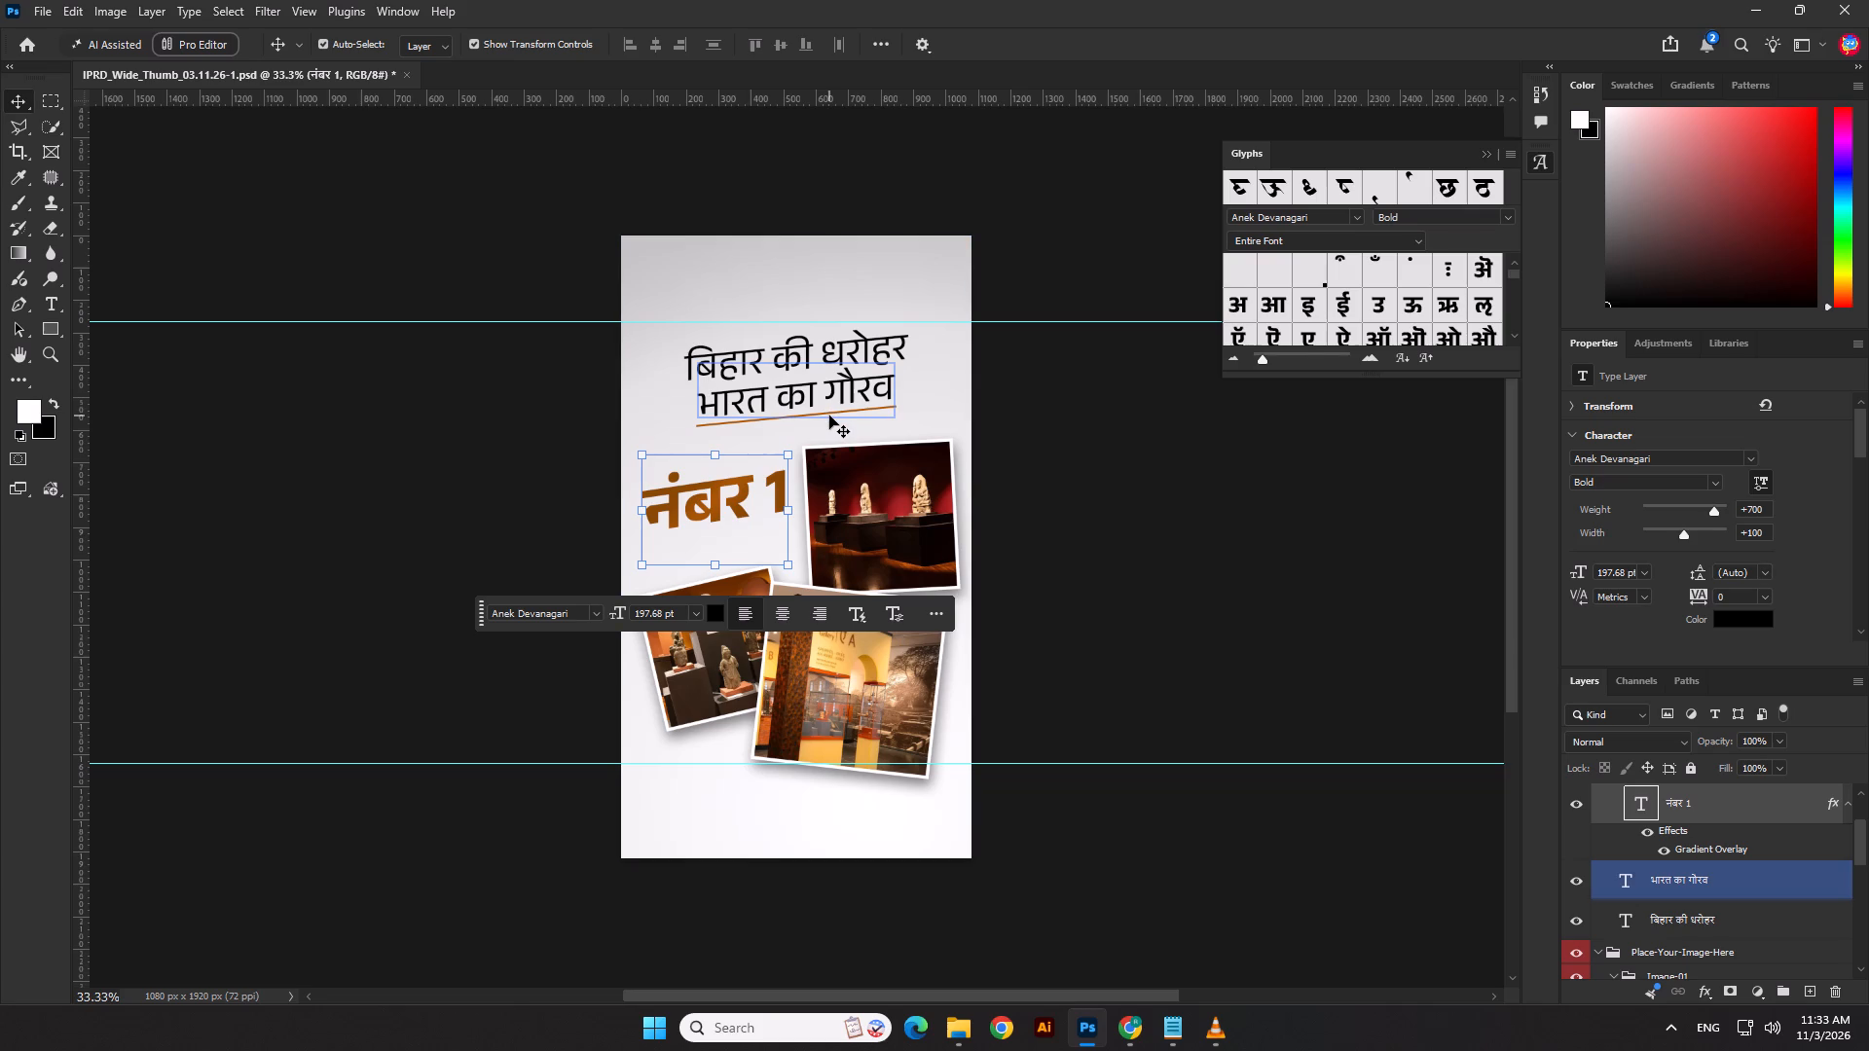
{"action": "left_click", "coordinate": [829, 416]}
{"action": "key", "text": "Delete"}
{"action": "left_click", "coordinate": [566, 397]}
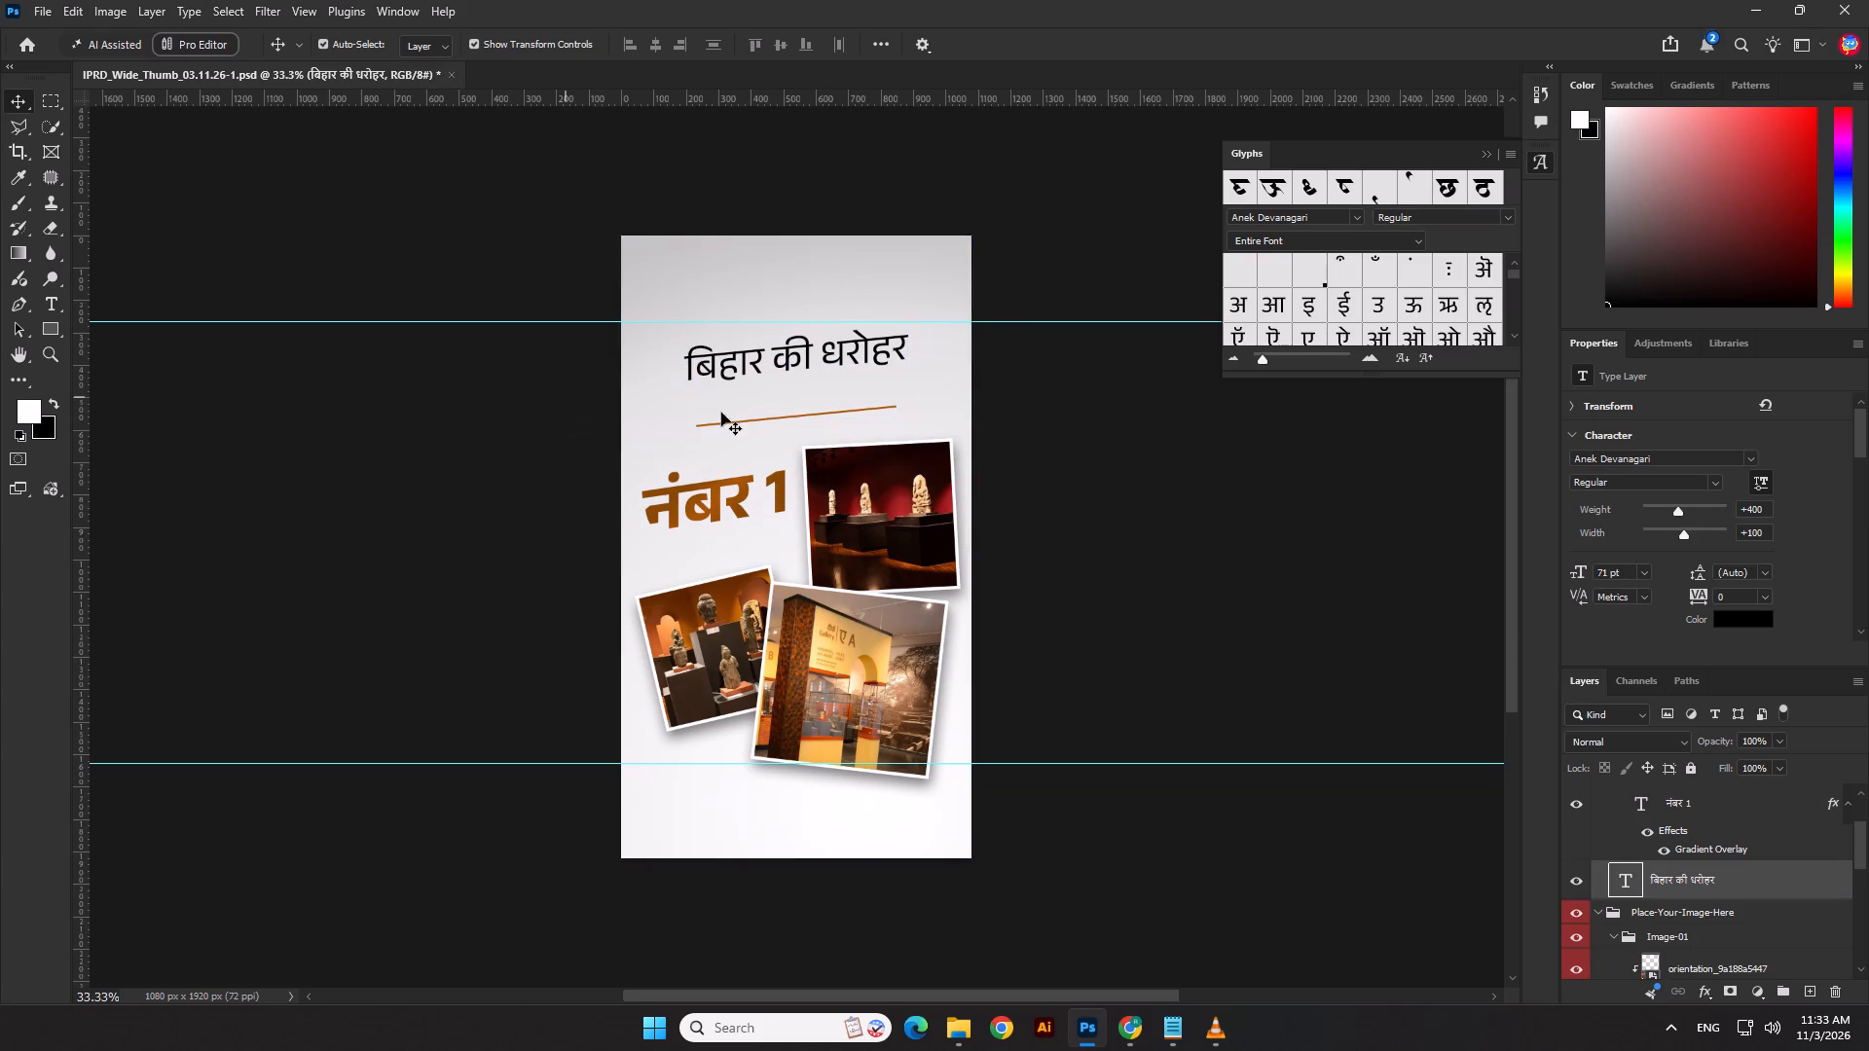
Delete the thin brown underline and the बिहार की धरोहर heading above the photos.
{"action": "scroll", "coordinate": [769, 411], "scroll_direction": "up", "scroll_amount": 7}
{"action": "left_click", "coordinate": [723, 427]}
{"action": "left_click", "coordinate": [726, 423]}
{"action": "key", "text": "Delete"}
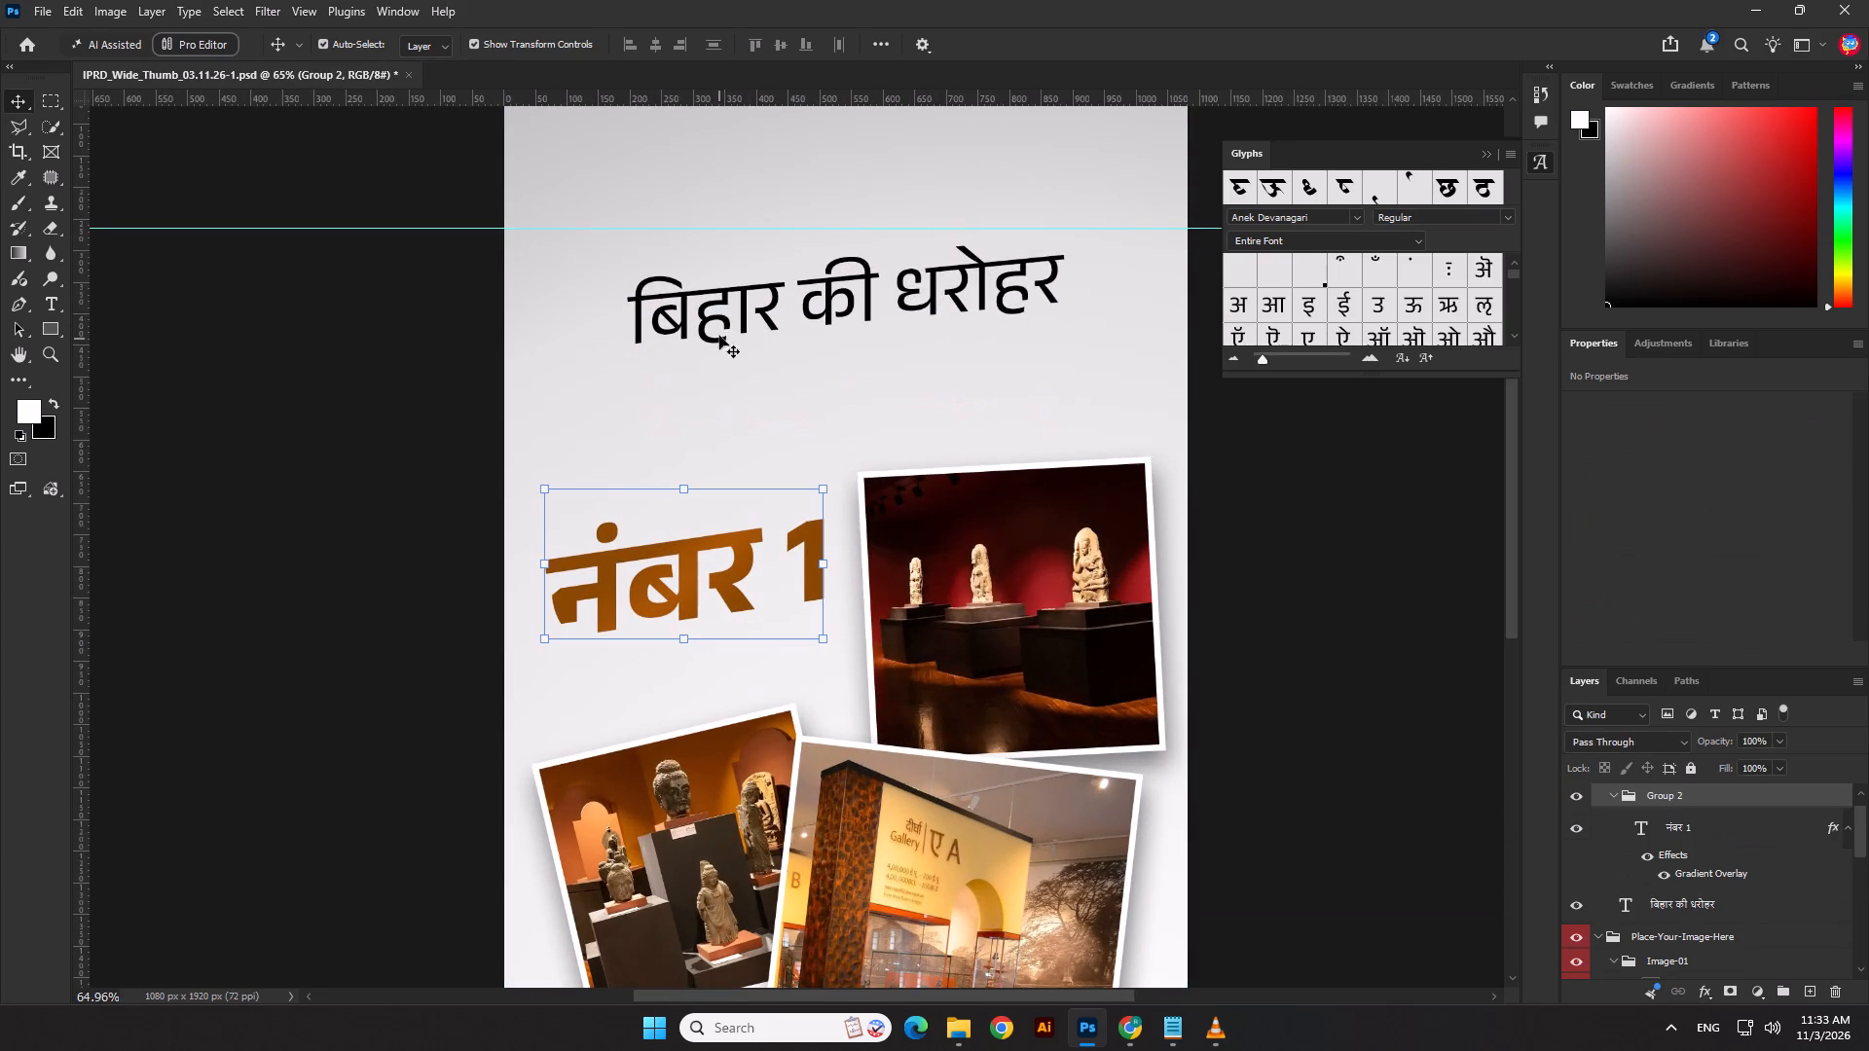
{"action": "left_click", "coordinate": [723, 313]}
{"action": "key", "text": "Delete"}
{"action": "scroll", "coordinate": [776, 454], "scroll_direction": "down", "scroll_amount": 5}
{"action": "left_click", "coordinate": [432, 547]}
{"action": "scroll", "coordinate": [1084, 582], "scroll_direction": "down", "scroll_amount": 5}
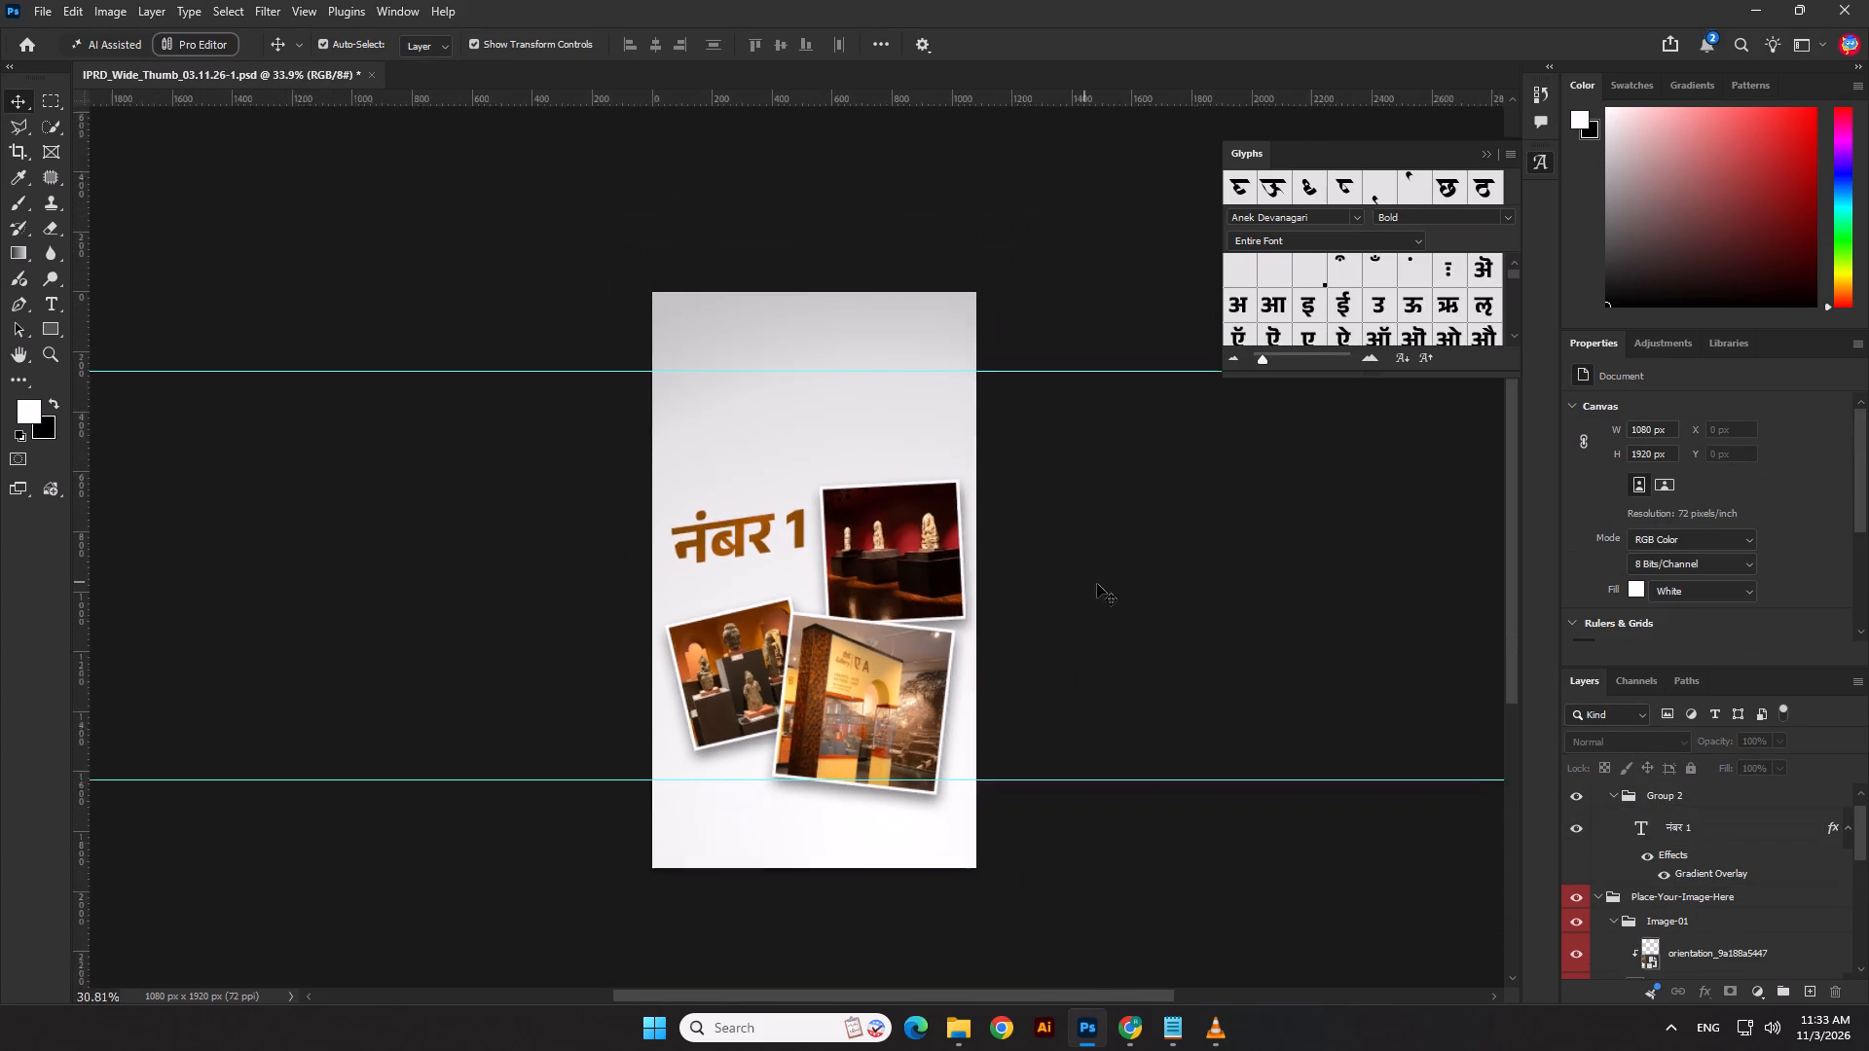
{"action": "left_click", "coordinate": [1156, 593]}
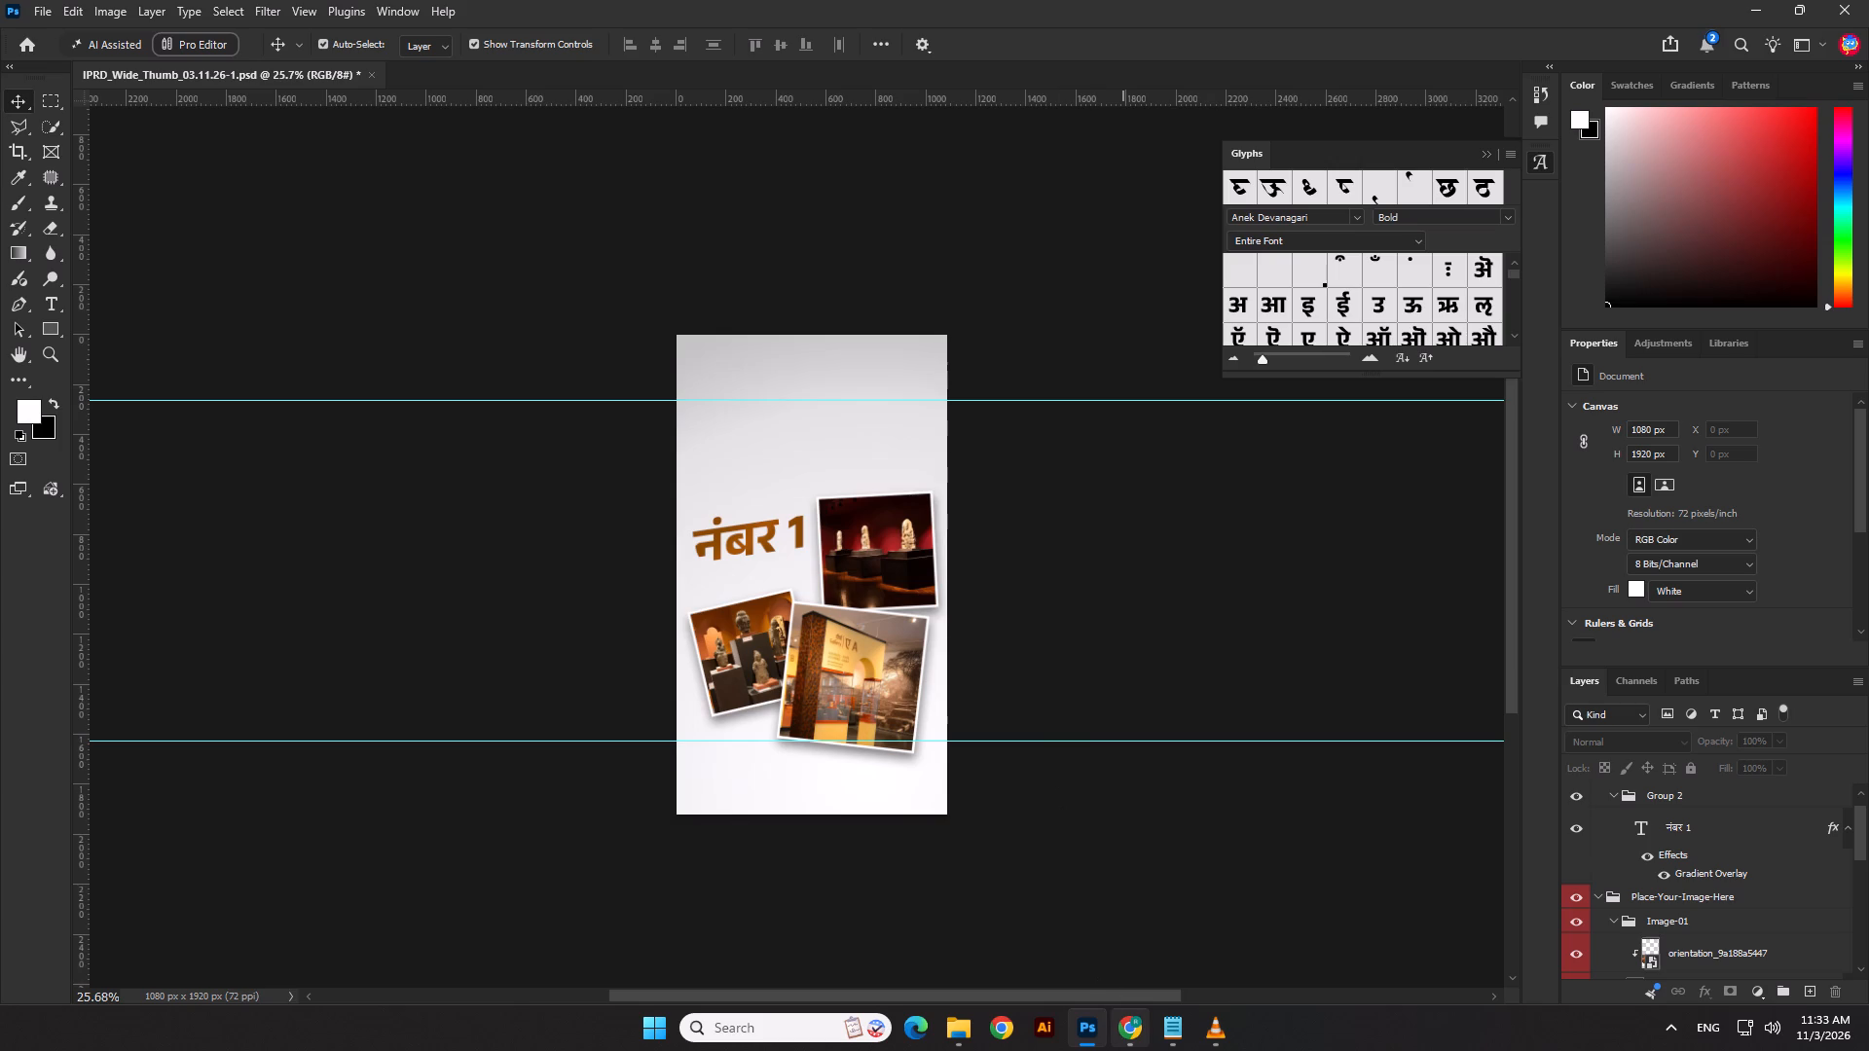
In Chrome, browse the Pinterest bg results through the orange Pikbest pin and copy the related Church Anniversary Flyer background image.
{"action": "left_click", "coordinate": [1124, 1016]}
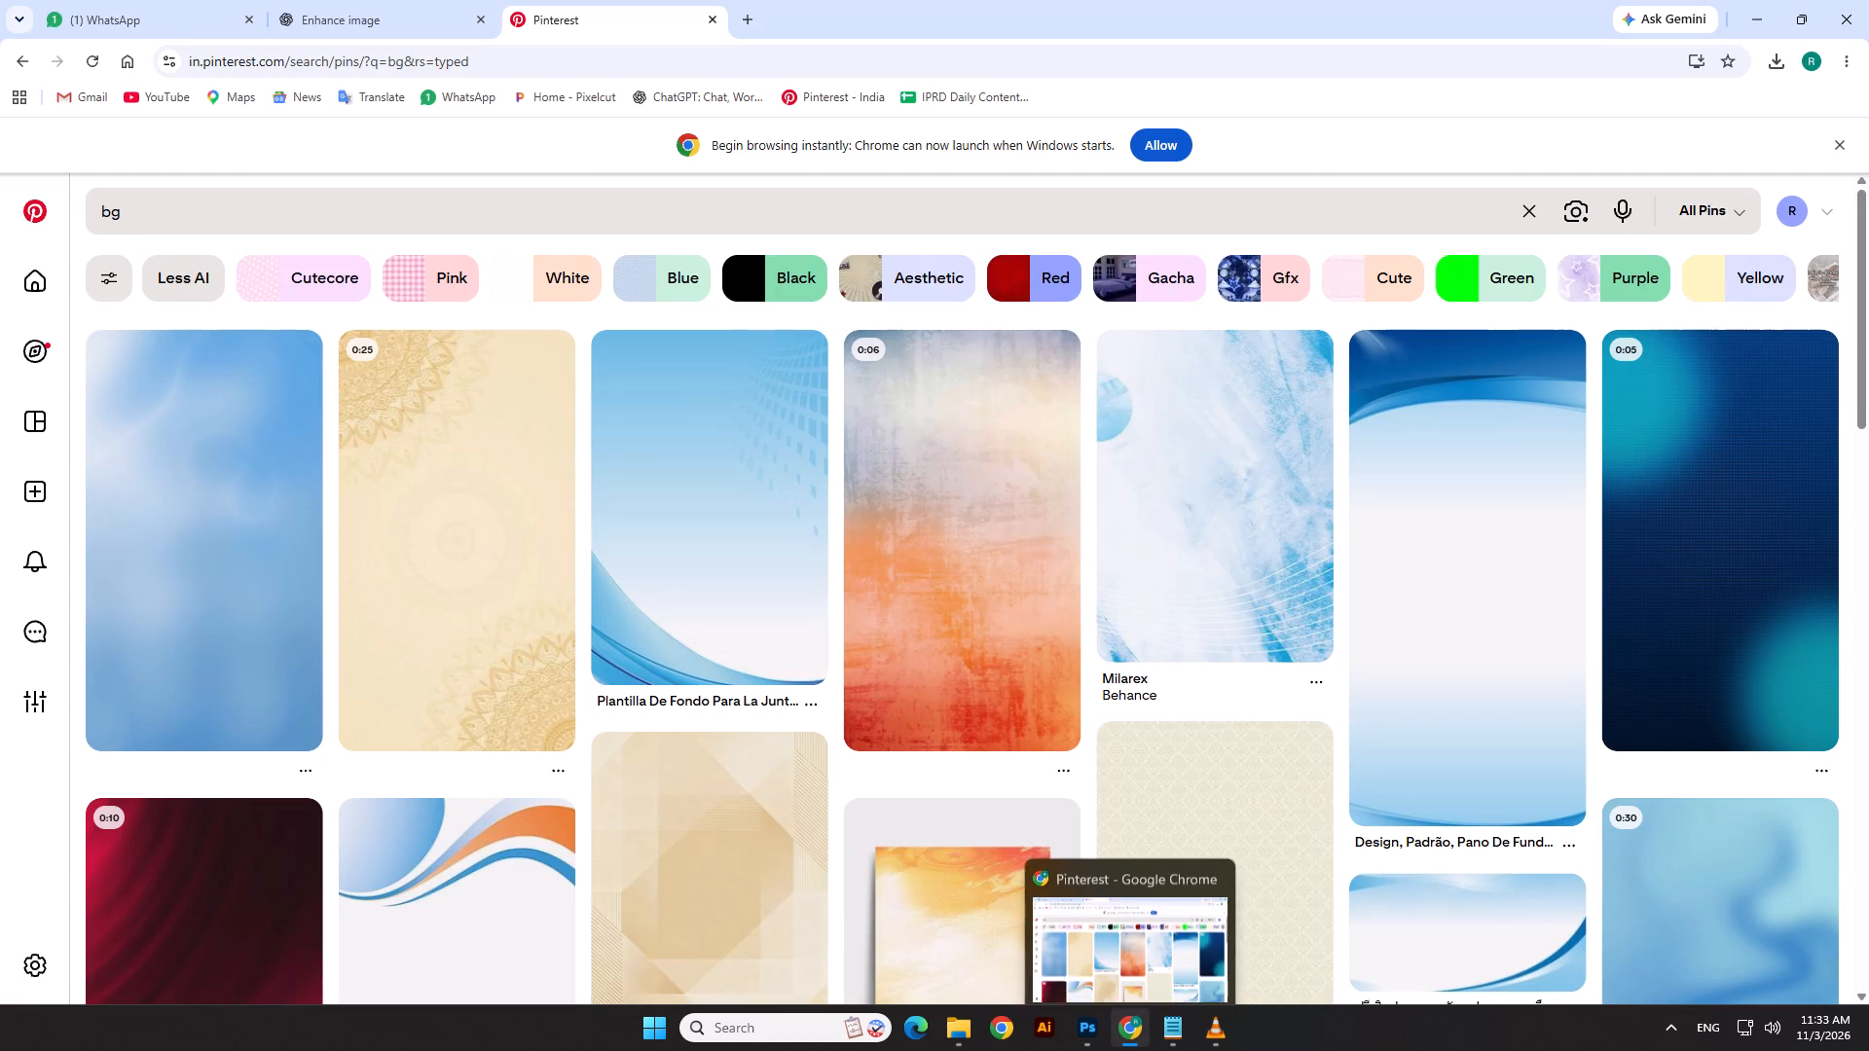
{"action": "scroll", "coordinate": [728, 525], "scroll_direction": "down", "scroll_amount": 6}
{"action": "scroll", "coordinate": [708, 520], "scroll_direction": "up", "scroll_amount": 5}
{"action": "scroll", "coordinate": [974, 714], "scroll_direction": "down", "scroll_amount": 2}
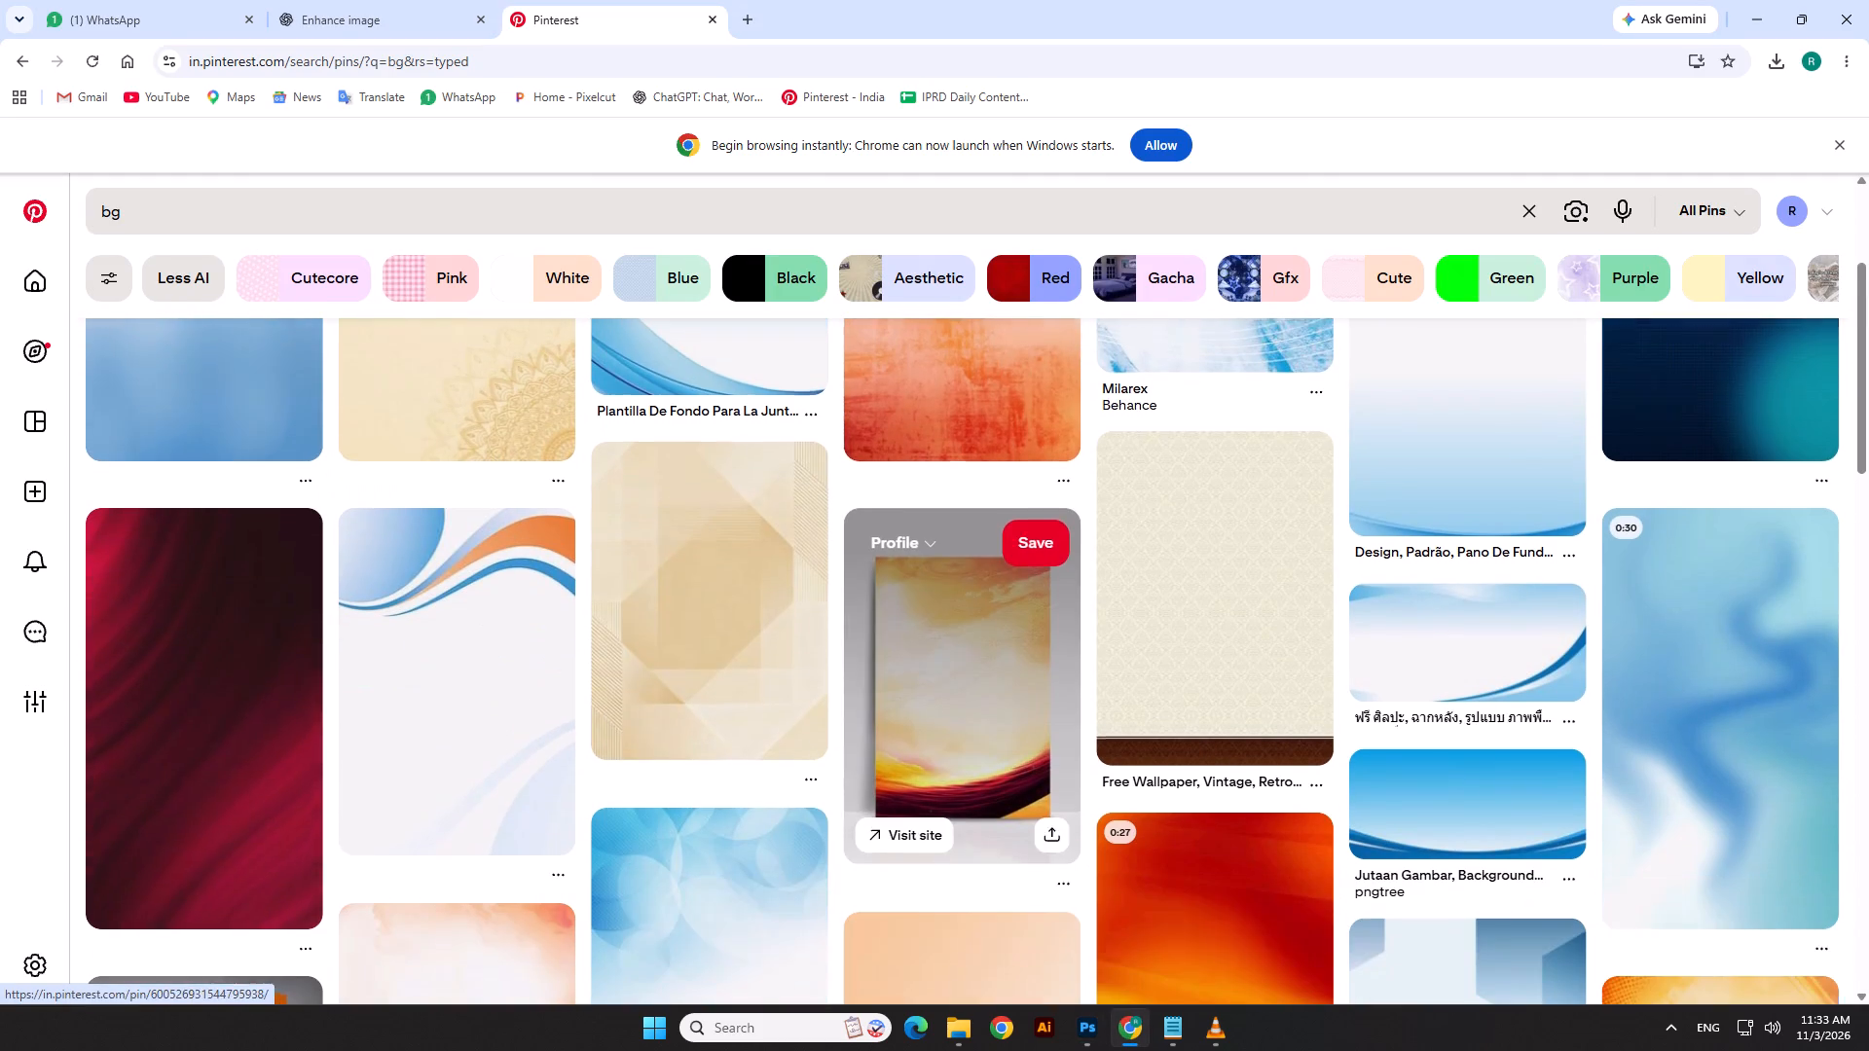
{"action": "scroll", "coordinate": [730, 609], "scroll_direction": "down", "scroll_amount": 1}
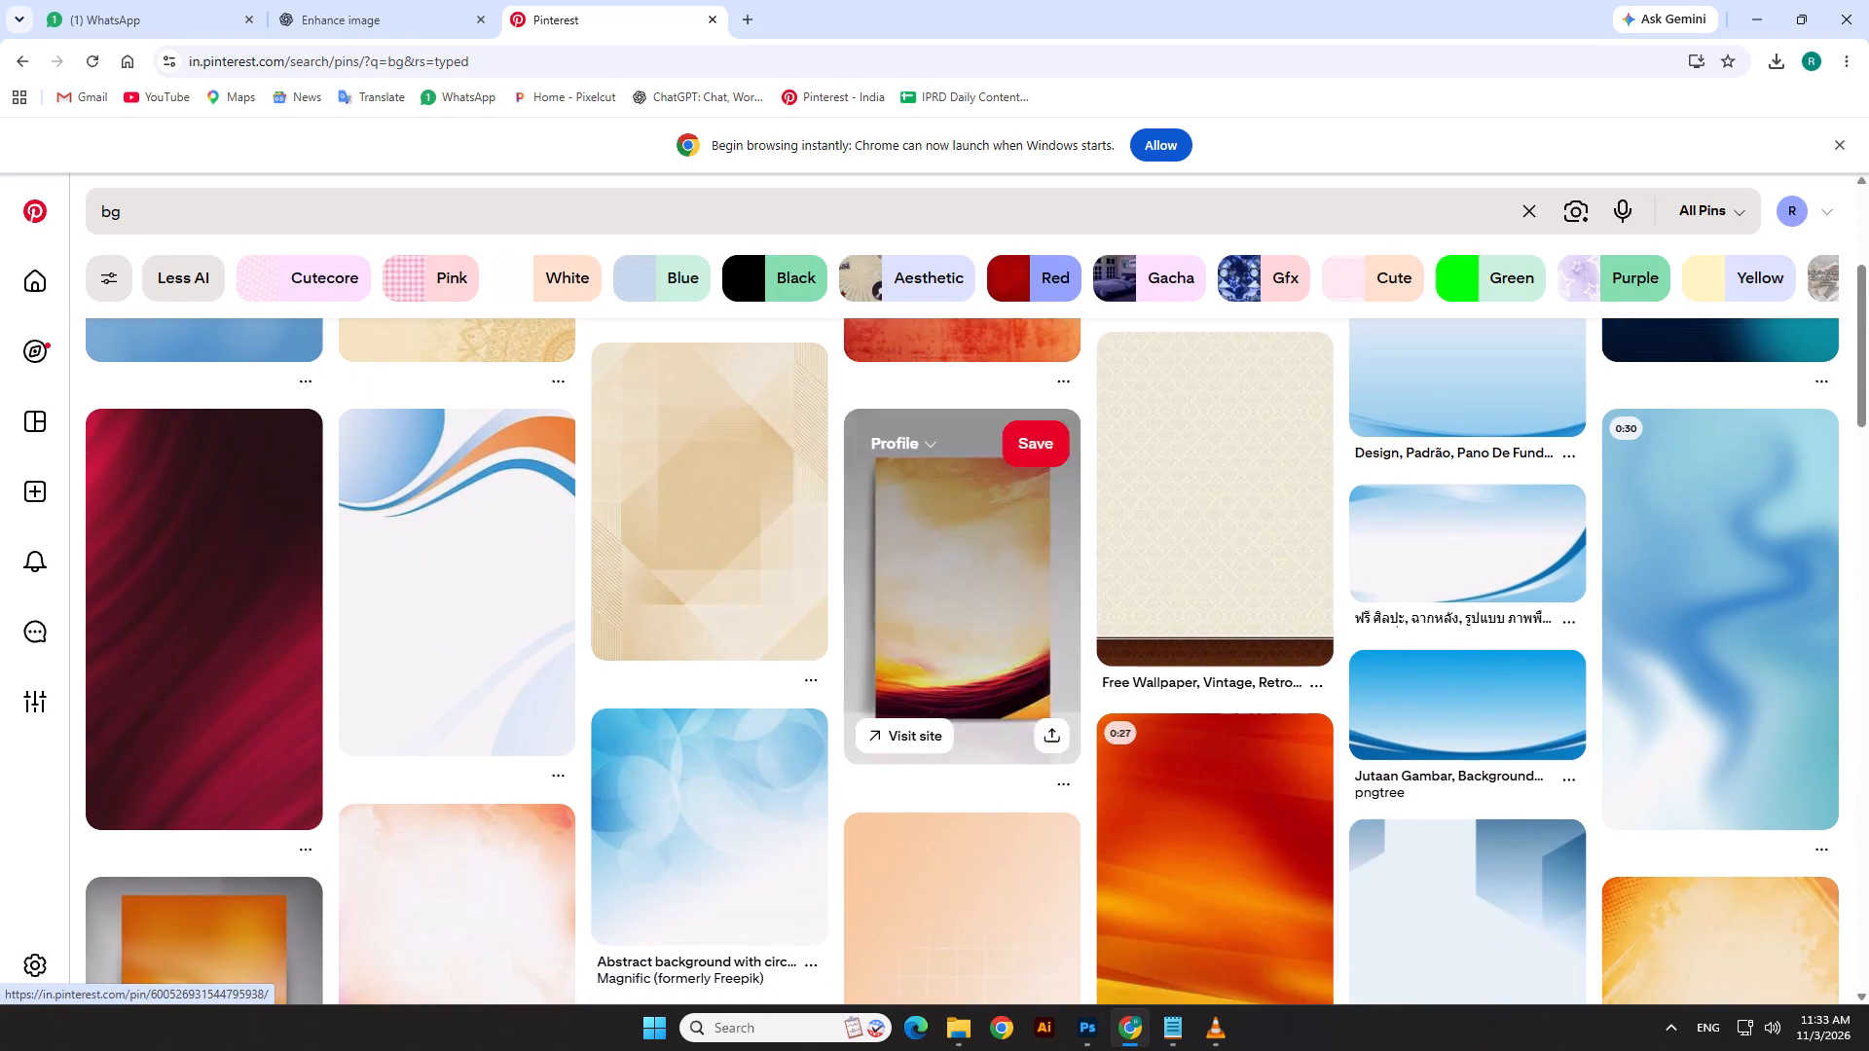
{"action": "left_click", "coordinate": [975, 599]}
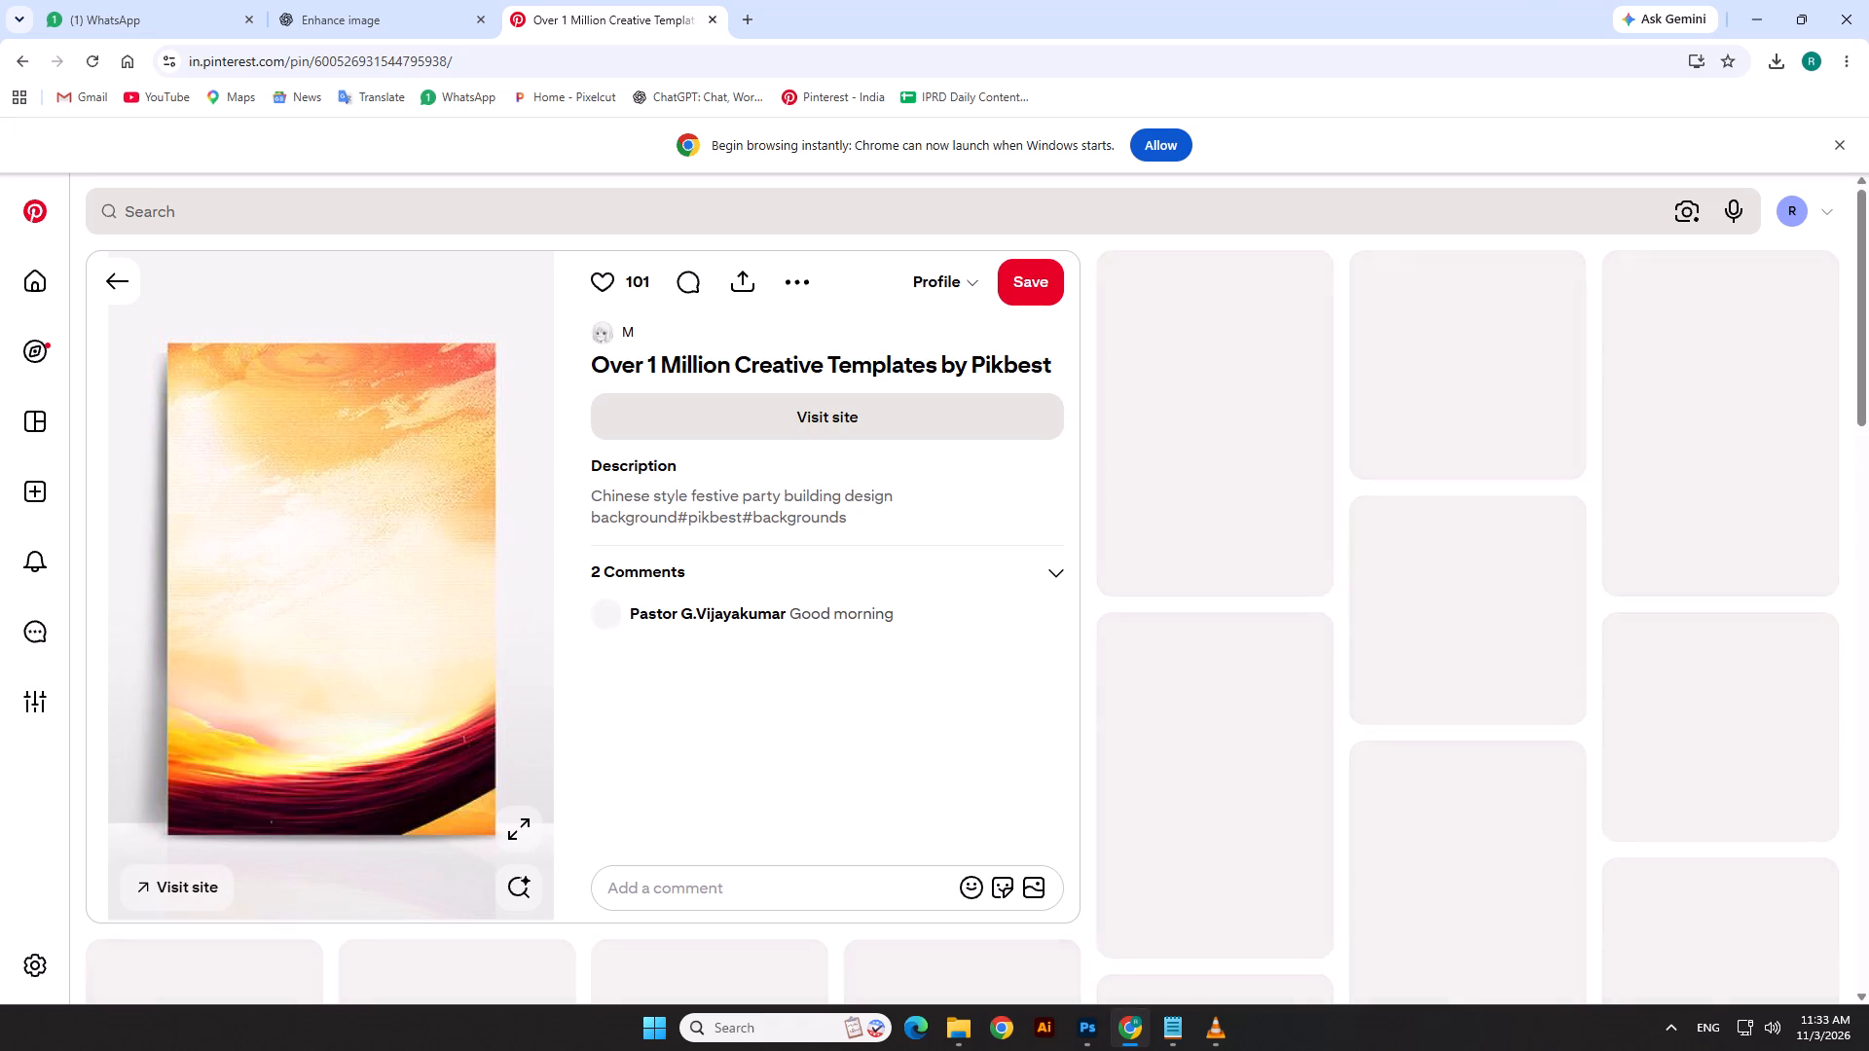
{"action": "right_click", "coordinate": [359, 583]}
{"action": "scroll", "coordinate": [1480, 501], "scroll_direction": "down", "scroll_amount": 2}
{"action": "scroll", "coordinate": [1480, 501], "scroll_direction": "up", "scroll_amount": 2}
{"action": "left_click", "coordinate": [1670, 421]}
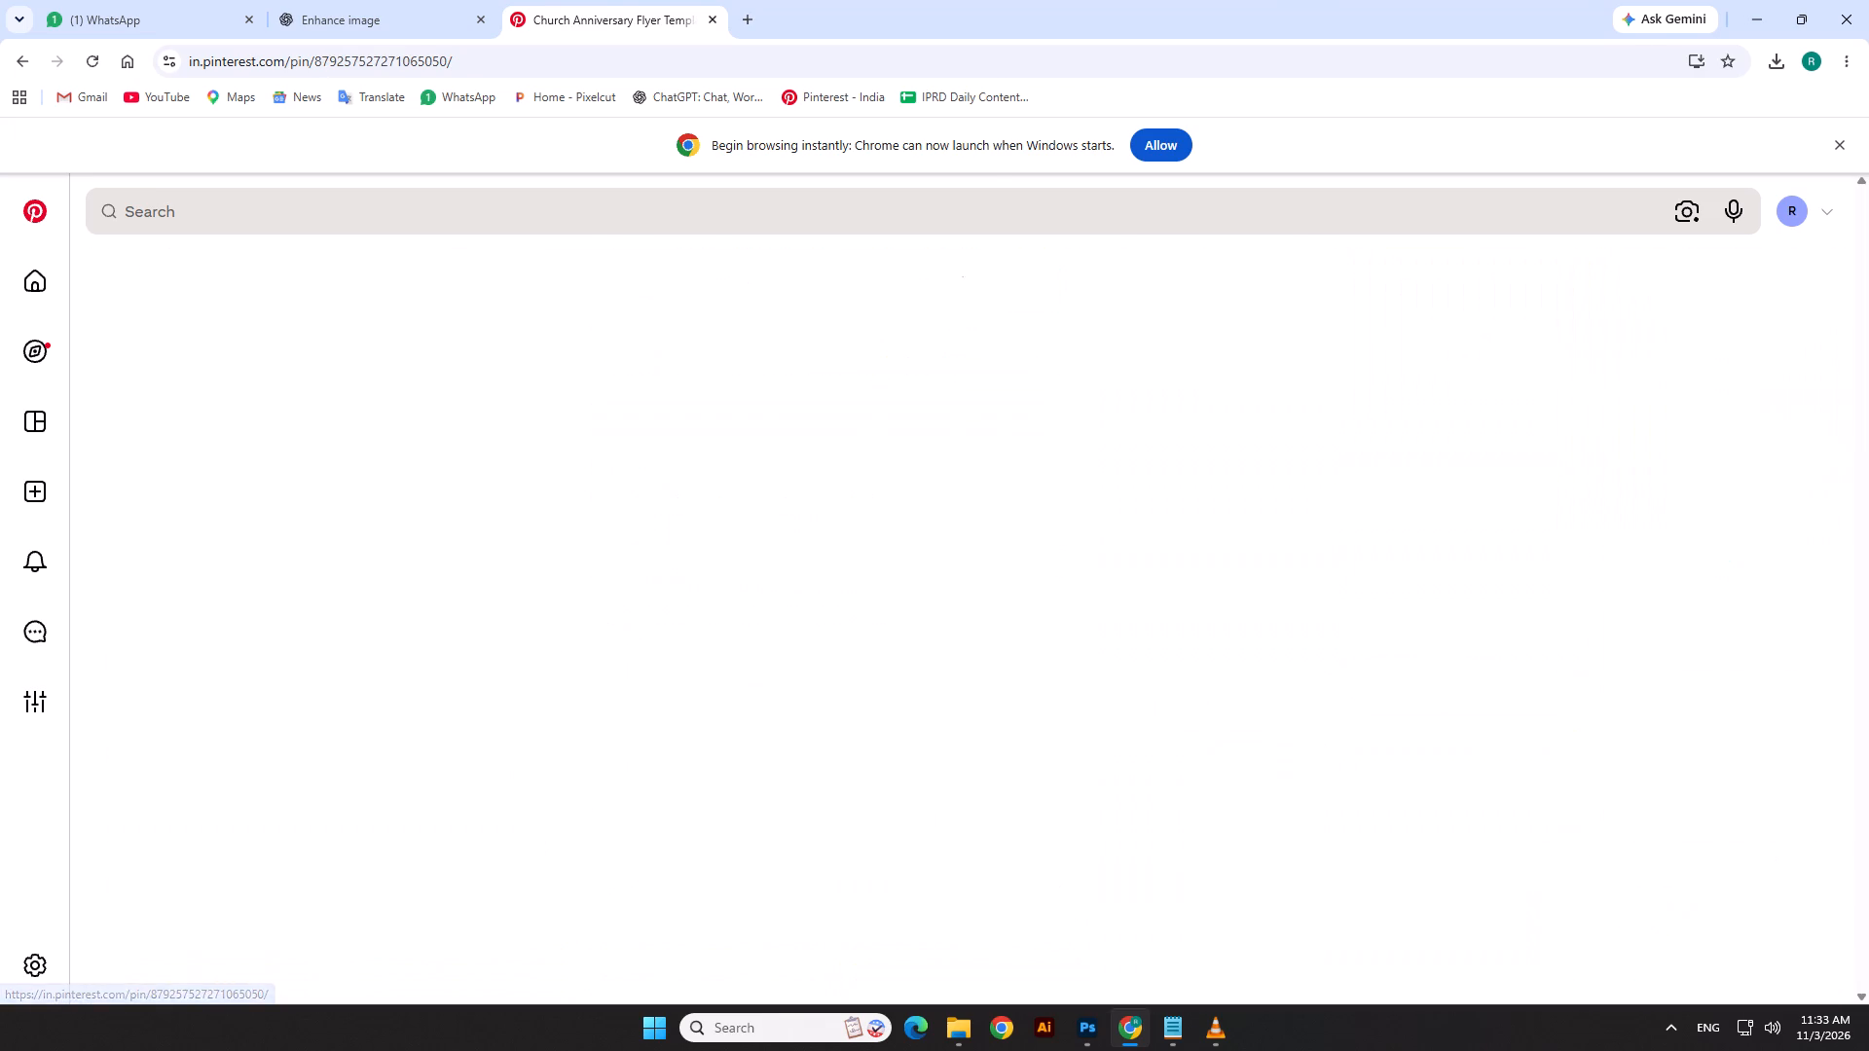
{"action": "right_click", "coordinate": [354, 572]}
{"action": "left_click", "coordinate": [423, 646]}
{"action": "key", "text": "alt+Tab"}
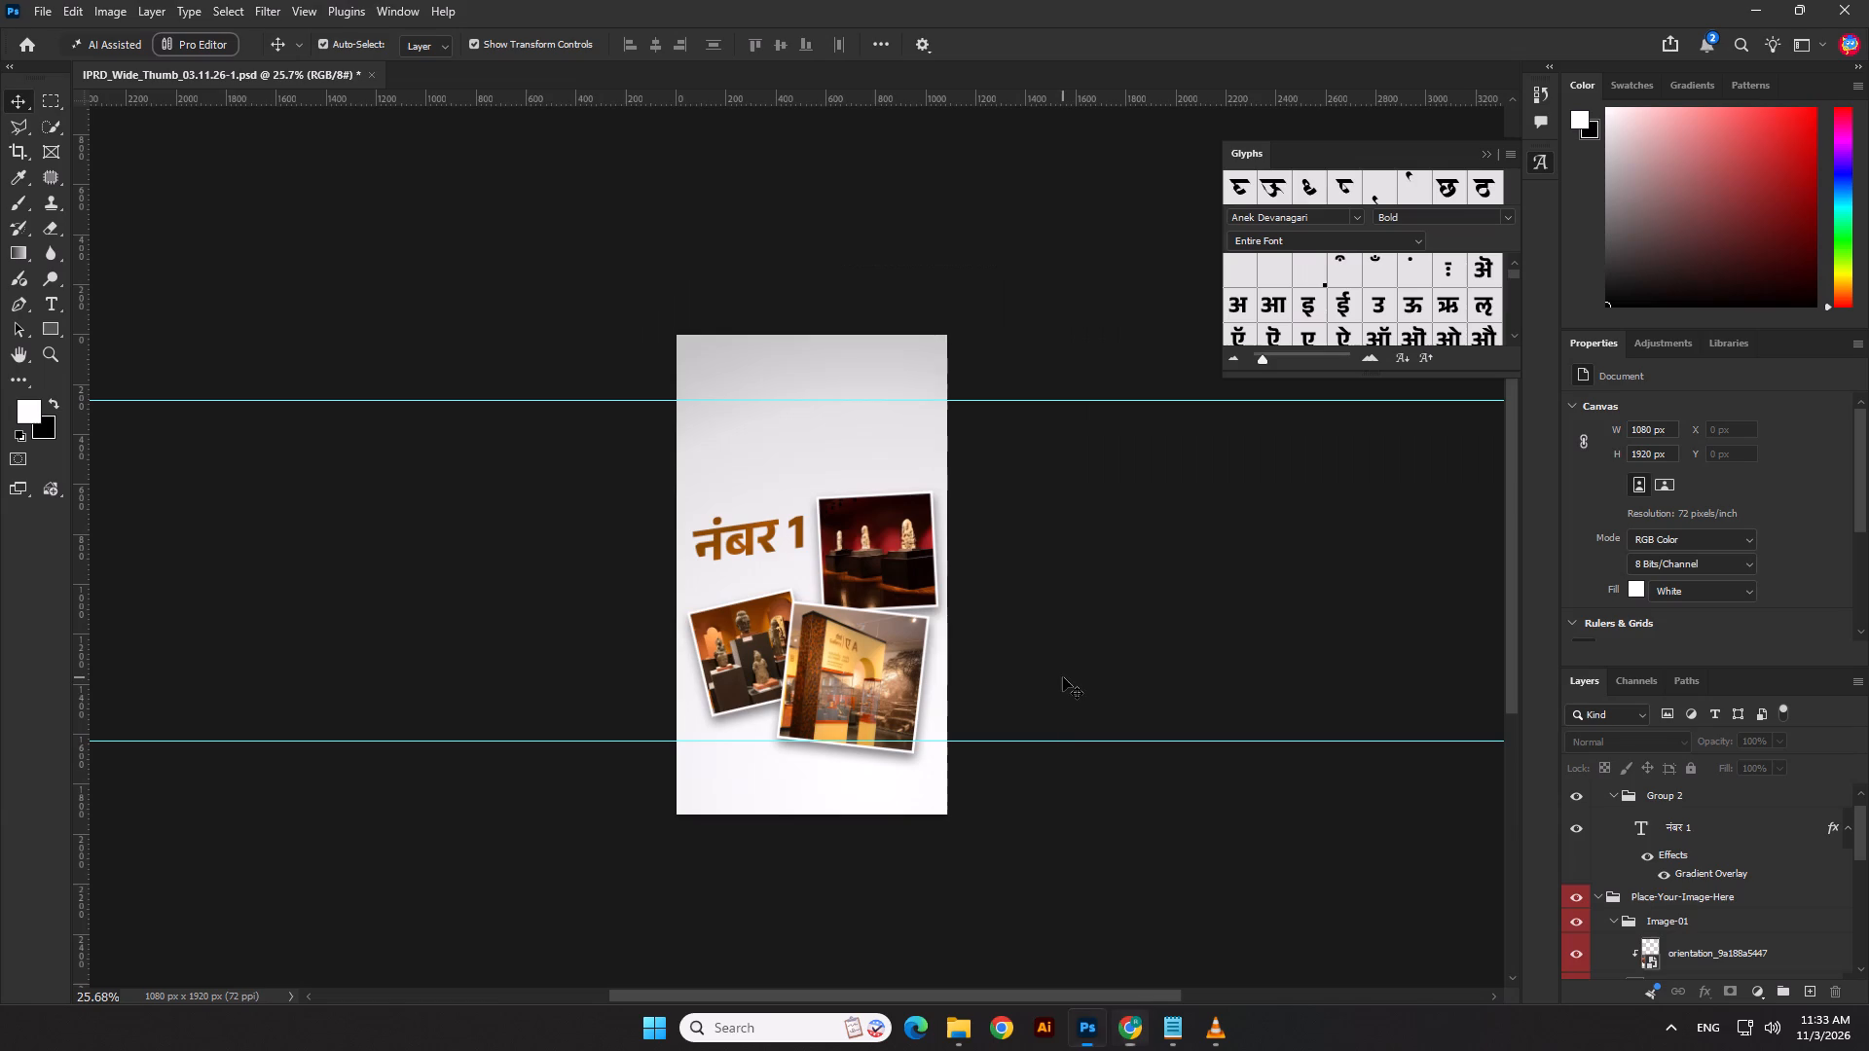
In Photoshop, delete the Bg-02 gradient layer and the masked Image layer above it.
{"action": "left_click", "coordinate": [892, 813]}
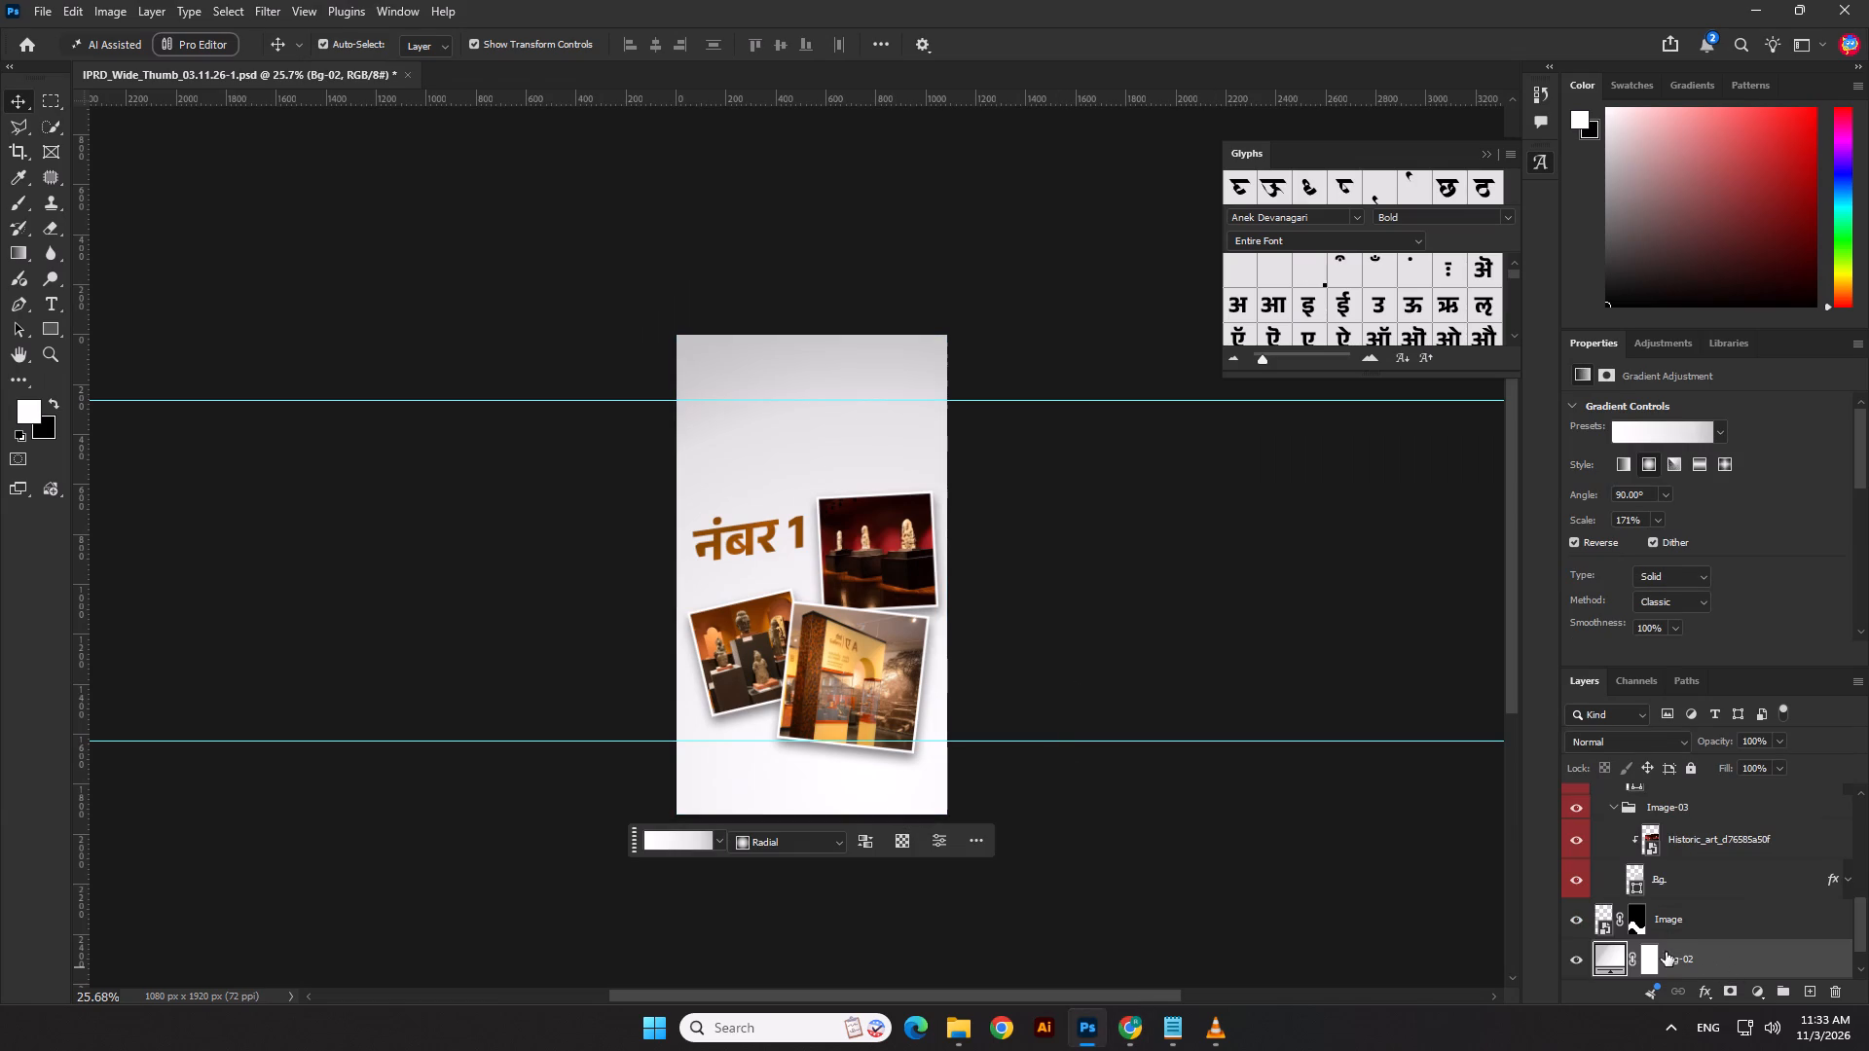
{"action": "left_click", "coordinate": [1684, 930]}
{"action": "key", "text": "Delete"}
{"action": "key", "text": "Delete"}
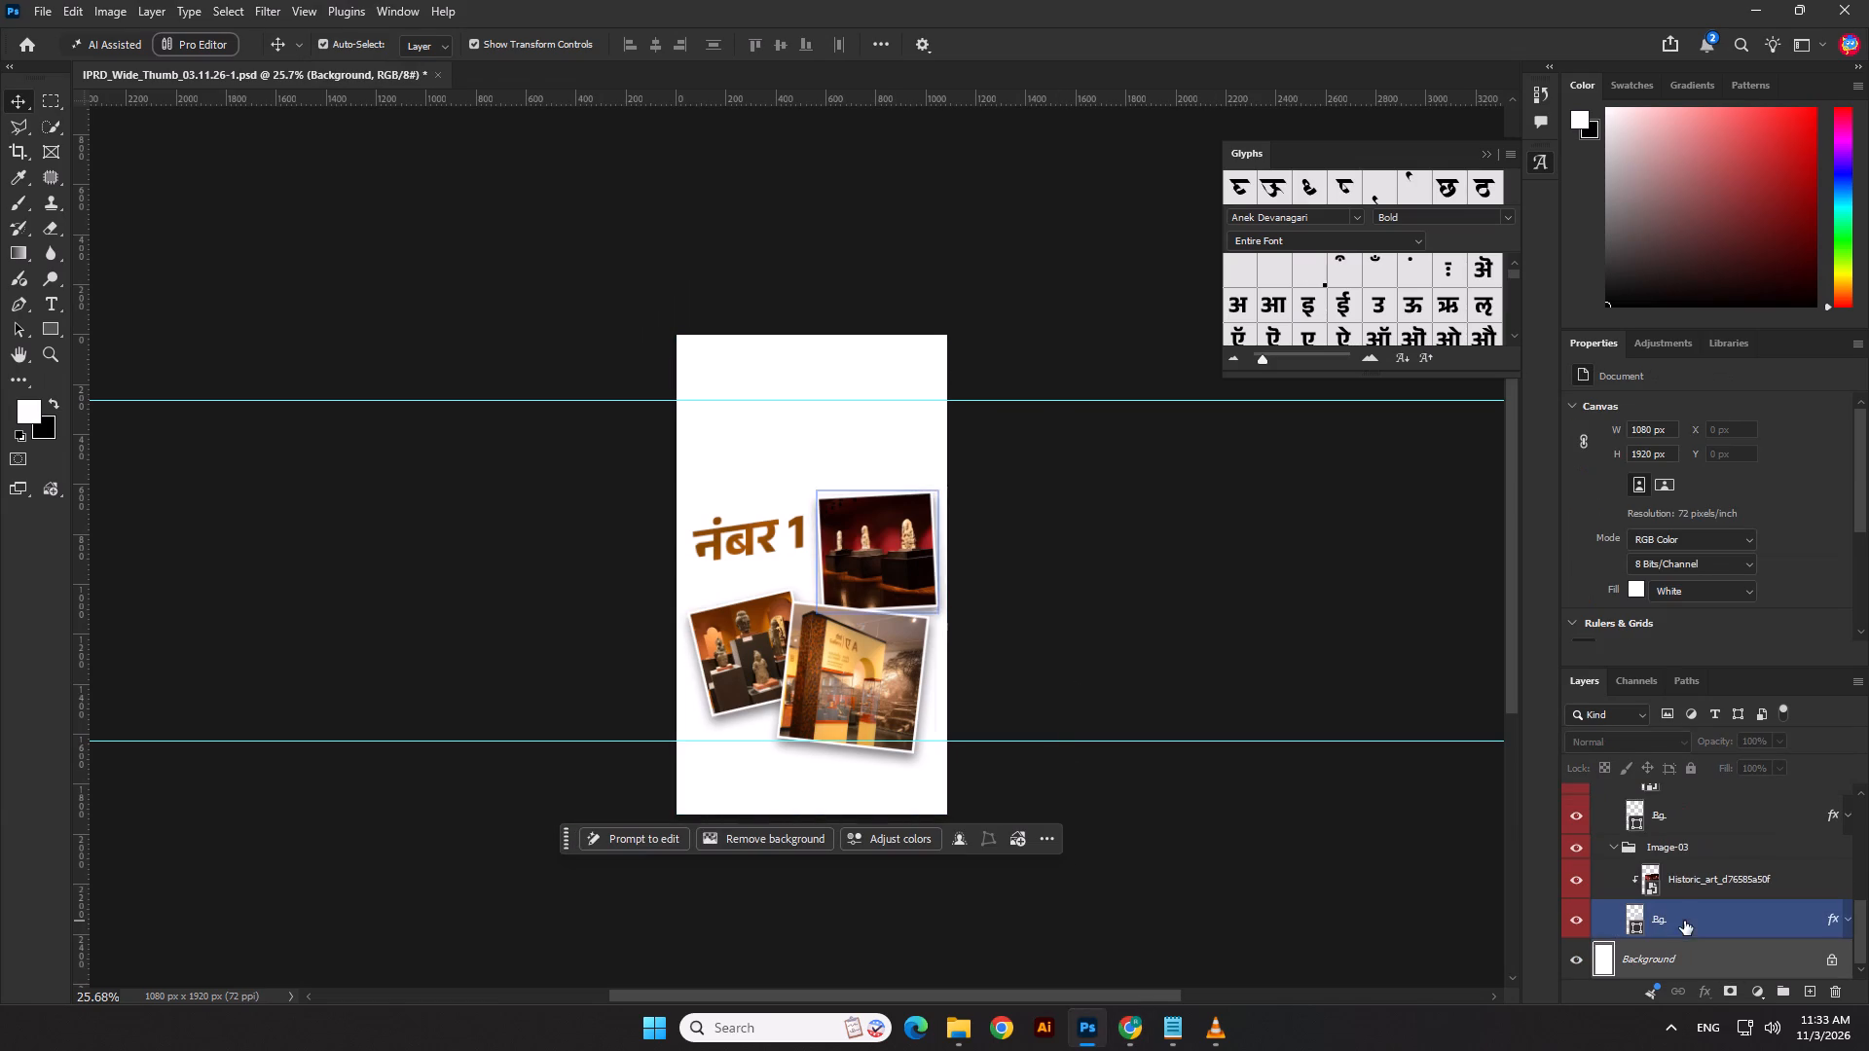
Paste the copied golden background just above the Background layer, with group Image-03 collapsed, and scale it to cover the whole canvas.
{"action": "left_click", "coordinate": [1689, 851]}
{"action": "left_click", "coordinate": [1687, 878]}
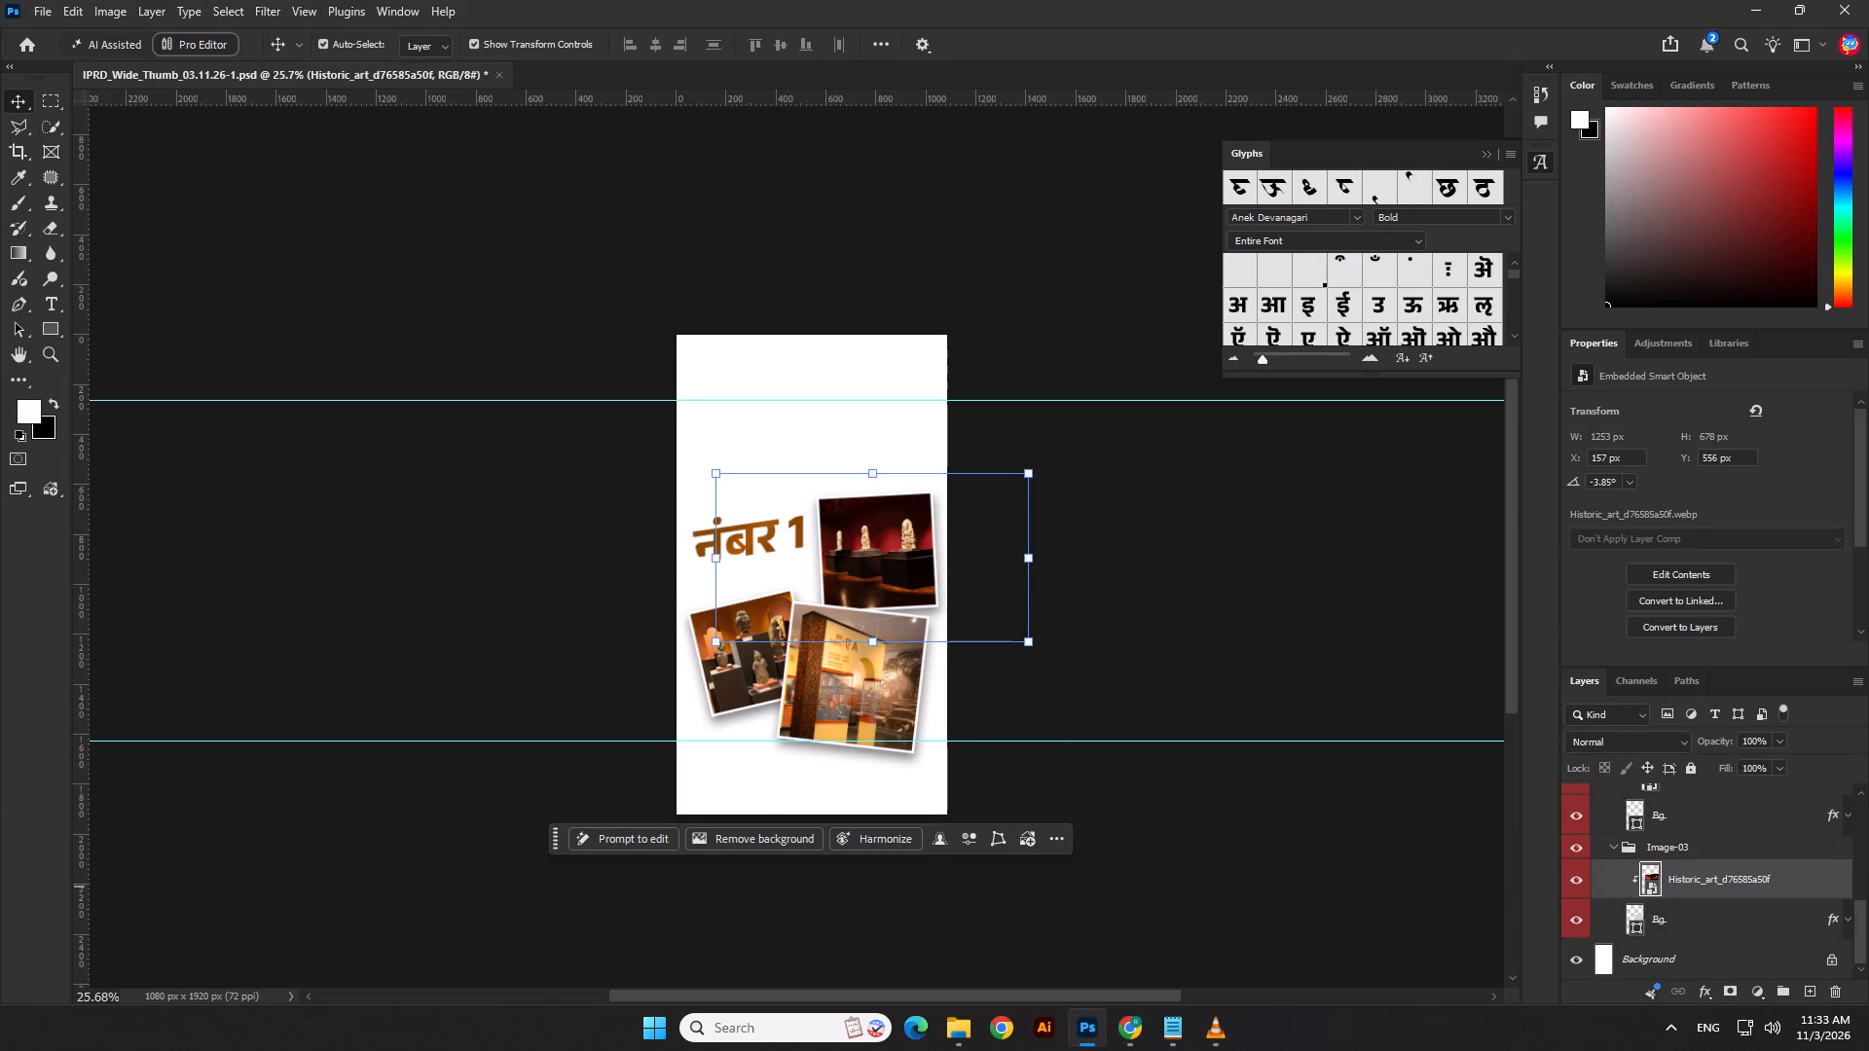
{"action": "left_click", "coordinate": [1548, 885]}
{"action": "double_click", "coordinate": [1567, 886]}
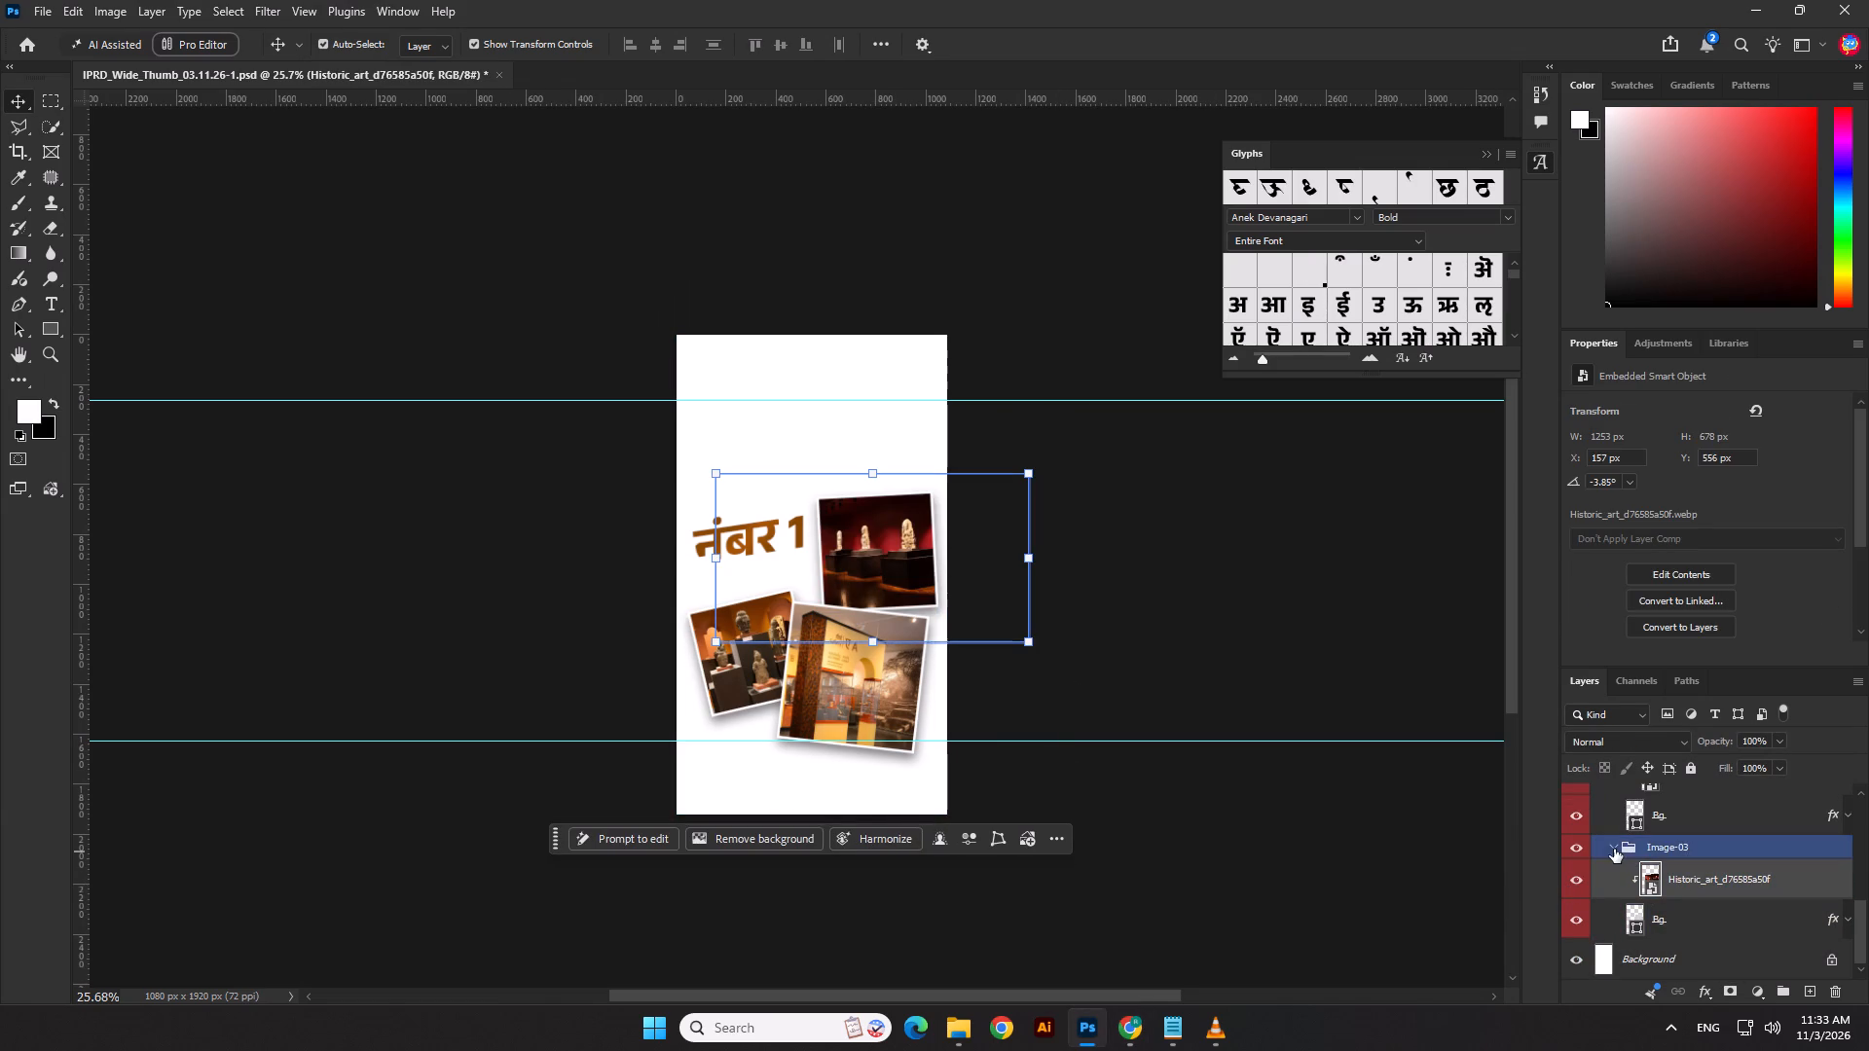
{"action": "left_click", "coordinate": [1611, 849]}
{"action": "left_click", "coordinate": [1676, 961]}
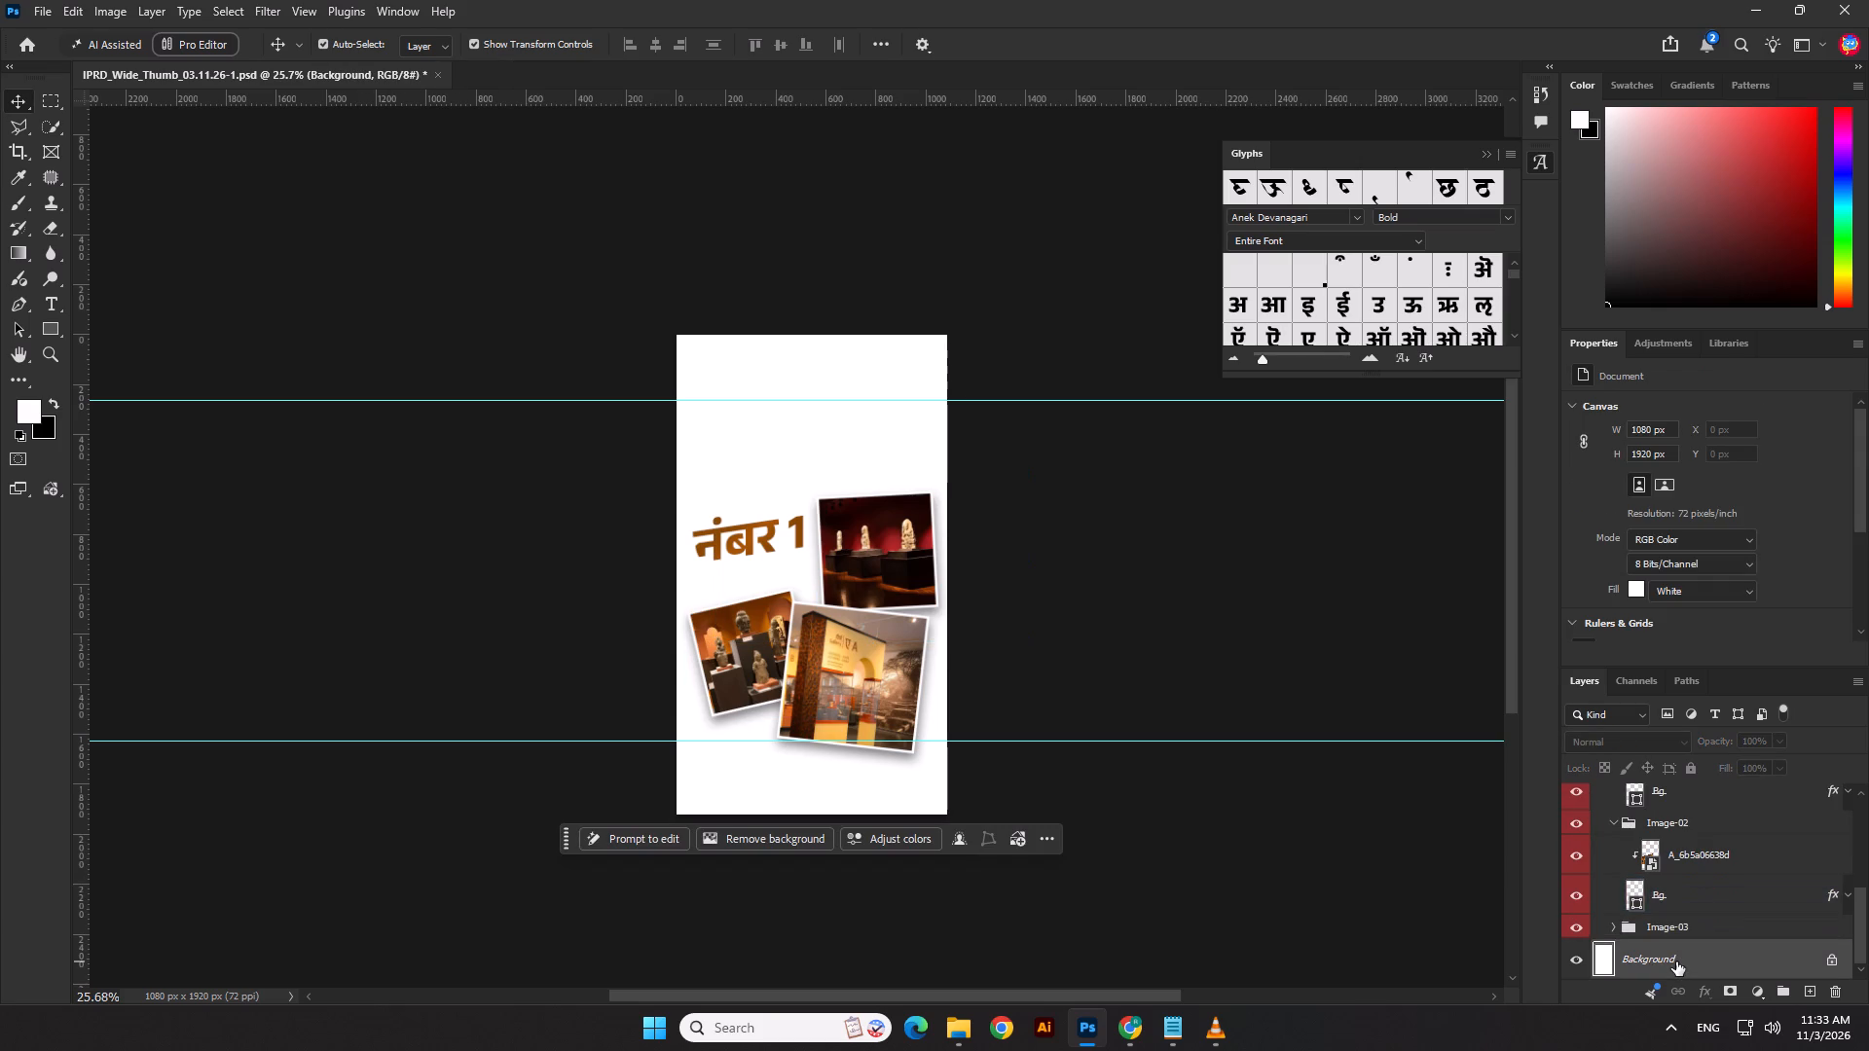
{"action": "key", "text": "ctrl+v"}
{"action": "left_click_drag", "start_coordinate": [816, 458], "coordinate": [860, 337]}
{"action": "left_click_drag", "start_coordinate": [815, 690], "coordinate": [833, 815]}
{"action": "key", "text": "Return"}
{"action": "left_click", "coordinate": [1262, 581]}
Copy बिहारशरीफ स्थित from the Notepad Thumbnail note and add it as a text layer near the thumbnail's upper guide.
{"action": "scroll", "coordinate": [749, 587], "scroll_direction": "up", "scroll_amount": 3}
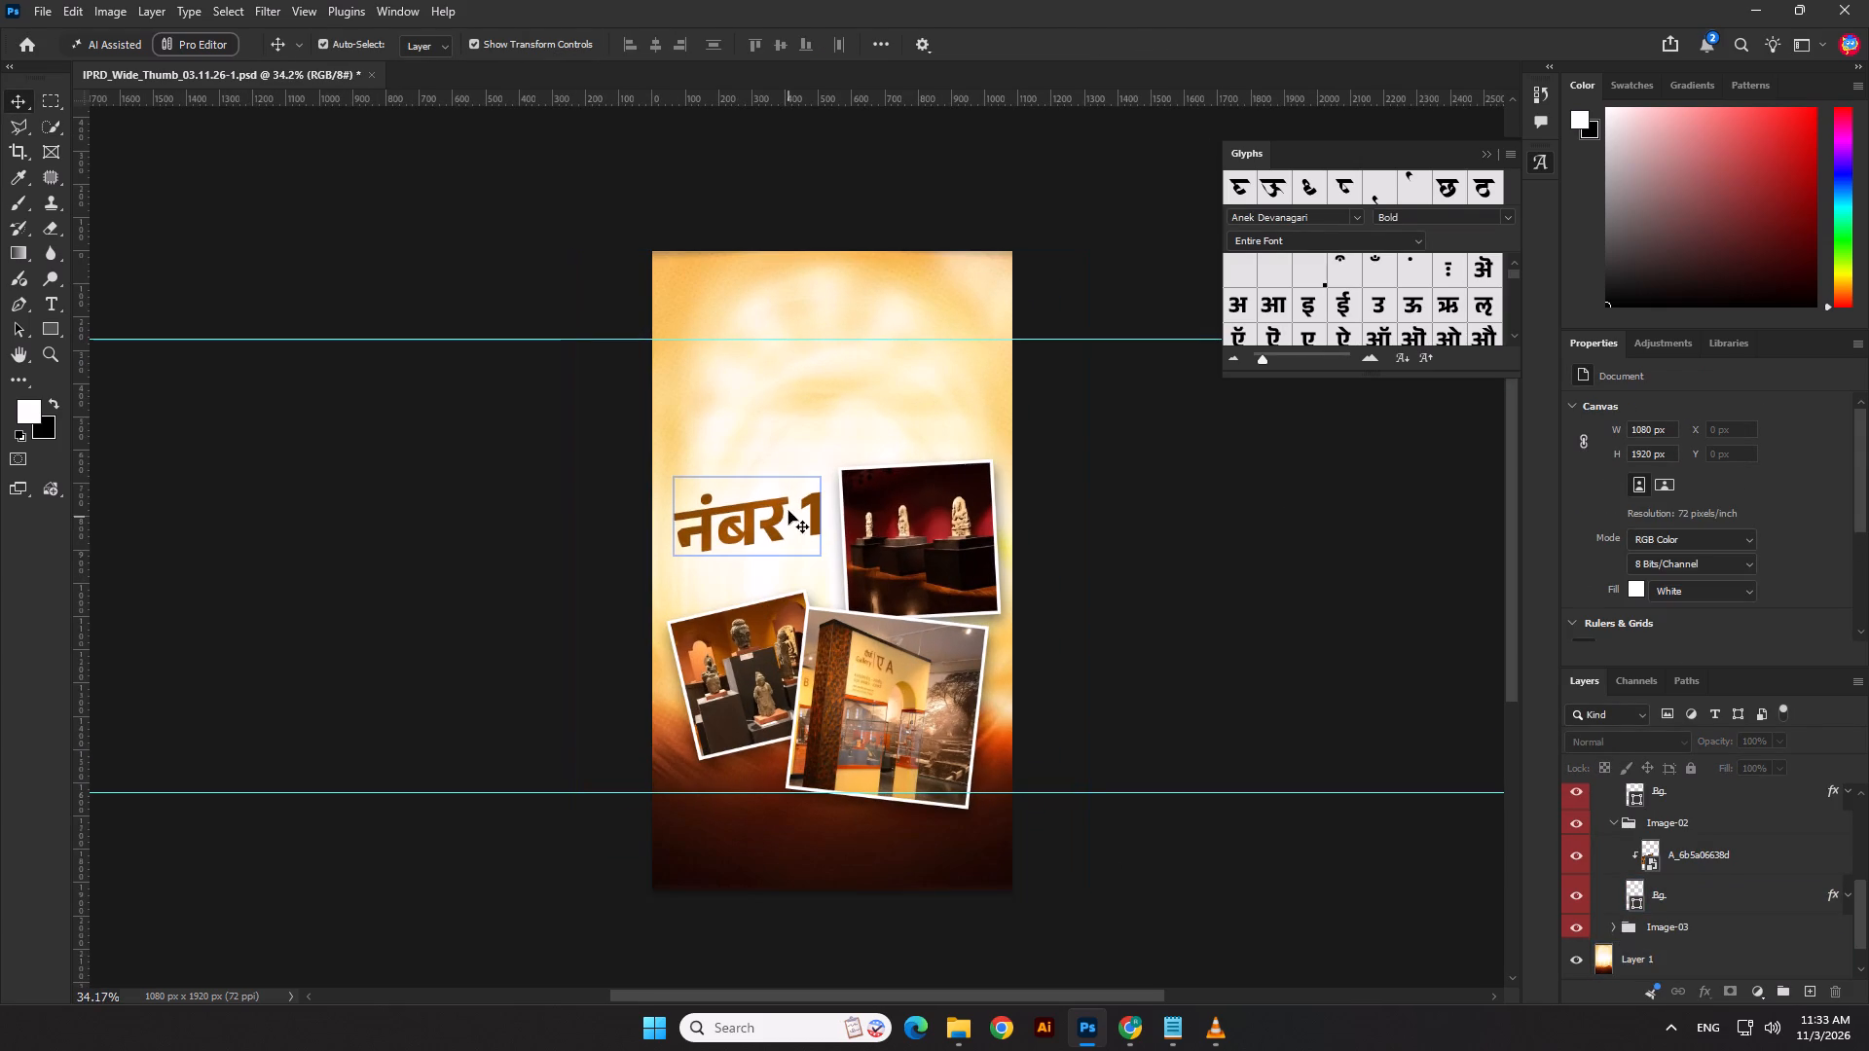
{"action": "left_click", "coordinate": [775, 503]}
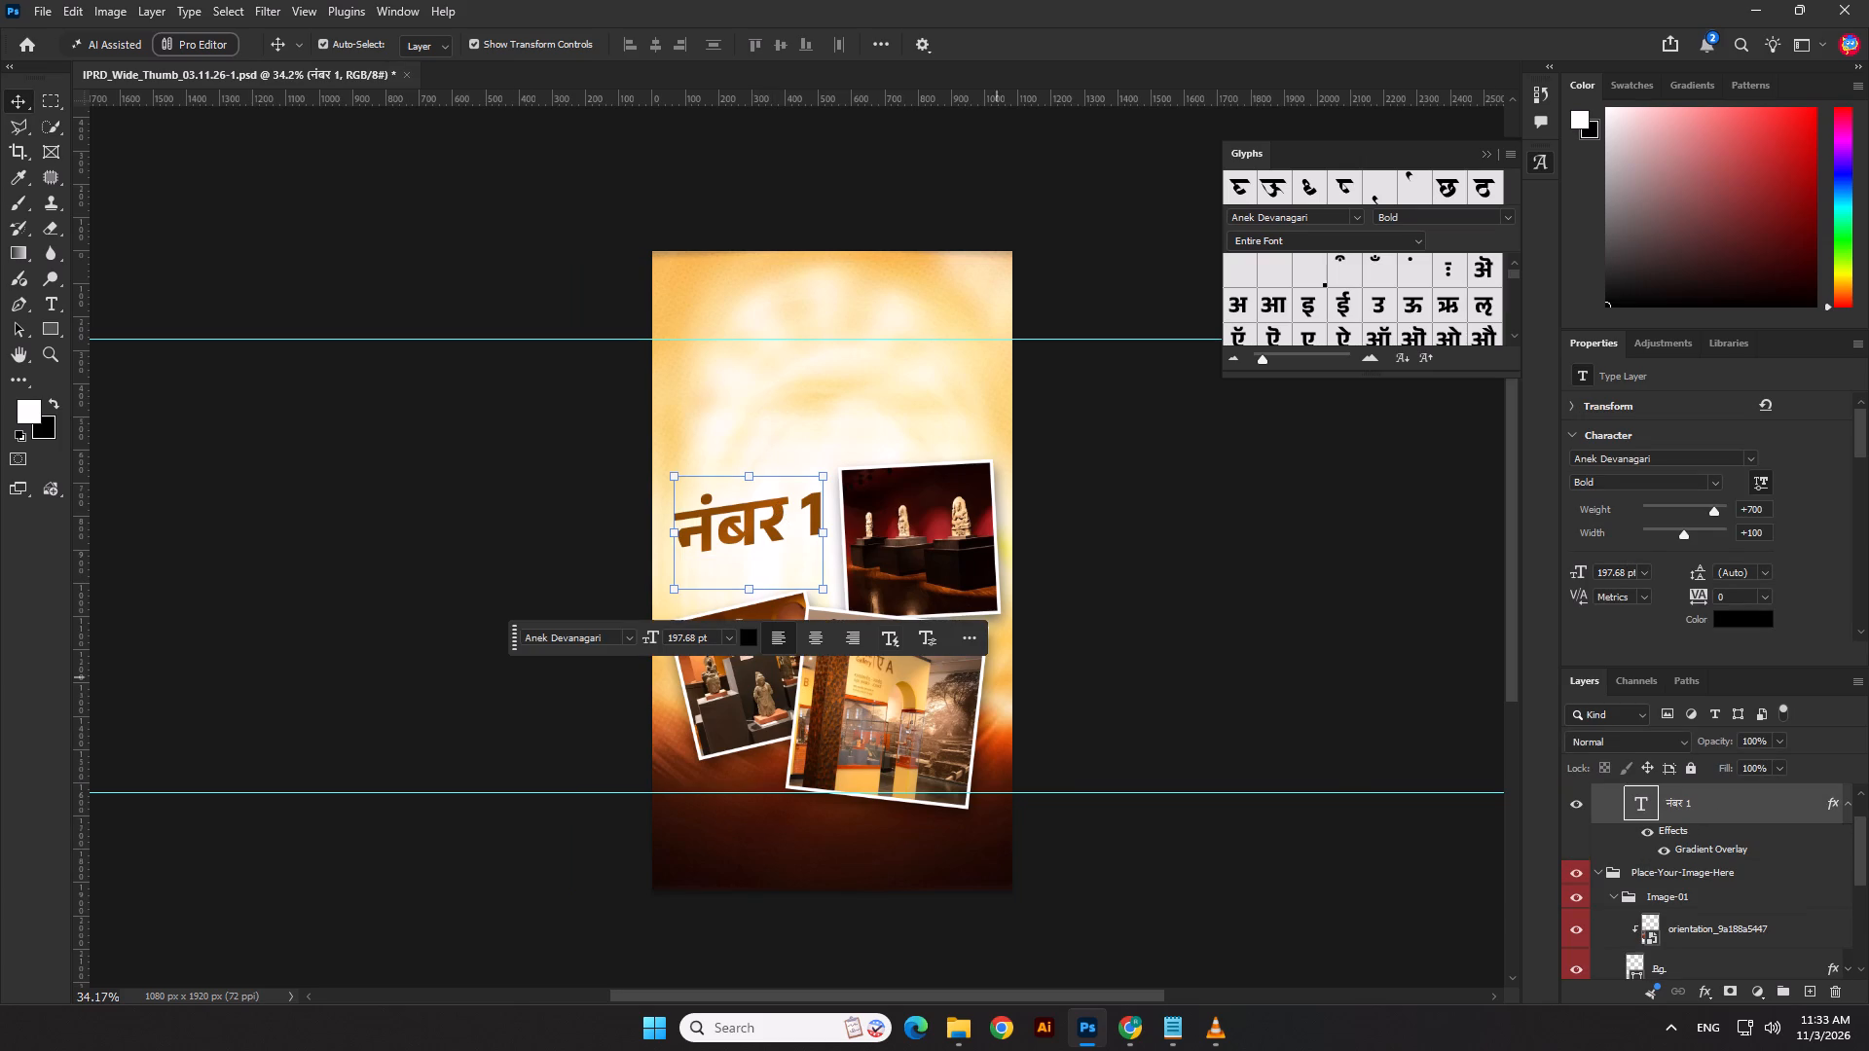
{"action": "left_click", "coordinate": [1158, 1036]}
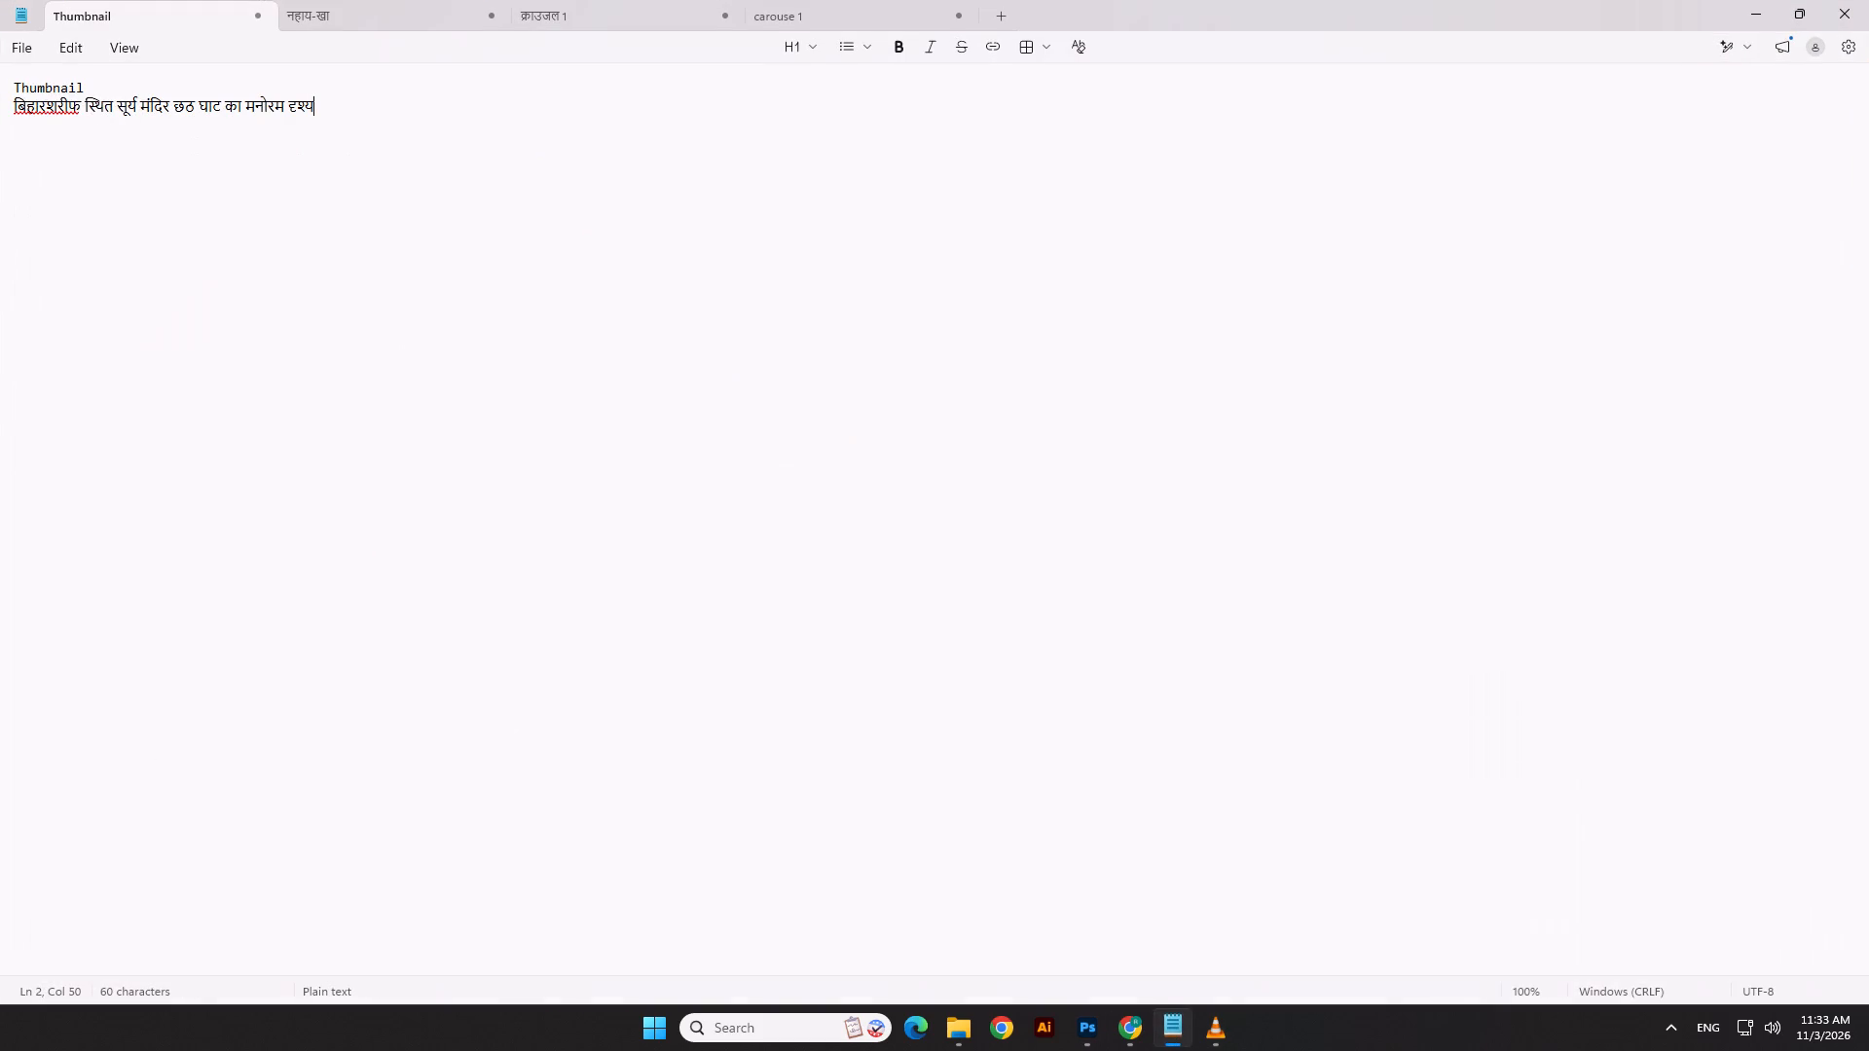
{"action": "left_click_drag", "start_coordinate": [18, 112], "coordinate": [114, 103]}
{"action": "key", "text": "ctrl+c"}
{"action": "key", "text": "ctrl+c"}
{"action": "key", "text": "alt+Tab"}
{"action": "scroll", "coordinate": [13, 332], "scroll_direction": "up", "scroll_amount": 2}
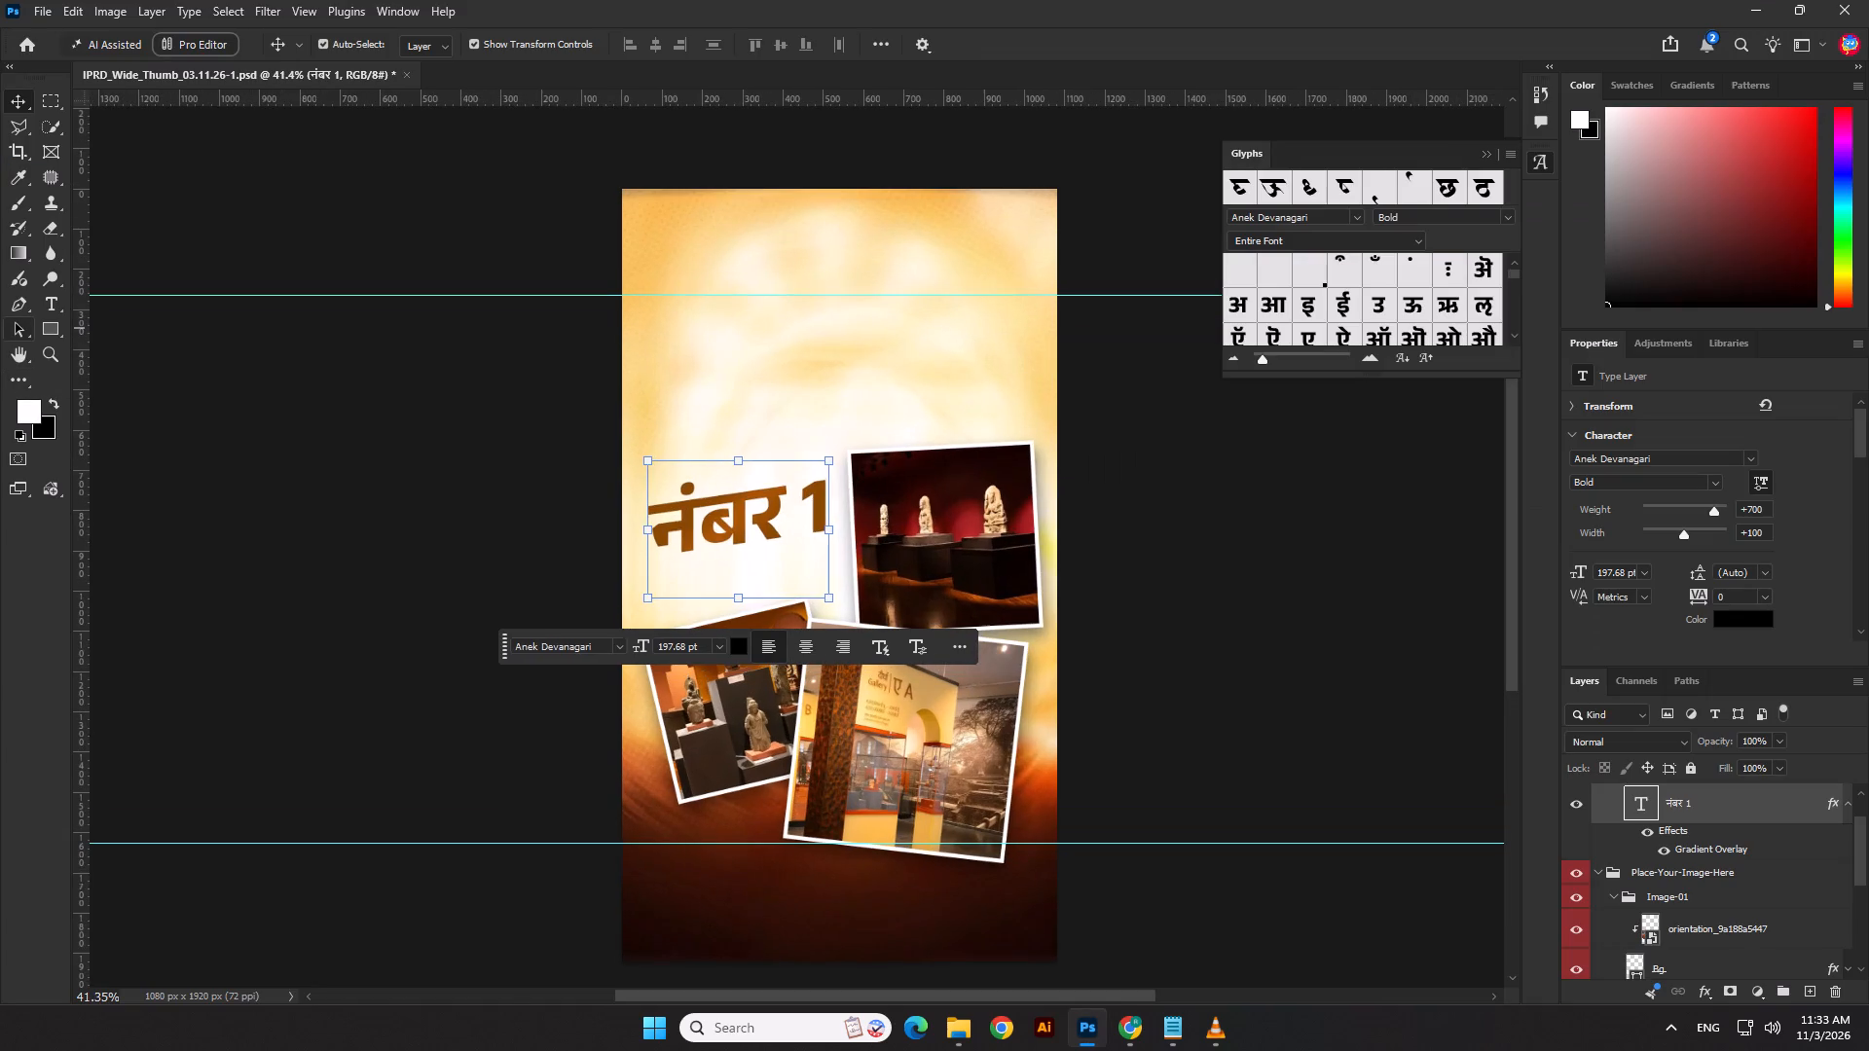
{"action": "left_click", "coordinate": [47, 306]}
{"action": "scroll", "coordinate": [728, 344], "scroll_direction": "up", "scroll_amount": 1}
{"action": "left_click", "coordinate": [757, 318]}
{"action": "key", "text": "ctrl+v"}
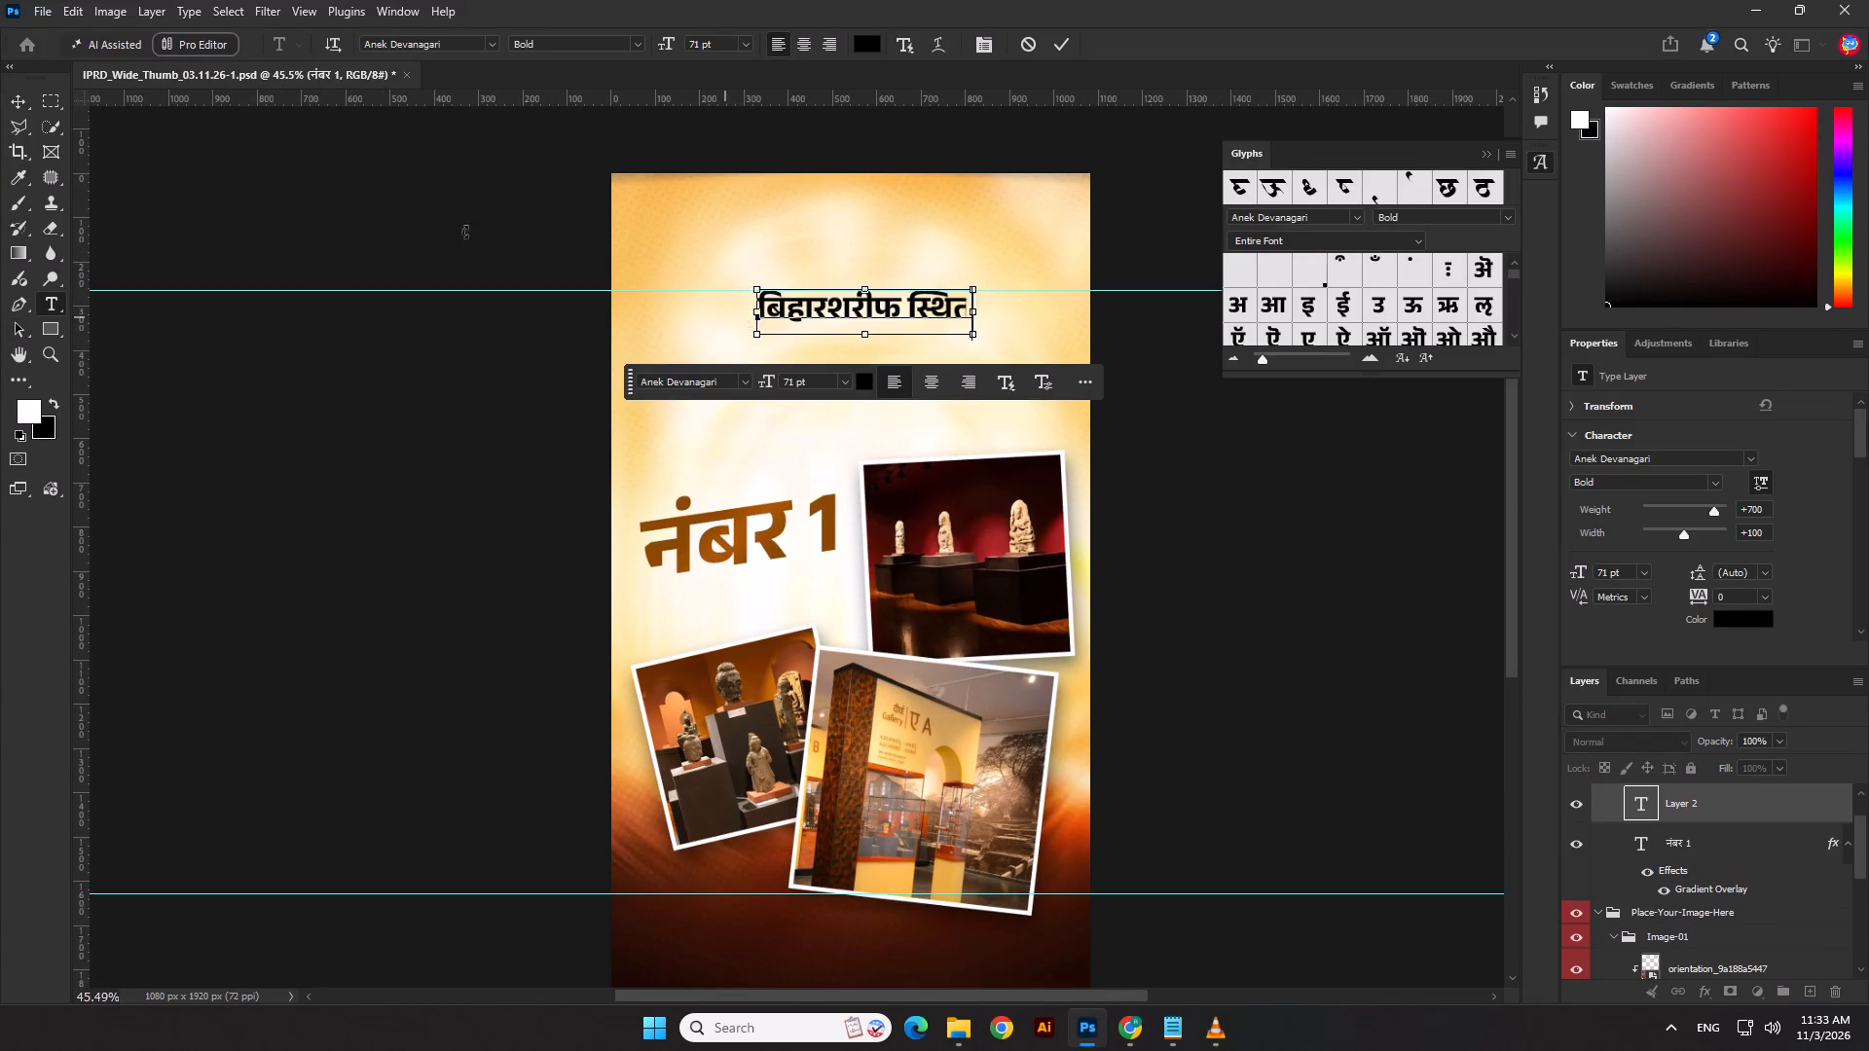
{"action": "left_click", "coordinate": [16, 95]}
{"action": "left_click", "coordinate": [322, 524]}
Copy सूर्य मंदिर छठ घाट from the Notepad note and put it in a duplicate of the बिहारशरीफ स्थित text placed below it.
{"action": "key", "text": "alt+Tab"}
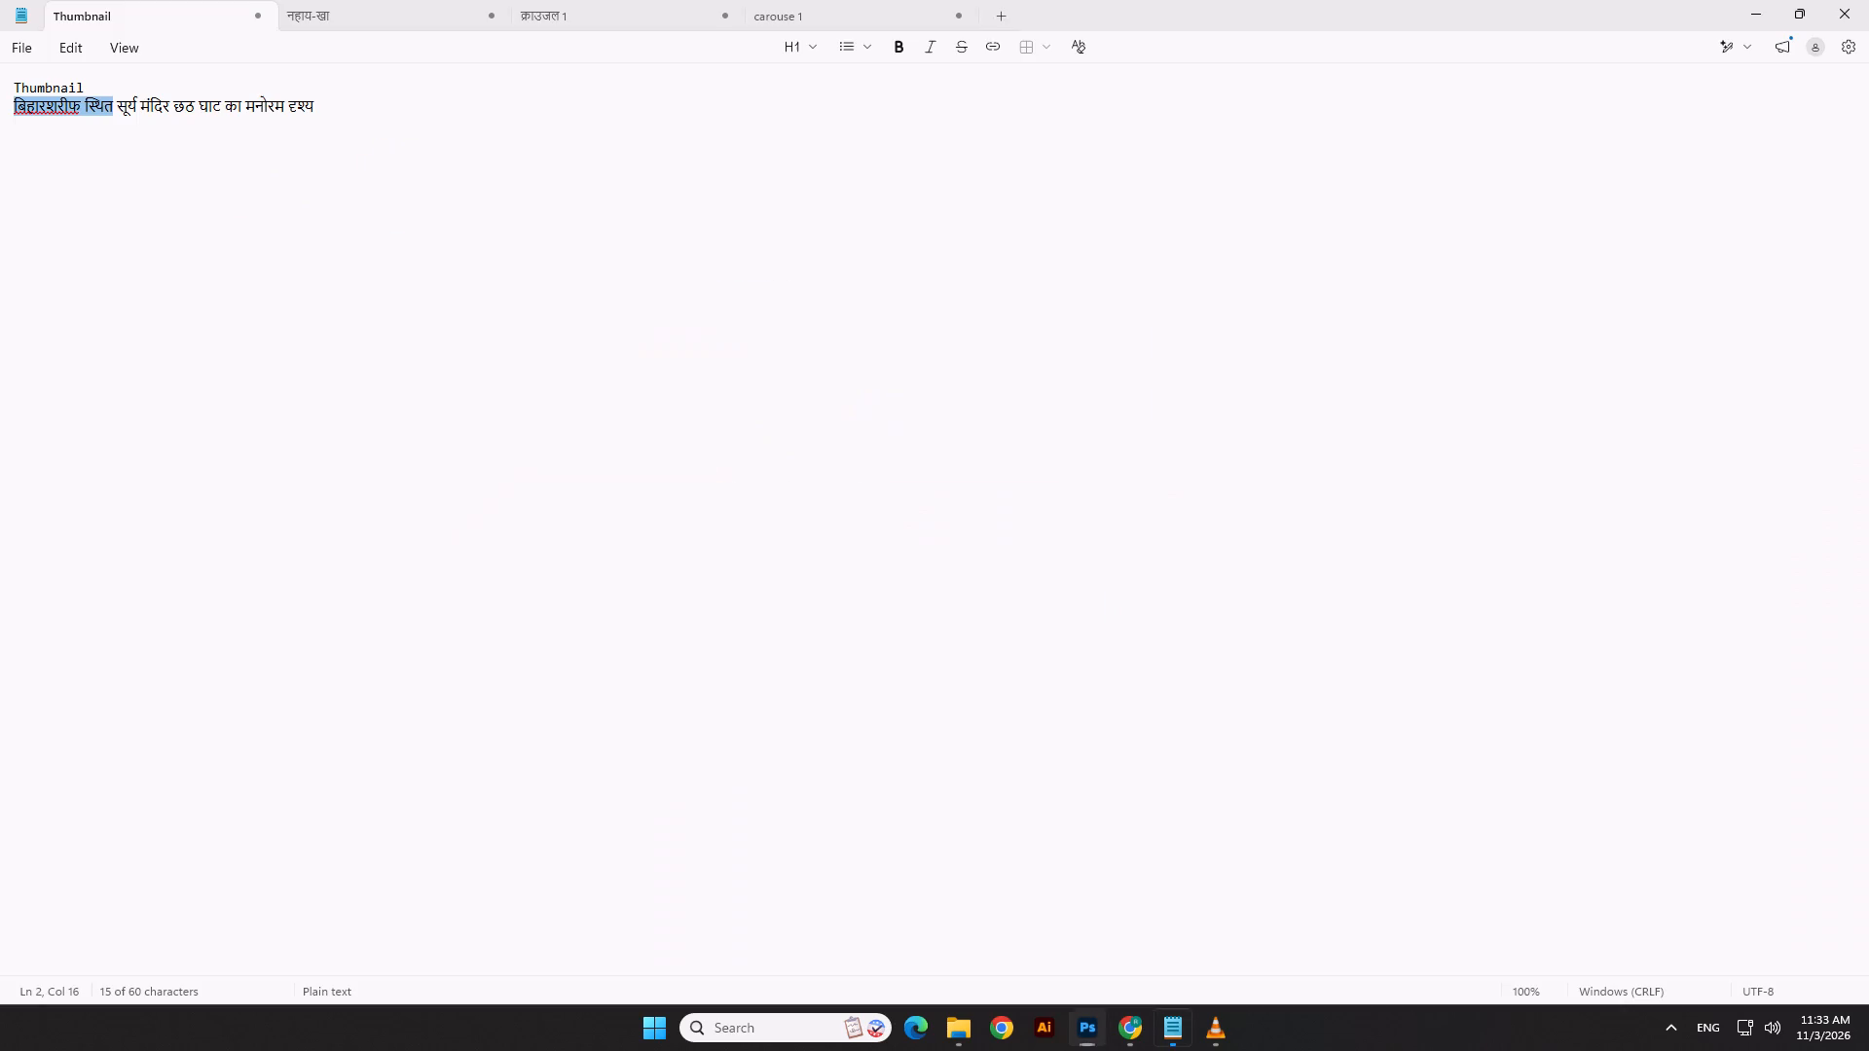
{"action": "left_click_drag", "start_coordinate": [117, 108], "coordinate": [182, 115]}
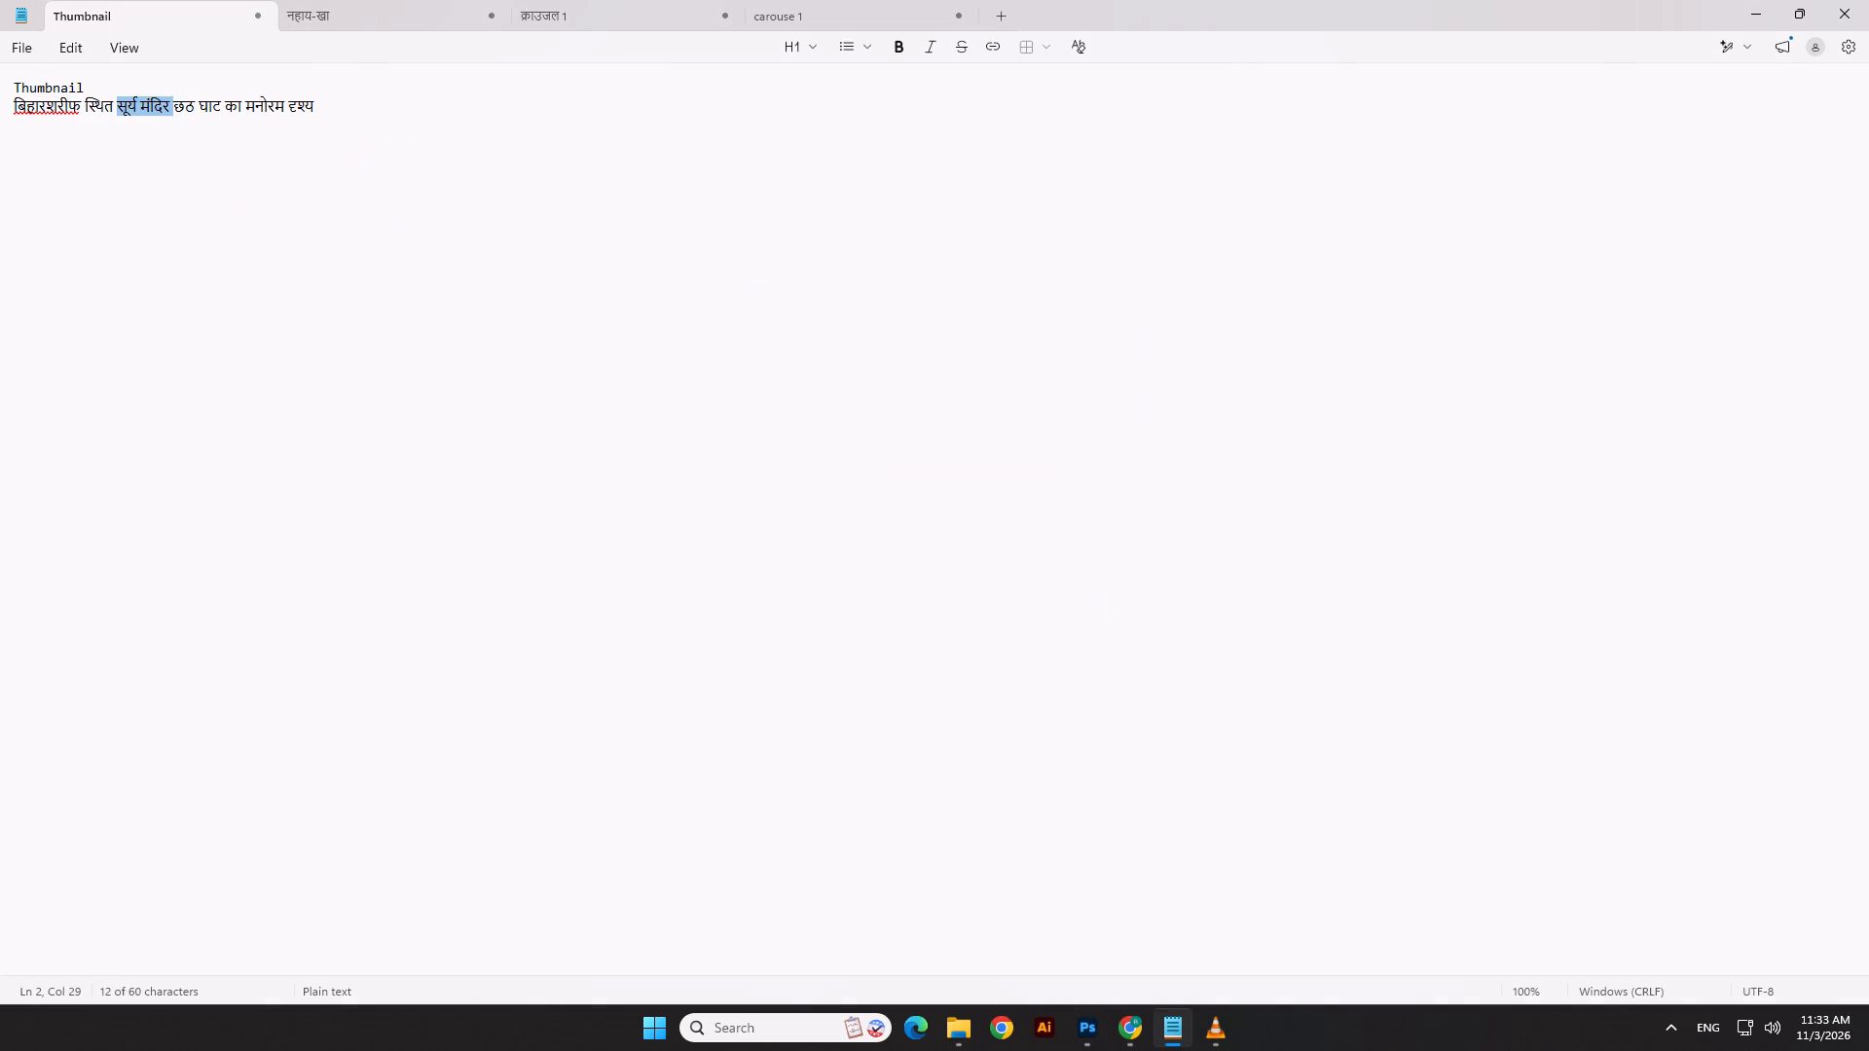
{"action": "left_click_drag", "start_coordinate": [182, 115], "coordinate": [218, 114]}
{"action": "key", "text": "ctrl+c"}
{"action": "key", "text": "ctrl+c"}
{"action": "key", "text": "alt+Tab"}
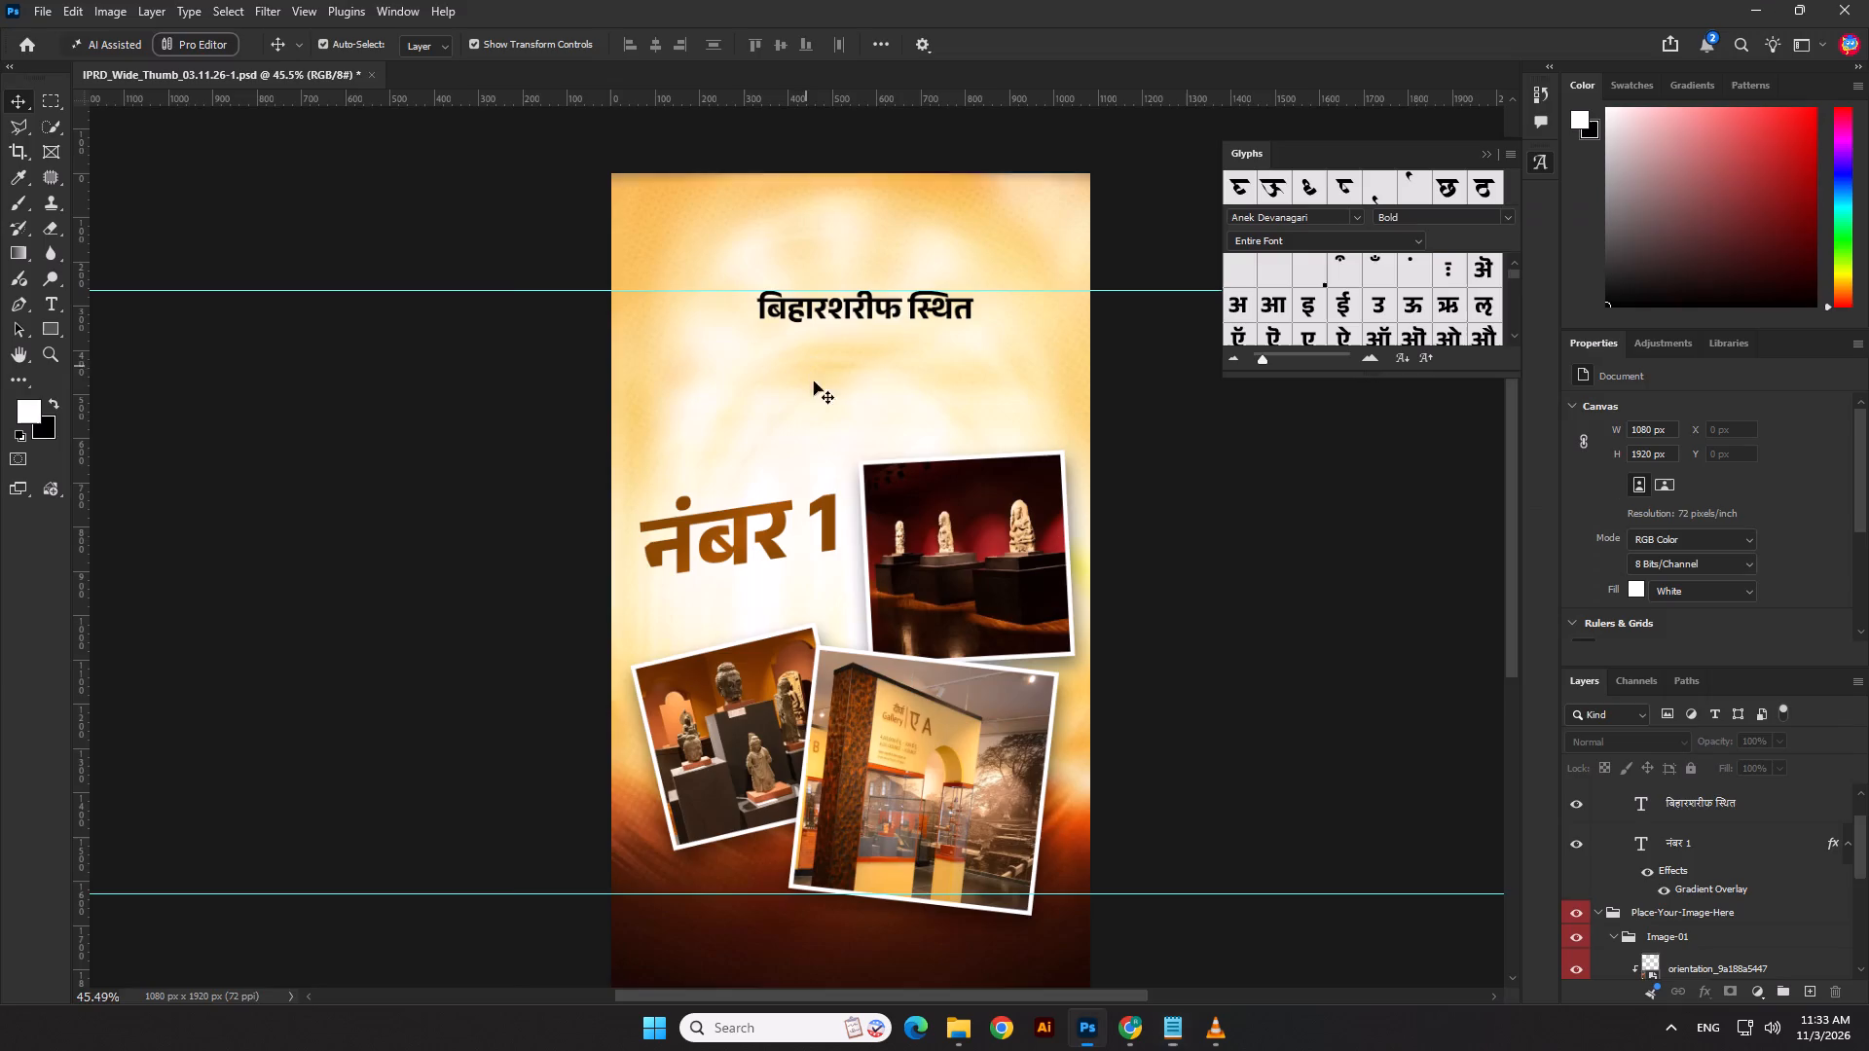
{"action": "left_click", "coordinate": [877, 301]}
{"action": "left_click_drag", "start_coordinate": [858, 306], "coordinate": [857, 376], "text": "alt+shift"}
{"action": "double_click", "coordinate": [854, 380]}
{"action": "key", "text": "ctrl+v"}
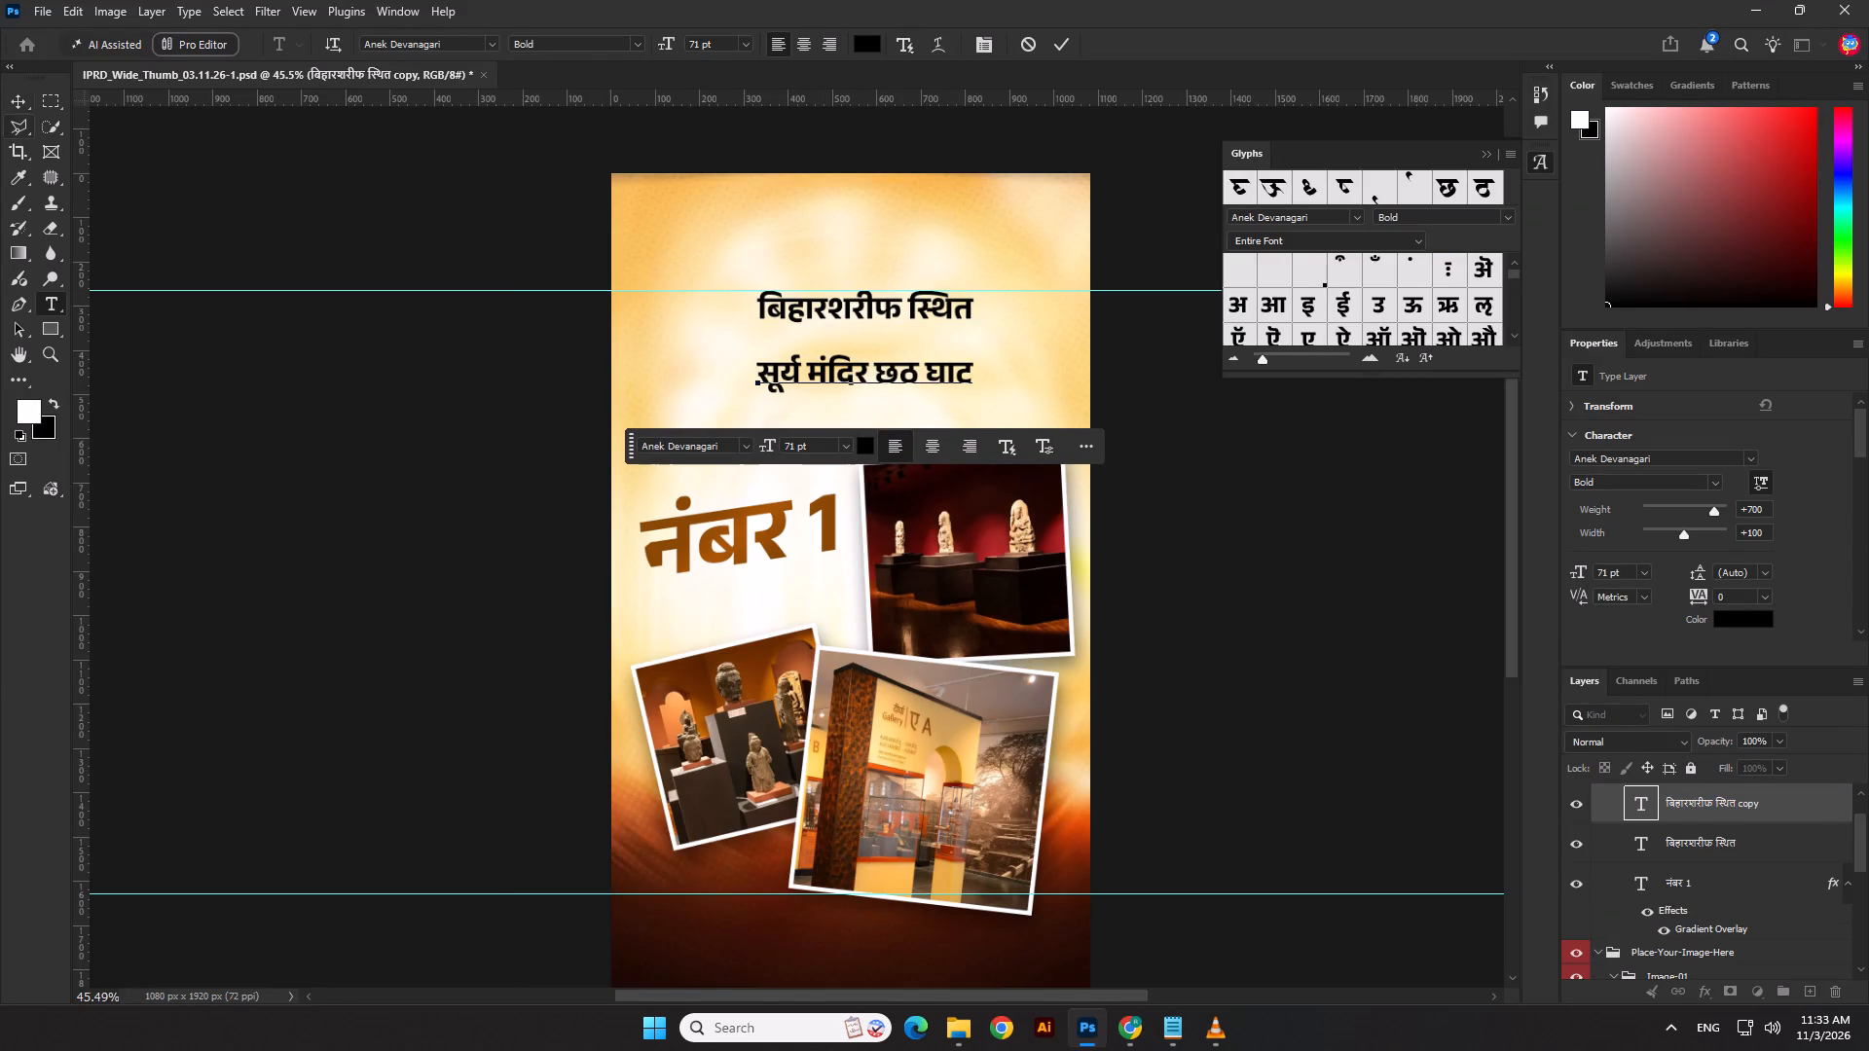
{"action": "left_click", "coordinate": [16, 102]}
{"action": "left_click", "coordinate": [258, 384]}
Move the Gradient Overlay effect from the नंबर 1 text layer to the बिहारशरीफ स्थित layer.
{"action": "left_click", "coordinate": [778, 516]}
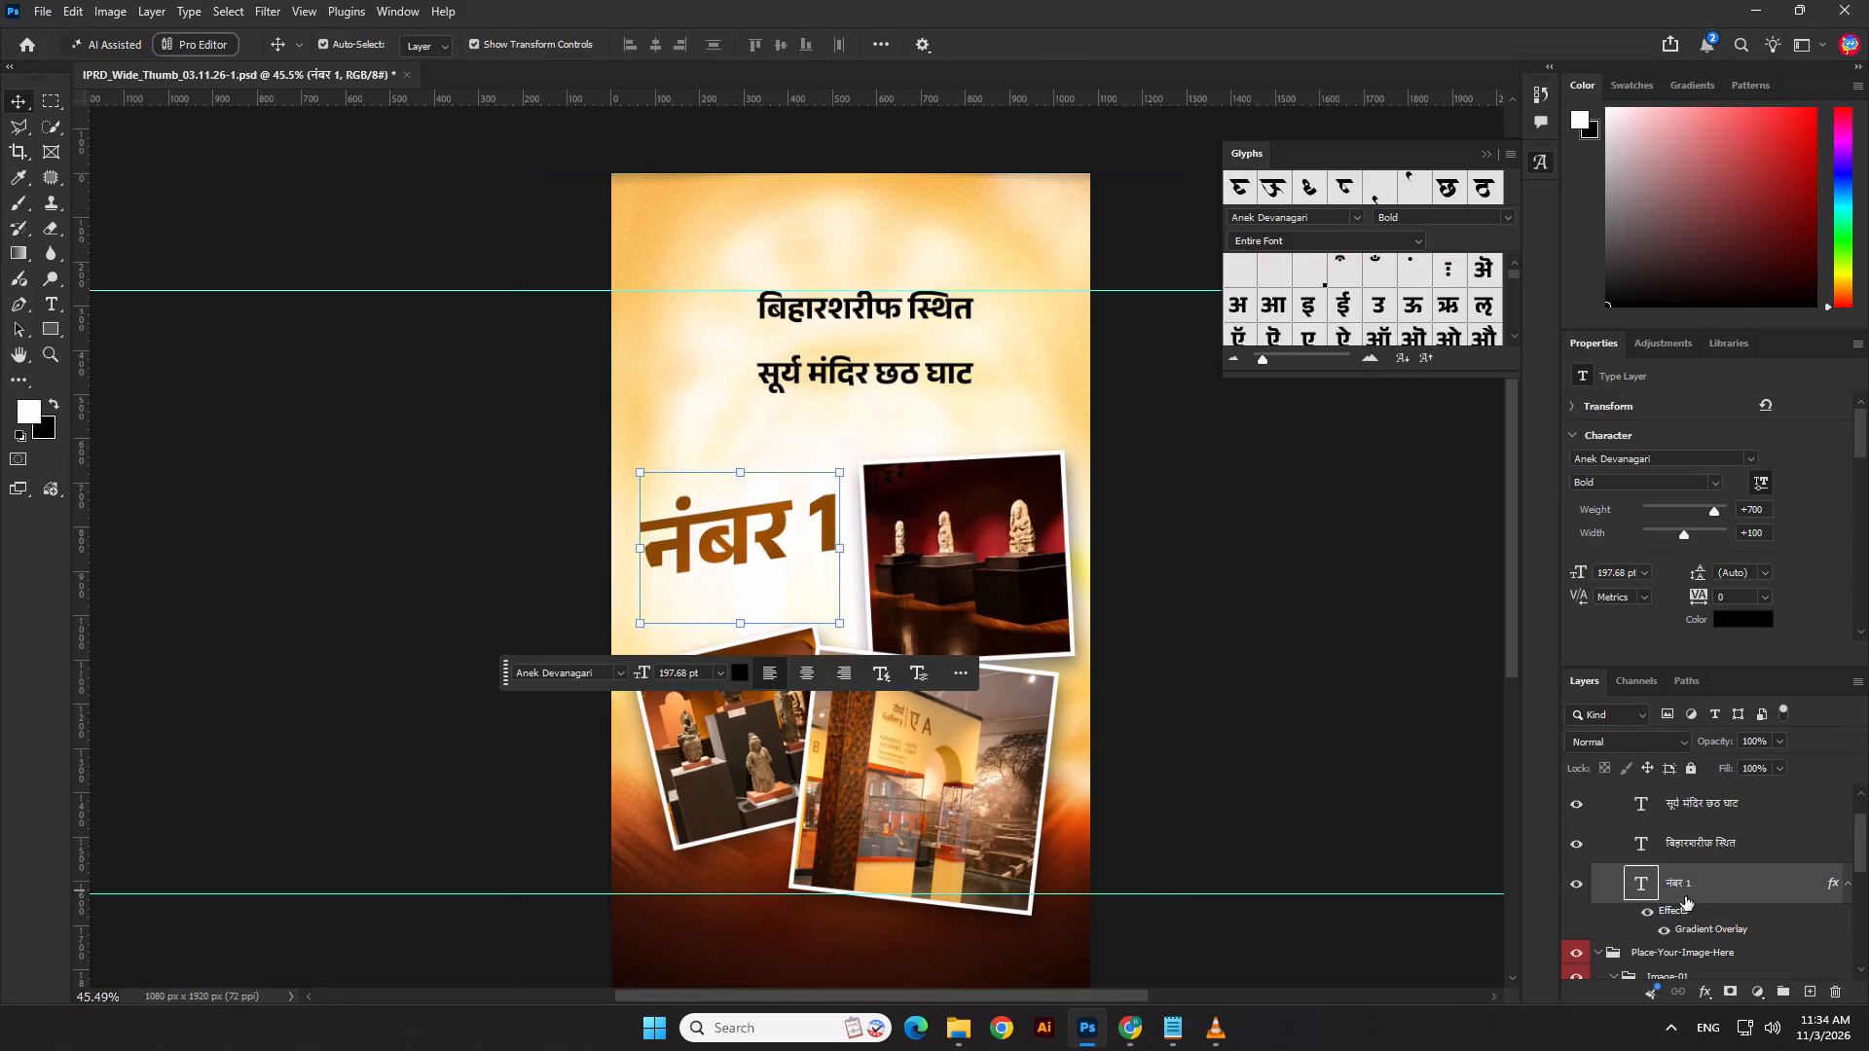
{"action": "left_click_drag", "start_coordinate": [1668, 912], "coordinate": [1695, 846]}
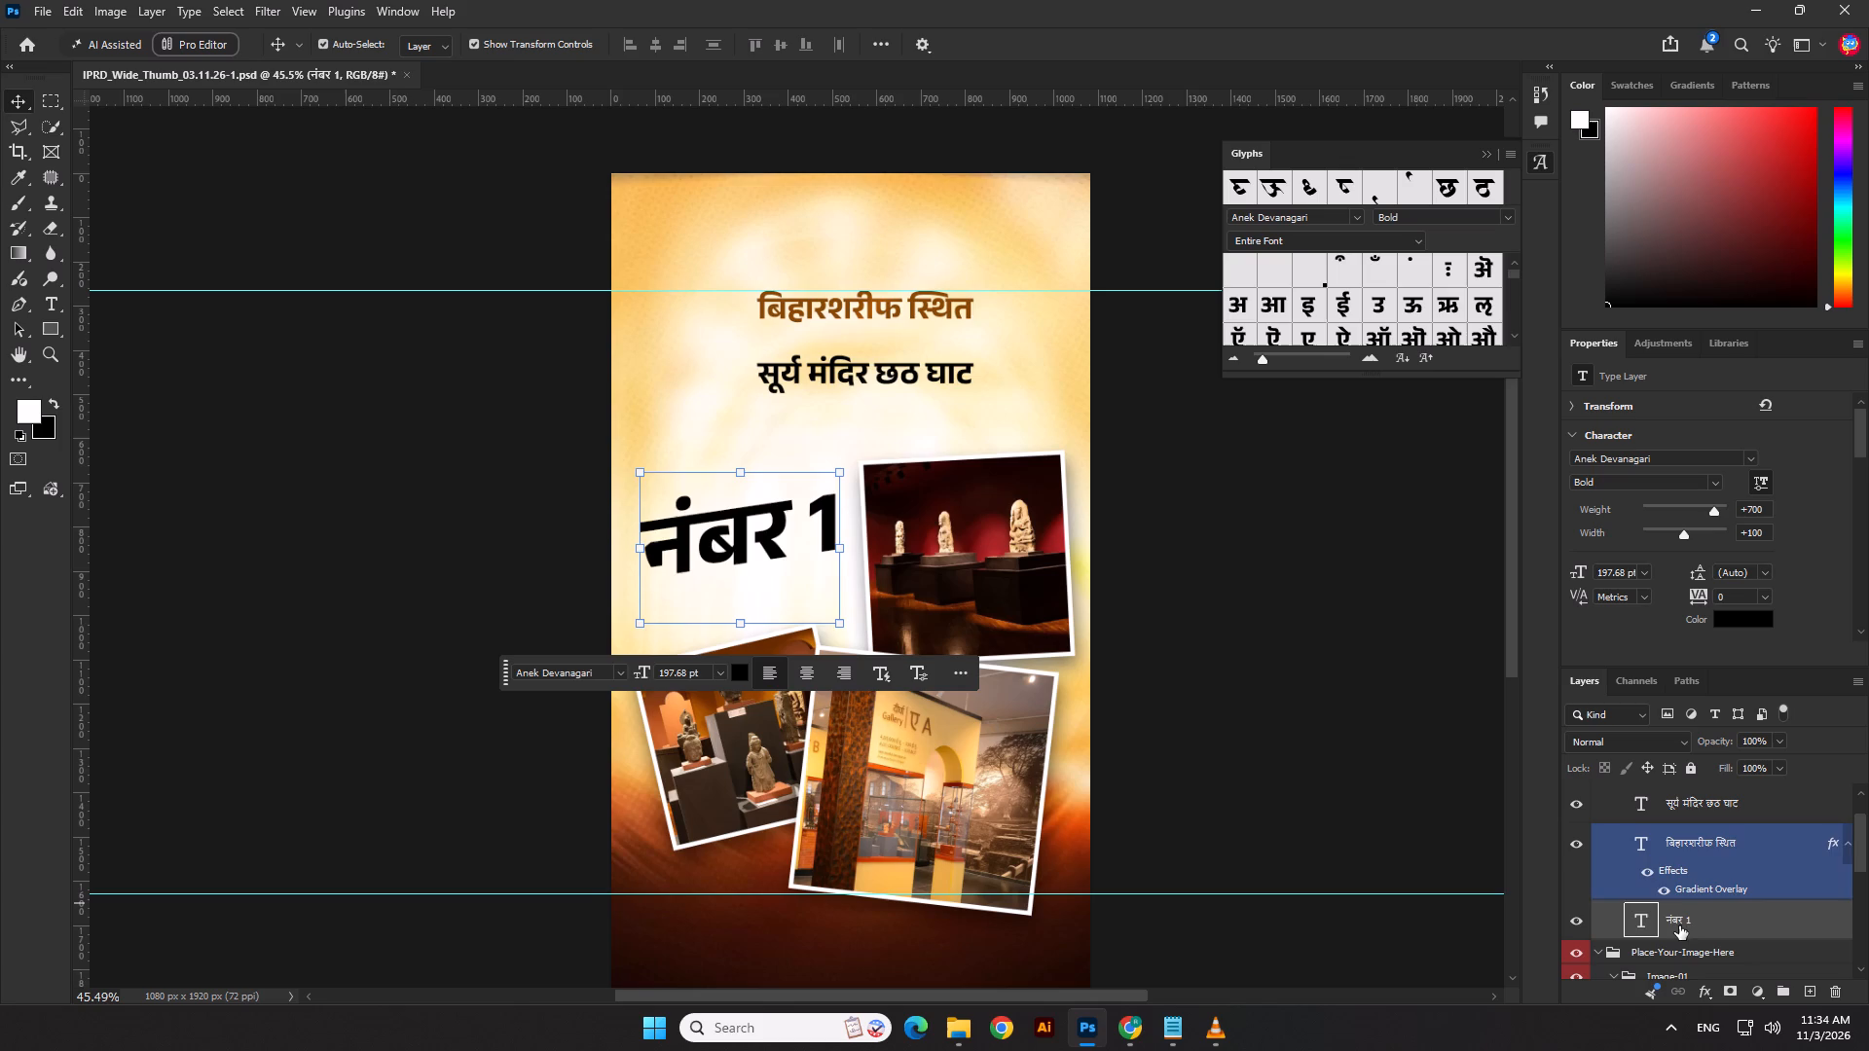
Delete the नंबर 1 text layer.
{"action": "key", "text": "Delete"}
{"action": "left_click", "coordinate": [1274, 611]}
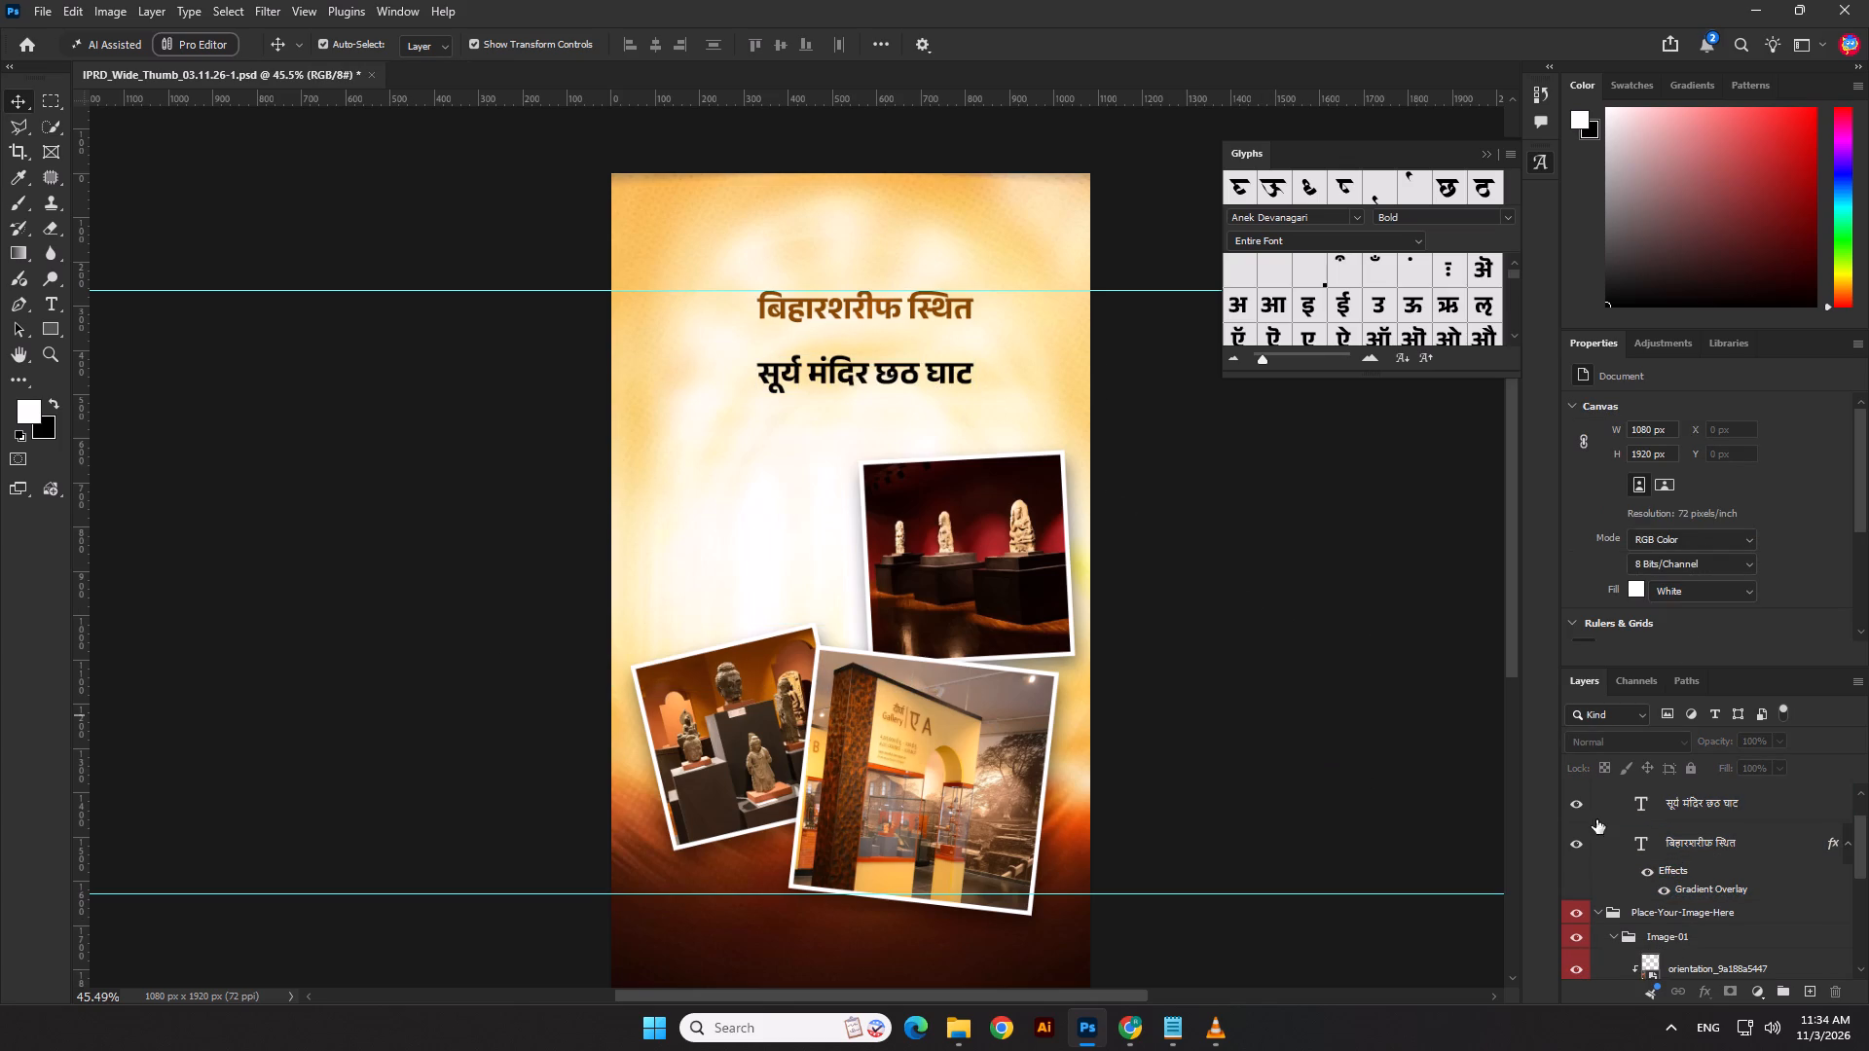
Move the Gradient Overlay effect from the बिहारशरीफ स्थित layer to the सूर्य मंदिर छठ घाट layer.
{"action": "left_click_drag", "start_coordinate": [1684, 867], "coordinate": [1698, 819]}
{"action": "left_click", "coordinate": [1374, 641]}
Copy का मनोरम दृश्य from the Notepad Thumbnail note and return to the Photoshop design.
{"action": "key", "text": "alt+Tab"}
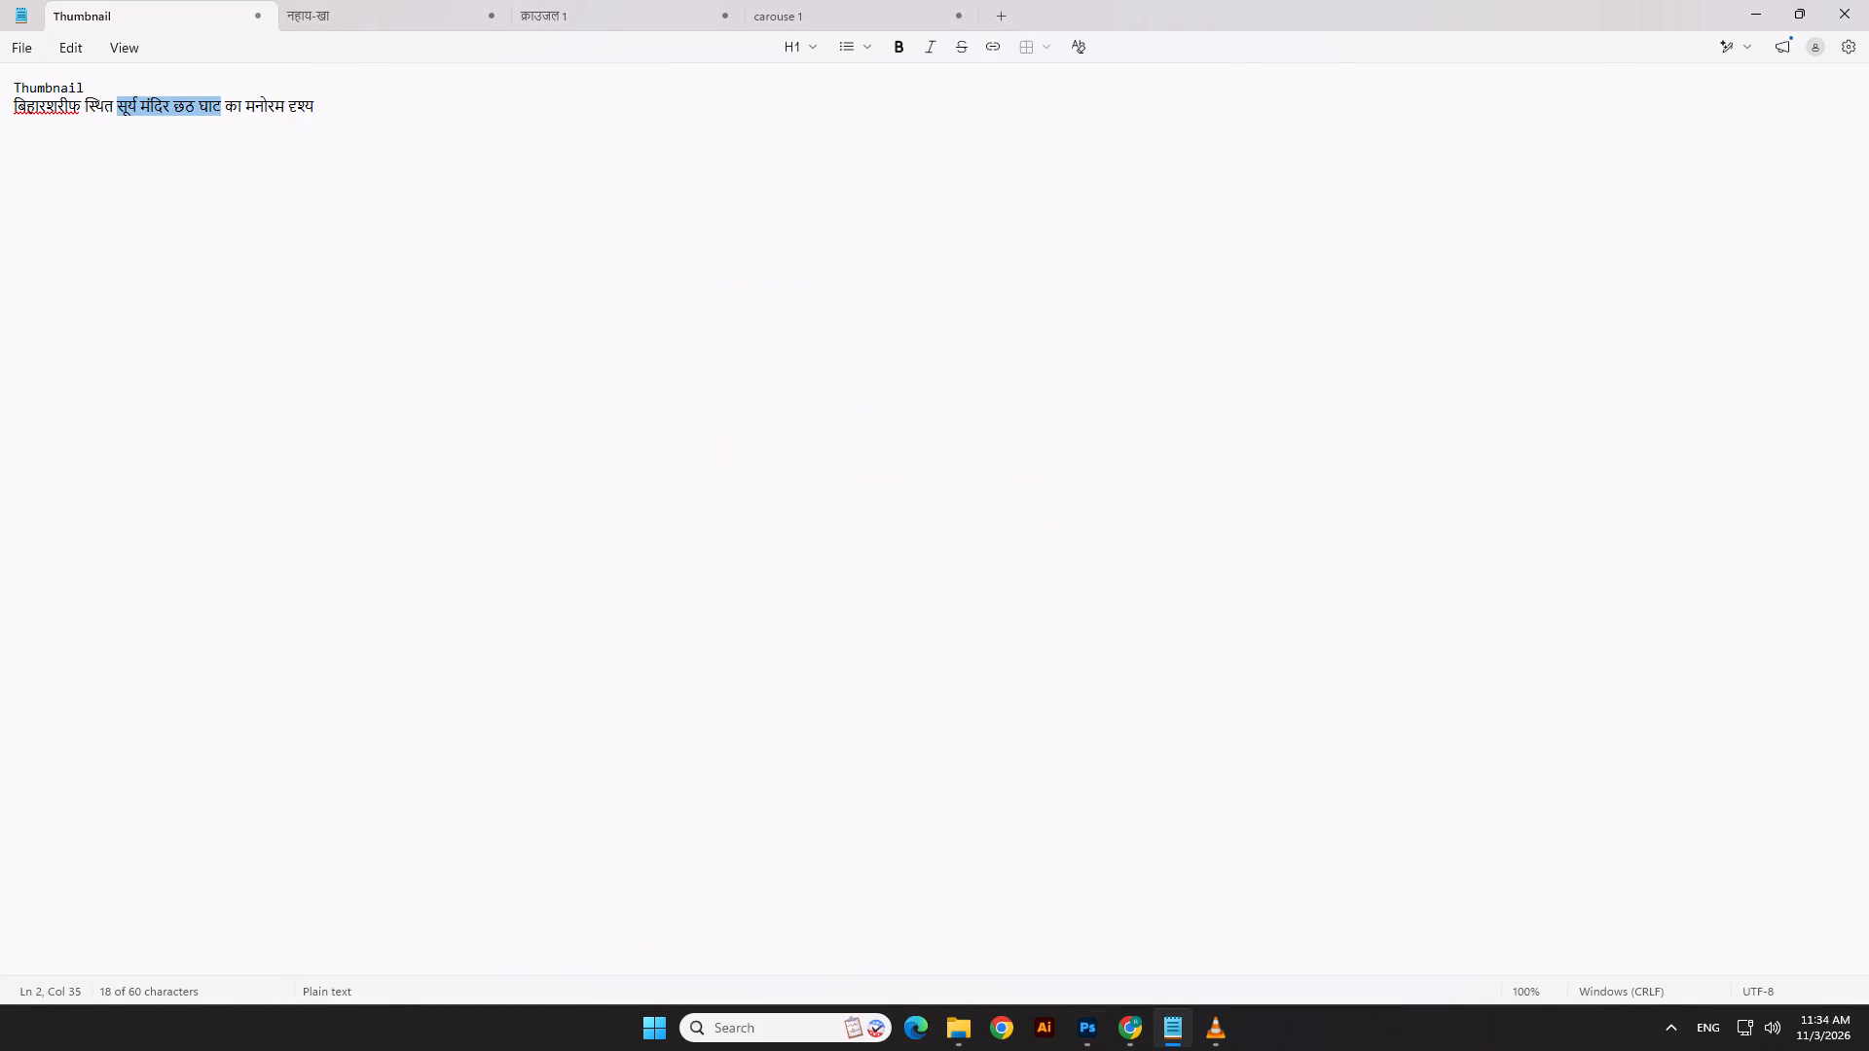
{"action": "left_click_drag", "start_coordinate": [227, 106], "coordinate": [322, 106]}
{"action": "key", "text": "ctrl+c"}
{"action": "key", "text": "ctrl+c"}
{"action": "key", "text": "alt+Tab"}
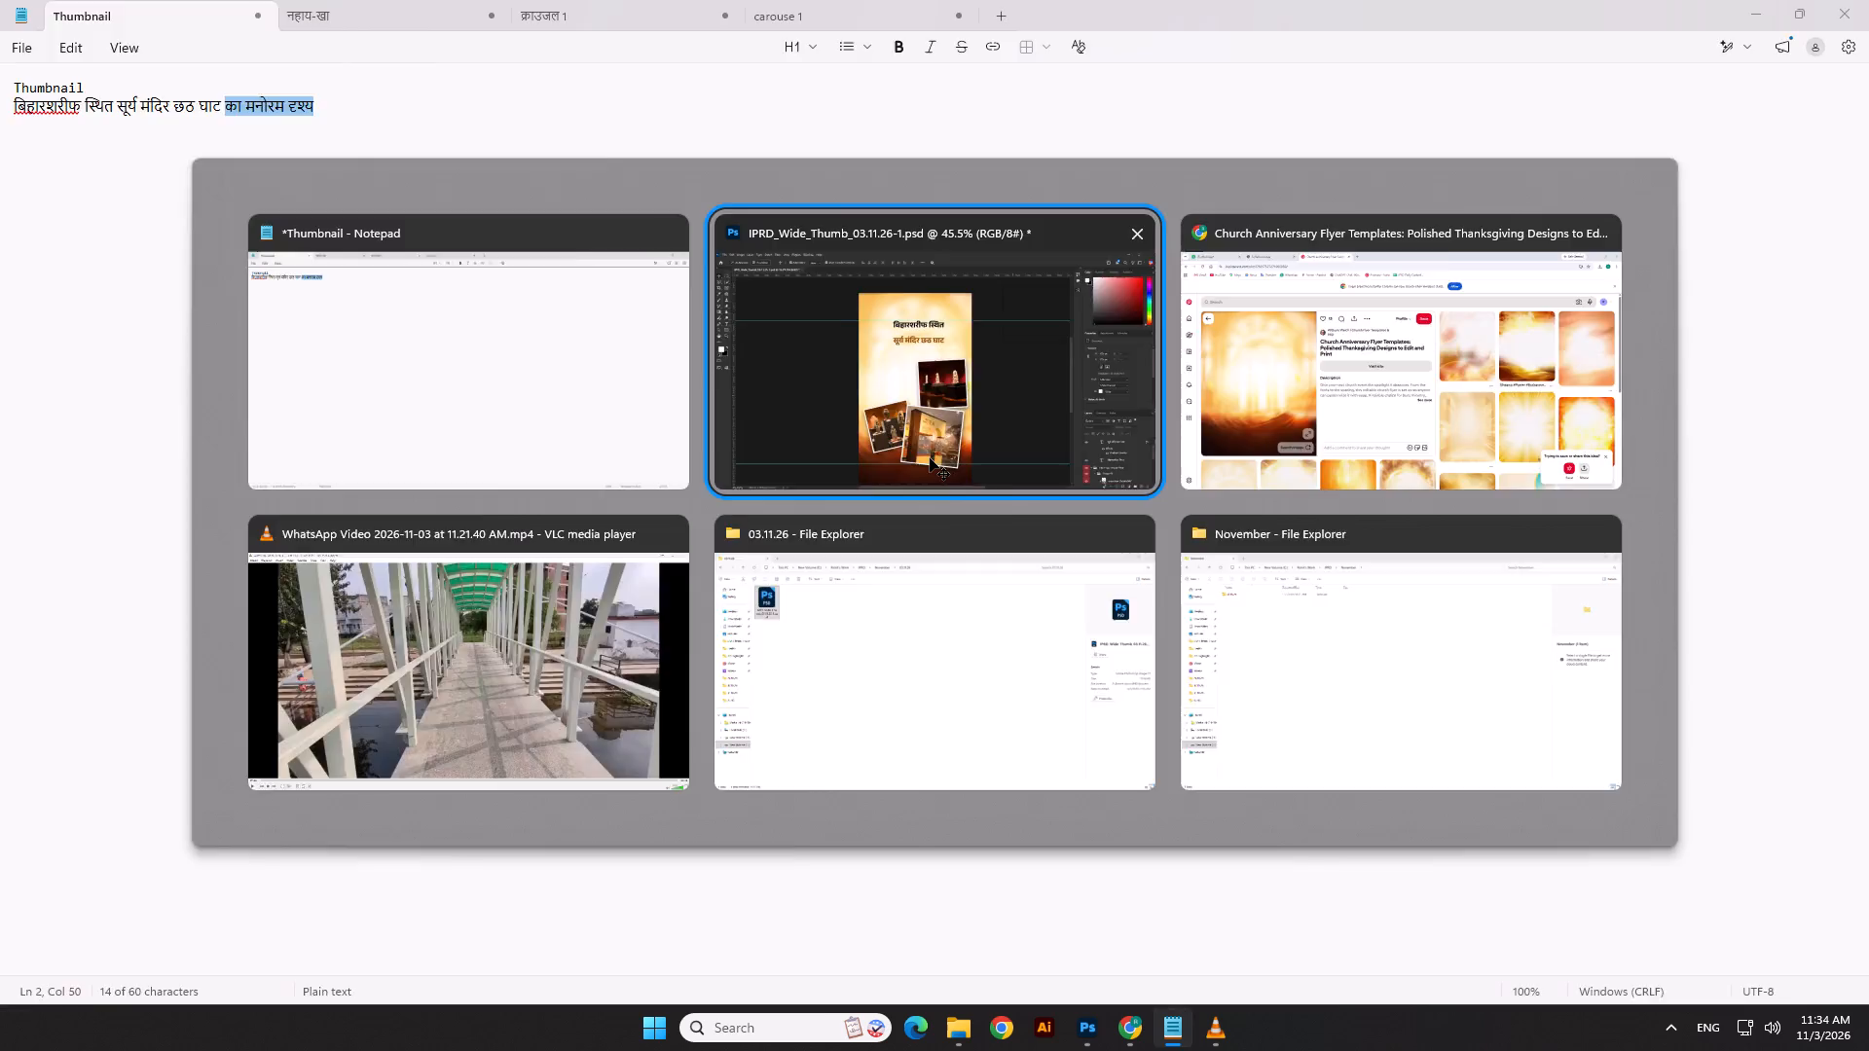
Set the बिहारशरीफ स्थित text to the Medium weight of Anek Devanagari.
{"action": "left_click", "coordinate": [935, 316]}
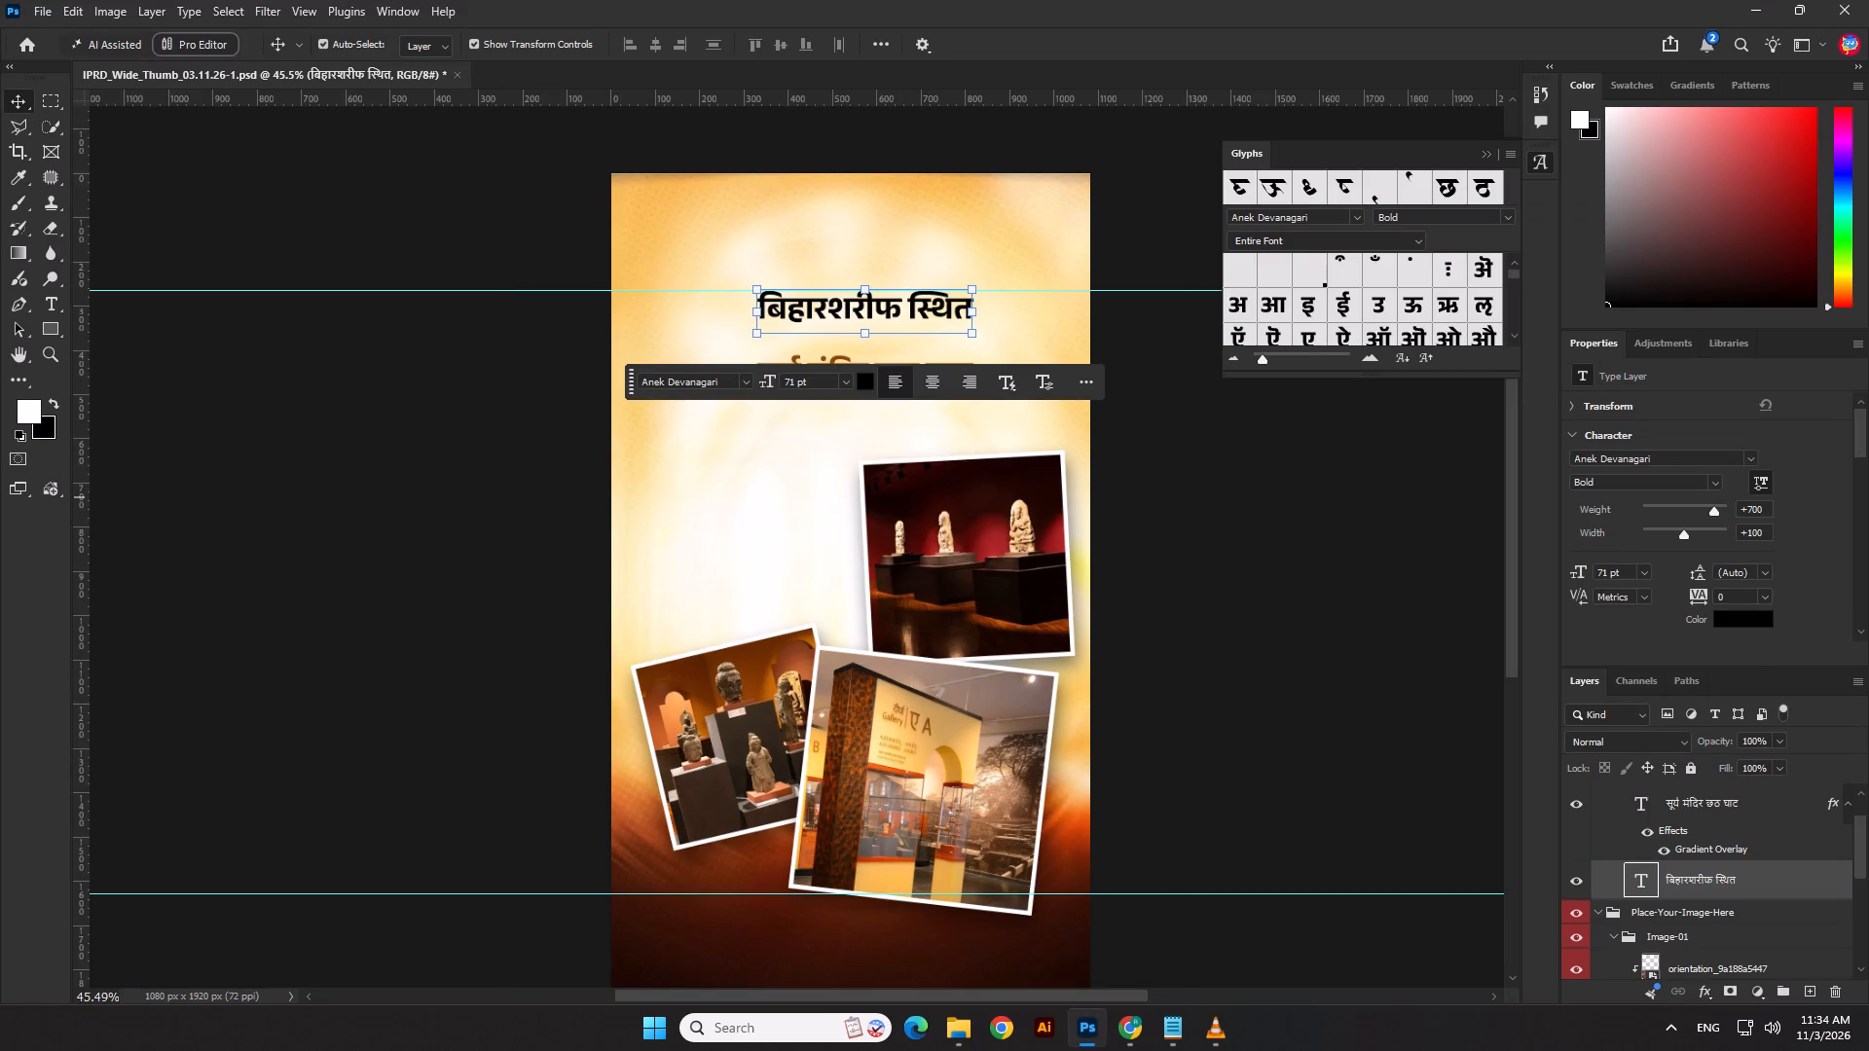
{"action": "left_click", "coordinate": [1720, 485]}
{"action": "left_click", "coordinate": [1647, 618]}
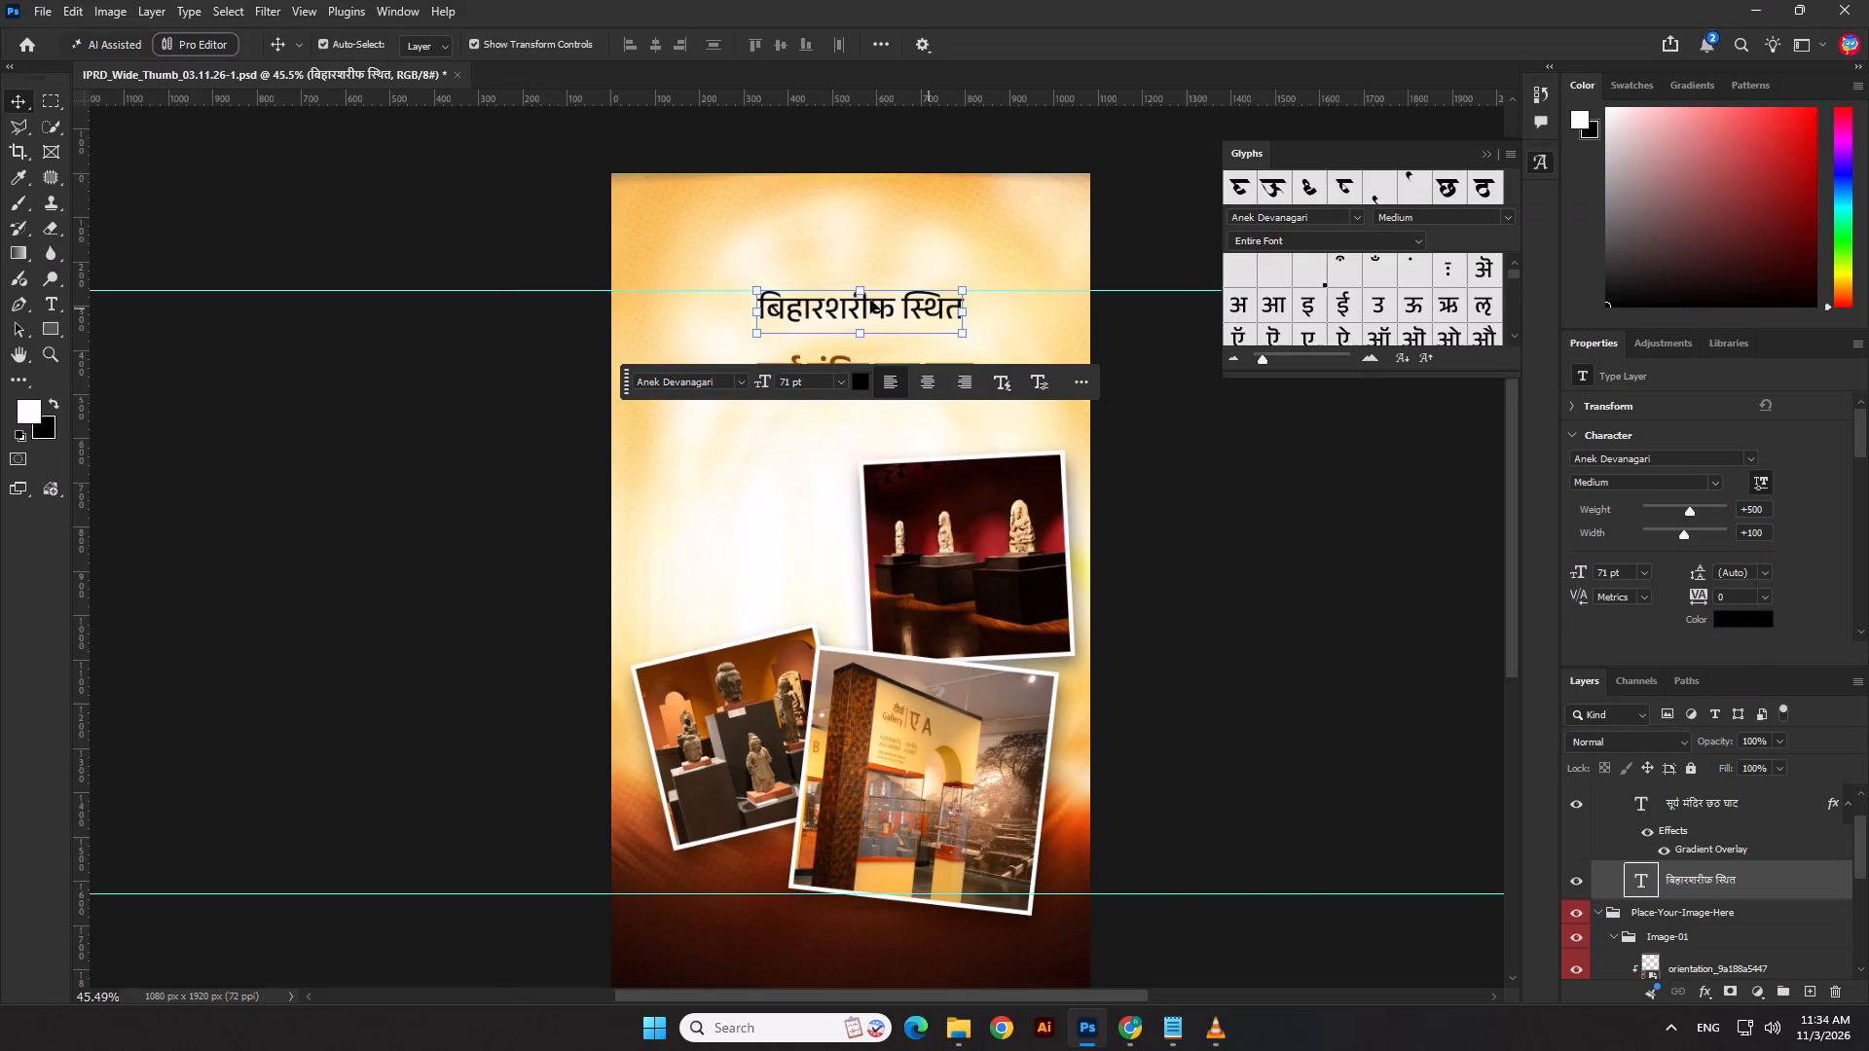
Duplicate the बिहारशरीफ स्थित text below the सूर्य मंदिर छठ घाट line and replace its wording with the copied का मनोरम दृश्य.
{"action": "left_click_drag", "start_coordinate": [898, 306], "coordinate": [912, 413], "text": "alt+shift"}
{"action": "double_click", "coordinate": [912, 413]}
{"action": "key", "text": "ctrl+v"}
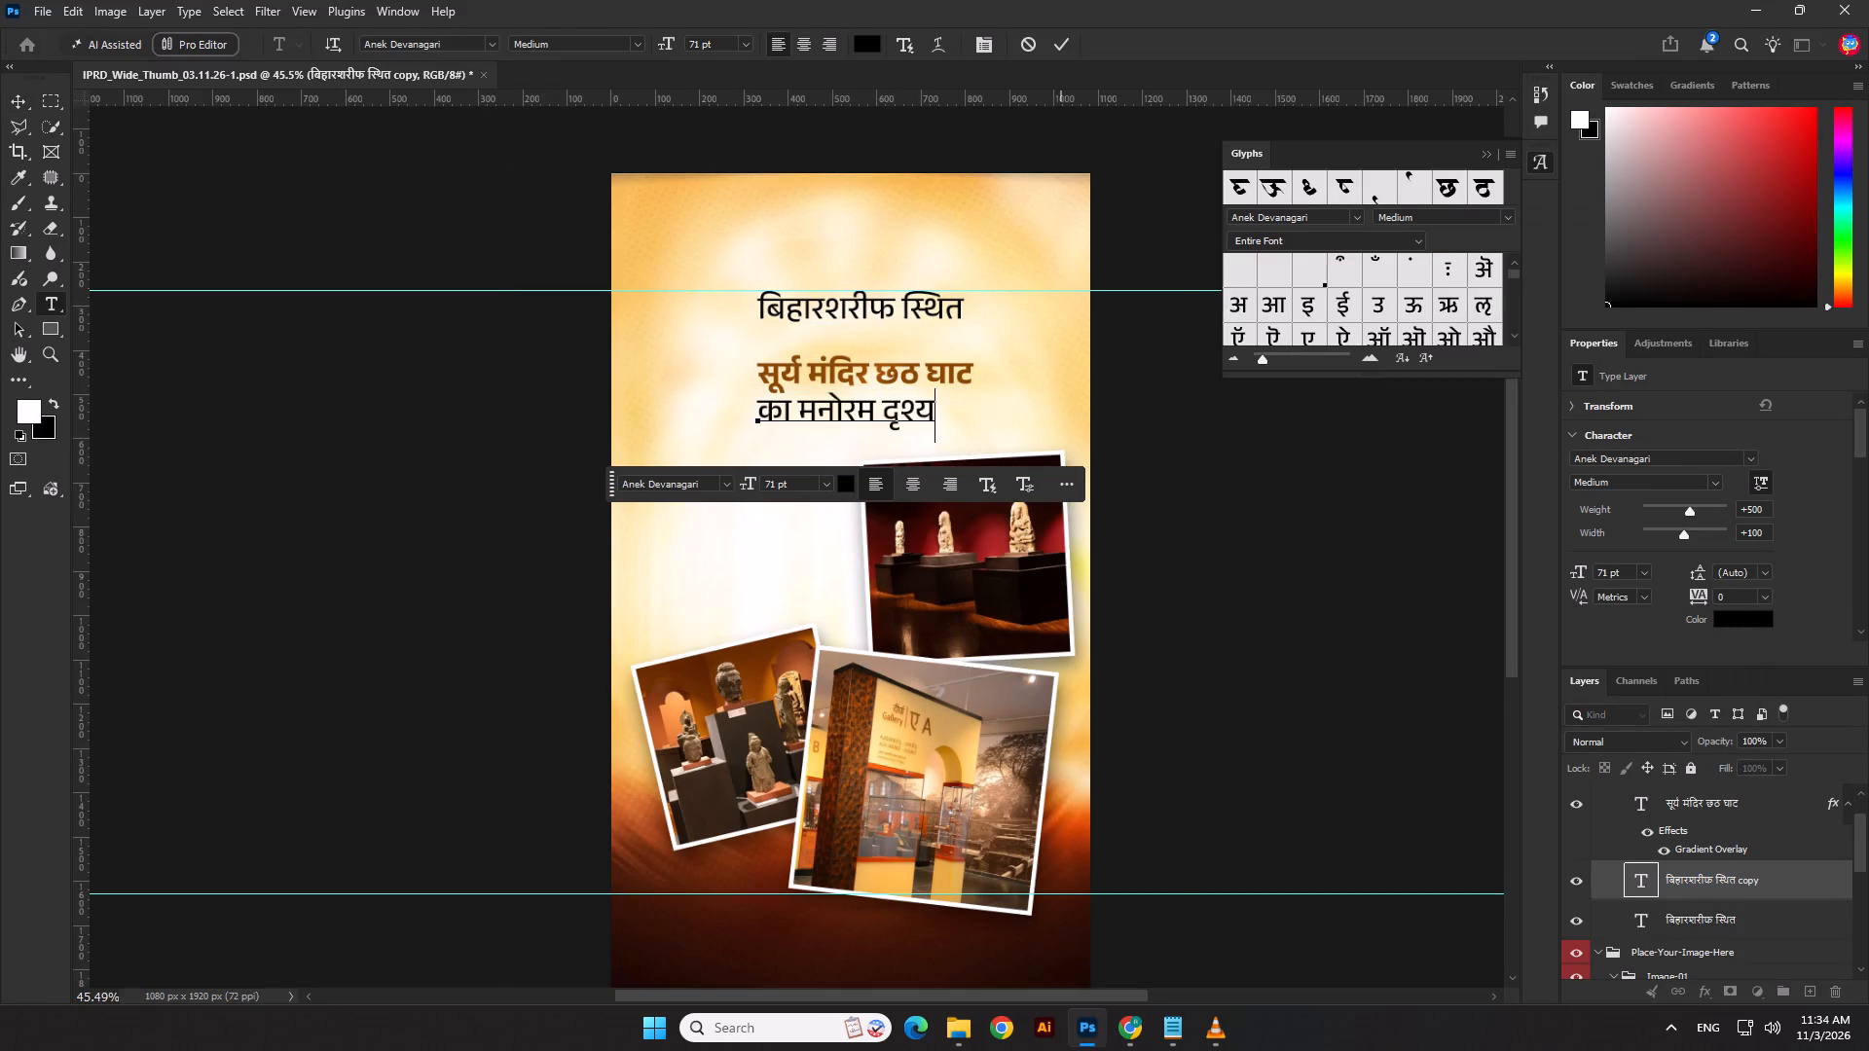
{"action": "left_click", "coordinate": [1059, 52]}
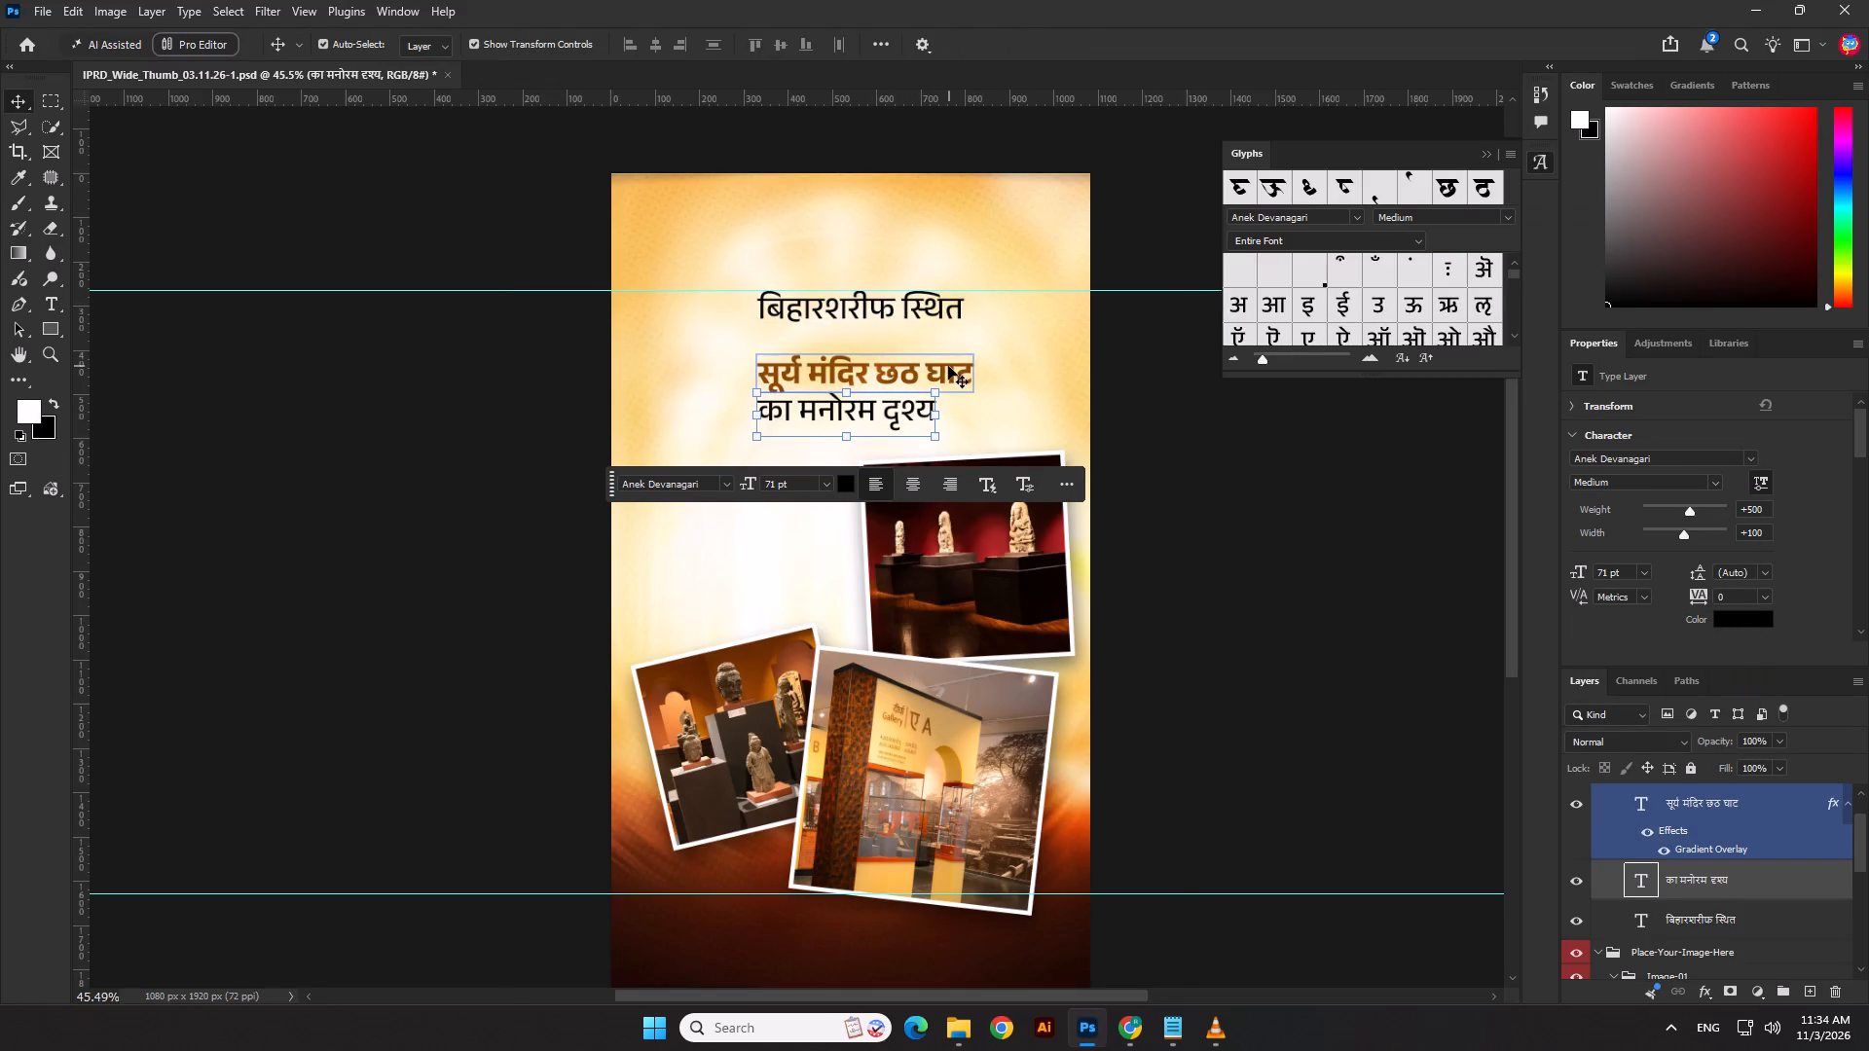
Move सूर्य मंदिर छठ घाट up close under बिहारशरीफ स्थित and break it into two lines before छठ घाट.
{"action": "left_click_drag", "start_coordinate": [946, 367], "coordinate": [945, 339]}
{"action": "double_click", "coordinate": [944, 339]}
{"action": "left_click", "coordinate": [877, 341]}
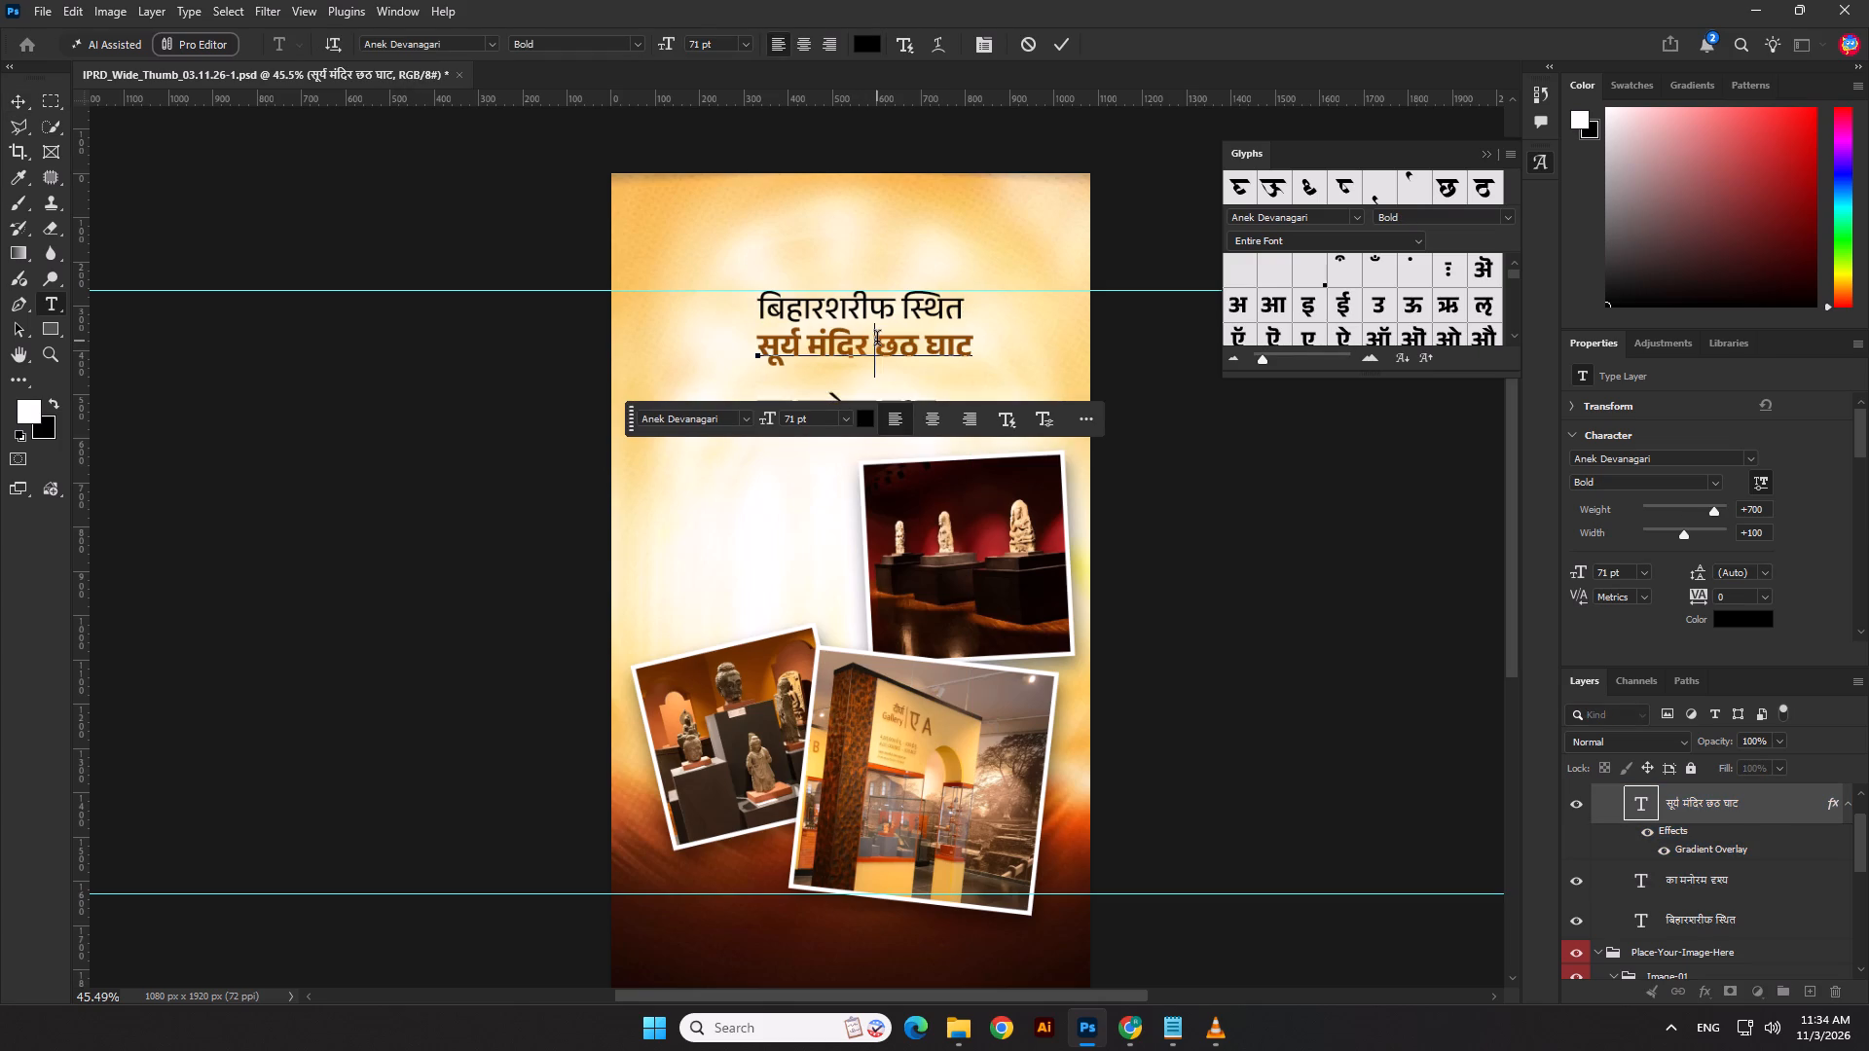
{"action": "key", "text": "BackSpace"}
{"action": "key", "text": "Return"}
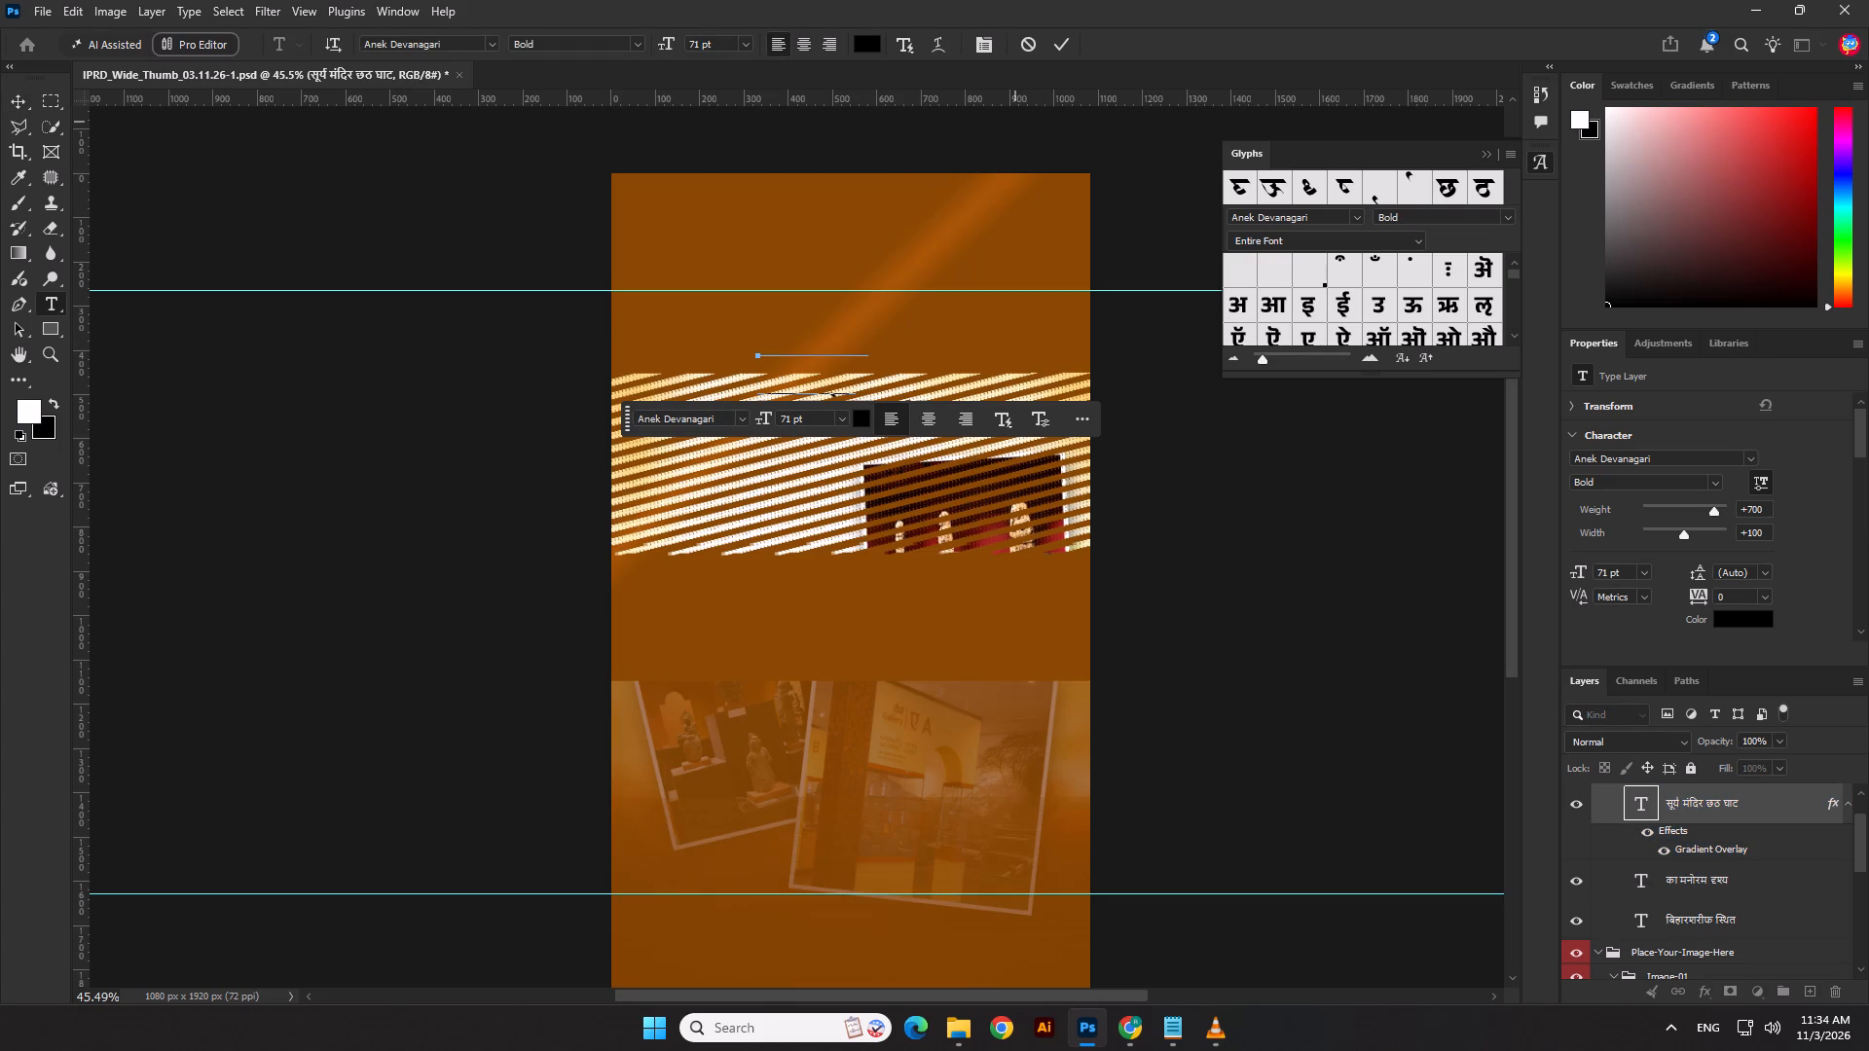
{"action": "scroll", "coordinate": [1008, 379], "scroll_direction": "up", "scroll_amount": 3}
{"action": "scroll", "coordinate": [1008, 379], "scroll_direction": "down", "scroll_amount": 10}
{"action": "scroll", "coordinate": [970, 399], "scroll_direction": "up", "scroll_amount": 2}
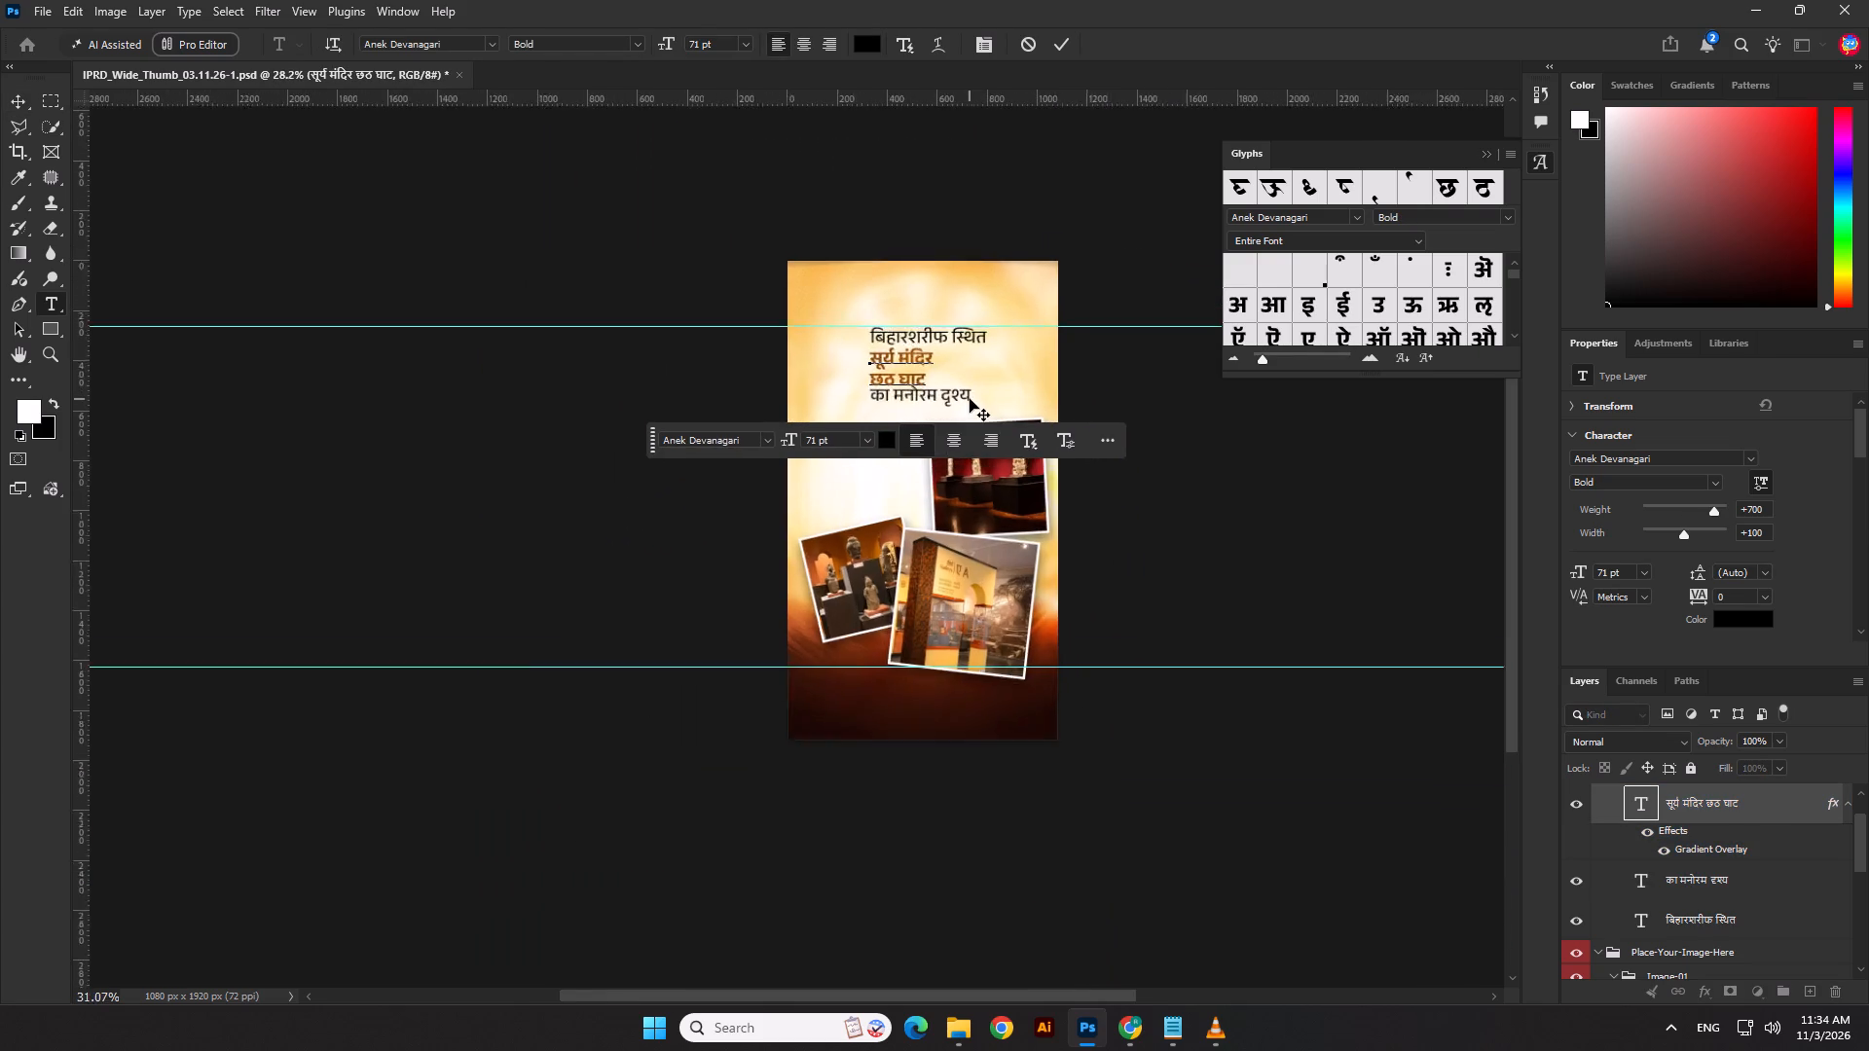
{"action": "scroll", "coordinate": [970, 399], "scroll_direction": "up", "scroll_amount": 6}
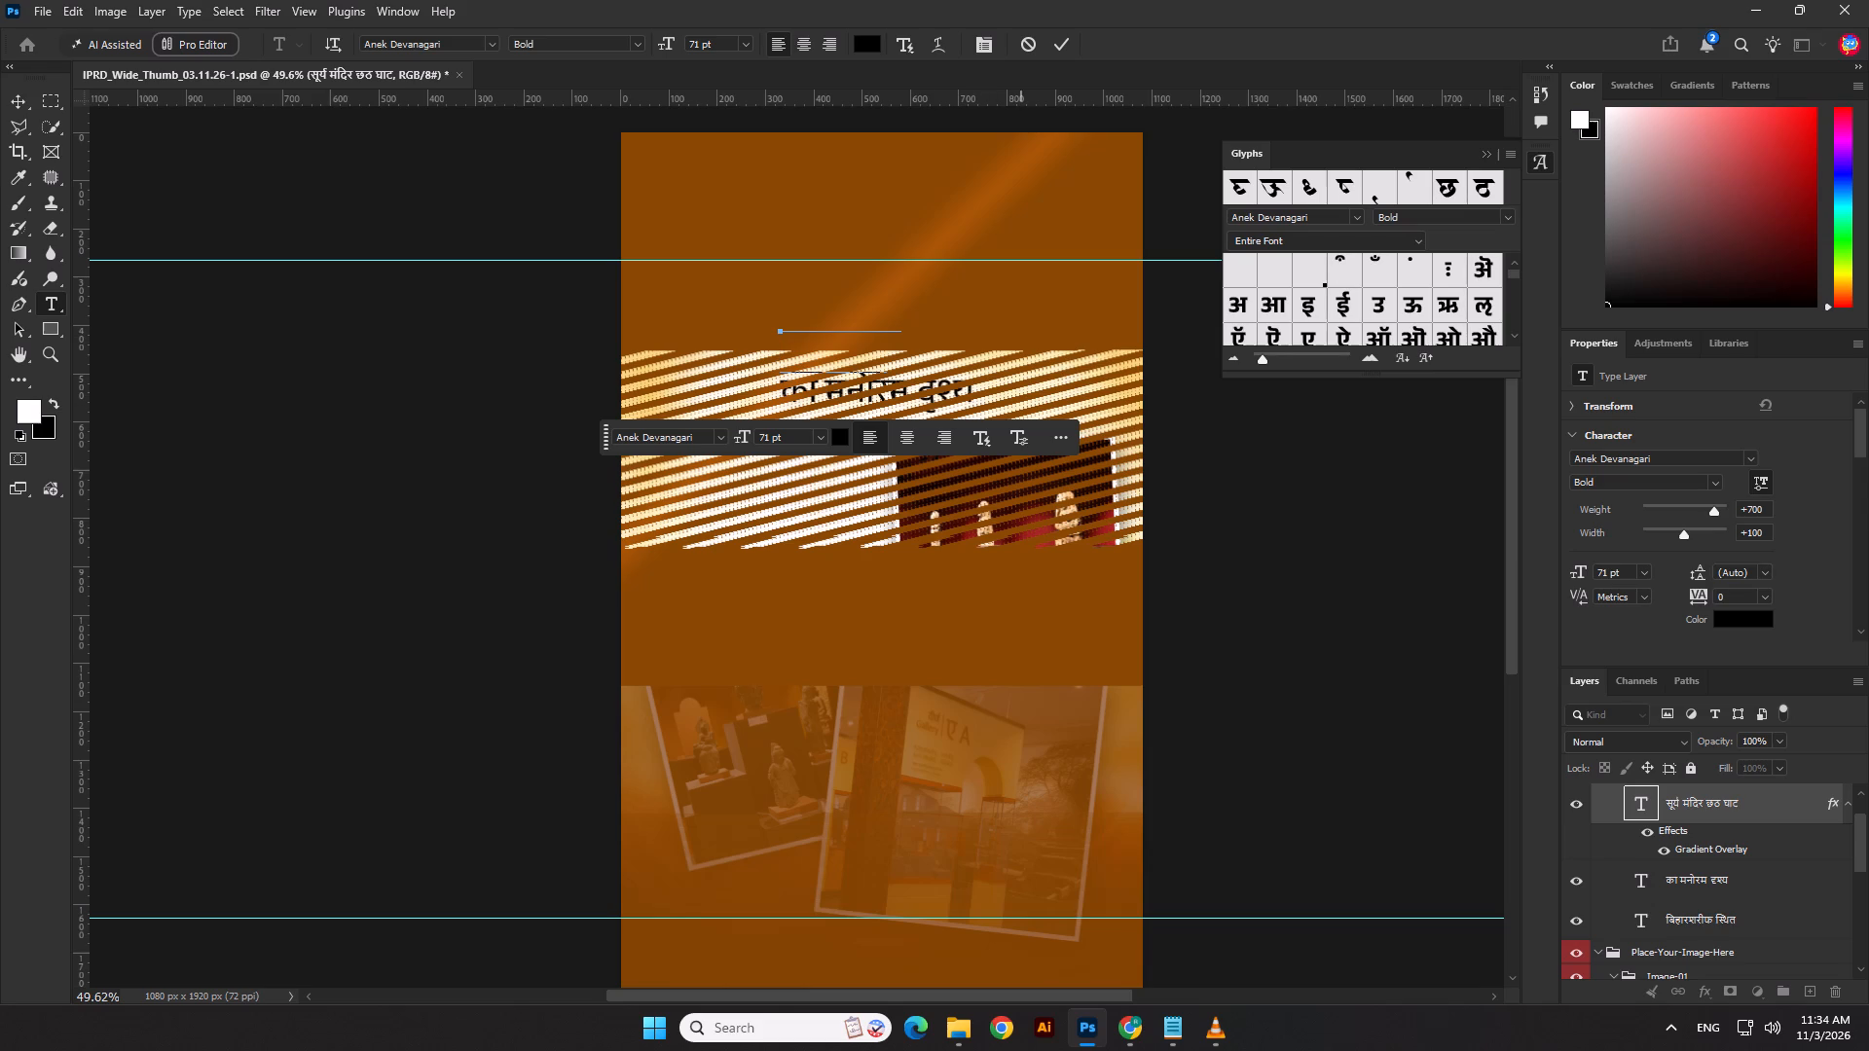
{"action": "left_click", "coordinate": [1068, 46]}
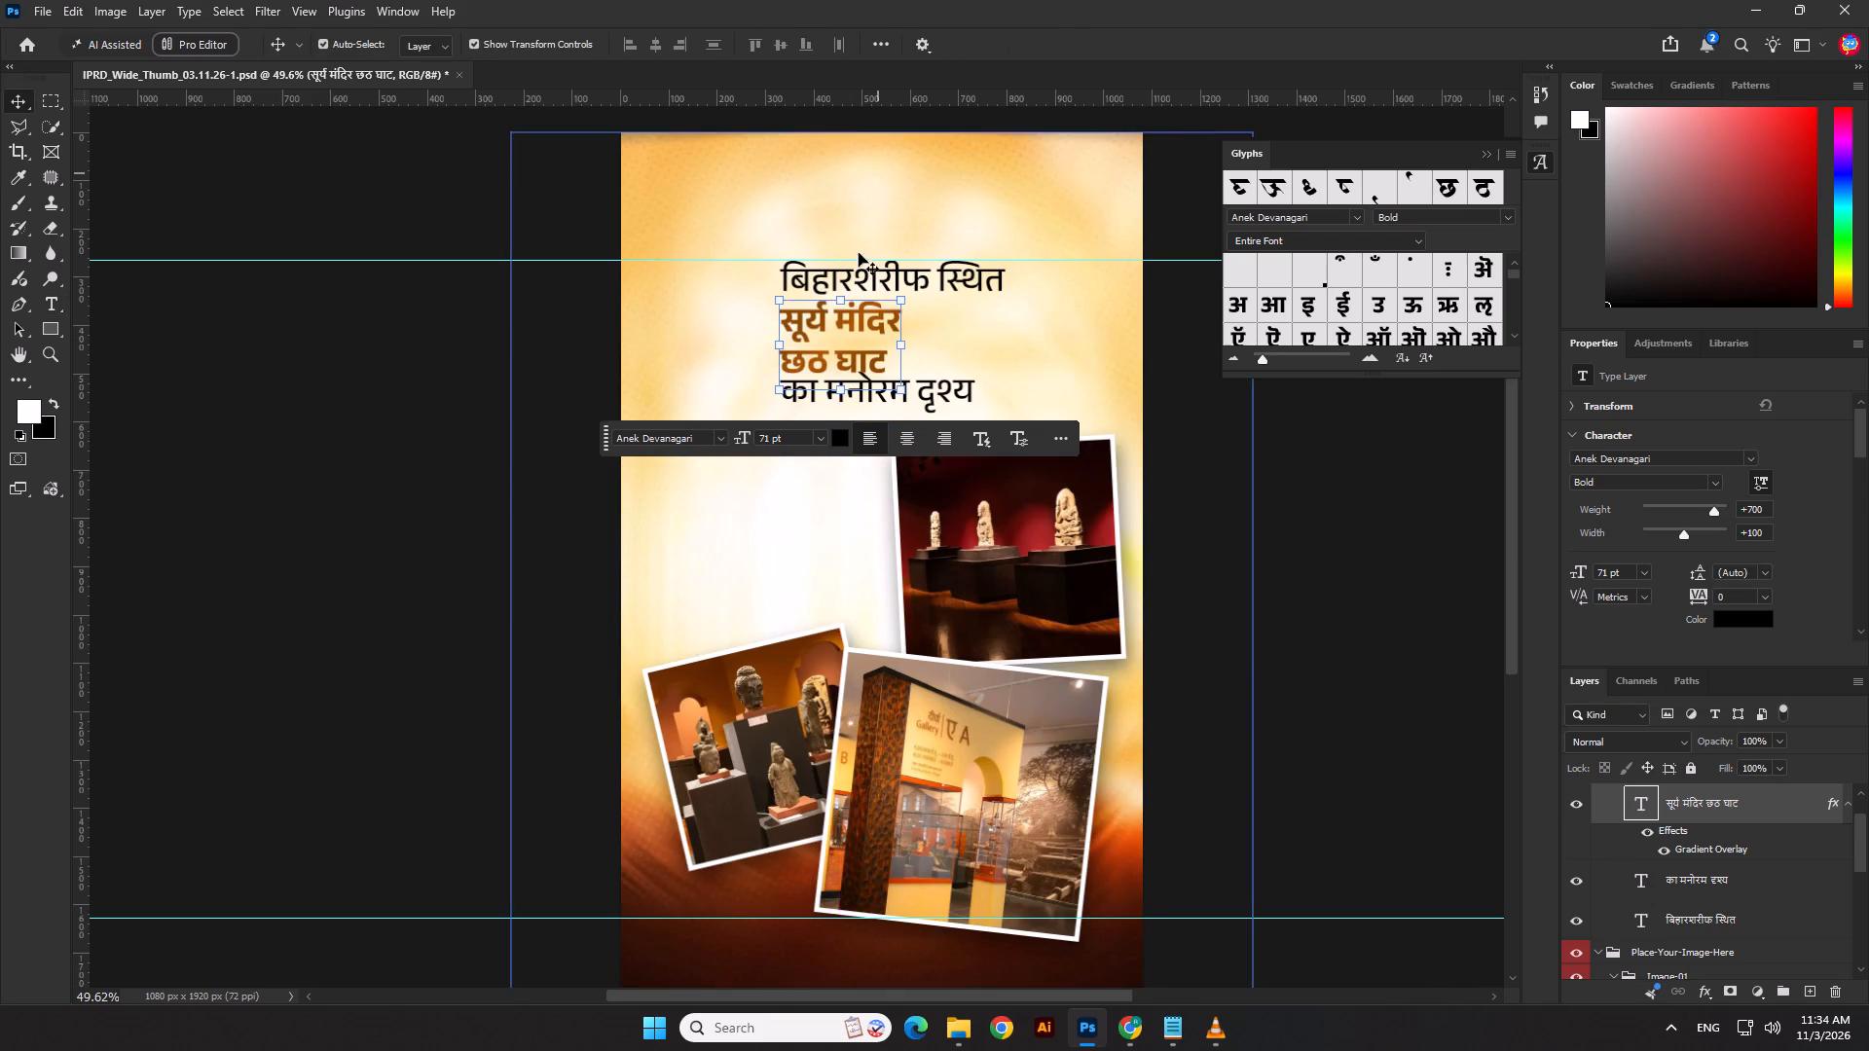
Centre-align the two-line सूर्य मंदिर छठ घाट text and enlarge it to 116 pt.
{"action": "scroll", "coordinate": [831, 367], "scroll_direction": "up", "scroll_amount": 5}
{"action": "double_click", "coordinate": [838, 354]}
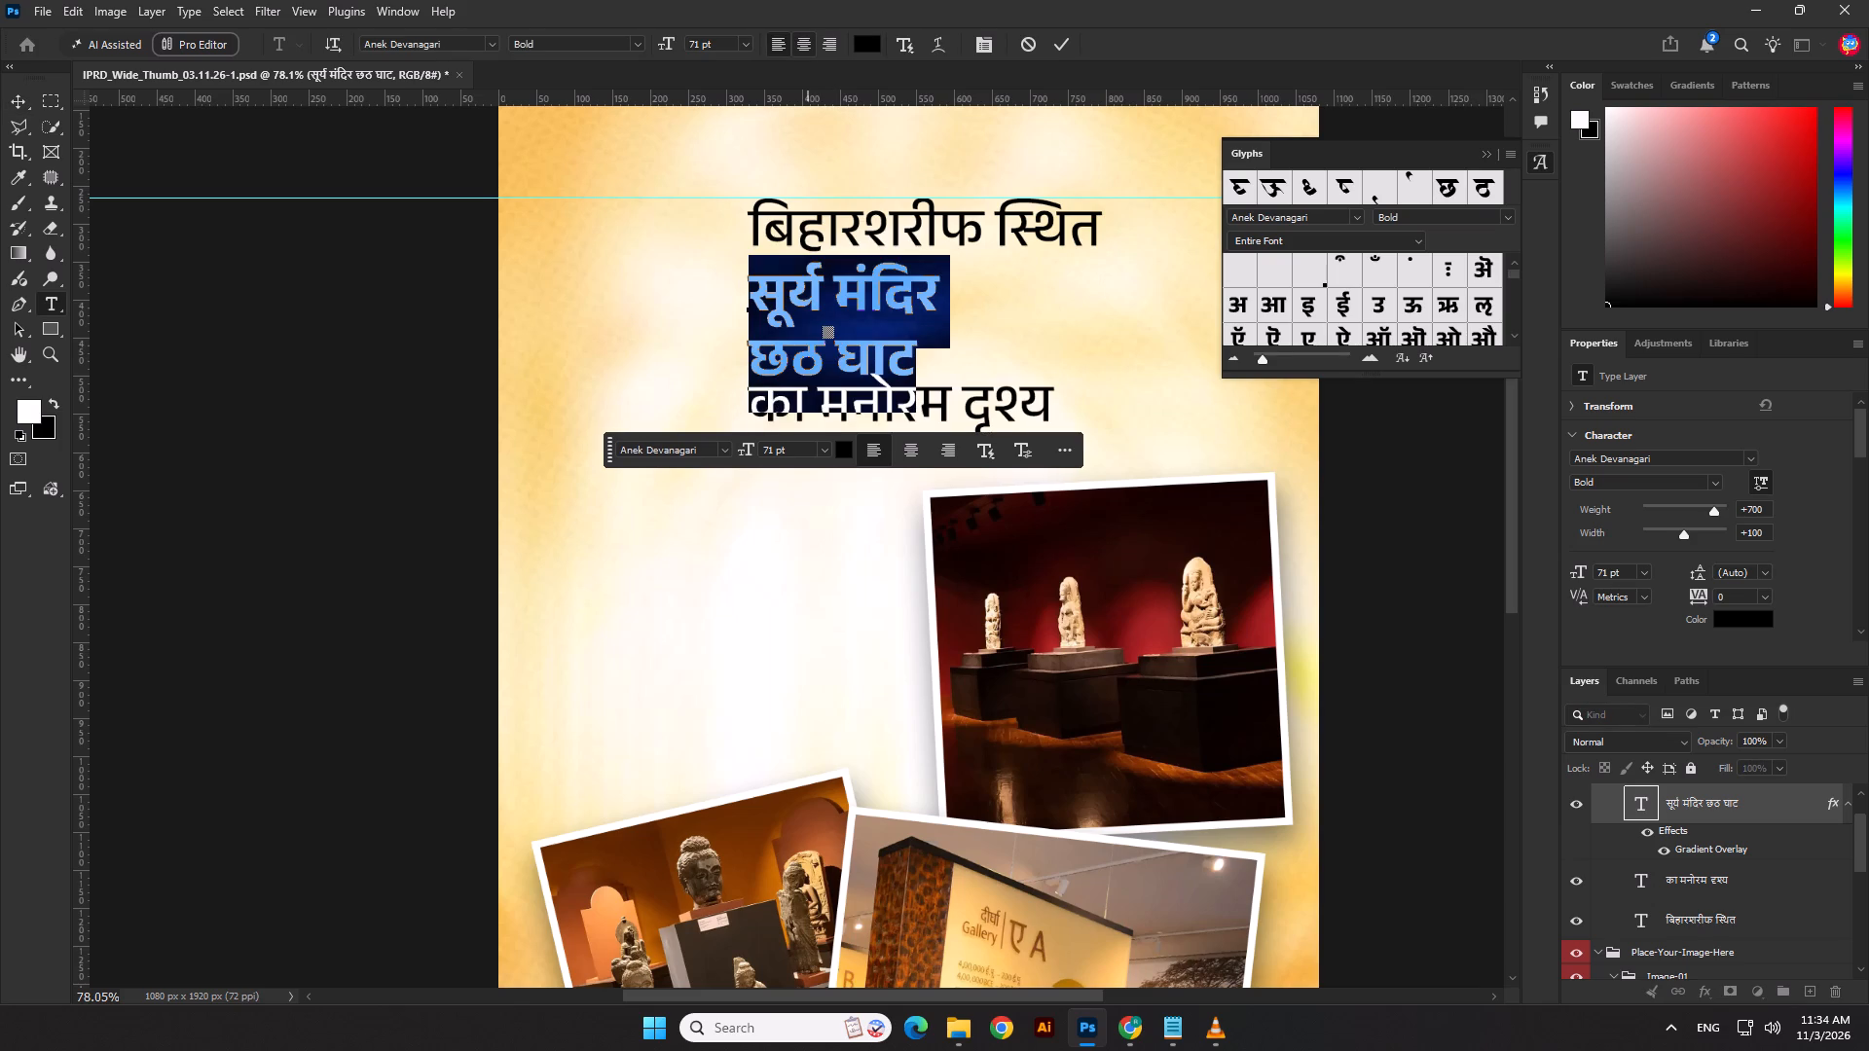
{"action": "left_click", "coordinate": [806, 50]}
{"action": "left_click_drag", "start_coordinate": [1584, 564], "coordinate": [1628, 568]}
Indent the छठ घाट line by adding seven spaces in front of it.
{"action": "left_click", "coordinate": [602, 391]}
{"action": "key", "text": "space"}
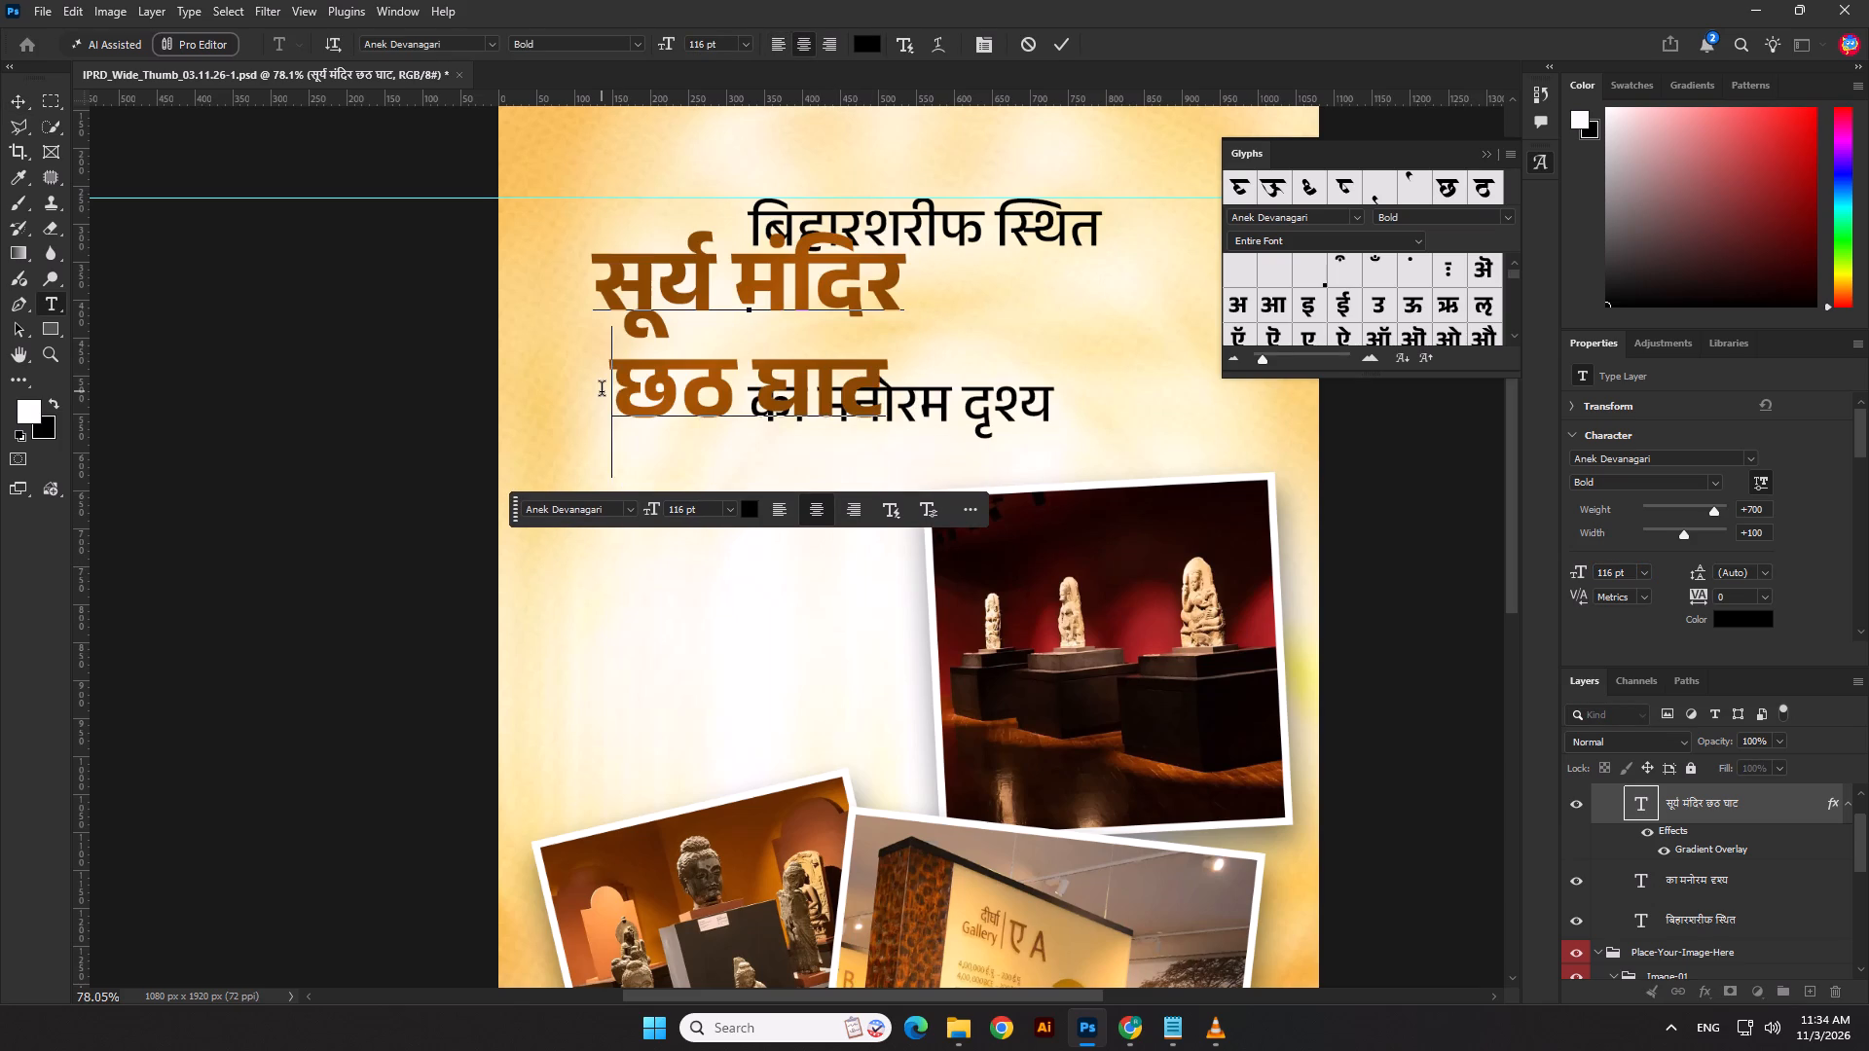
{"action": "key", "text": "space"}
{"action": "key", "text": "space"}
{"action": "key", "text": "space"}
{"action": "key", "text": "space"}
{"action": "key", "text": "space"}
{"action": "key", "text": "space"}
Reduce छठ घाट to 93 pt and trim its leading spaces so its end lines up with the end of सूर्य मंदिर.
{"action": "left_click_drag", "start_coordinate": [962, 398], "coordinate": [860, 412]}
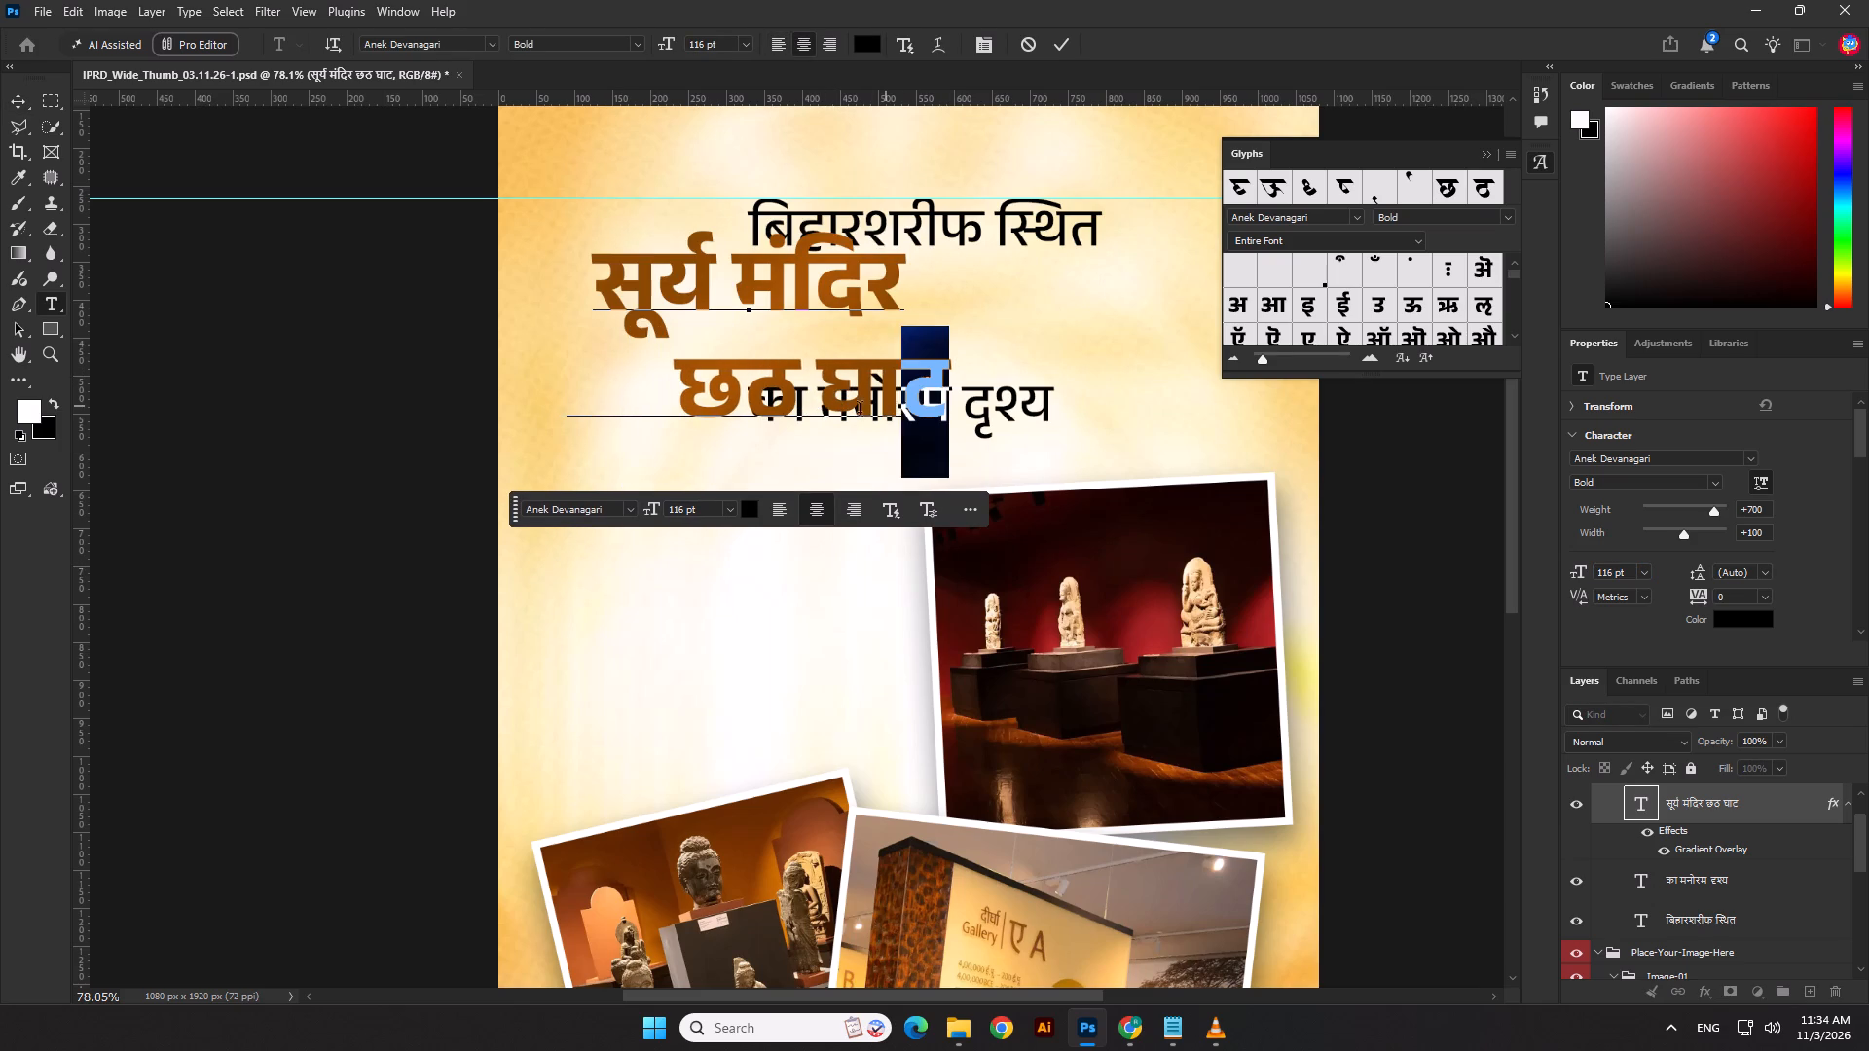
{"action": "left_click_drag", "start_coordinate": [860, 412], "coordinate": [682, 420]}
{"action": "left_click_drag", "start_coordinate": [1571, 570], "coordinate": [1558, 572]}
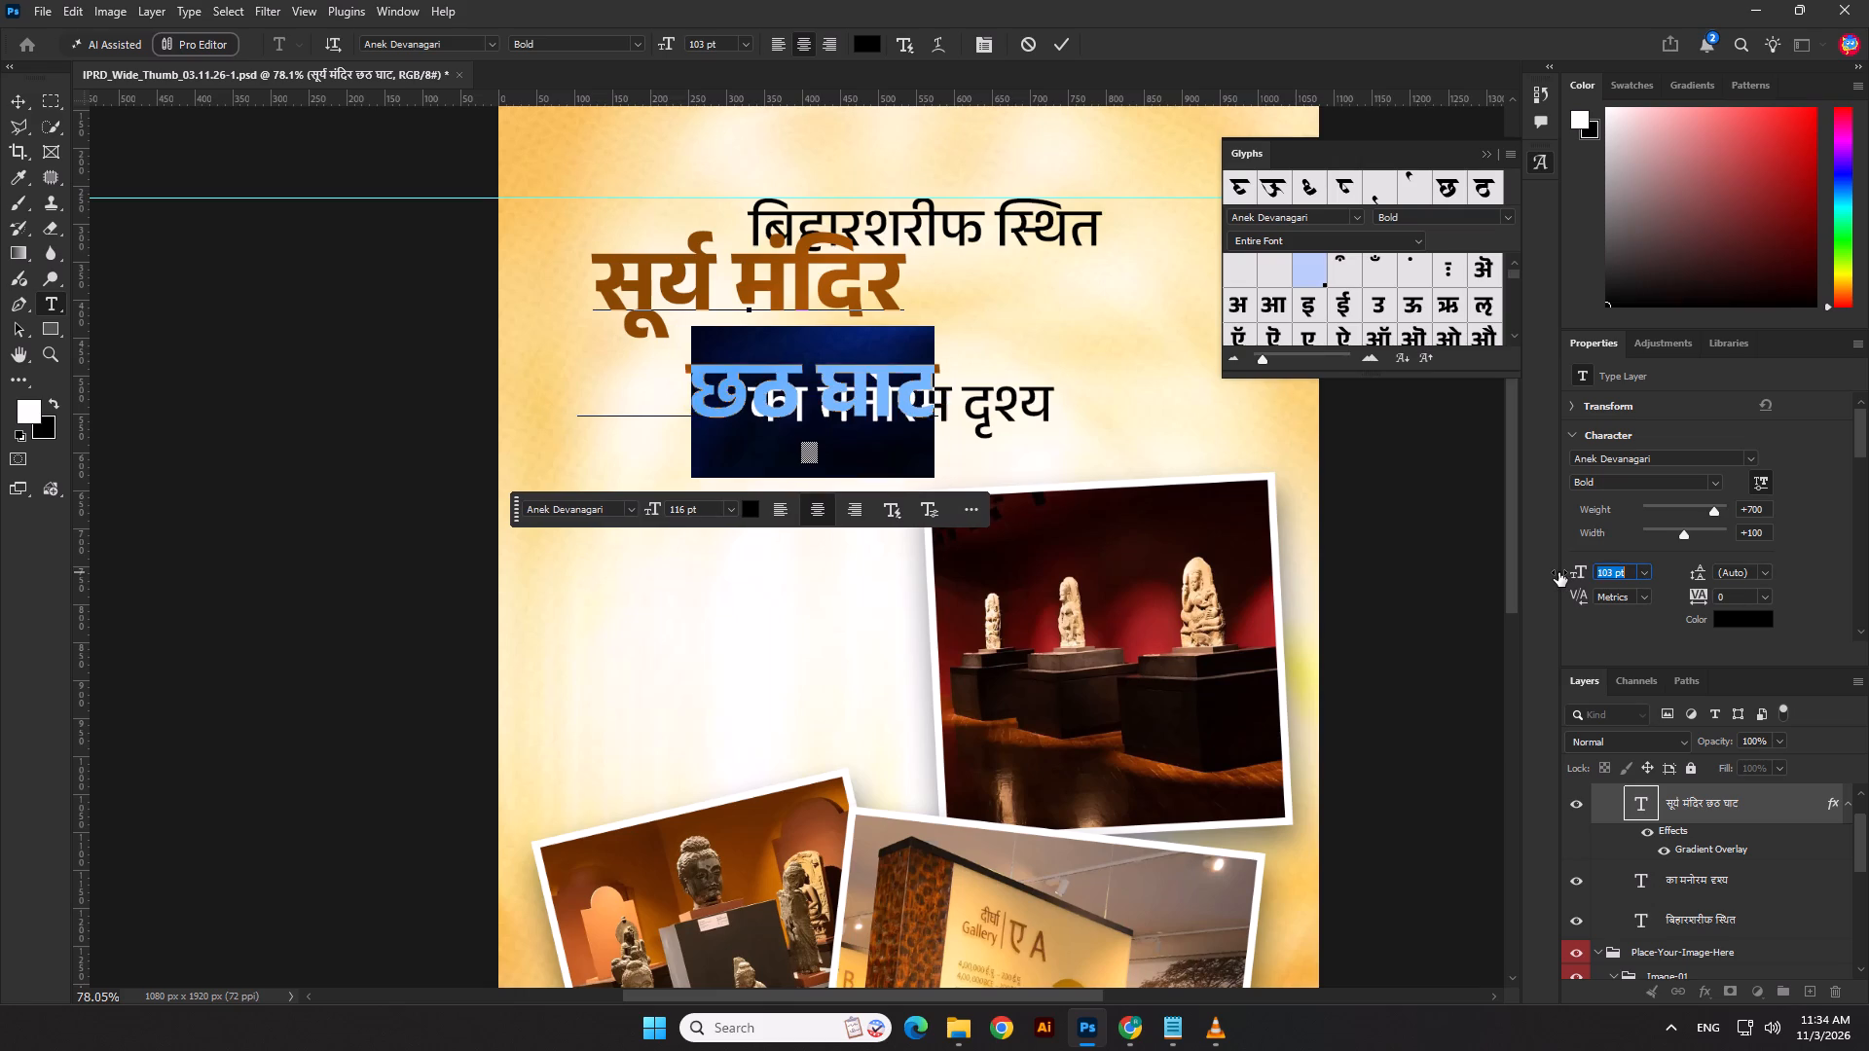
{"action": "left_click_drag", "start_coordinate": [1558, 572], "coordinate": [1549, 572]}
{"action": "left_click", "coordinate": [701, 392]}
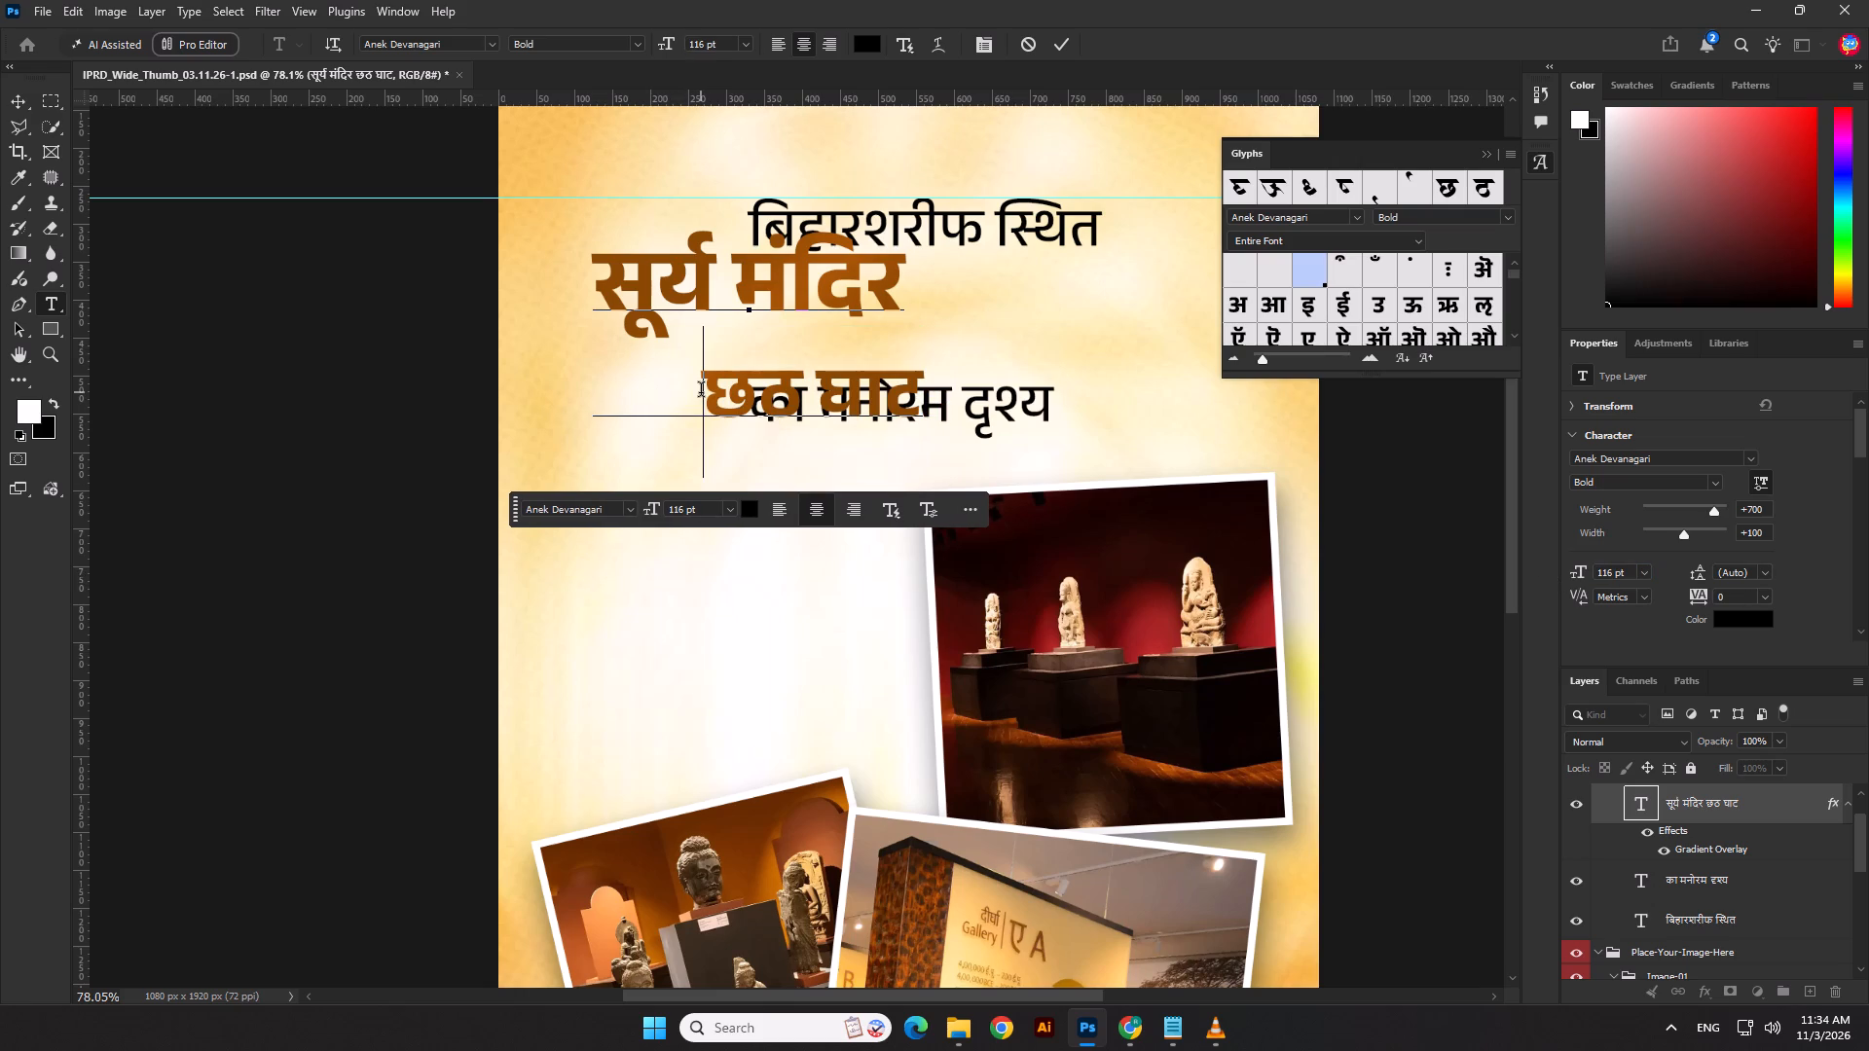
{"action": "key", "text": "BackSpace"}
{"action": "key", "text": "BackSpace"}
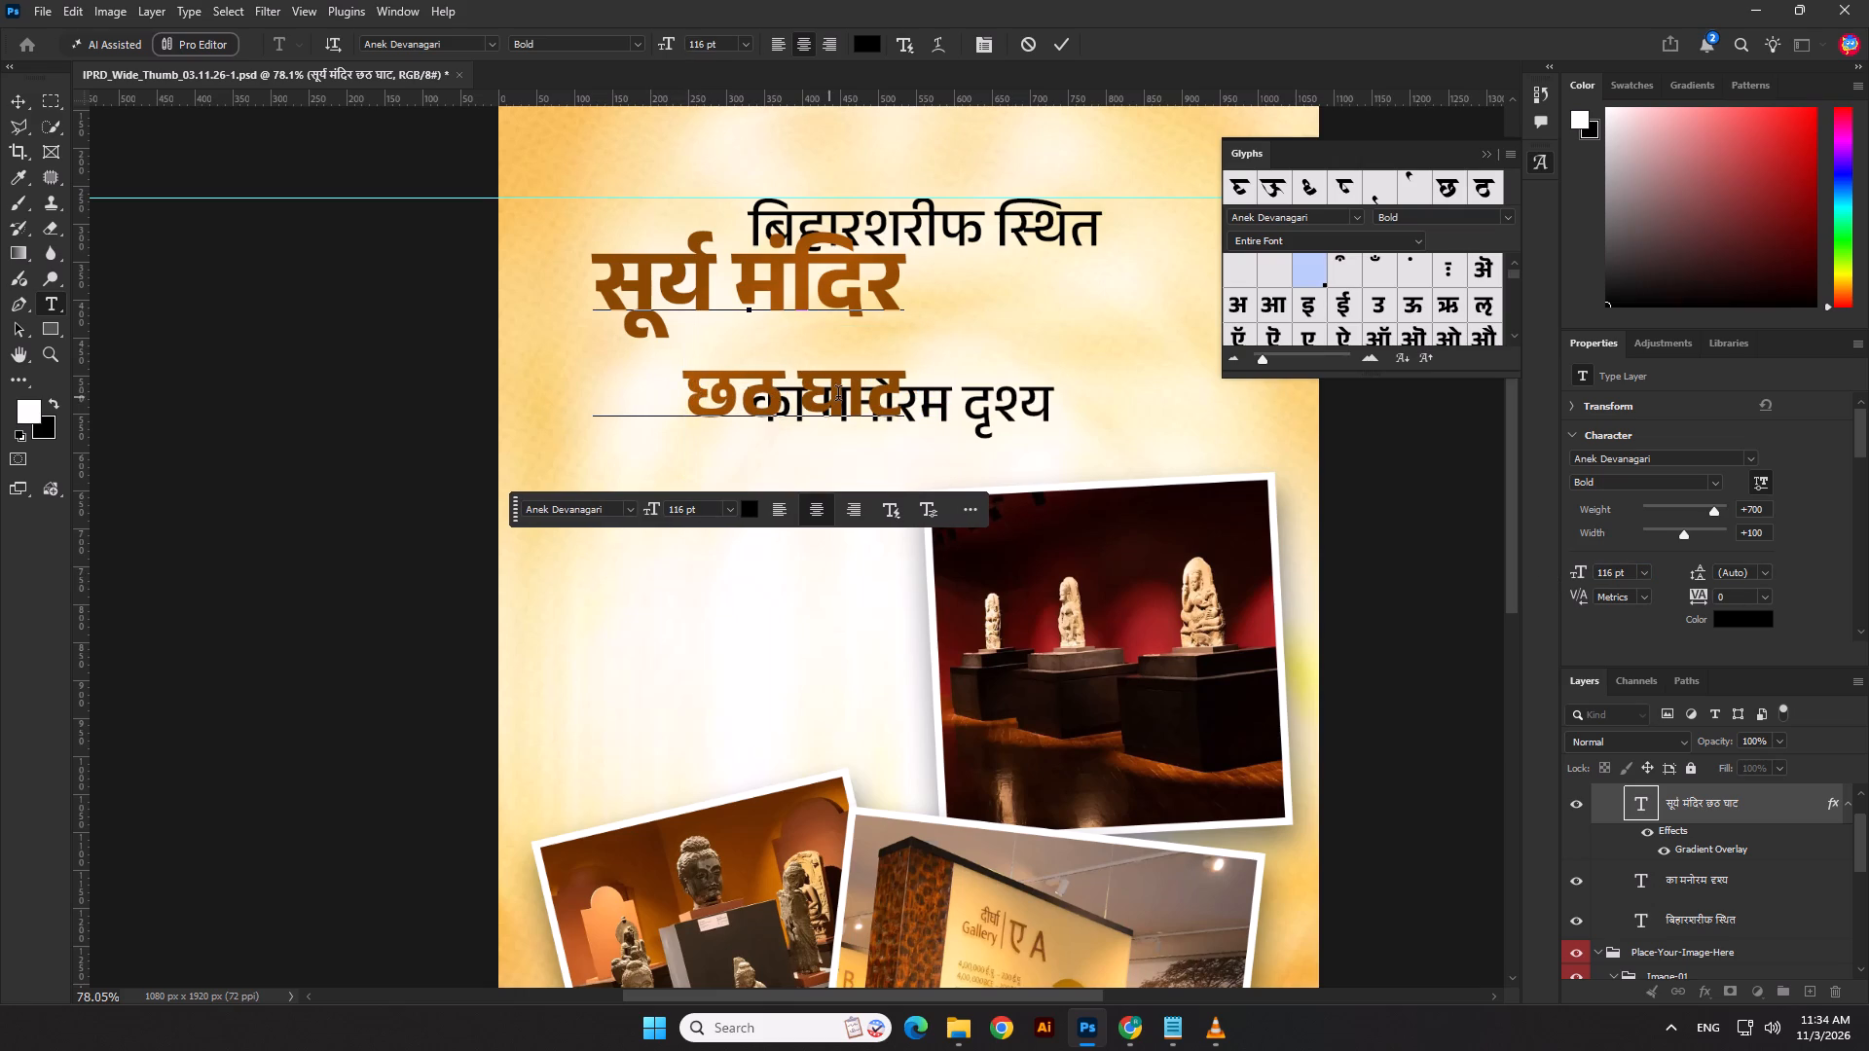
Cut the छठ घाट line out of the text layer, leaving only सूर्य मंदिर in it.
{"action": "left_click_drag", "start_coordinate": [916, 408], "coordinate": [518, 467]}
{"action": "left_click_drag", "start_coordinate": [1700, 572], "coordinate": [1639, 580]}
{"action": "key", "text": "ctrl+x"}
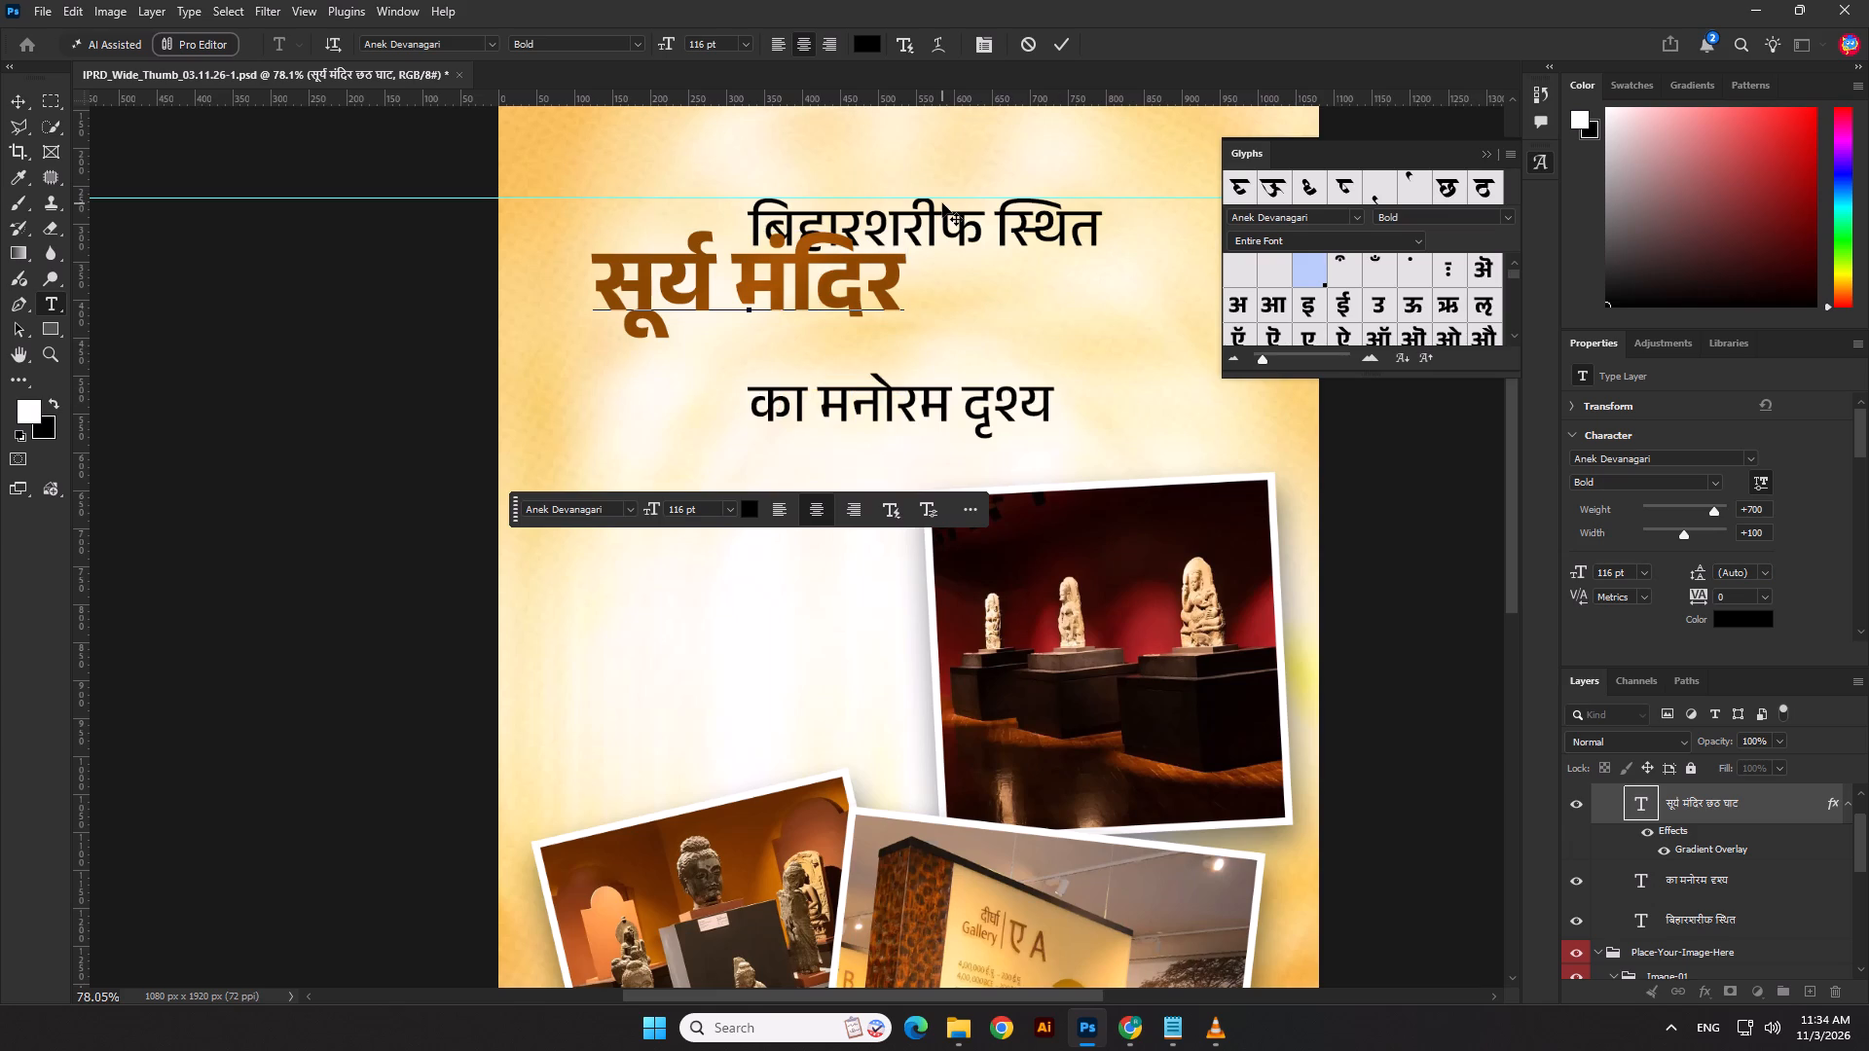
{"action": "key", "text": "BackSpace"}
{"action": "left_click", "coordinate": [1055, 53]}
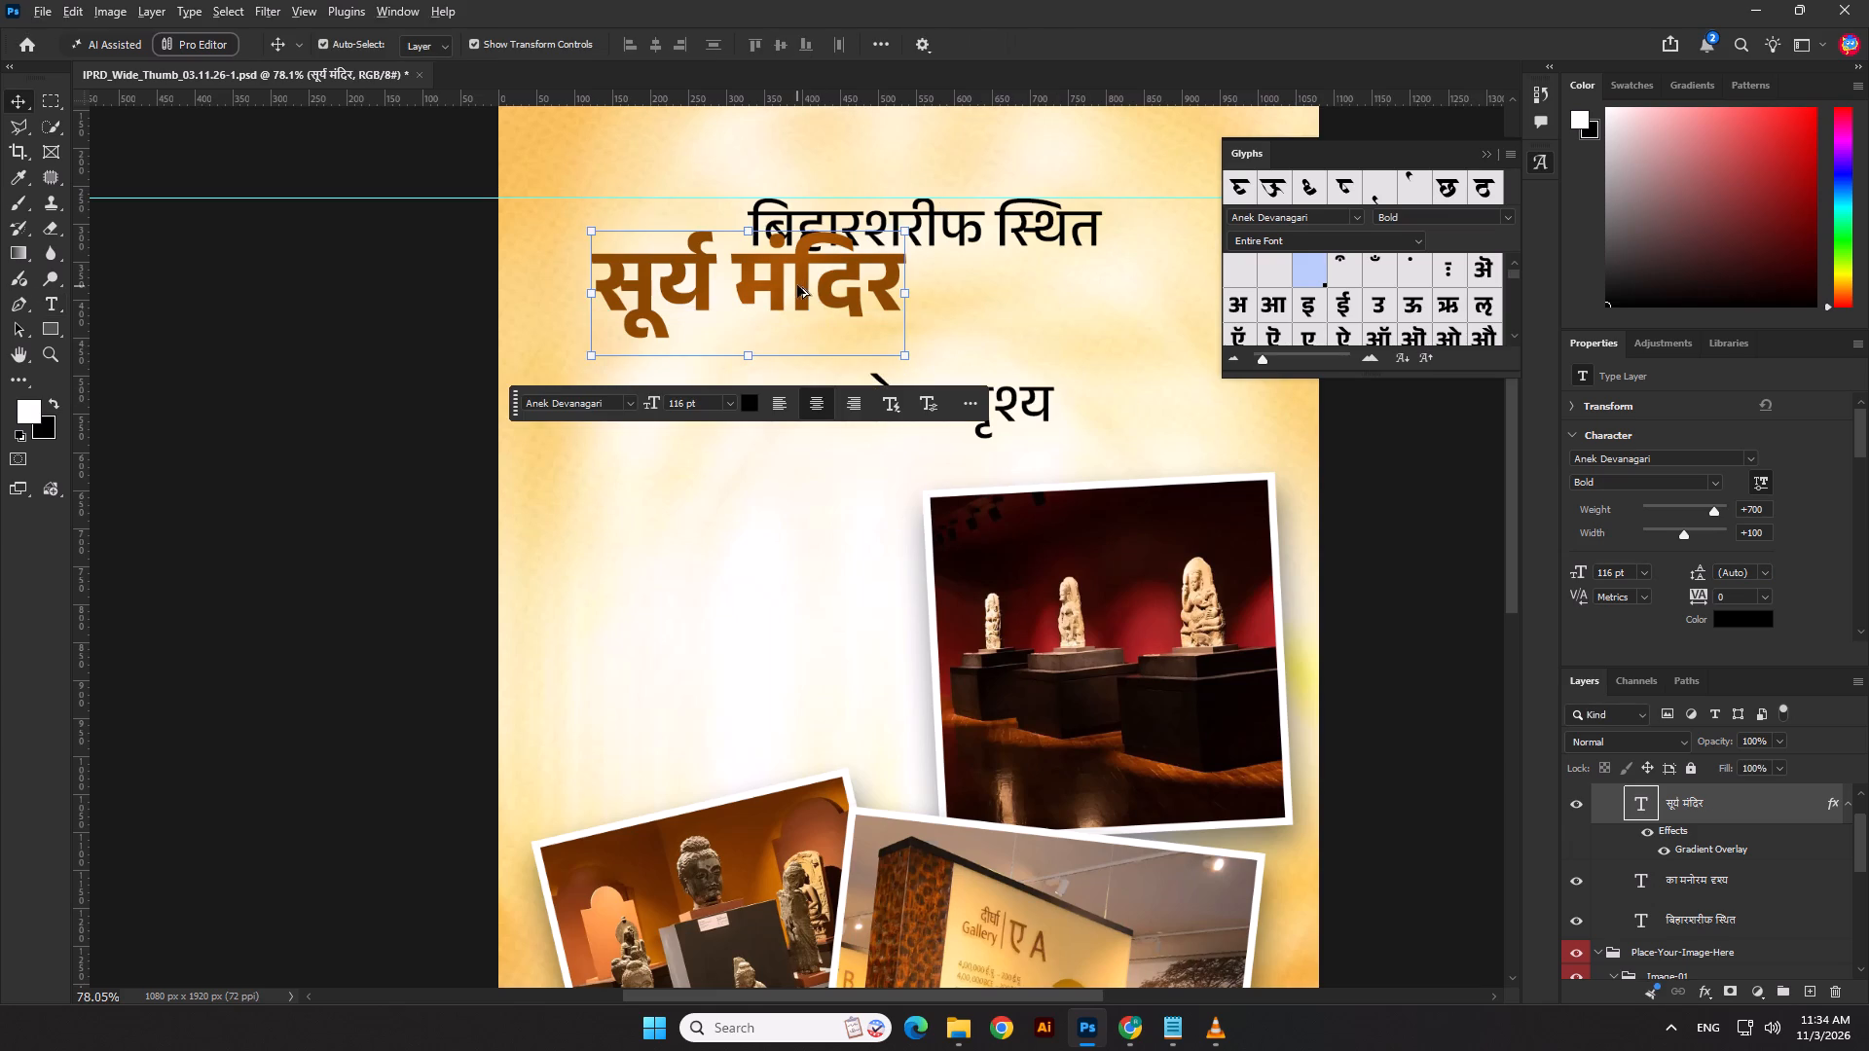
Duplicate the सूर्य मंदिर text below, replace its wording with the cut छठ घाट, and nudge it up tight under सूर्य मंदिर.
{"action": "left_click_drag", "start_coordinate": [797, 285], "coordinate": [804, 357], "text": "alt+shift"}
{"action": "double_click", "coordinate": [804, 357]}
{"action": "key", "text": "ctrl+v"}
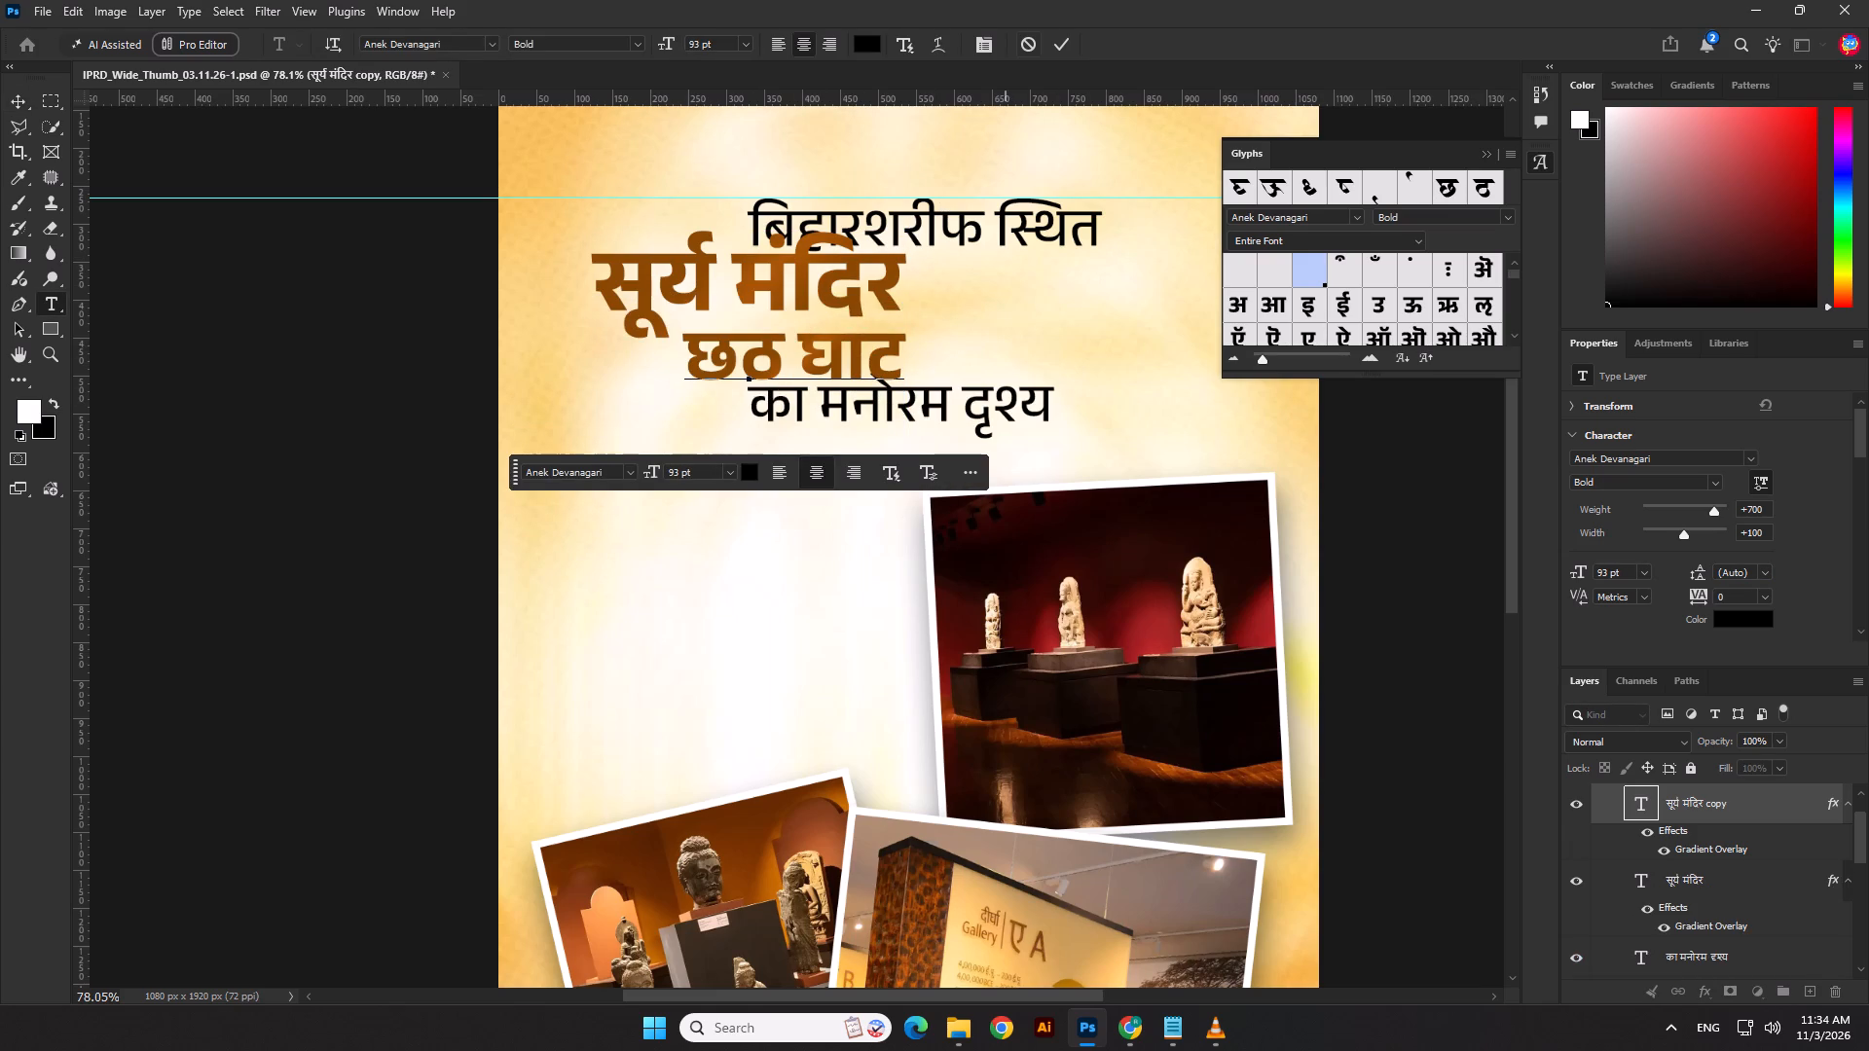
{"action": "left_click", "coordinate": [1061, 40]}
{"action": "scroll", "coordinate": [864, 311], "scroll_direction": "up", "scroll_amount": 2}
{"action": "left_click_drag", "start_coordinate": [836, 354], "coordinate": [837, 346]}
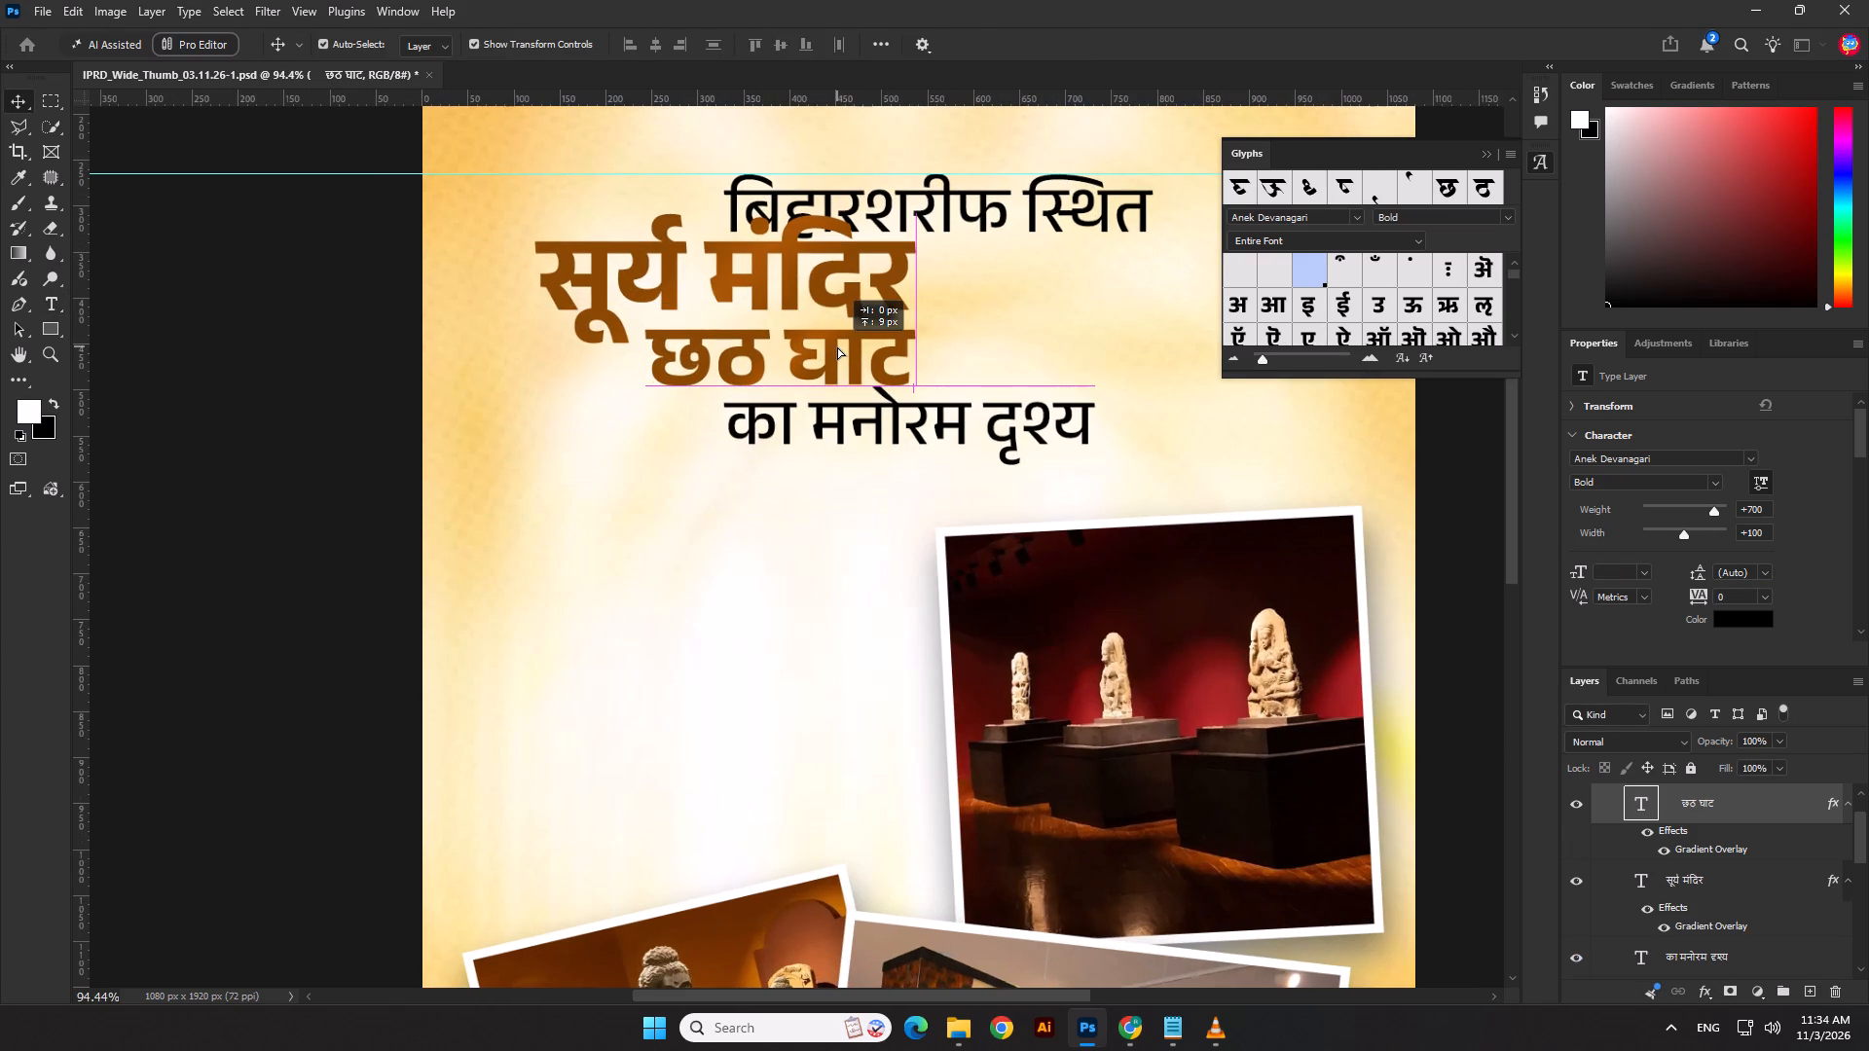
{"action": "left_click_drag", "start_coordinate": [837, 346], "coordinate": [837, 345]}
Scale सूर्य मंदिर and छठ घाट together to 172.75% and place them just under बिहारशरीफ स्थित.
{"action": "left_click", "coordinate": [852, 263], "text": "shift"}
{"action": "scroll", "coordinate": [842, 310], "scroll_direction": "down", "scroll_amount": 5}
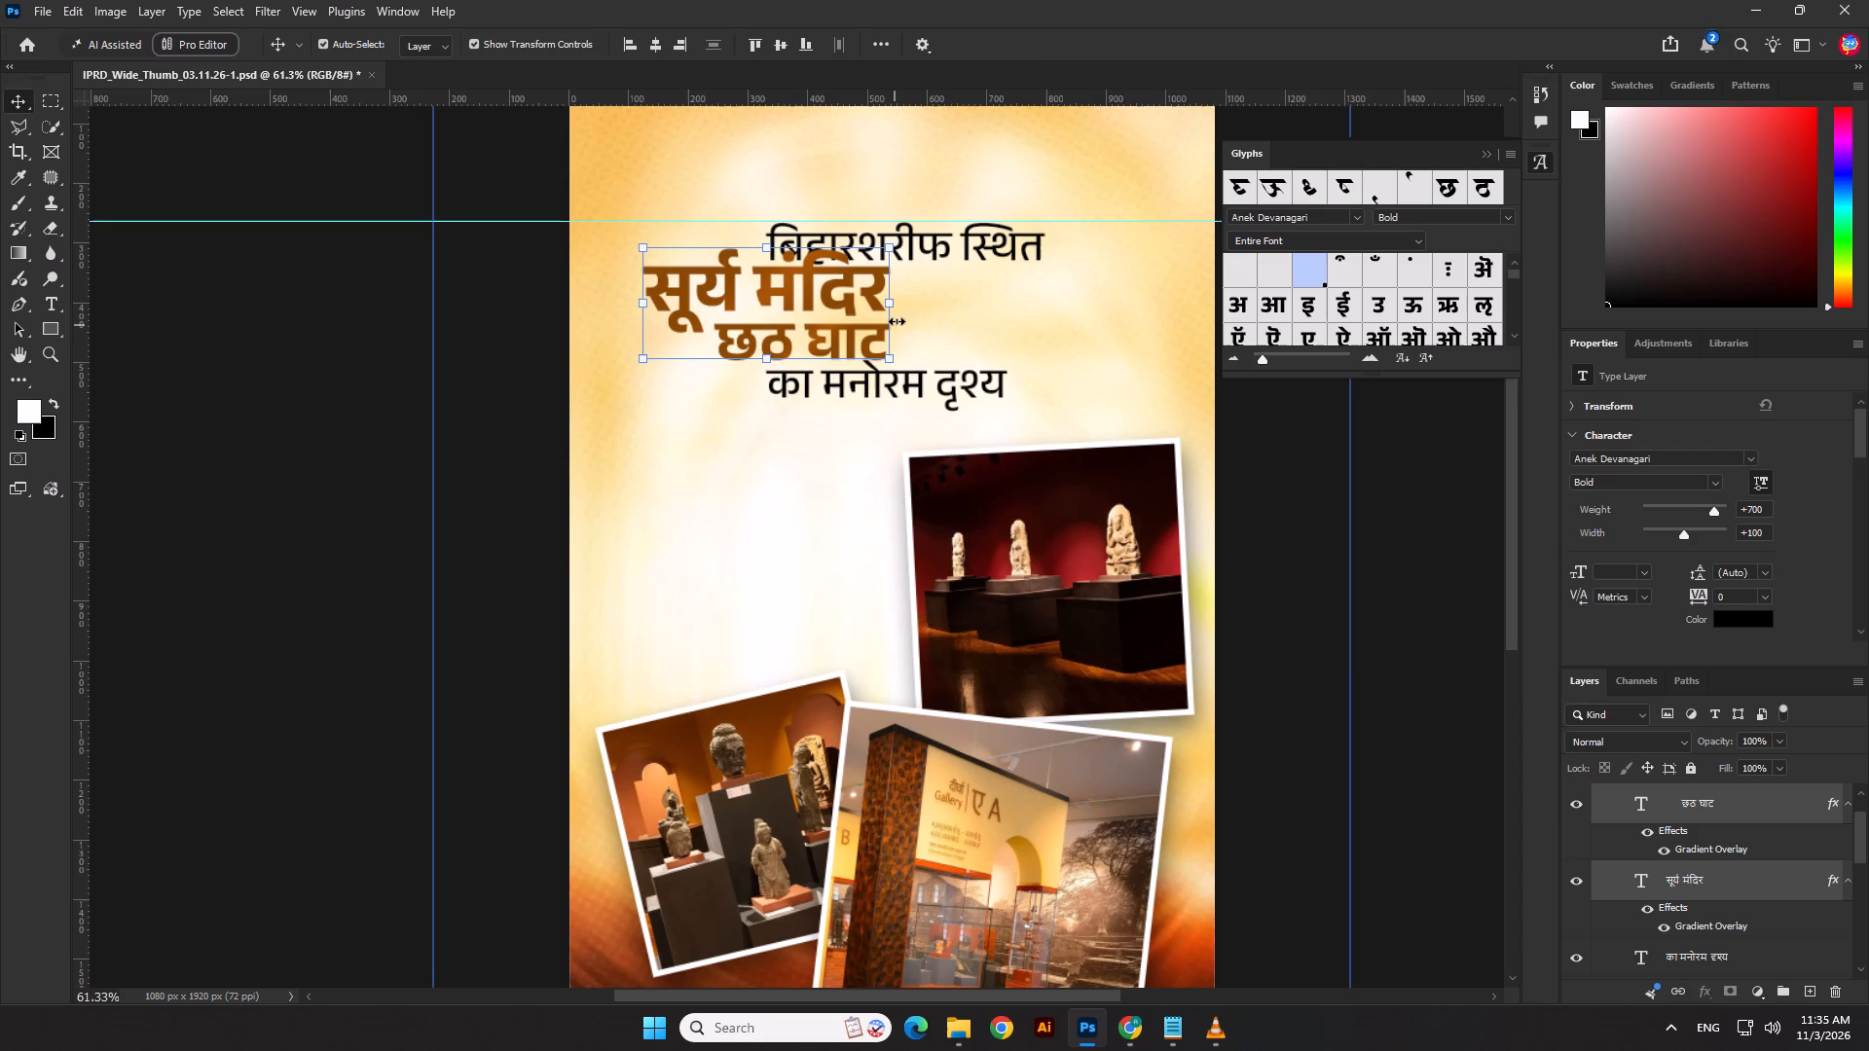
{"action": "left_click_drag", "start_coordinate": [889, 307], "coordinate": [1069, 315]}
{"action": "left_click_drag", "start_coordinate": [1012, 322], "coordinate": [1057, 354]}
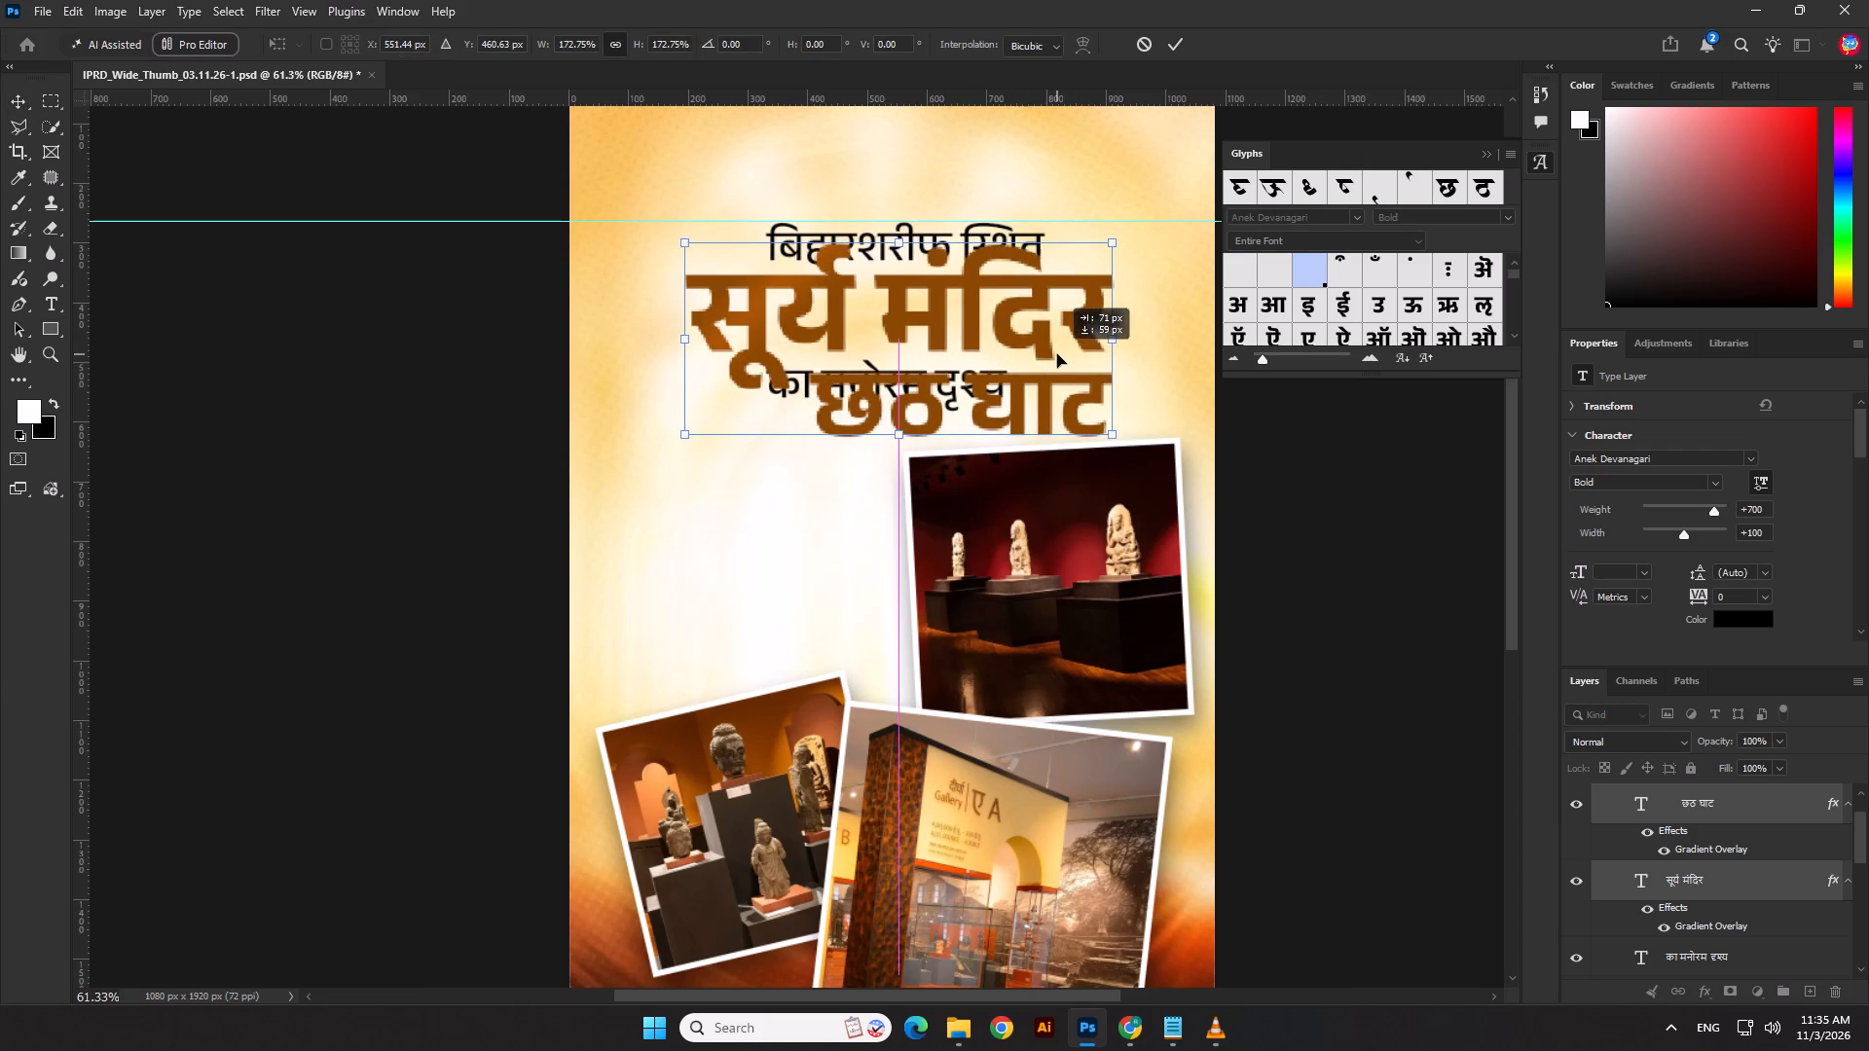
{"action": "left_click_drag", "start_coordinate": [1057, 354], "coordinate": [1027, 371]}
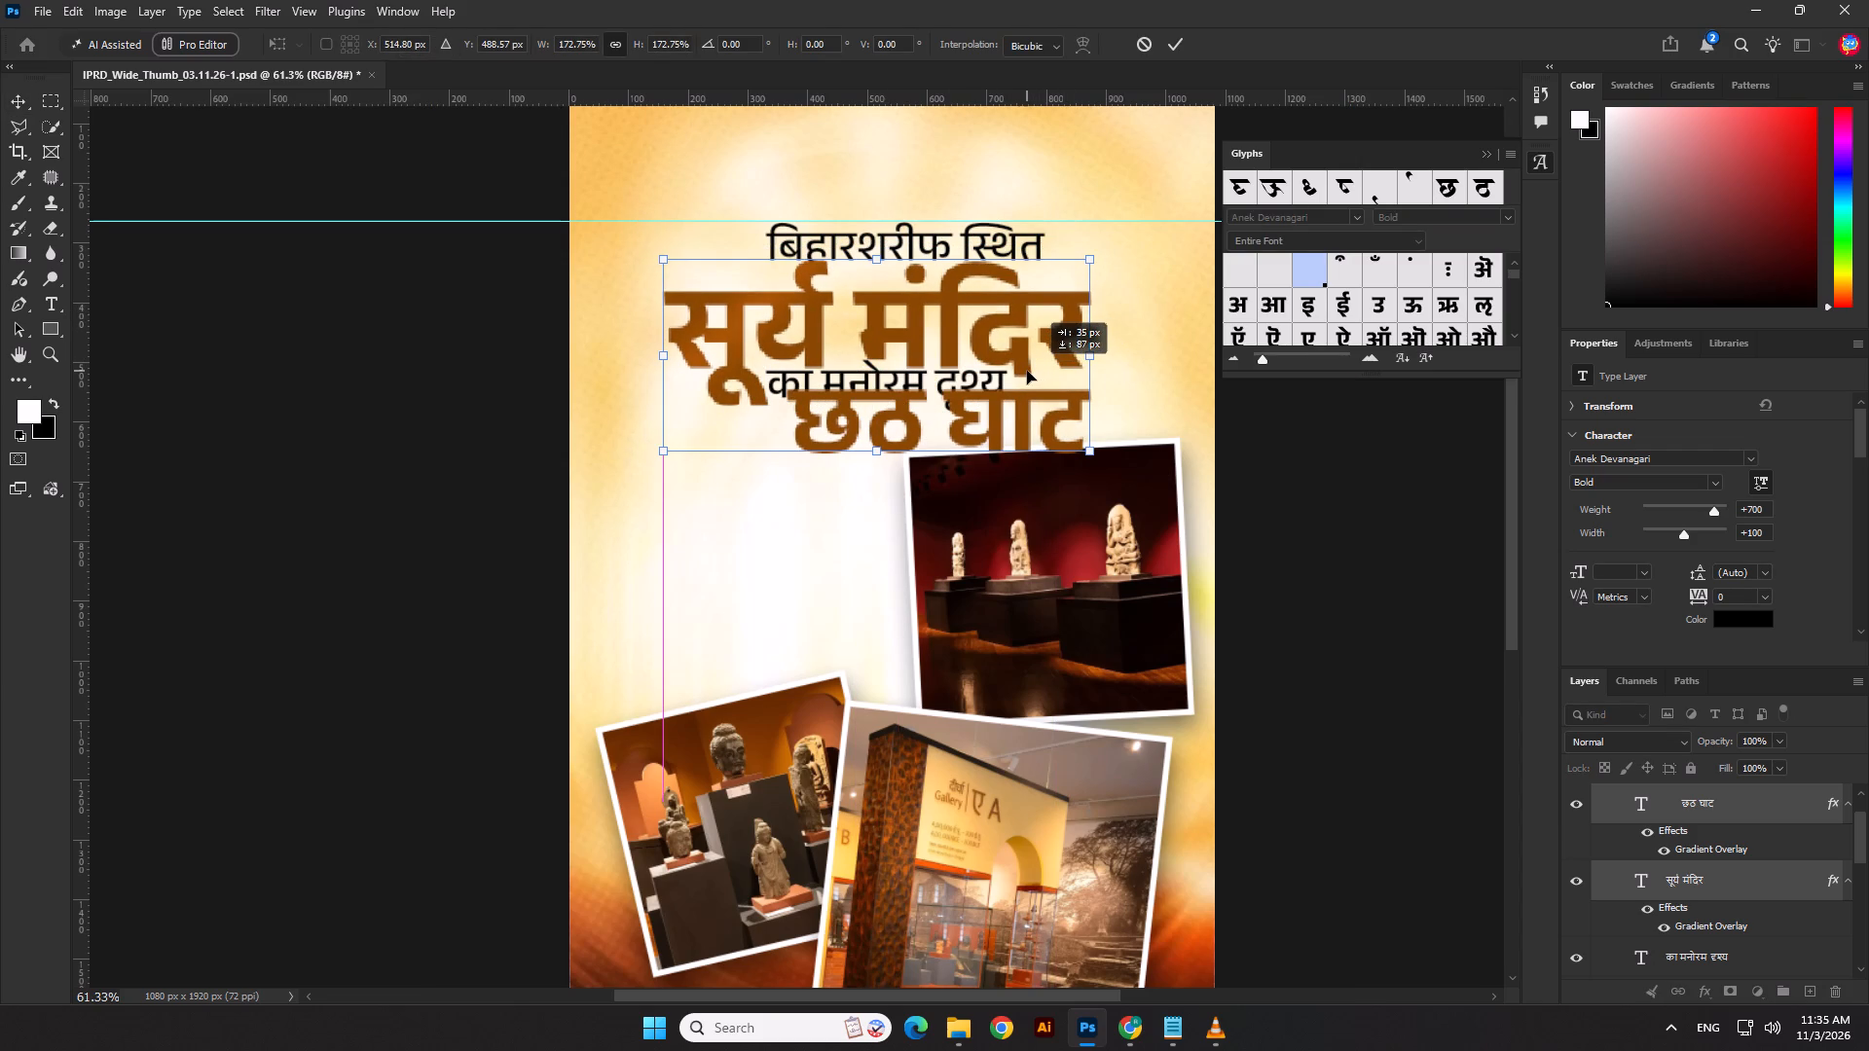
{"action": "left_click_drag", "start_coordinate": [1027, 371], "coordinate": [984, 365]}
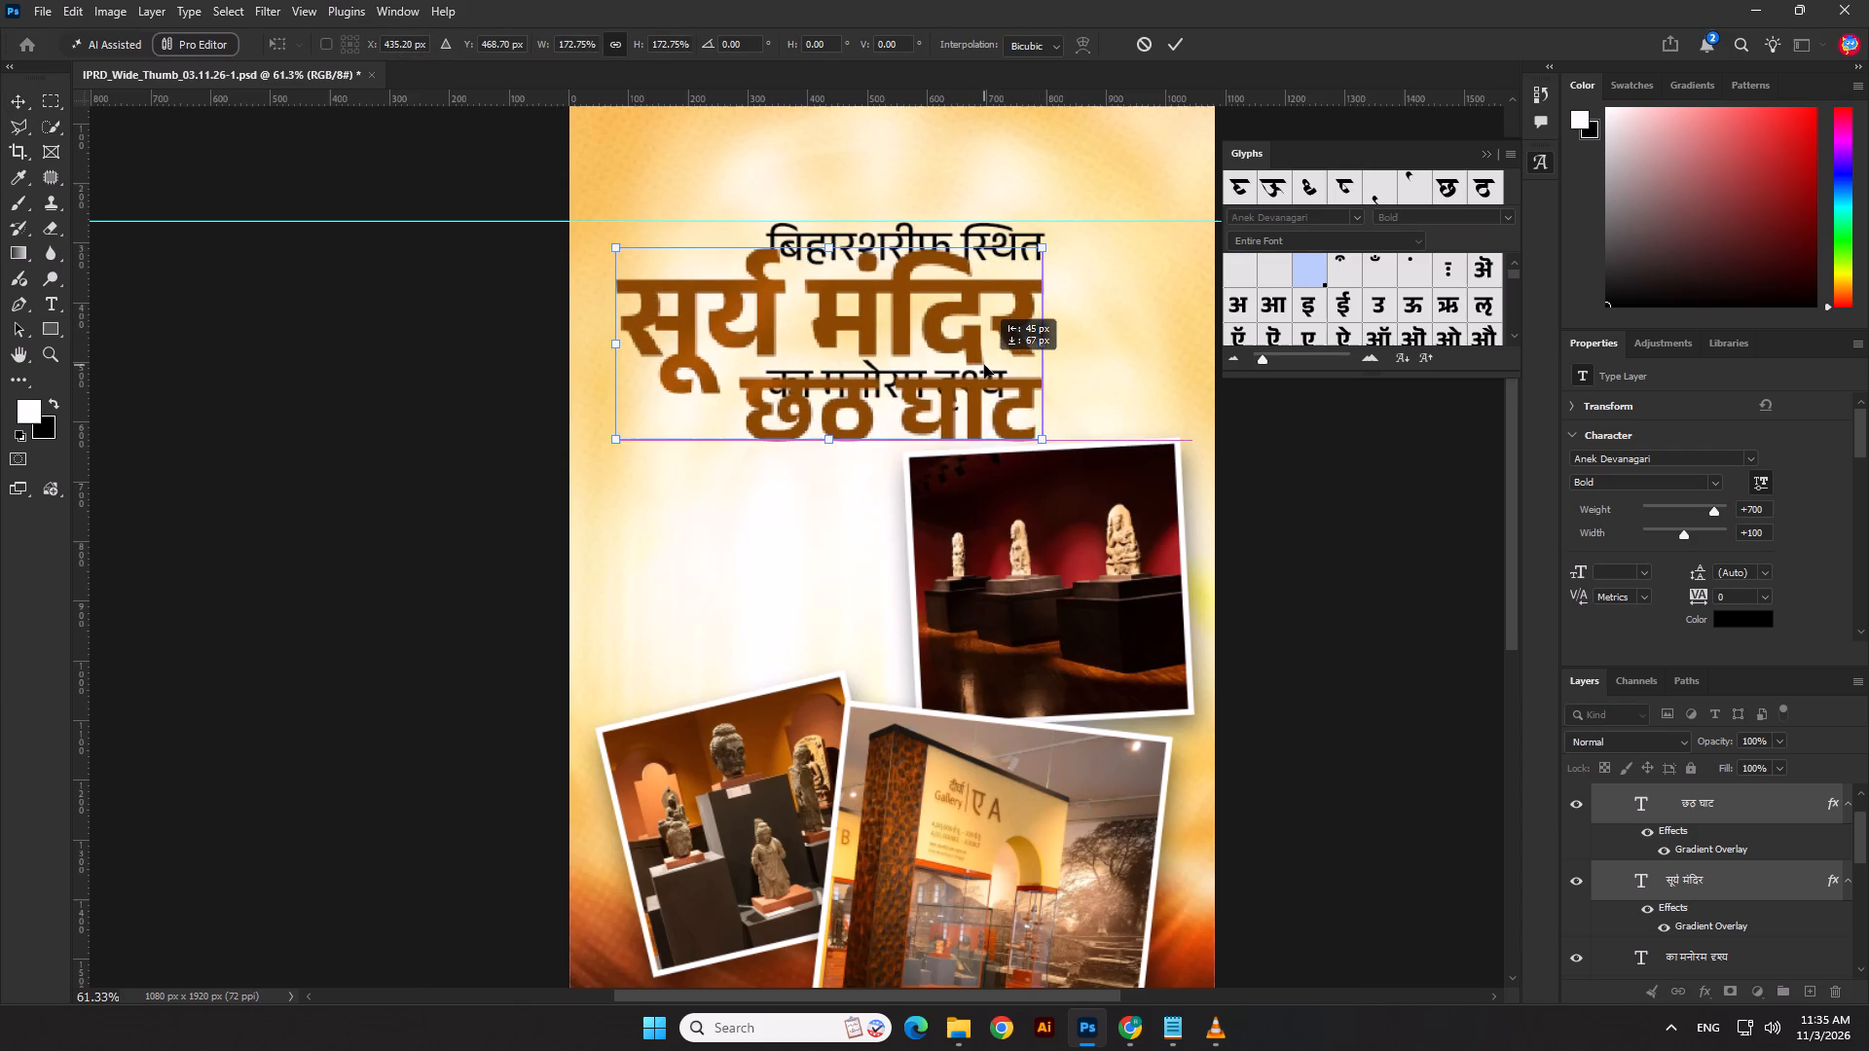
{"action": "left_click_drag", "start_coordinate": [984, 365], "coordinate": [974, 380]}
{"action": "key", "text": "Return"}
{"action": "left_click", "coordinate": [1307, 505]}
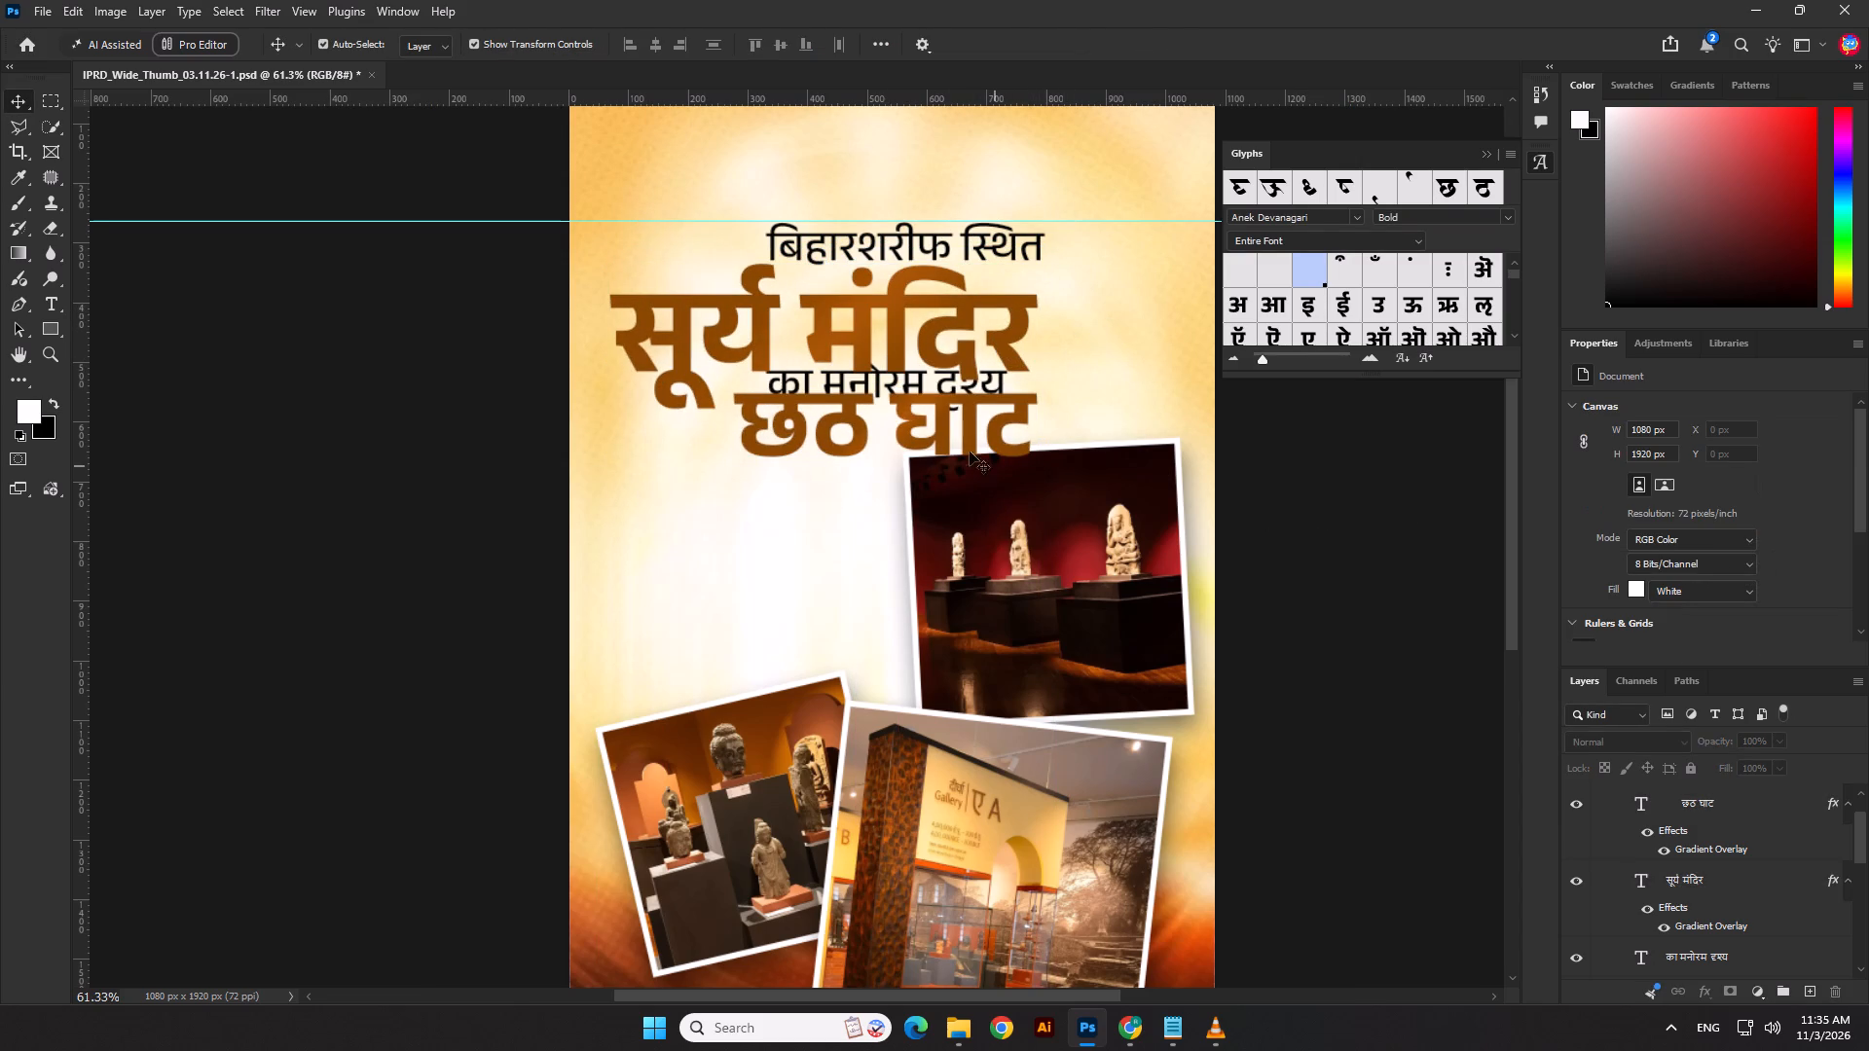
Move the का मनोरम दृश्य text out from behind the heading to just below छठ घाट.
{"action": "left_click", "coordinate": [896, 382]}
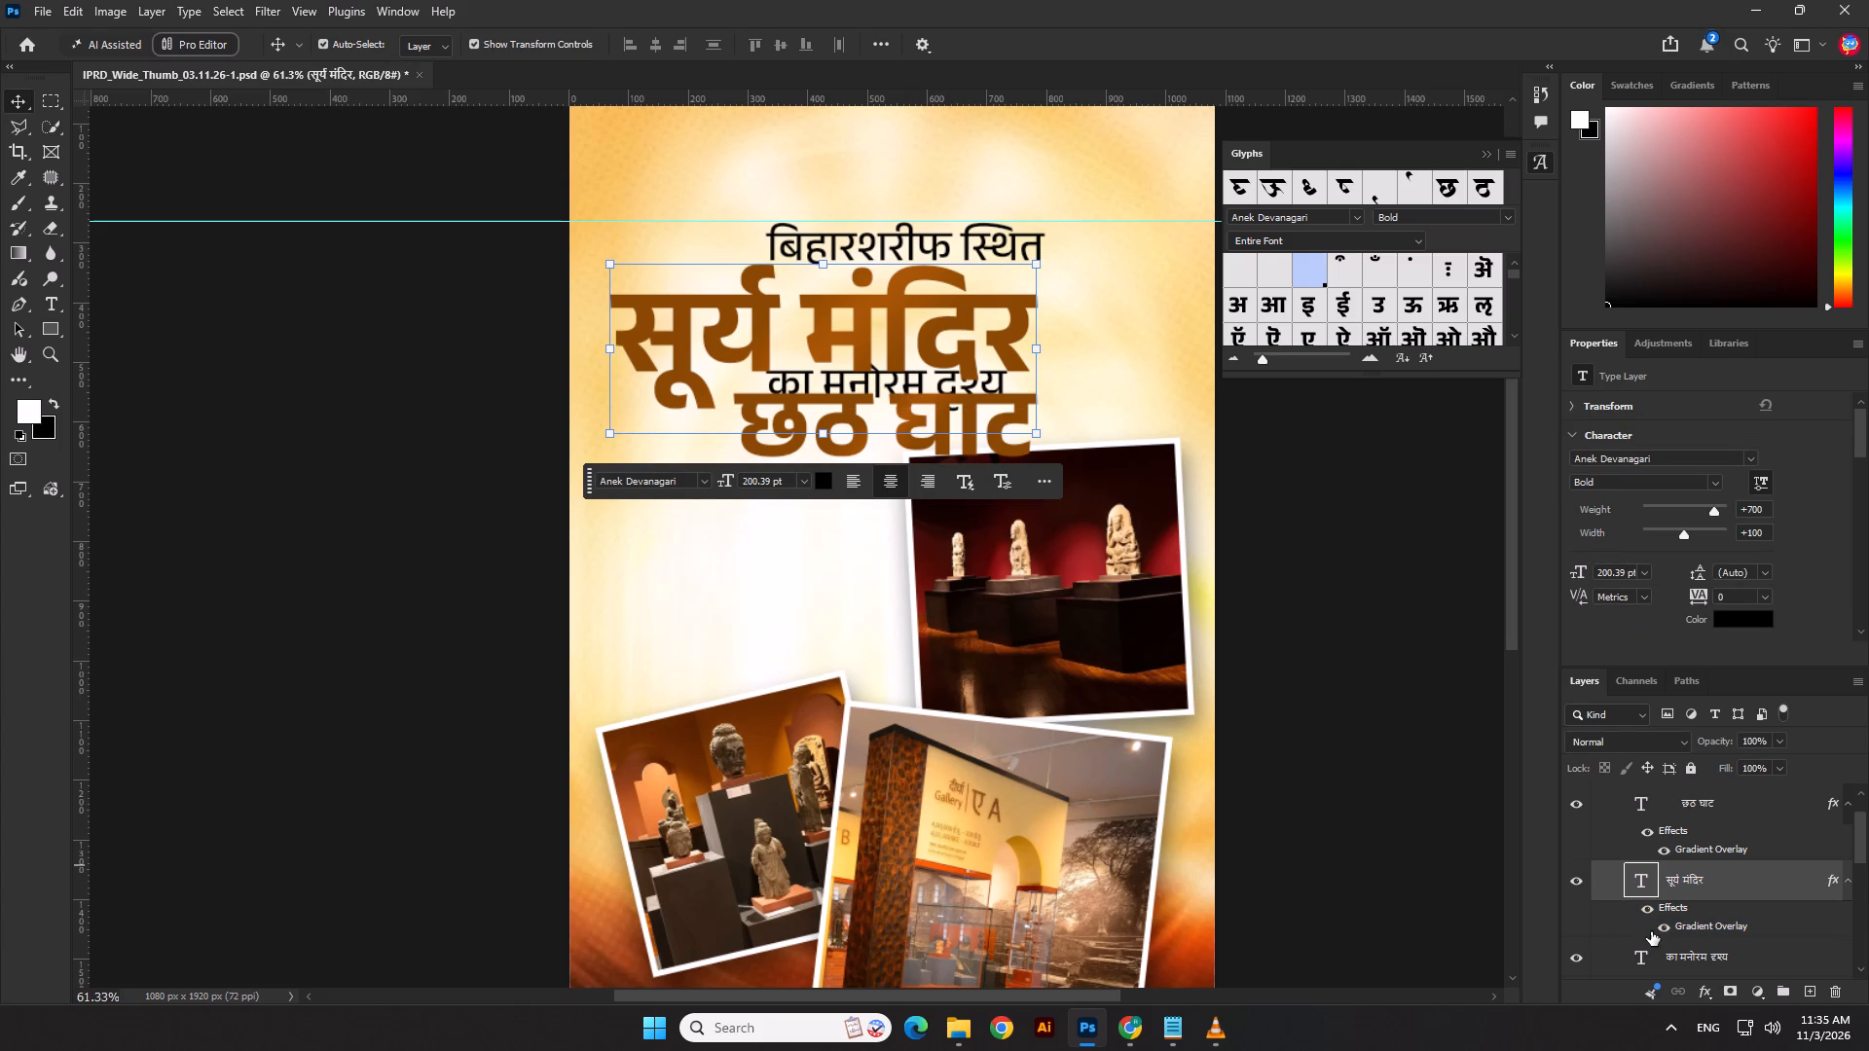
{"action": "left_click", "coordinate": [1667, 960]}
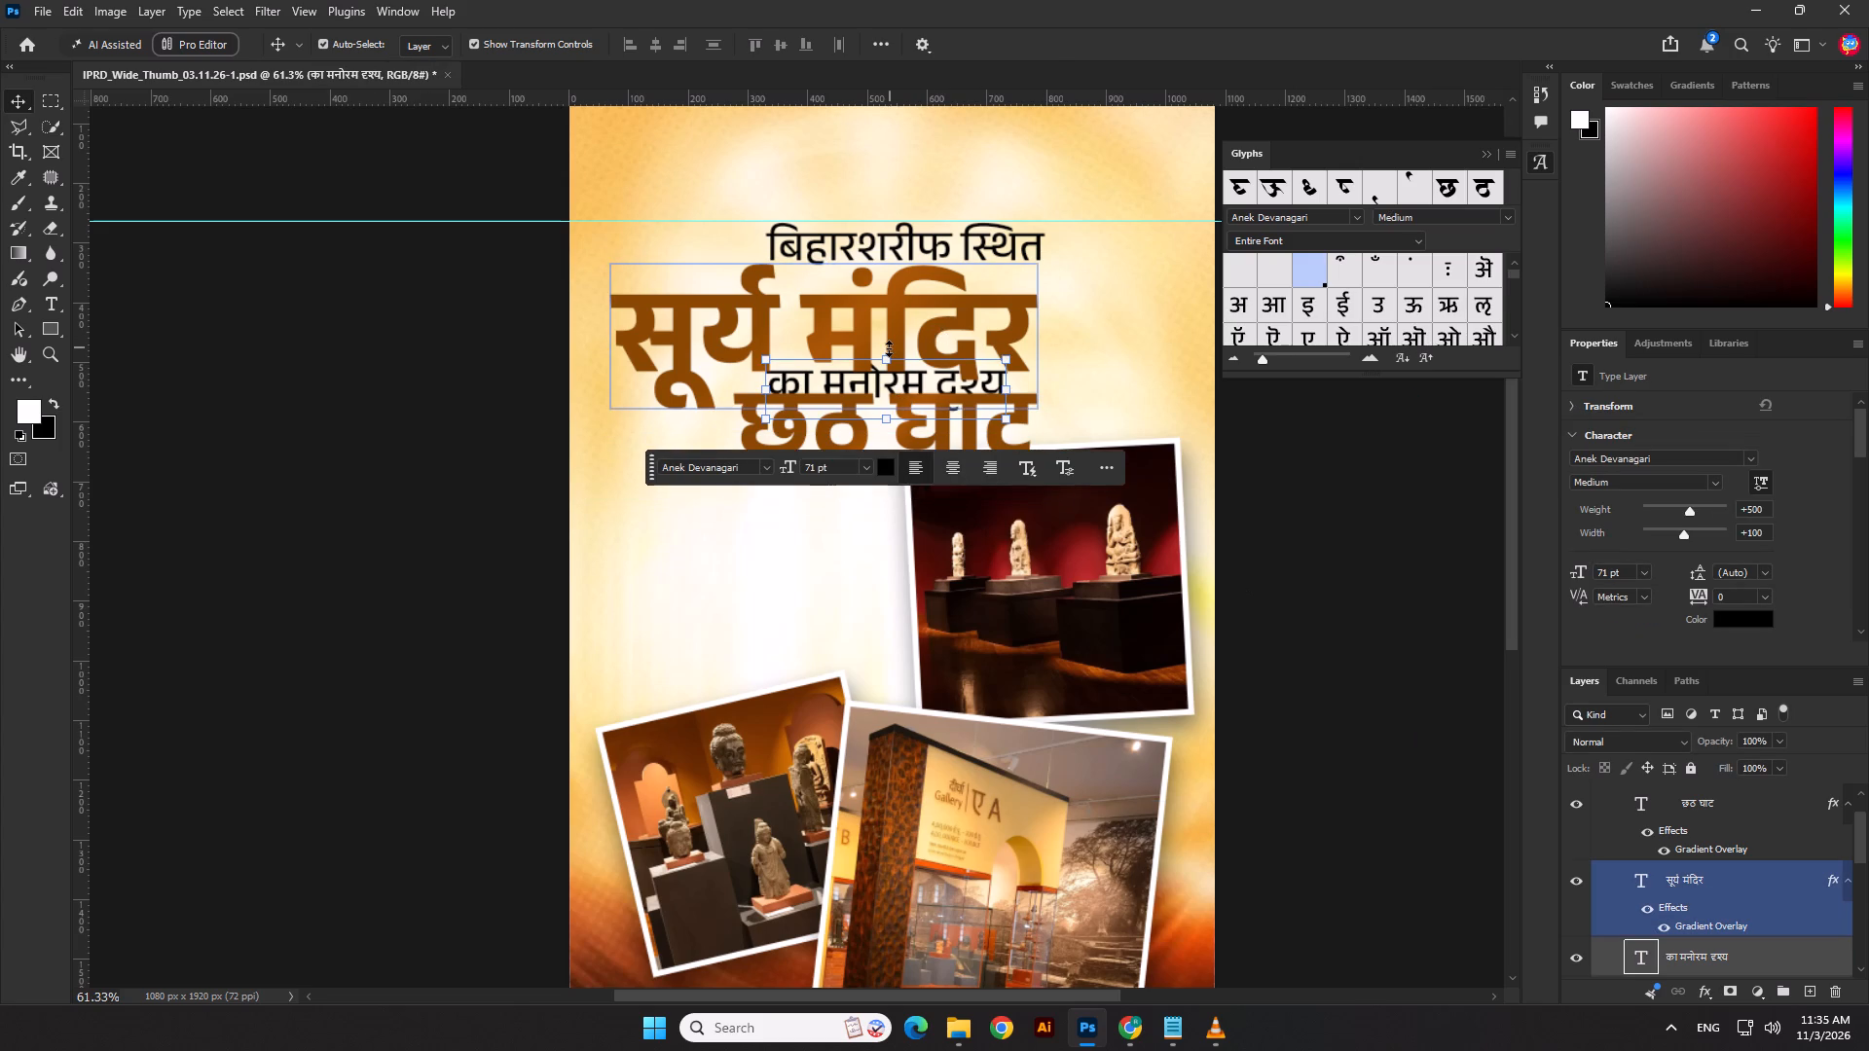
{"action": "left_click", "coordinate": [889, 348]}
{"action": "left_click_drag", "start_coordinate": [912, 376], "coordinate": [796, 483]}
{"action": "scroll", "coordinate": [239, 337], "scroll_direction": "down", "scroll_amount": 4}
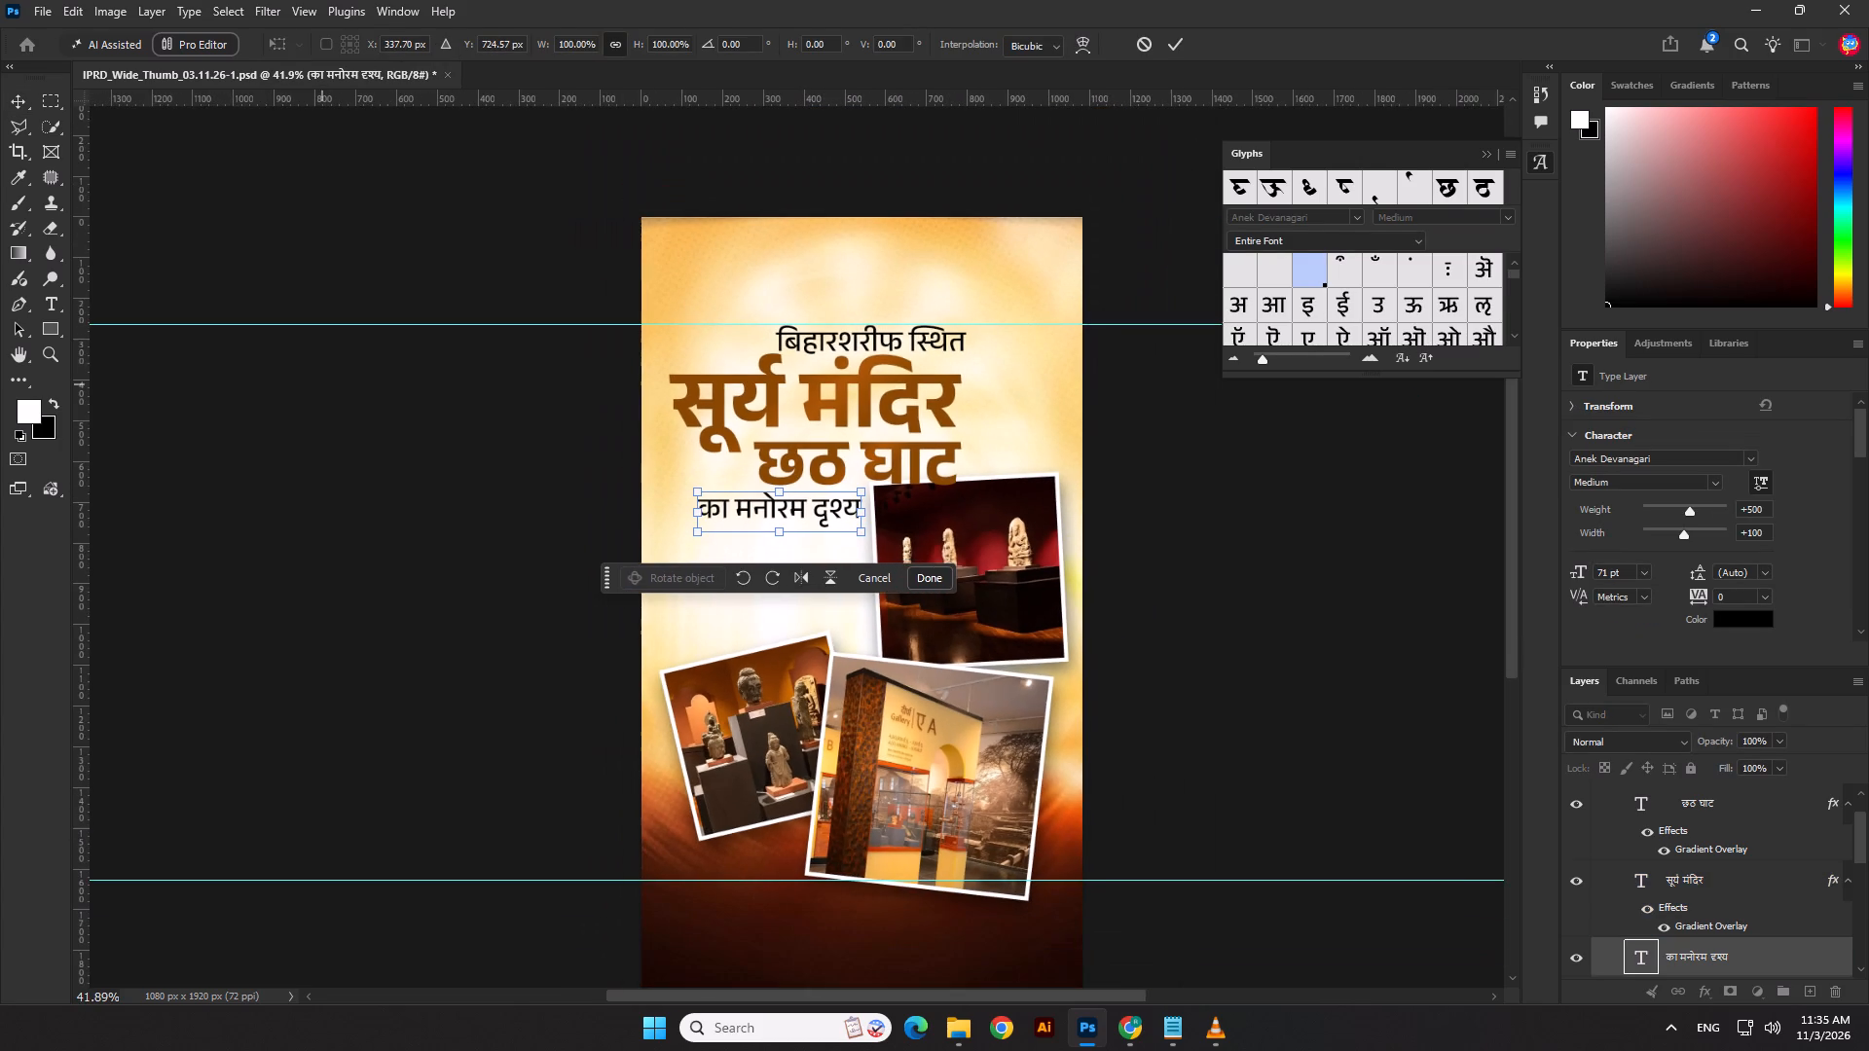
{"action": "key", "text": "backslash"}
{"action": "left_click", "coordinate": [272, 610]}
Shift the बिहारशरीफ स्थित text left so it sits just above सूर्य मंदिर, against the upper guide.
{"action": "scroll", "coordinate": [783, 408], "scroll_direction": "up", "scroll_amount": 2}
{"action": "left_click_drag", "start_coordinate": [857, 318], "coordinate": [856, 319]}
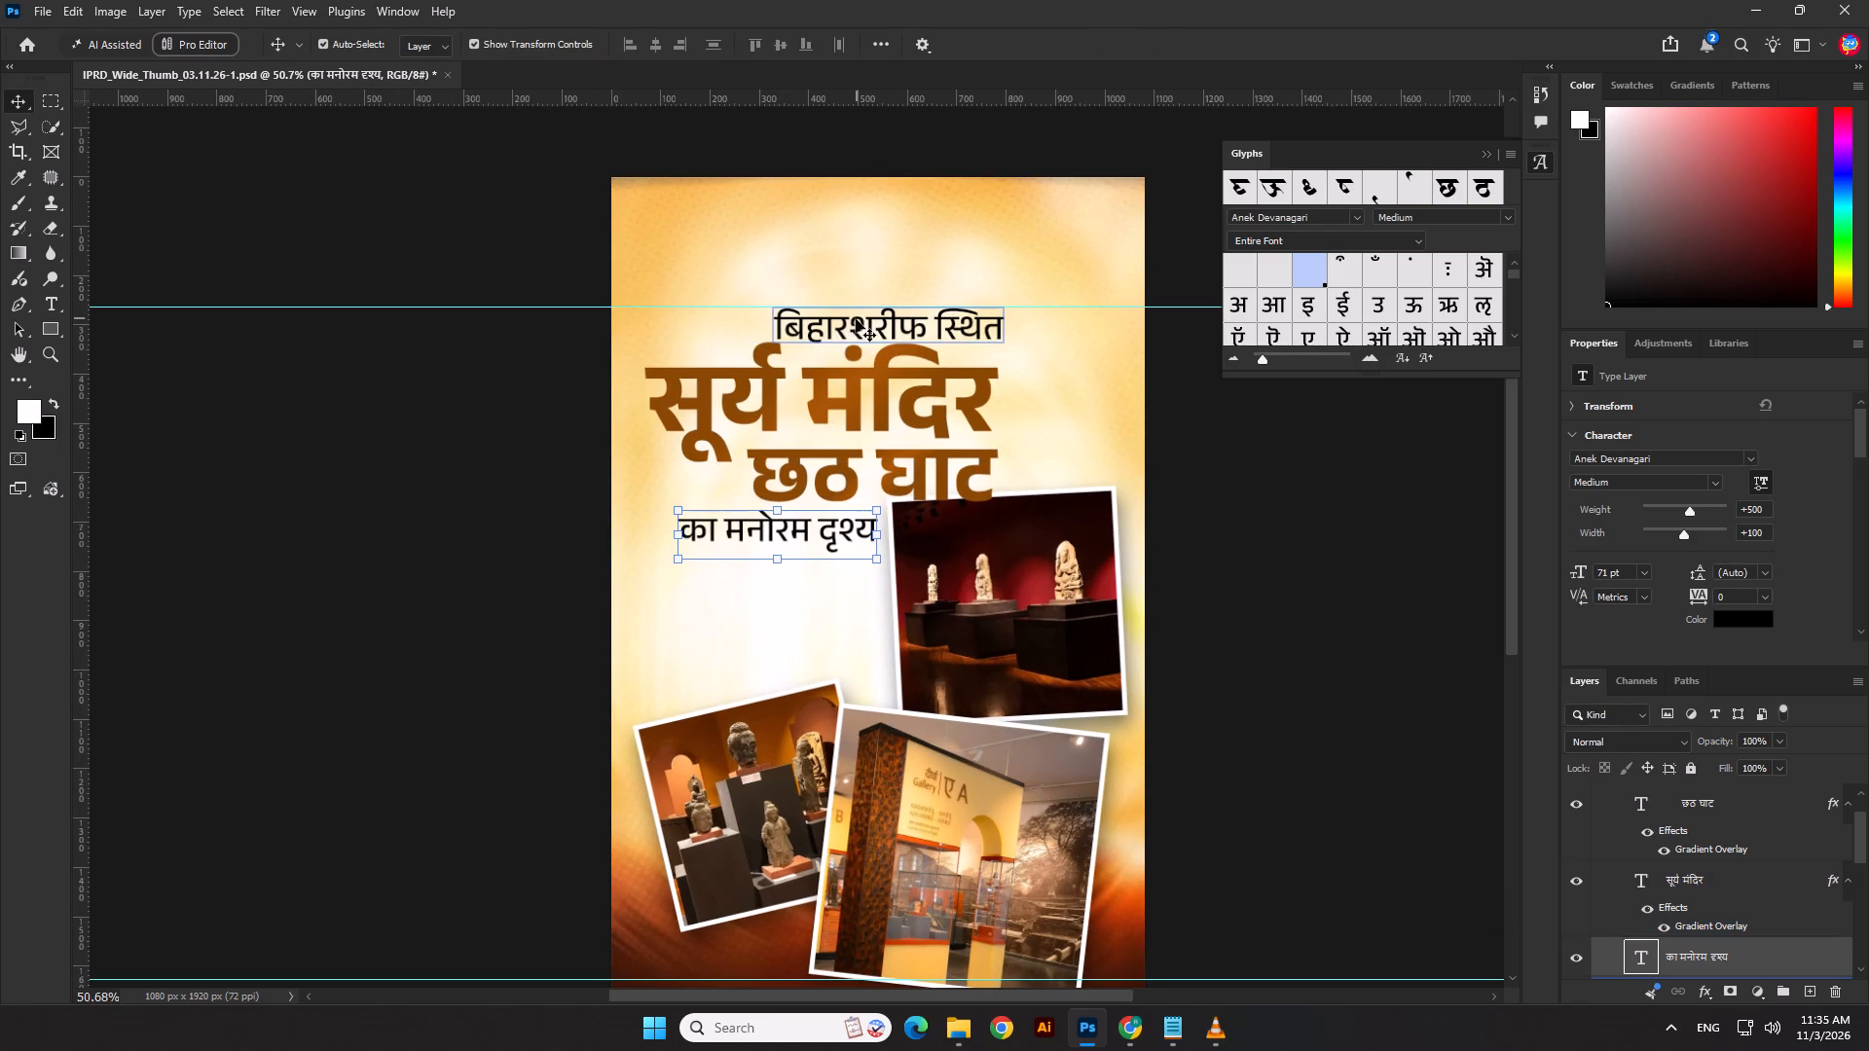
{"action": "left_click_drag", "start_coordinate": [856, 319], "coordinate": [775, 325]}
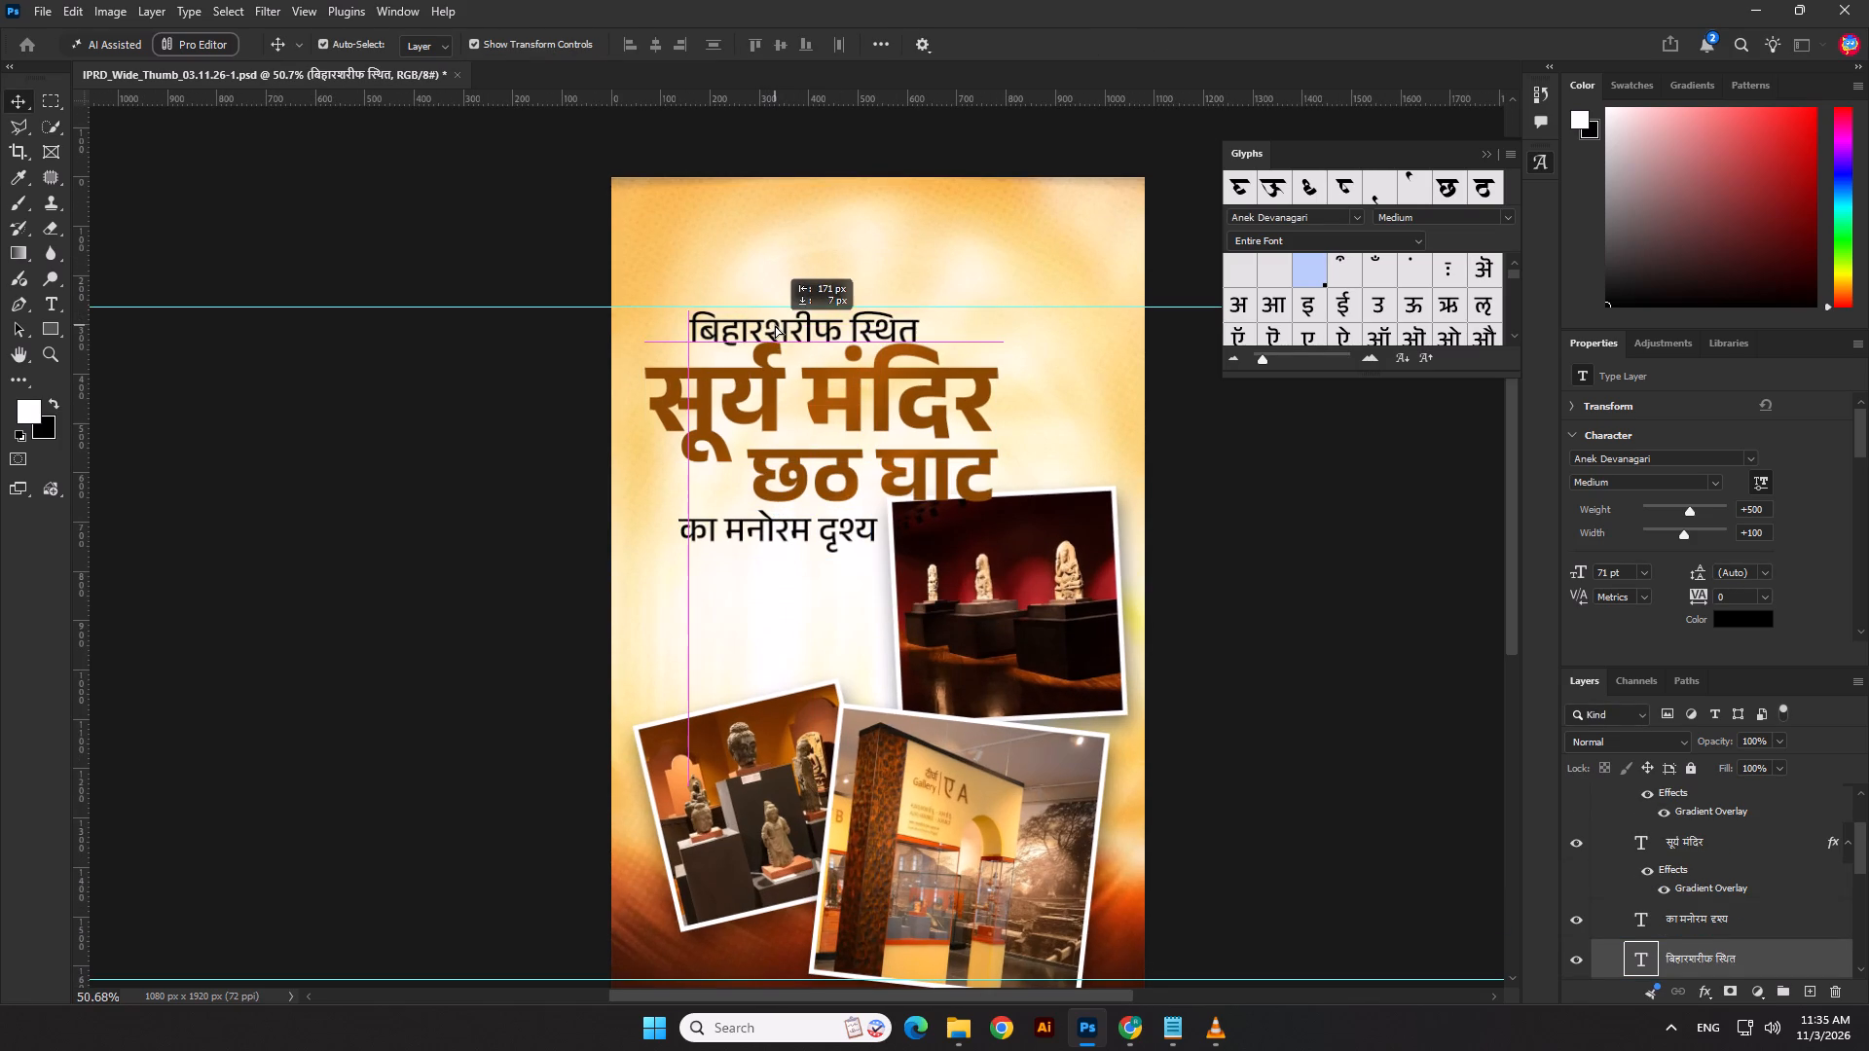
{"action": "left_click_drag", "start_coordinate": [775, 325], "coordinate": [780, 326]}
{"action": "key", "text": "shift+Up"}
{"action": "key", "text": "Return"}
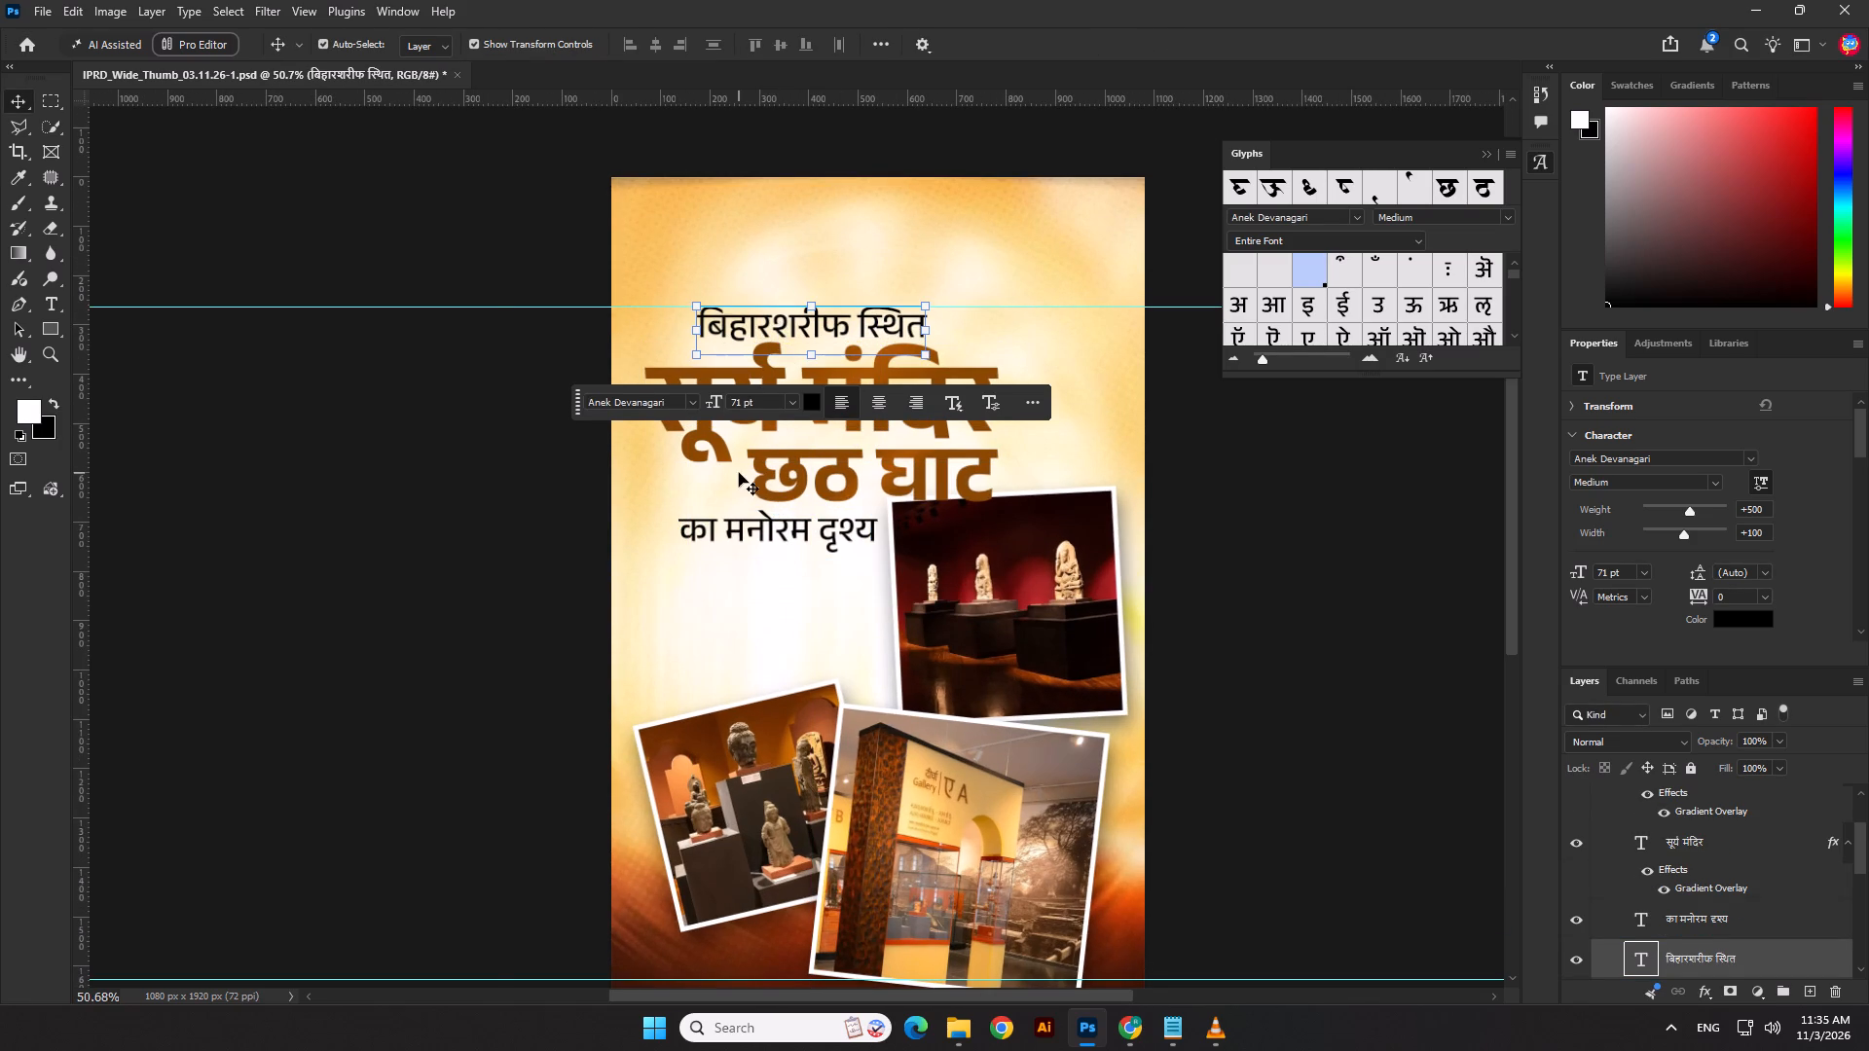
Align the बिहारशरीफ स्थित, सूर्य मंदिर and का मनोरम दृश्य layers on their horizontal centres.
{"action": "left_click", "coordinate": [879, 431], "text": "shift"}
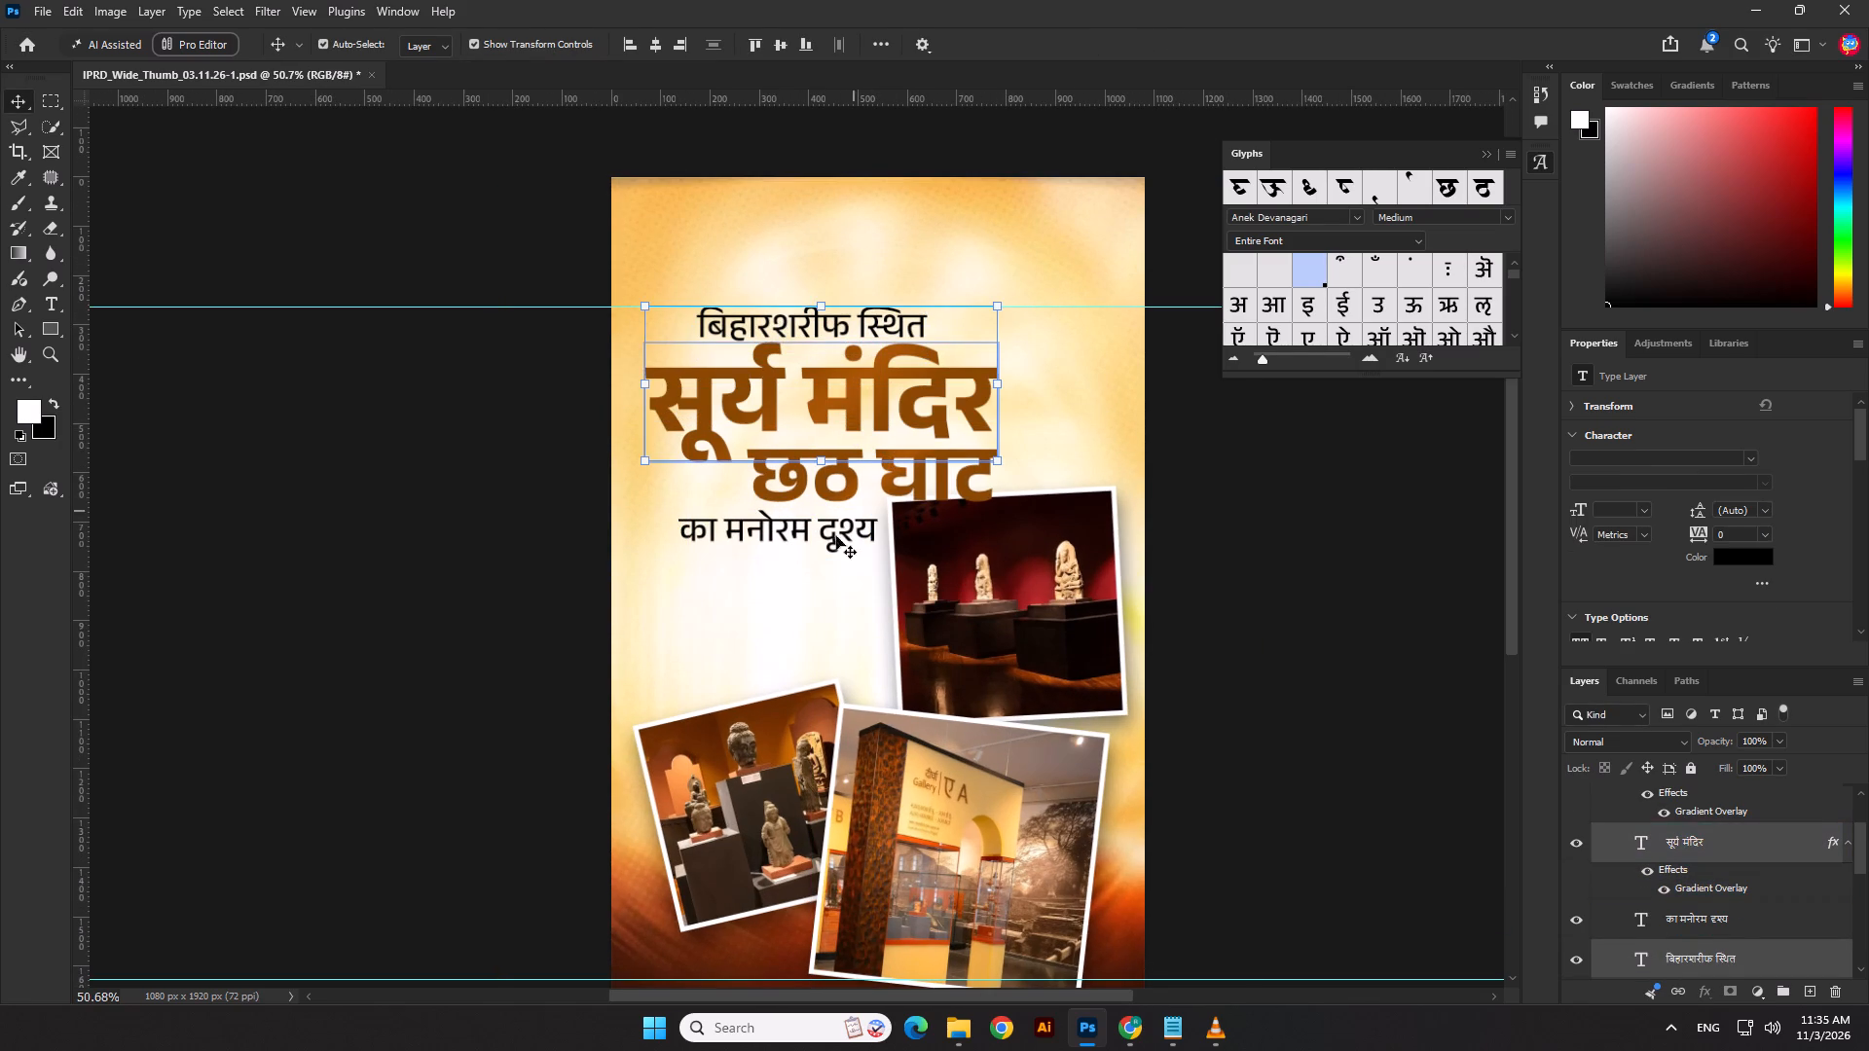
{"action": "left_click", "coordinate": [819, 531], "text": "shift"}
{"action": "left_click", "coordinate": [660, 42]}
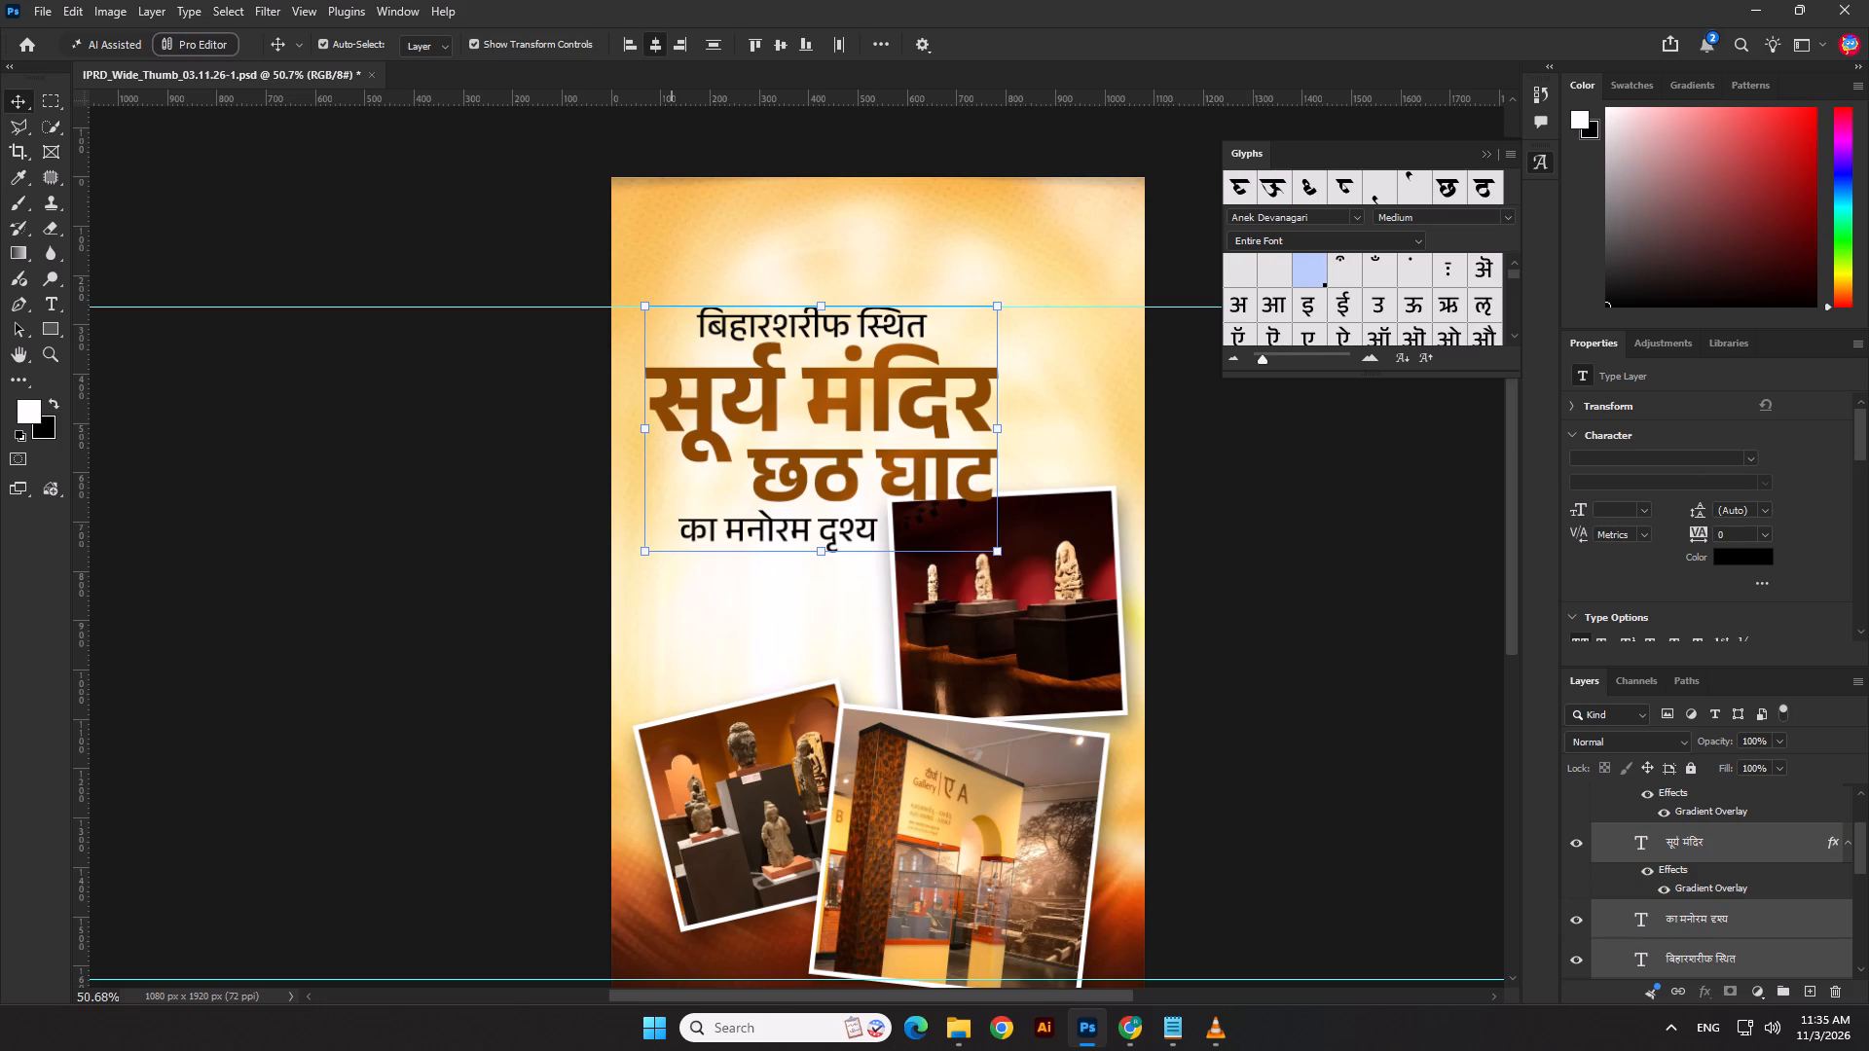
Nudge the का मनोरम दृश्य text left until it clears the upper photo and sits near the heading's left edge.
{"action": "left_click", "coordinate": [458, 572]}
{"action": "left_click", "coordinate": [759, 525]}
{"action": "key", "text": "shift+Left"}
{"action": "key", "text": "shift+Left"}
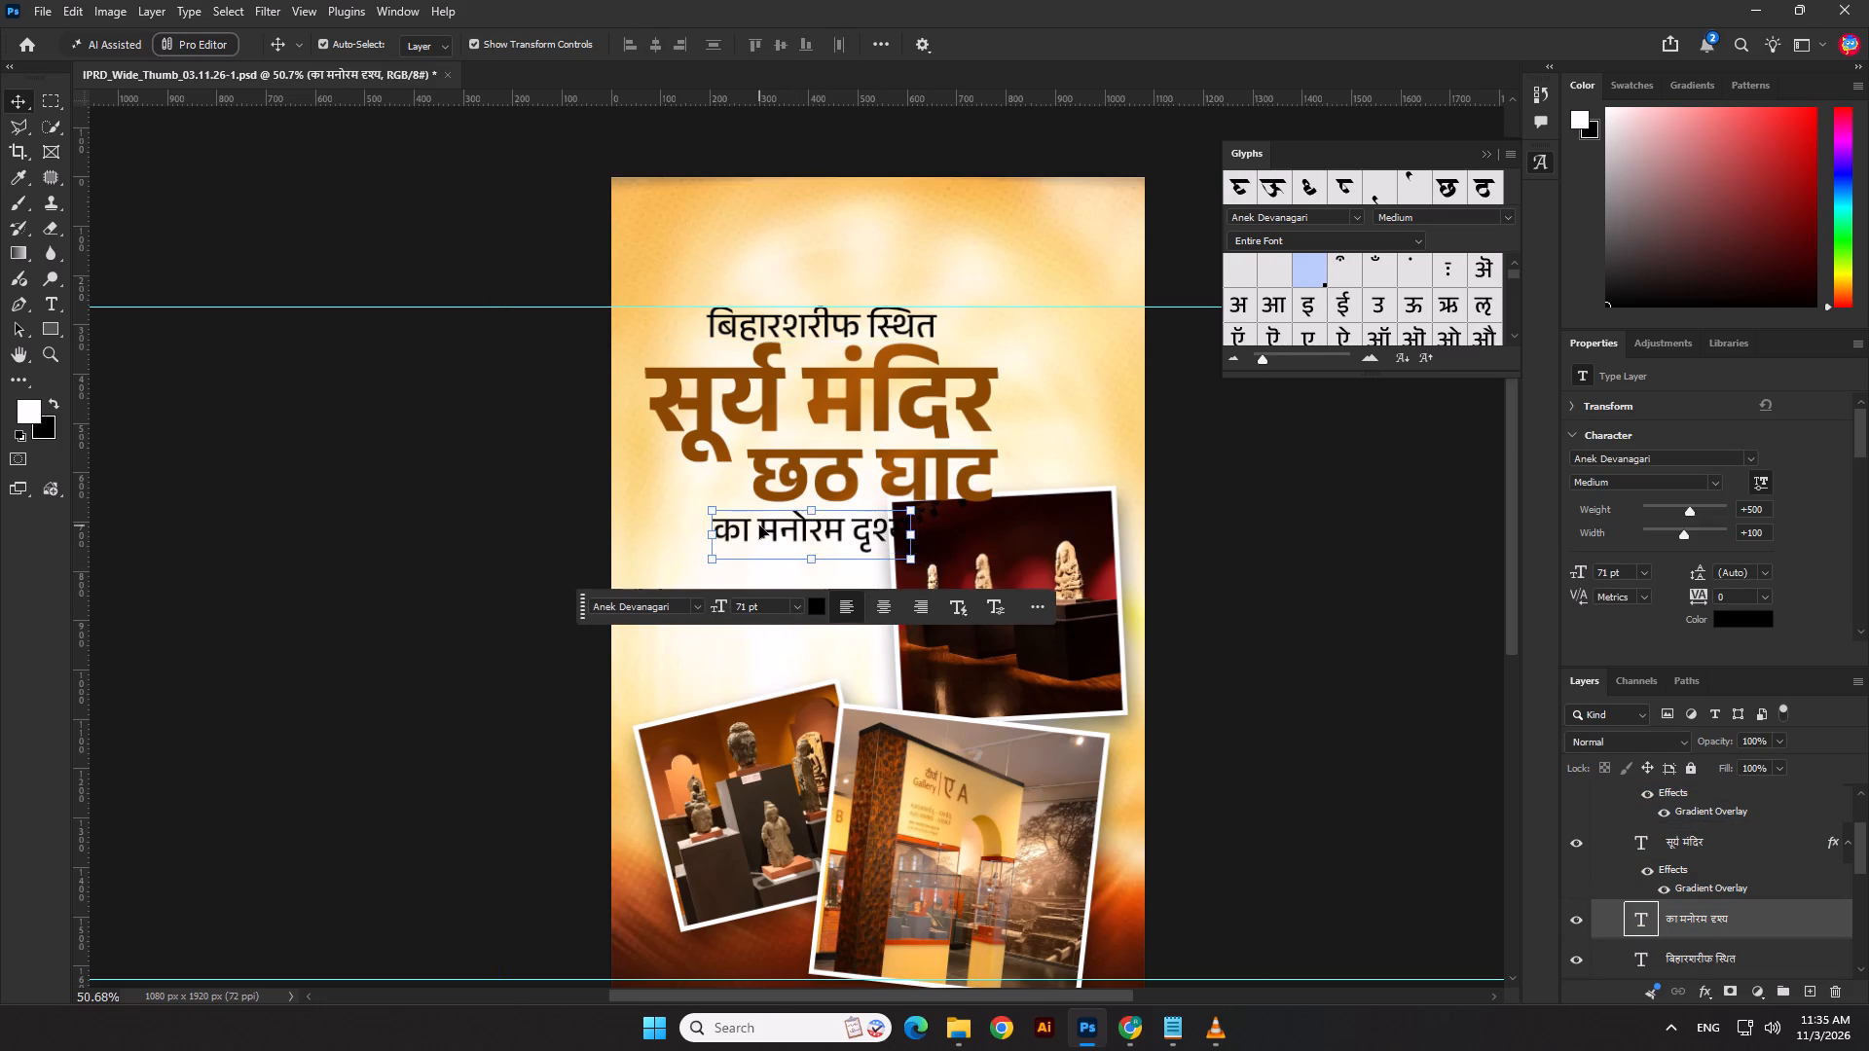
{"action": "key", "text": "shift+Left"}
{"action": "key", "text": "shift+Left"}
{"action": "key", "text": "shift+Left"}
{"action": "key", "text": "shift+Left"}
{"action": "key", "text": "shift+Left"}
{"action": "key", "text": "shift+Left"}
{"action": "key", "text": "shift+Left"}
{"action": "key", "text": "shift+Left"}
{"action": "key", "text": "shift+Left"}
{"action": "key", "text": "shift+Left"}
{"action": "key", "text": "shift+Left"}
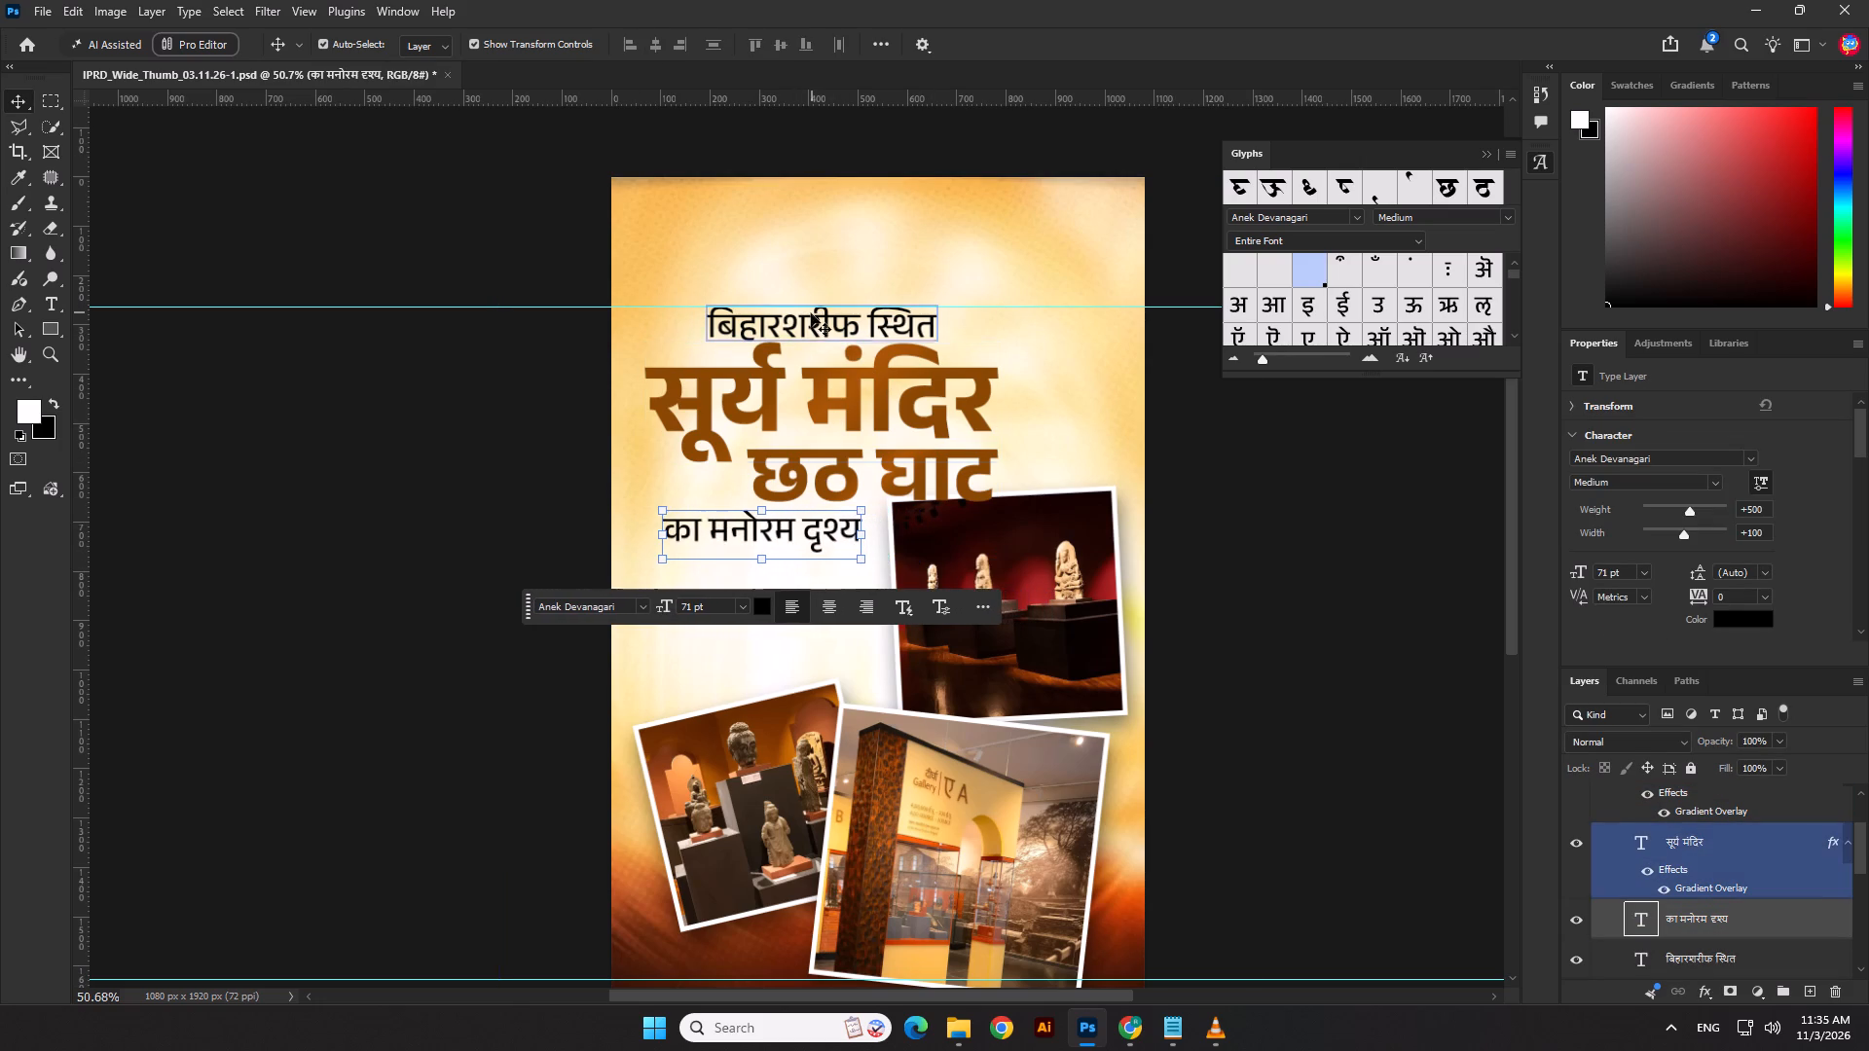
{"action": "key", "text": "shift+Left"}
{"action": "key", "text": "shift+Left"}
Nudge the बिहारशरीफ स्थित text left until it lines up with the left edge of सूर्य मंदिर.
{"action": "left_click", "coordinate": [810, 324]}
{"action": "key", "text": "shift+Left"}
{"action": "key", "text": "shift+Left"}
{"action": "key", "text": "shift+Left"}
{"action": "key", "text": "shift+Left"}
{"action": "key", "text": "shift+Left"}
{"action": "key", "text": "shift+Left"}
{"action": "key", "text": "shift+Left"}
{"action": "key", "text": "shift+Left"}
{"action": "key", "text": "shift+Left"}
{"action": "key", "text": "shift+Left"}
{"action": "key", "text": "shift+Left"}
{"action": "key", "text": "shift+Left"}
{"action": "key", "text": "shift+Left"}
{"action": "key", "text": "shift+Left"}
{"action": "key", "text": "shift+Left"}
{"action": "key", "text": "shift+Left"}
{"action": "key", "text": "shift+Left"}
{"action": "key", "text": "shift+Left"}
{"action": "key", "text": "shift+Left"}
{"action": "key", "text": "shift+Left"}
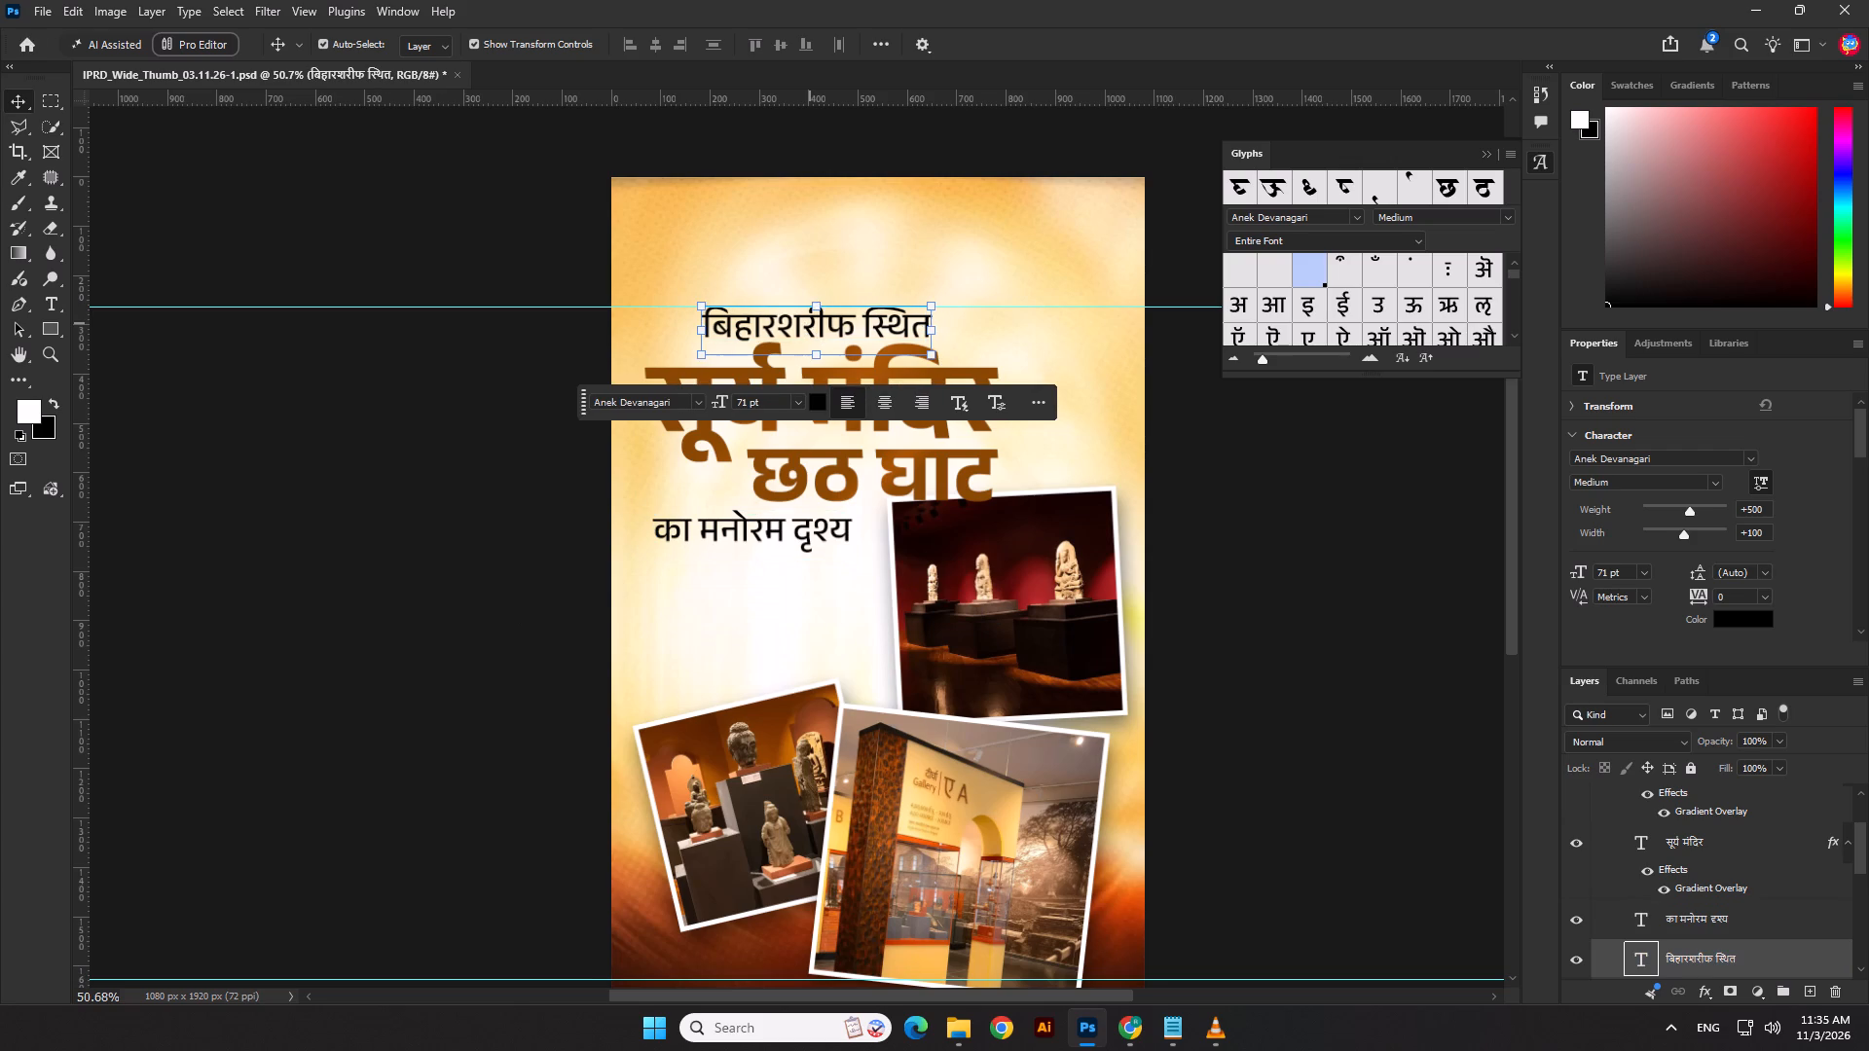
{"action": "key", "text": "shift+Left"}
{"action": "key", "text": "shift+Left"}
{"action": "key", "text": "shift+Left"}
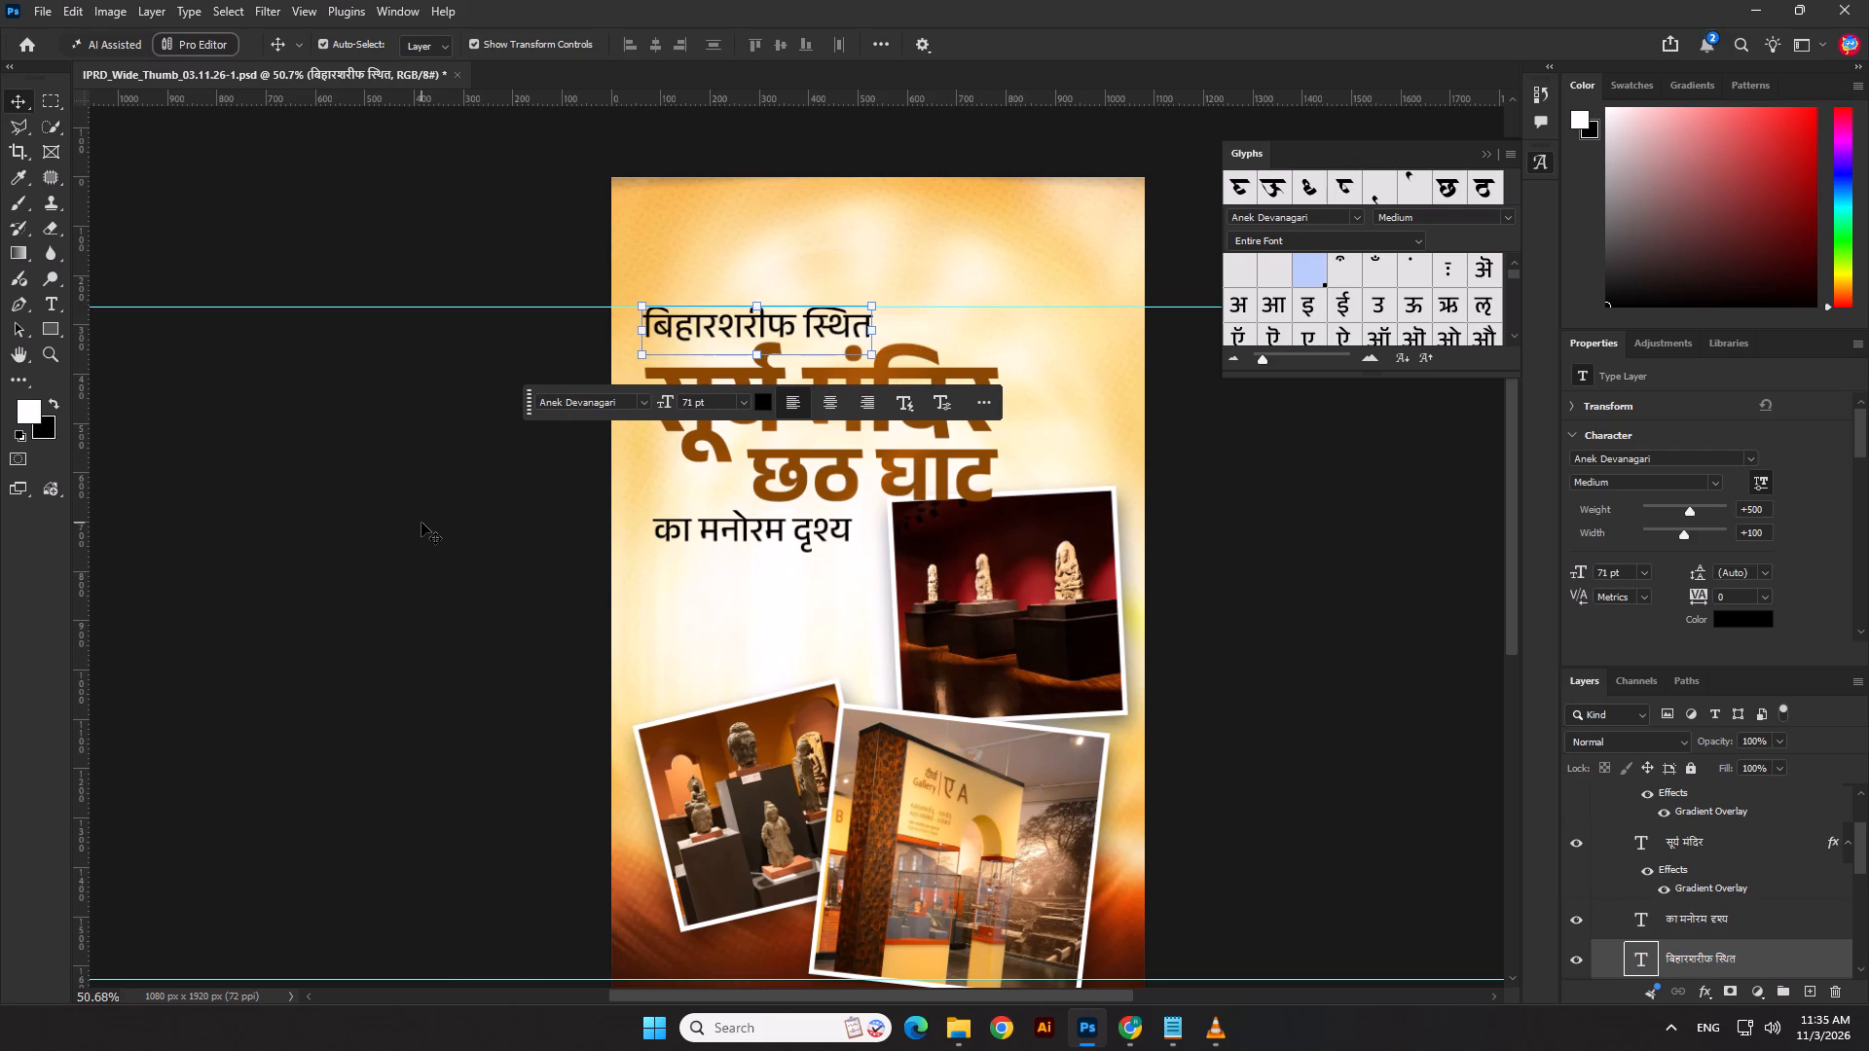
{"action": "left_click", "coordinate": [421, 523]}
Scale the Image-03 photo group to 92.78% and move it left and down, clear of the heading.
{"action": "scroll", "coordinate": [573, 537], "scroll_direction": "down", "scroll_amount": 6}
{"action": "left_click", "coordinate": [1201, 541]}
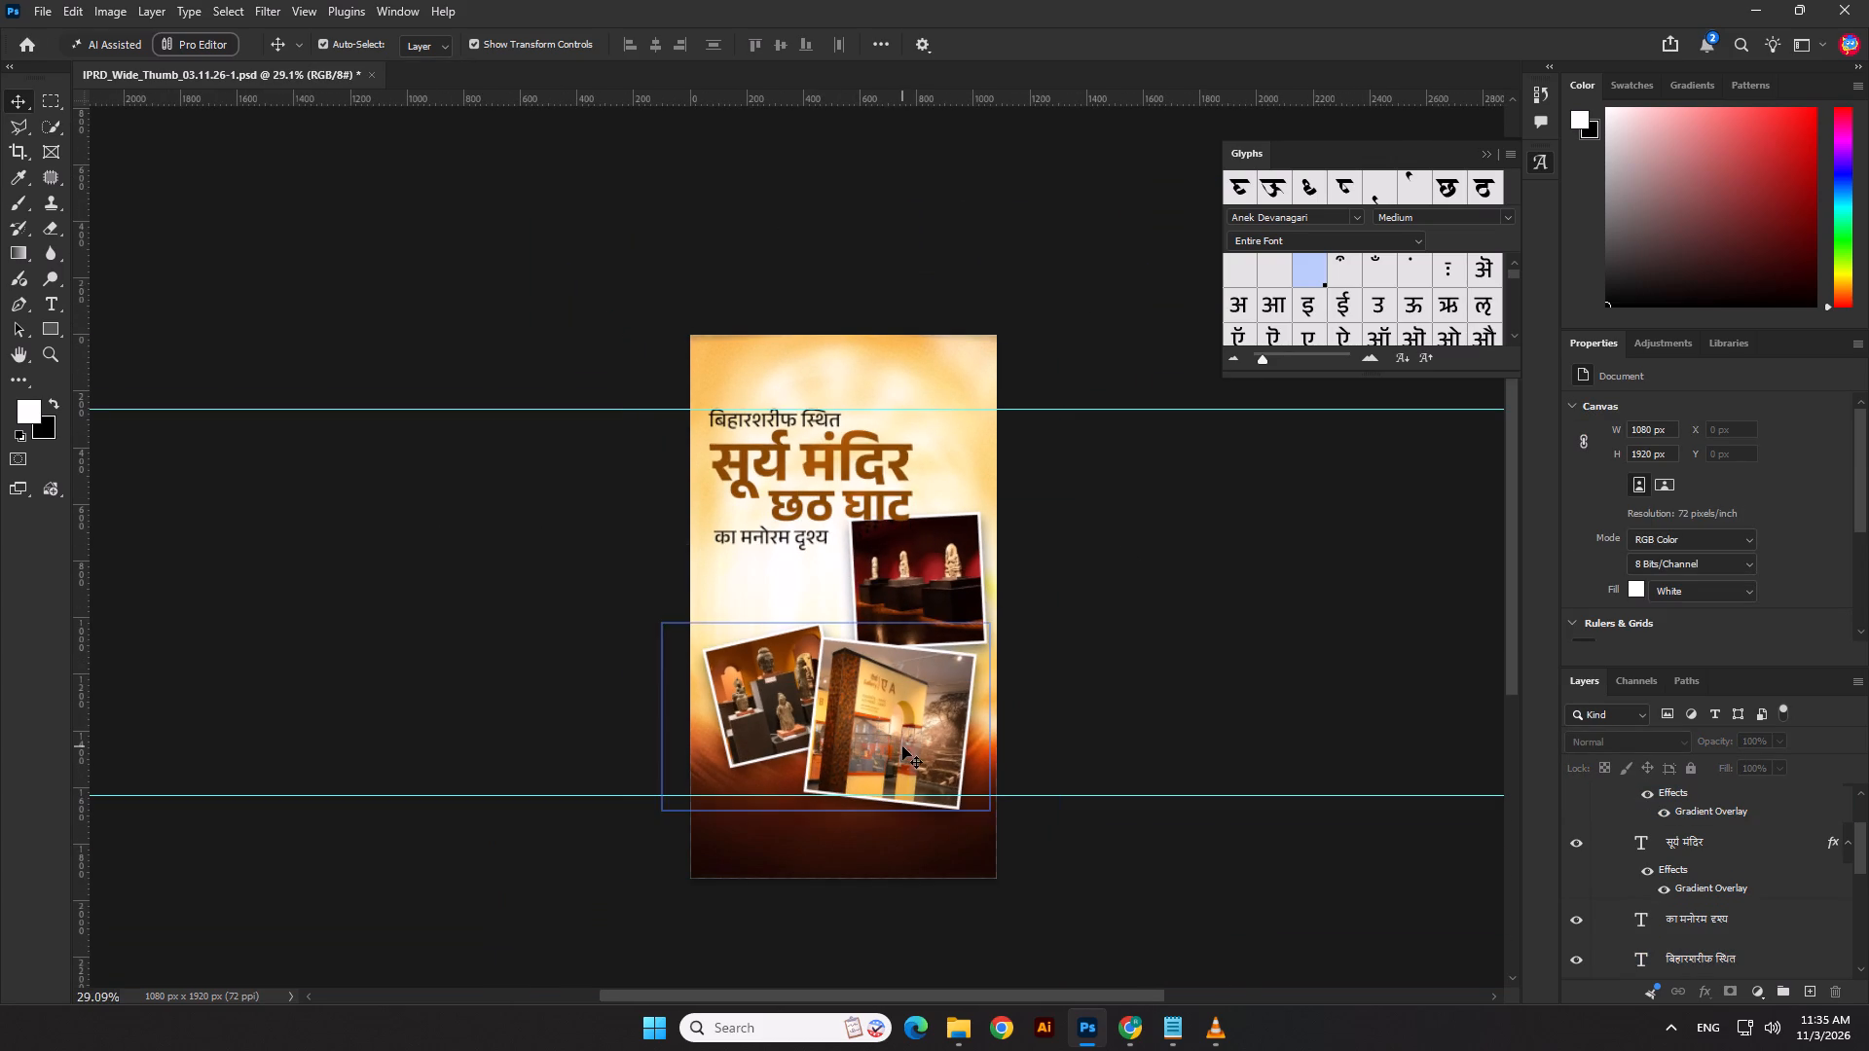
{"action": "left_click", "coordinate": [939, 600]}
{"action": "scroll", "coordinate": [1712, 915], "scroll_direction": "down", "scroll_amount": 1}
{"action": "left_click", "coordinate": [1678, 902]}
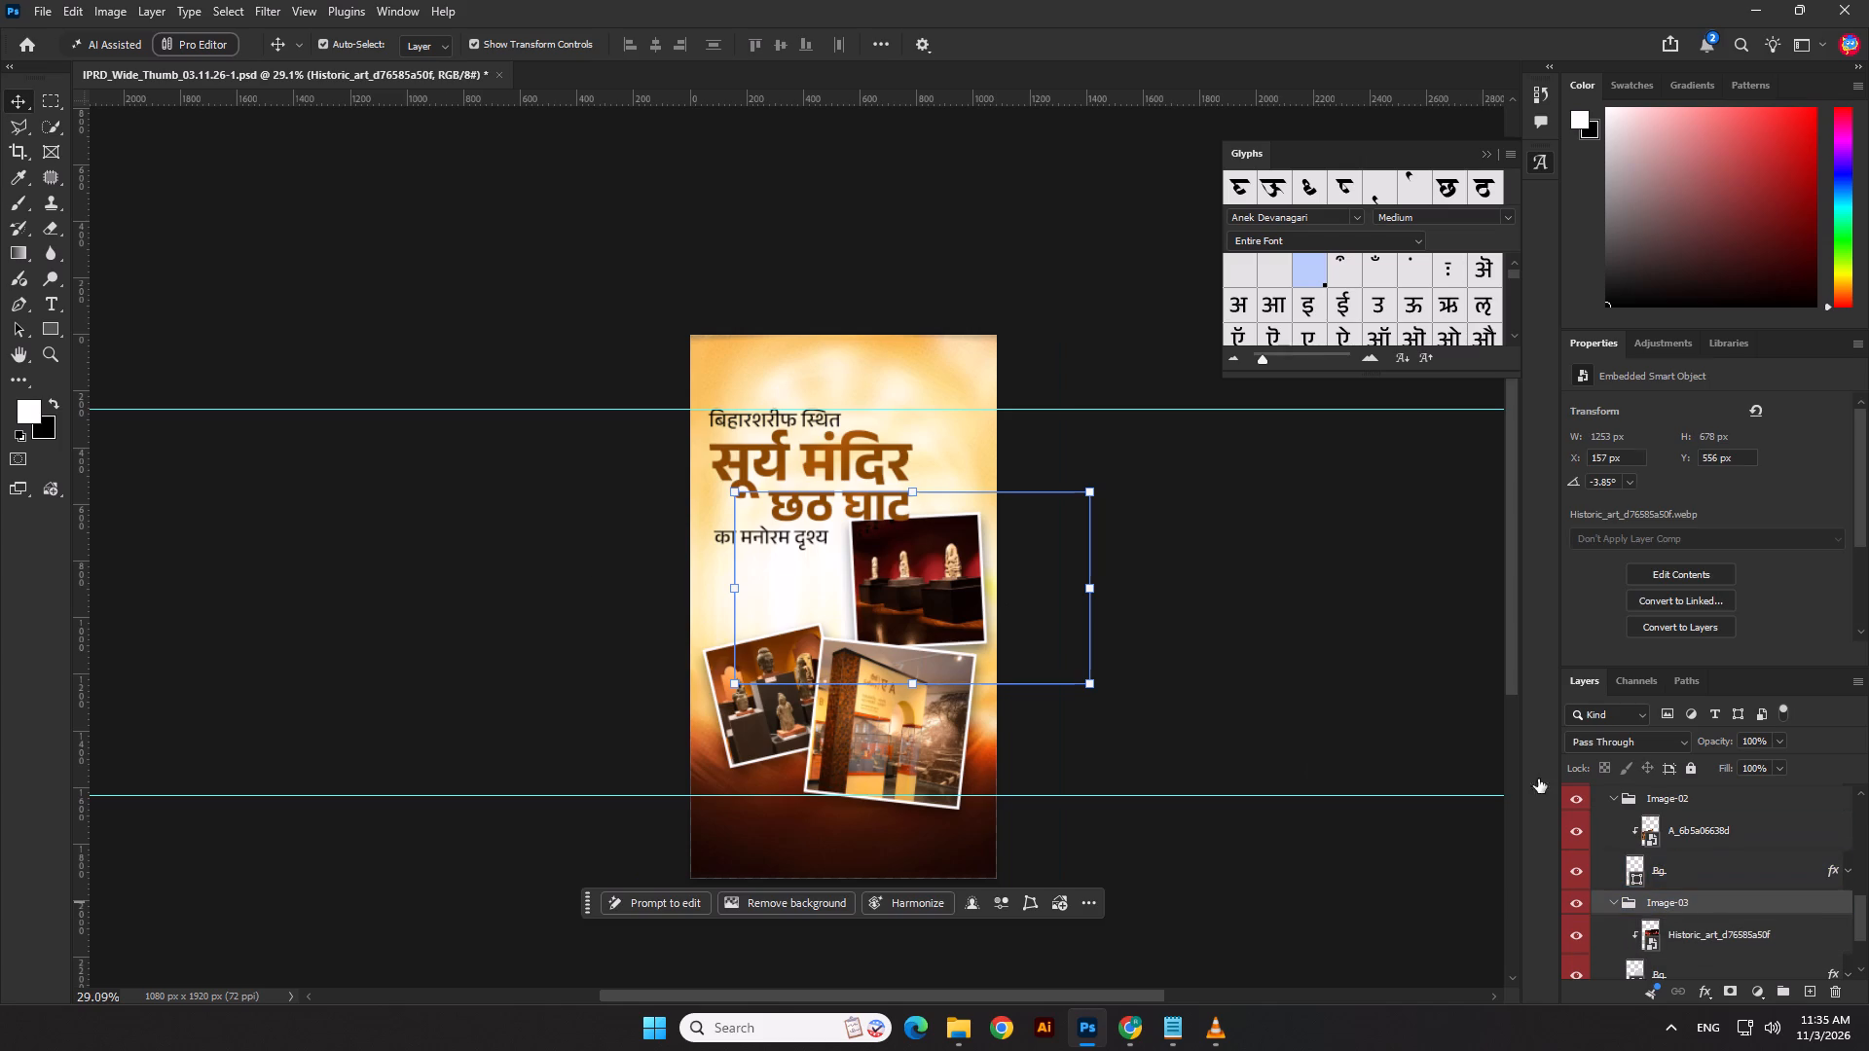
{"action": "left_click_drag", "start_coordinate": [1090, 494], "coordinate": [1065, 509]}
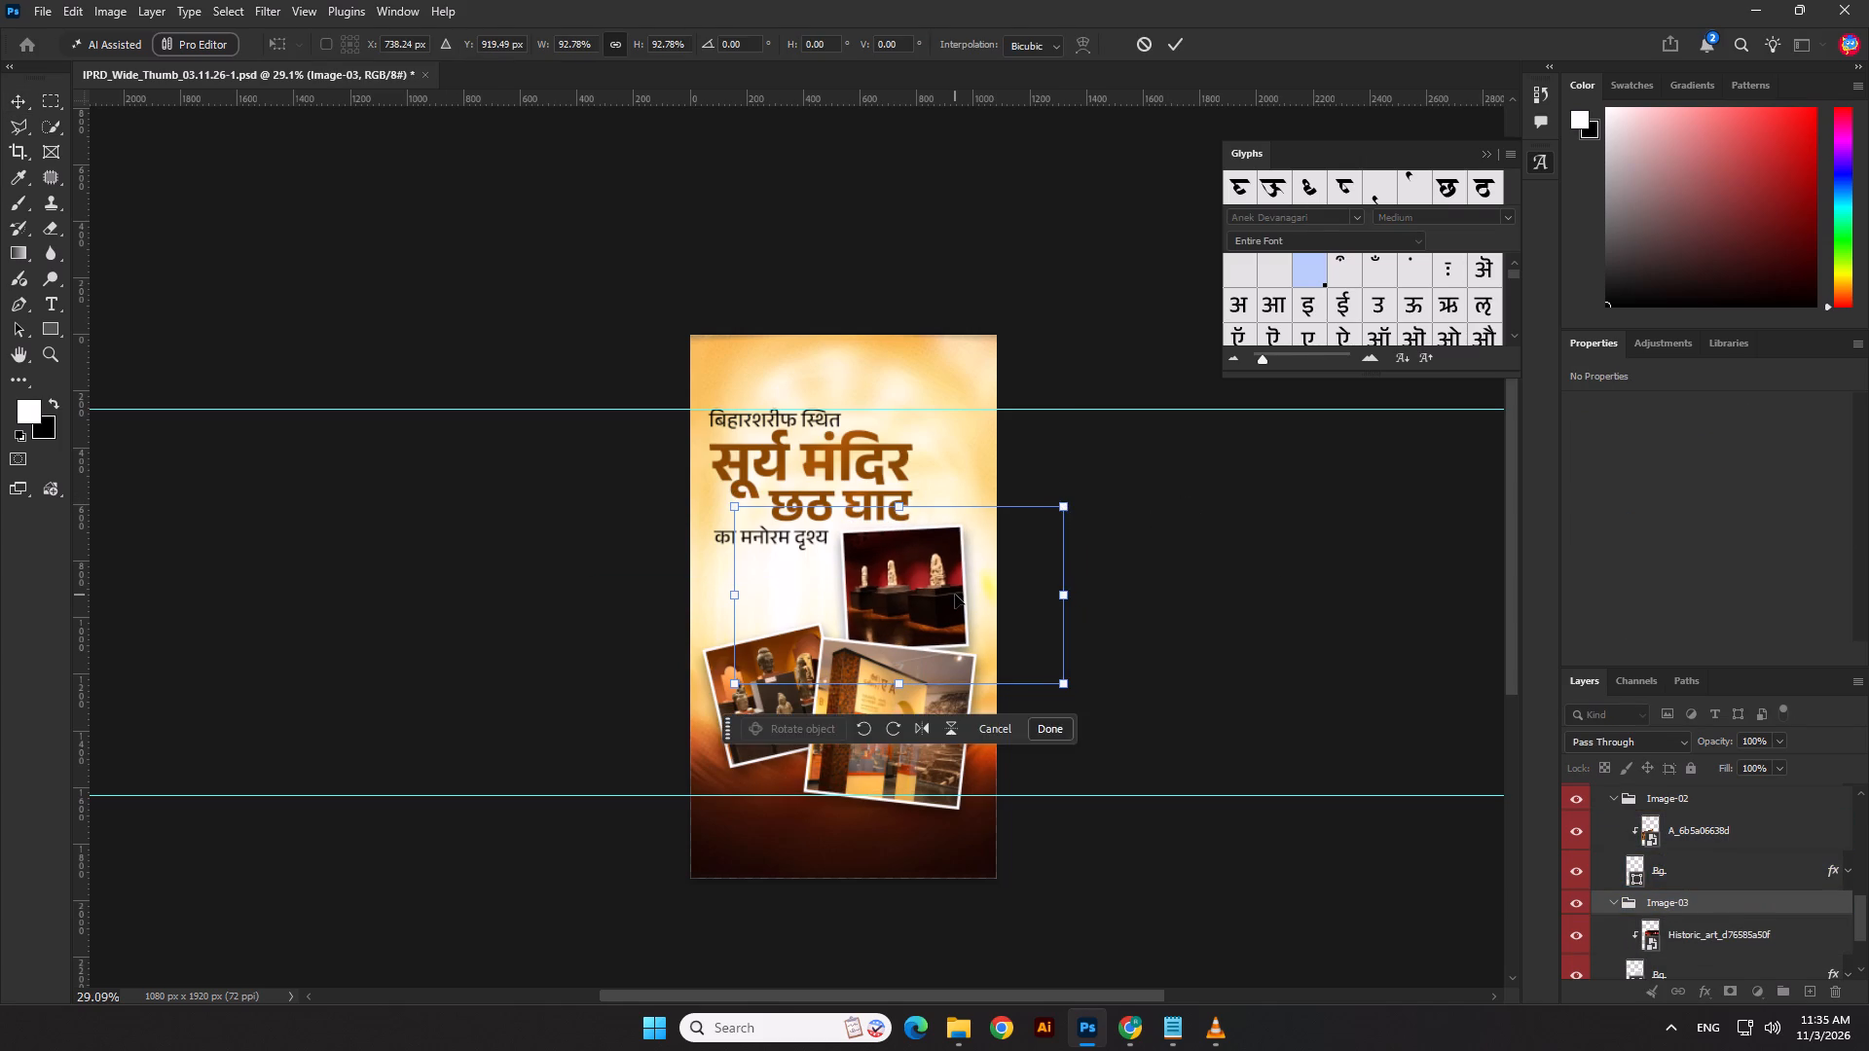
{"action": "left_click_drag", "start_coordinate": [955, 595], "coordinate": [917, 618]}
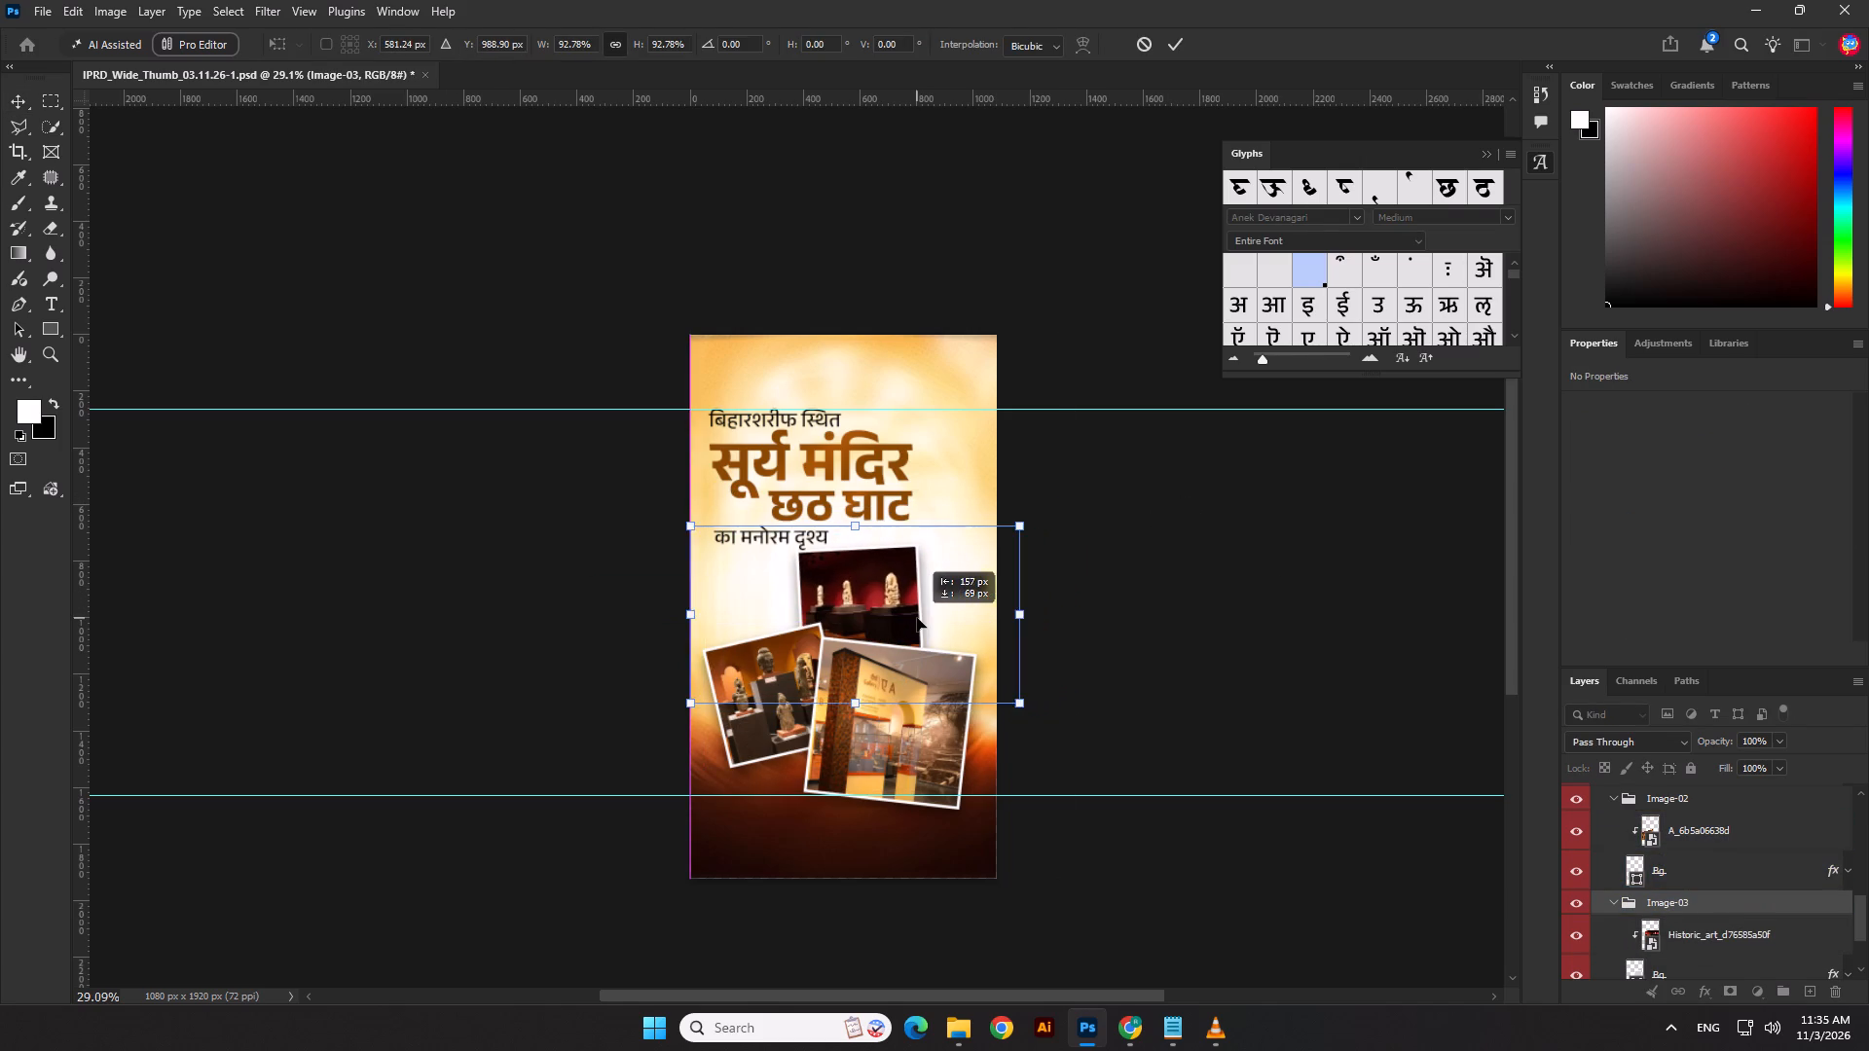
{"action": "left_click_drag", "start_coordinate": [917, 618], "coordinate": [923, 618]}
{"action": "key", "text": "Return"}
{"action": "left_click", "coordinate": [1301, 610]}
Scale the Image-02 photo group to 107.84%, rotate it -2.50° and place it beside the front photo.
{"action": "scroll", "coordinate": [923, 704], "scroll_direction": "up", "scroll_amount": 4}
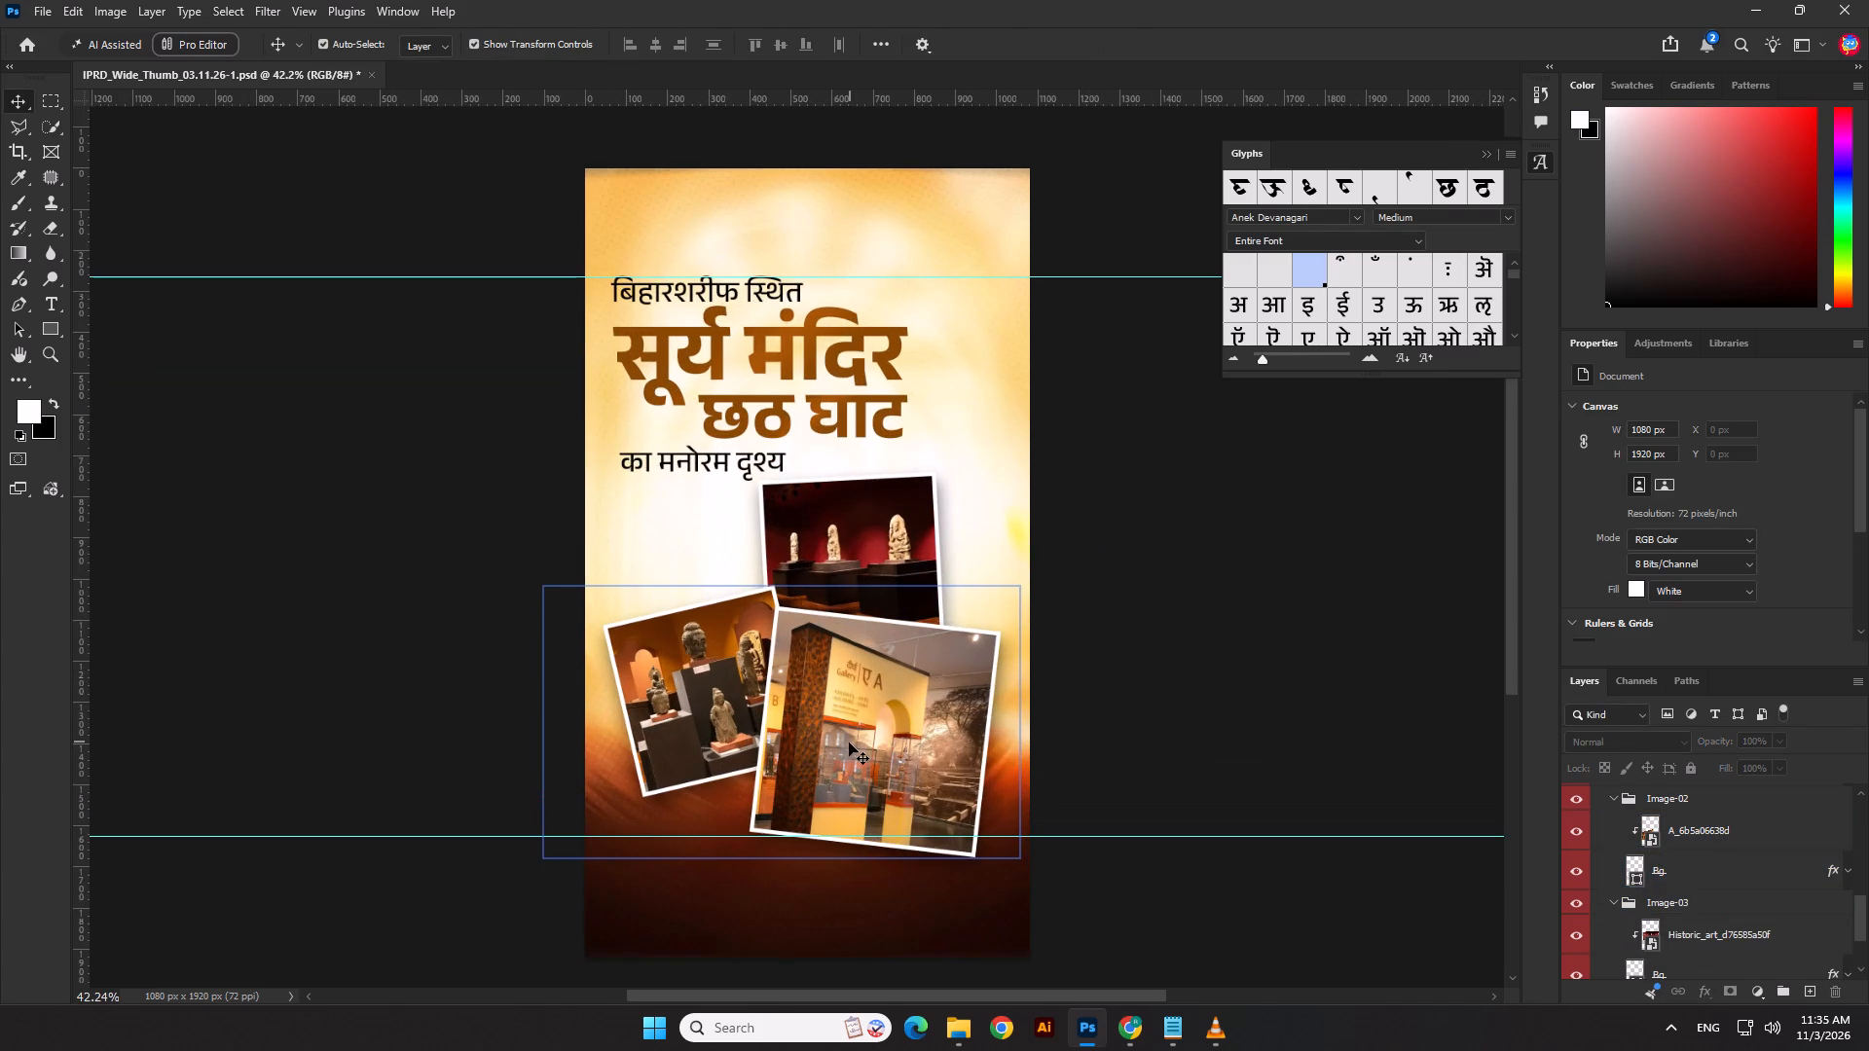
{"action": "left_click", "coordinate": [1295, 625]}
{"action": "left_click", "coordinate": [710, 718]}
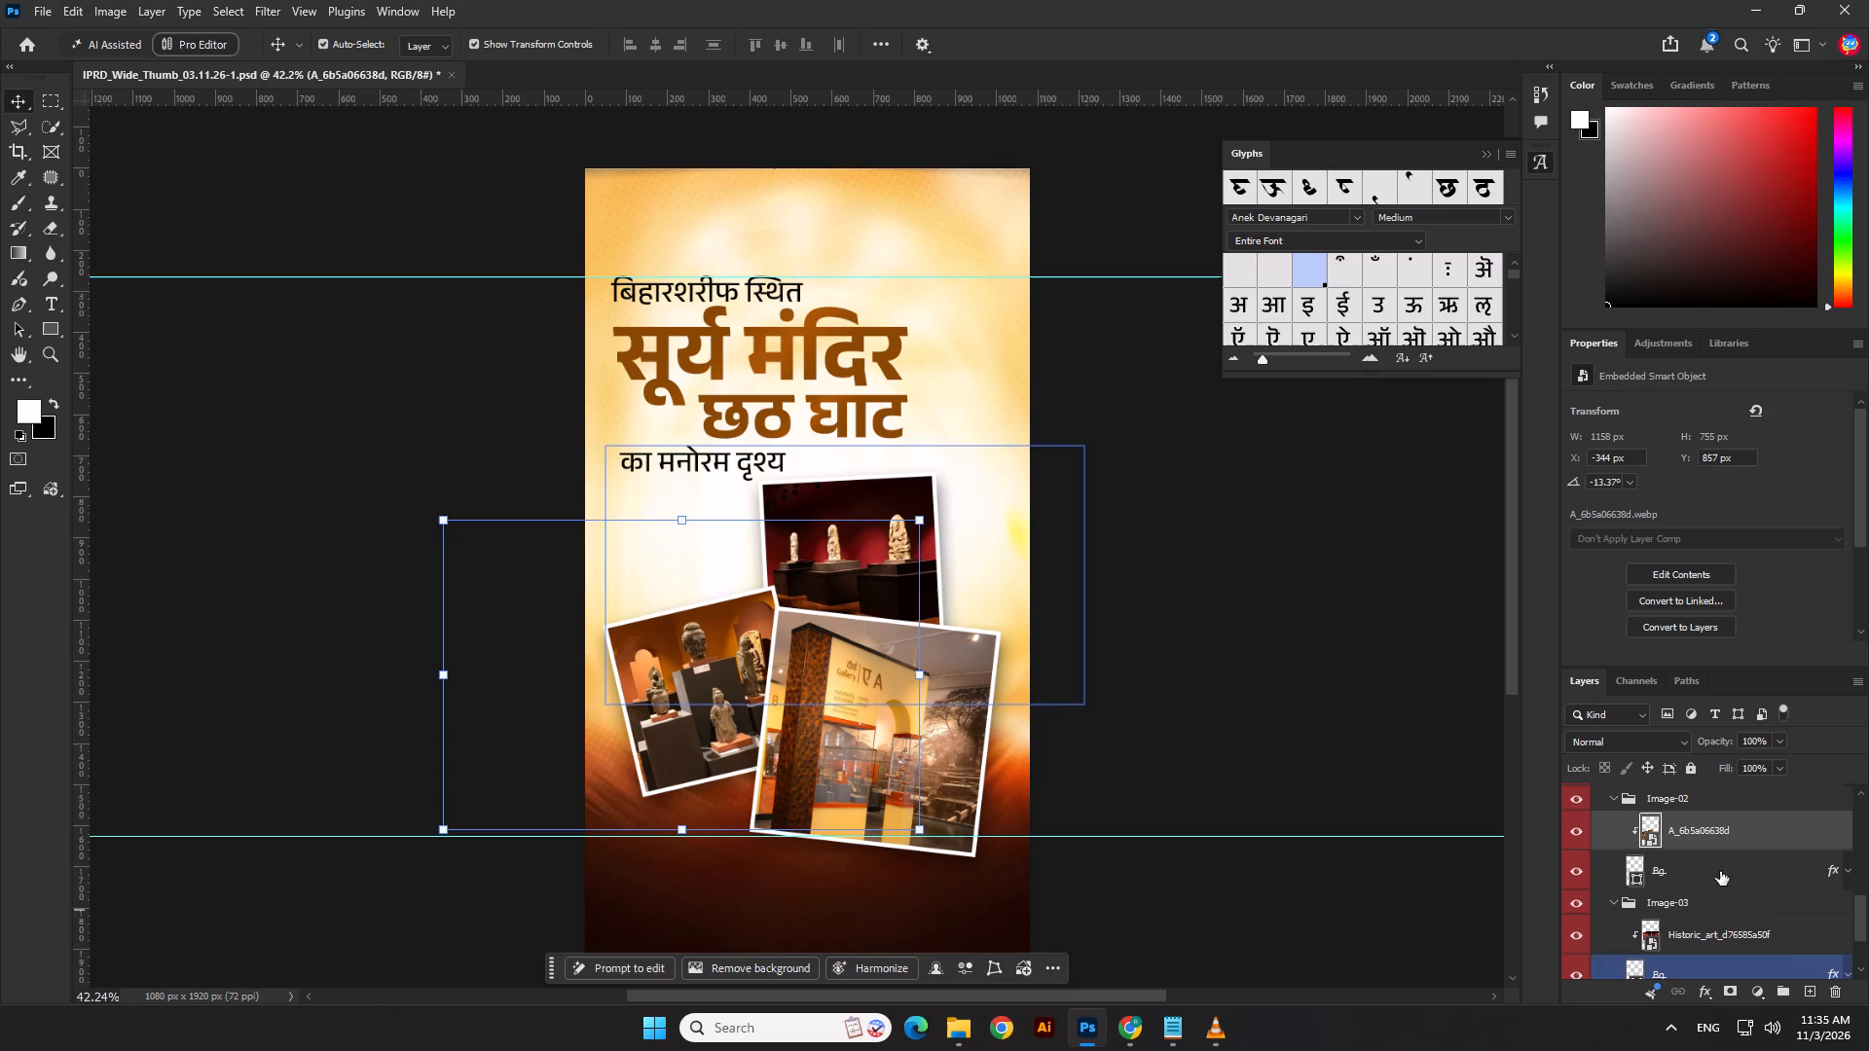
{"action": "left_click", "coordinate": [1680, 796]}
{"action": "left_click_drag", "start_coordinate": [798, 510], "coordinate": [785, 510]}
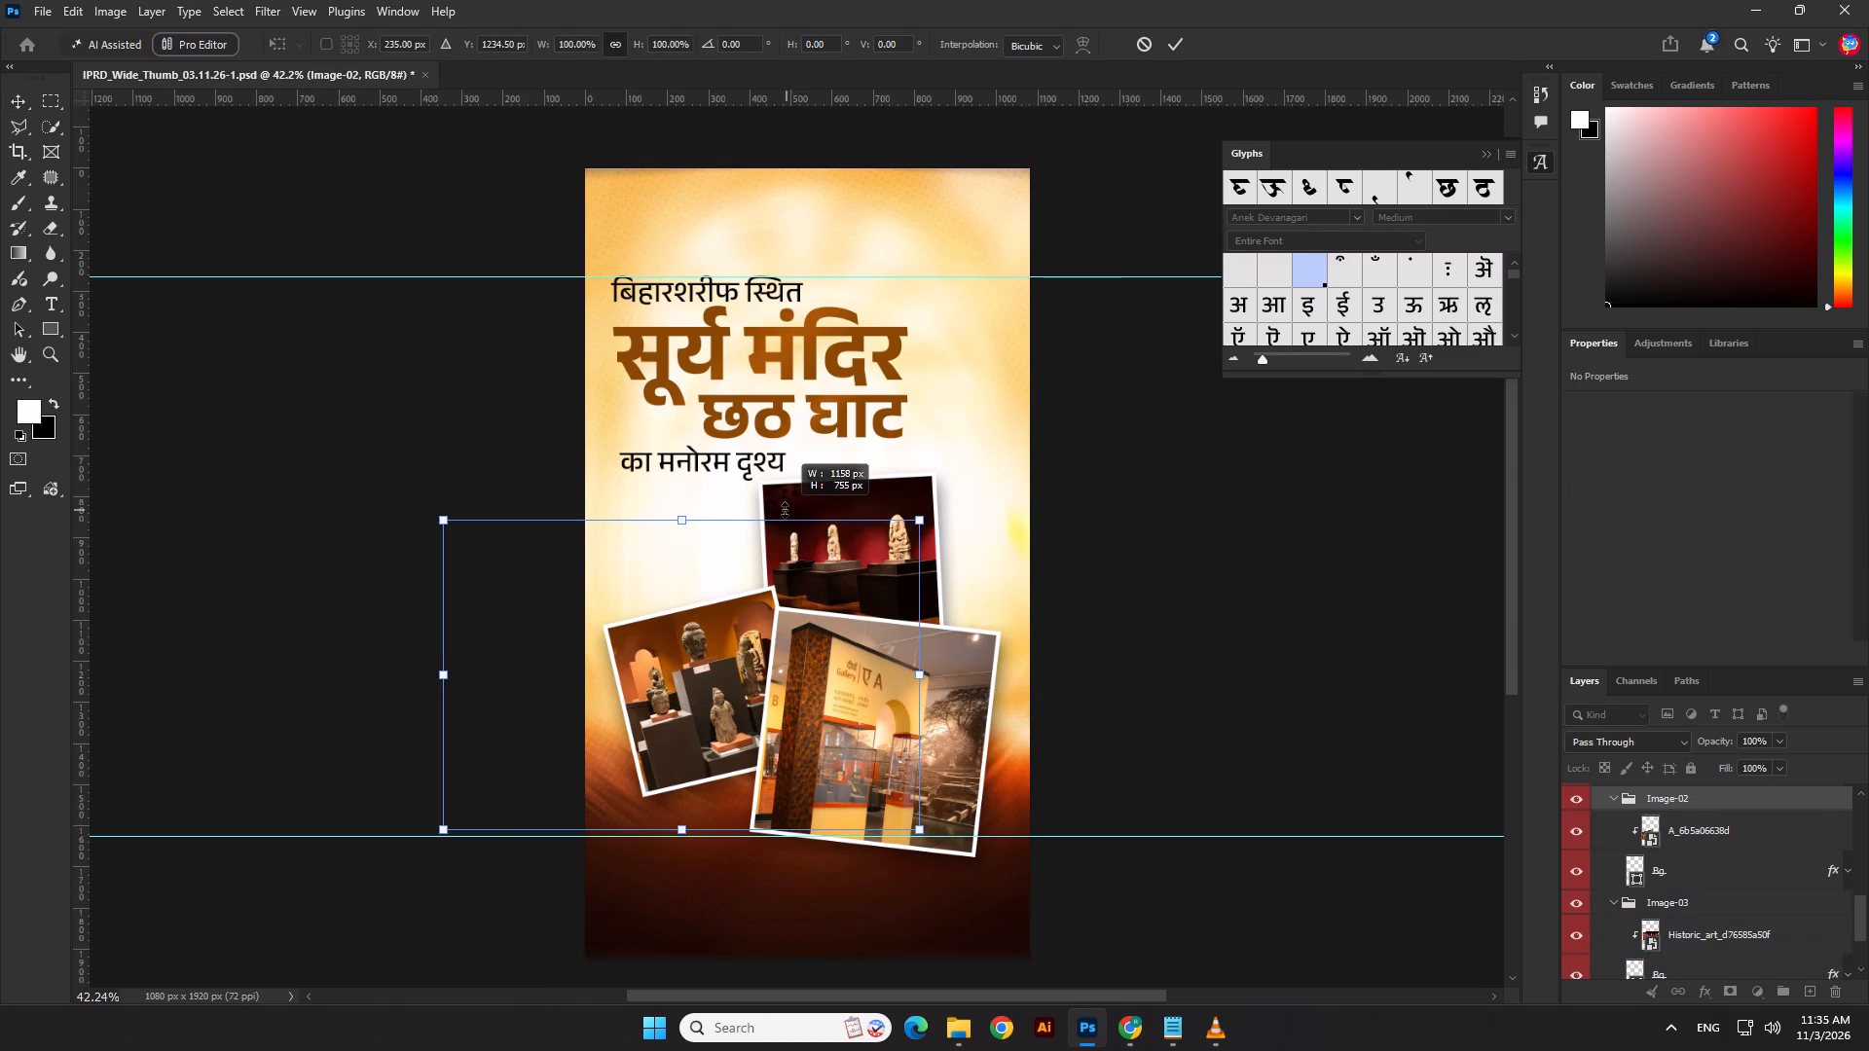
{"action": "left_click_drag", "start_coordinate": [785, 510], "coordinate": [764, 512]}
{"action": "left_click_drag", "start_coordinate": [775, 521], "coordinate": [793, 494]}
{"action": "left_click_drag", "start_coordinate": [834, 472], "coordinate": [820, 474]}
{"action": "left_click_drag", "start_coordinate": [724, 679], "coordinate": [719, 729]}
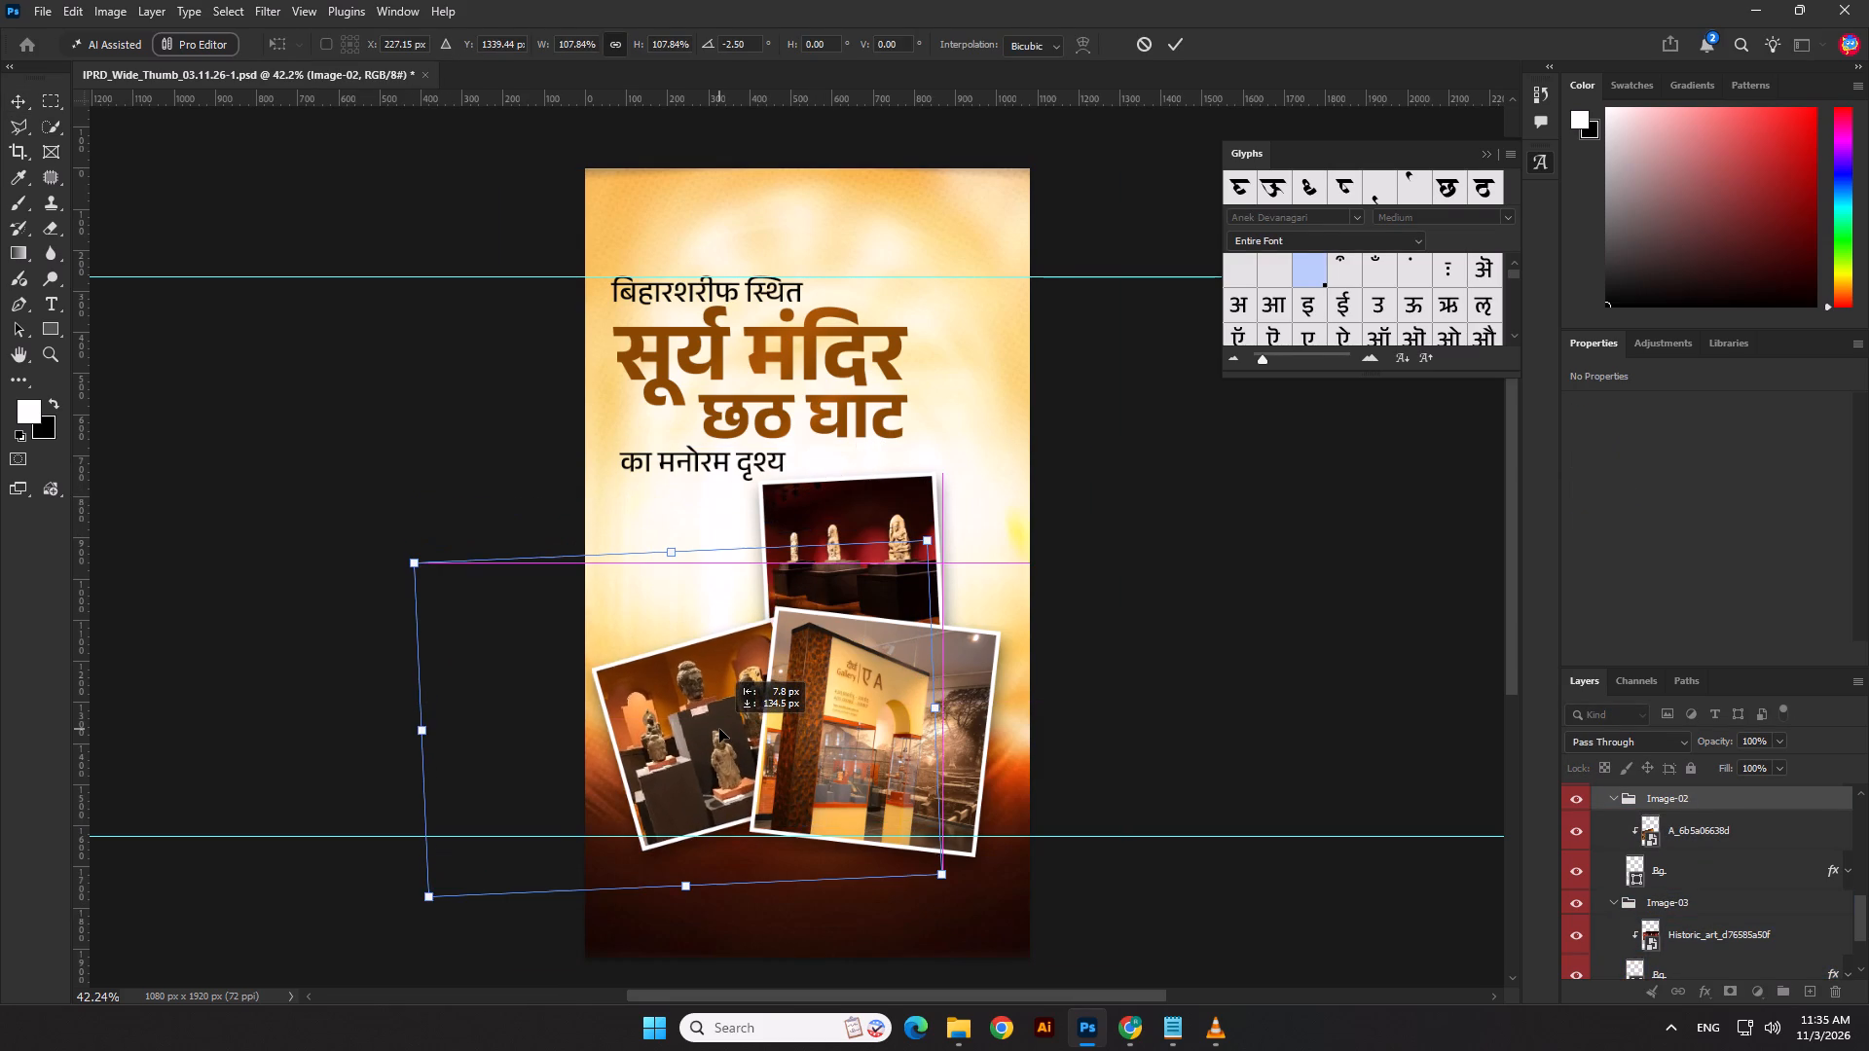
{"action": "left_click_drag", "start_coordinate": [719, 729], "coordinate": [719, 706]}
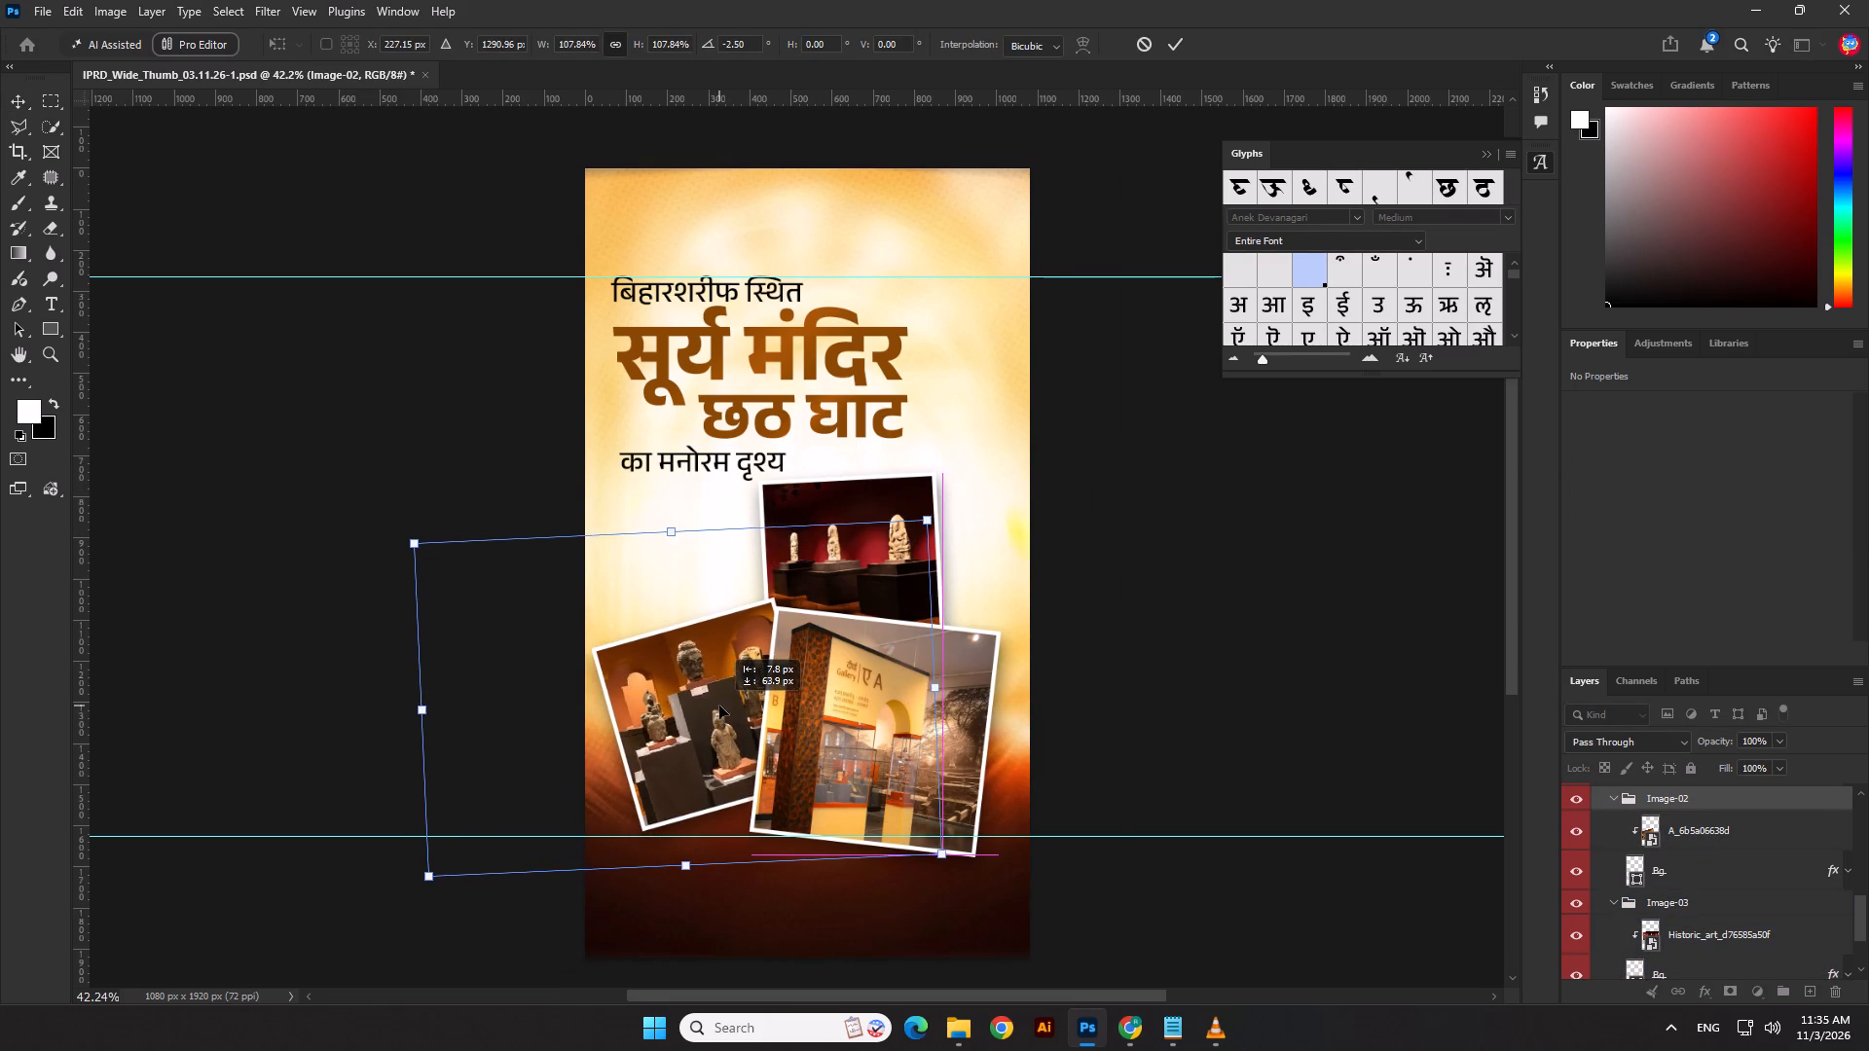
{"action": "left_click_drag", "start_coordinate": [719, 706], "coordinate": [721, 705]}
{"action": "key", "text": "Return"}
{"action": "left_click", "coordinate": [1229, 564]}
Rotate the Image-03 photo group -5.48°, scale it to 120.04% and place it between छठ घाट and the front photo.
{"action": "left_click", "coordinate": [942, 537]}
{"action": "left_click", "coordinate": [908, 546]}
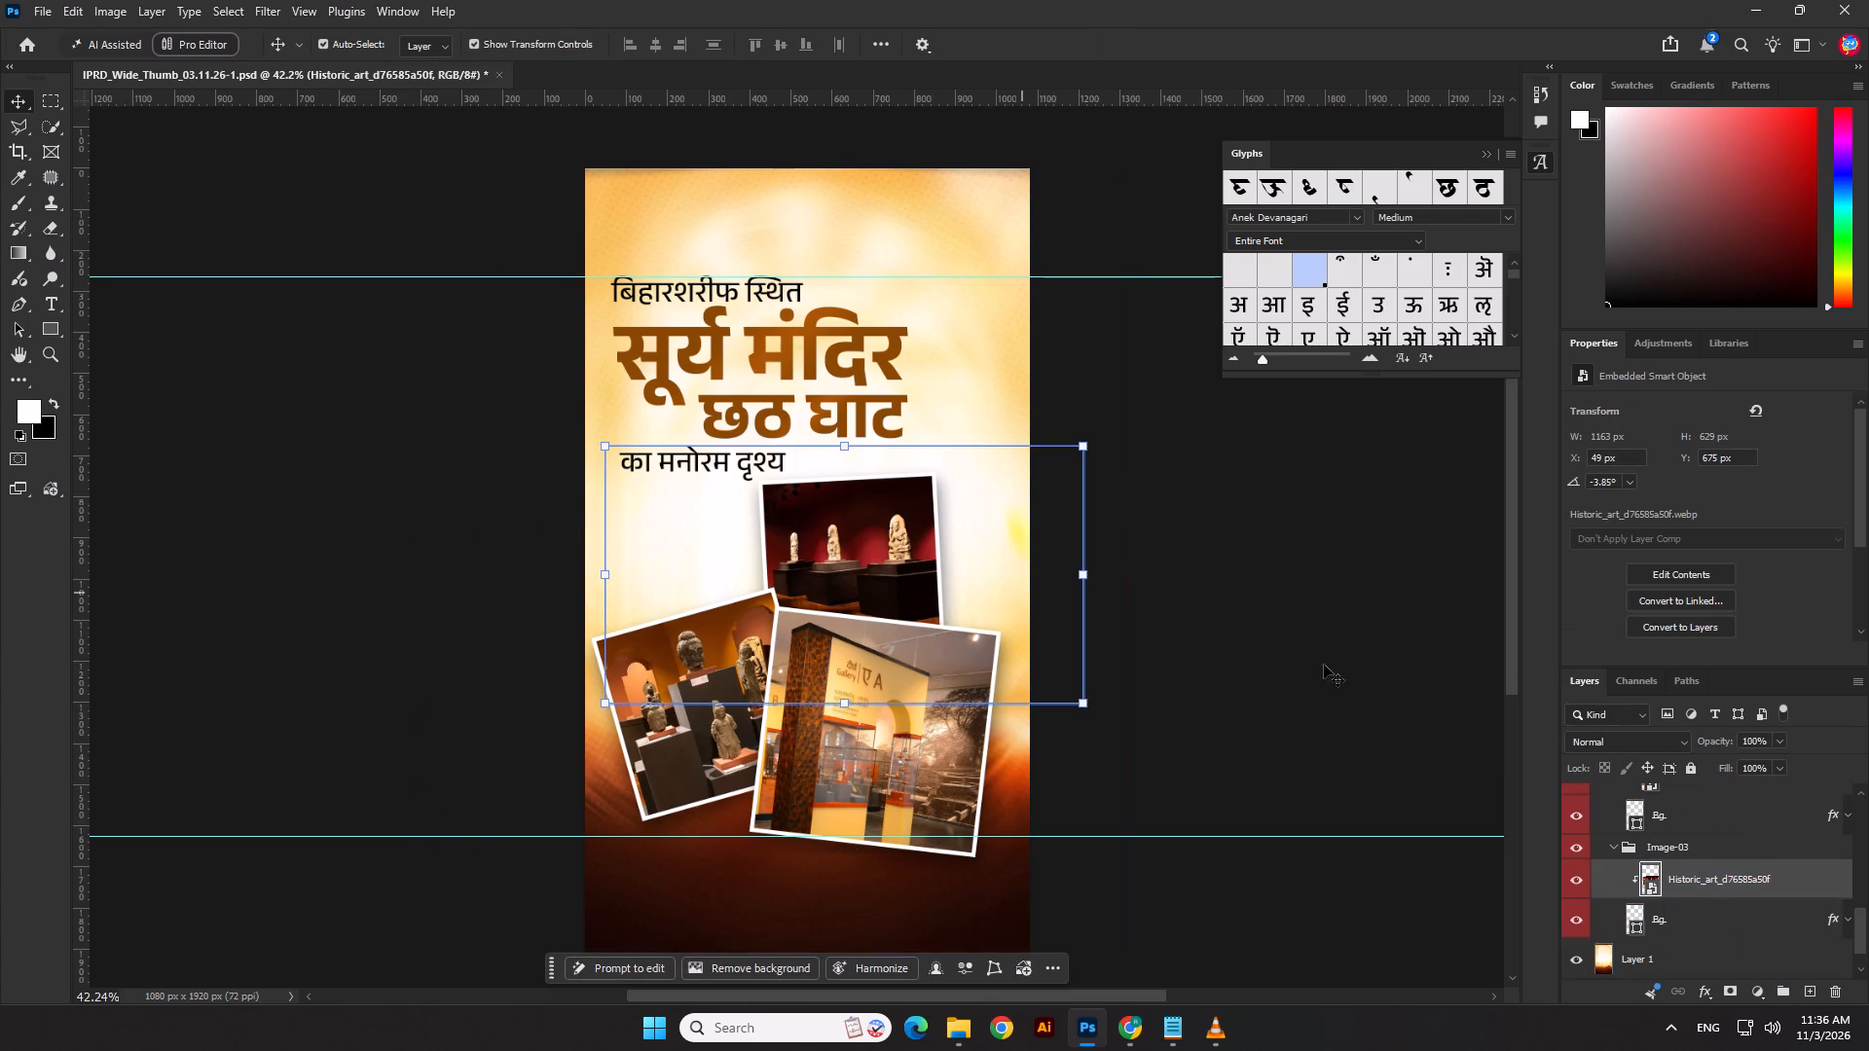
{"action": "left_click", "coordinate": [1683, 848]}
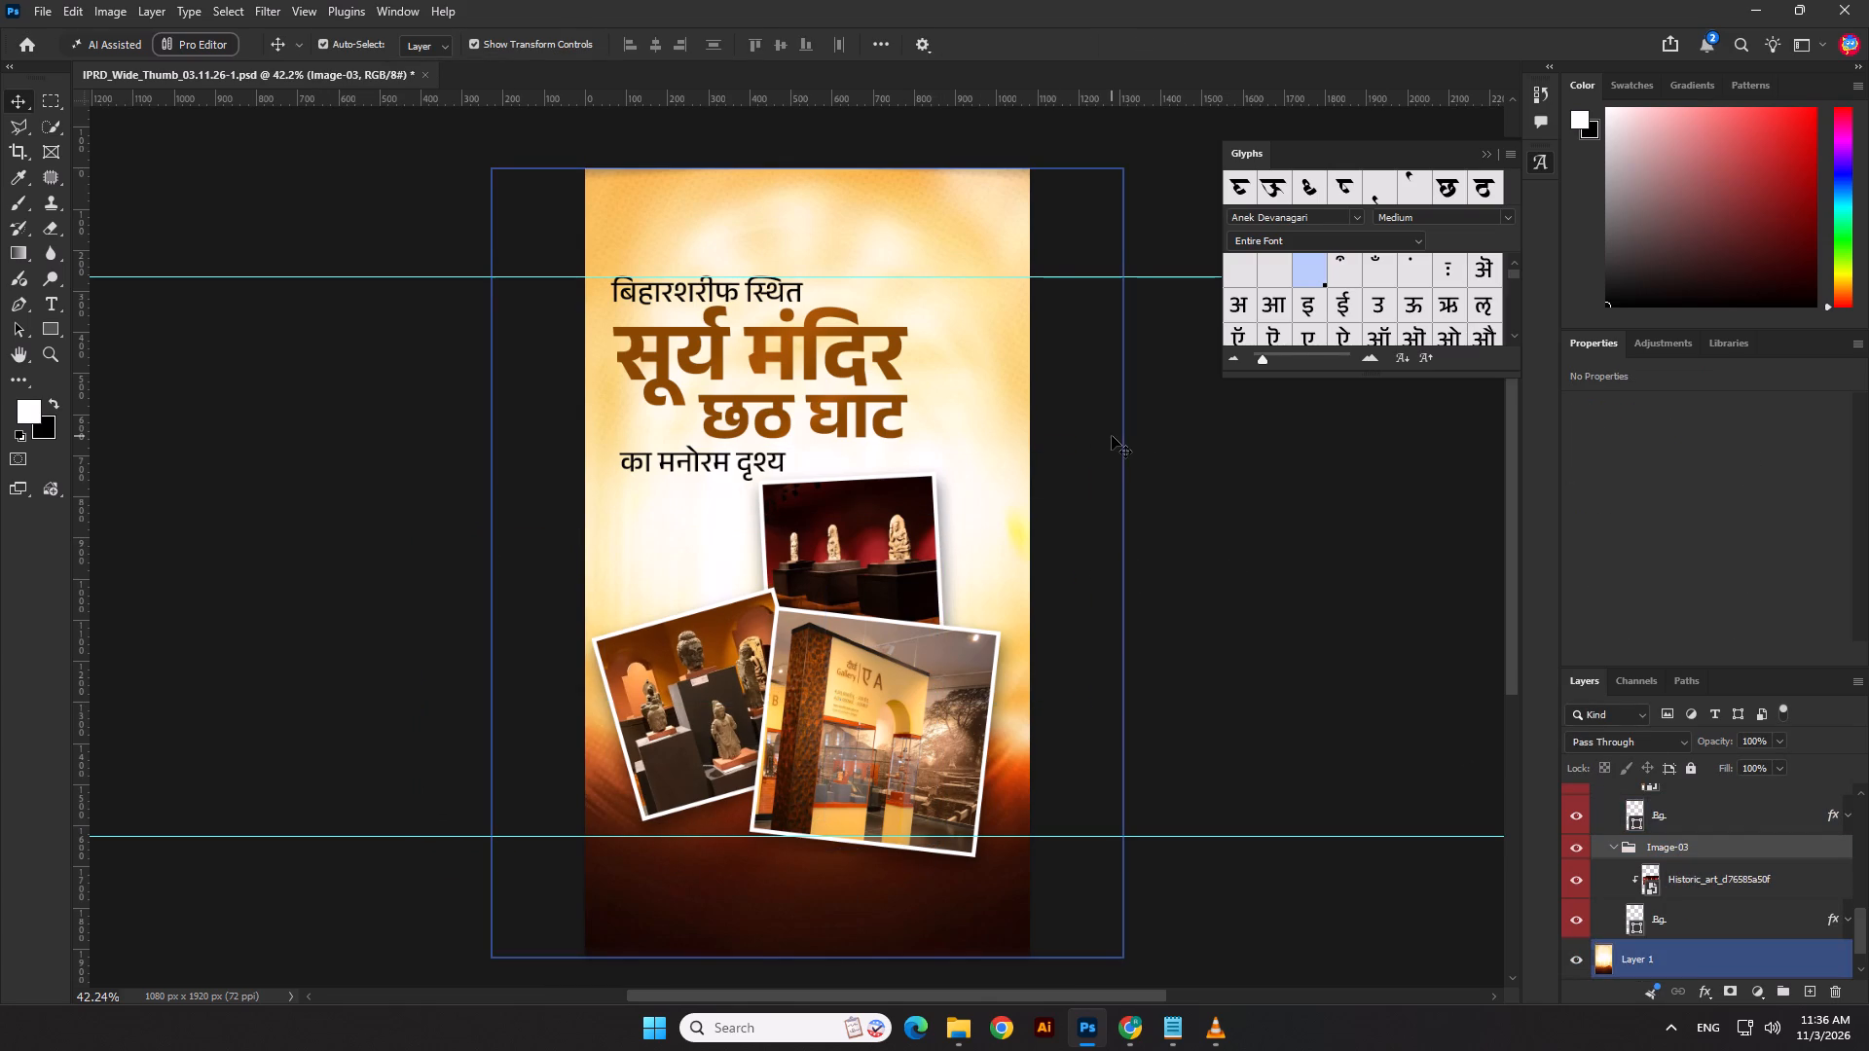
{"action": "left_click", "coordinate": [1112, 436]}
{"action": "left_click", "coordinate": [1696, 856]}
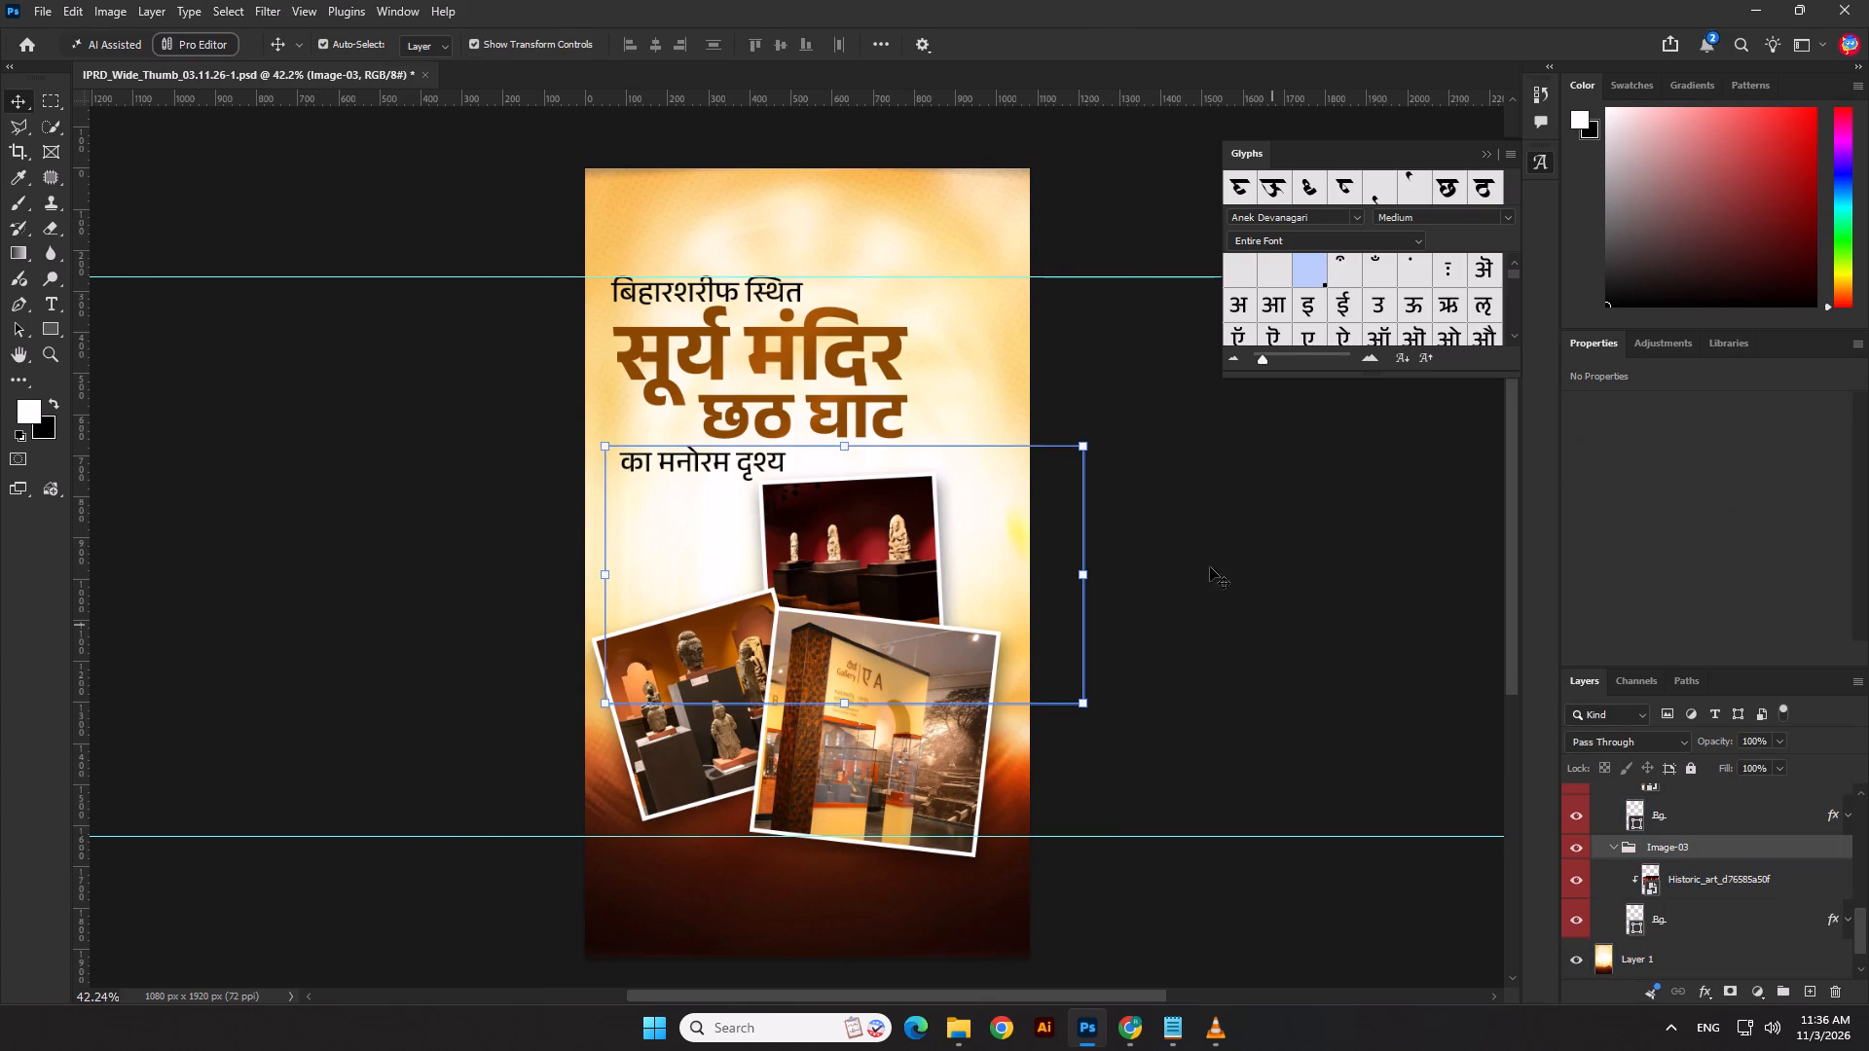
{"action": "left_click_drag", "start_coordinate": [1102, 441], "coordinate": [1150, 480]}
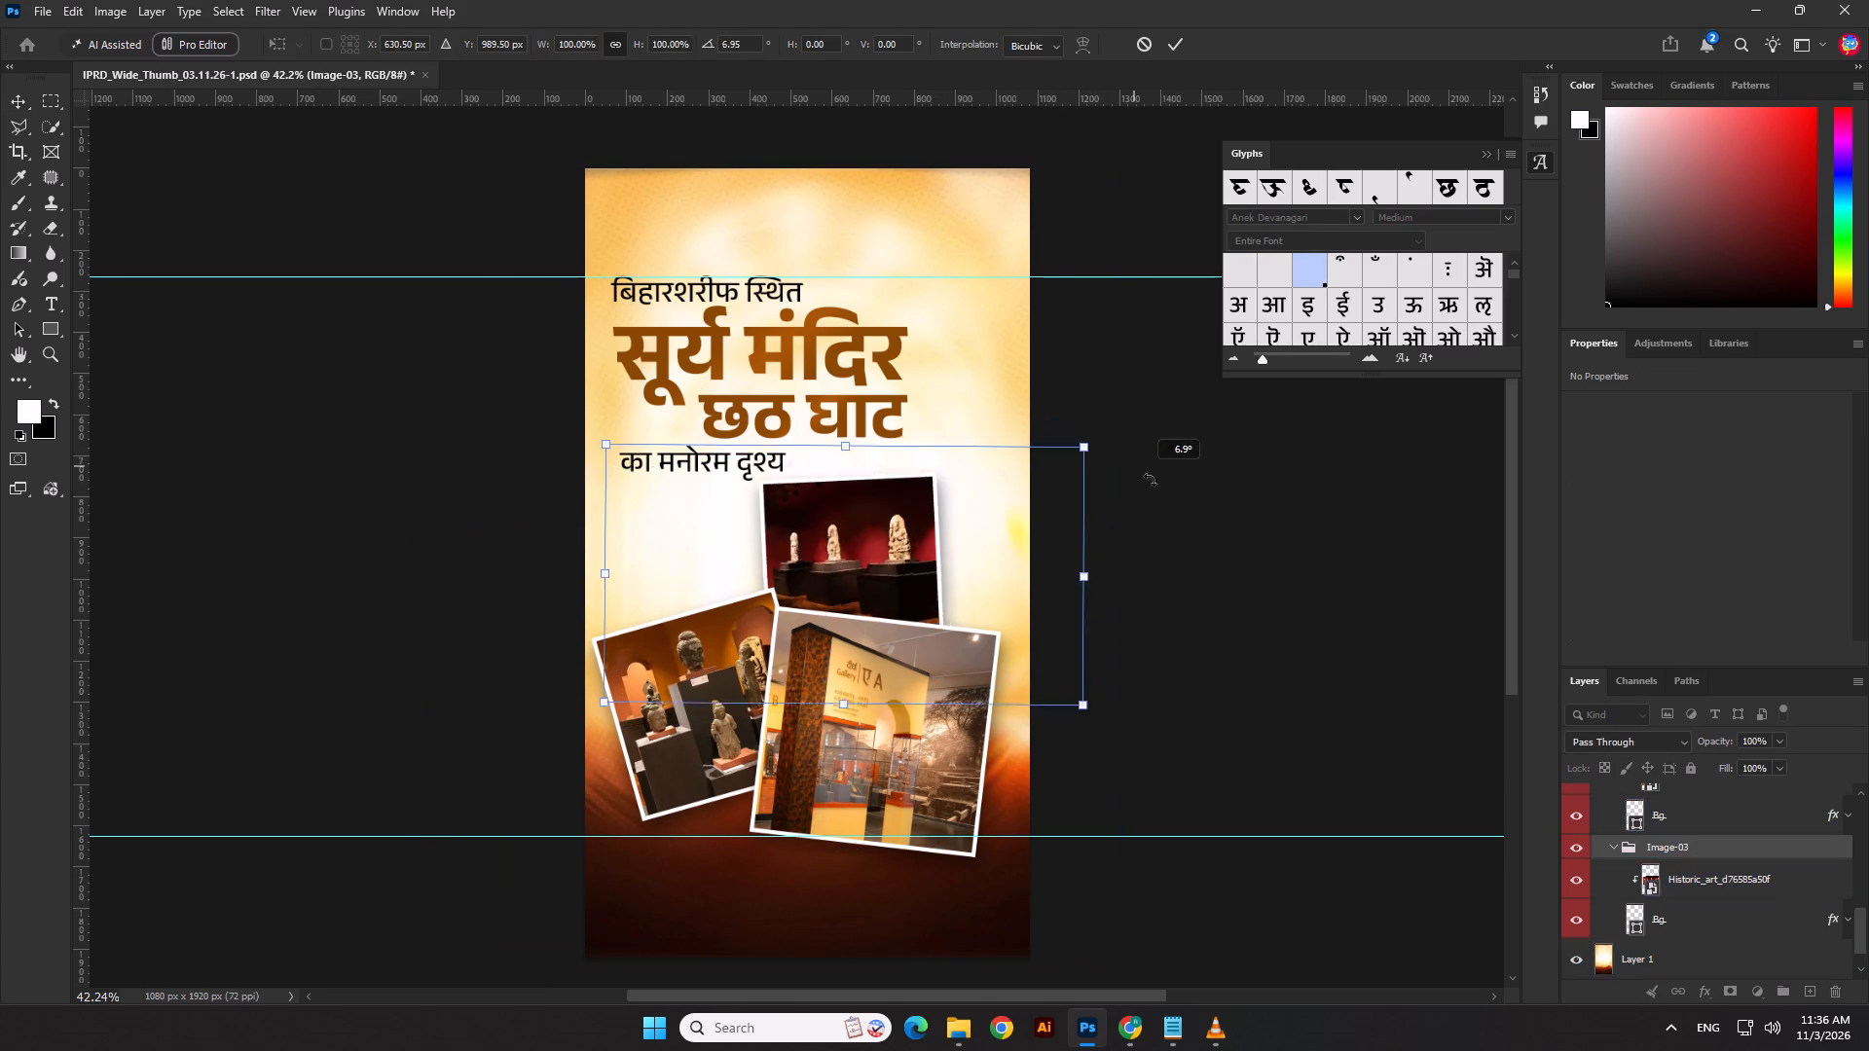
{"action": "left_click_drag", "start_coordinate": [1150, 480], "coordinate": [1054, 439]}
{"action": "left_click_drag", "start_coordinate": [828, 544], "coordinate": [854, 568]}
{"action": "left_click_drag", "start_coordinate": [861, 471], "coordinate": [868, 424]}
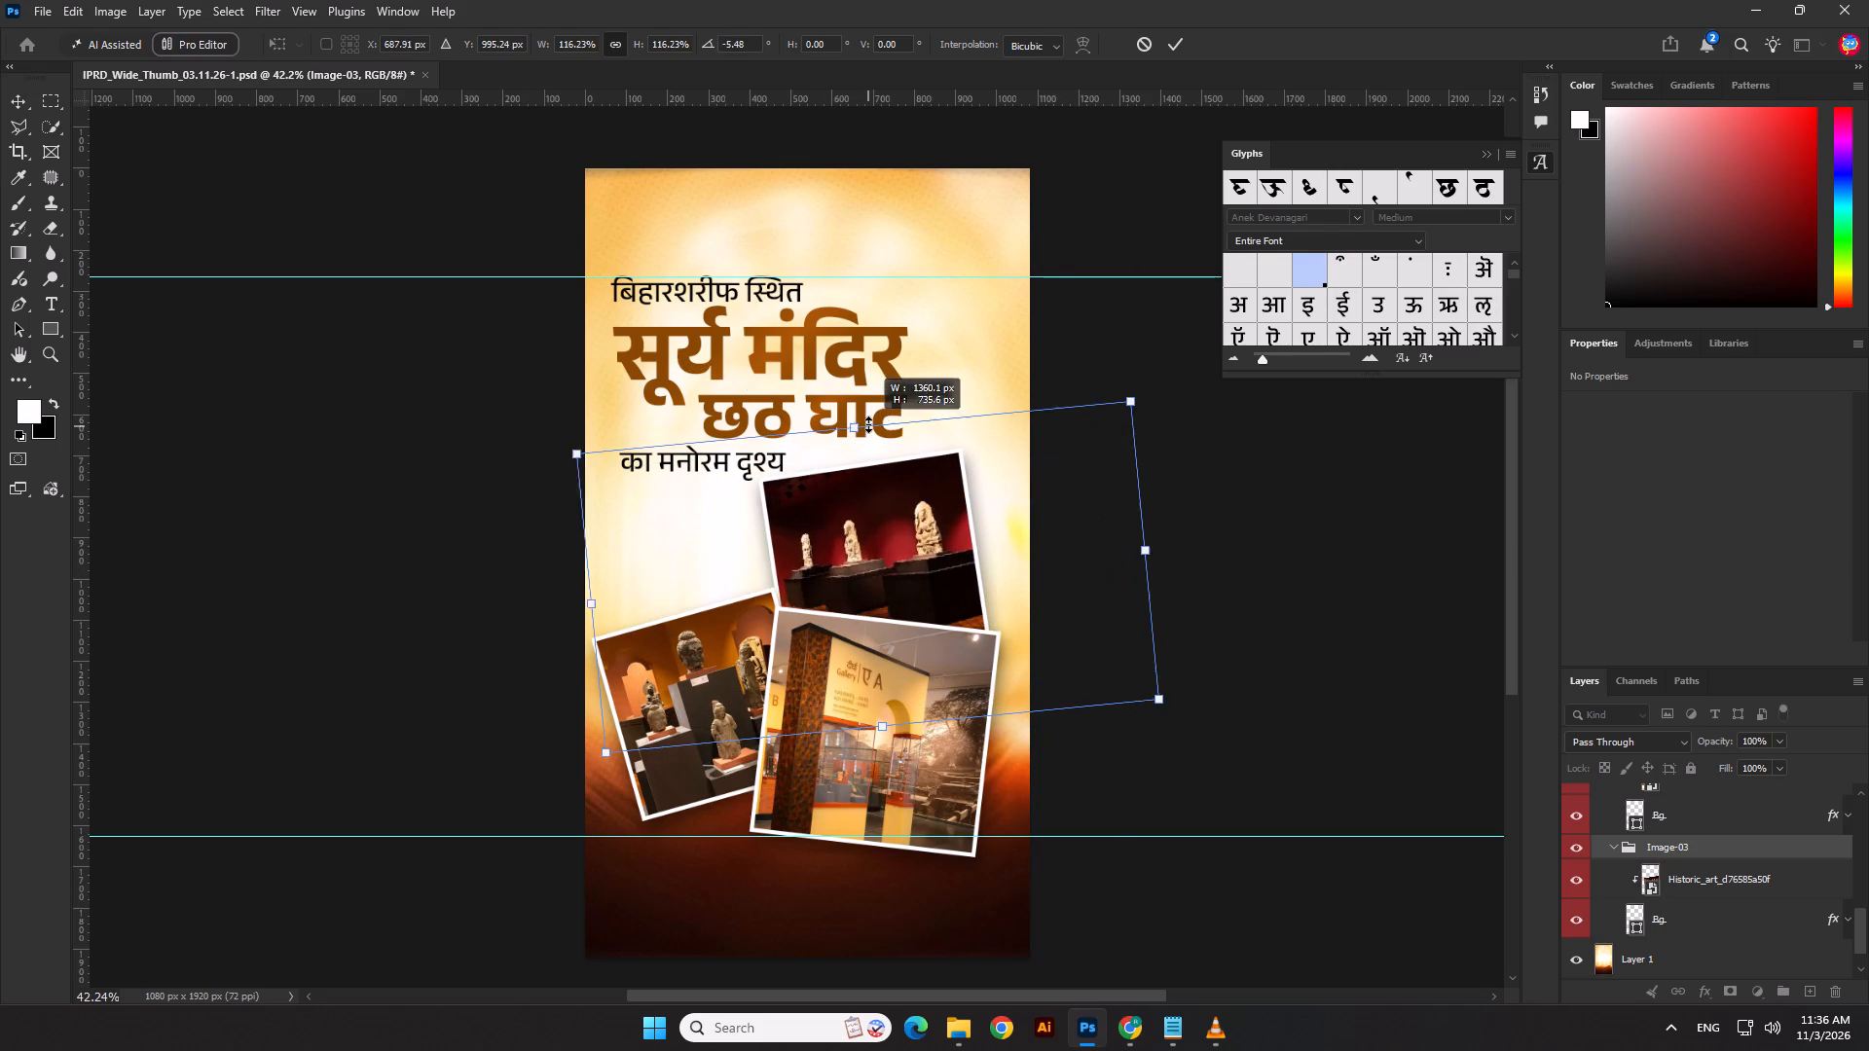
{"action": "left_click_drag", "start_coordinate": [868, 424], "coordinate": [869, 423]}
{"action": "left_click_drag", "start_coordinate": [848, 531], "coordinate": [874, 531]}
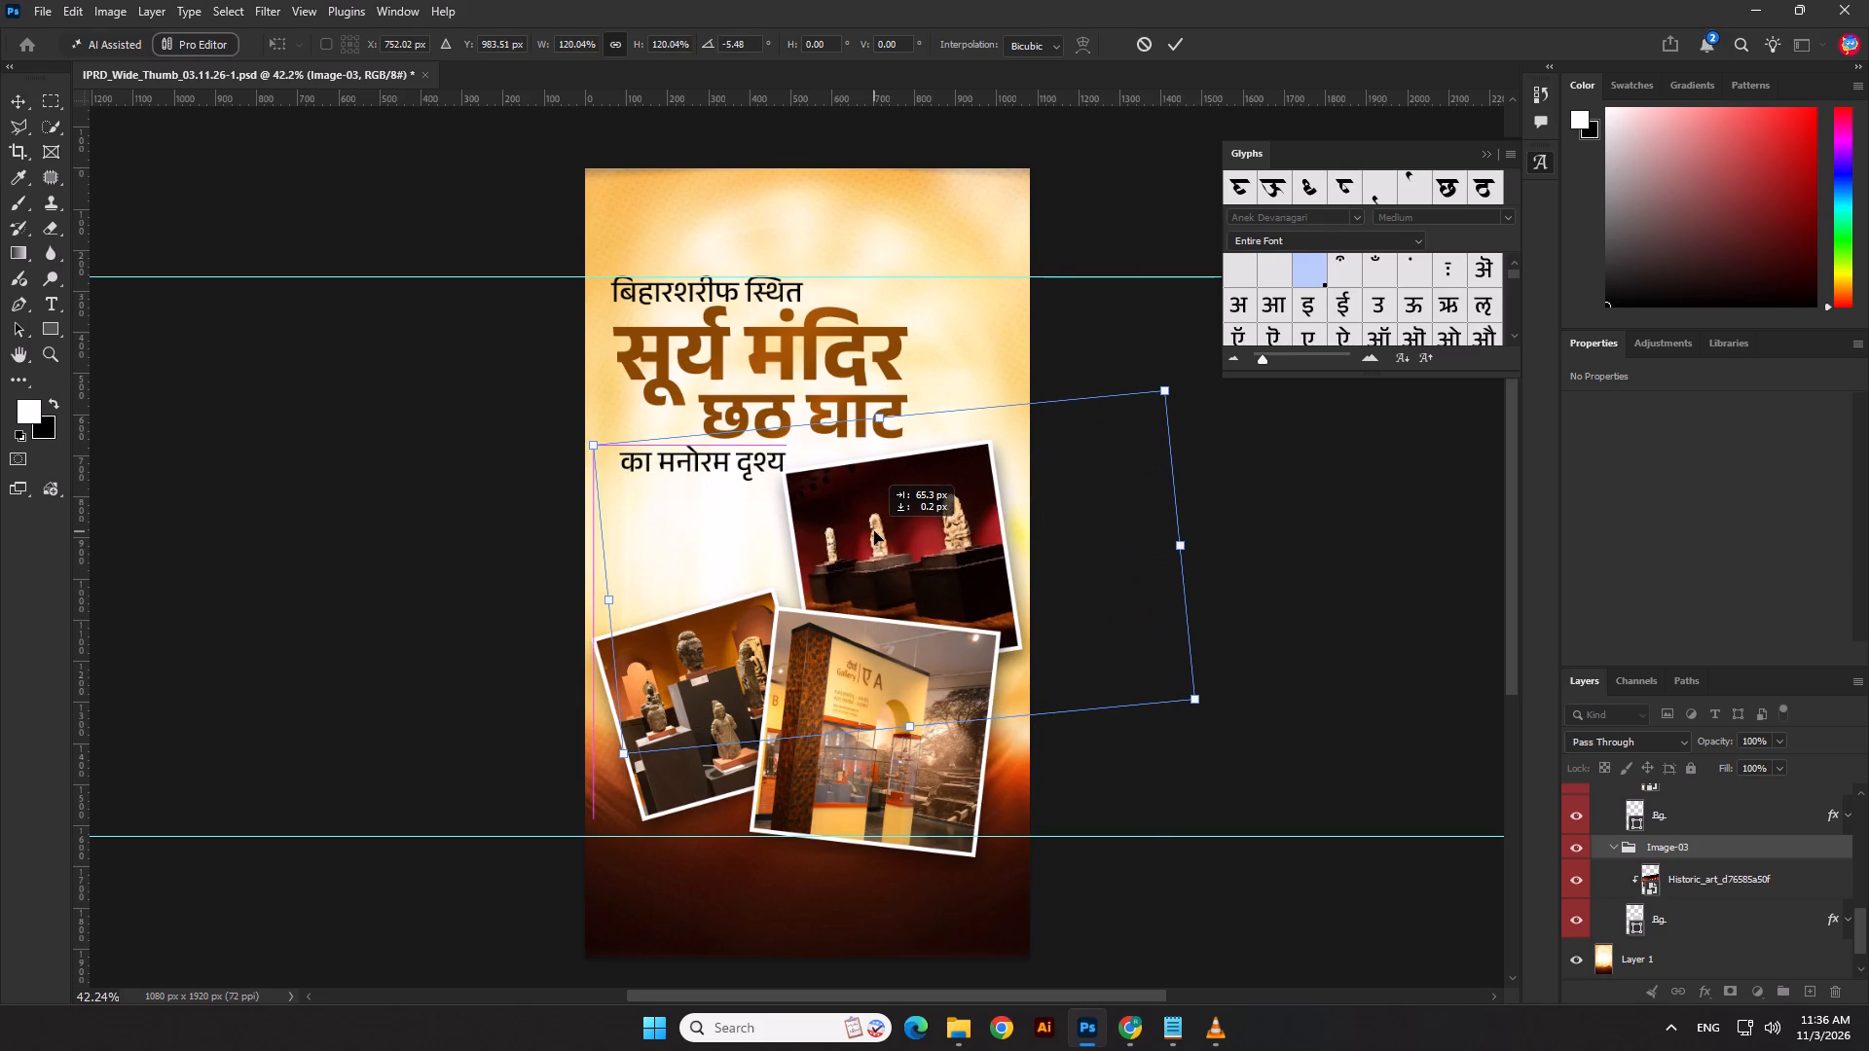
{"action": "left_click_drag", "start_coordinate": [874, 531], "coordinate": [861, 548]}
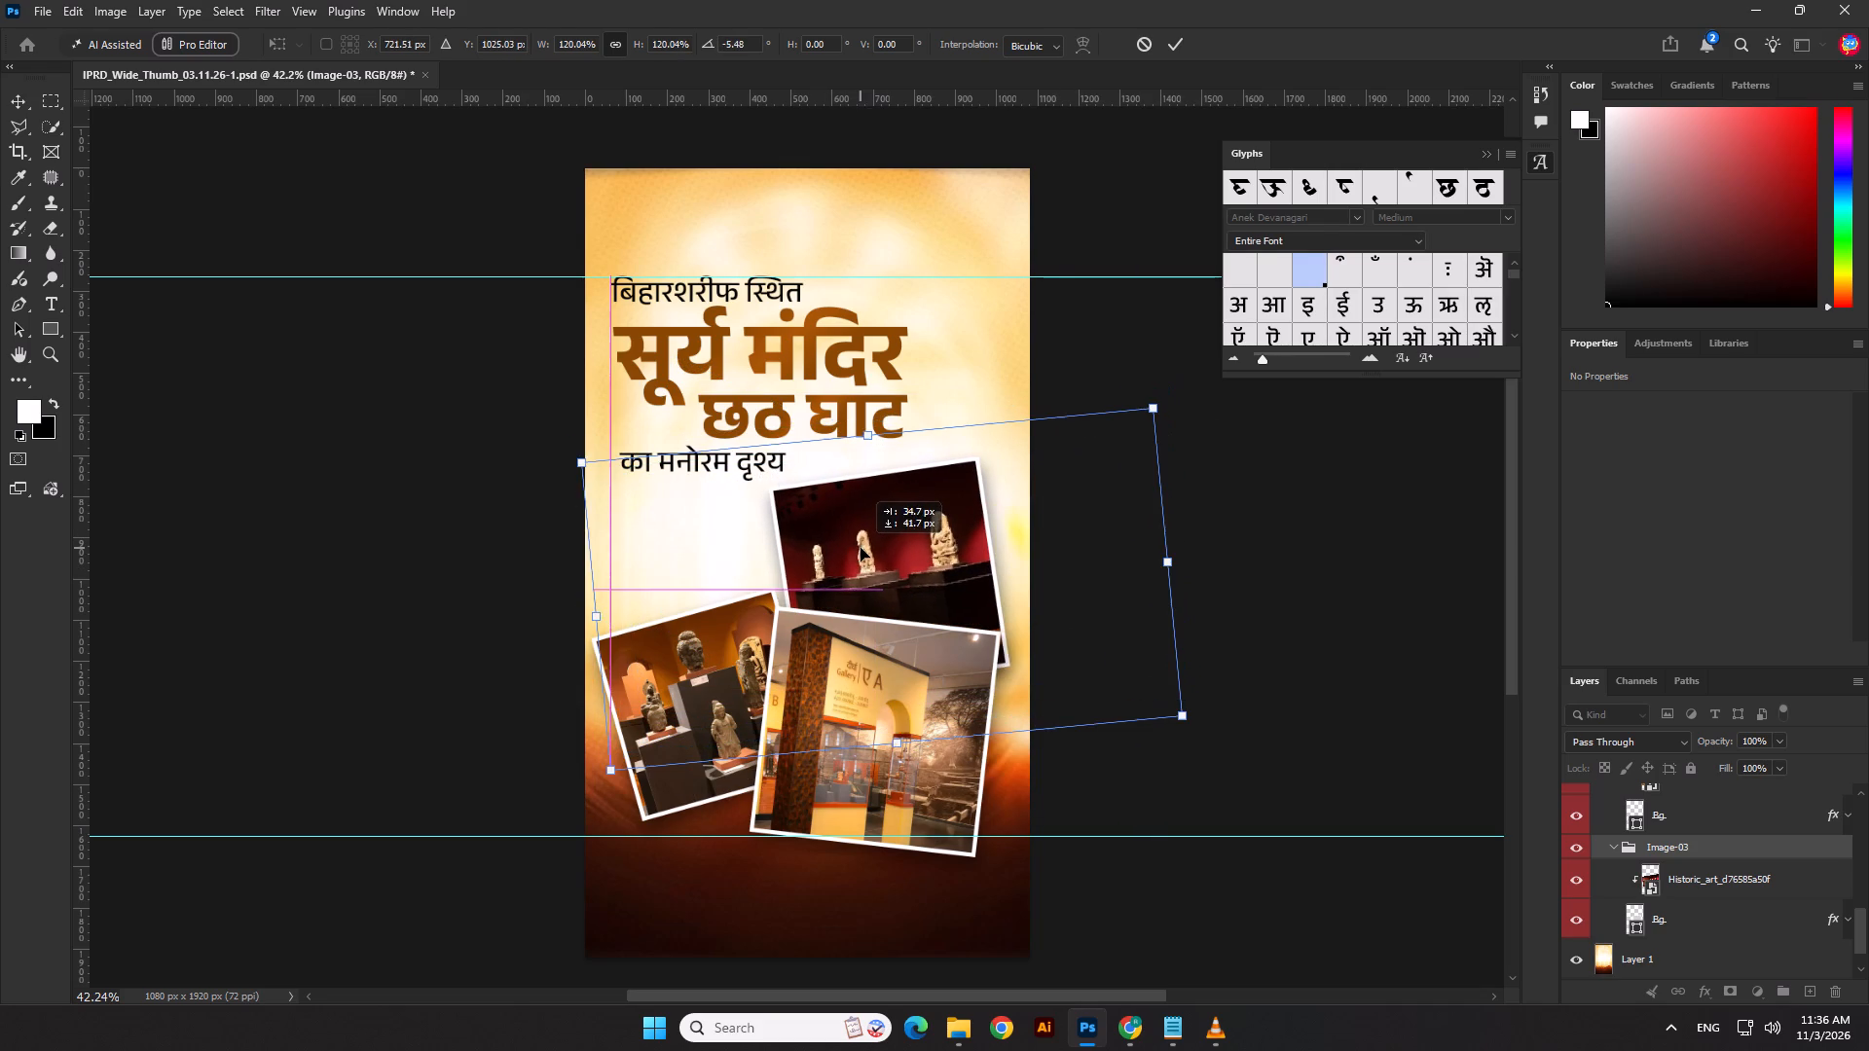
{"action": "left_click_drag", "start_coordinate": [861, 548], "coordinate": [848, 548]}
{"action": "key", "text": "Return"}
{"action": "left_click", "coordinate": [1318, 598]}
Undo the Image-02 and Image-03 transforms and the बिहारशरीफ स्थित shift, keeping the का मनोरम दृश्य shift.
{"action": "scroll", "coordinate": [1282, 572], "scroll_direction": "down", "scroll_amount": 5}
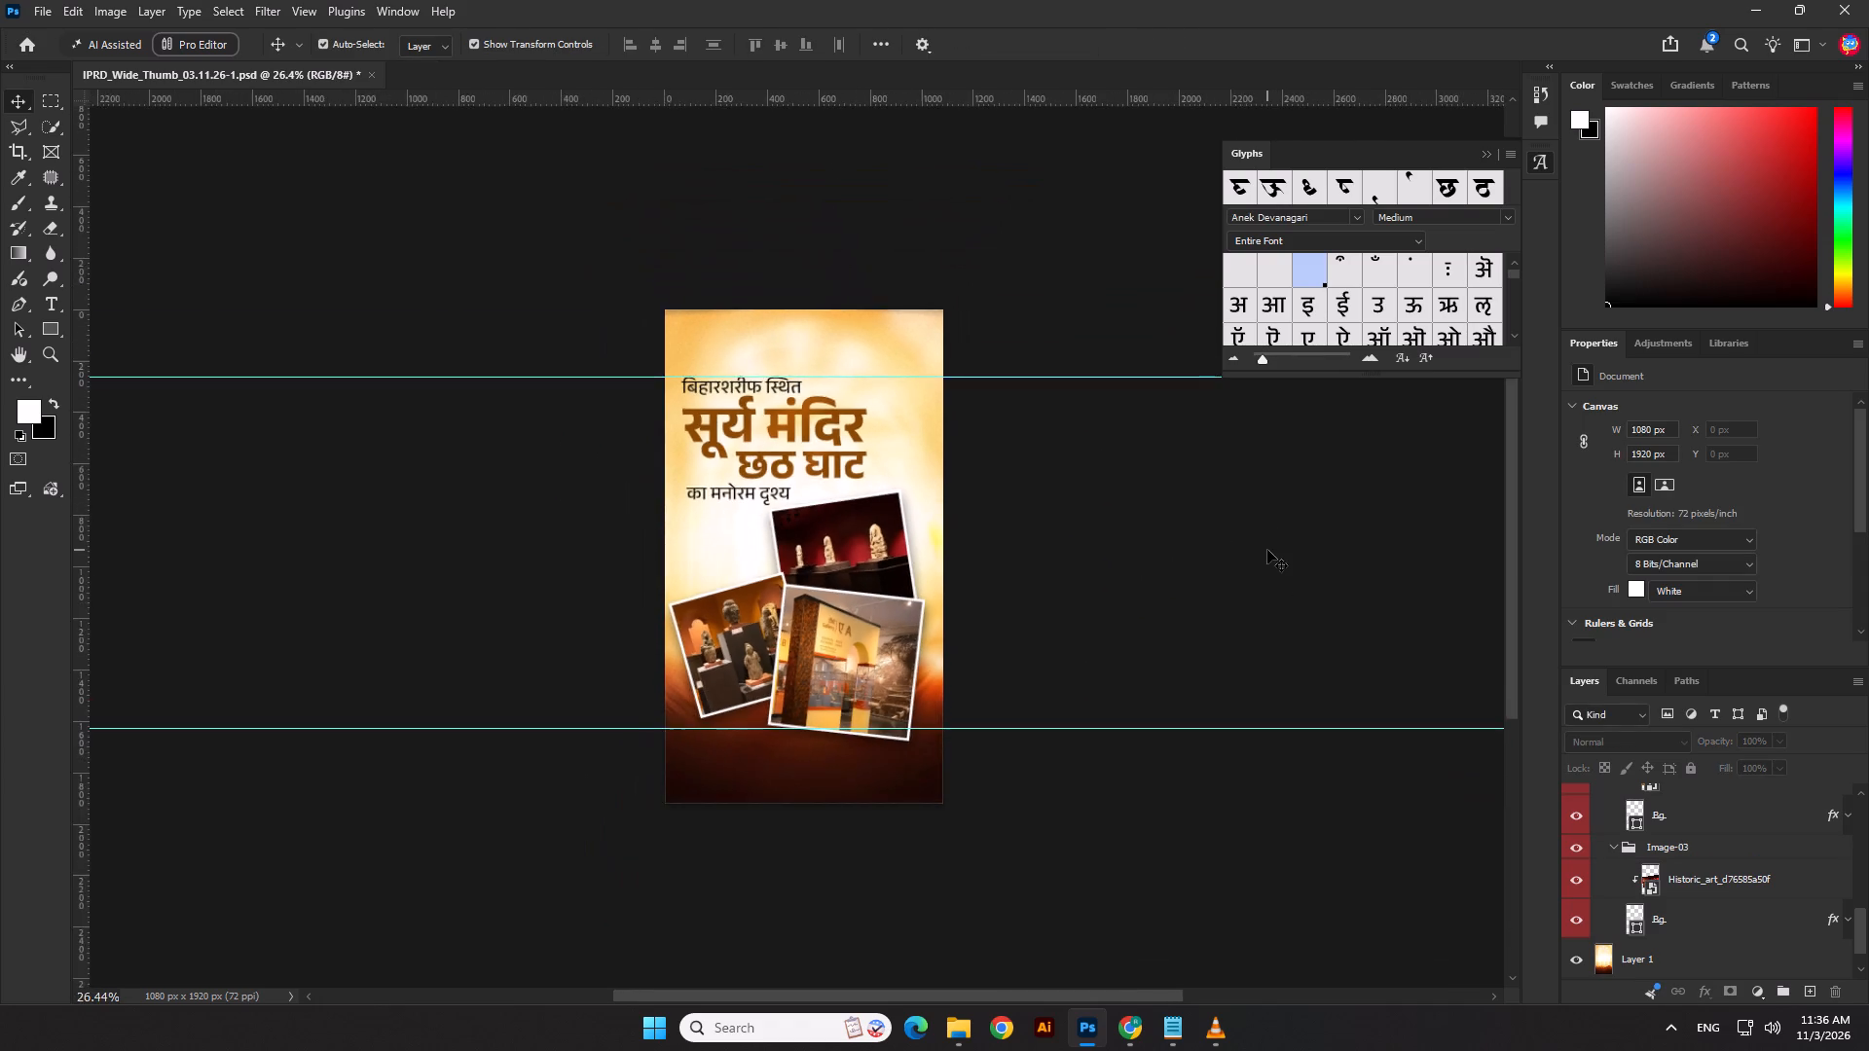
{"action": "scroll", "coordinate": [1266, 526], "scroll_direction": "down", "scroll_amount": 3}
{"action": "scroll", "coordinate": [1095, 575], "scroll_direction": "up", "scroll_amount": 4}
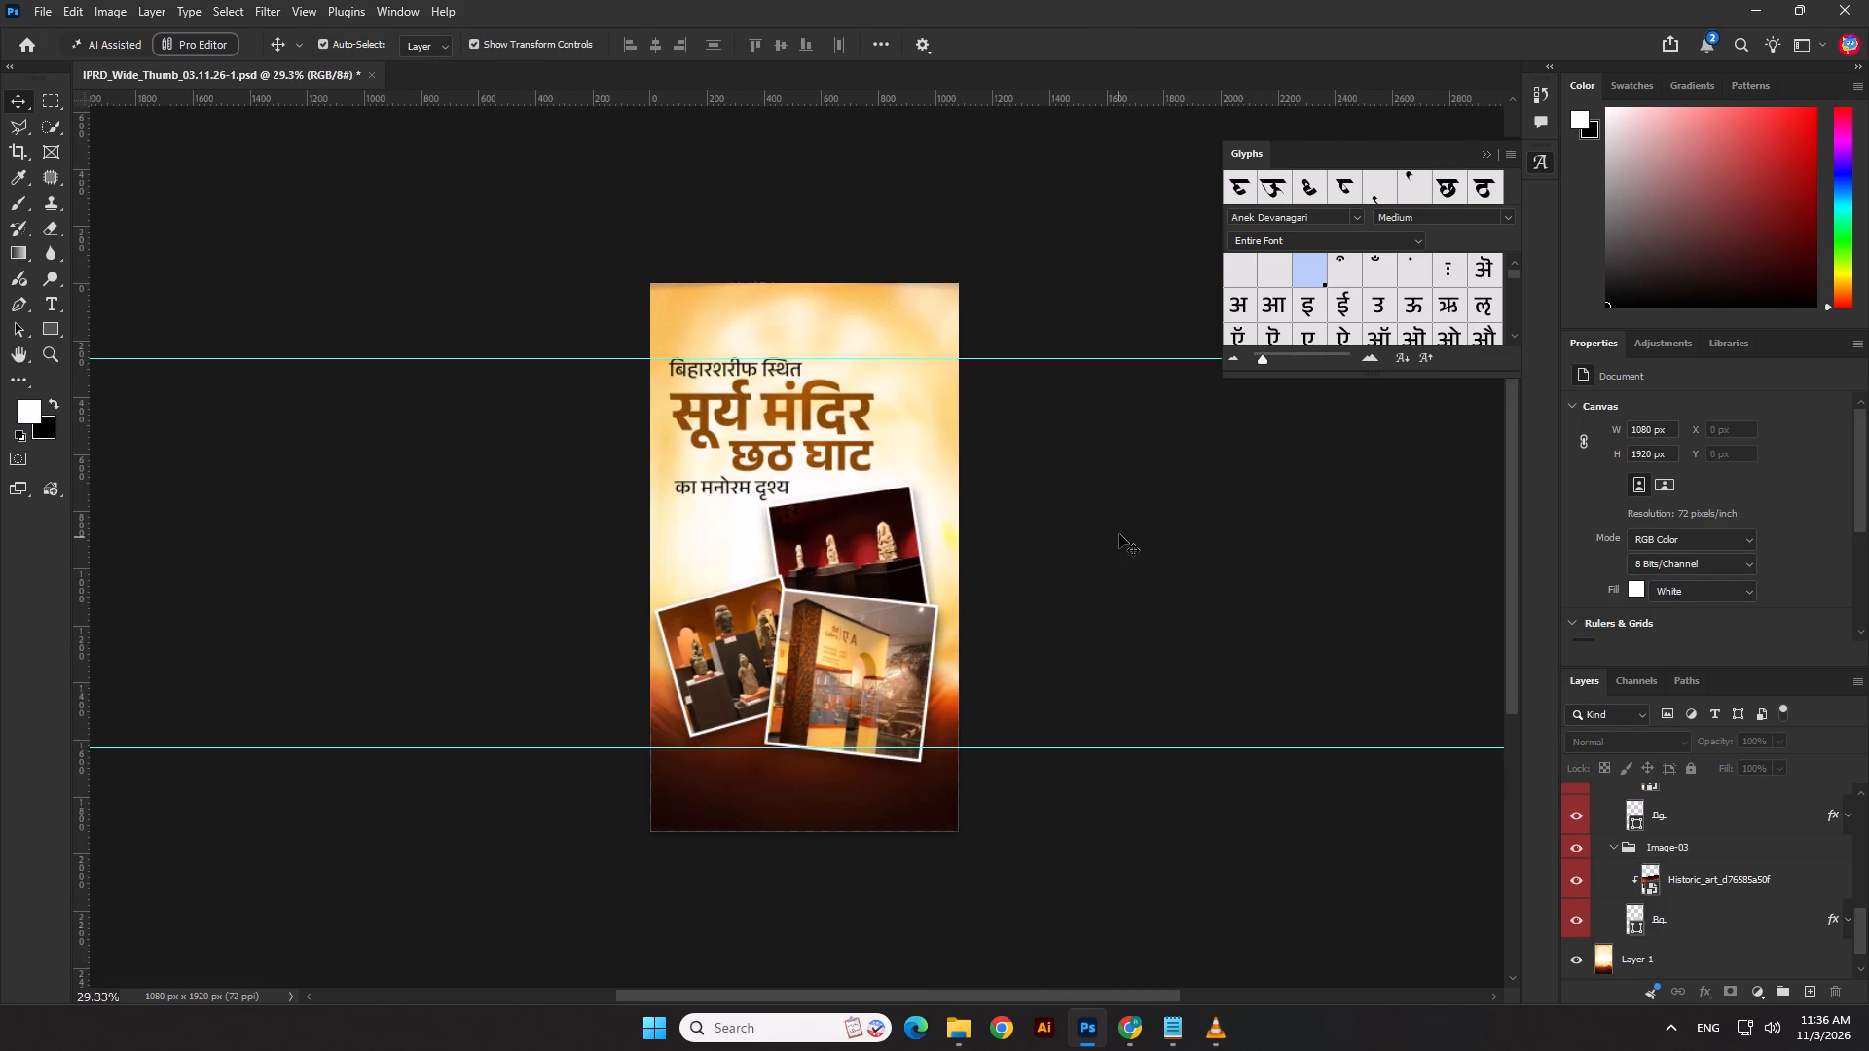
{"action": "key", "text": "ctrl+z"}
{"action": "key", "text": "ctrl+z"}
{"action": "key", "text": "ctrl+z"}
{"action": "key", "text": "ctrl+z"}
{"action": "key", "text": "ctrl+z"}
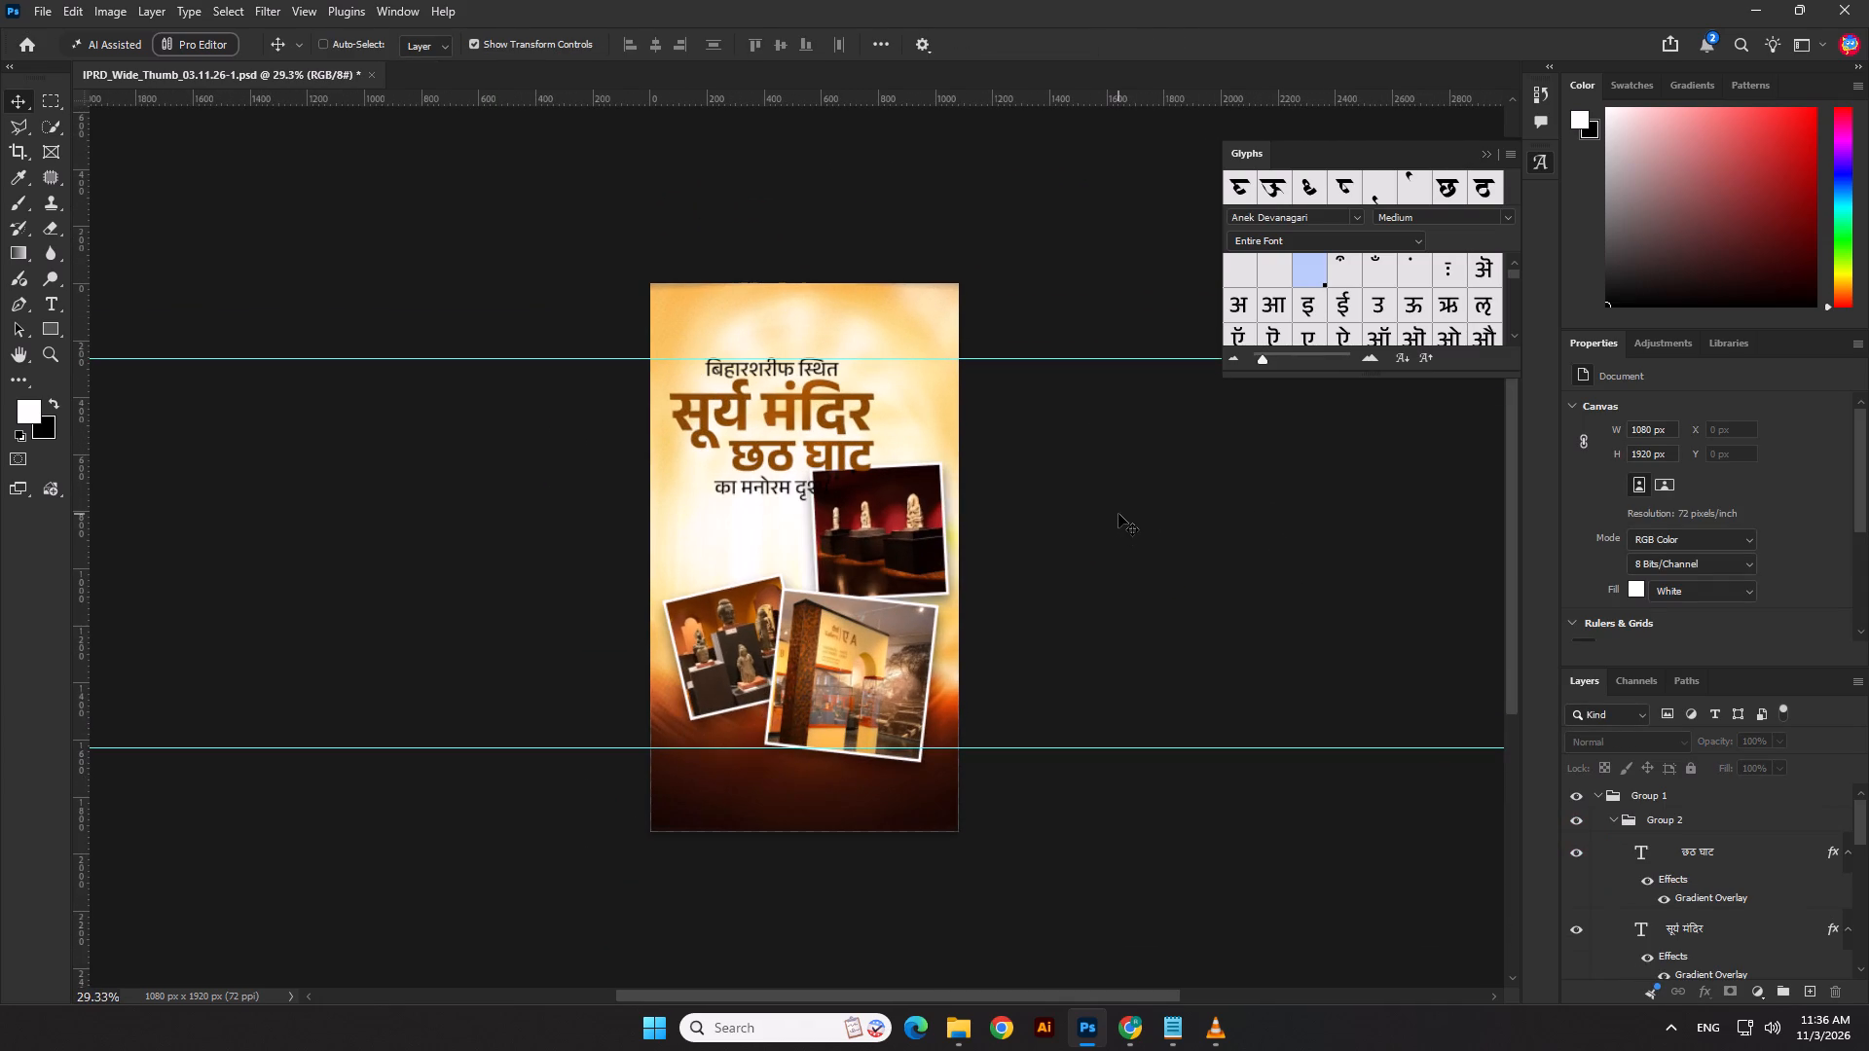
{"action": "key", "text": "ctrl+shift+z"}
Scale सूर्य मंदिर and छठ घाट down together slightly so that छठ घाट clears the upper photo.
{"action": "left_click", "coordinate": [1121, 513], "text": "ctrl+shift"}
{"action": "scroll", "coordinate": [899, 455], "scroll_direction": "up", "scroll_amount": 3}
{"action": "left_click", "coordinate": [856, 442]}
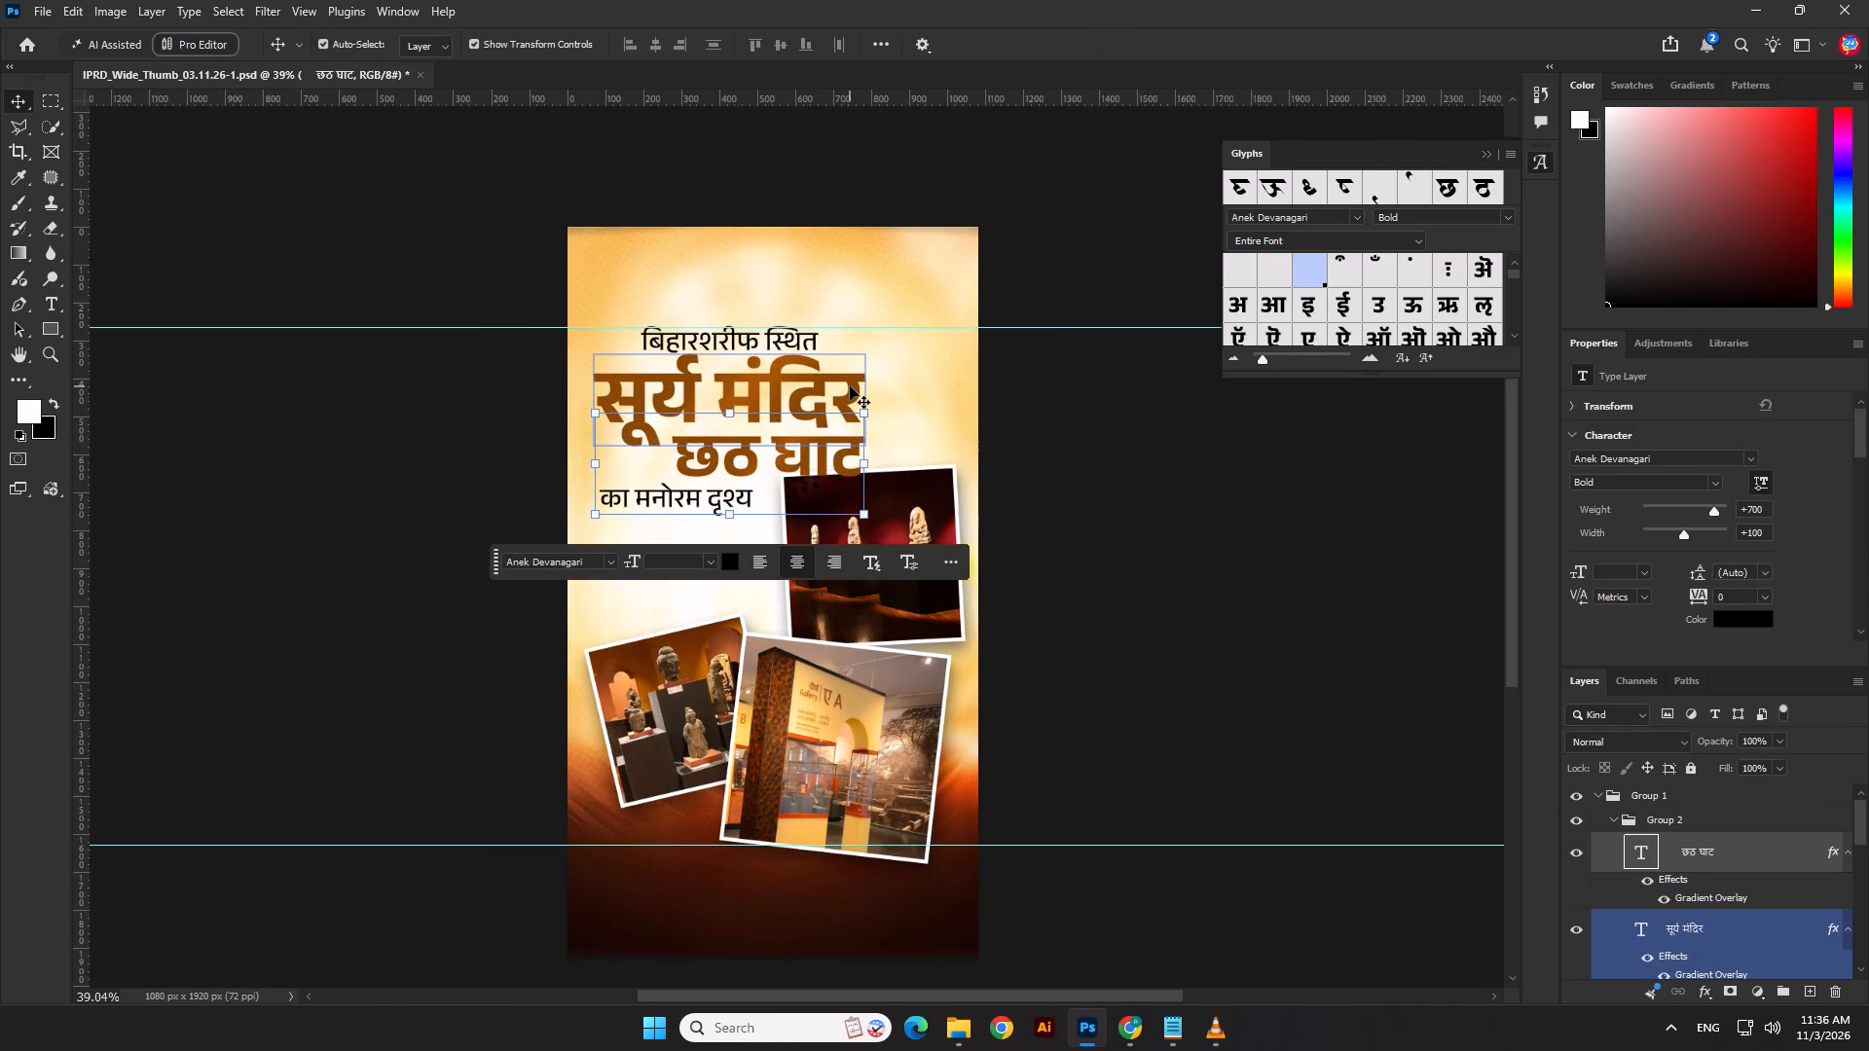
{"action": "left_click", "coordinate": [851, 381], "text": "shift"}
{"action": "left_click_drag", "start_coordinate": [868, 475], "coordinate": [851, 468]}
{"action": "key", "text": "Return"}
{"action": "left_click", "coordinate": [1240, 561]}
Move the का मनोरम दृश्य text slightly right and up, just under छठ घाट and beside the upper photo.
{"action": "scroll", "coordinate": [619, 586], "scroll_direction": "up", "scroll_amount": 3}
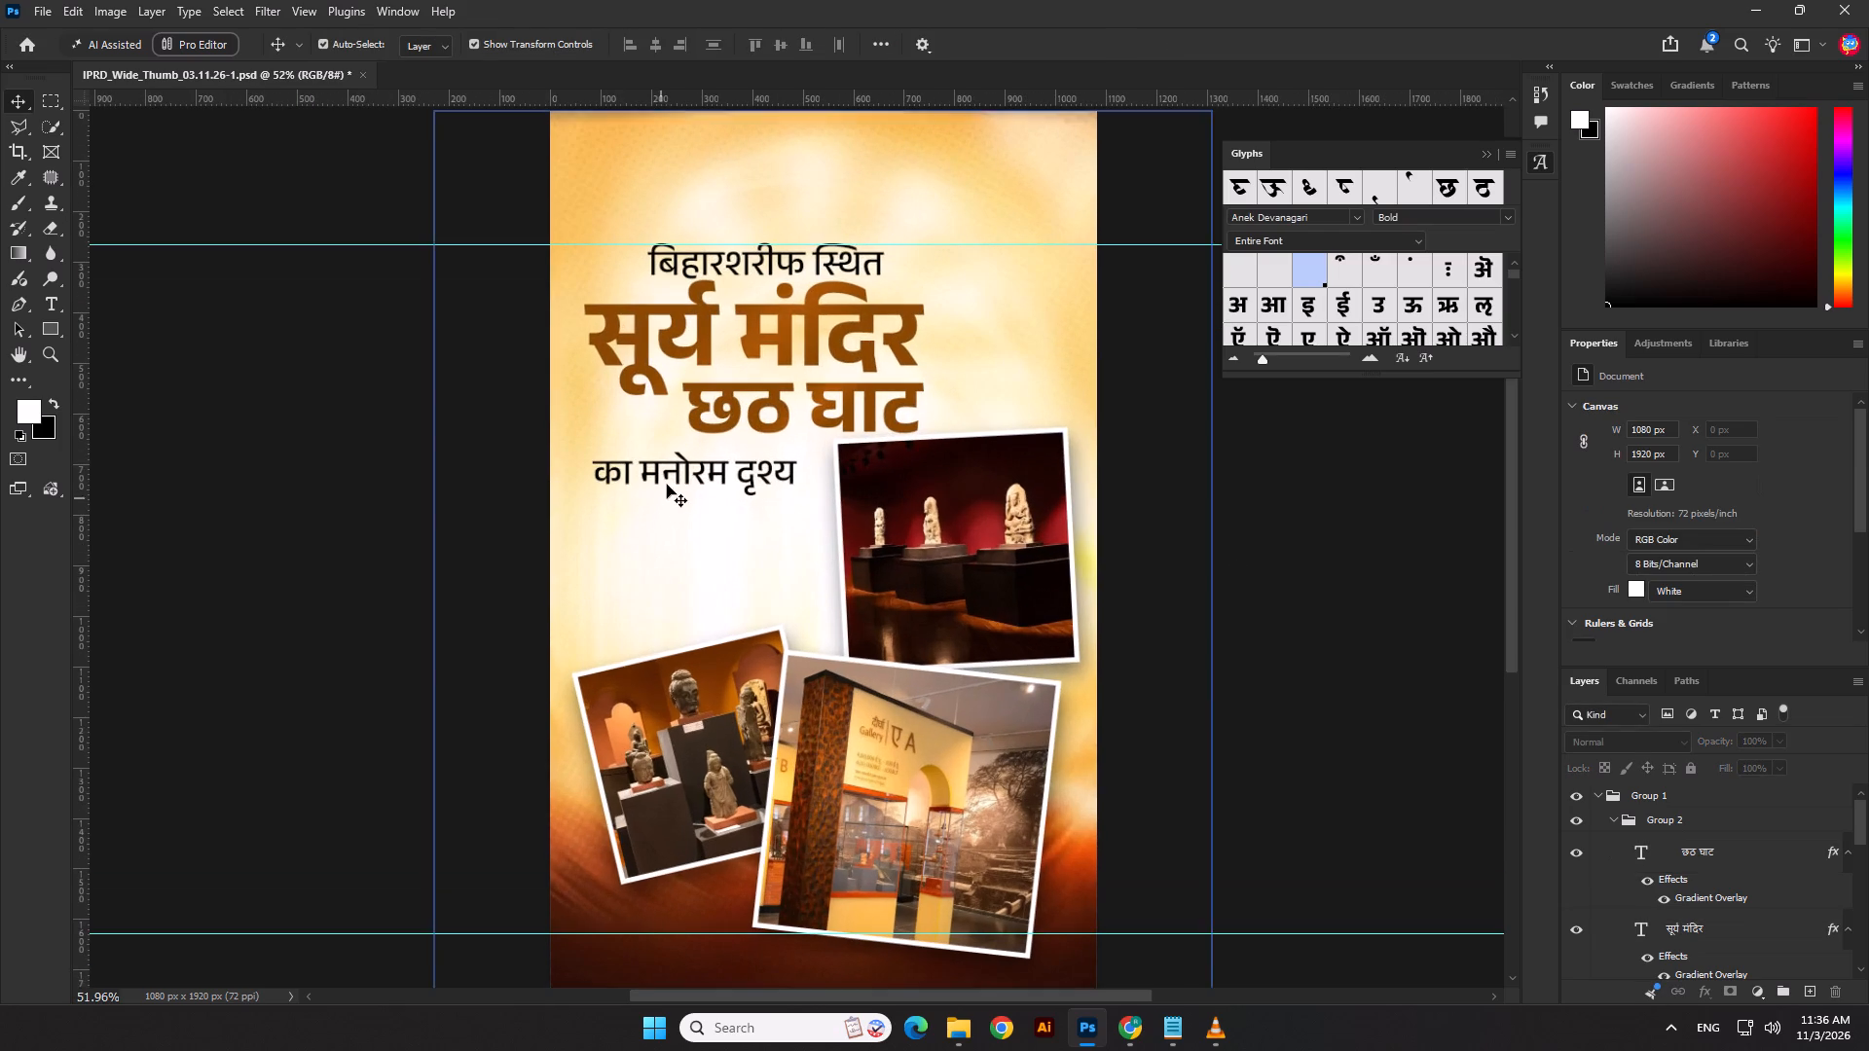
{"action": "left_click_drag", "start_coordinate": [669, 479], "coordinate": [697, 466]}
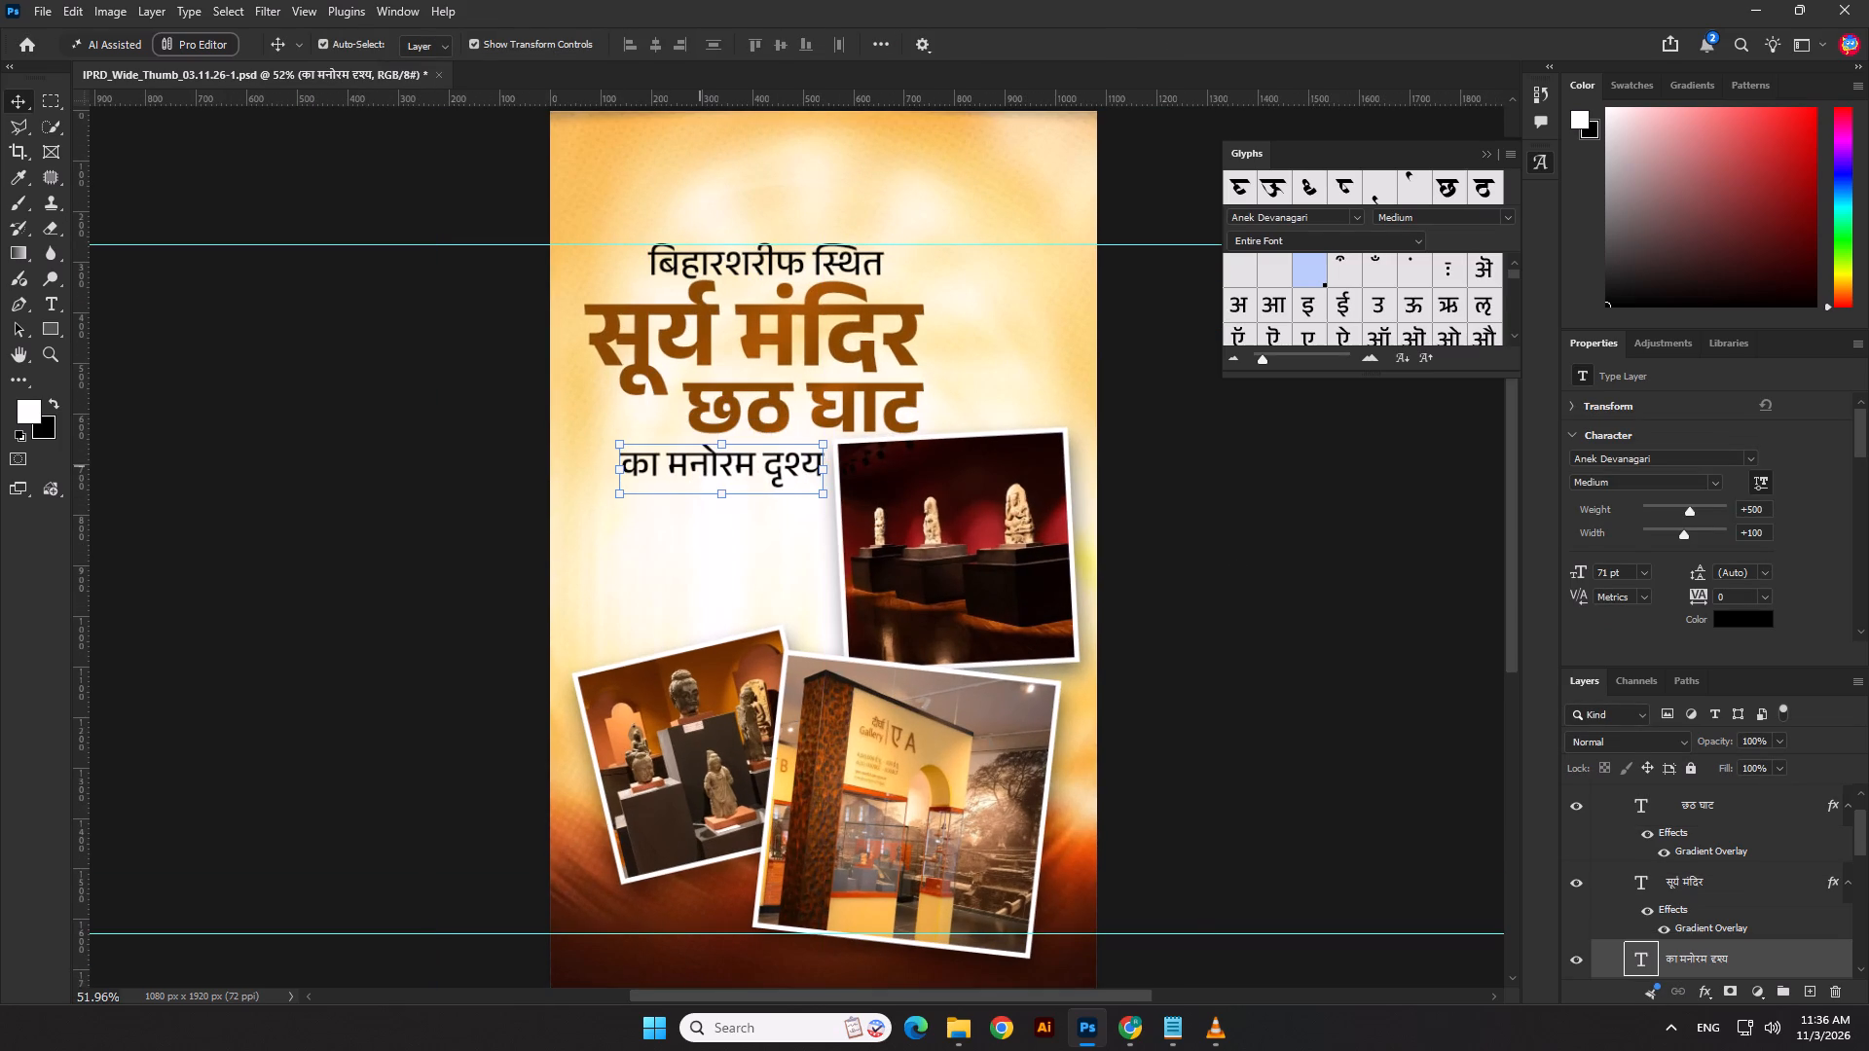
{"action": "key", "text": "Up"}
{"action": "key", "text": "Up"}
{"action": "key", "text": "Right"}
{"action": "key", "text": "Right"}
{"action": "key", "text": "Right"}
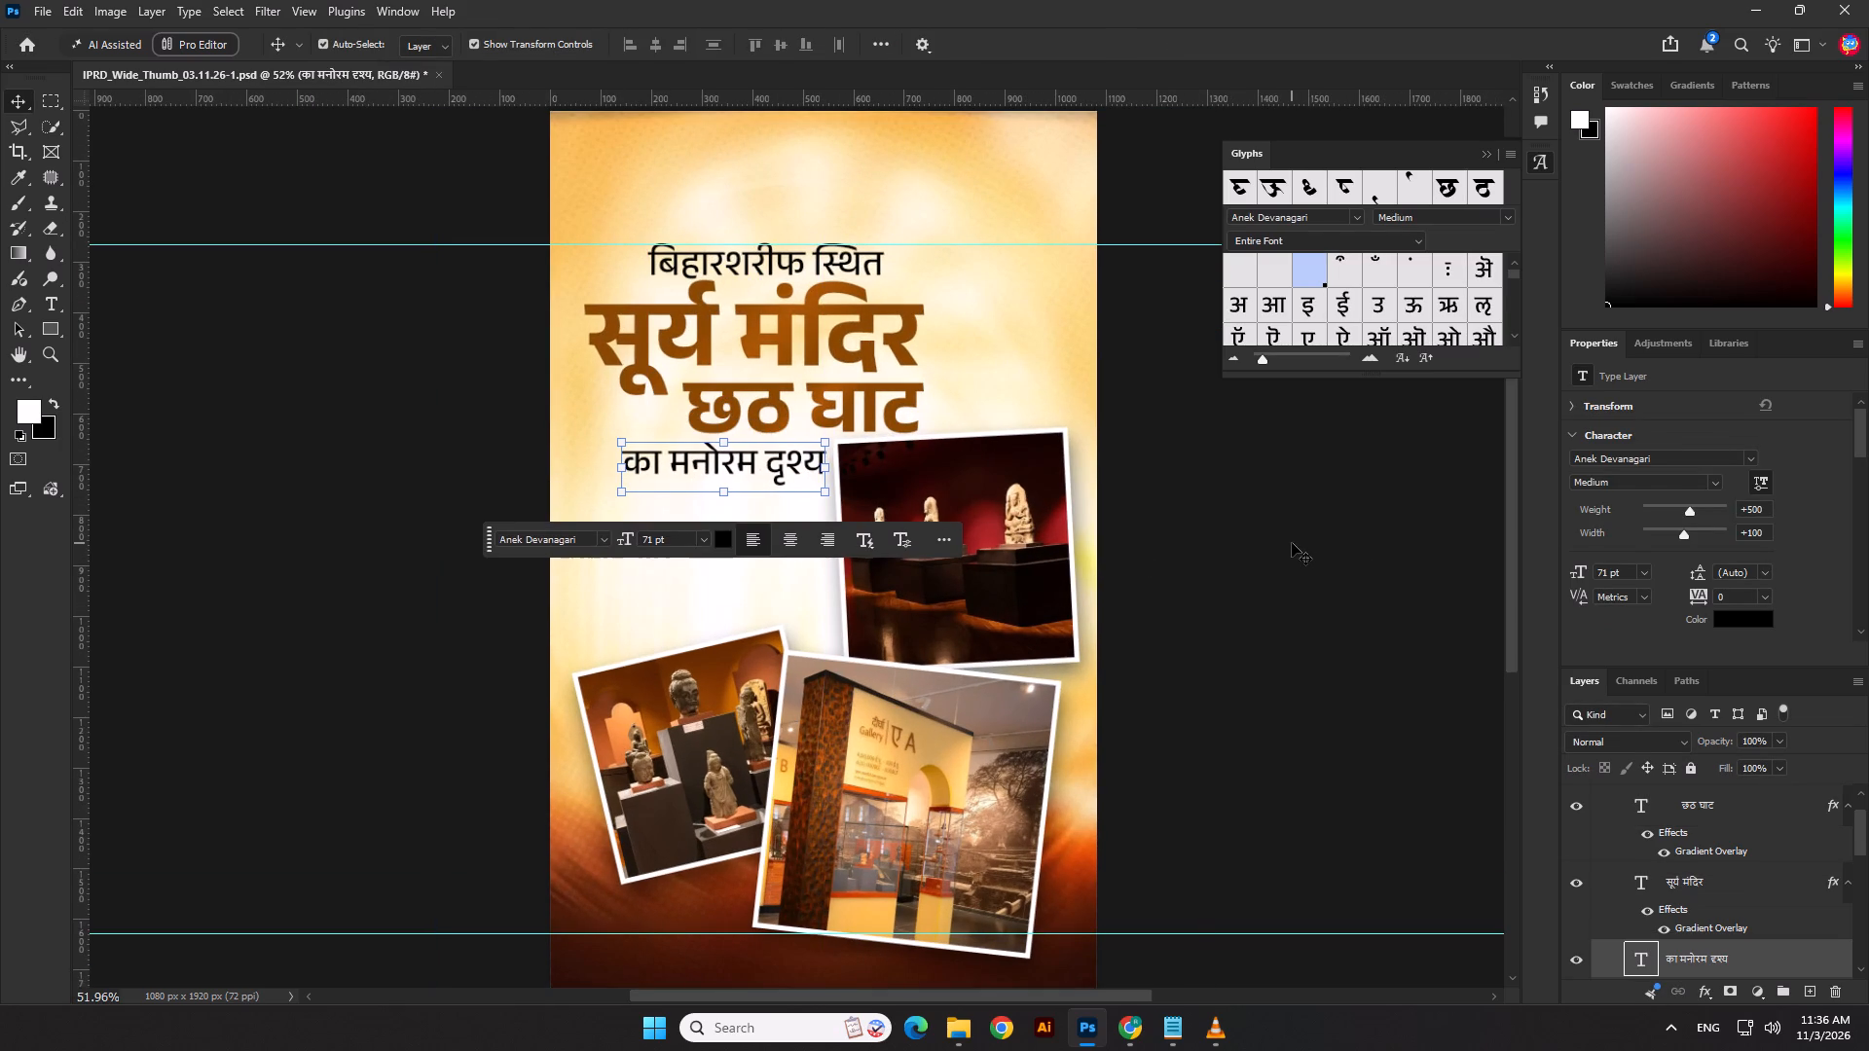
{"action": "left_click", "coordinate": [1292, 543]}
{"action": "scroll", "coordinate": [1162, 565], "scroll_direction": "down", "scroll_amount": 9}
{"action": "left_click", "coordinate": [1167, 597]}
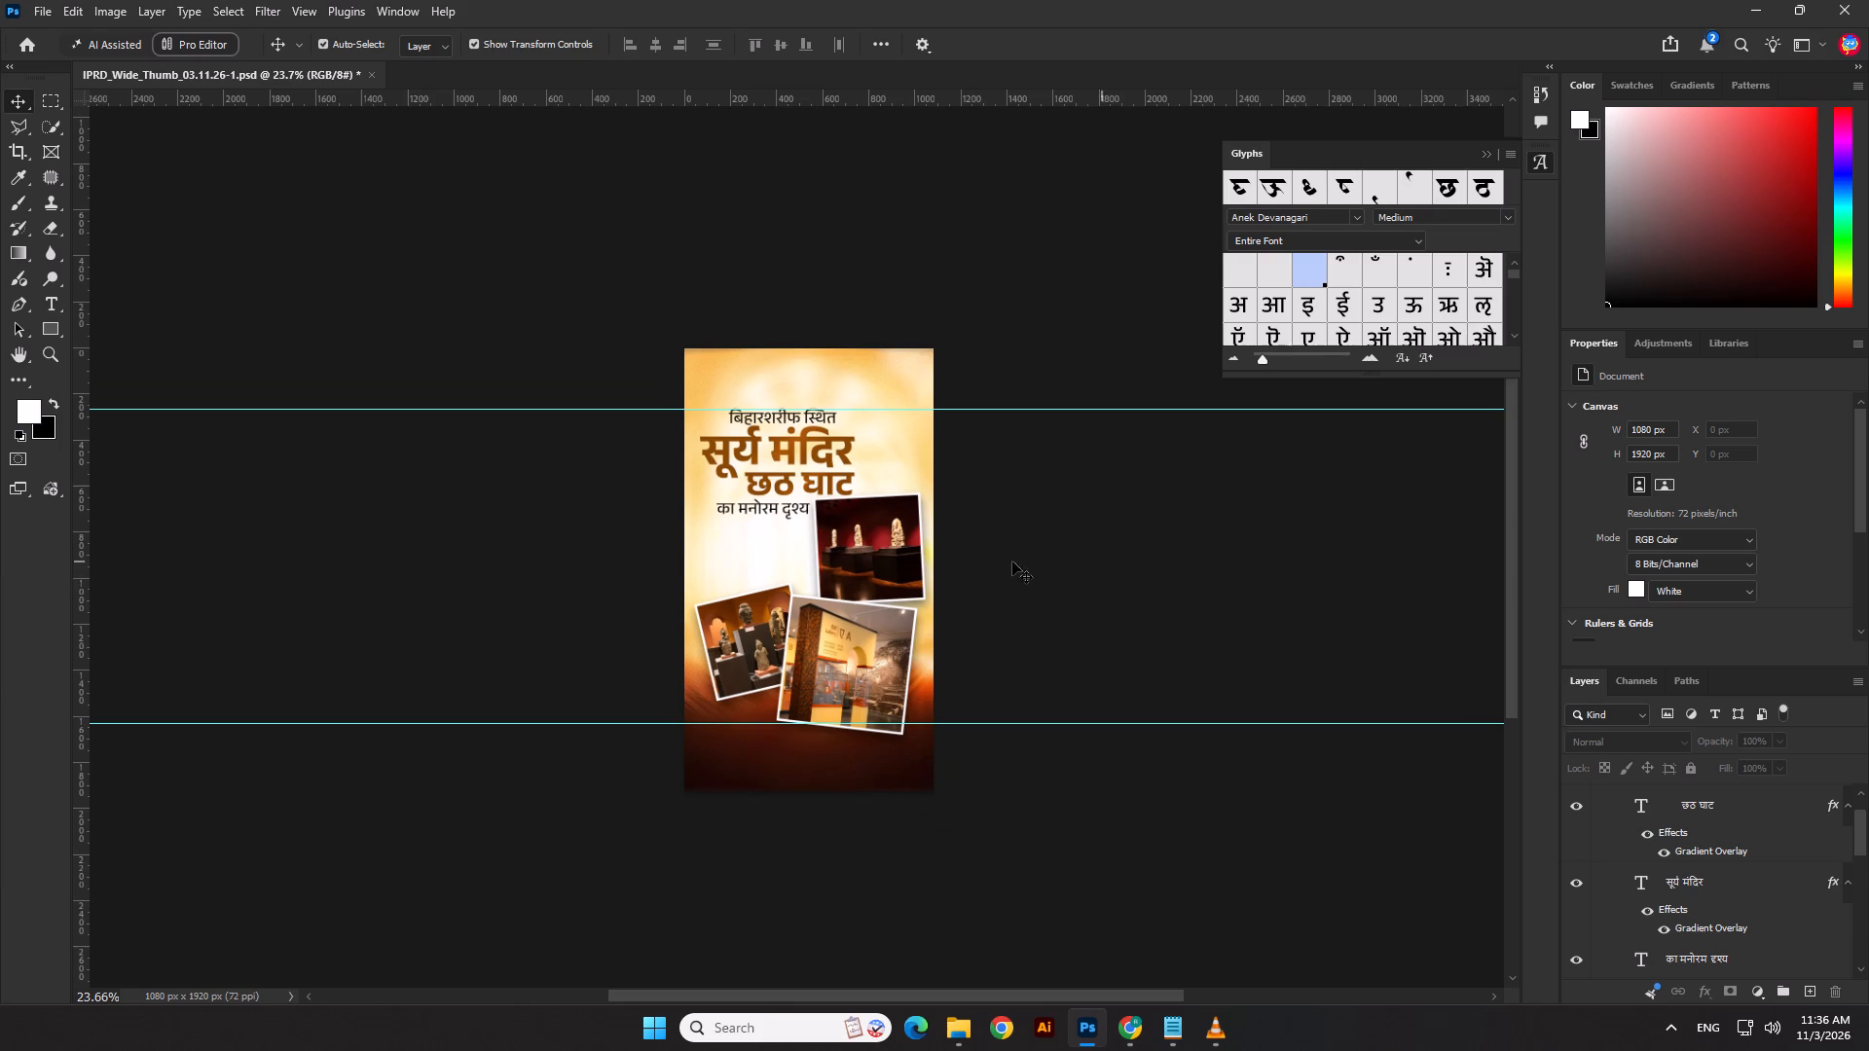
{"action": "scroll", "coordinate": [874, 540], "scroll_direction": "up", "scroll_amount": 5}
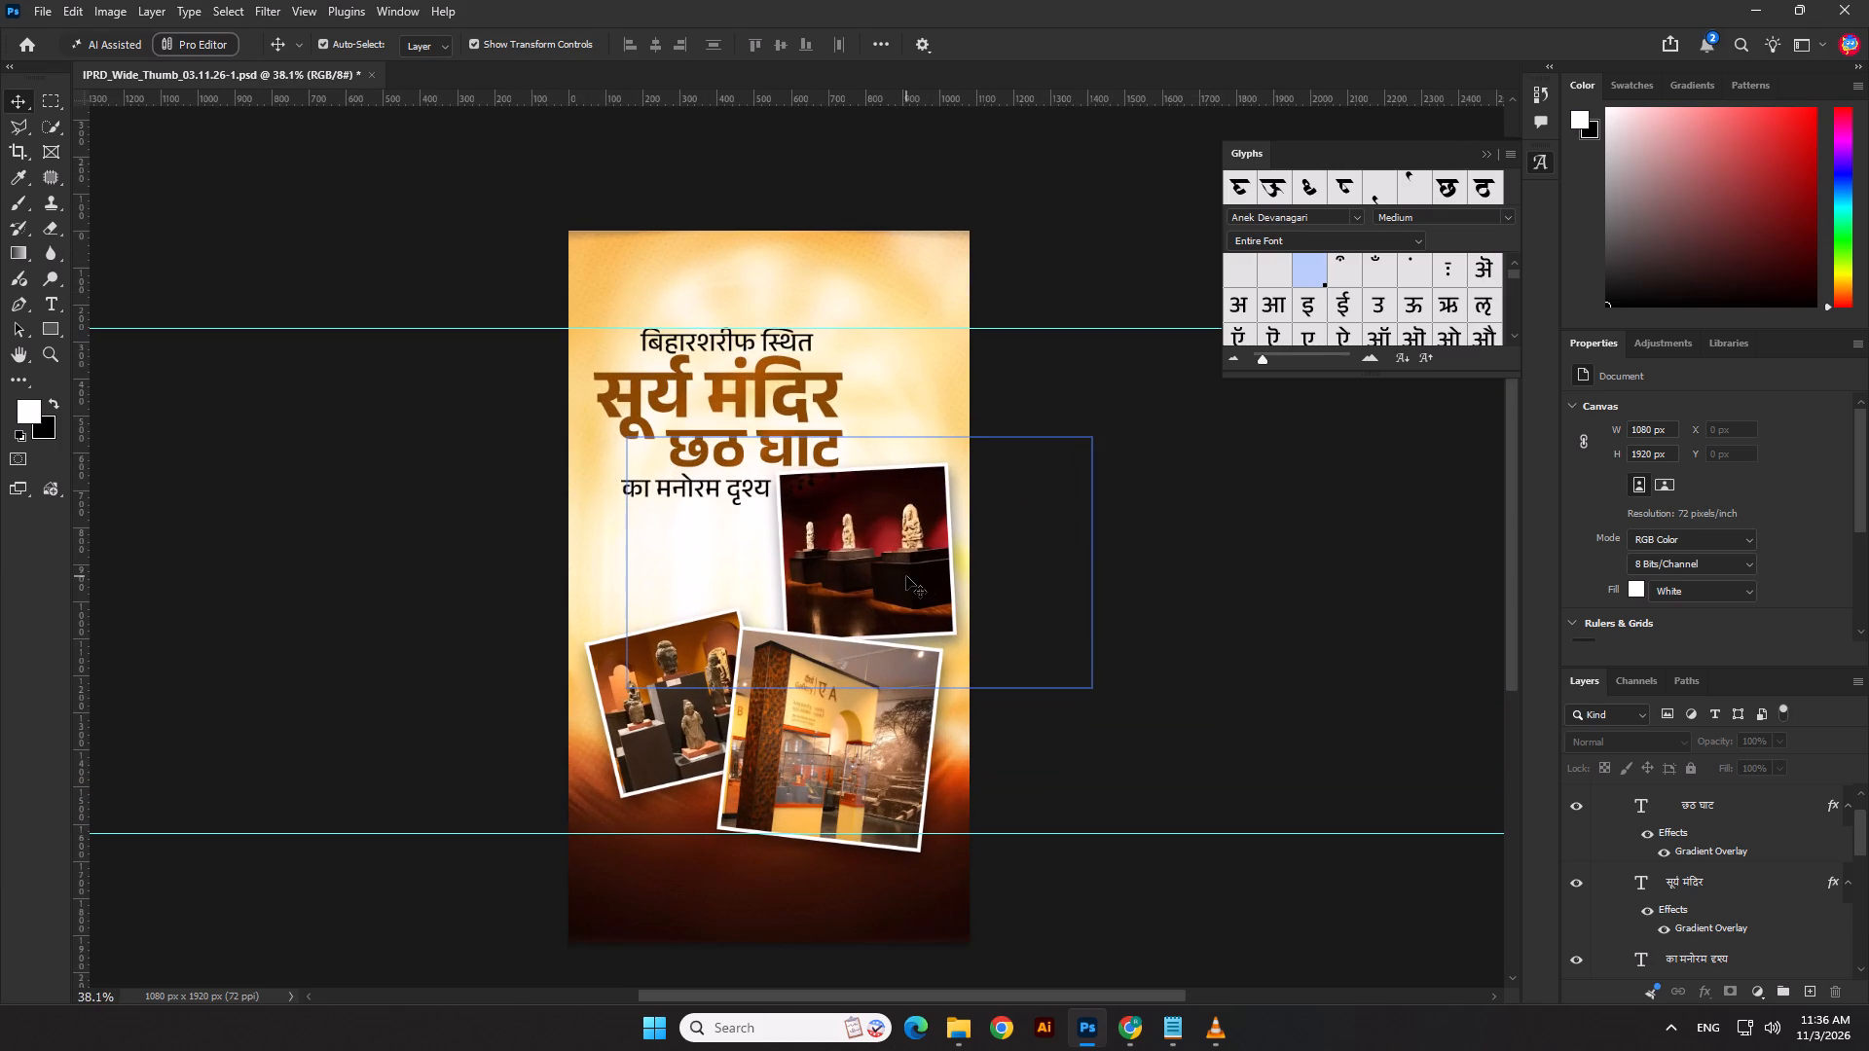
{"action": "left_click", "coordinate": [906, 576]}
{"action": "left_click", "coordinate": [1130, 724]}
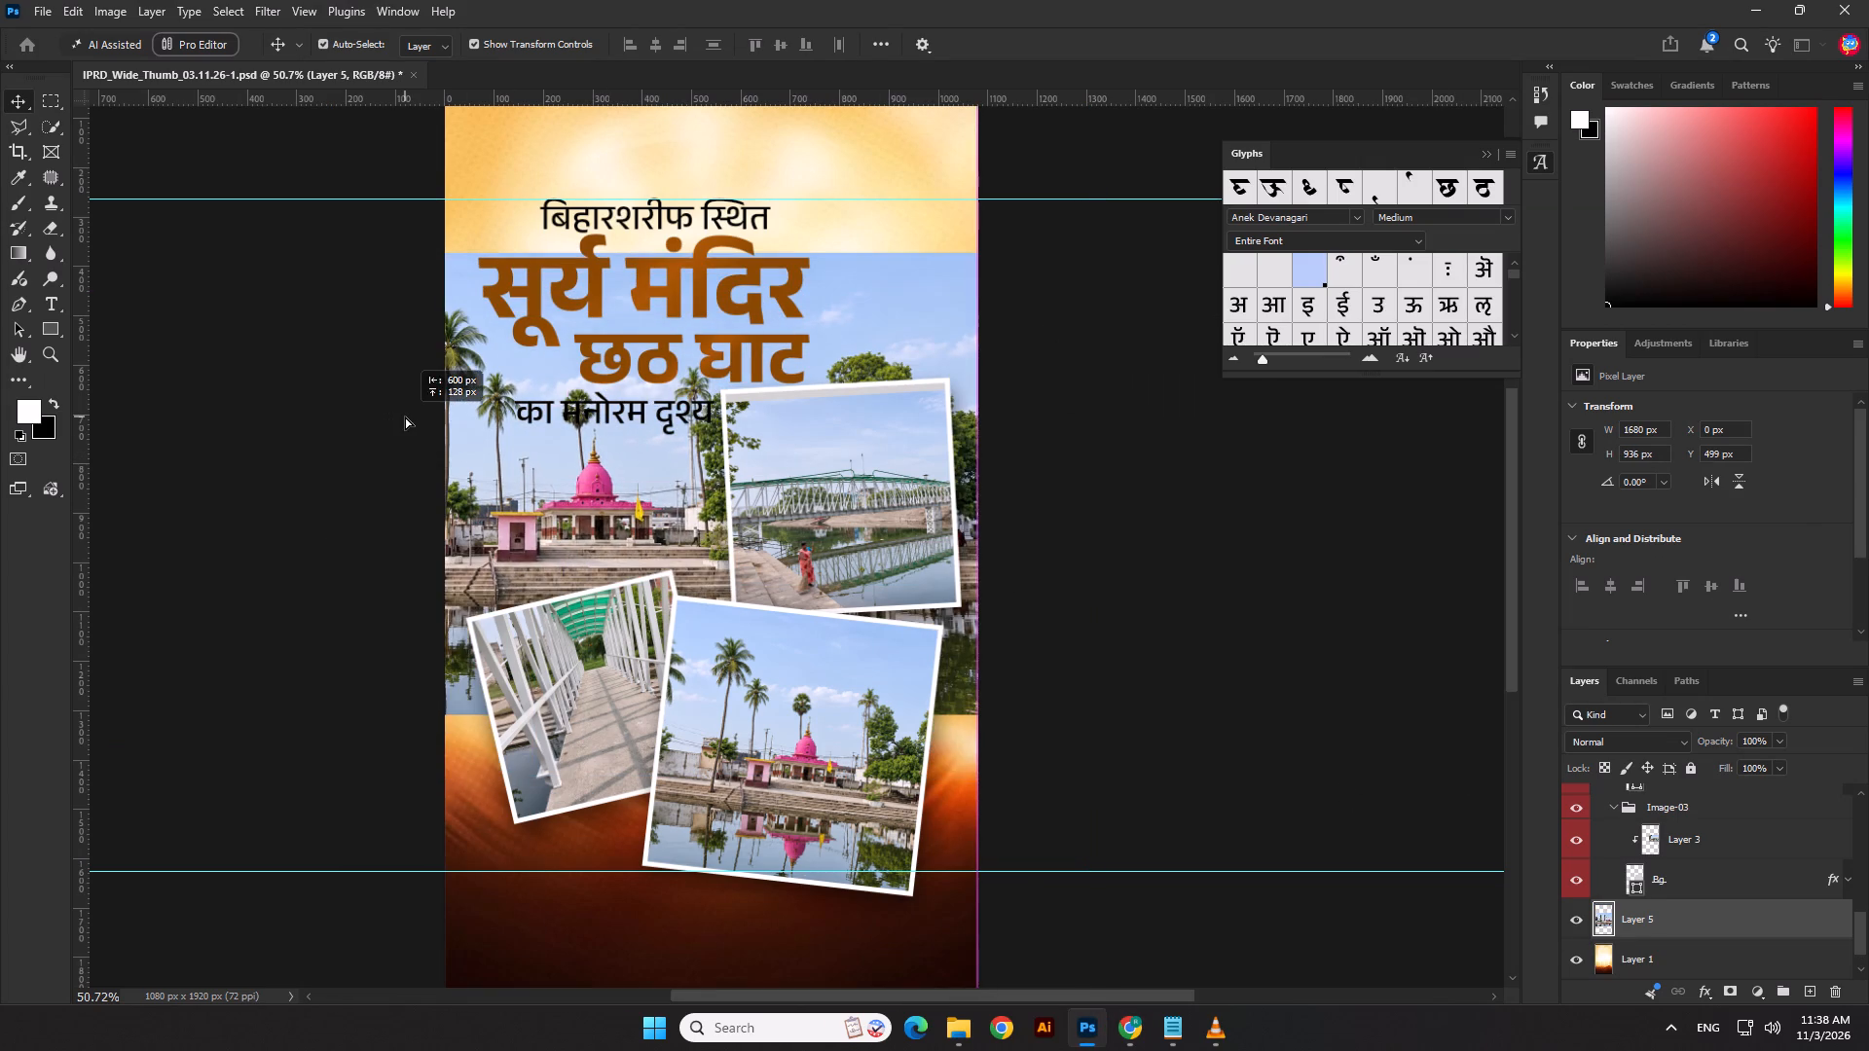
{"action": "left_click_drag", "start_coordinate": [405, 417], "coordinate": [416, 419]}
Scale the background temple image down to about 1506 × 839 px and nudge it slightly downward.
{"action": "left_click_drag", "start_coordinate": [577, 718], "coordinate": [584, 670]}
{"action": "key", "text": "Down"}
{"action": "key", "text": "Down"}
{"action": "key", "text": "Down"}
{"action": "key", "text": "Down"}
{"action": "key", "text": "Down"}
{"action": "key", "text": "Down"}
{"action": "key", "text": "Down"}
{"action": "key", "text": "Down"}
{"action": "key", "text": "Return"}
Set the background temple image on Layer 5 to Luminosity blending with 50% opacity.
{"action": "left_click", "coordinate": [1639, 748]}
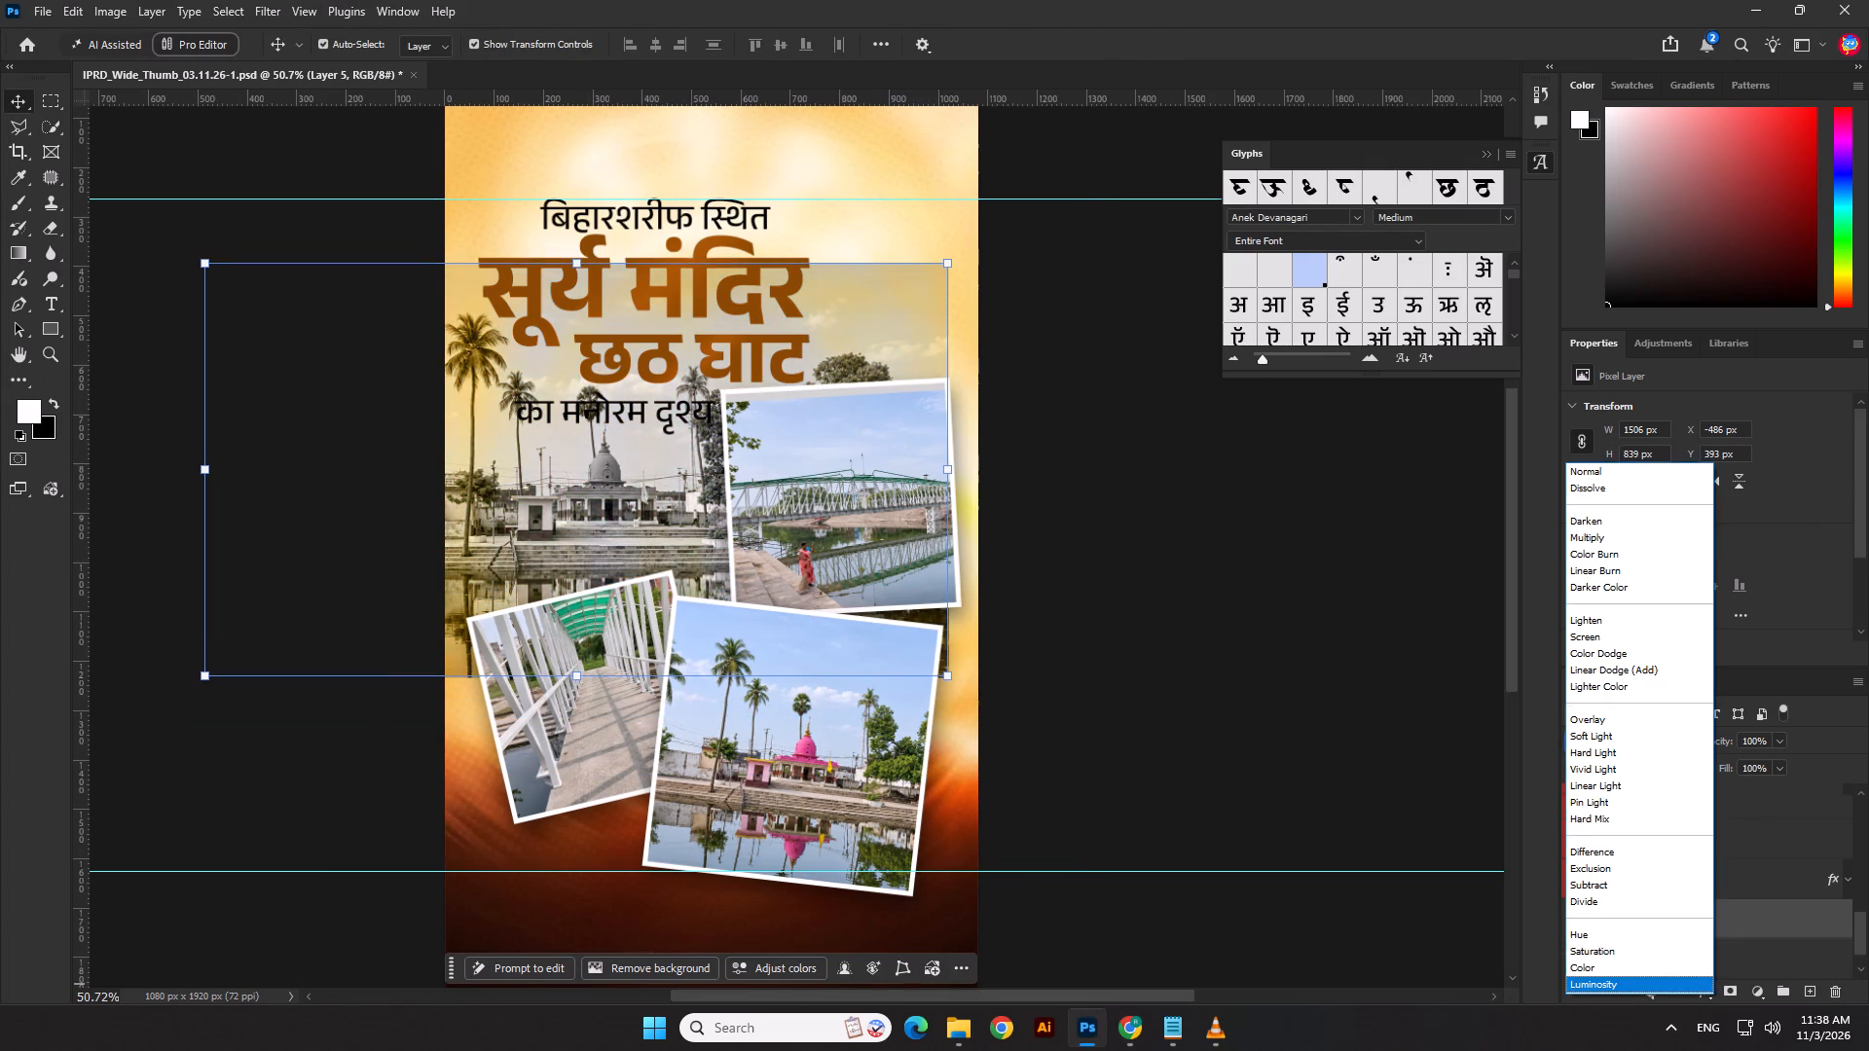
{"action": "left_click", "coordinate": [1621, 983]}
{"action": "left_click_drag", "start_coordinate": [1725, 741], "coordinate": [1603, 746]}
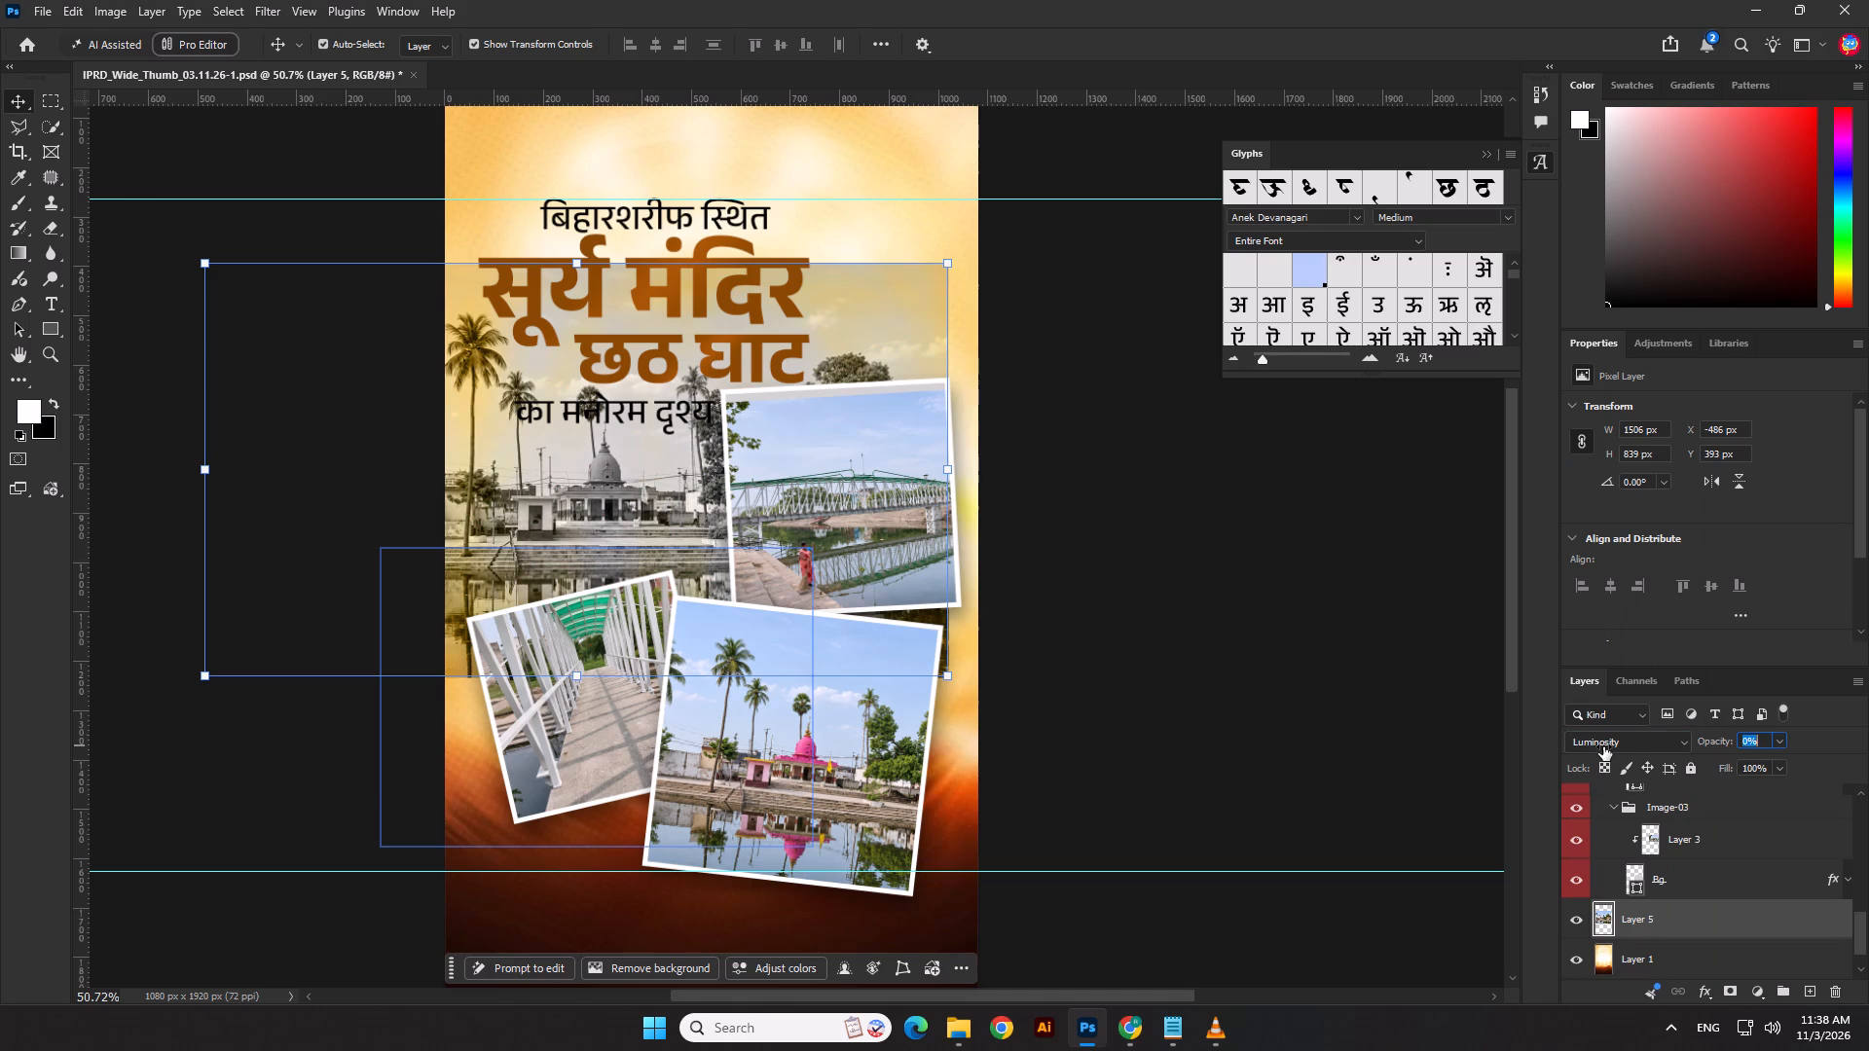
{"action": "left_click_drag", "start_coordinate": [1603, 746], "coordinate": [1652, 739]}
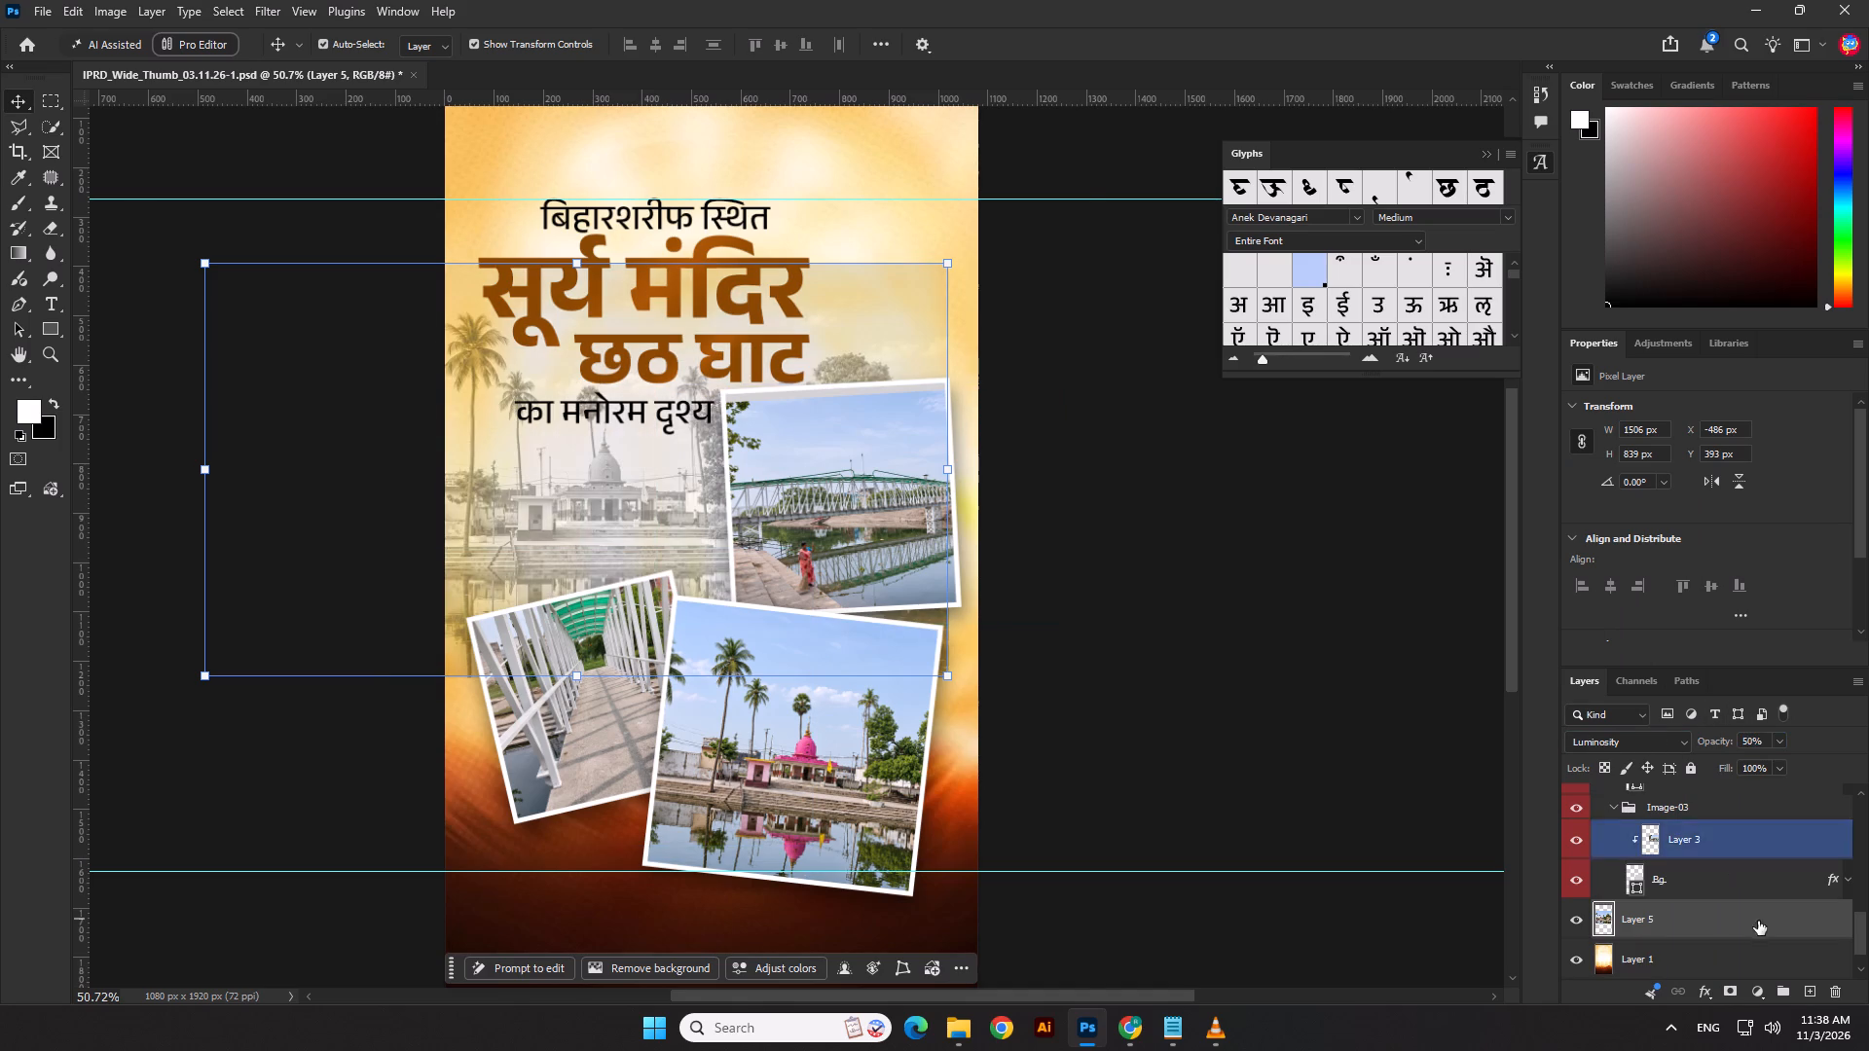
Add a mask to Layer 5 and fade the temple image's top with a vertical black-to-white linear gradient ending below the headings.
{"action": "left_click", "coordinate": [1727, 1000]}
{"action": "left_click", "coordinate": [18, 258]}
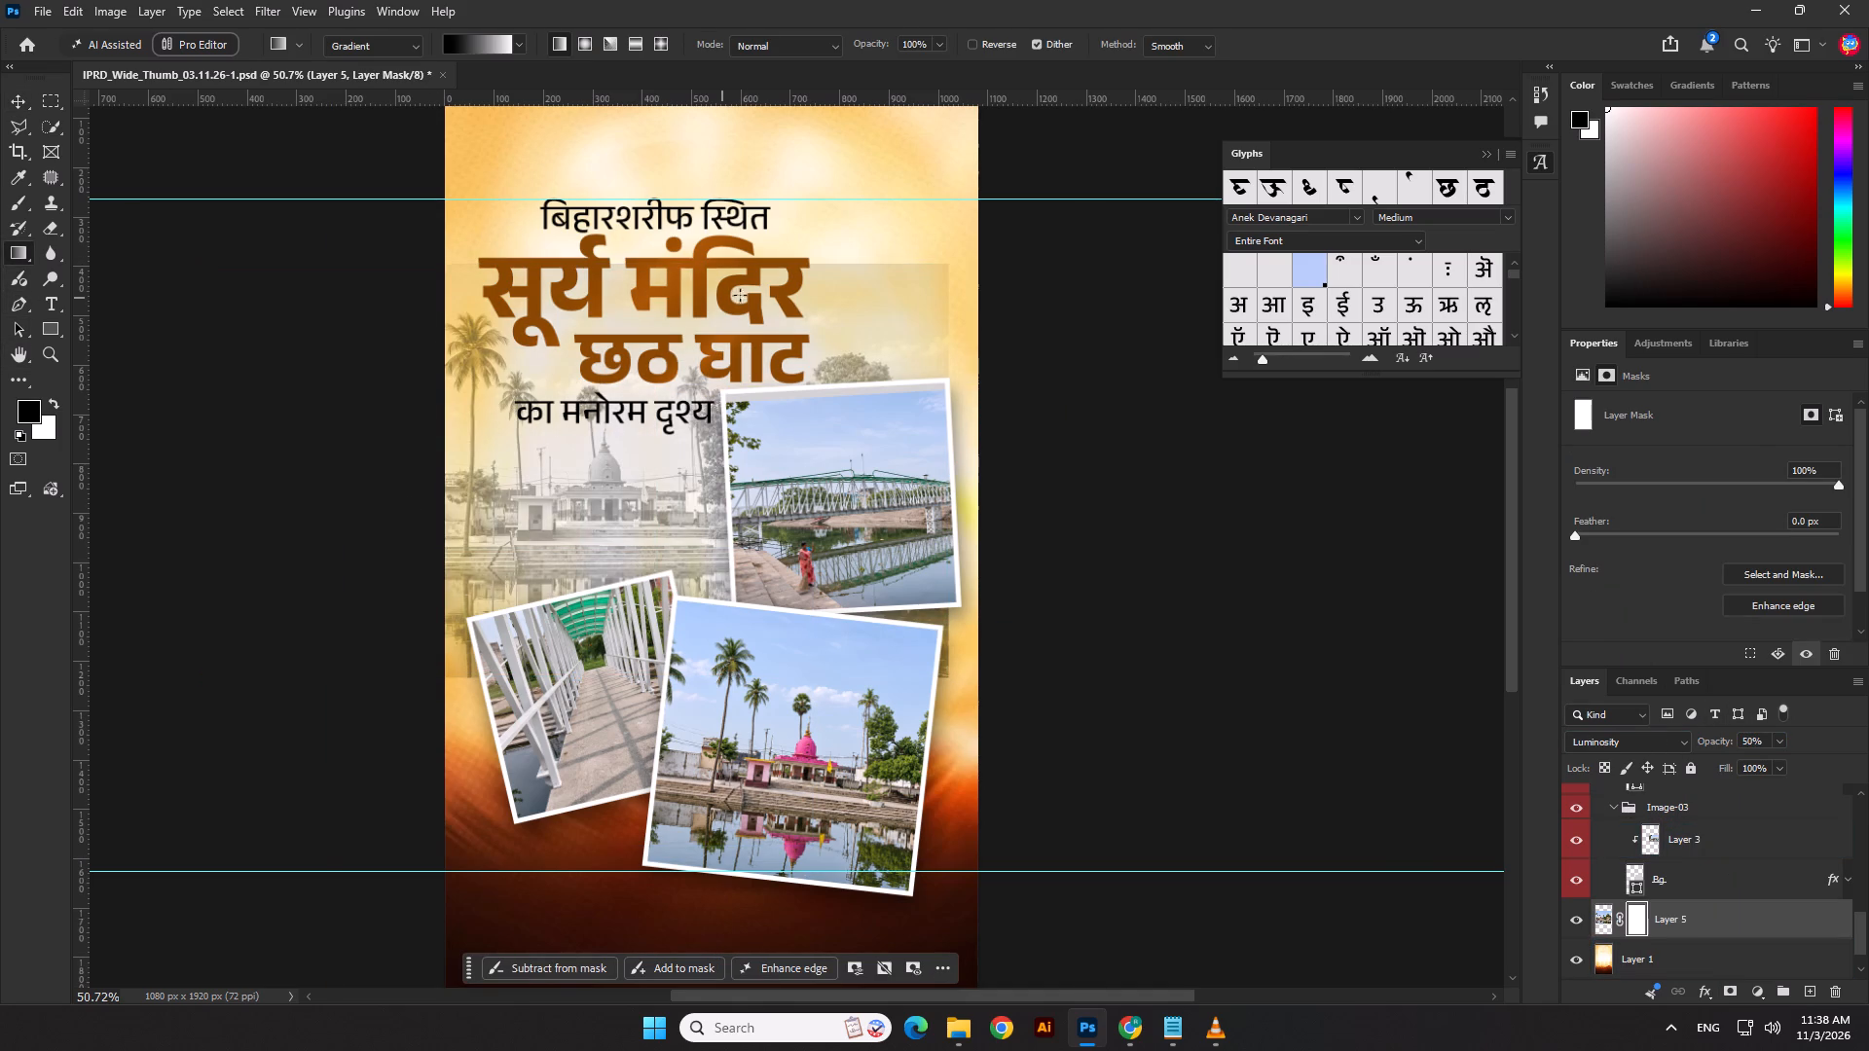
{"action": "left_click_drag", "start_coordinate": [642, 240], "coordinate": [646, 480]}
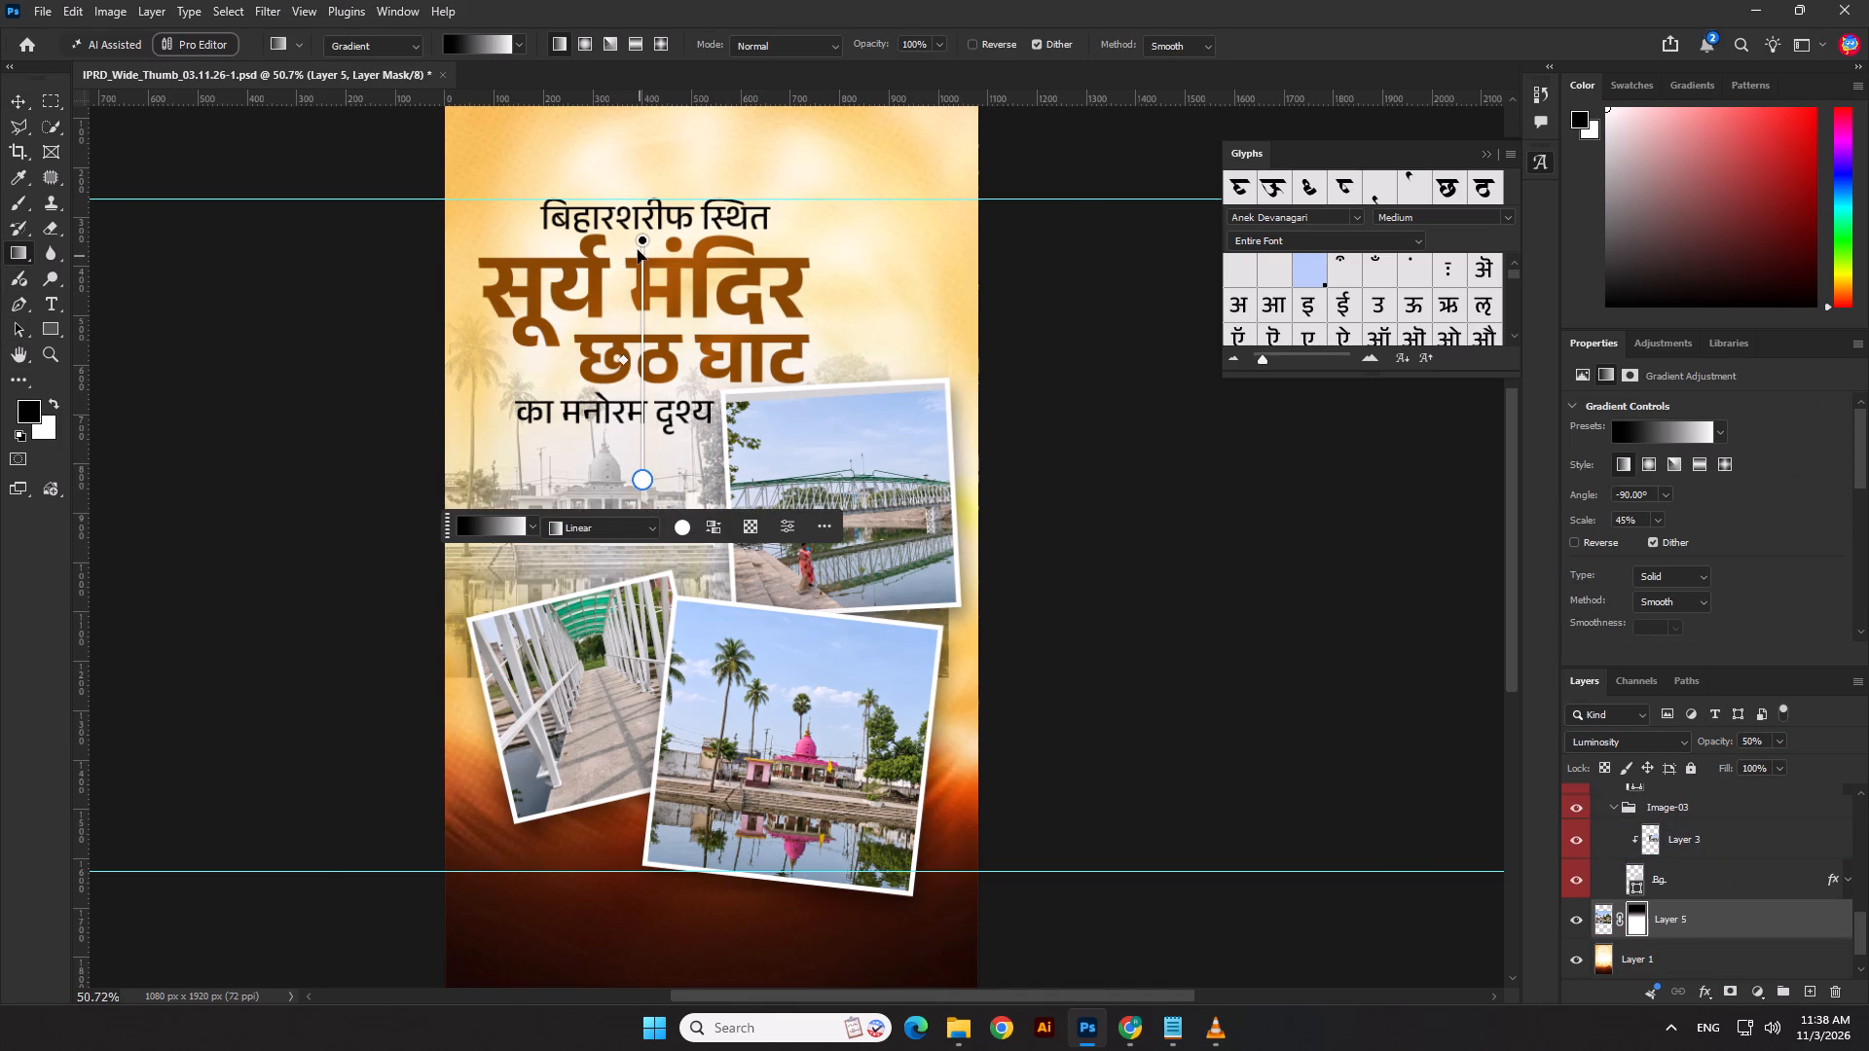
{"action": "left_click_drag", "start_coordinate": [642, 242], "coordinate": [640, 355]}
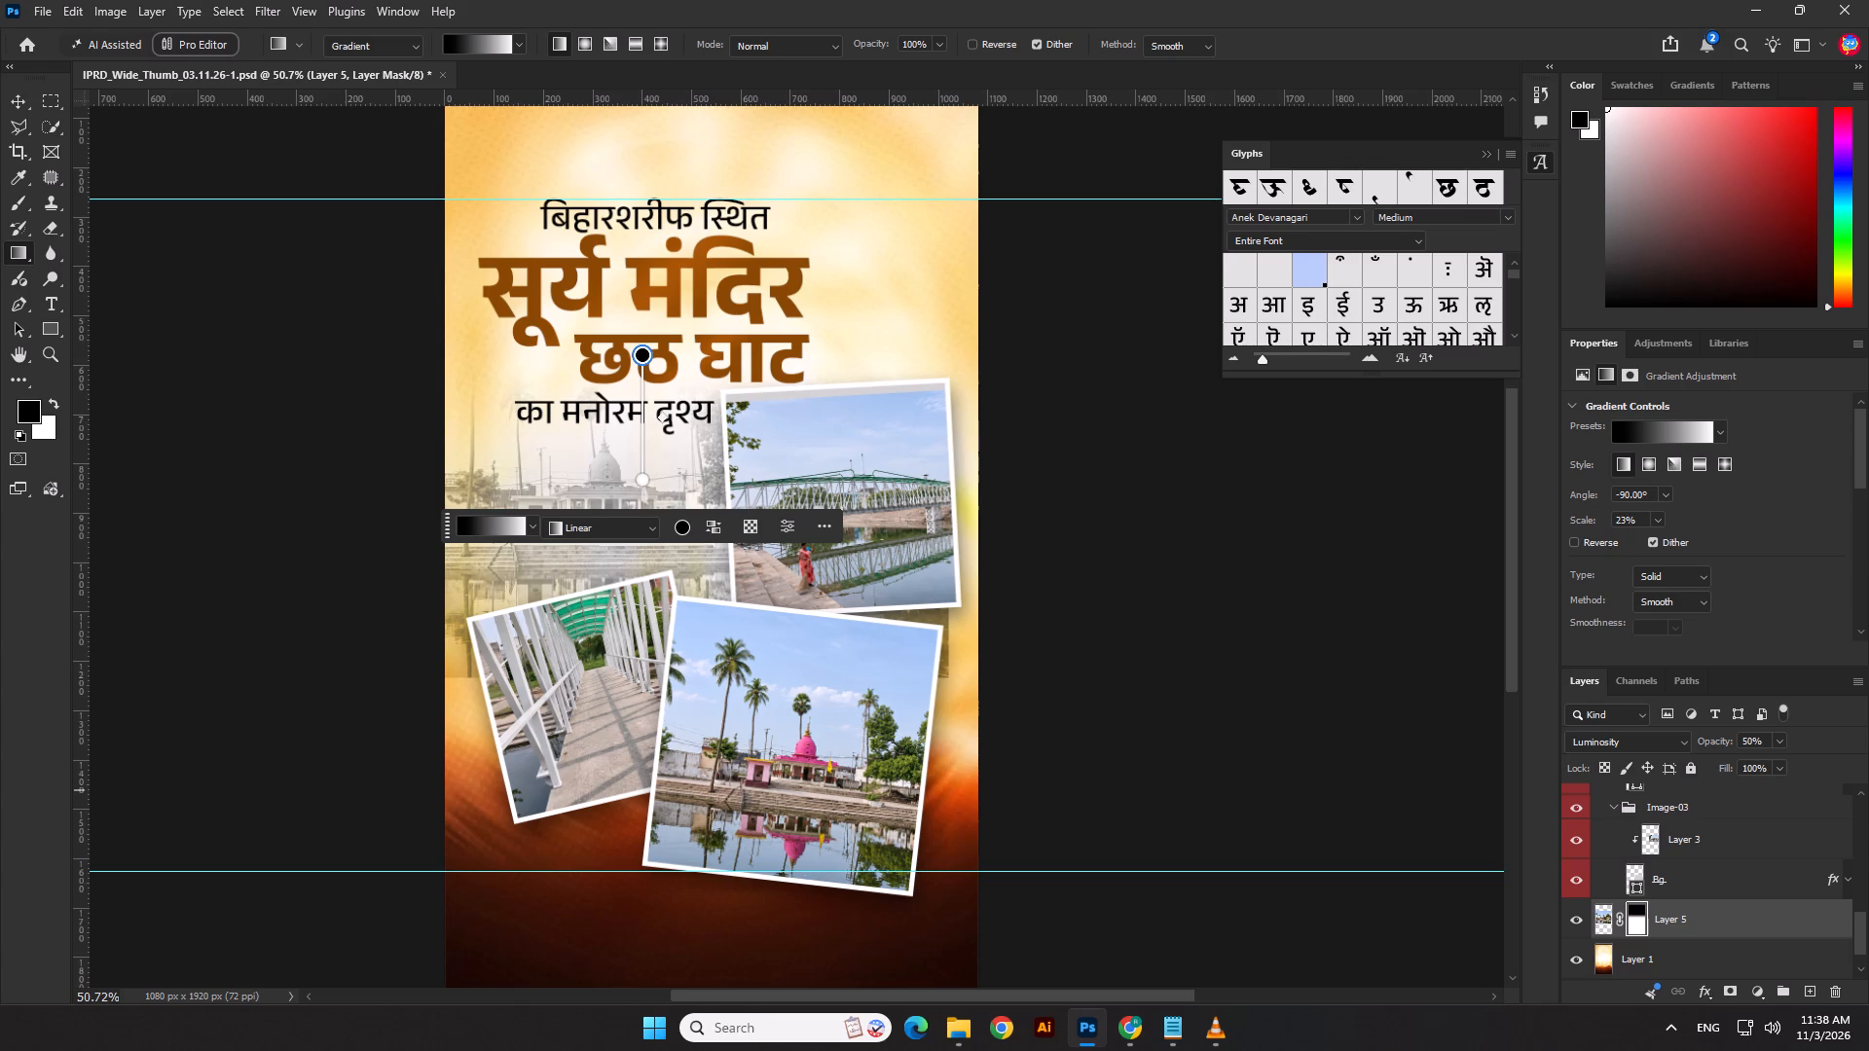
Paint Layer 5's mask with a large soft black brush, size 900, to fade the image's bottom and outer edges.
{"action": "left_click", "coordinate": [1642, 924]}
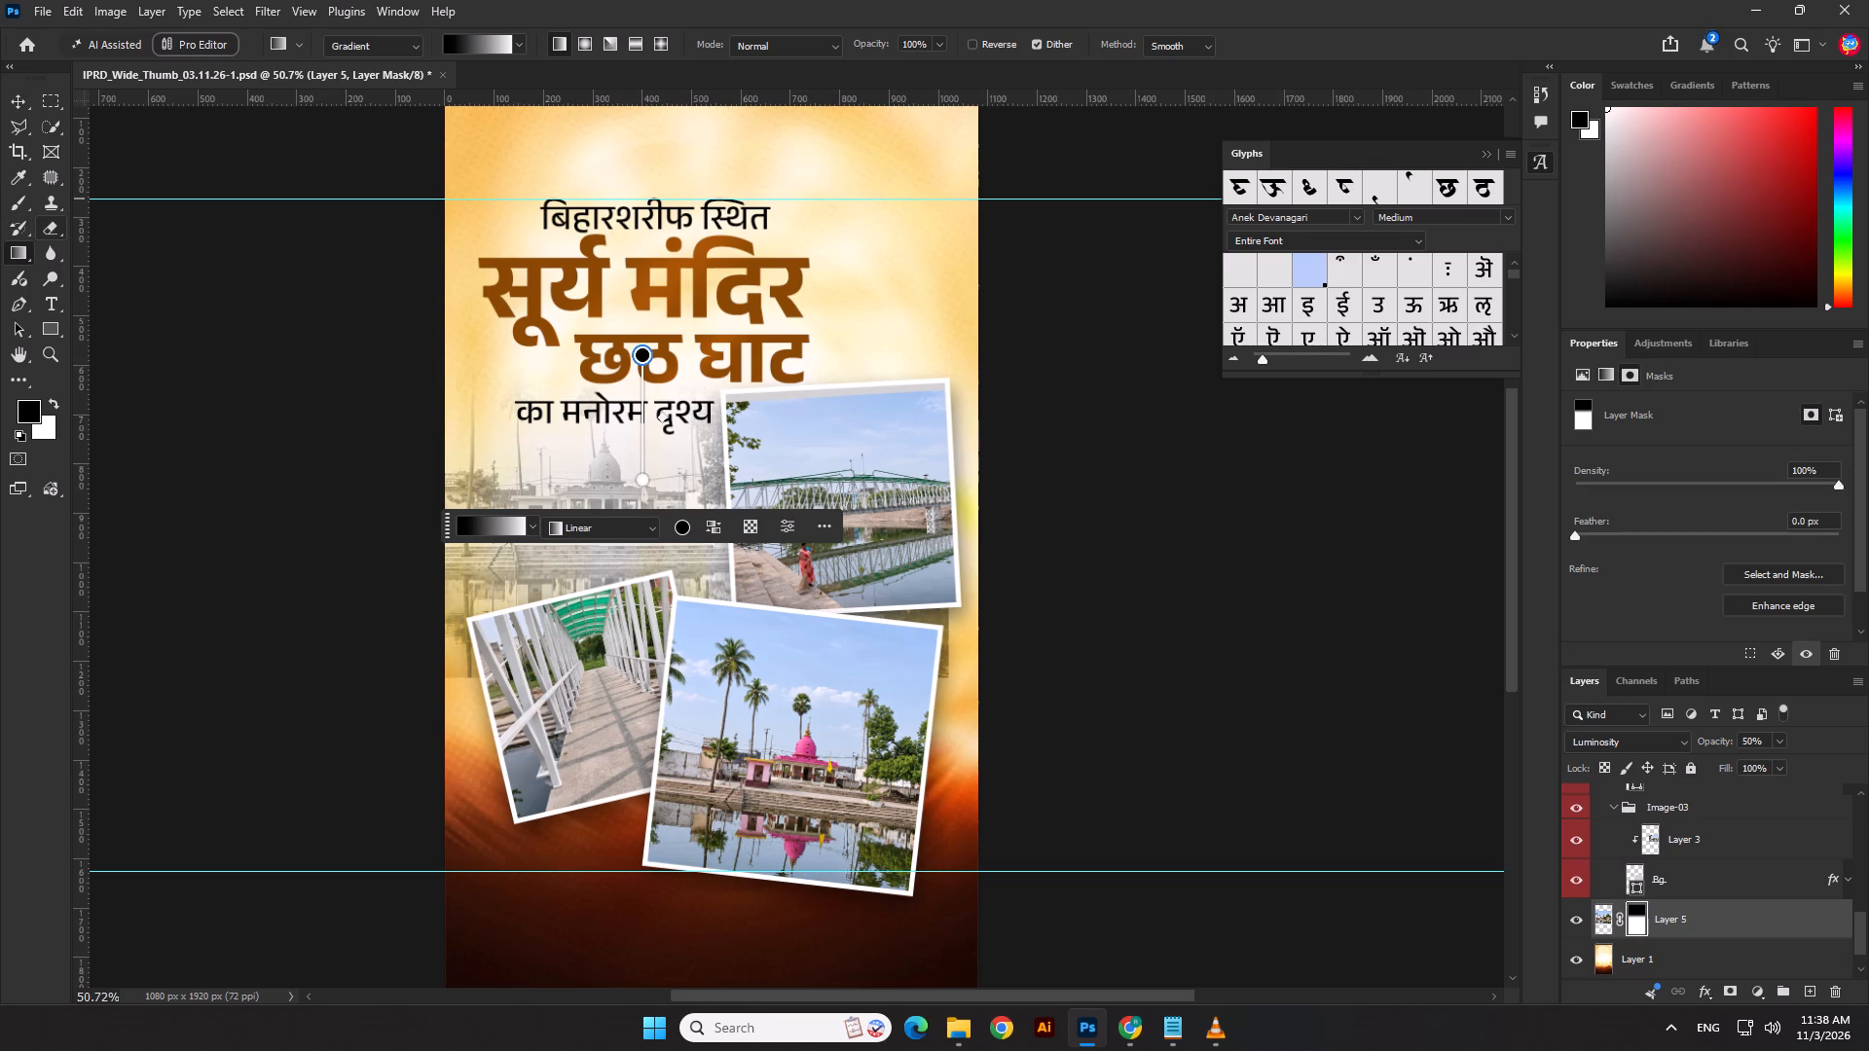
{"action": "left_click", "coordinate": [3, 197]}
{"action": "left_click", "coordinate": [487, 709]}
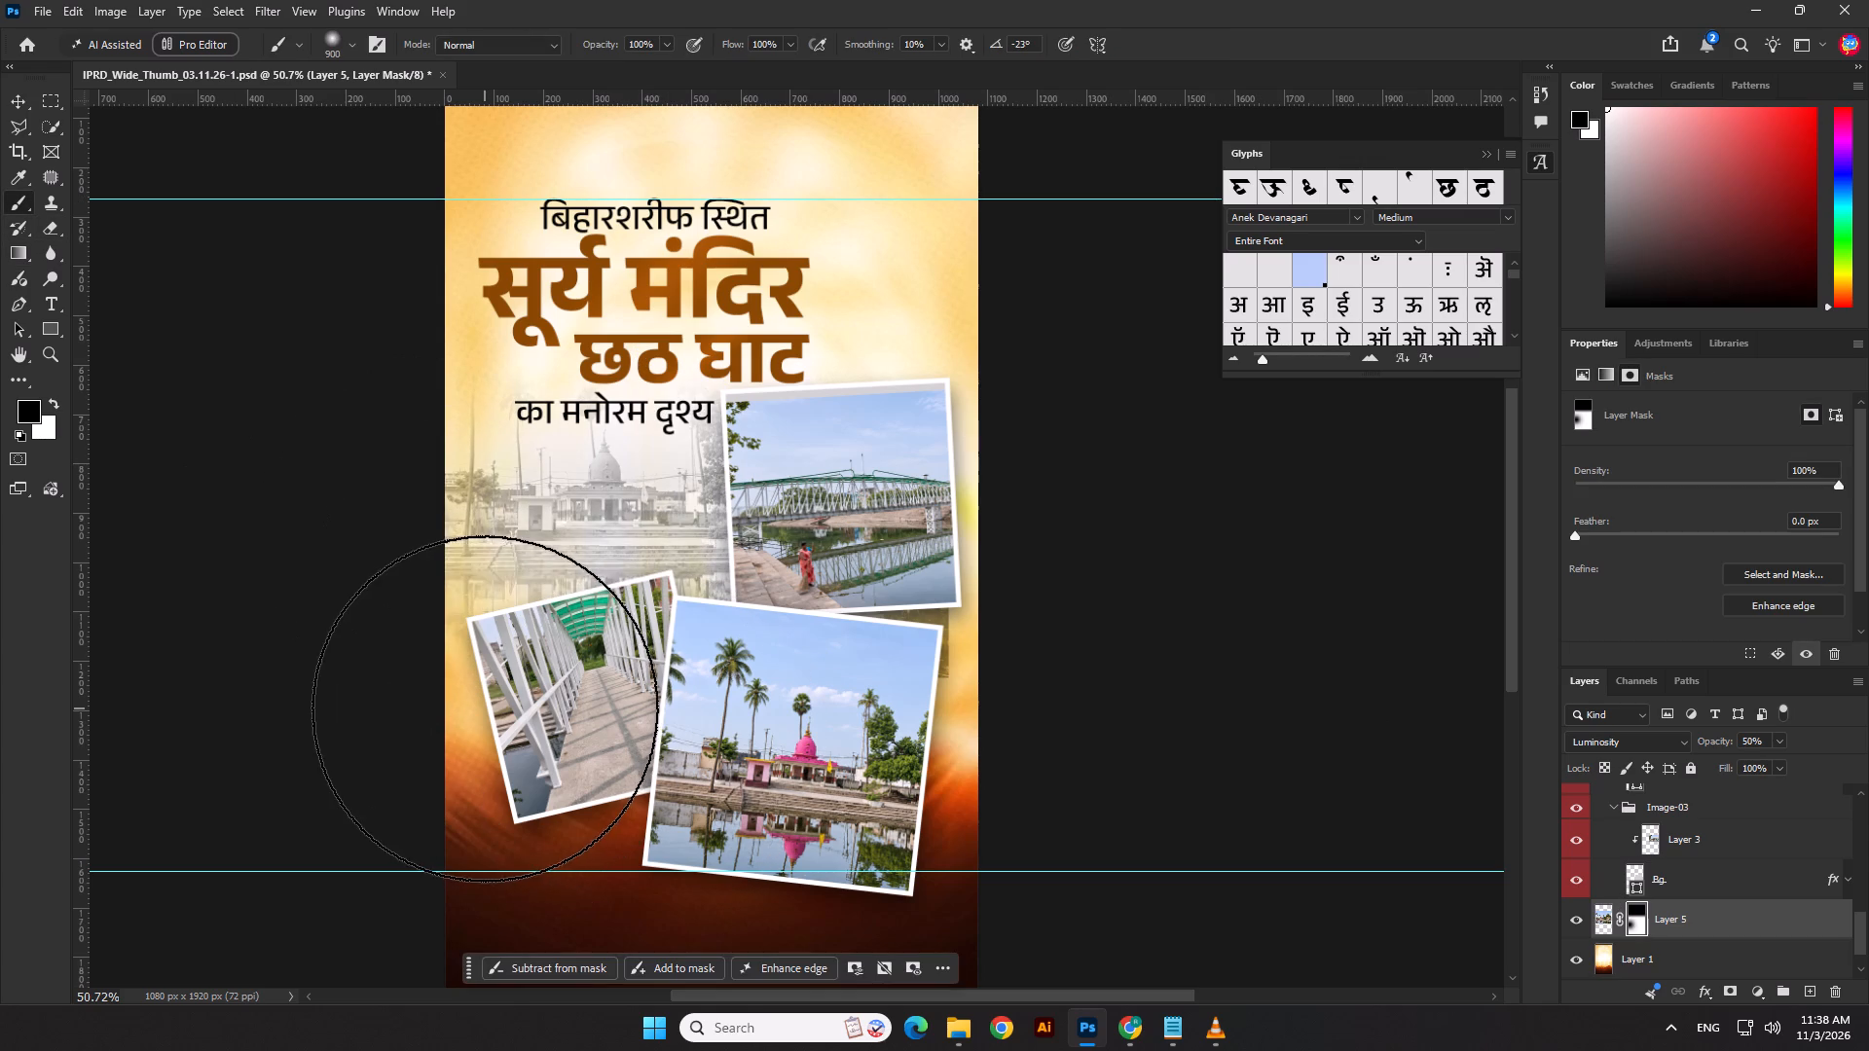
{"action": "left_click", "coordinate": [712, 714]}
{"action": "left_click_drag", "start_coordinate": [788, 669], "coordinate": [800, 661]}
{"action": "left_click", "coordinate": [927, 494]}
{"action": "double_click", "coordinate": [924, 480]}
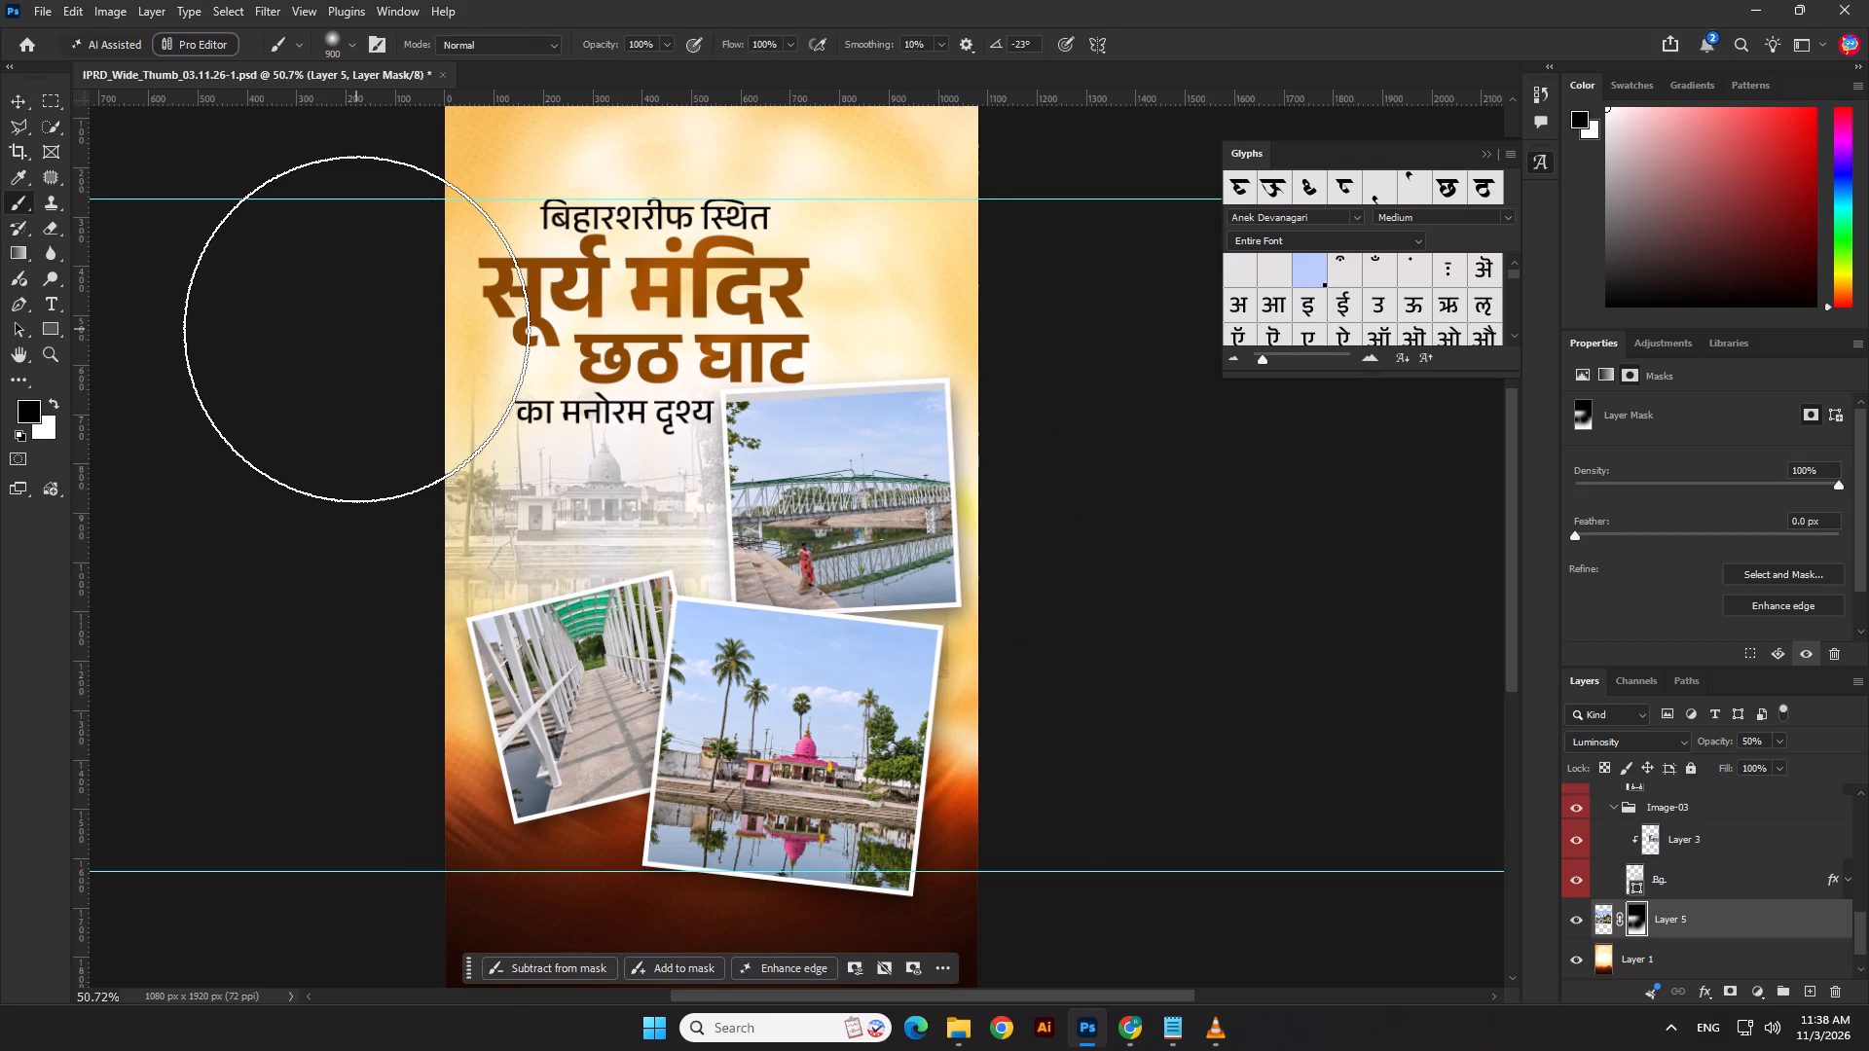
{"action": "left_click", "coordinate": [356, 329]}
{"action": "left_click", "coordinate": [687, 753]}
Select the Image-02 group with the framed walkway photo and enlarge it to about 104%.
{"action": "scroll", "coordinate": [961, 739], "scroll_direction": "down", "scroll_amount": 4}
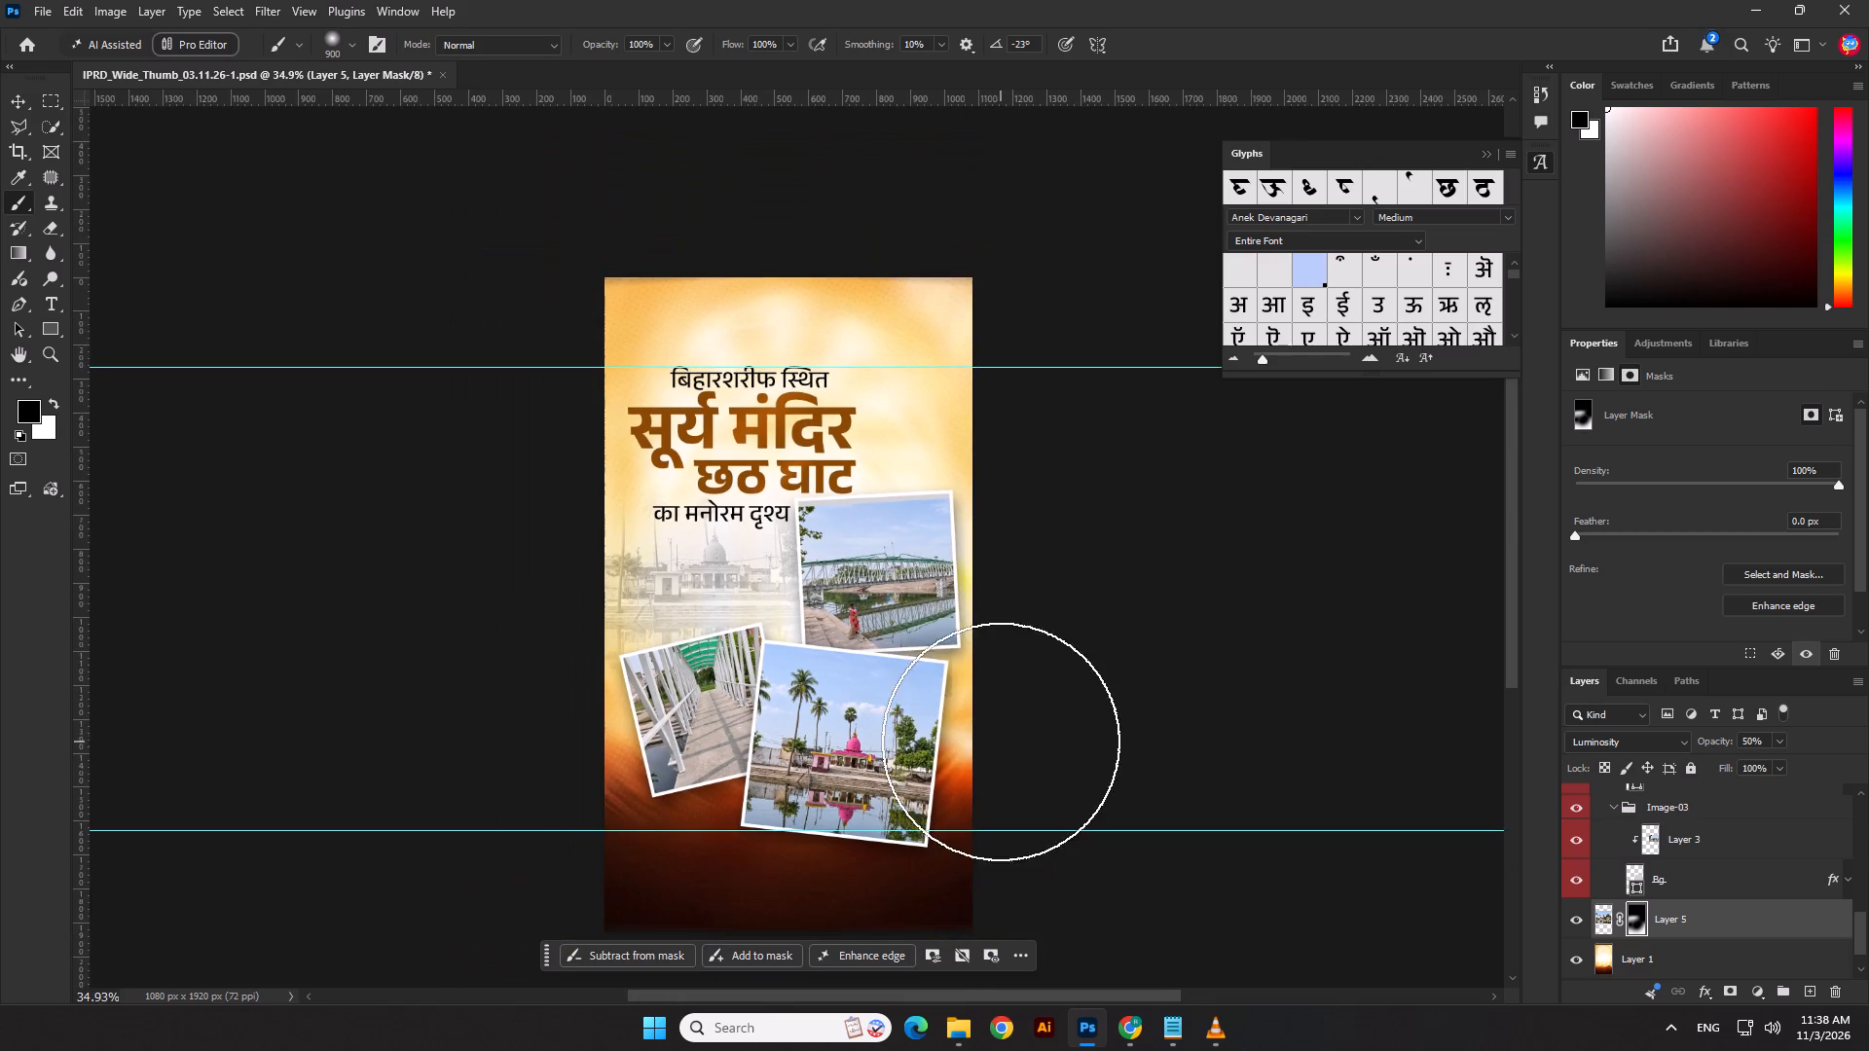
{"action": "left_click", "coordinate": [18, 99]}
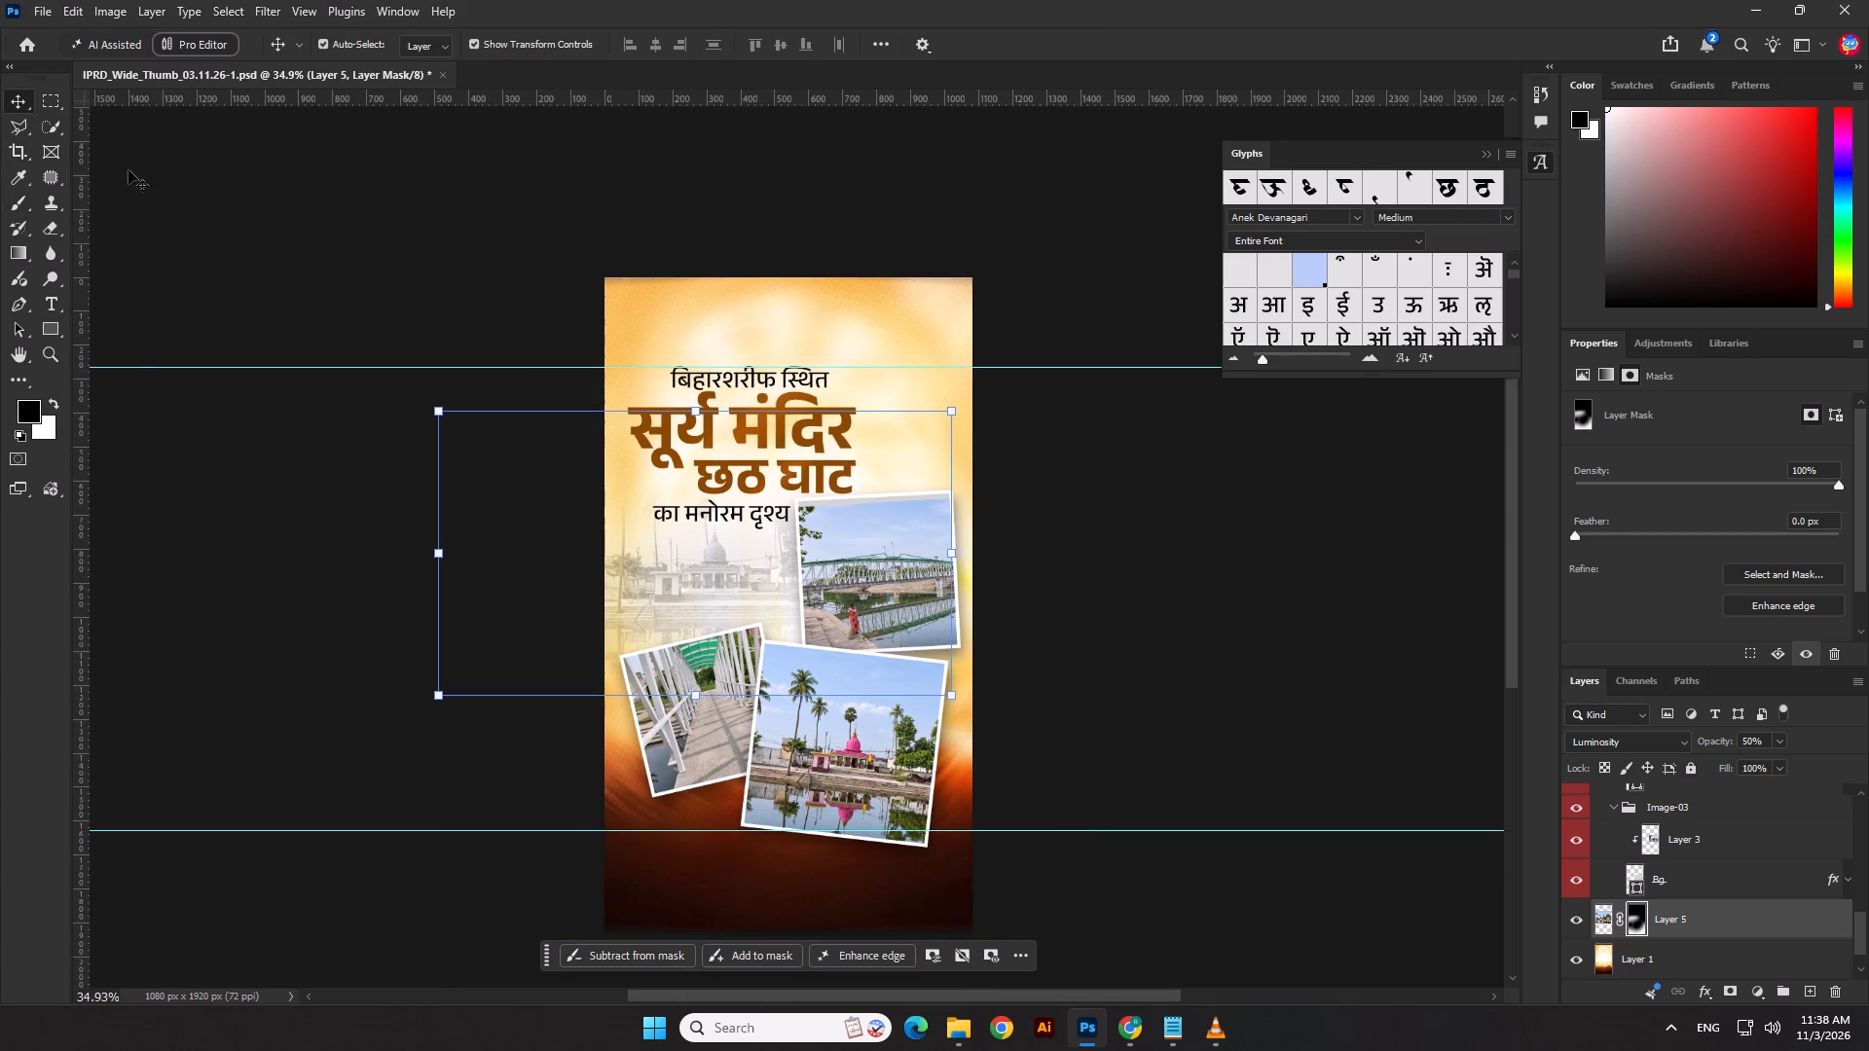
{"action": "left_click", "coordinate": [1225, 568]}
{"action": "scroll", "coordinate": [1223, 567], "scroll_direction": "down", "scroll_amount": 10}
{"action": "left_click", "coordinate": [1153, 564]}
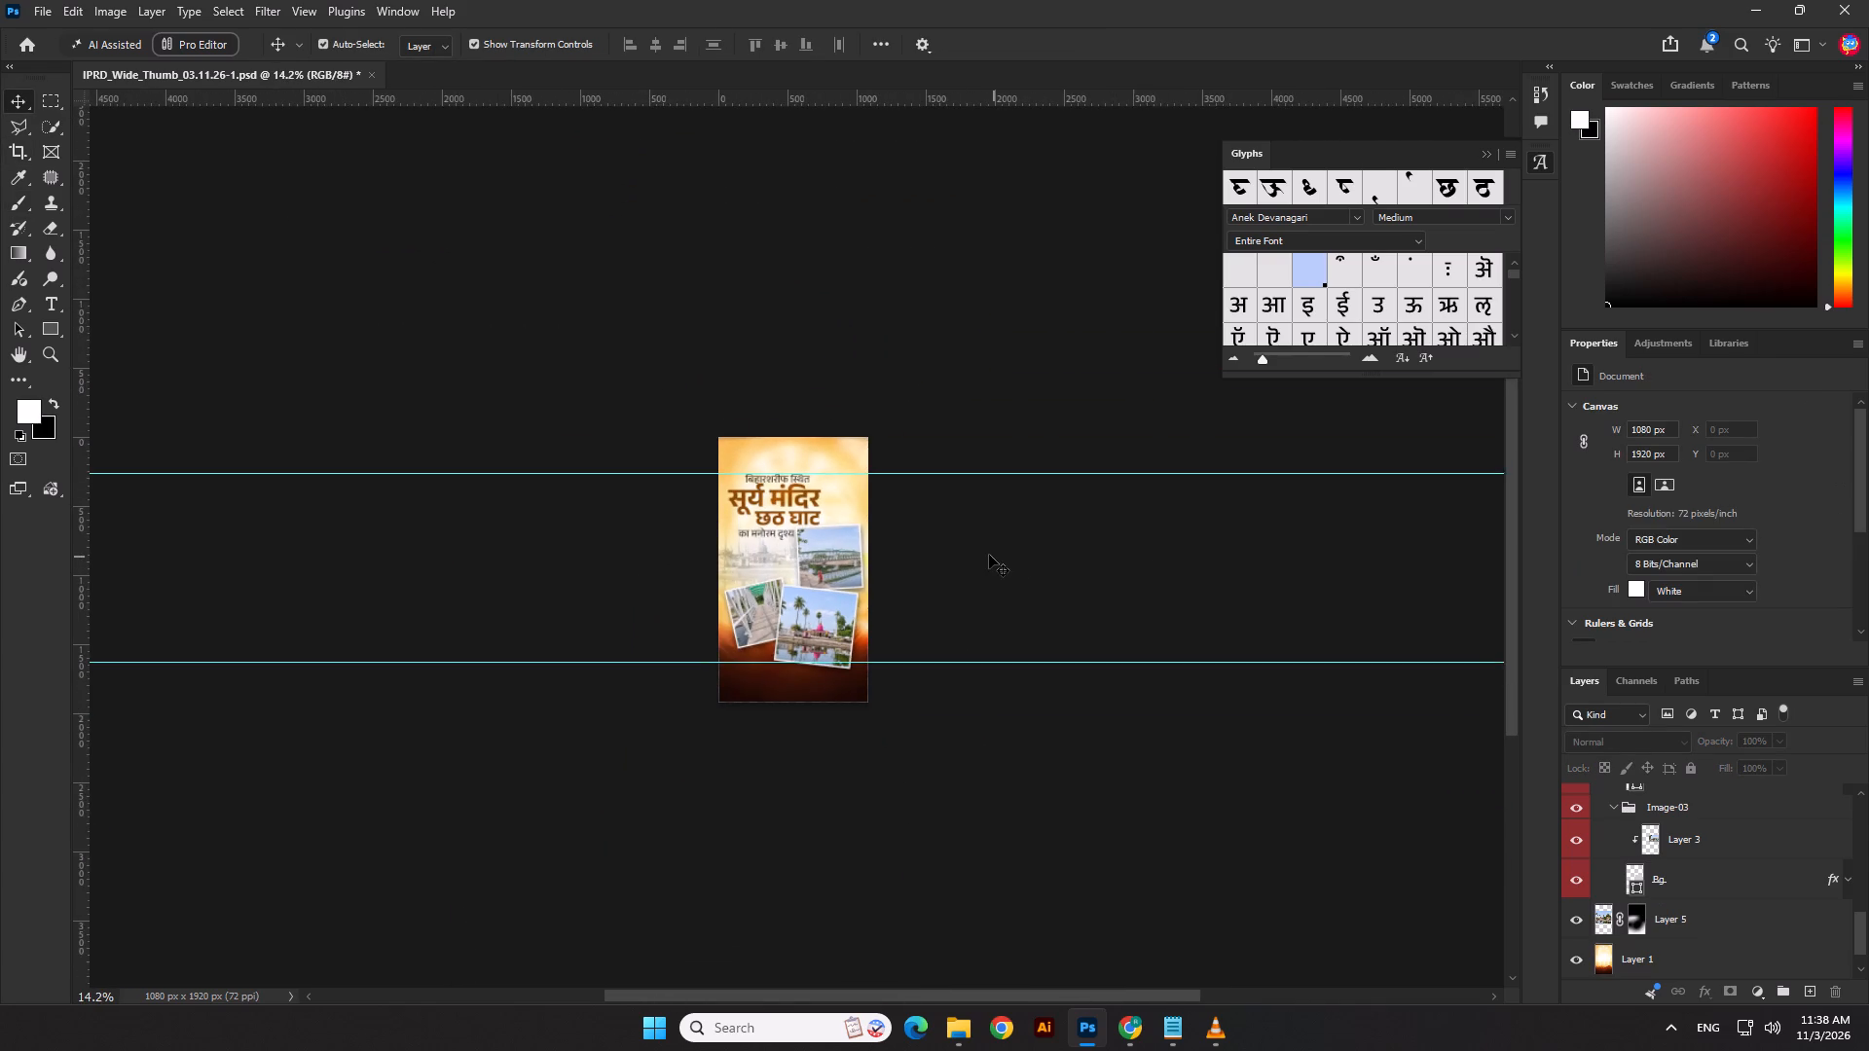
{"action": "scroll", "coordinate": [989, 555], "scroll_direction": "up", "scroll_amount": 8}
{"action": "left_click", "coordinate": [709, 689]}
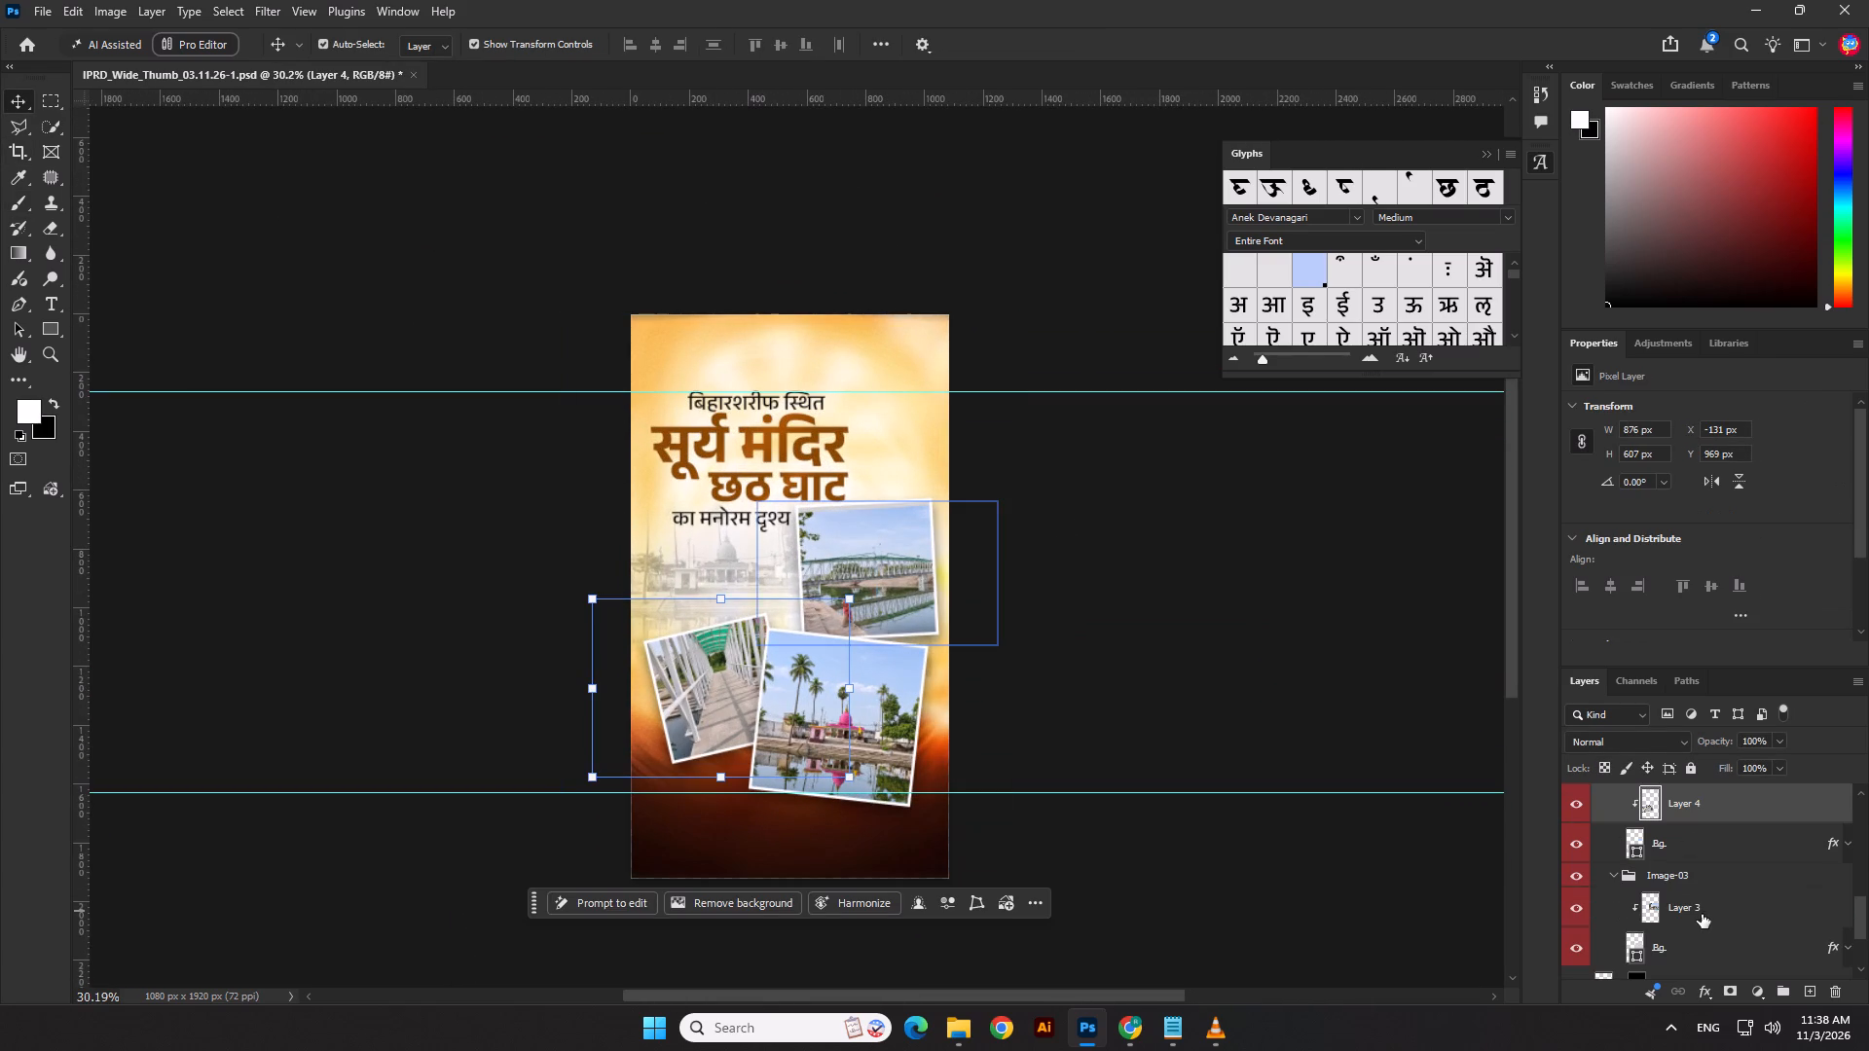
{"action": "scroll", "coordinate": [1661, 843], "scroll_direction": "up", "scroll_amount": 2}
{"action": "left_click", "coordinate": [1663, 824]}
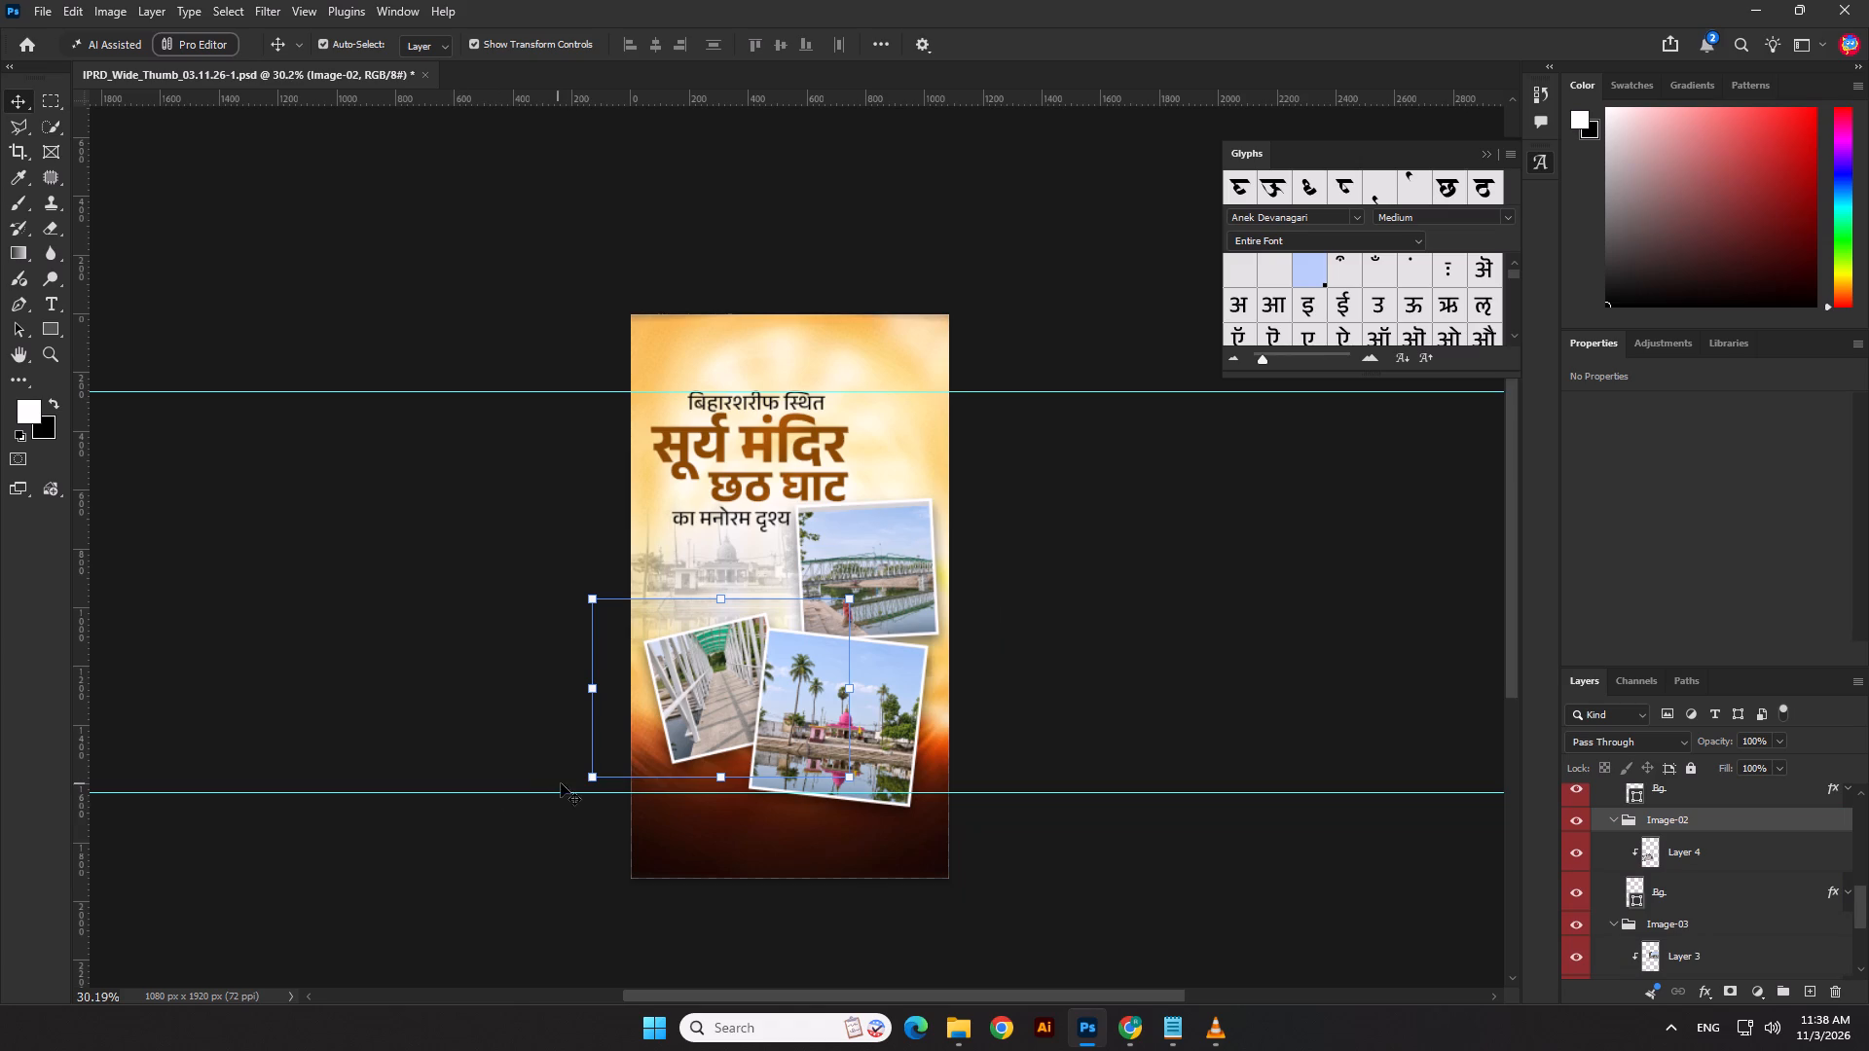
{"action": "left_click_drag", "start_coordinate": [587, 779], "coordinate": [577, 788]}
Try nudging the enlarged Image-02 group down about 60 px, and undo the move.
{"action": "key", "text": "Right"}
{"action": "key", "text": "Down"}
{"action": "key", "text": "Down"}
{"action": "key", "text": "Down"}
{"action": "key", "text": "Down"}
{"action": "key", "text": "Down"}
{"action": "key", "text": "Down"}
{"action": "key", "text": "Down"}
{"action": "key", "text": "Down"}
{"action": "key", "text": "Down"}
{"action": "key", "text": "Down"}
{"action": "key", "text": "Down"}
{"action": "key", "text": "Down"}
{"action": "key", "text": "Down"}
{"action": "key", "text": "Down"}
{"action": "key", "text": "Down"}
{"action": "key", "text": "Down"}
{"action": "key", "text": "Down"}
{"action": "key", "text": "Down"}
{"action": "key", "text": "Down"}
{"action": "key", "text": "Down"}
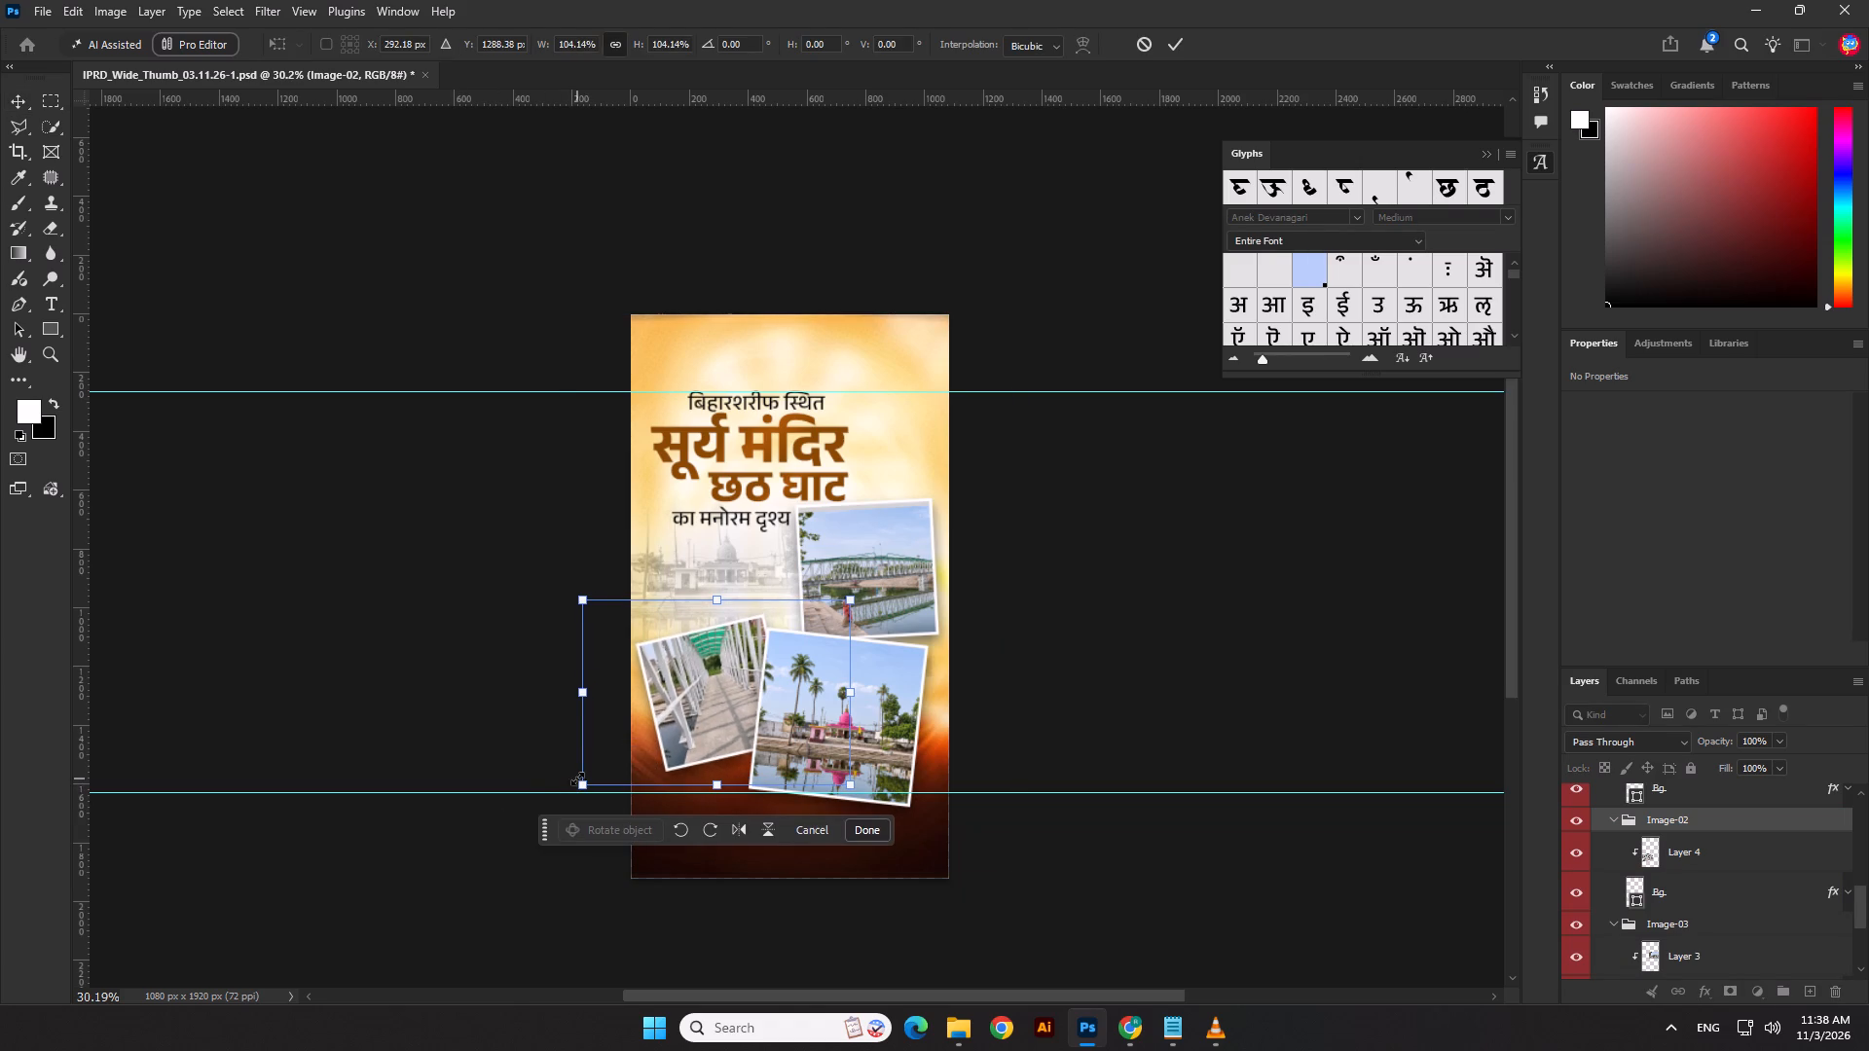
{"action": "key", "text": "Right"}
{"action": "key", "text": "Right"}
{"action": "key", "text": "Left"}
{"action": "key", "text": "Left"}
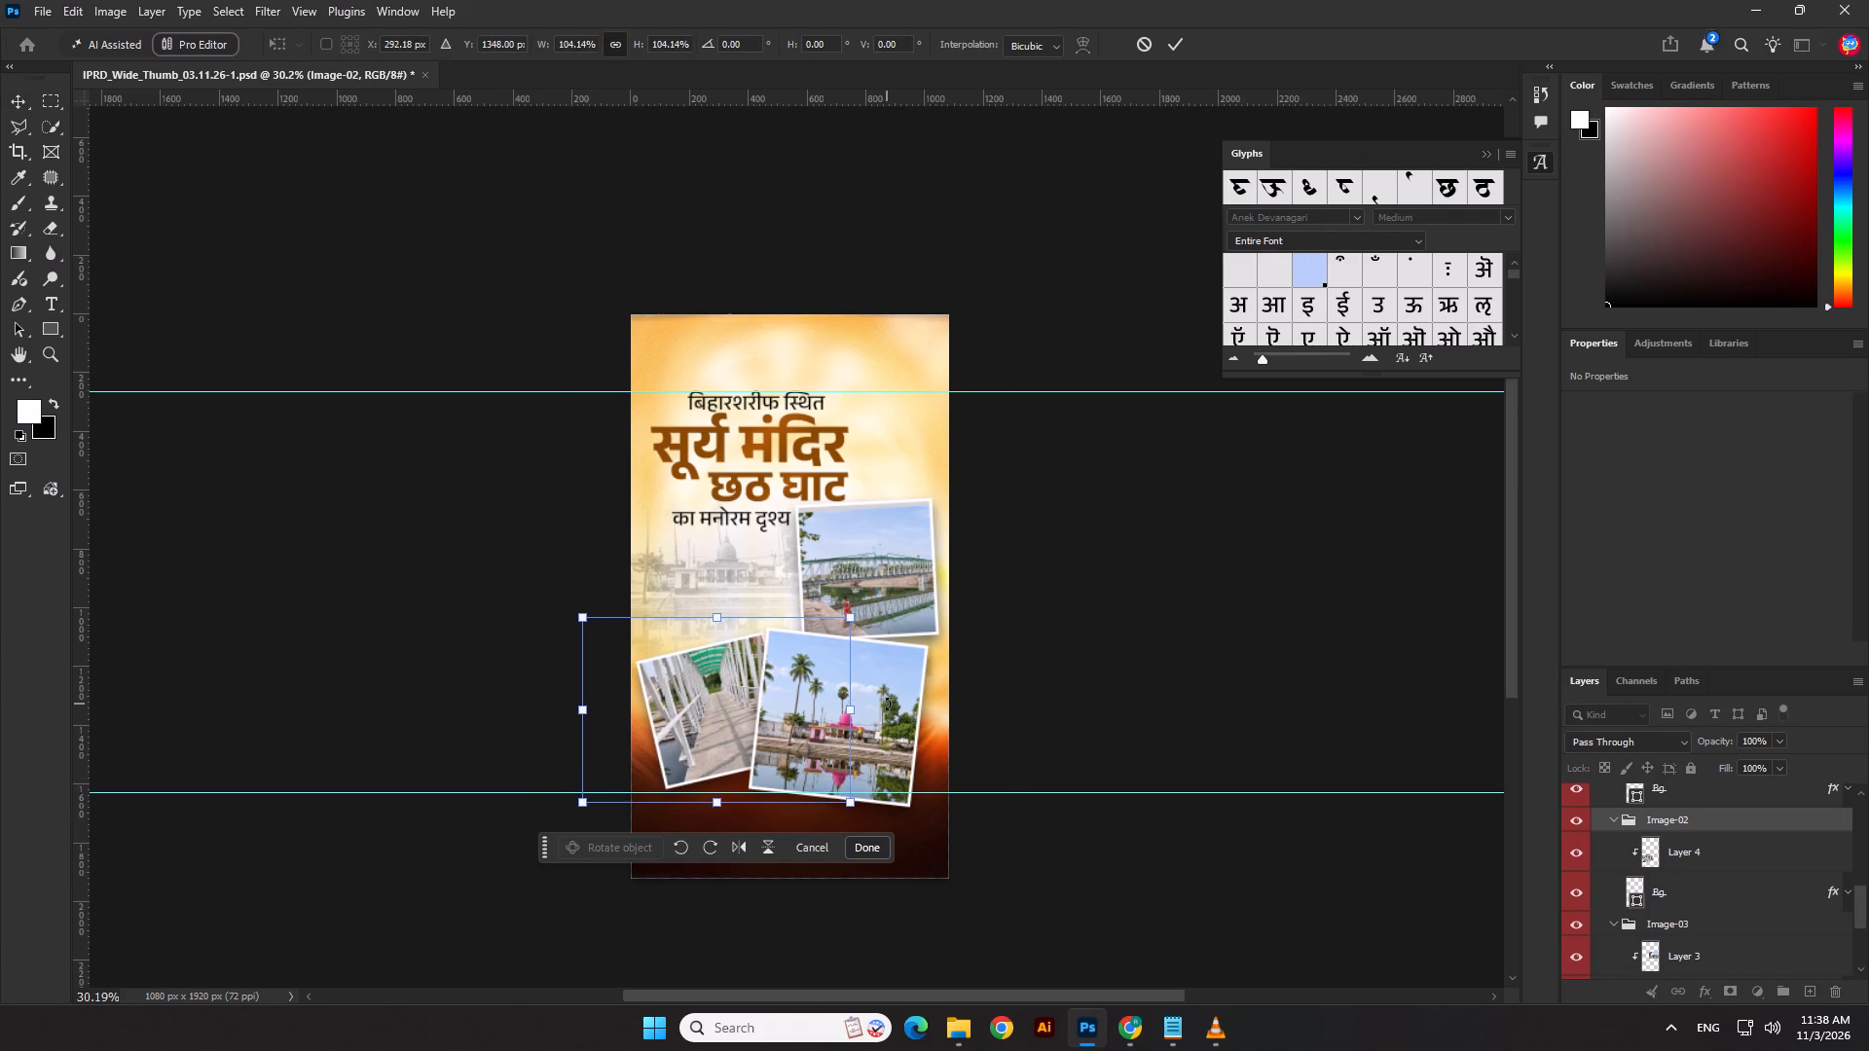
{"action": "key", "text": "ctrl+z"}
Nudge the Image-02 group about 10 px to the left and apply the transform.
{"action": "key", "text": "Left"}
{"action": "key", "text": "Left"}
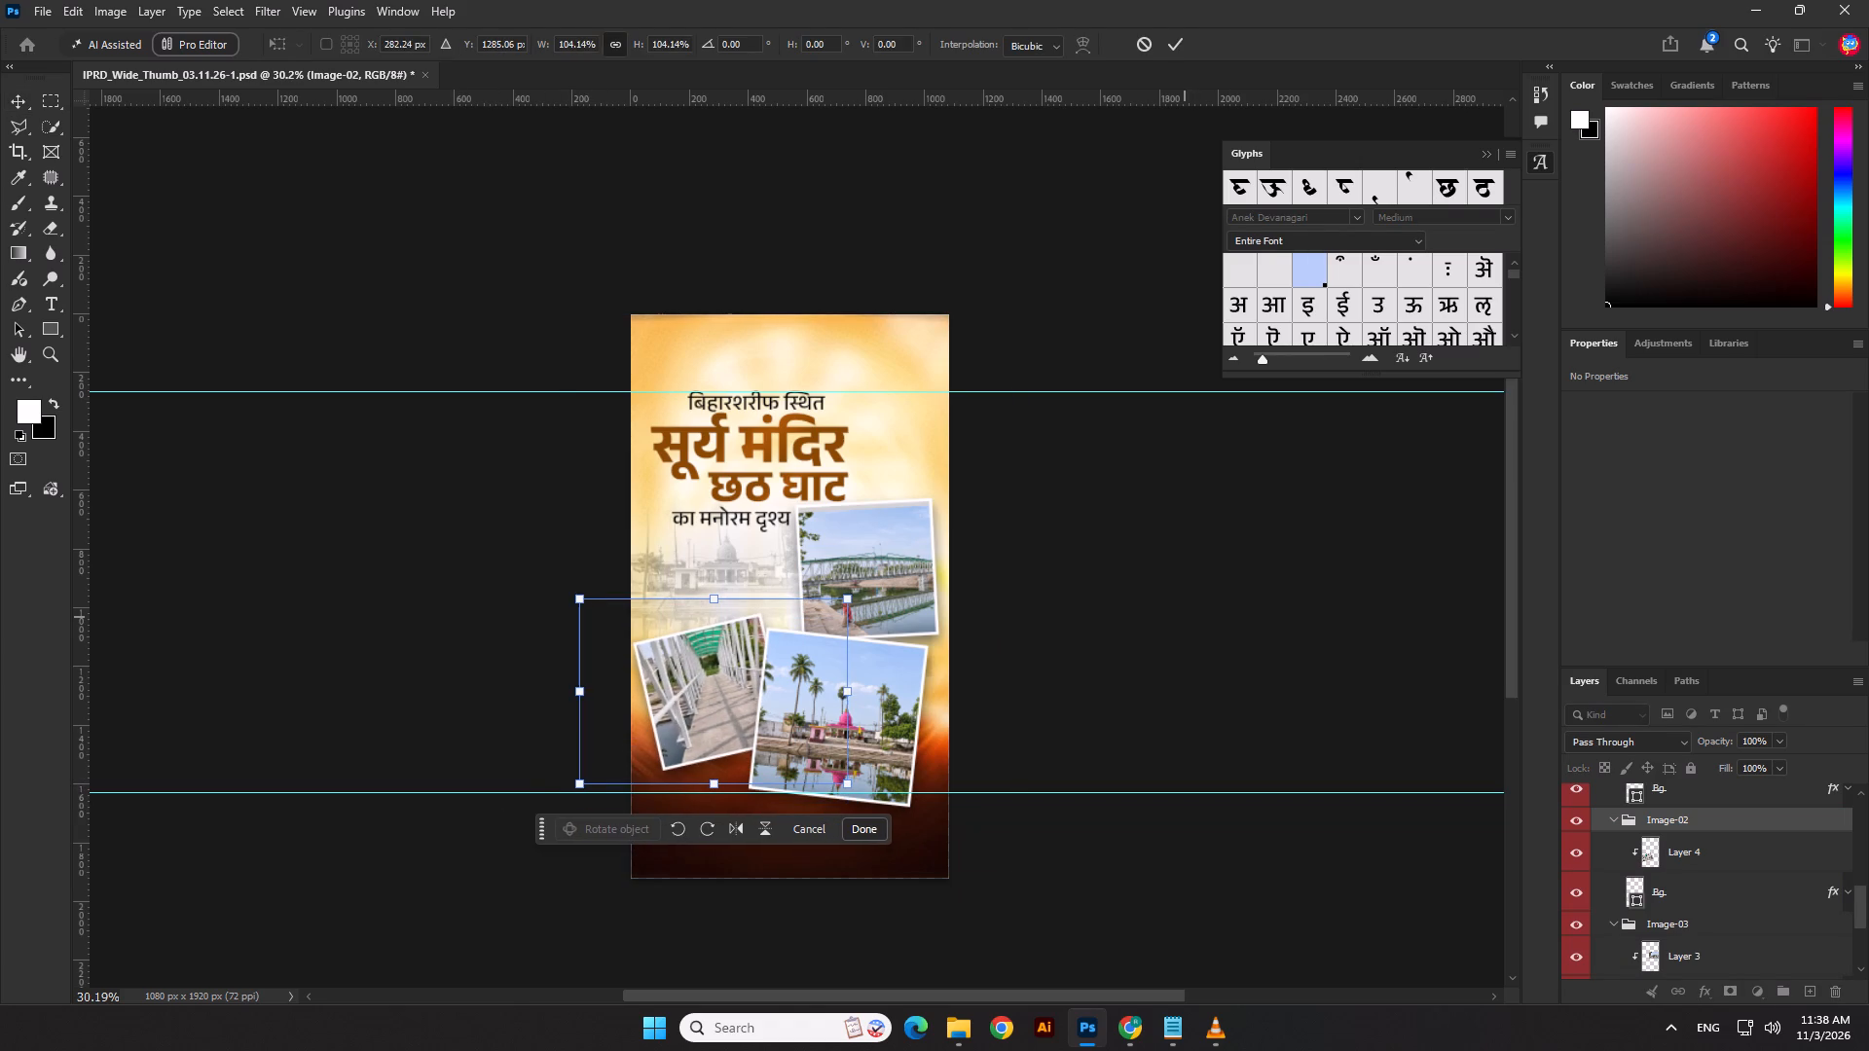
{"action": "left_click", "coordinate": [1185, 617]}
Nudge the bridge photo on Layer 3 upward inside its frame to Y 614 px.
{"action": "left_click", "coordinate": [921, 562]}
{"action": "scroll", "coordinate": [879, 522], "scroll_direction": "up", "scroll_amount": 7}
{"action": "key", "text": "Up"}
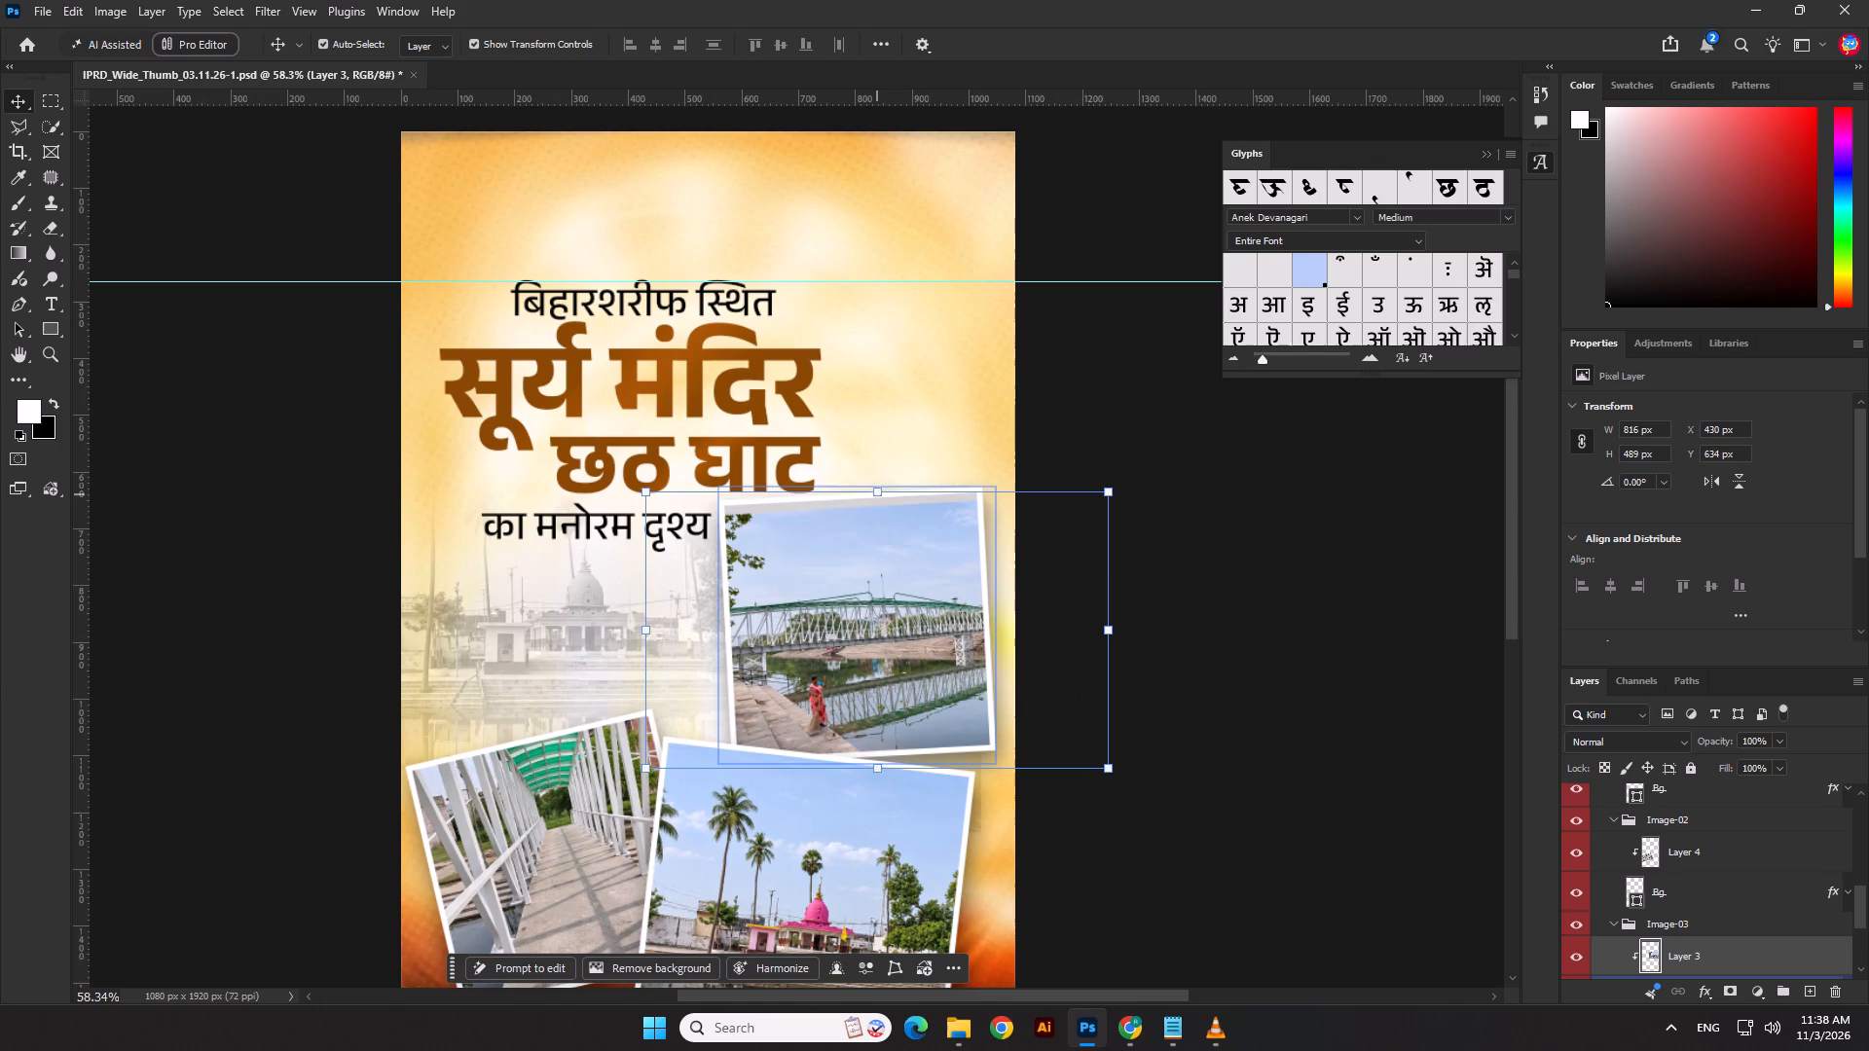
{"action": "key", "text": "Up"}
{"action": "key", "text": "Up"}
{"action": "key", "text": "Up"}
{"action": "key", "text": "Up"}
{"action": "key", "text": "Up"}
{"action": "key", "text": "Up"}
{"action": "key", "text": "Up"}
{"action": "key", "text": "Up"}
{"action": "key", "text": "Up"}
{"action": "key", "text": "Up"}
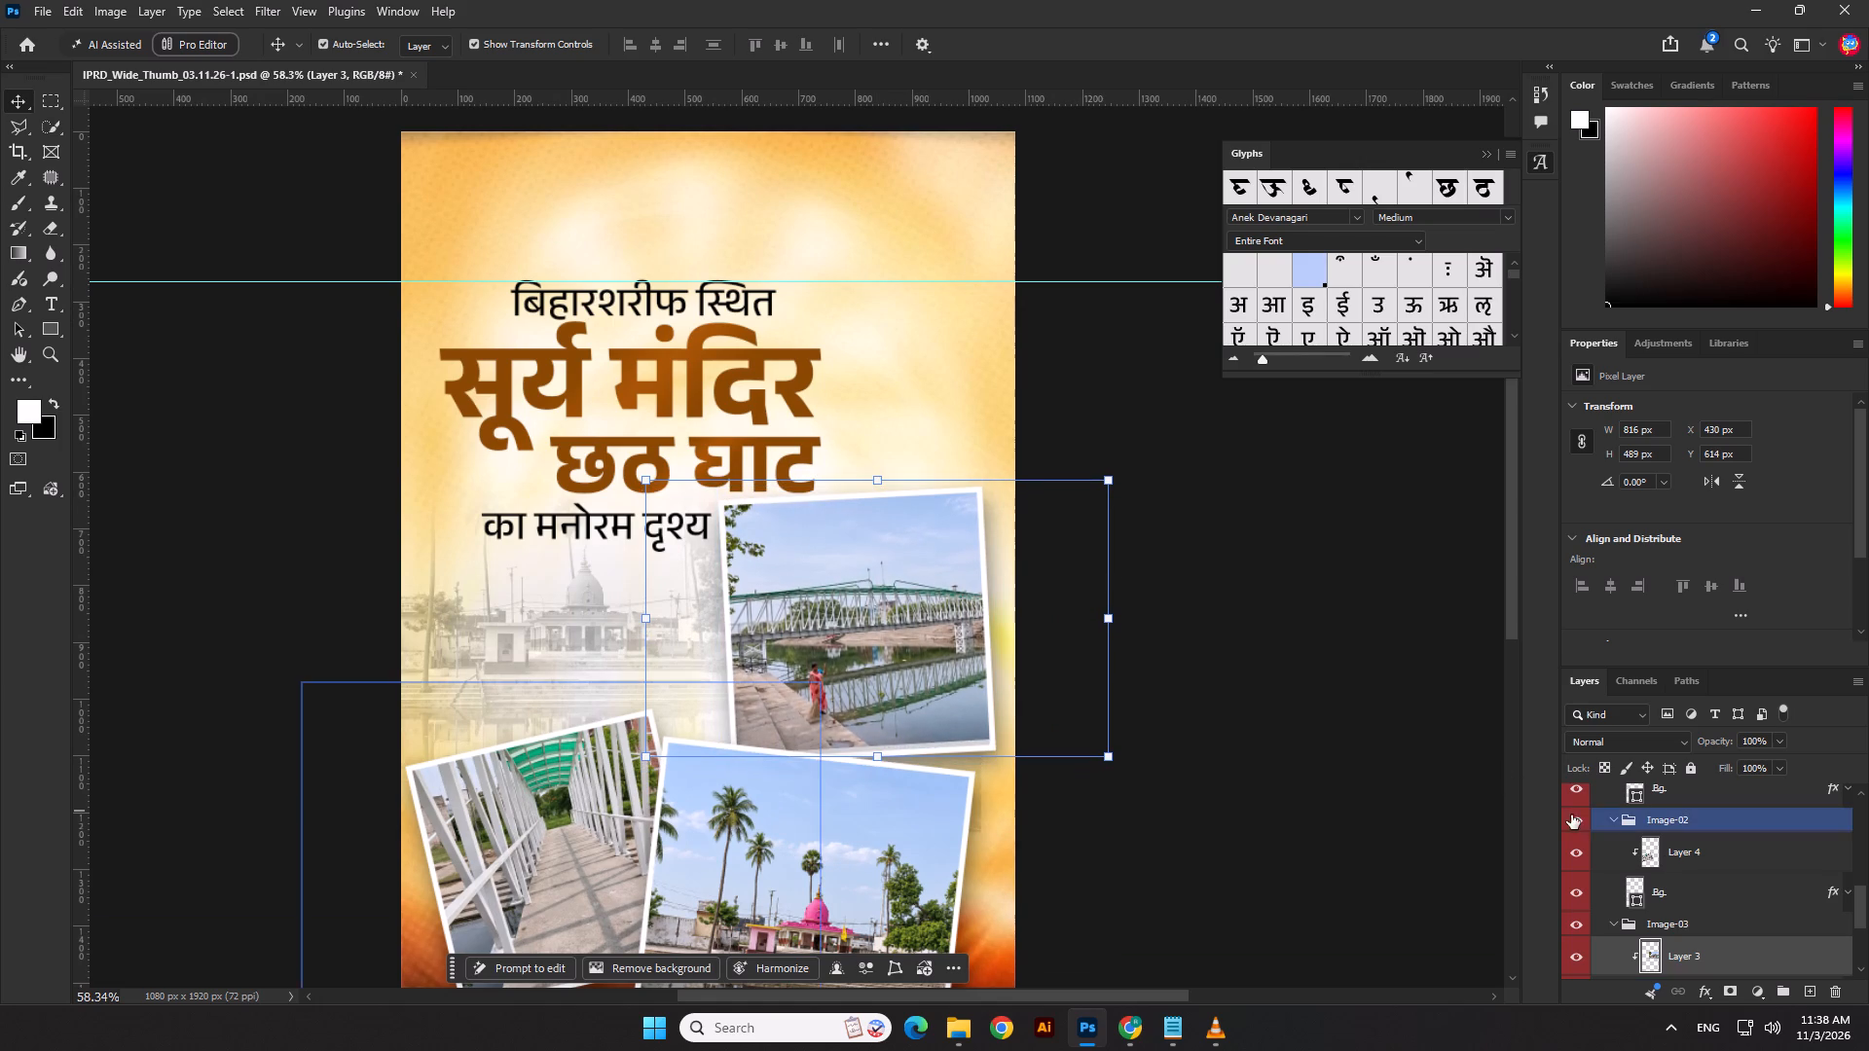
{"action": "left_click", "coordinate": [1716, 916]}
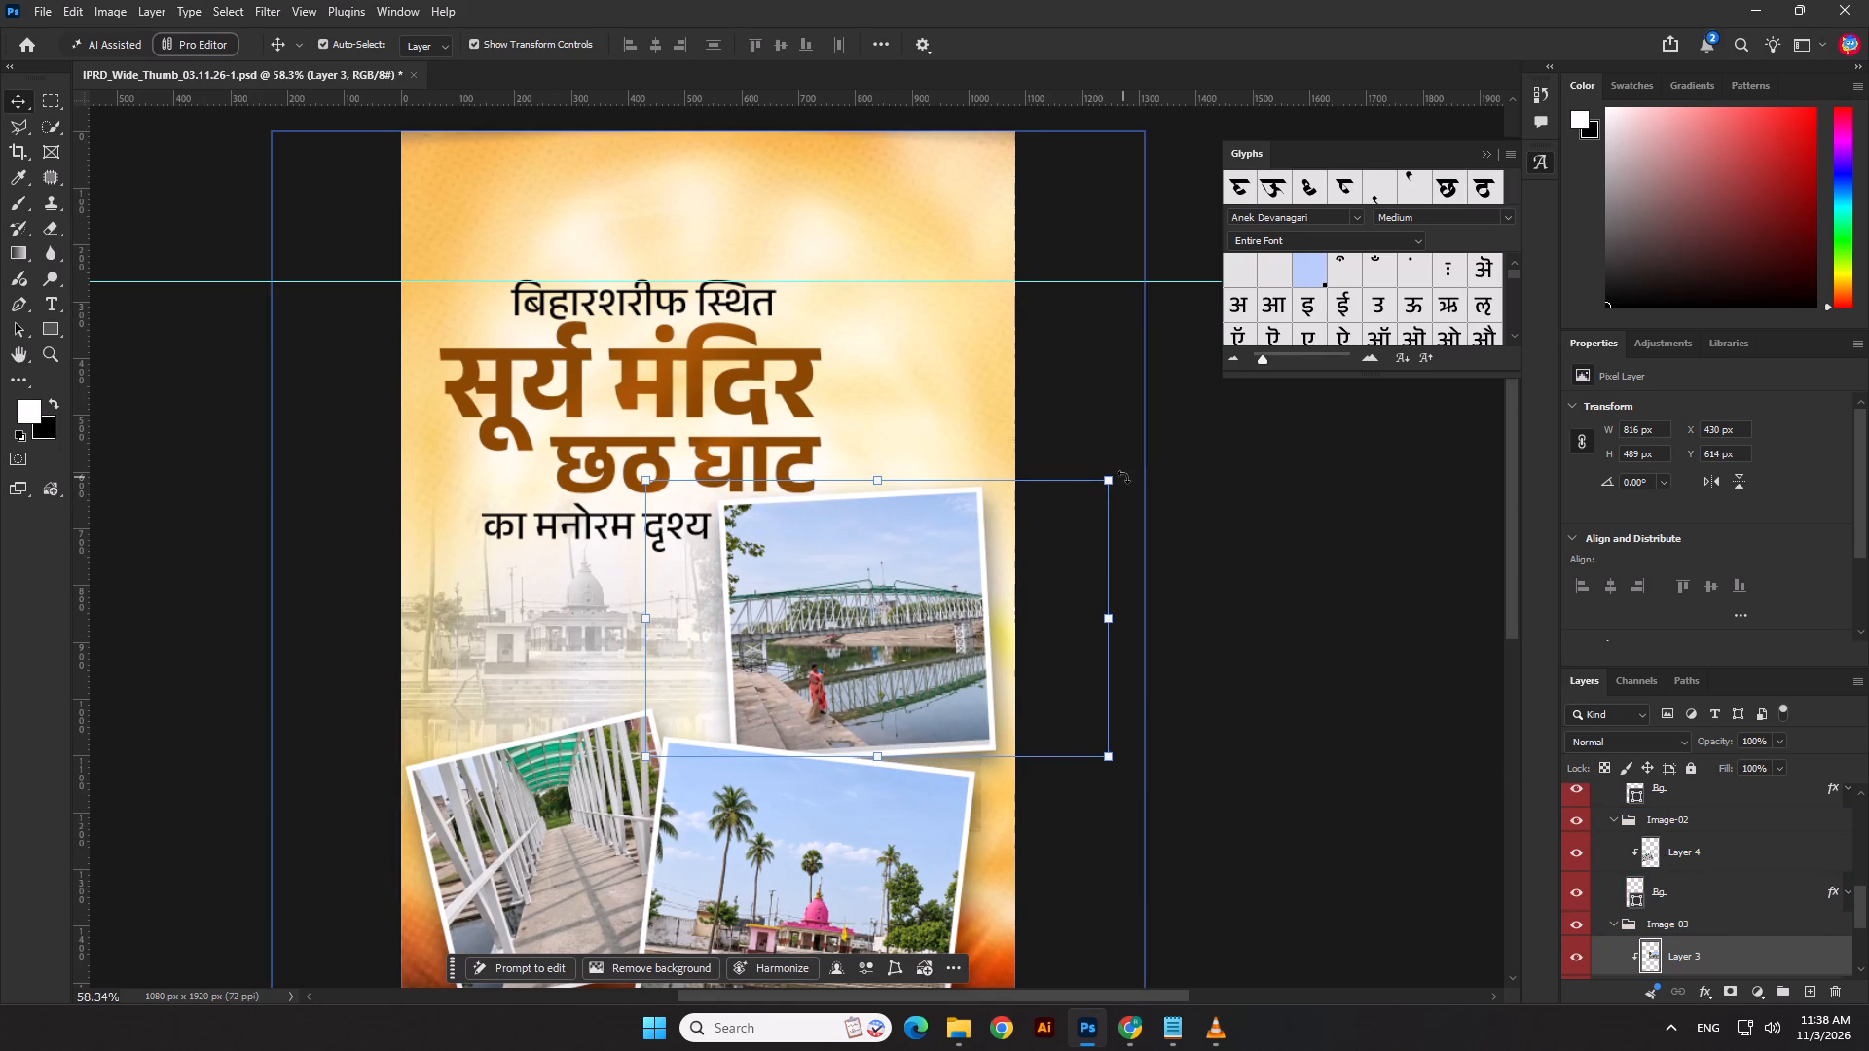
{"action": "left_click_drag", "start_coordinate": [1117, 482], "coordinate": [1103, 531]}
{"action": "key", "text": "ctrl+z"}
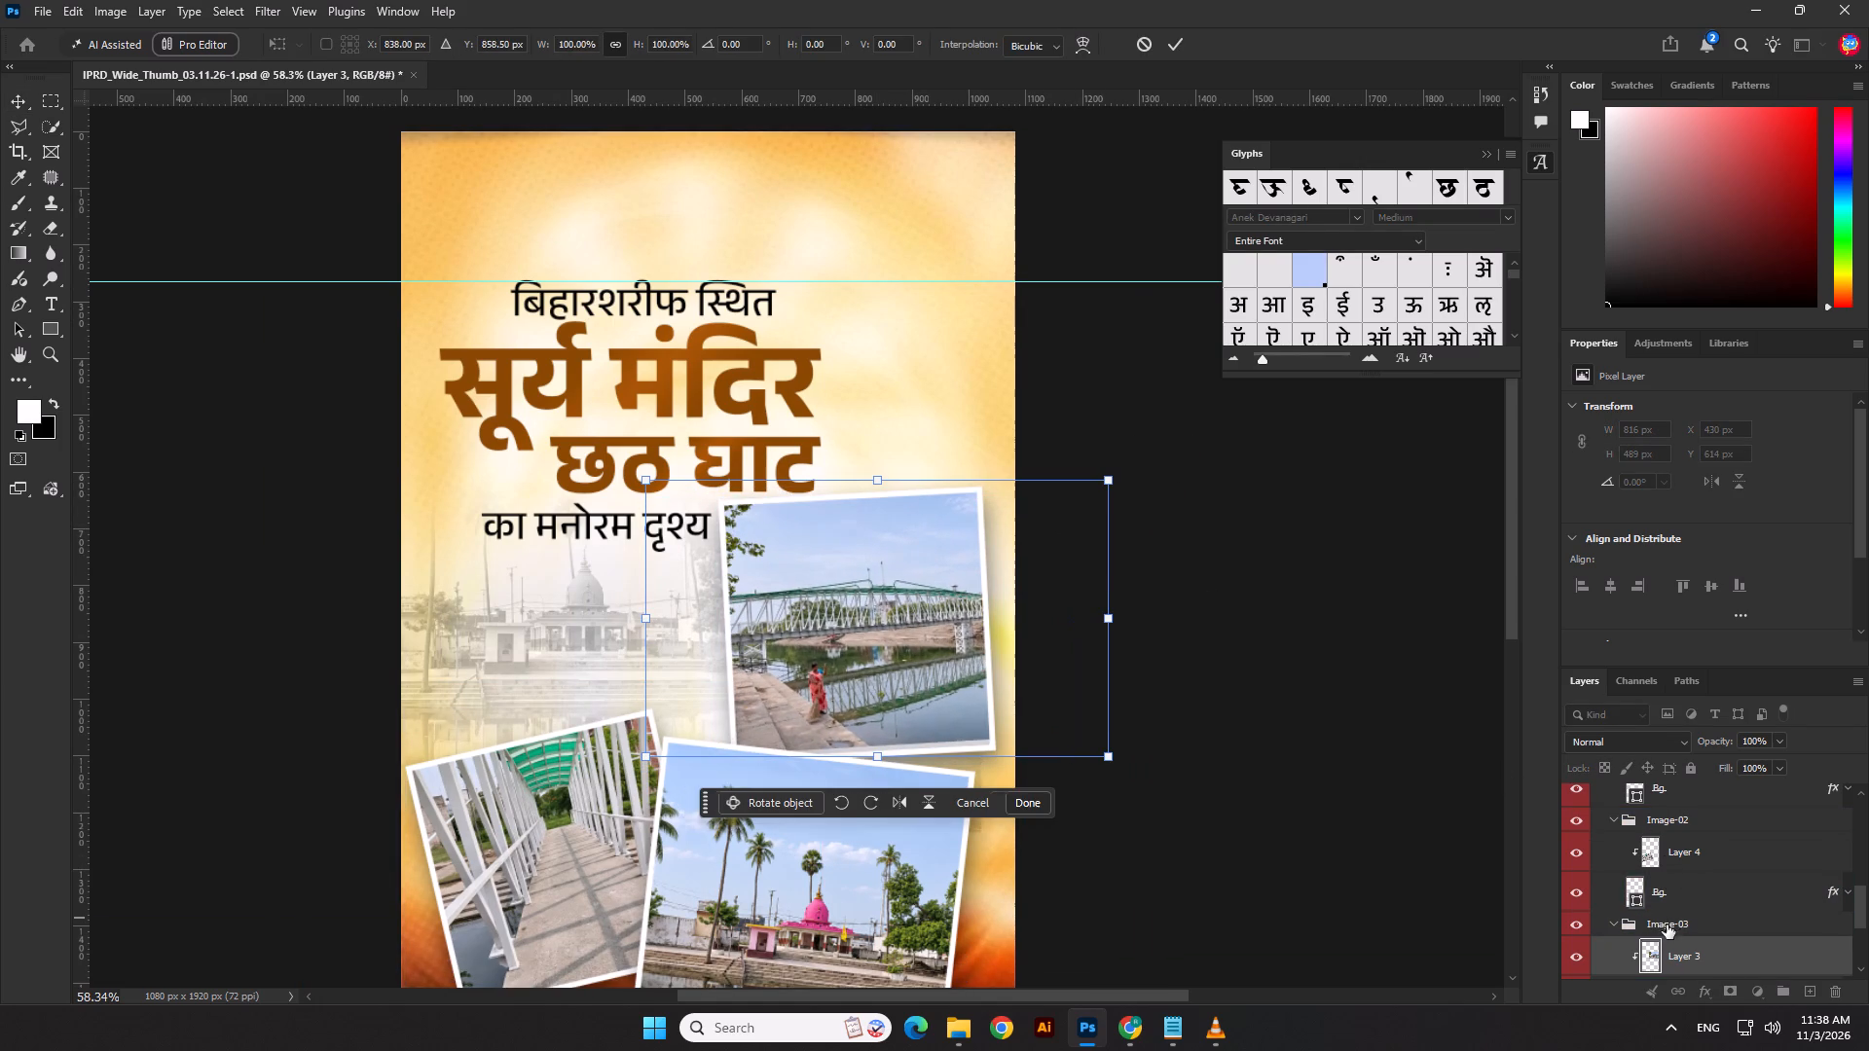
Scale the Image-03 group with the framed bridge photo down to about 83% and reposition it slightly lower.
{"action": "left_click", "coordinate": [1667, 929]}
{"action": "left_click_drag", "start_coordinate": [1099, 477], "coordinate": [1075, 524]}
{"action": "key", "text": "Down"}
{"action": "key", "text": "Down"}
{"action": "key", "text": "Down"}
{"action": "key", "text": "Down"}
{"action": "key", "text": "Down"}
{"action": "key", "text": "Down"}
{"action": "key", "text": "Down"}
{"action": "key", "text": "Down"}
{"action": "key", "text": "Down"}
{"action": "key", "text": "Down"}
{"action": "key", "text": "Down"}
{"action": "key", "text": "Down"}
{"action": "key", "text": "Down"}
{"action": "key", "text": "Right"}
{"action": "key", "text": "Right"}
{"action": "key", "text": "Up"}
{"action": "key", "text": "Up"}
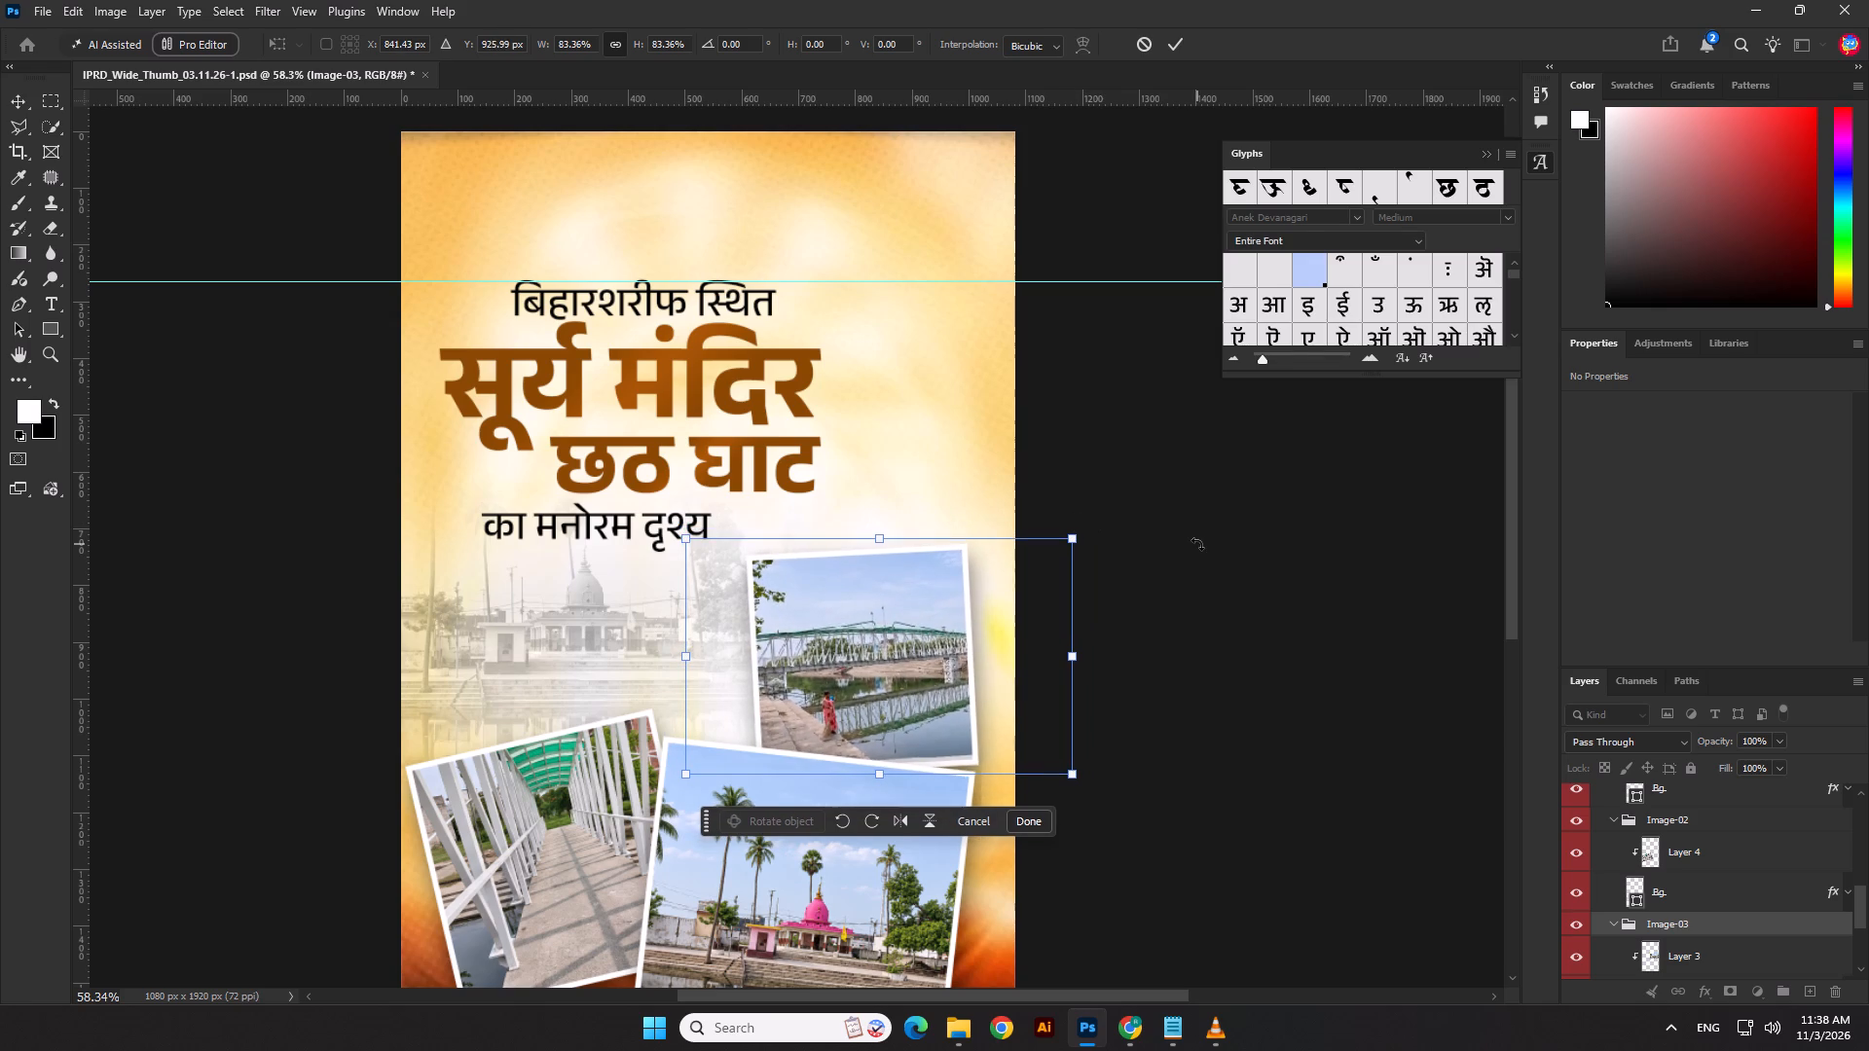
{"action": "key", "text": "Up"}
{"action": "key", "text": "Up"}
{"action": "key", "text": "Up"}
{"action": "key", "text": "Up"}
{"action": "key", "text": "Return"}
{"action": "left_click", "coordinate": [1287, 598]}
Nudge the bridge photo on Layer 3 down inside its frame to Y 721 px.
{"action": "left_click", "coordinate": [902, 657]}
{"action": "key", "text": "Down"}
{"action": "key", "text": "Down"}
{"action": "key", "text": "Down"}
{"action": "key", "text": "Down"}
{"action": "key", "text": "Down"}
{"action": "key", "text": "Down"}
{"action": "key", "text": "Down"}
{"action": "key", "text": "Down"}
{"action": "key", "text": "Down"}
{"action": "key", "text": "Down"}
{"action": "key", "text": "Down"}
{"action": "key", "text": "Down"}
{"action": "key", "text": "Down"}
{"action": "key", "text": "Down"}
{"action": "key", "text": "Down"}
{"action": "key", "text": "Down"}
{"action": "key", "text": "Down"}
{"action": "key", "text": "Down"}
{"action": "key", "text": "Down"}
{"action": "key", "text": "Down"}
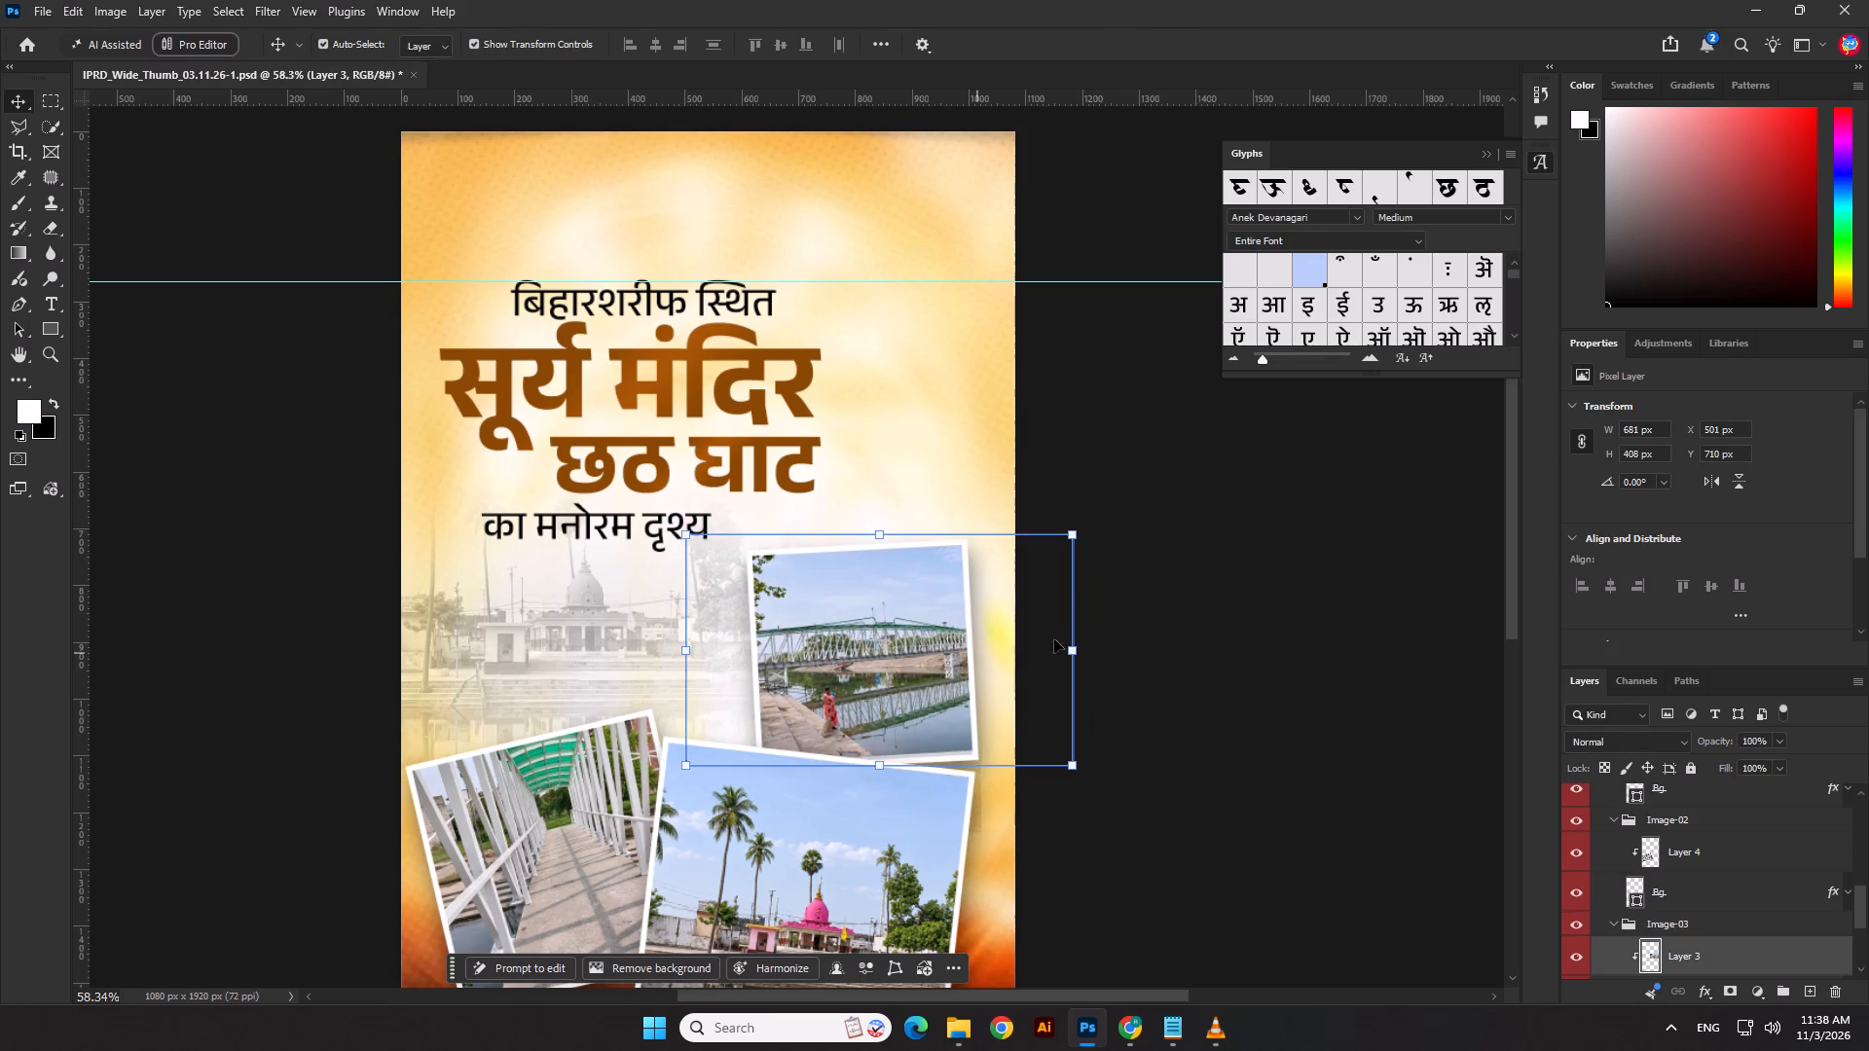
{"action": "key", "text": "Down"}
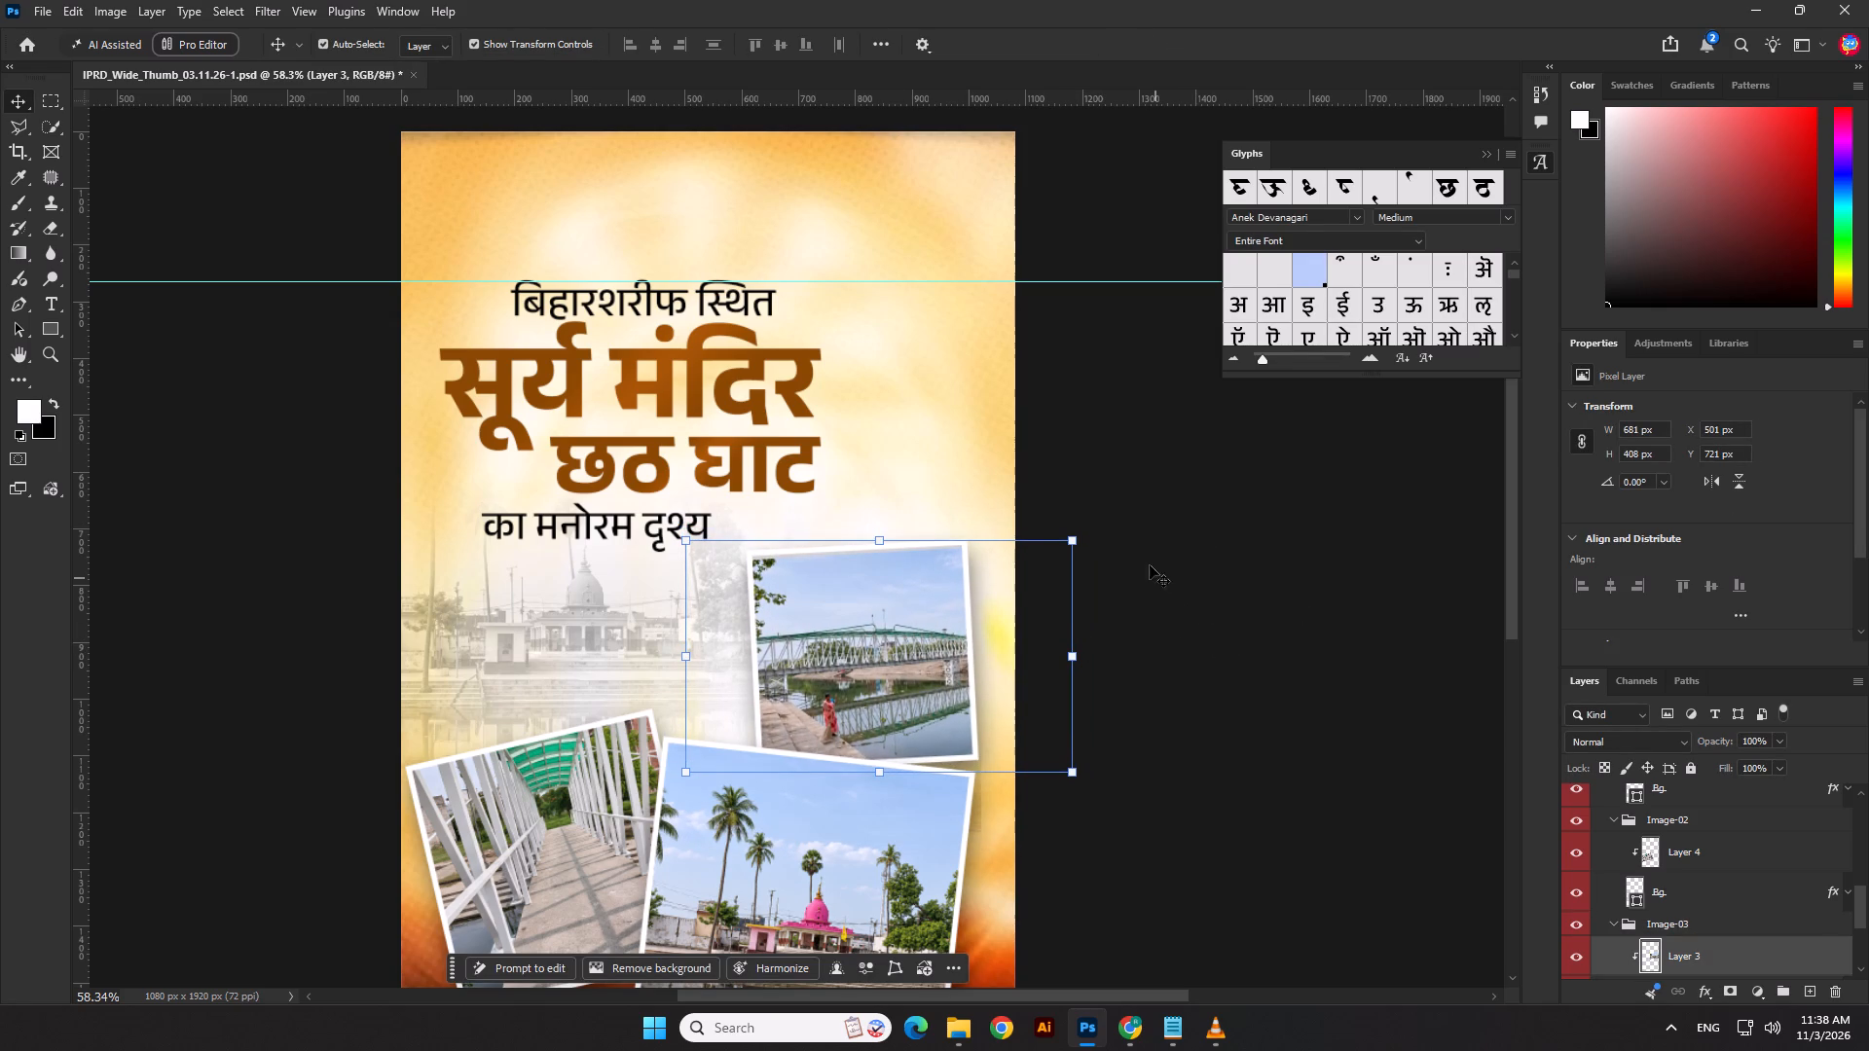
Enlarge the bridge photo to about 104%, rotate it about 1.2° and shift it left inside its frame.
{"action": "left_click_drag", "start_coordinate": [1080, 534], "coordinate": [1099, 528]}
{"action": "left_click", "coordinate": [1120, 524]}
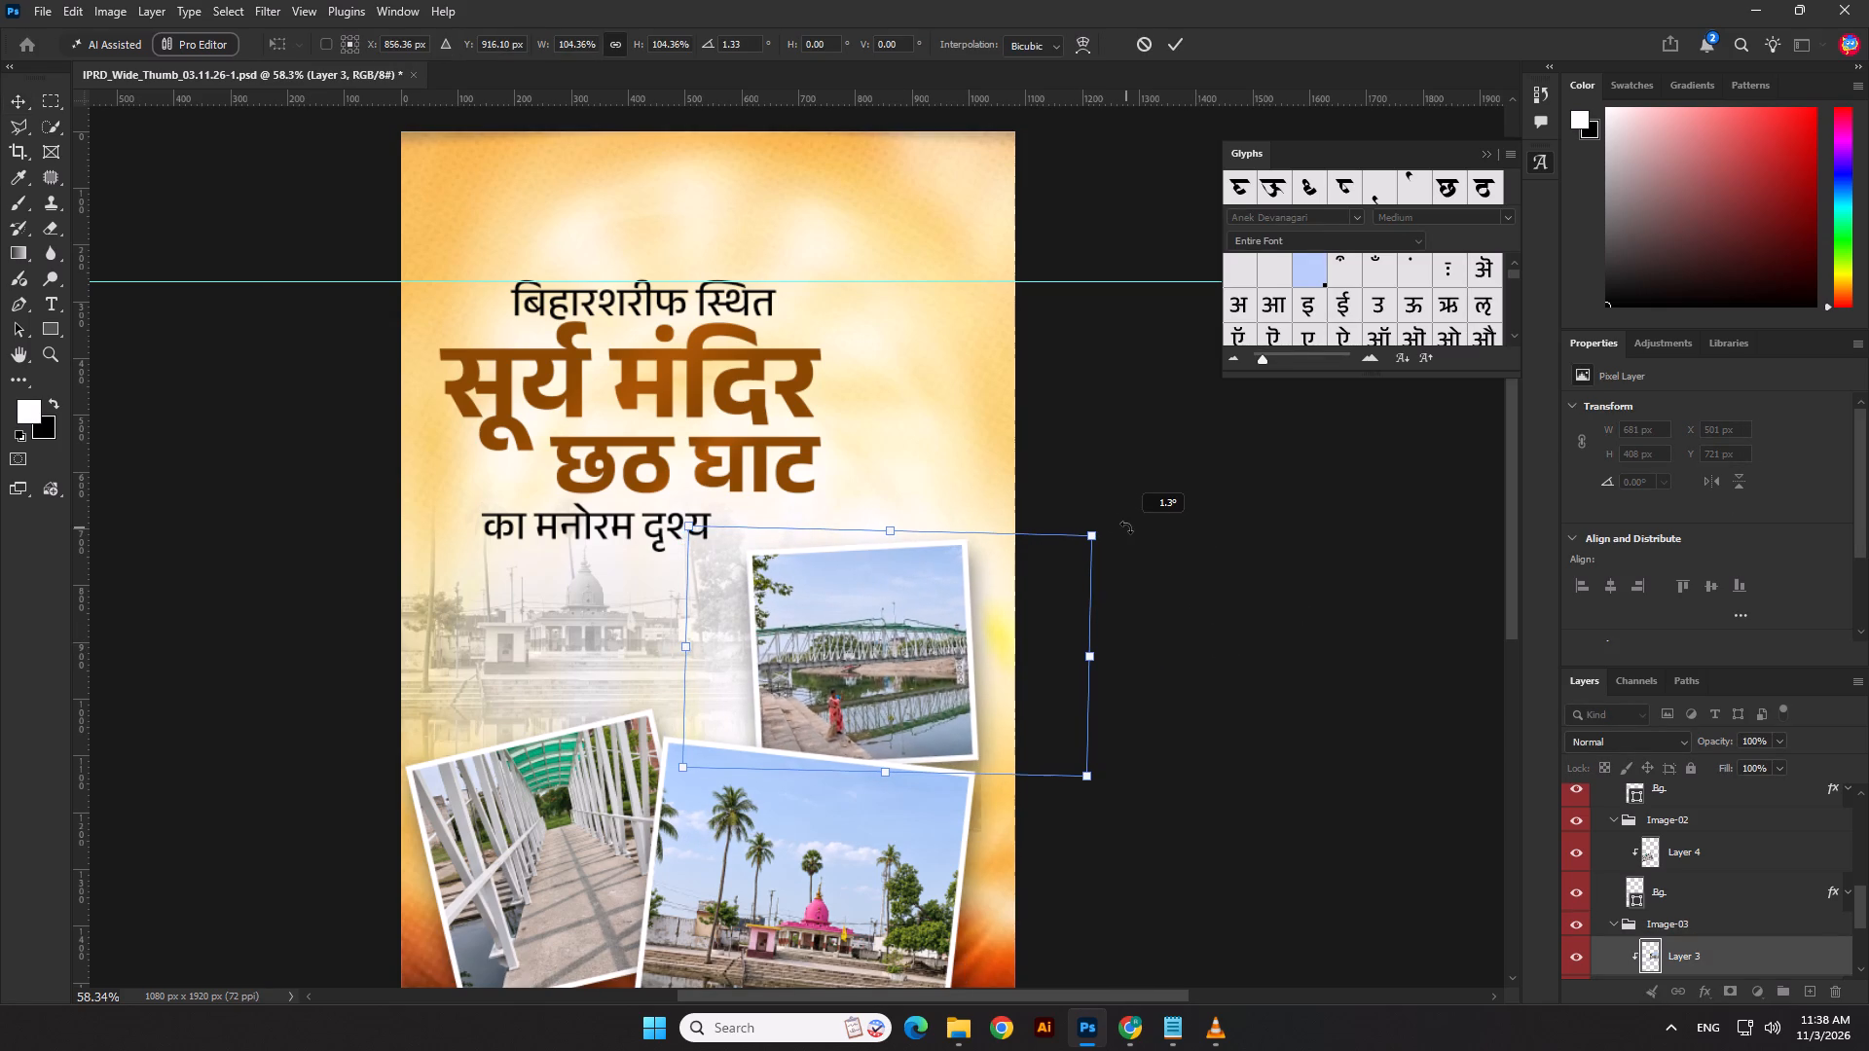
{"action": "key", "text": "Left"}
{"action": "key", "text": "Left"}
{"action": "key", "text": "Left"}
{"action": "key", "text": "Left"}
{"action": "key", "text": "Left"}
{"action": "key", "text": "Left"}
{"action": "key", "text": "Left"}
{"action": "key", "text": "Left"}
{"action": "key", "text": "Left"}
{"action": "key", "text": "Left"}
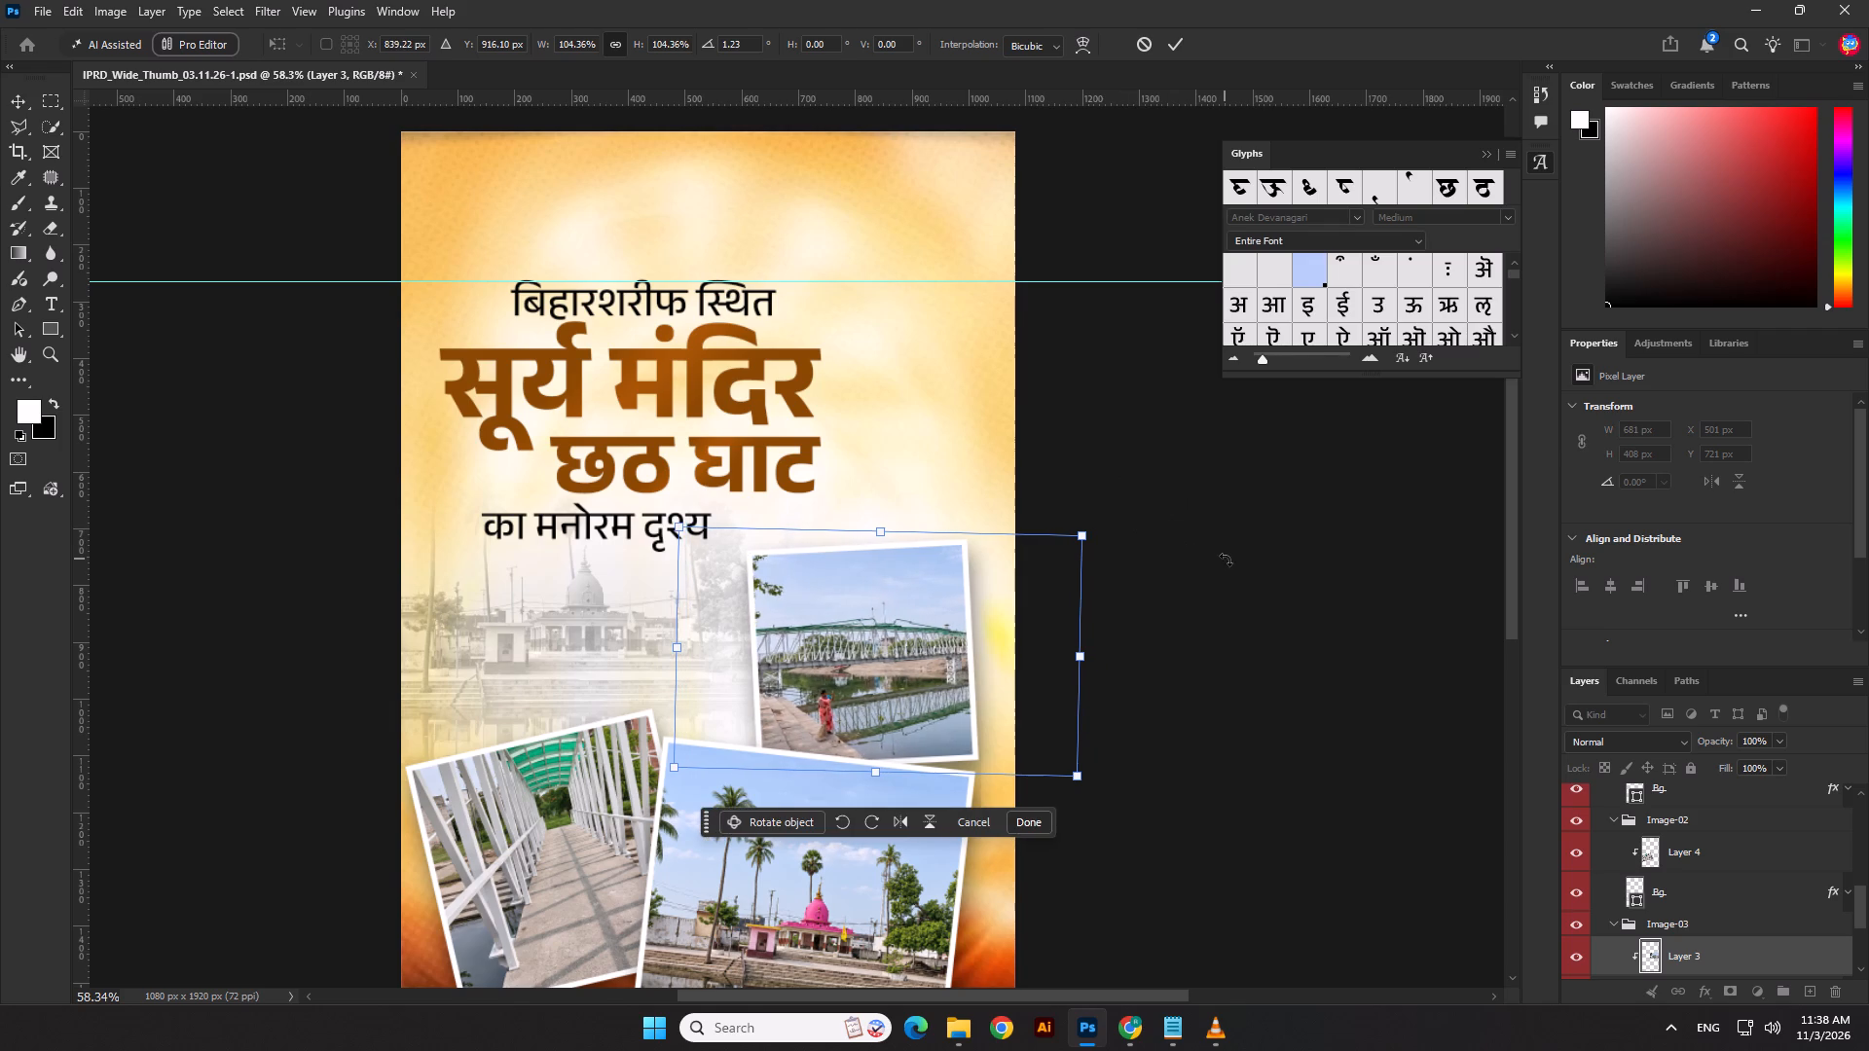
{"action": "key", "text": "Return"}
{"action": "key", "text": "Left"}
{"action": "key", "text": "Return"}
{"action": "left_click", "coordinate": [1283, 576]}
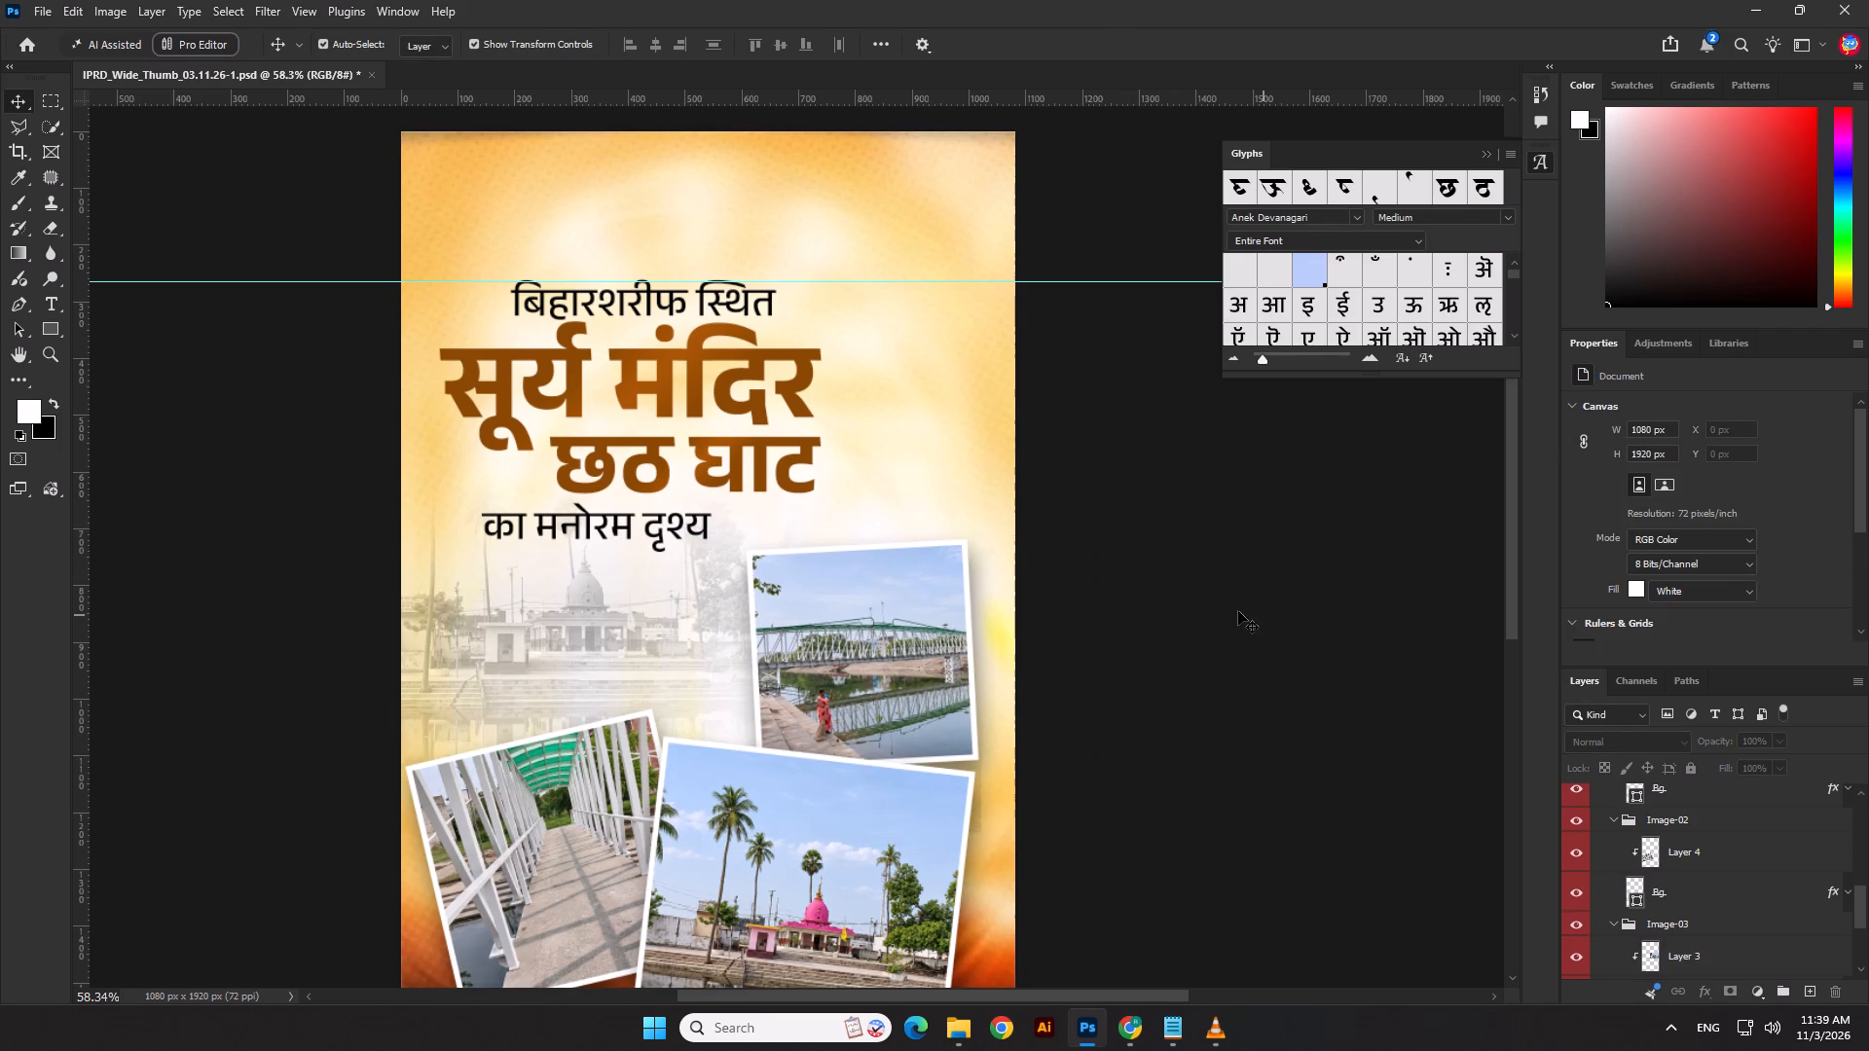
Align the सूर्य मंदिर heading to the canvas, centring it horizontally.
{"action": "scroll", "coordinate": [777, 482], "scroll_direction": "down", "scroll_amount": 2}
{"action": "left_click", "coordinate": [746, 394]}
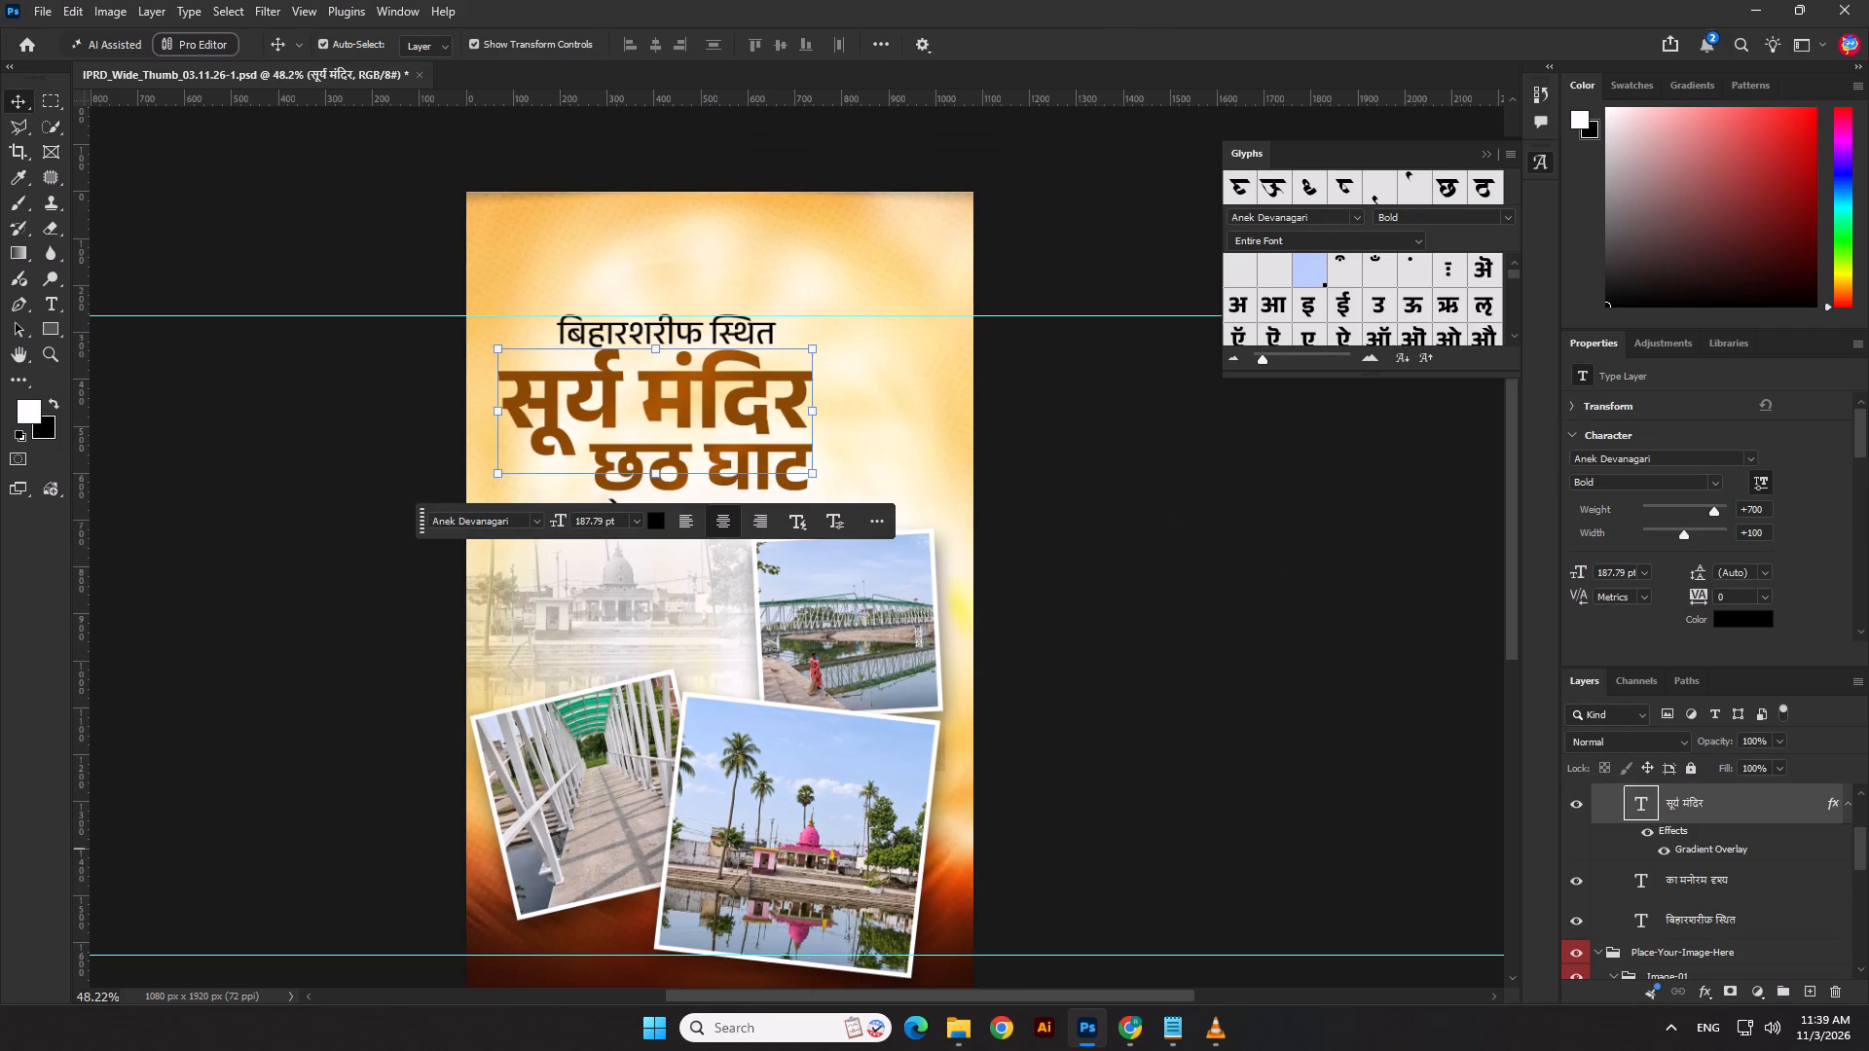
{"action": "left_click", "coordinate": [876, 49]}
{"action": "left_click", "coordinate": [920, 225]}
{"action": "left_click", "coordinate": [934, 254]}
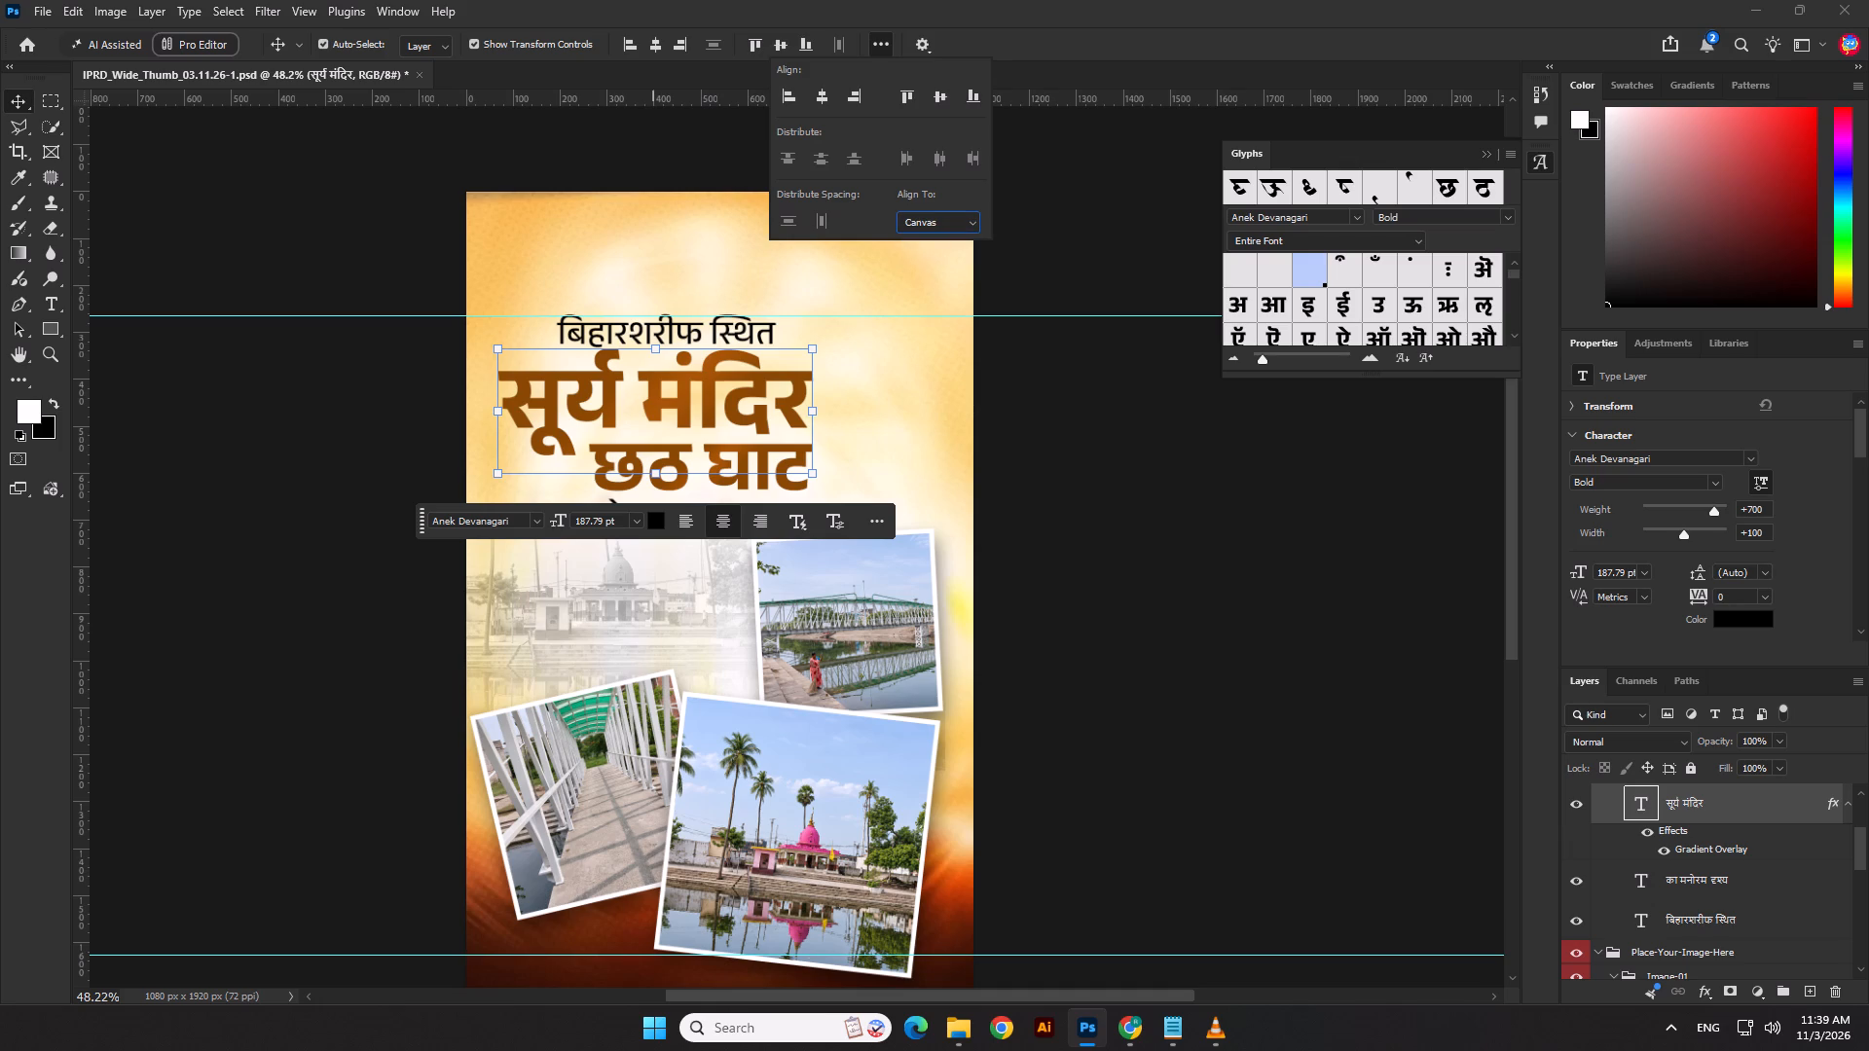
{"action": "left_click", "coordinate": [644, 36]}
{"action": "left_click", "coordinate": [1318, 611]}
Centre the छठ घाट heading on the canvas and move it right to line up with the end of सूर्य मंदिर.
{"action": "left_click", "coordinate": [712, 474]}
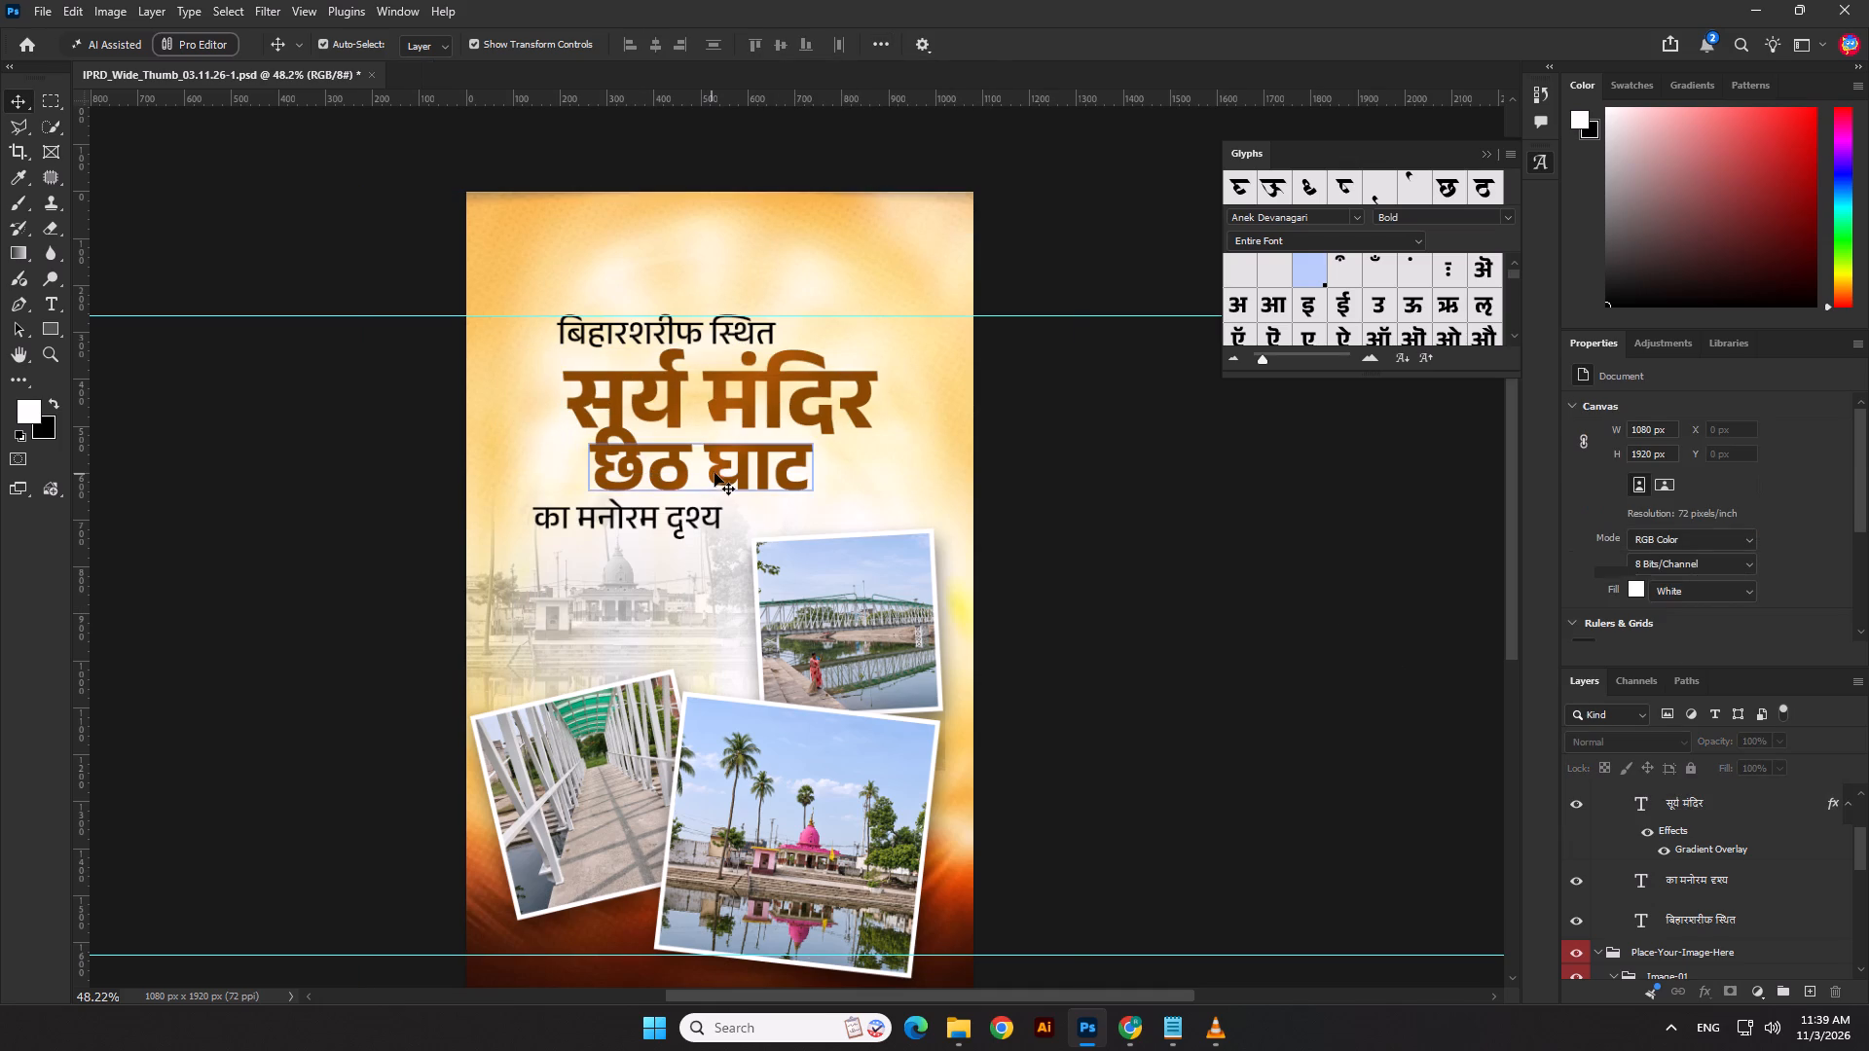
{"action": "left_click", "coordinate": [640, 53]}
{"action": "double_click", "coordinate": [650, 49]}
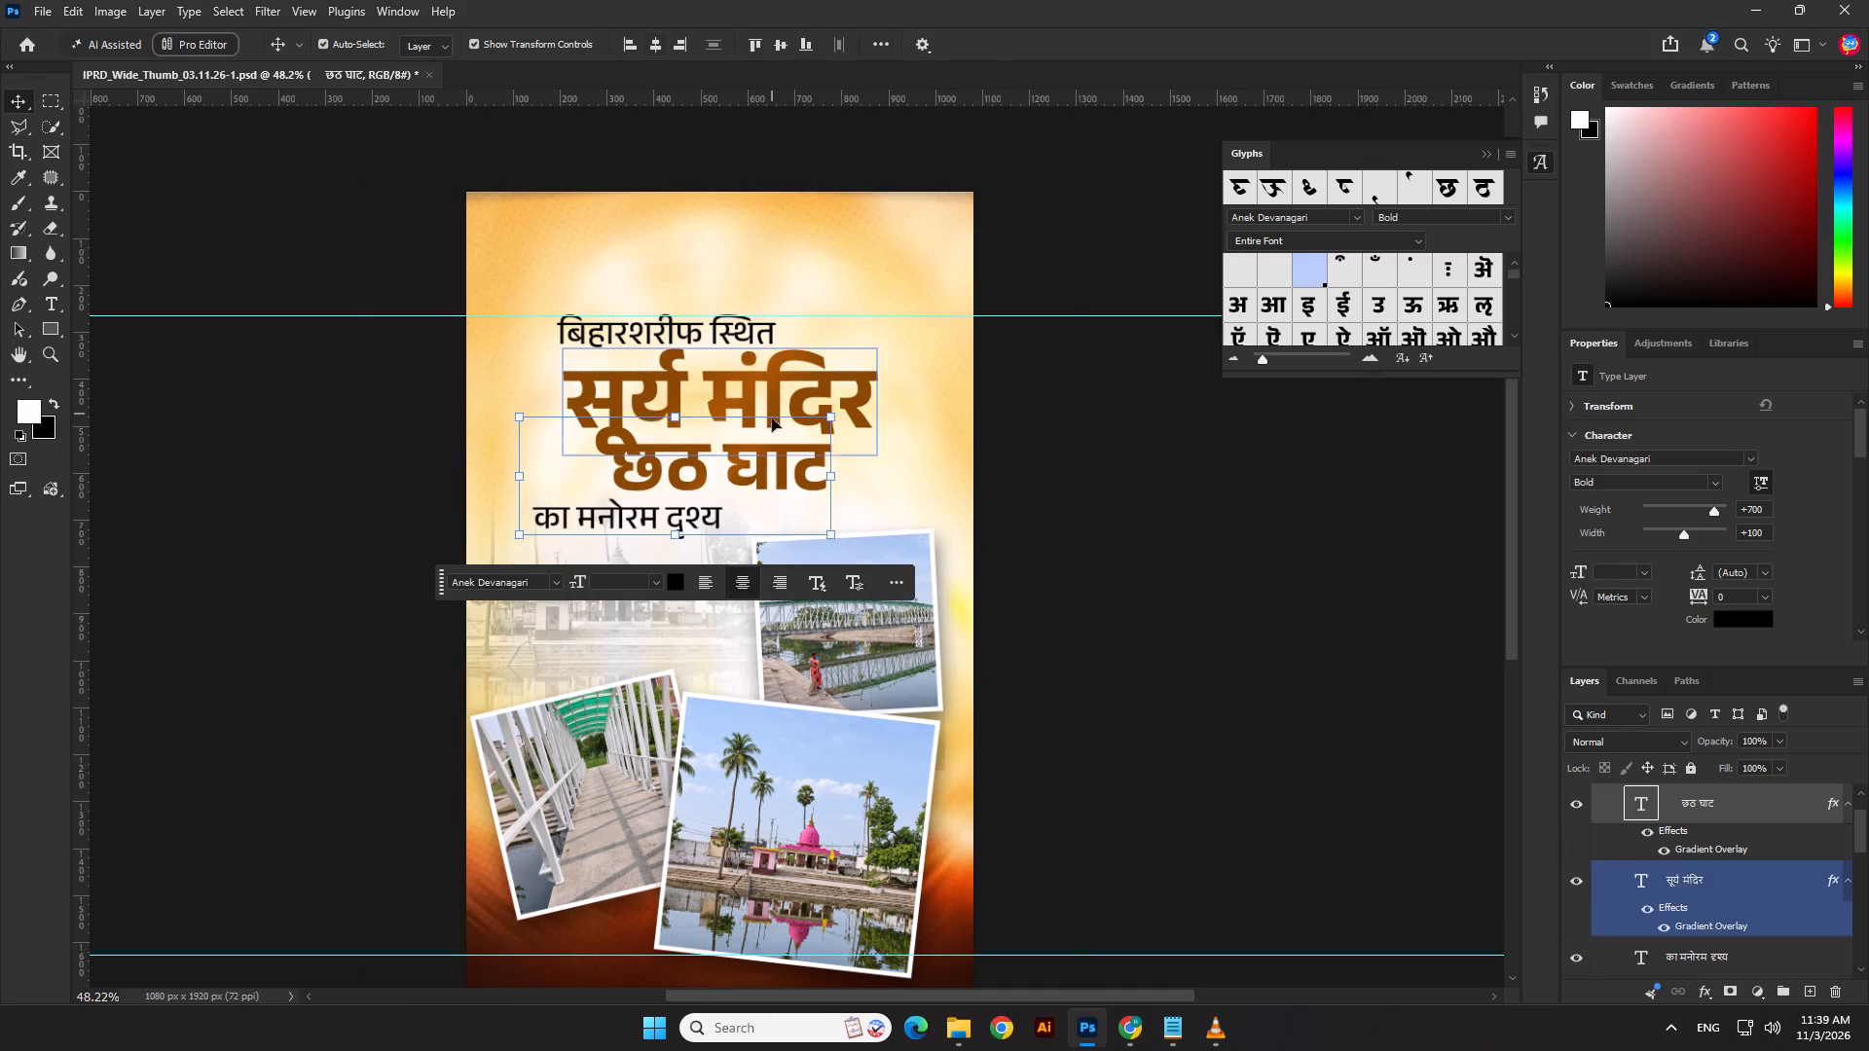
{"action": "left_click_drag", "start_coordinate": [759, 470], "coordinate": [795, 469]}
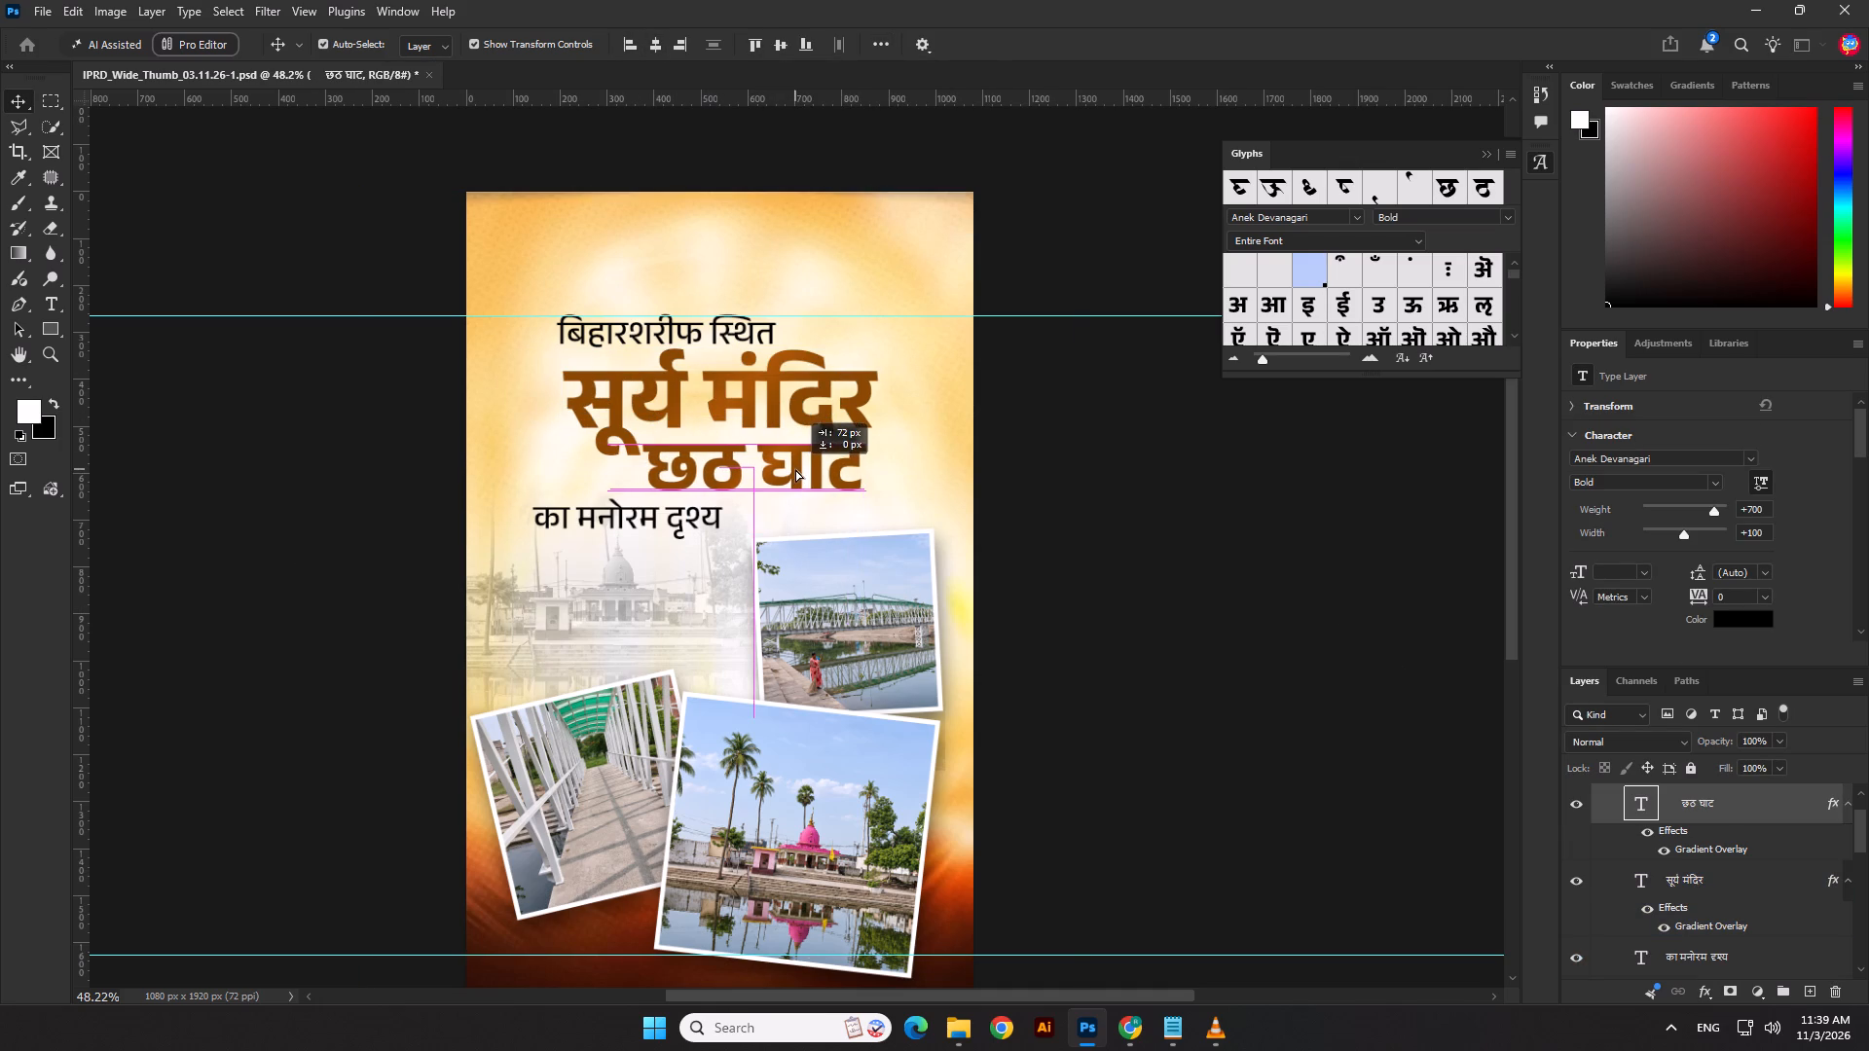
{"action": "left_click_drag", "start_coordinate": [795, 469], "coordinate": [803, 468]}
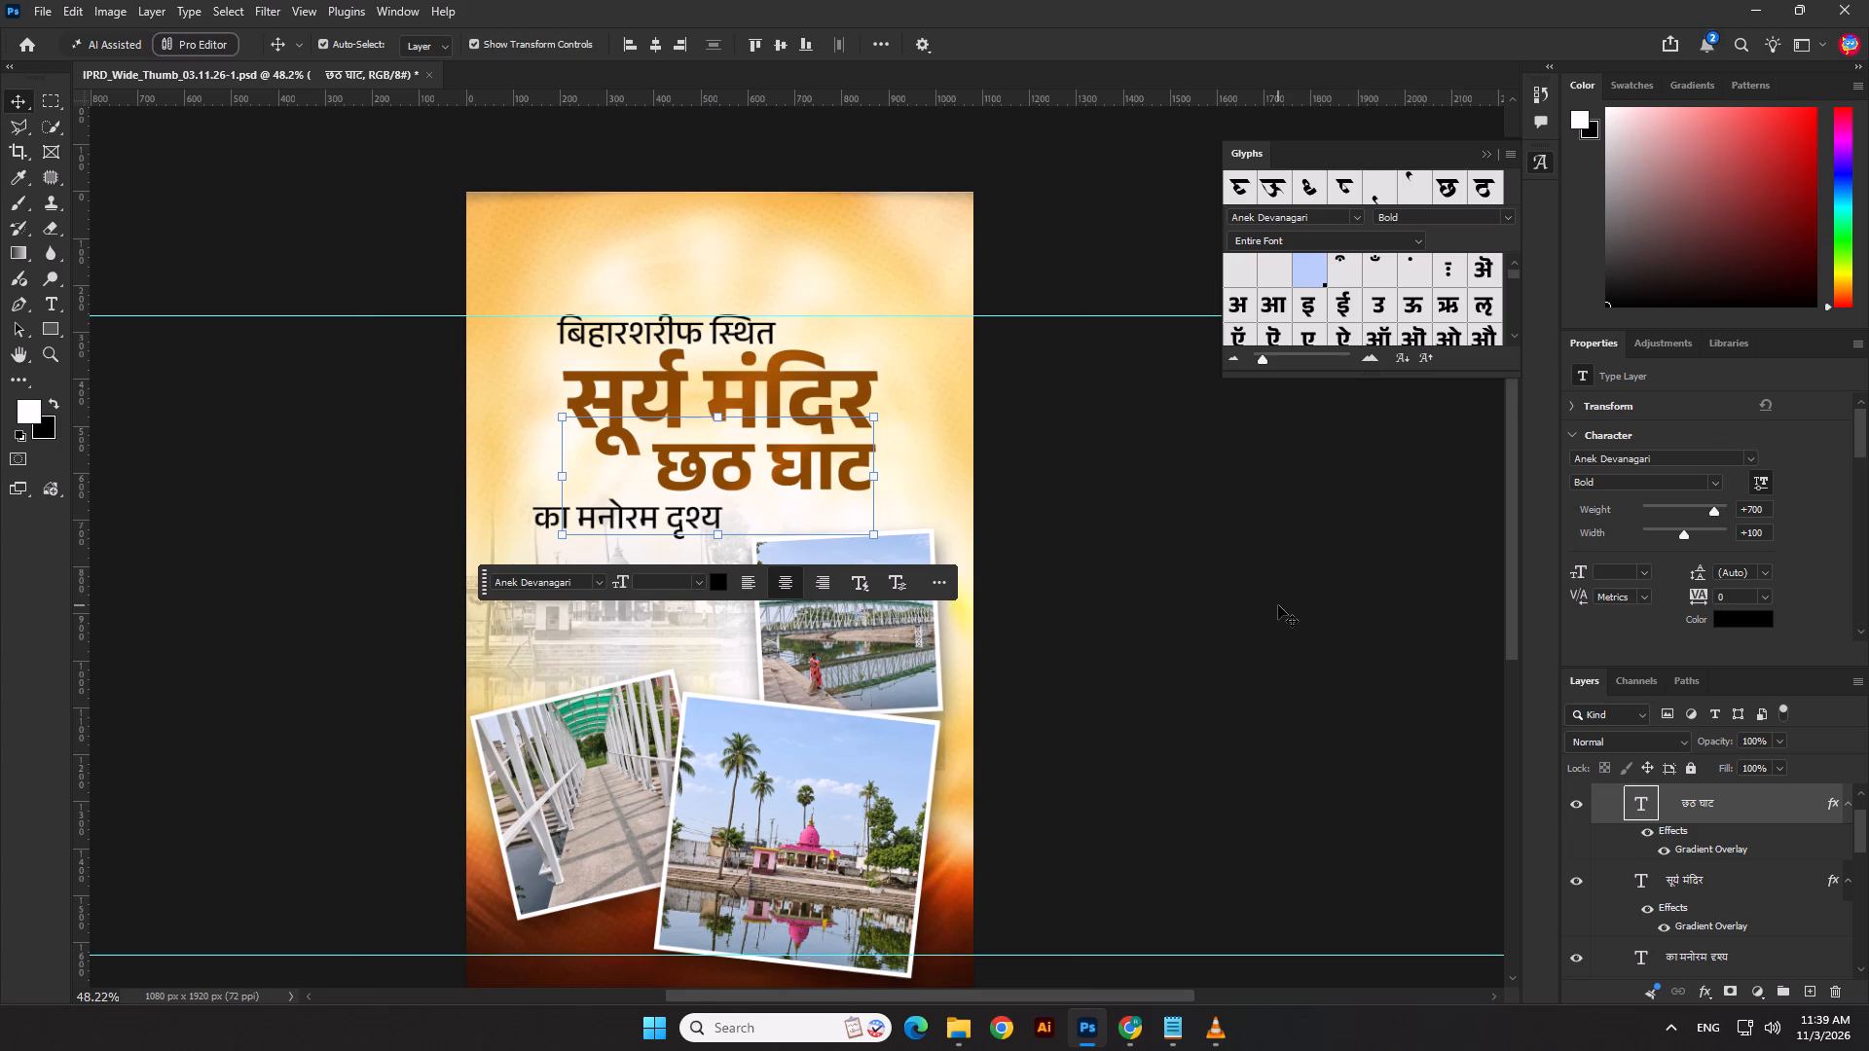
Centre the बिहारशरीफ स्थित and का मनोरम दृश्य lines horizontally on the canvas.
{"action": "left_click", "coordinate": [1278, 605]}
{"action": "left_click", "coordinate": [709, 326]}
{"action": "left_click", "coordinate": [660, 45]}
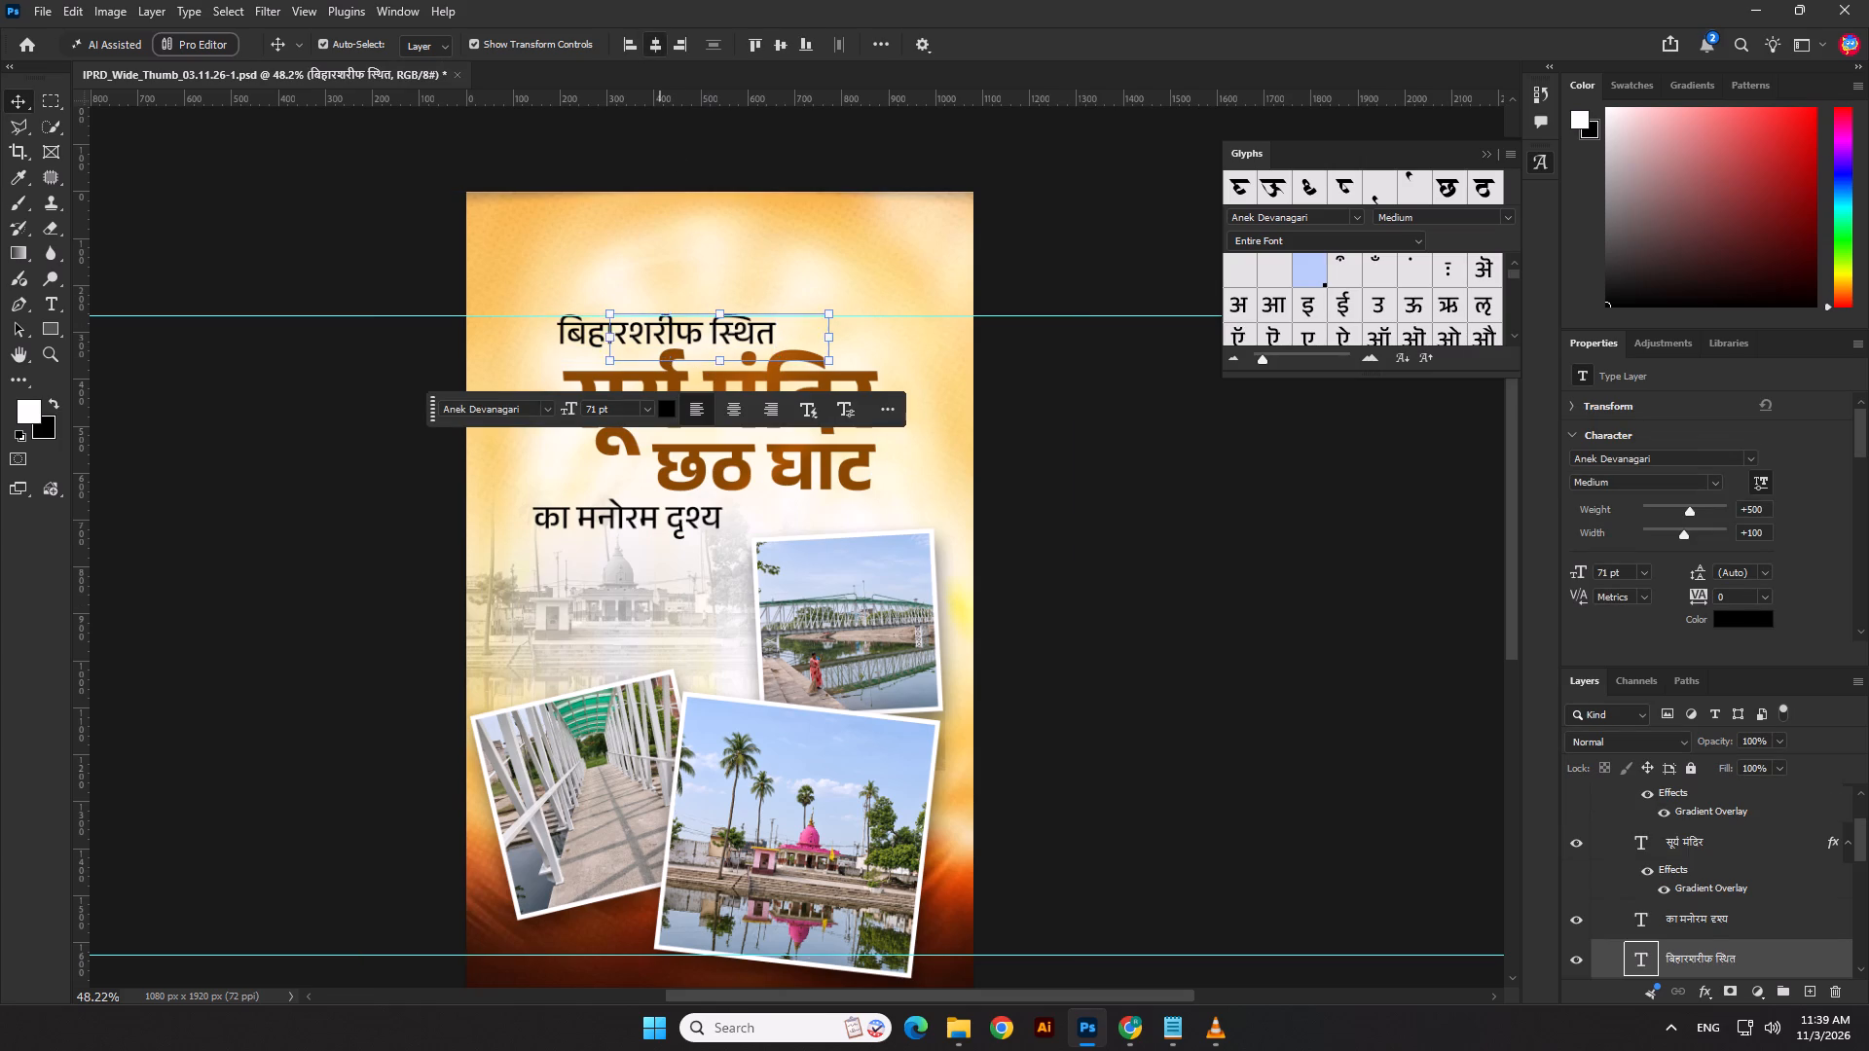
{"action": "left_click", "coordinate": [1098, 528]}
{"action": "left_click", "coordinate": [679, 518]}
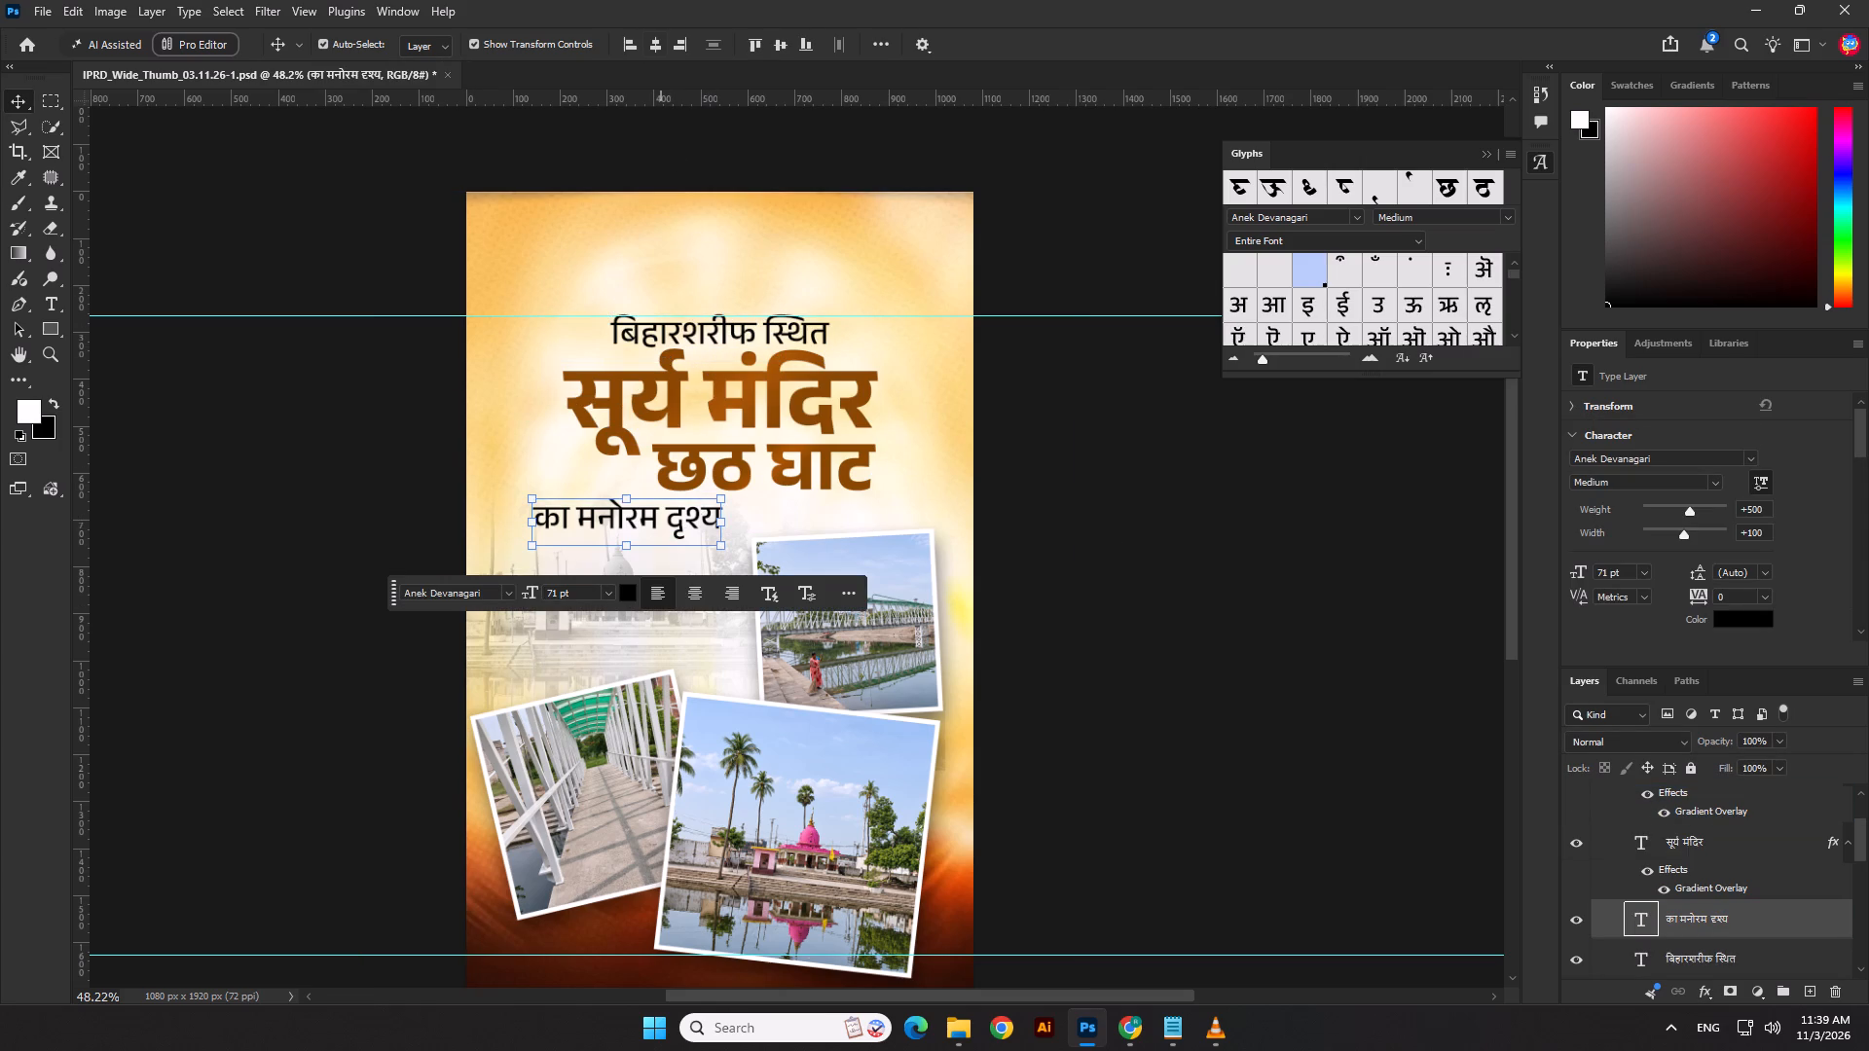
{"action": "left_click", "coordinate": [661, 44]}
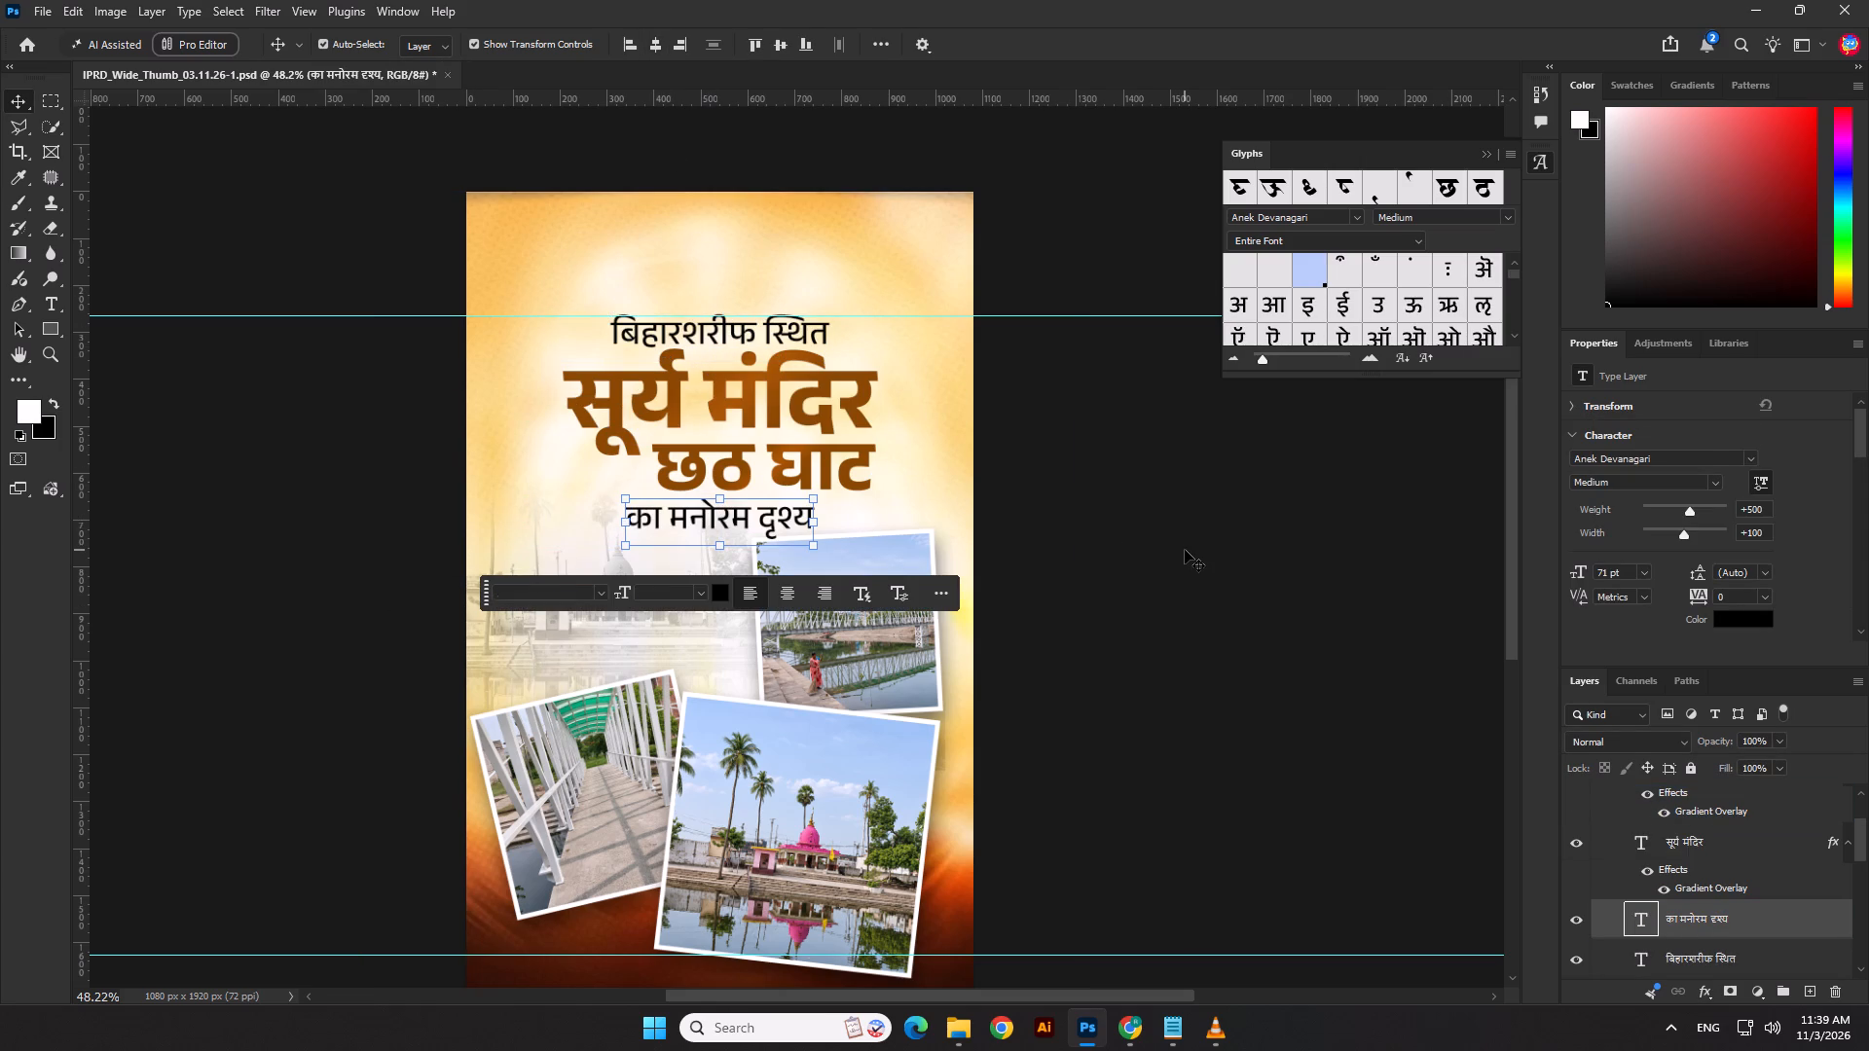
{"action": "left_click", "coordinate": [1185, 550]}
Set the font size of the सूर्य मंदिर heading to 185 pt.
{"action": "left_click", "coordinate": [806, 387]}
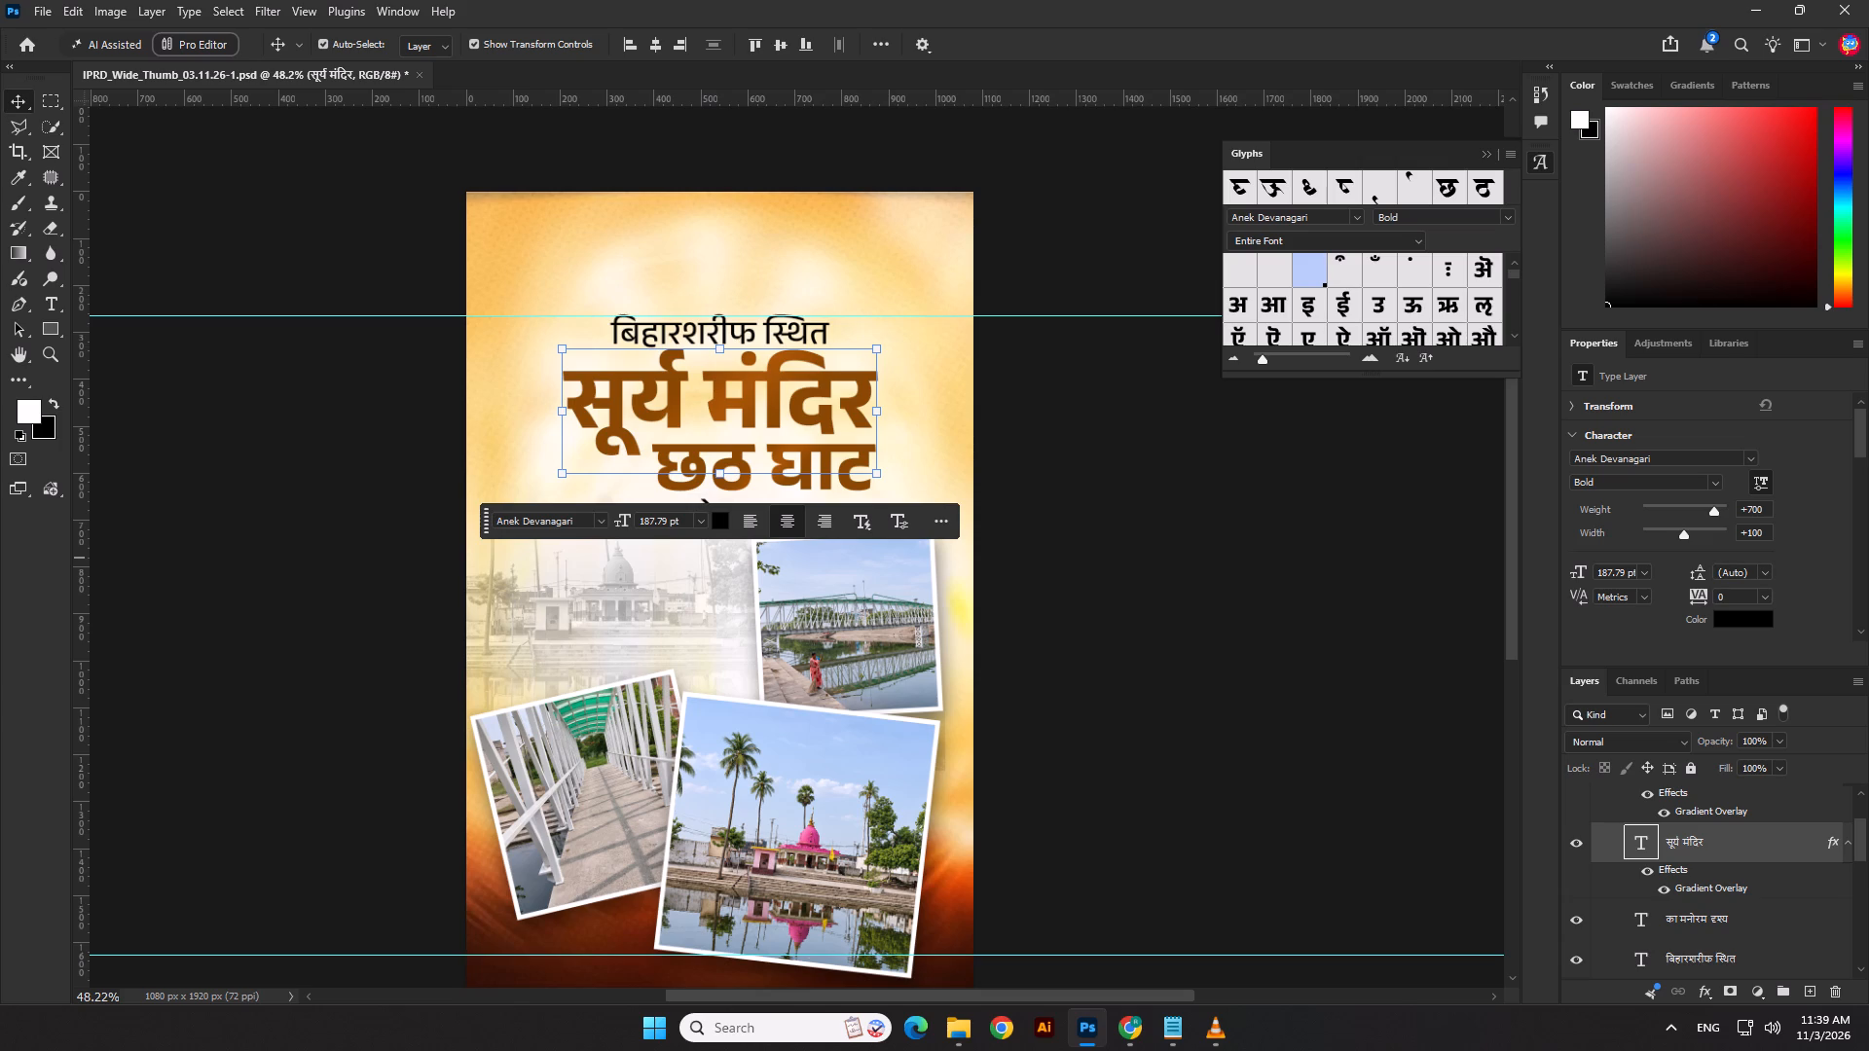
{"action": "left_click_drag", "start_coordinate": [1626, 571], "coordinate": [1489, 594]}
{"action": "type", "text": "48"}
{"action": "key", "text": "BackSpace"}
{"action": "key", "text": "BackSpace"}
{"action": "type", "text": "185"}
{"action": "key", "text": "Return"}
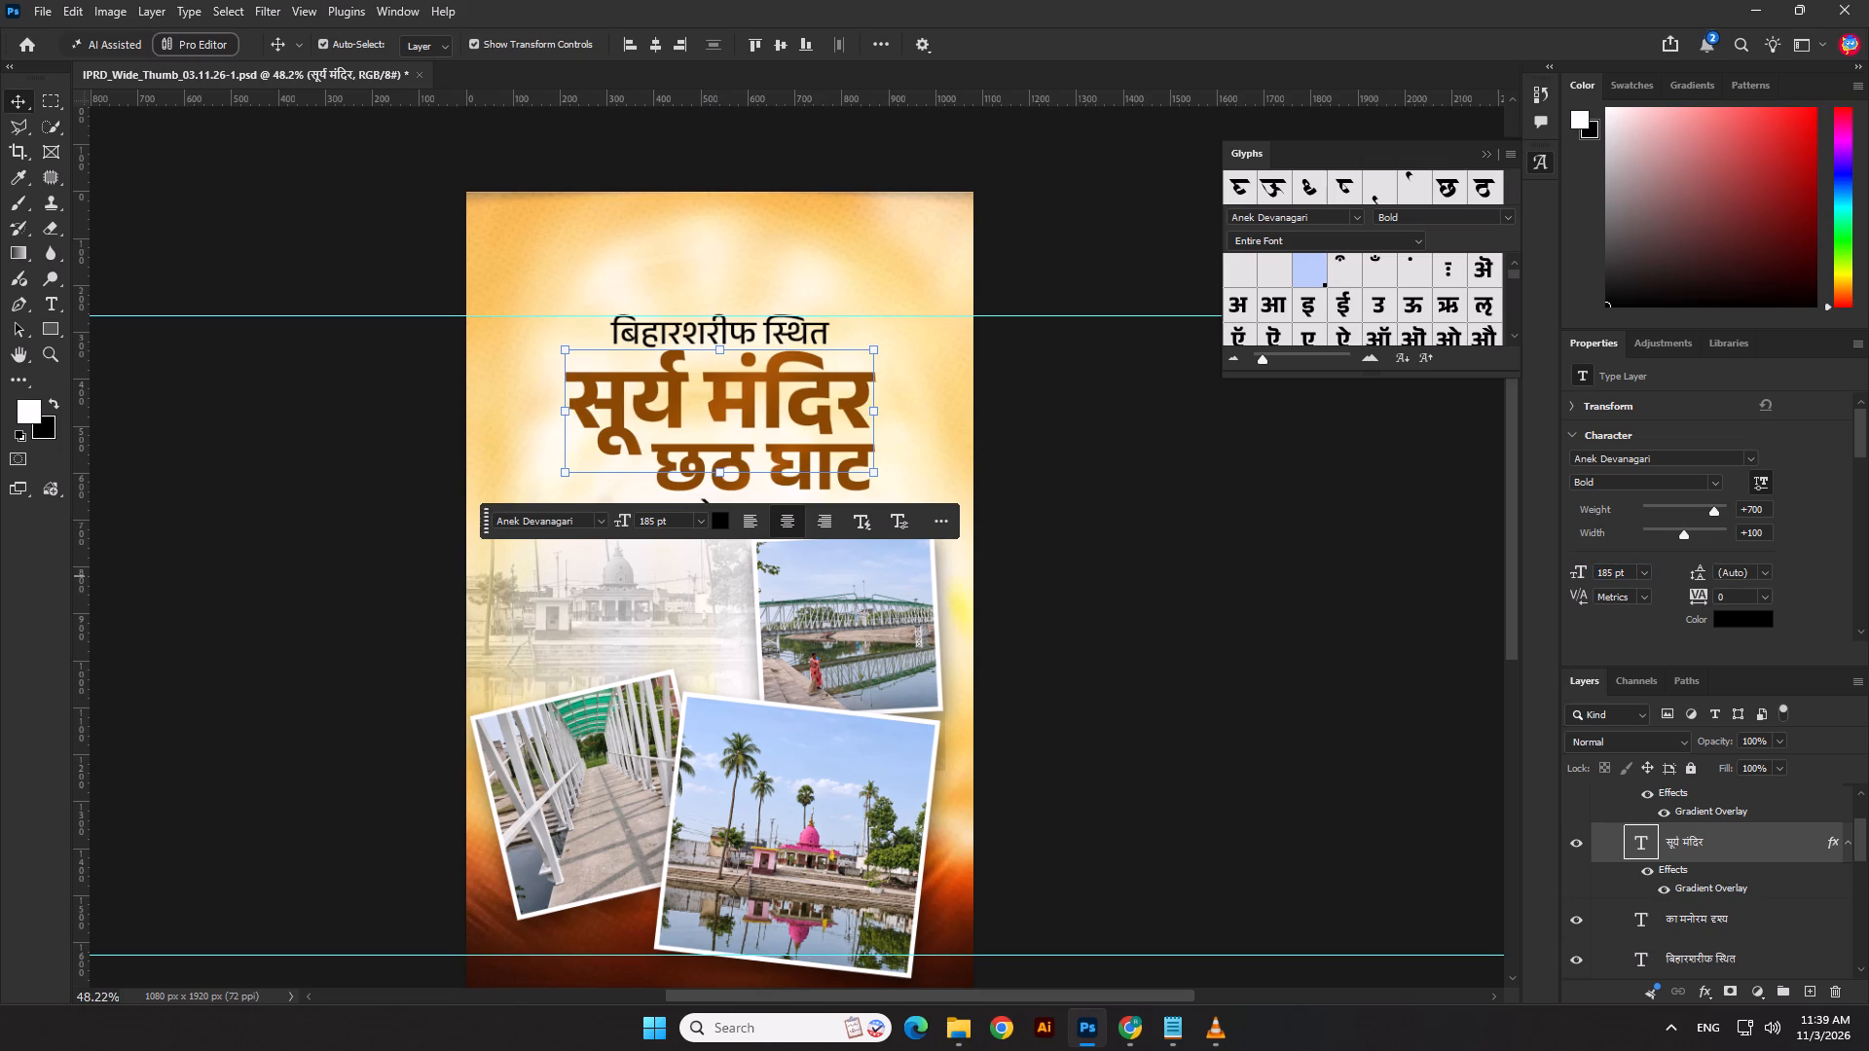
{"action": "left_click", "coordinate": [1181, 664]}
Remove the leading spaces before the text of the छठ घाट heading.
{"action": "left_click", "coordinate": [857, 477]}
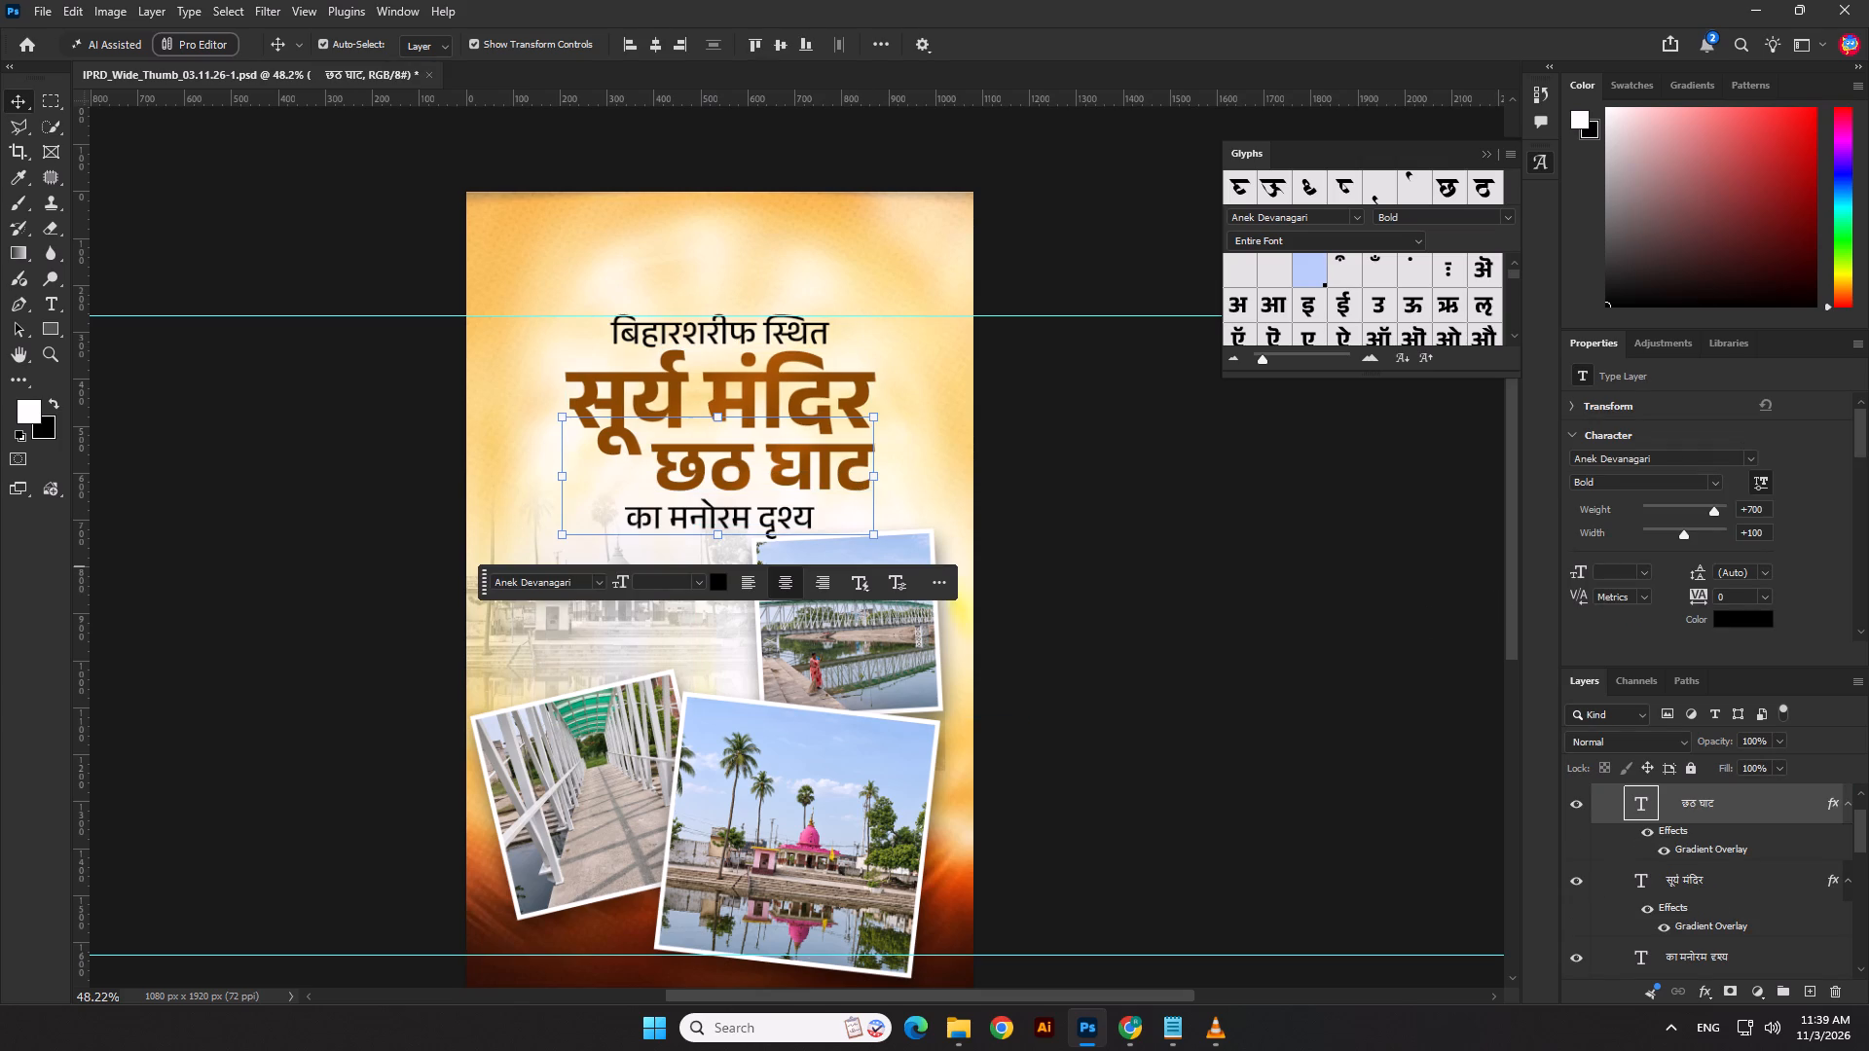
{"action": "double_click", "coordinate": [753, 466]}
{"action": "left_click", "coordinate": [655, 468]}
{"action": "key", "text": "BackSpace"}
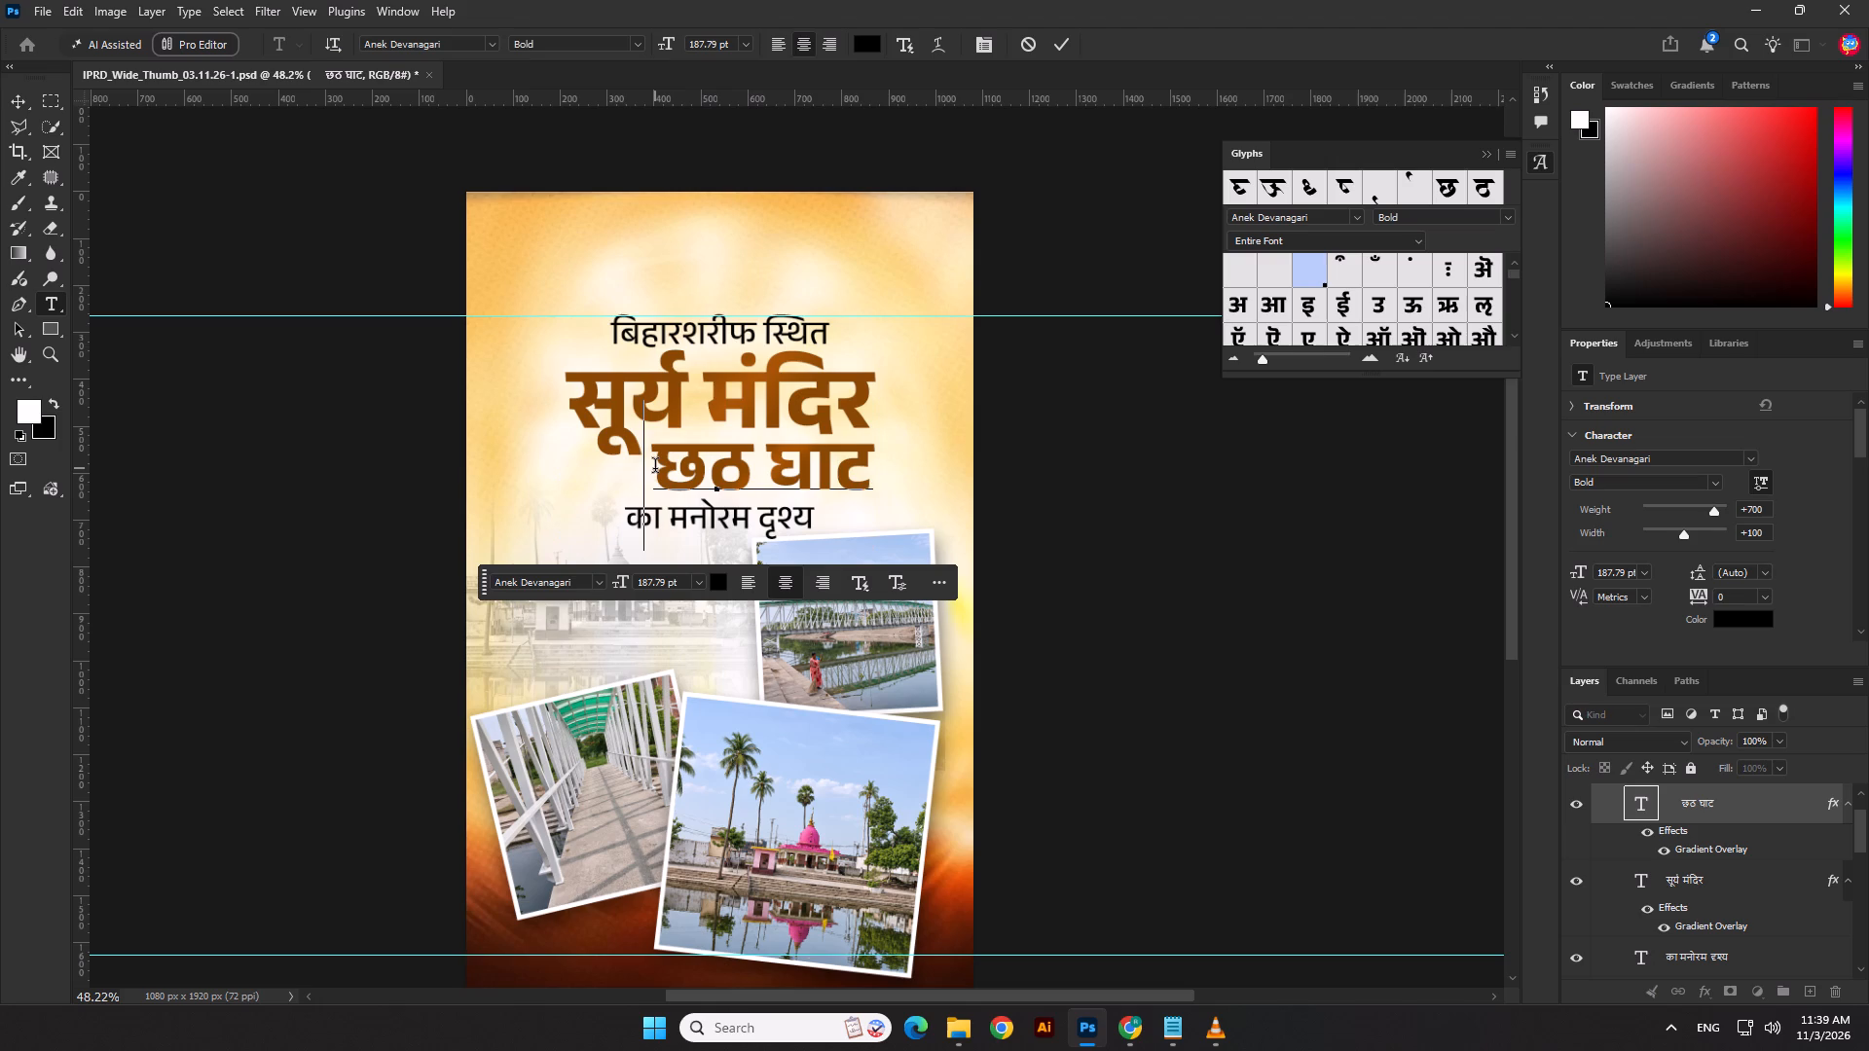
{"action": "key", "text": "BackSpace"}
{"action": "key", "text": "BackSpace"}
{"action": "key", "text": "BackSpace"}
{"action": "key", "text": "BackSpace"}
{"action": "key", "text": "BackSpace"}
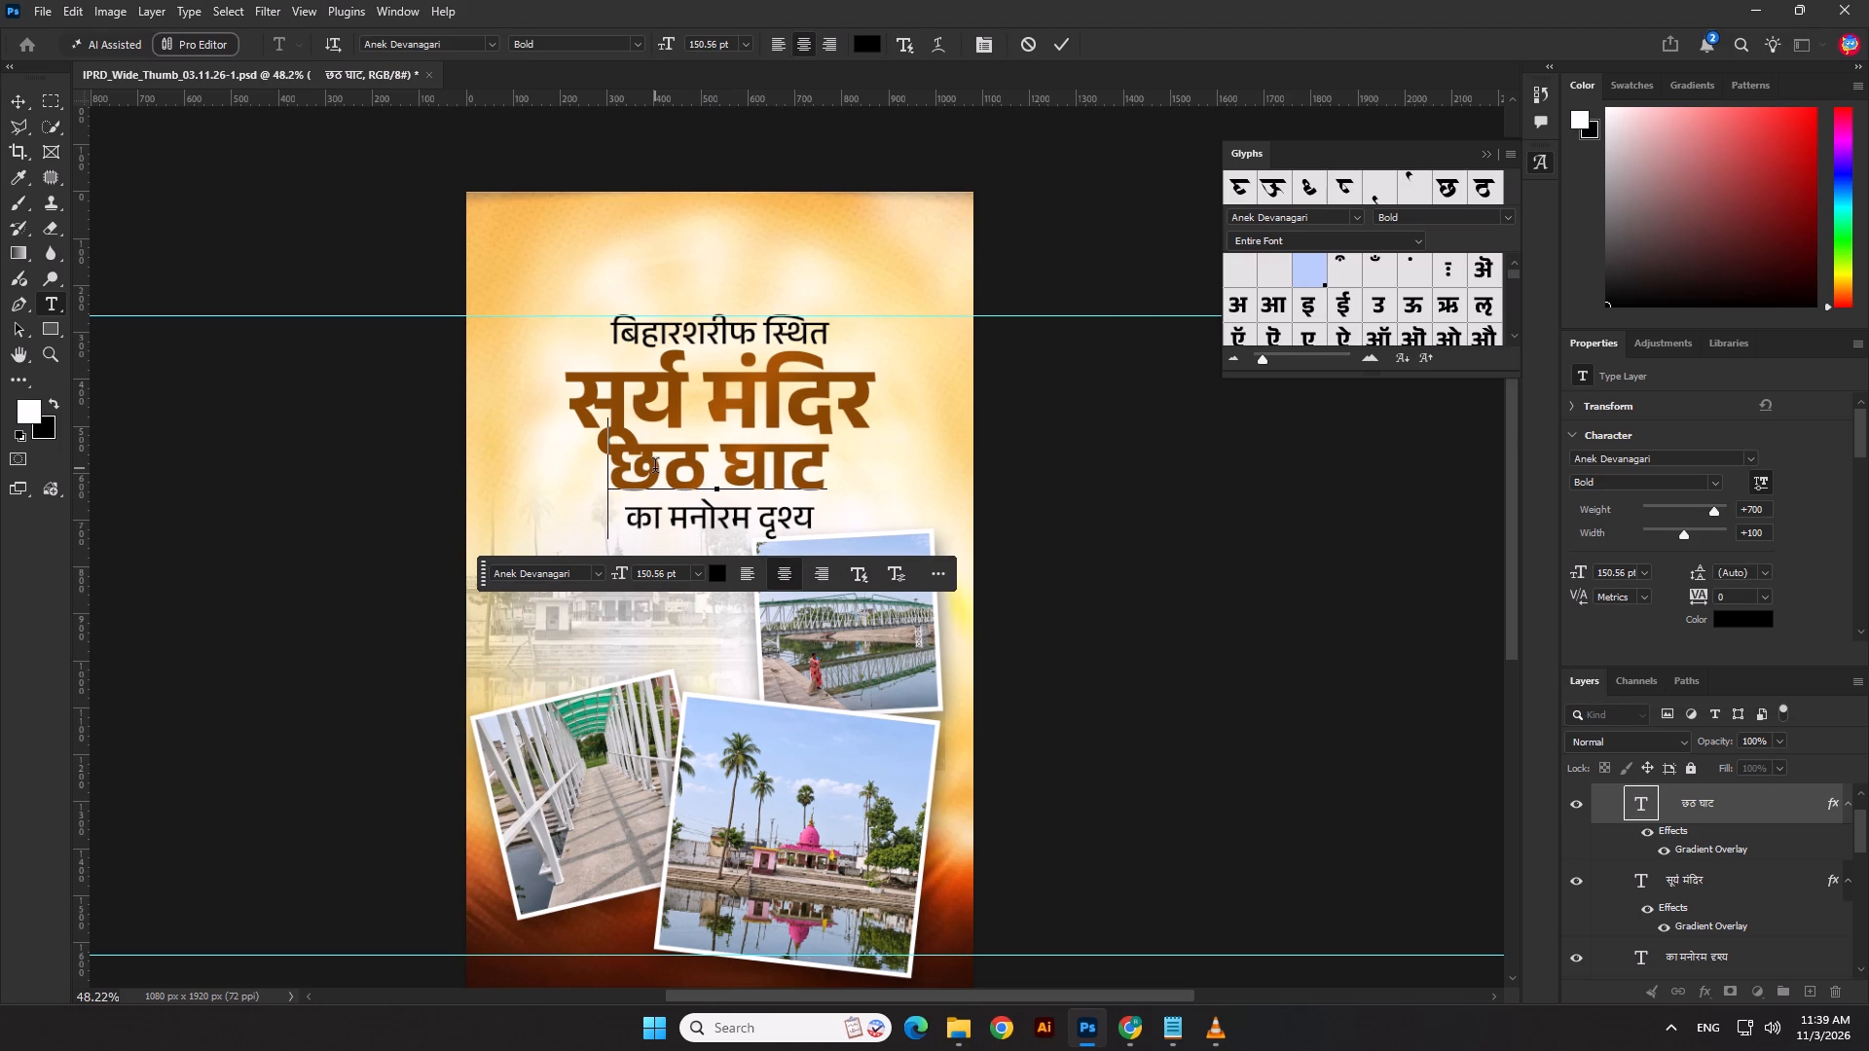
{"action": "key", "text": "BackSpace"}
{"action": "left_click", "coordinate": [1062, 38]}
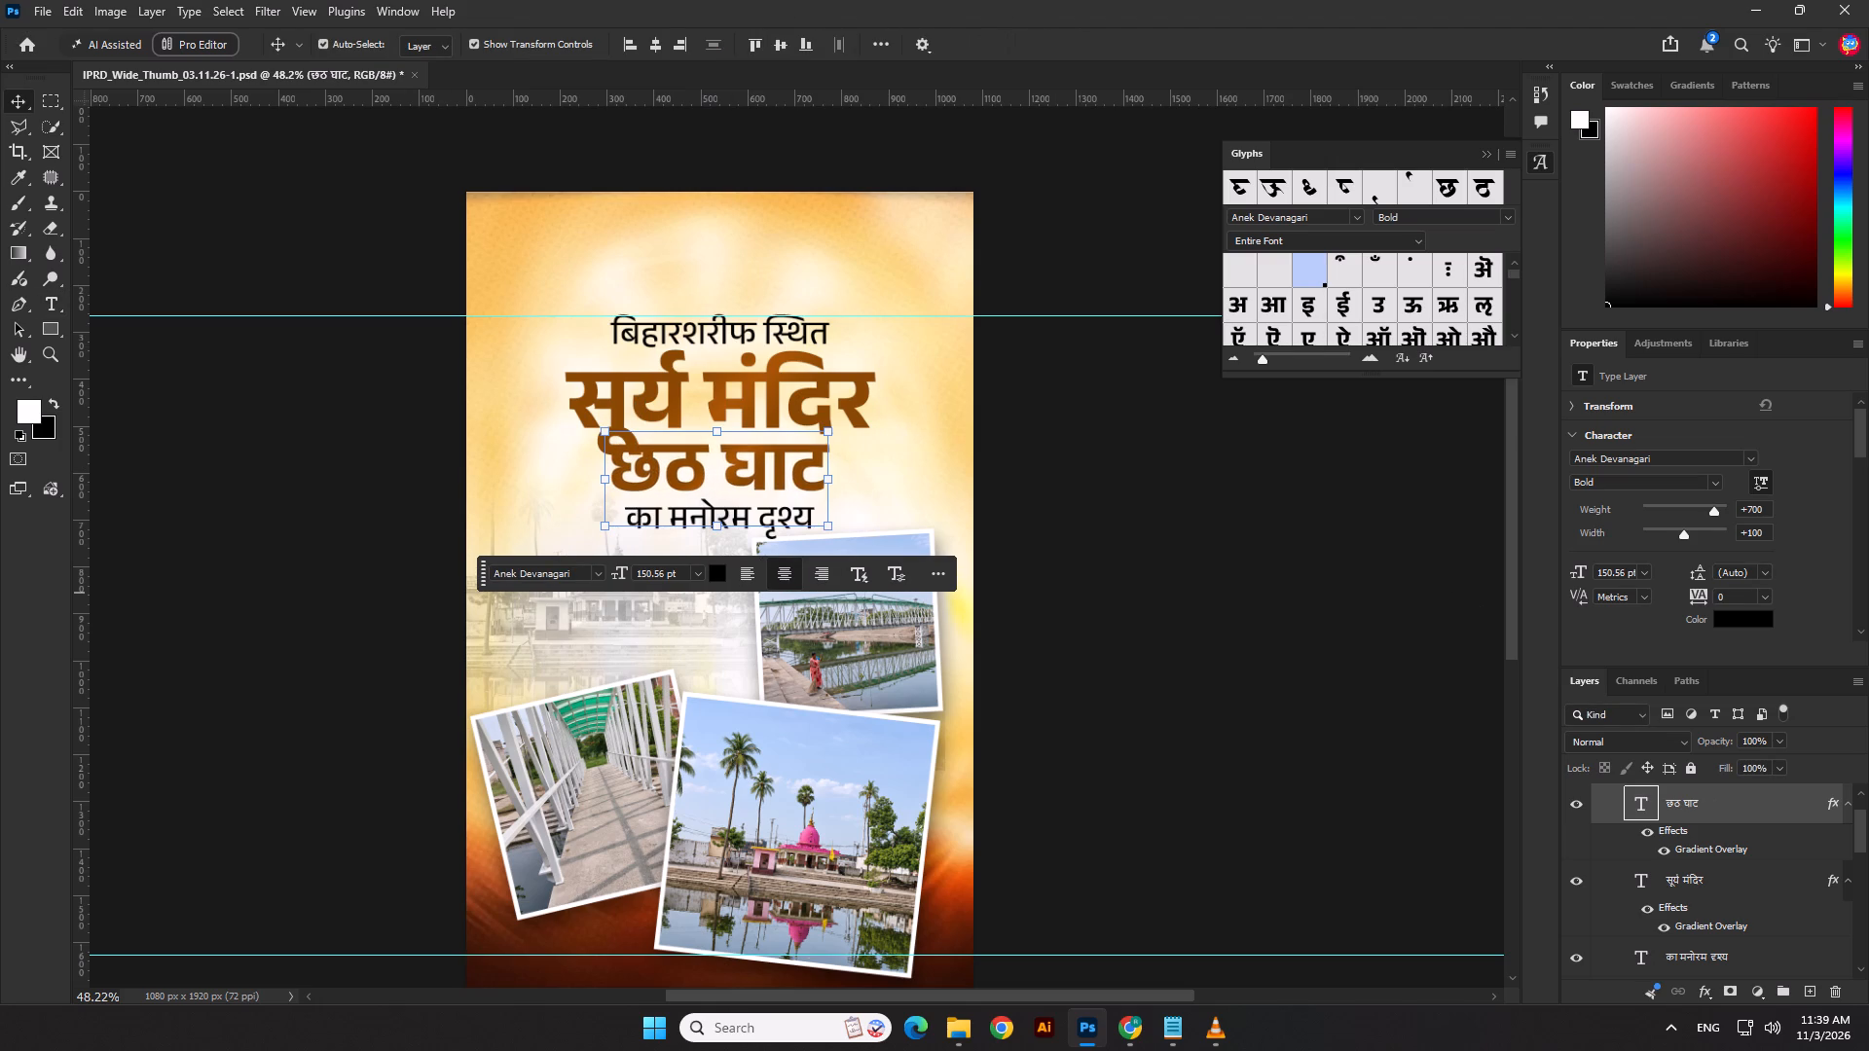
Set the font size of the छठ घाट heading to 150 pt.
{"action": "left_click_drag", "start_coordinate": [1625, 578], "coordinate": [1560, 588]}
{"action": "key", "text": "ctrl+a"}
{"action": "type", "text": "150"}
{"action": "key", "text": "Return"}
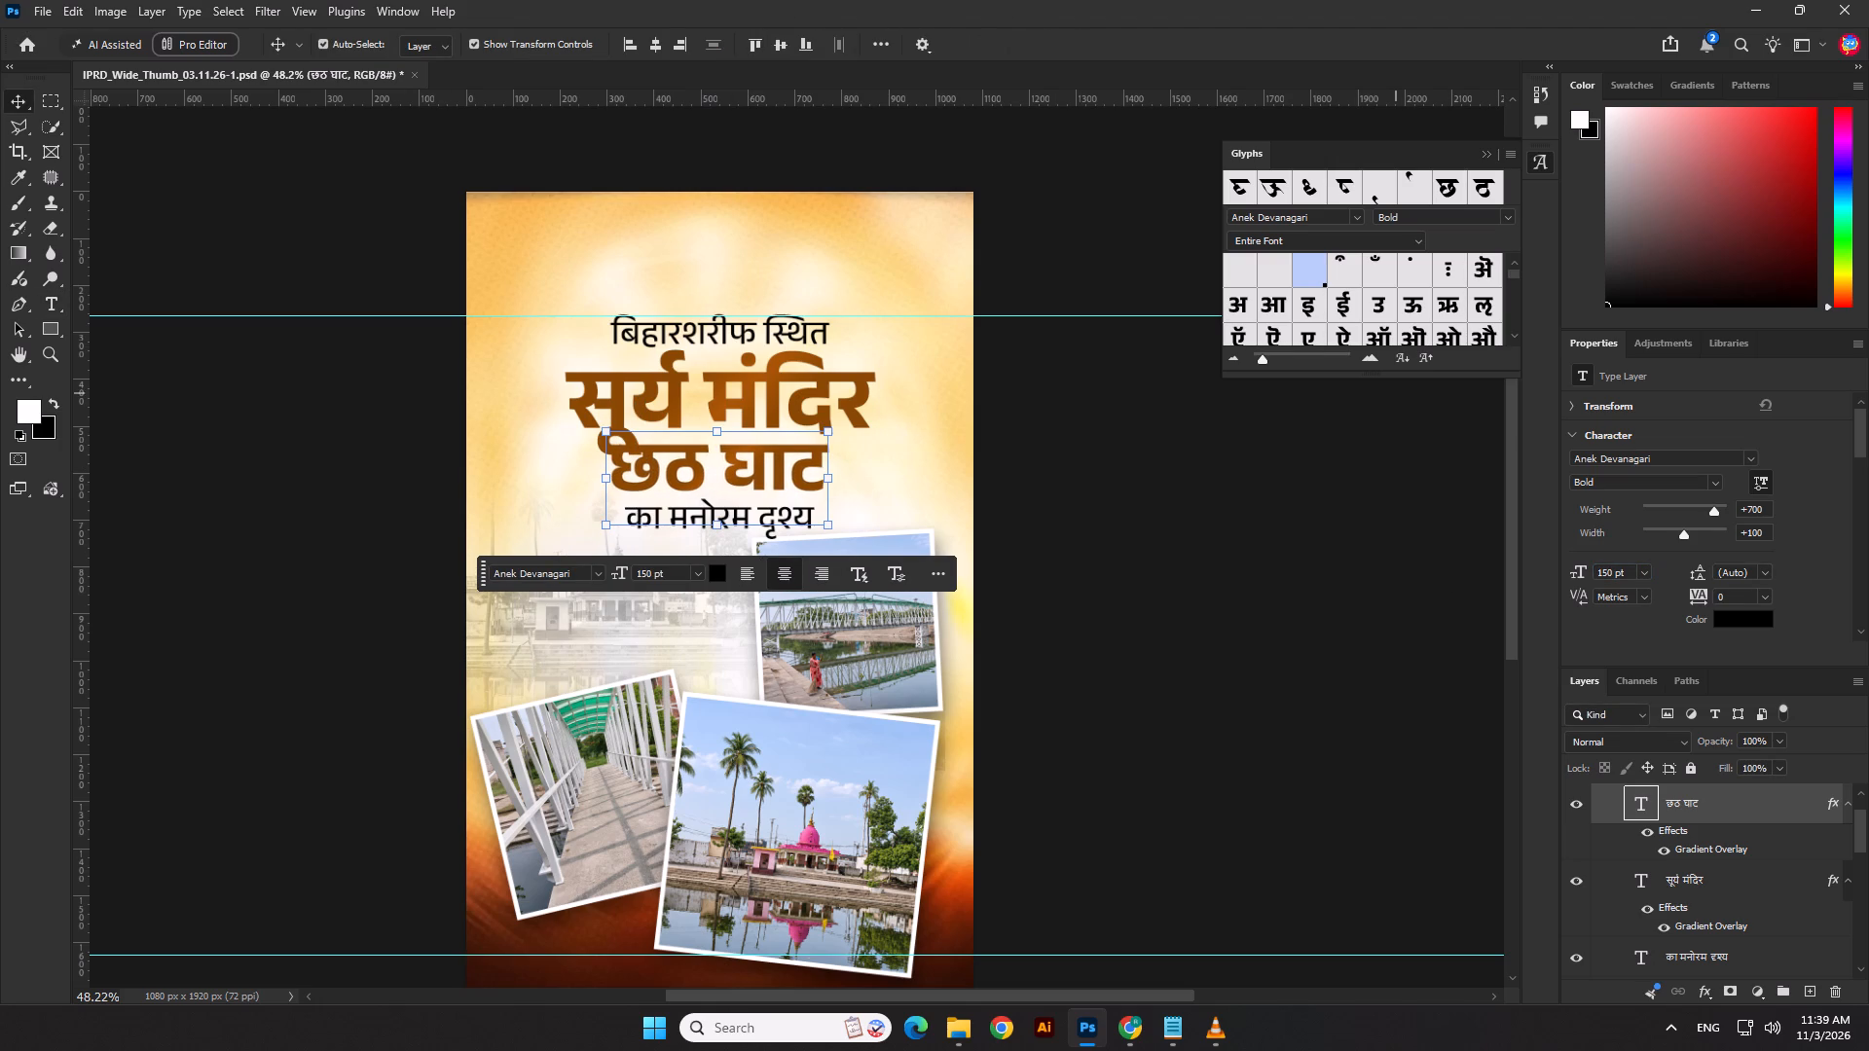
Move the छठ घाट heading right beneath the end of सूर्य मंदिर and nudge it slightly down.
{"action": "scroll", "coordinate": [769, 489], "scroll_direction": "up", "scroll_amount": 2}
{"action": "left_click_drag", "start_coordinate": [708, 475], "coordinate": [752, 465]}
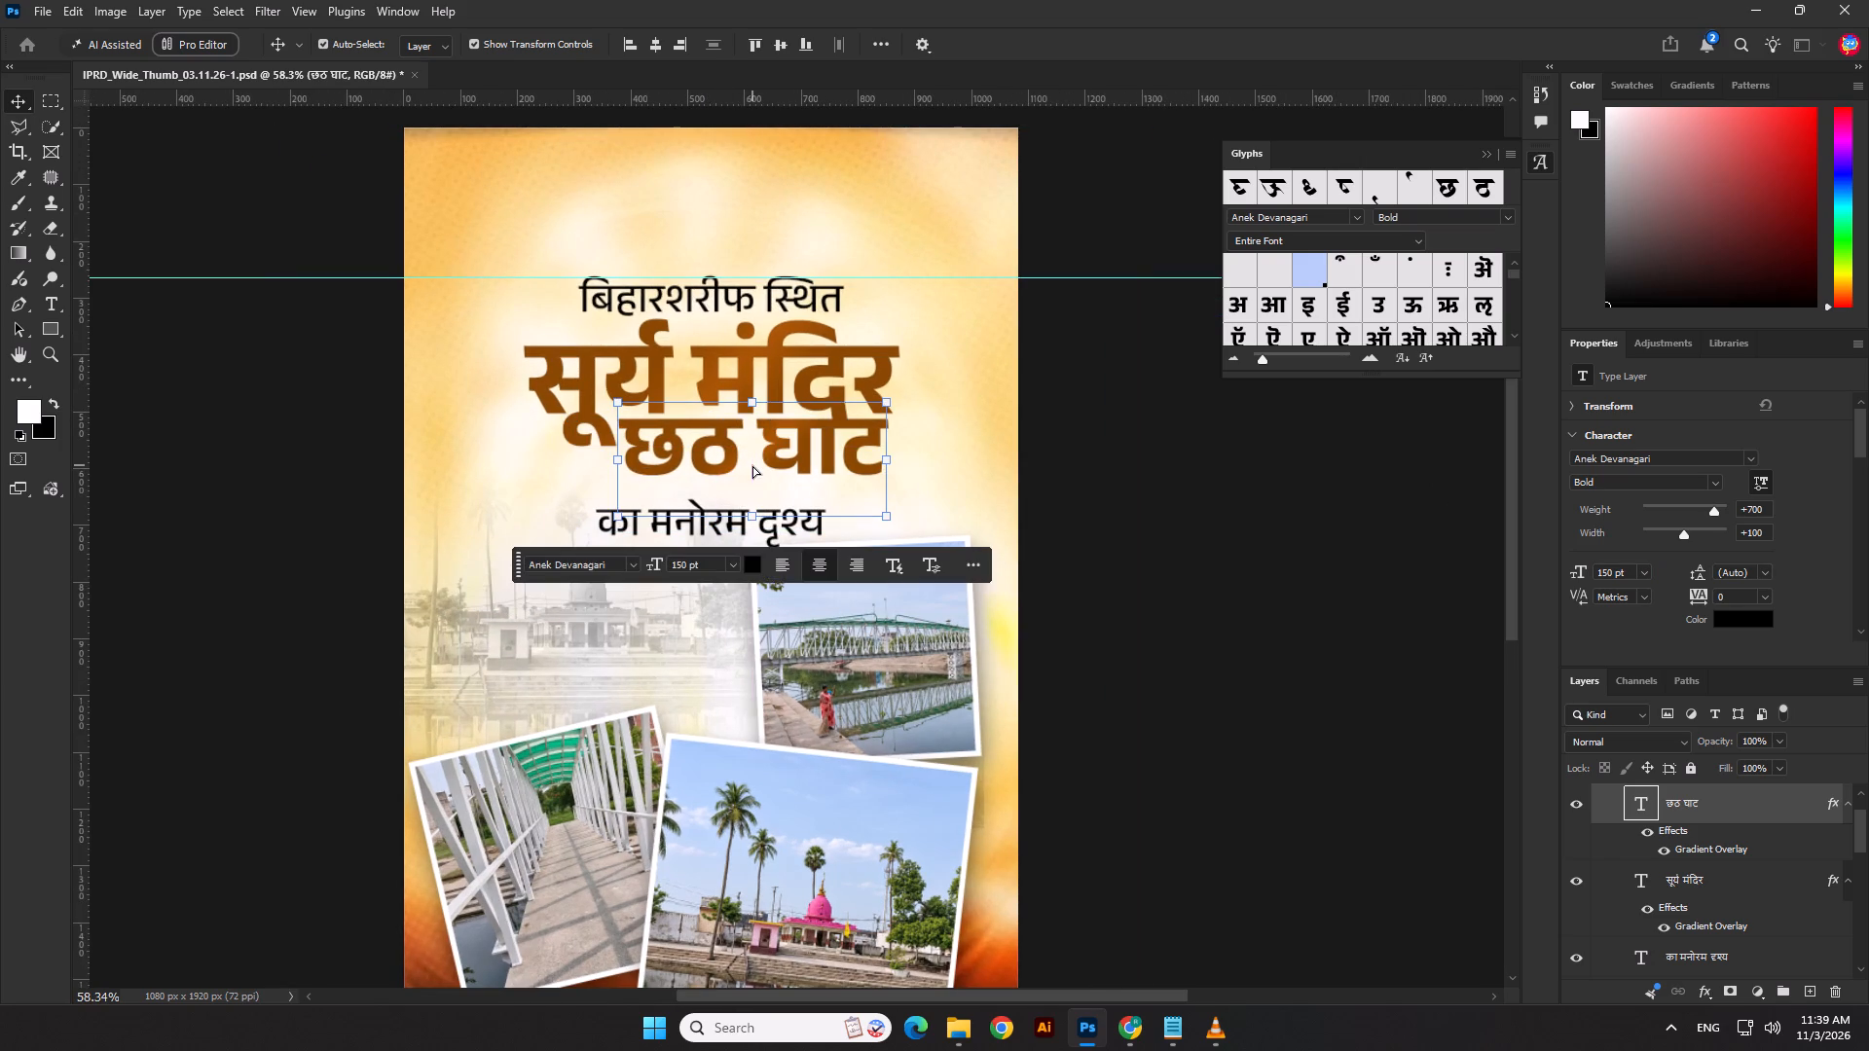
{"action": "key", "text": "Down"}
{"action": "key", "text": "Down"}
{"action": "key", "text": "Down"}
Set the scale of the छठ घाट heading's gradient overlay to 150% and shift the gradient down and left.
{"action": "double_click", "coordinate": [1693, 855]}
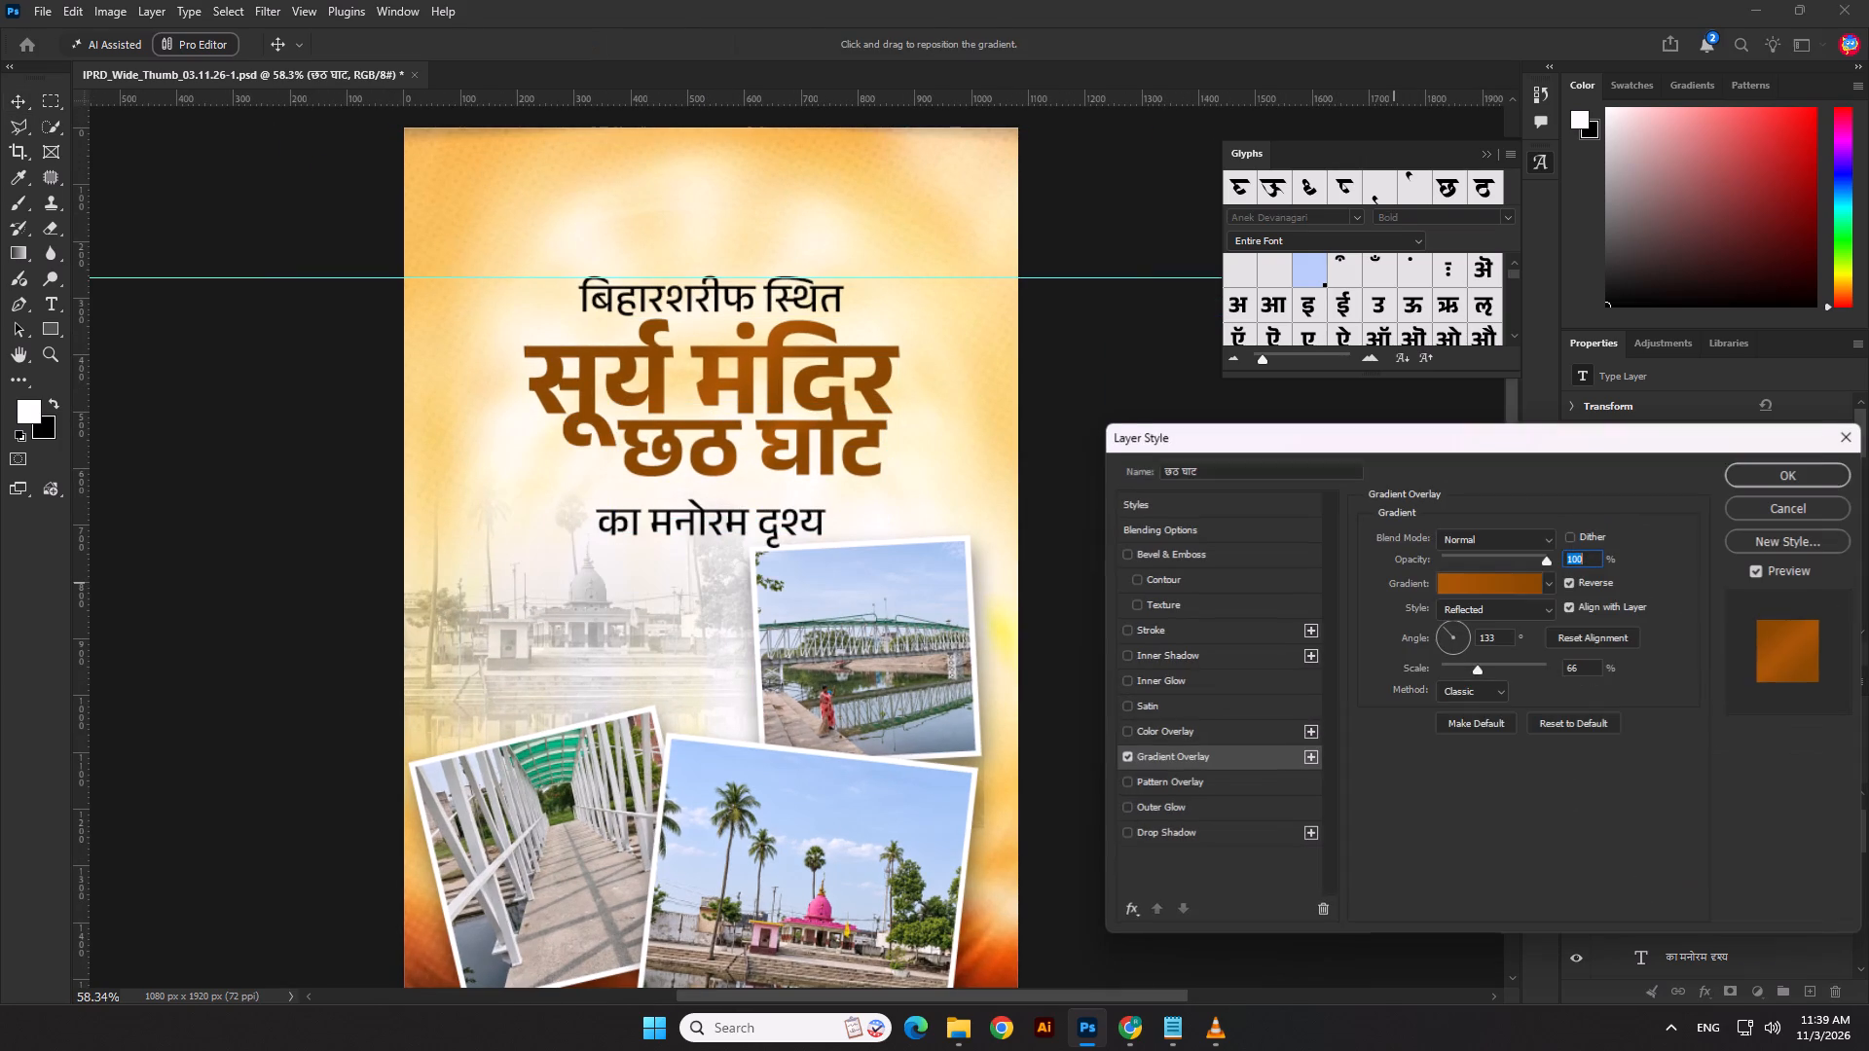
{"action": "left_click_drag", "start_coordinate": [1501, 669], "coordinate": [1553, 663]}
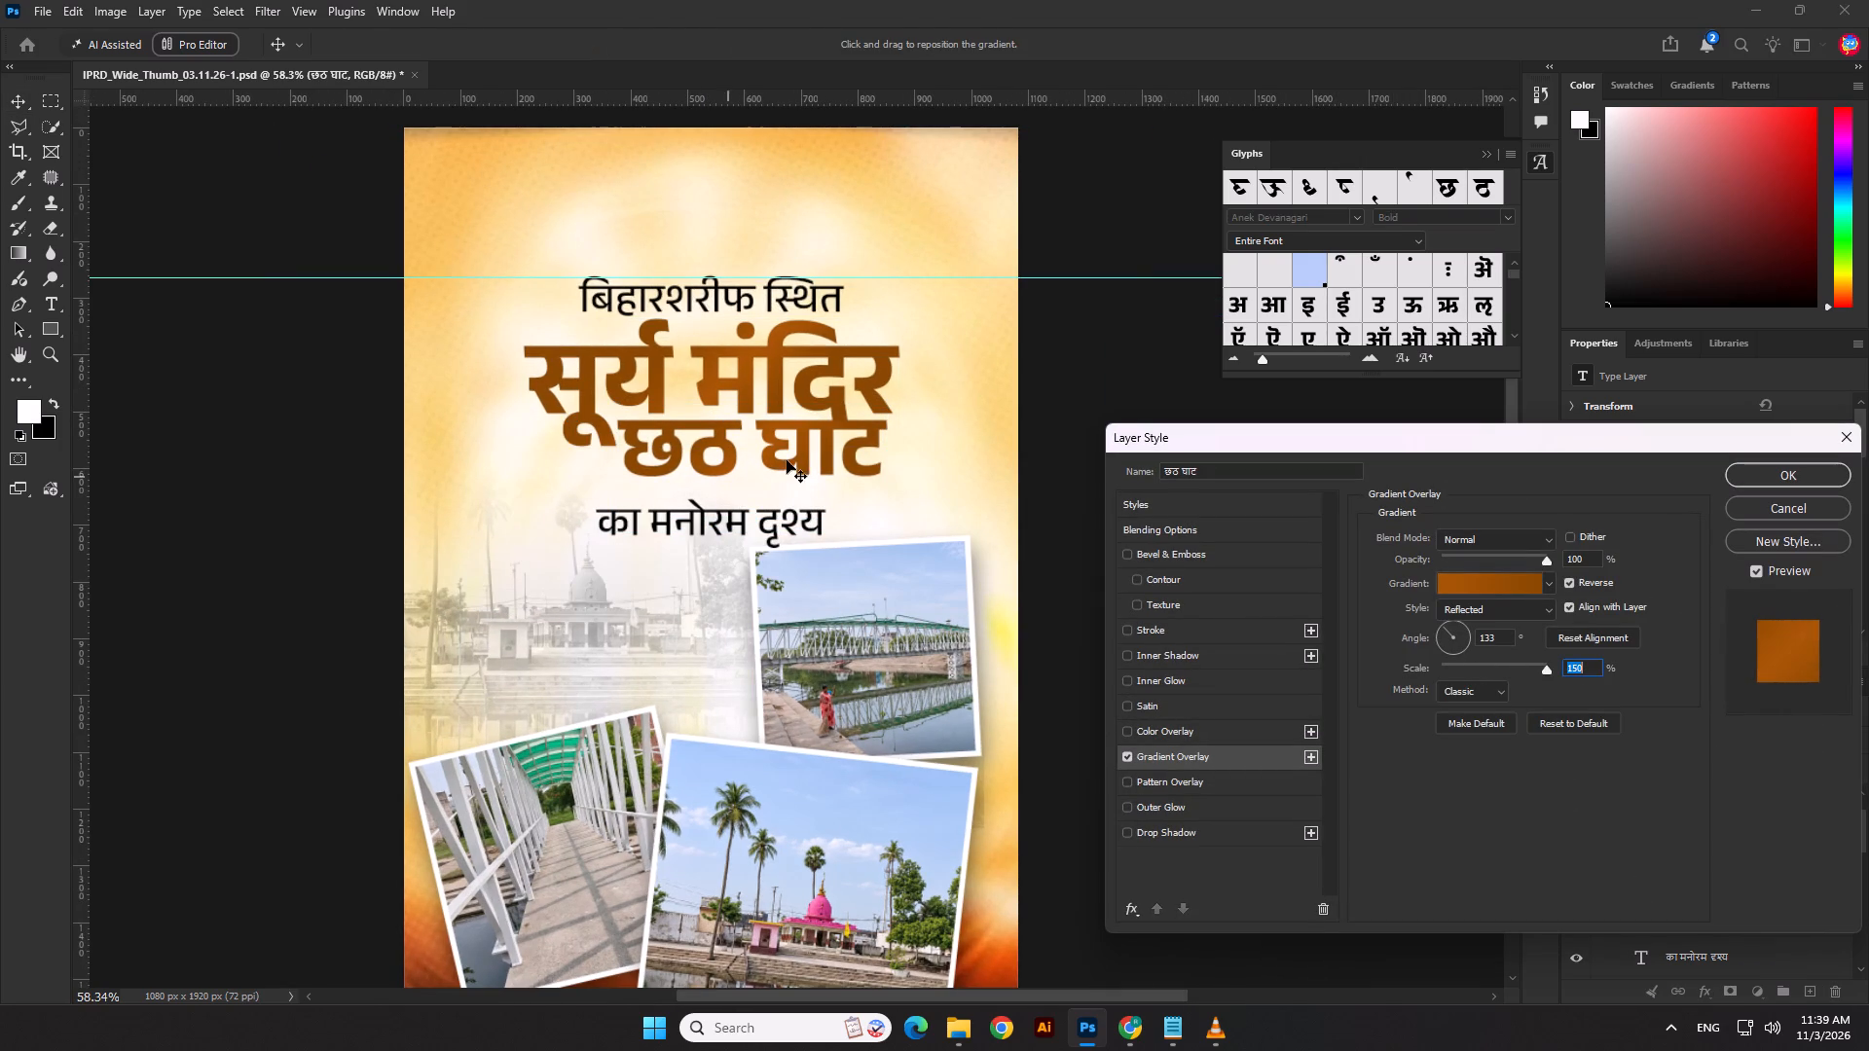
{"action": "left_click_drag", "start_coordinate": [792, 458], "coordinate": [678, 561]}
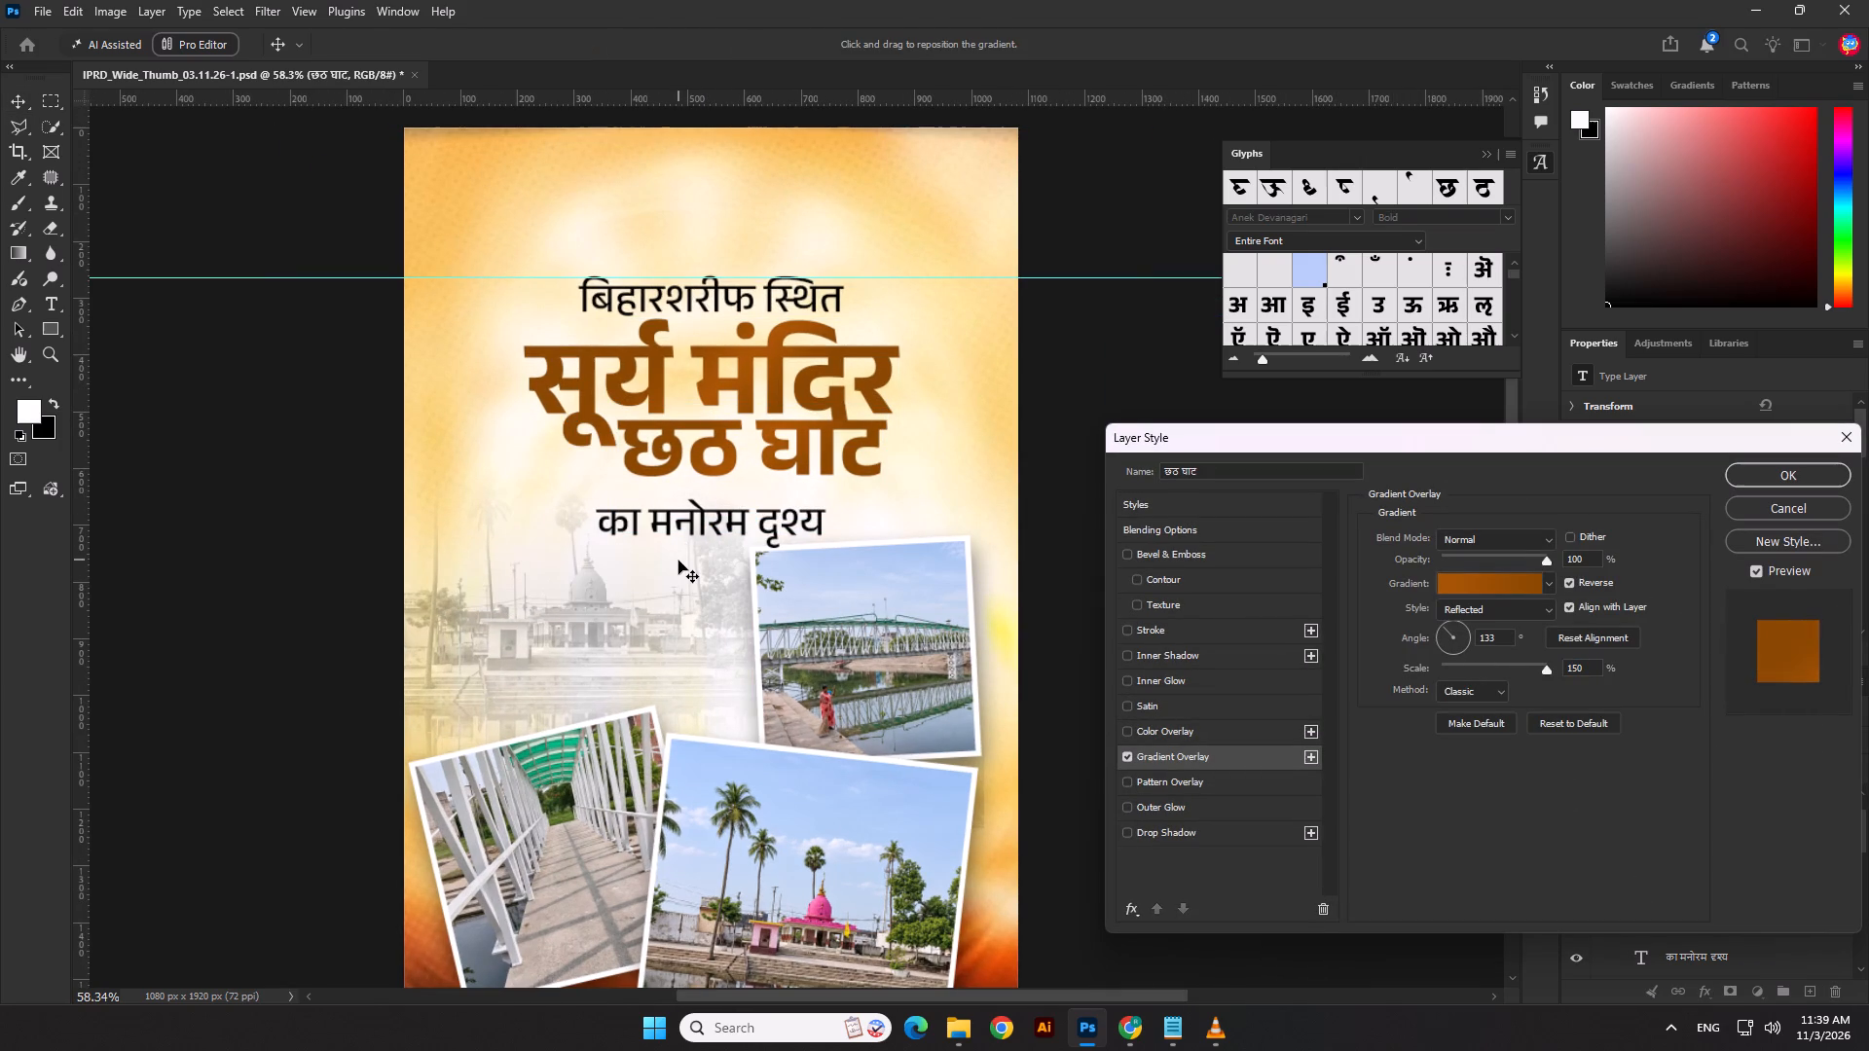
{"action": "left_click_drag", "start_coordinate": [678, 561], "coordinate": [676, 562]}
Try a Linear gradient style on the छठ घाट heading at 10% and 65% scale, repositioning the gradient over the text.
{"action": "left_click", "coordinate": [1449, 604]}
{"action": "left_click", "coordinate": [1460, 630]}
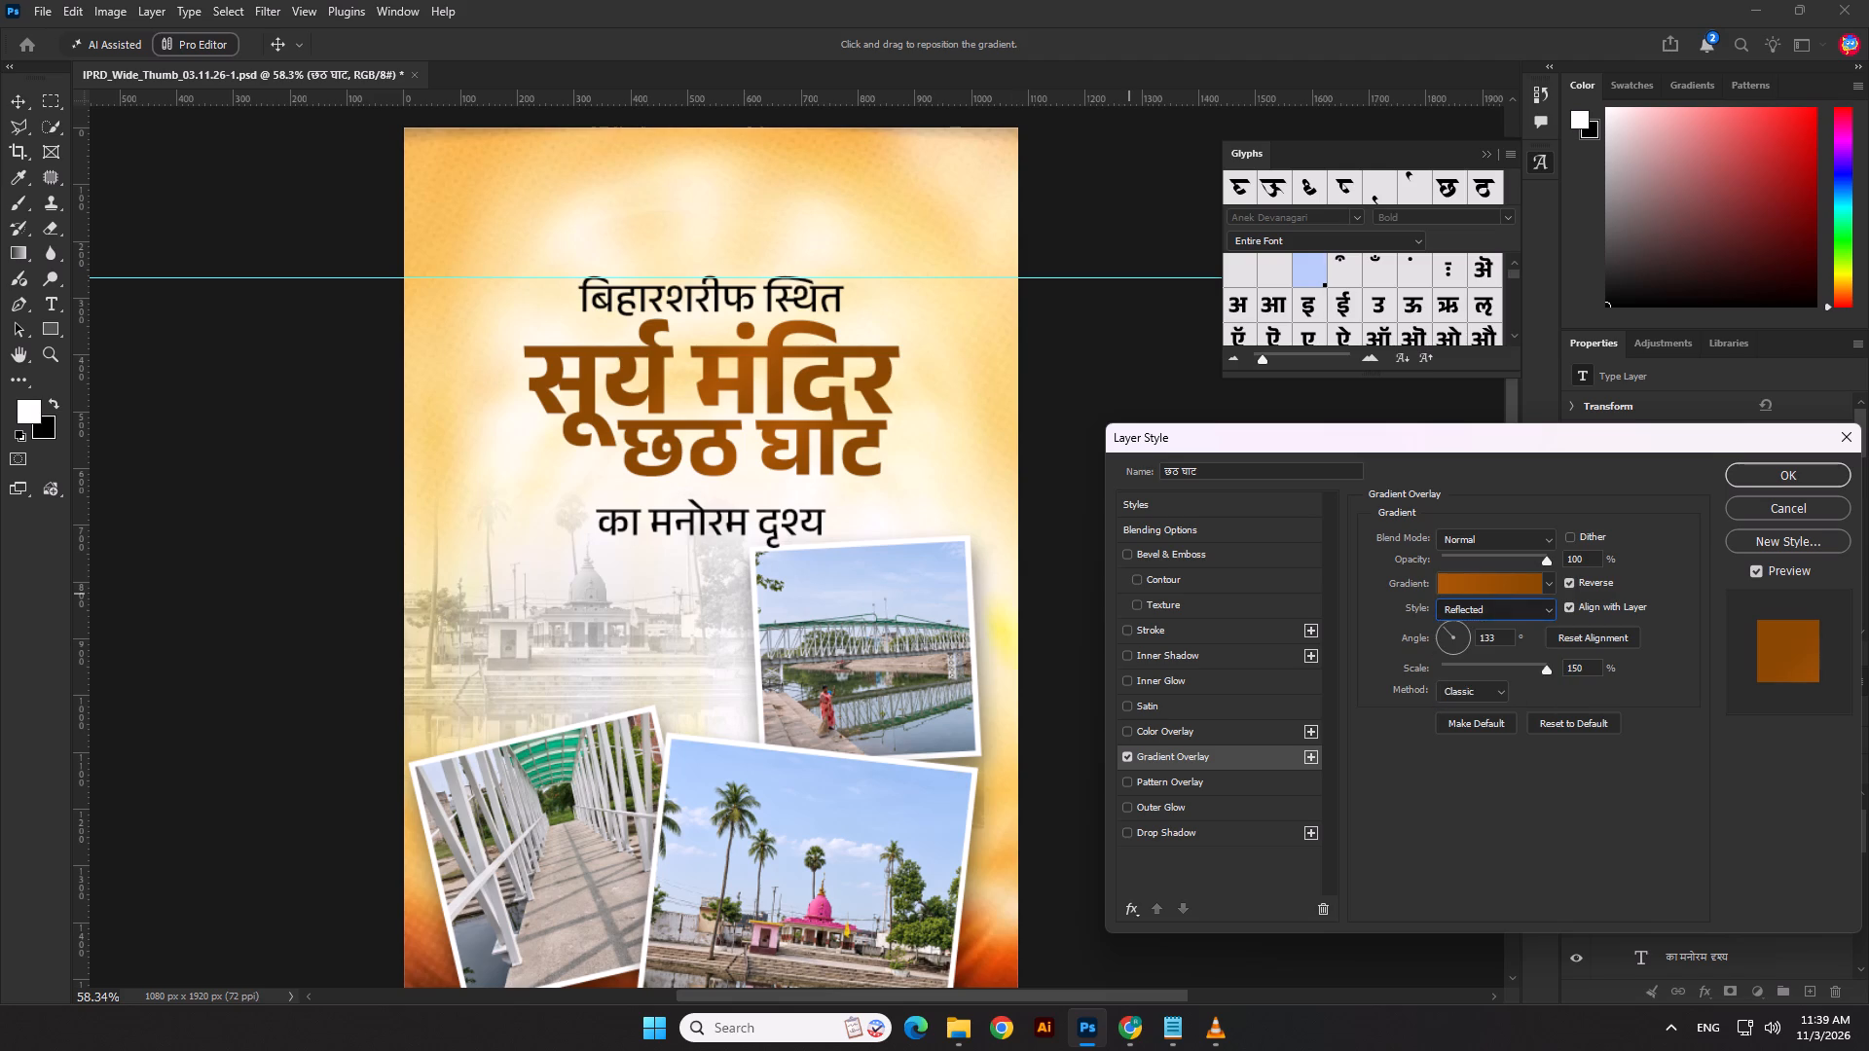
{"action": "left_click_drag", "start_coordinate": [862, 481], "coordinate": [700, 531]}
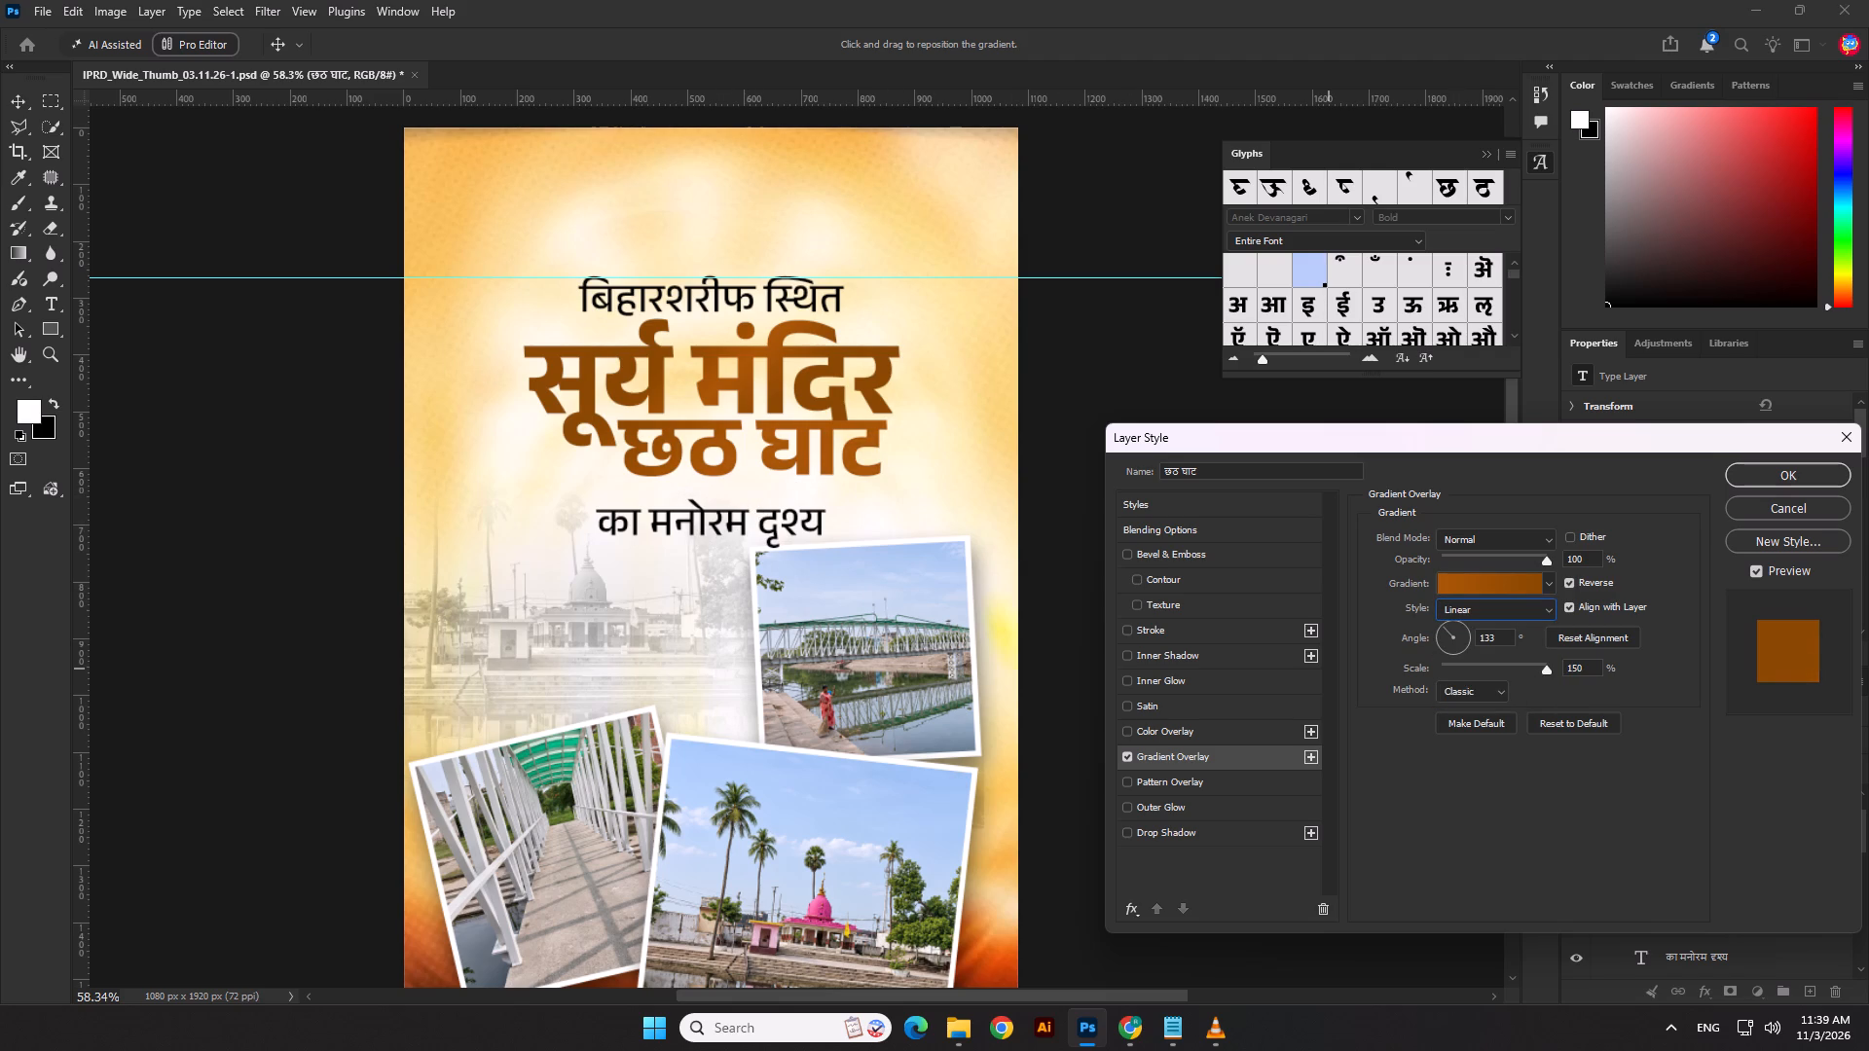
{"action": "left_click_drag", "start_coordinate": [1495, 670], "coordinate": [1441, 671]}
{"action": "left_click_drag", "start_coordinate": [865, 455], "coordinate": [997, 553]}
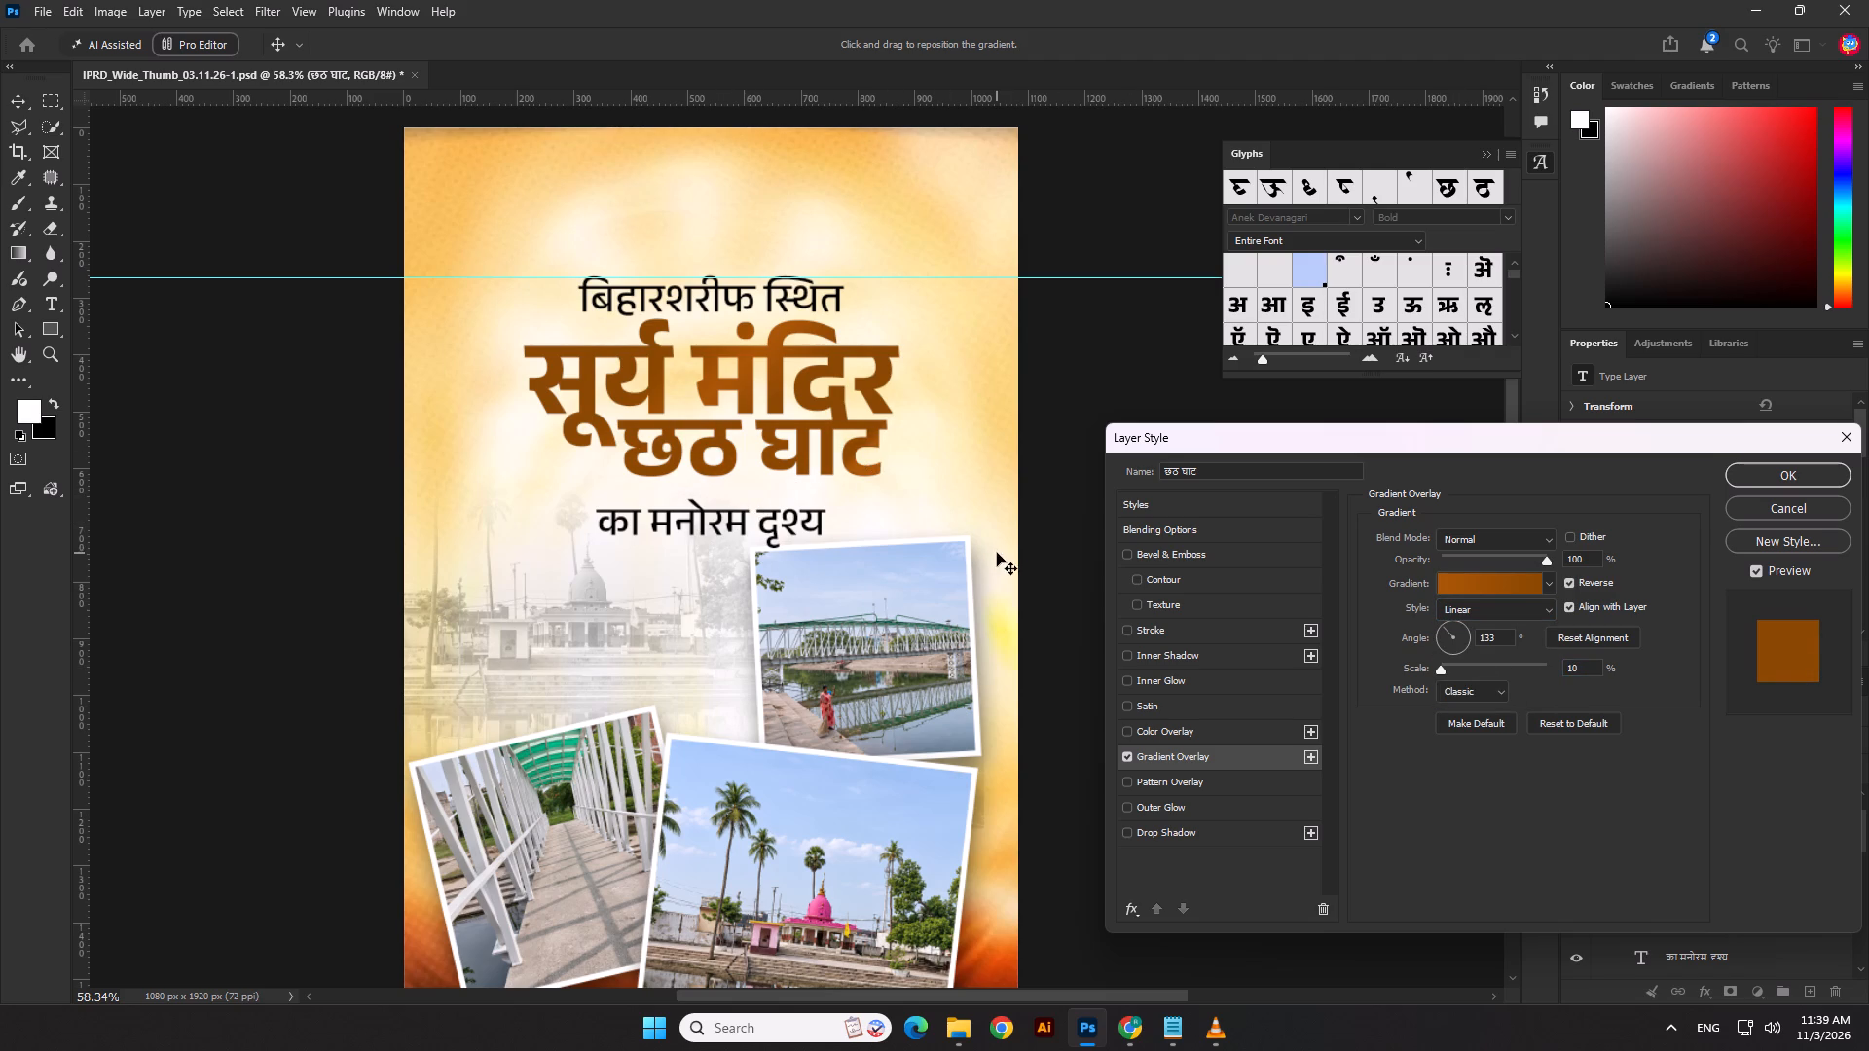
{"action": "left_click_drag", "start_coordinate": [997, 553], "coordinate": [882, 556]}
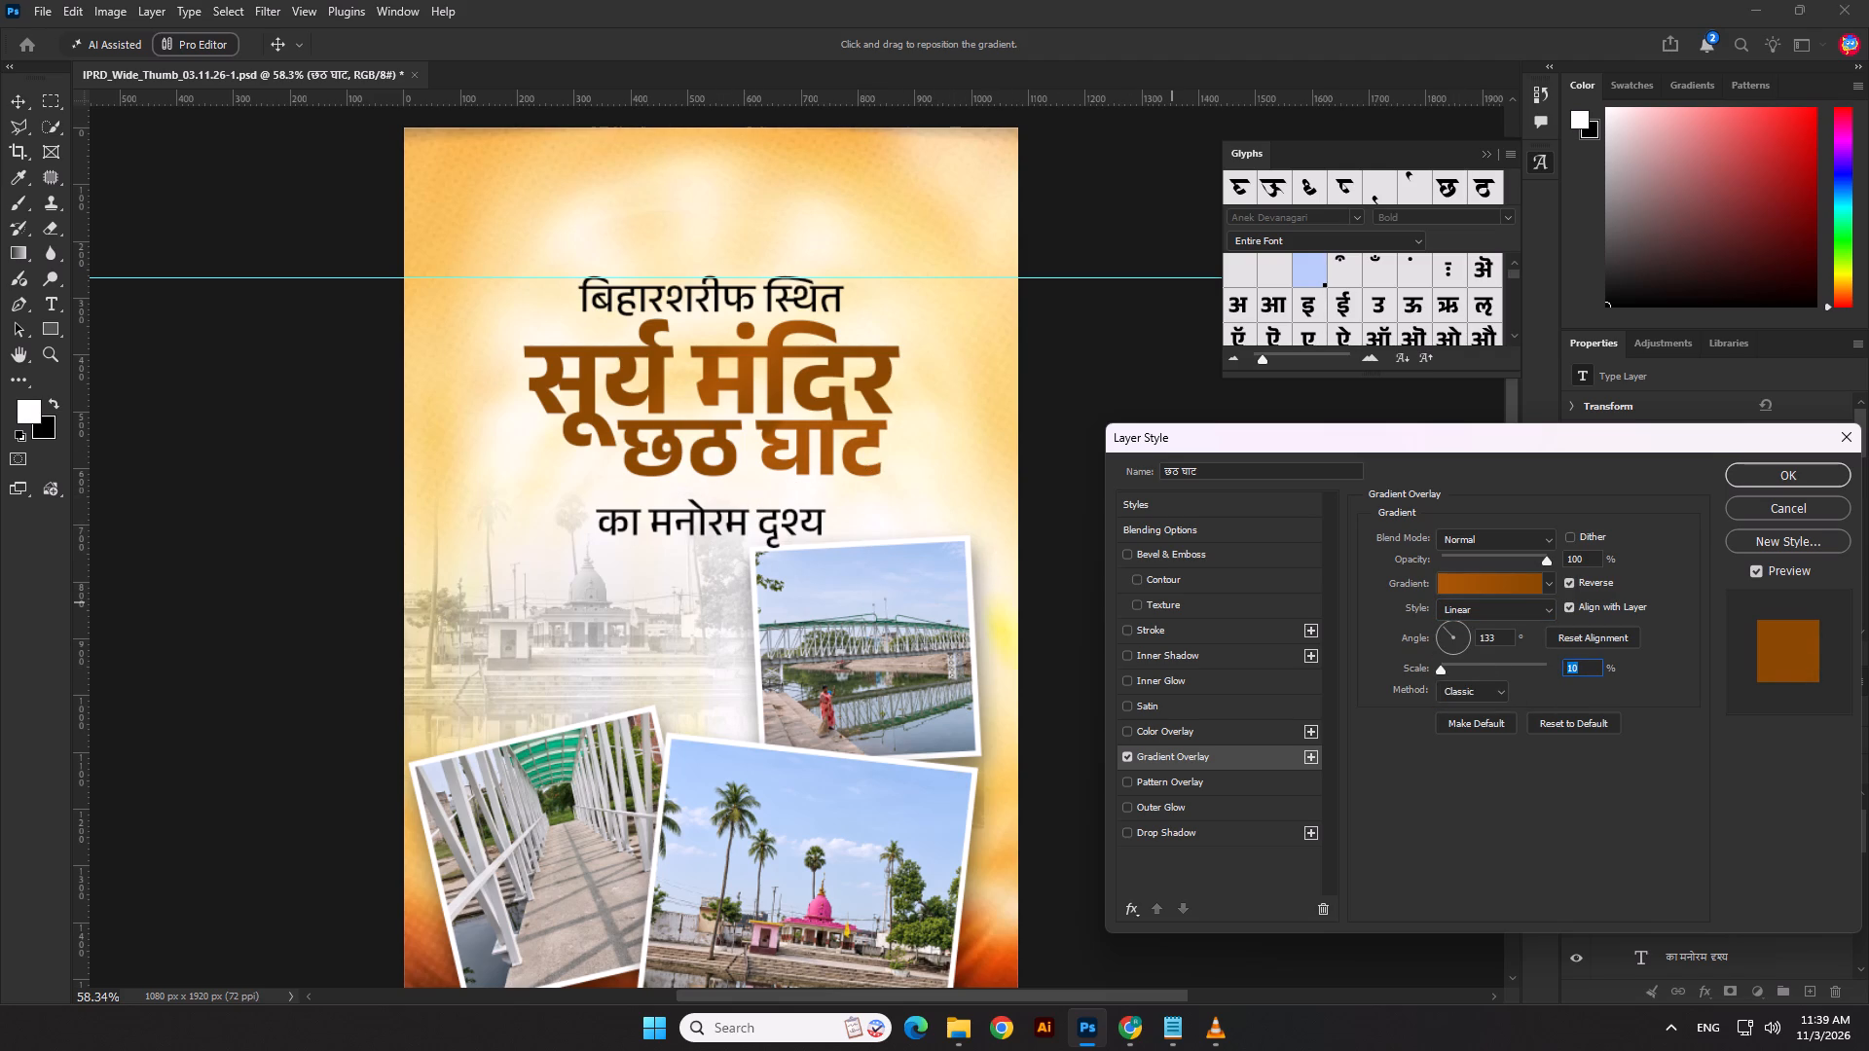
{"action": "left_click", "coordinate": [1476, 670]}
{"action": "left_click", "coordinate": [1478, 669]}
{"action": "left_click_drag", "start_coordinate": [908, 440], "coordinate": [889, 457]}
Change the छठ घाट heading's gradient overlay style to Radial and reposition the gradient over the text.
{"action": "left_click", "coordinate": [1454, 607]}
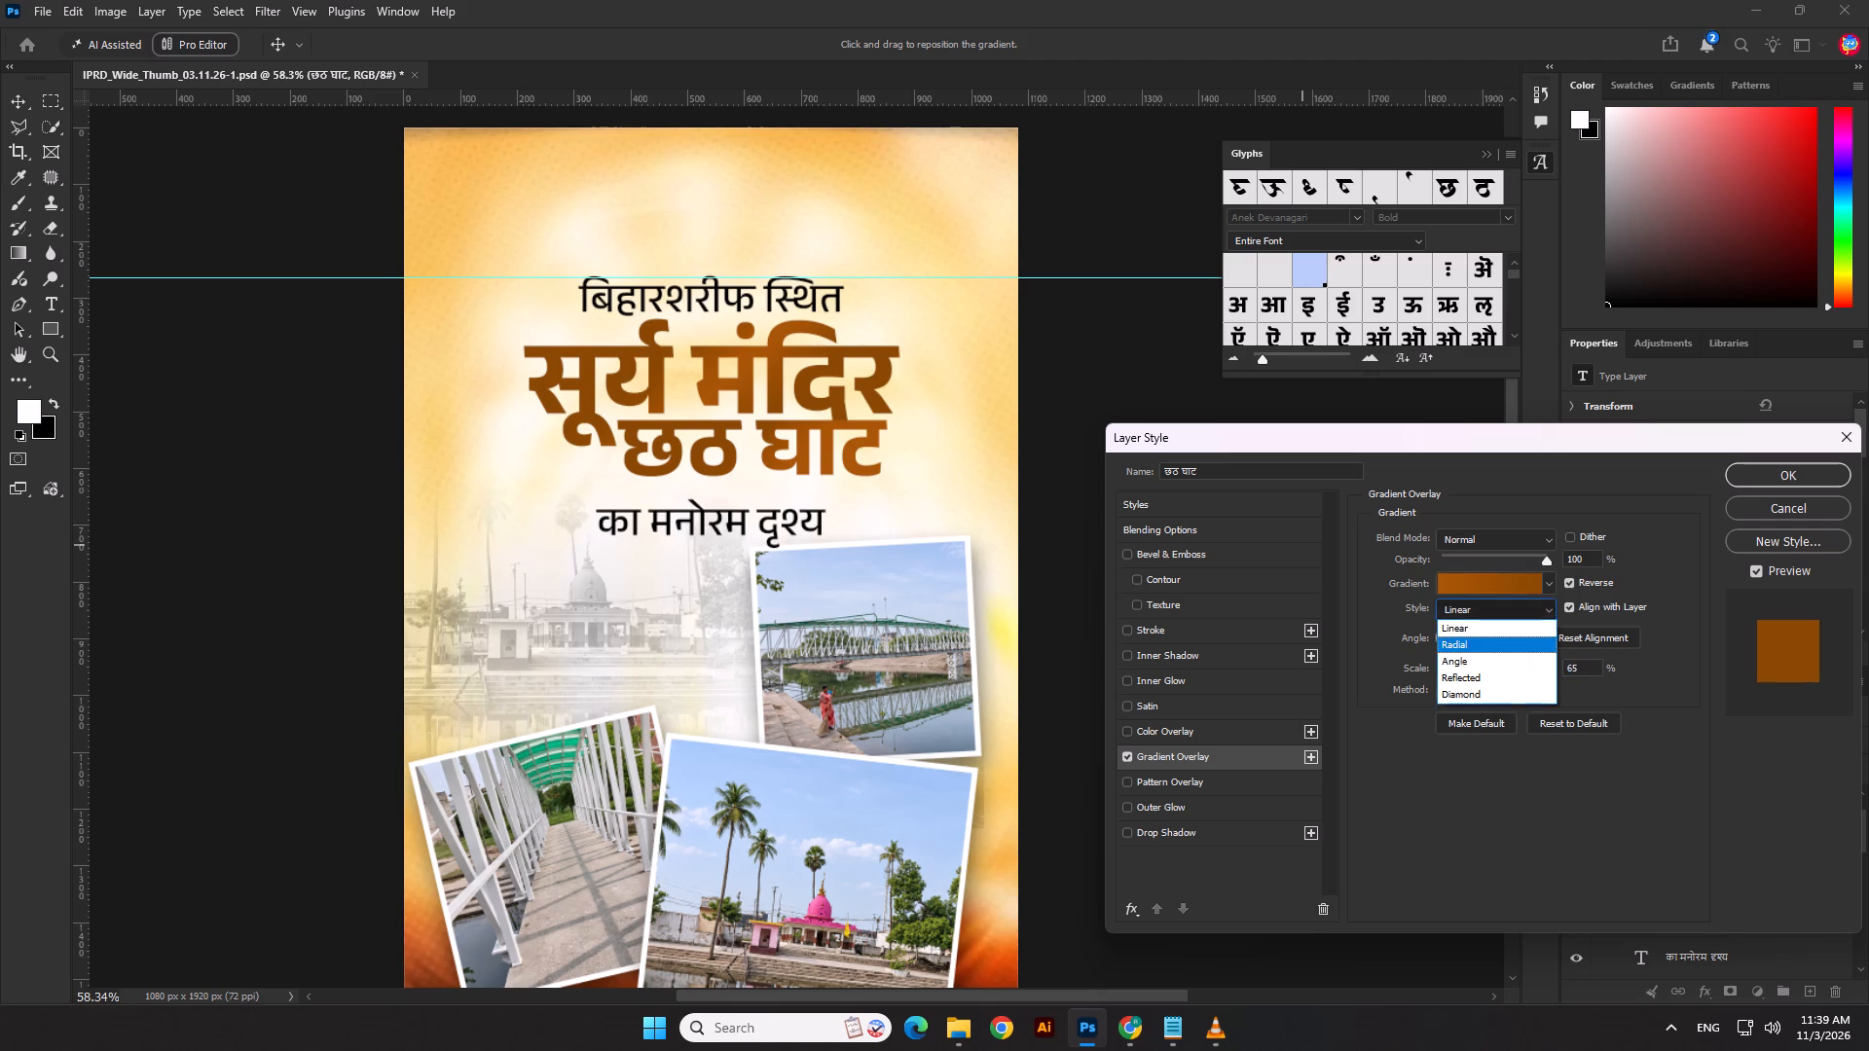
{"action": "left_click", "coordinate": [1465, 641]}
{"action": "left_click_drag", "start_coordinate": [898, 472], "coordinate": [820, 539]}
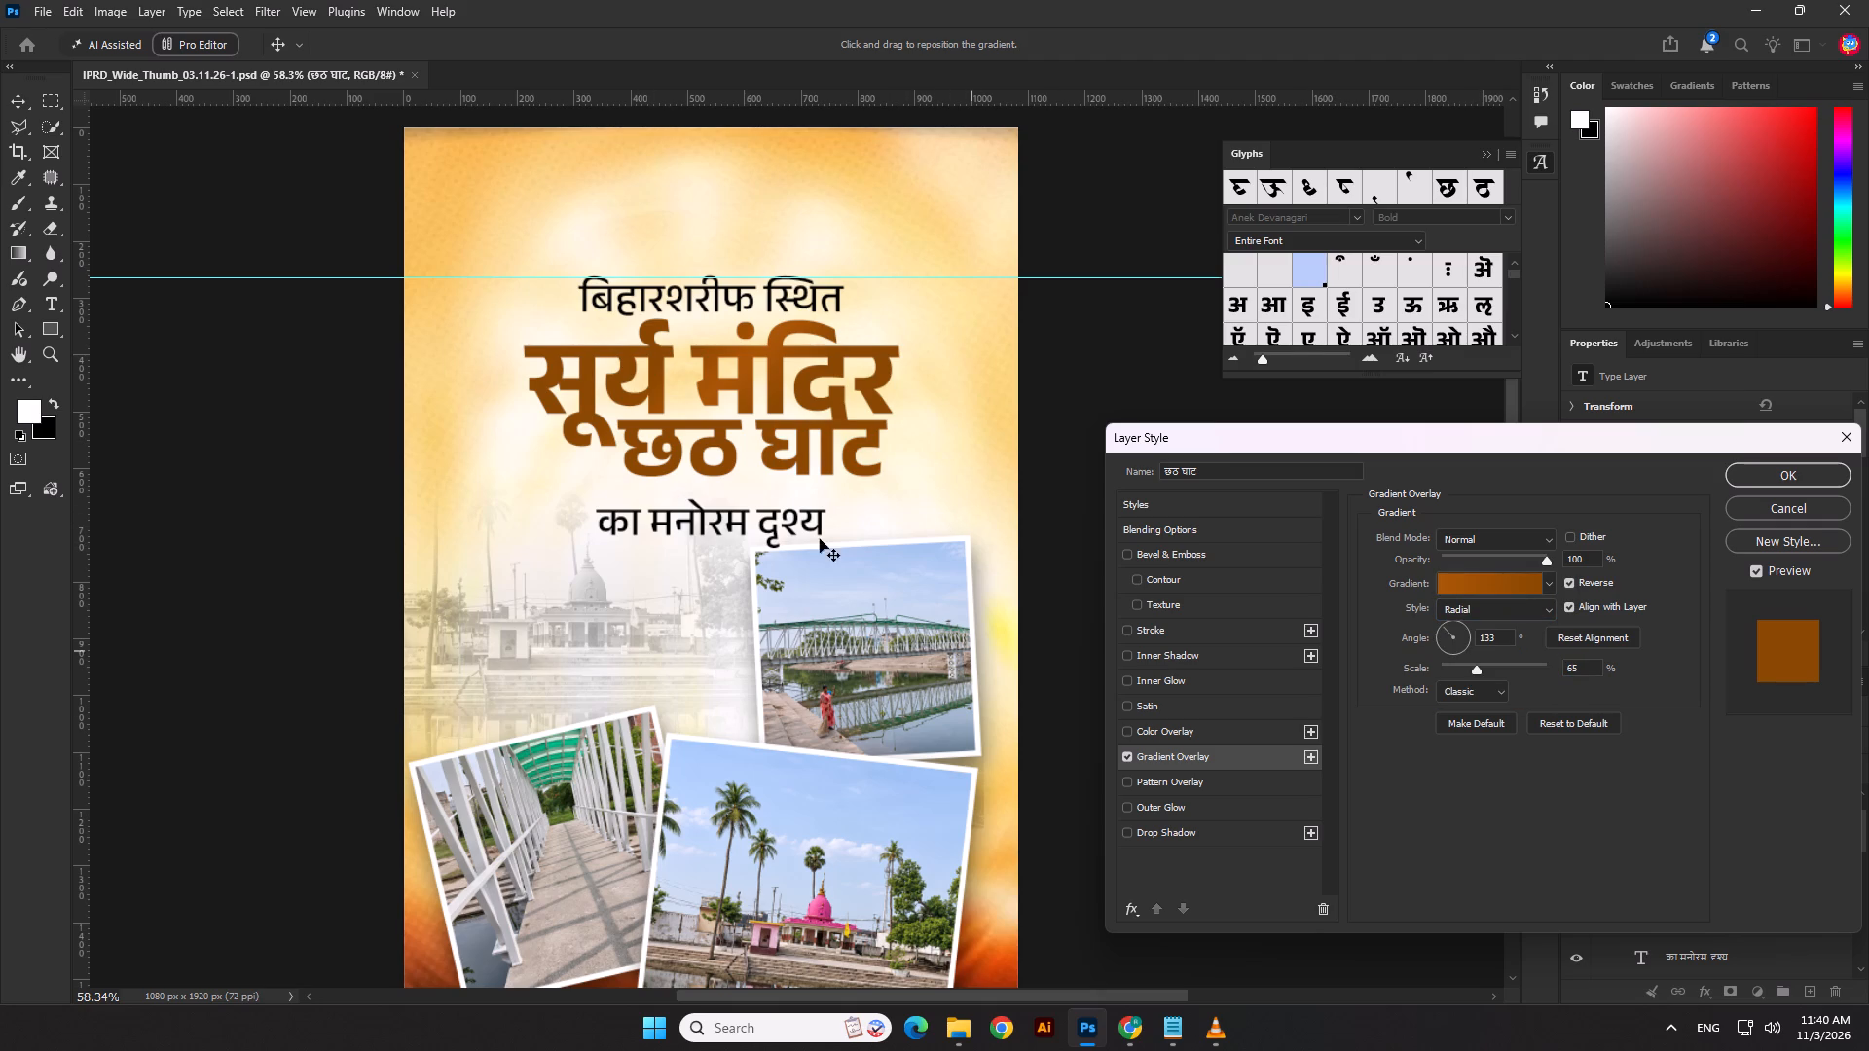
{"action": "left_click_drag", "start_coordinate": [820, 539], "coordinate": [580, 782]}
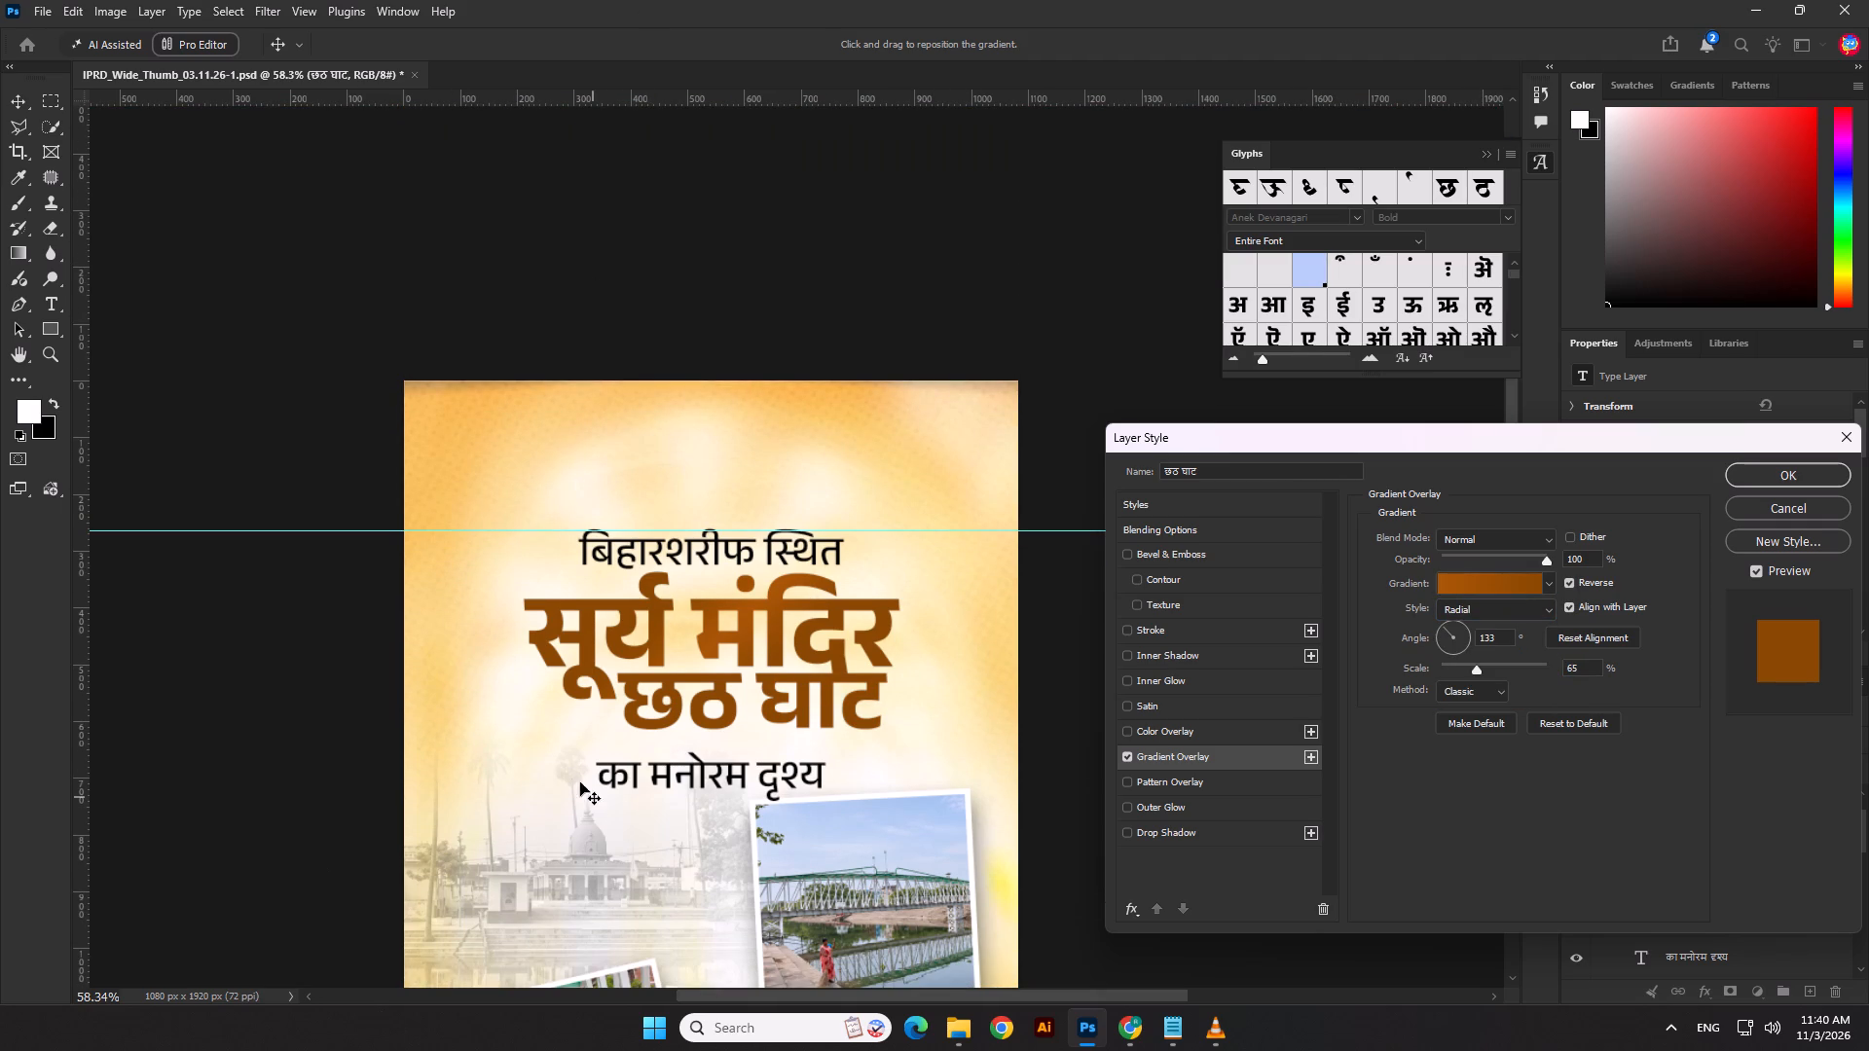
{"action": "left_click_drag", "start_coordinate": [580, 782], "coordinate": [885, 669]}
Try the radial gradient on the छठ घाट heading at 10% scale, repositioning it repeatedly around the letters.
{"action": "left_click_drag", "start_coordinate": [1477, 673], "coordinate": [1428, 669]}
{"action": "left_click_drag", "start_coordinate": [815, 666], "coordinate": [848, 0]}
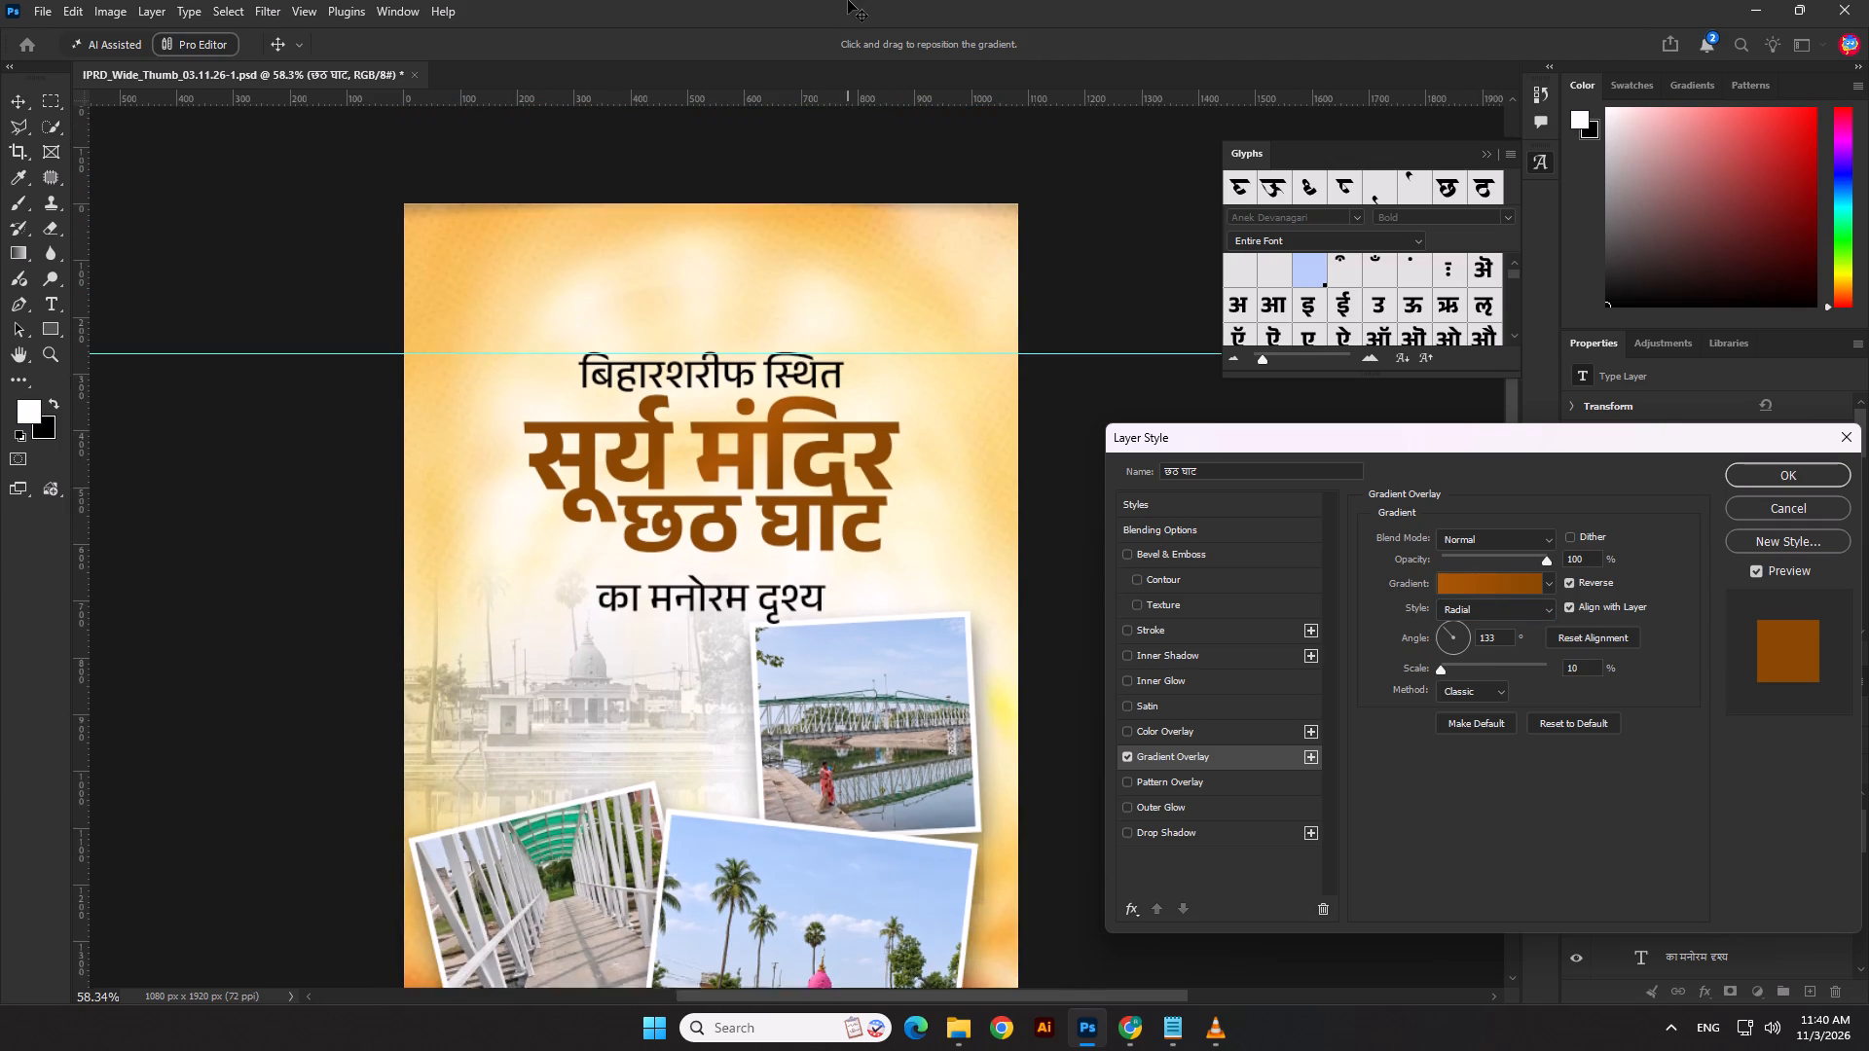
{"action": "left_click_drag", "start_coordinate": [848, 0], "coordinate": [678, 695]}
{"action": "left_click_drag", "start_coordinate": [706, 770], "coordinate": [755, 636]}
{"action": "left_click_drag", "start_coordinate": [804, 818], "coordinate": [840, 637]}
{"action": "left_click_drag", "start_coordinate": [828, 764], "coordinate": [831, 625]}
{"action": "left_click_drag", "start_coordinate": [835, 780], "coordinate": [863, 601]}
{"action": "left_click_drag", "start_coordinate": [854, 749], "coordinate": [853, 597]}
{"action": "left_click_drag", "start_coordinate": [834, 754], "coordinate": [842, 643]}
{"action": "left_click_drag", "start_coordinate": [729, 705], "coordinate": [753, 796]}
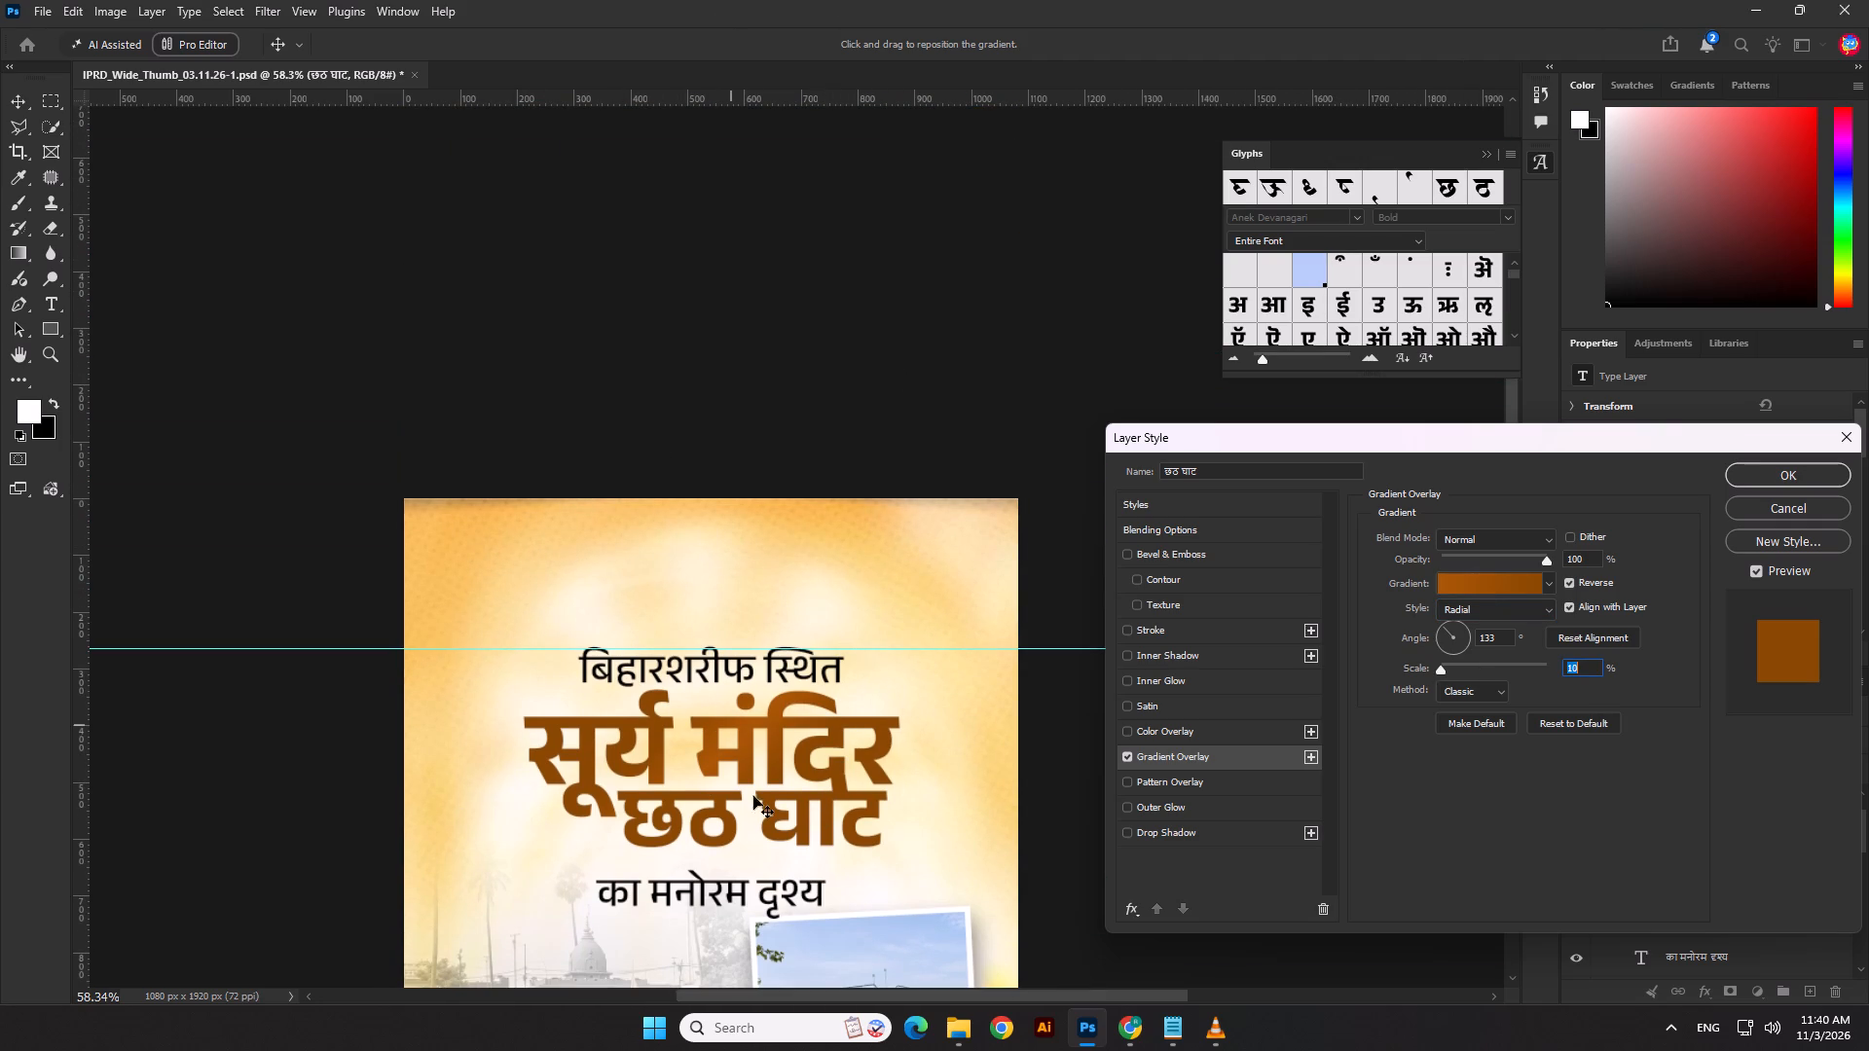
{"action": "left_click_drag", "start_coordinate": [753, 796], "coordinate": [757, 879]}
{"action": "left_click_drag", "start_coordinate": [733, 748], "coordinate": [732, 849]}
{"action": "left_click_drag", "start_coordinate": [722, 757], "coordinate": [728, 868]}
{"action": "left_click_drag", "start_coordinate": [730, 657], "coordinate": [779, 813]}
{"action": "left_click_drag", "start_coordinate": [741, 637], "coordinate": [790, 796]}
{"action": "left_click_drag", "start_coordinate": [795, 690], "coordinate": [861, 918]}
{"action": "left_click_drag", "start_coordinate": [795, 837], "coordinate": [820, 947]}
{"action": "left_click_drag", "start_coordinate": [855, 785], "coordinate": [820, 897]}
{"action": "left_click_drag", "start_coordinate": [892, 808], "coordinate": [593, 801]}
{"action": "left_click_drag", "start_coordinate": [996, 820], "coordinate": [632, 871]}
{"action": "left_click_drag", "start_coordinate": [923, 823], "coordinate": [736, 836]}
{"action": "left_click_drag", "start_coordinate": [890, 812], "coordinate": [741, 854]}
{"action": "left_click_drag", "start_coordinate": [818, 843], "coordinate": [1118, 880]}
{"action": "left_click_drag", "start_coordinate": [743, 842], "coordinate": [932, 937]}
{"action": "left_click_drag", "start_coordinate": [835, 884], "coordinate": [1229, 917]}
Reset the gradient overlay's alignment on the छठ घाट heading and reposition the gradient over the letters.
{"action": "left_click", "coordinate": [1602, 651]}
{"action": "double_click", "coordinate": [1602, 637]}
{"action": "left_click_drag", "start_coordinate": [752, 782], "coordinate": [824, 876]}
{"action": "left_click_drag", "start_coordinate": [782, 790], "coordinate": [801, 864]}
{"action": "left_click_drag", "start_coordinate": [781, 781], "coordinate": [780, 839]}
{"action": "left_click_drag", "start_coordinate": [774, 778], "coordinate": [835, 614]}
{"action": "left_click_drag", "start_coordinate": [835, 614], "coordinate": [965, 700]}
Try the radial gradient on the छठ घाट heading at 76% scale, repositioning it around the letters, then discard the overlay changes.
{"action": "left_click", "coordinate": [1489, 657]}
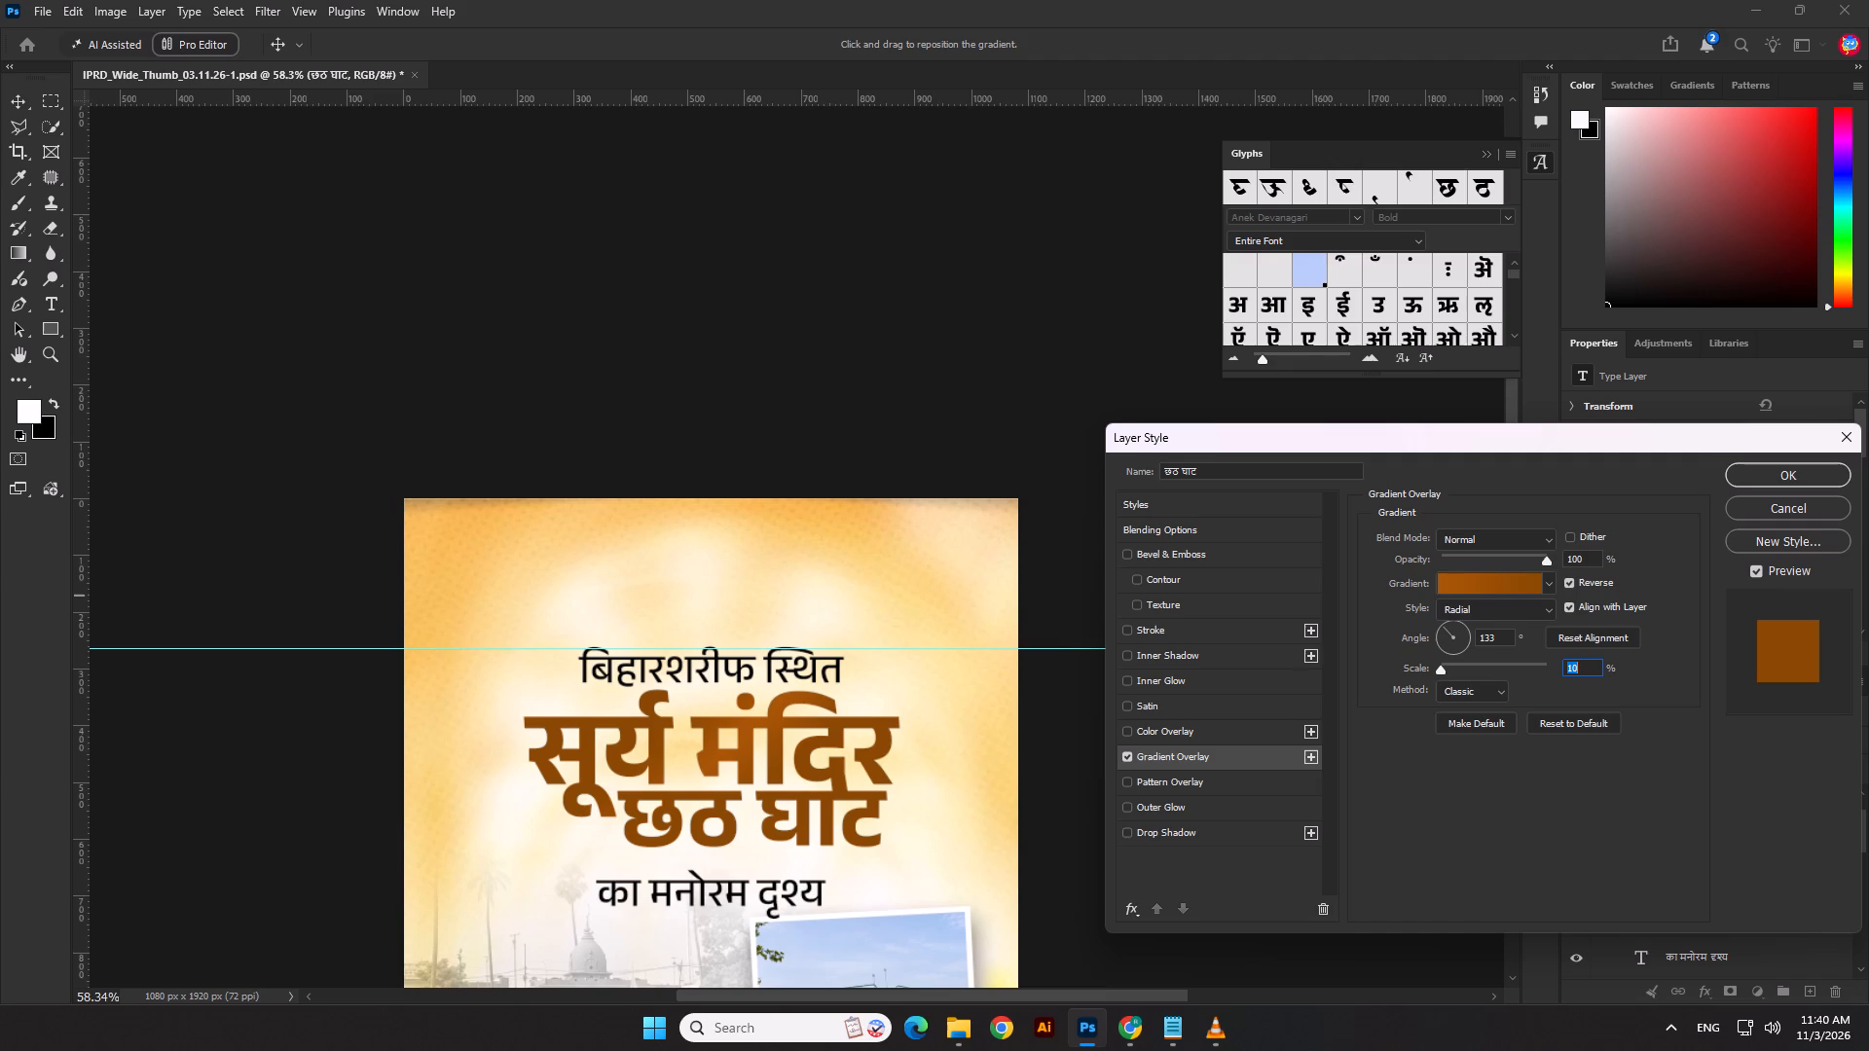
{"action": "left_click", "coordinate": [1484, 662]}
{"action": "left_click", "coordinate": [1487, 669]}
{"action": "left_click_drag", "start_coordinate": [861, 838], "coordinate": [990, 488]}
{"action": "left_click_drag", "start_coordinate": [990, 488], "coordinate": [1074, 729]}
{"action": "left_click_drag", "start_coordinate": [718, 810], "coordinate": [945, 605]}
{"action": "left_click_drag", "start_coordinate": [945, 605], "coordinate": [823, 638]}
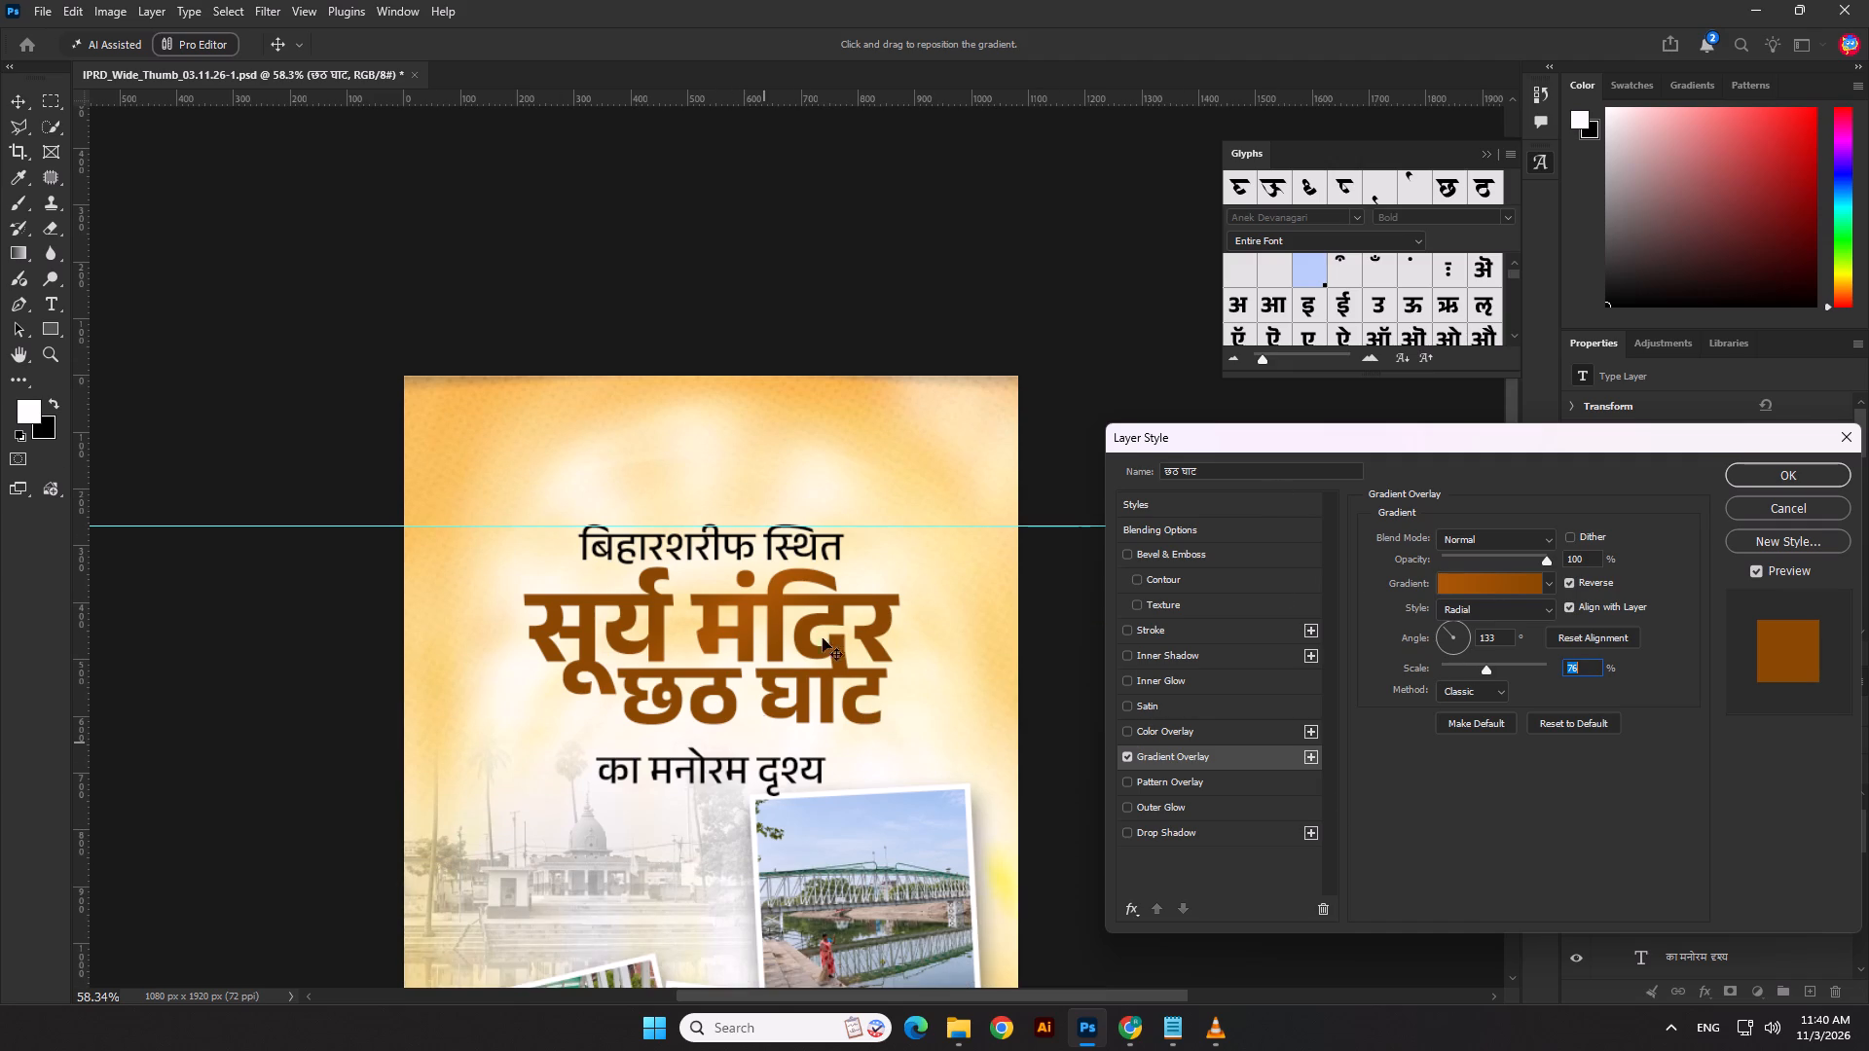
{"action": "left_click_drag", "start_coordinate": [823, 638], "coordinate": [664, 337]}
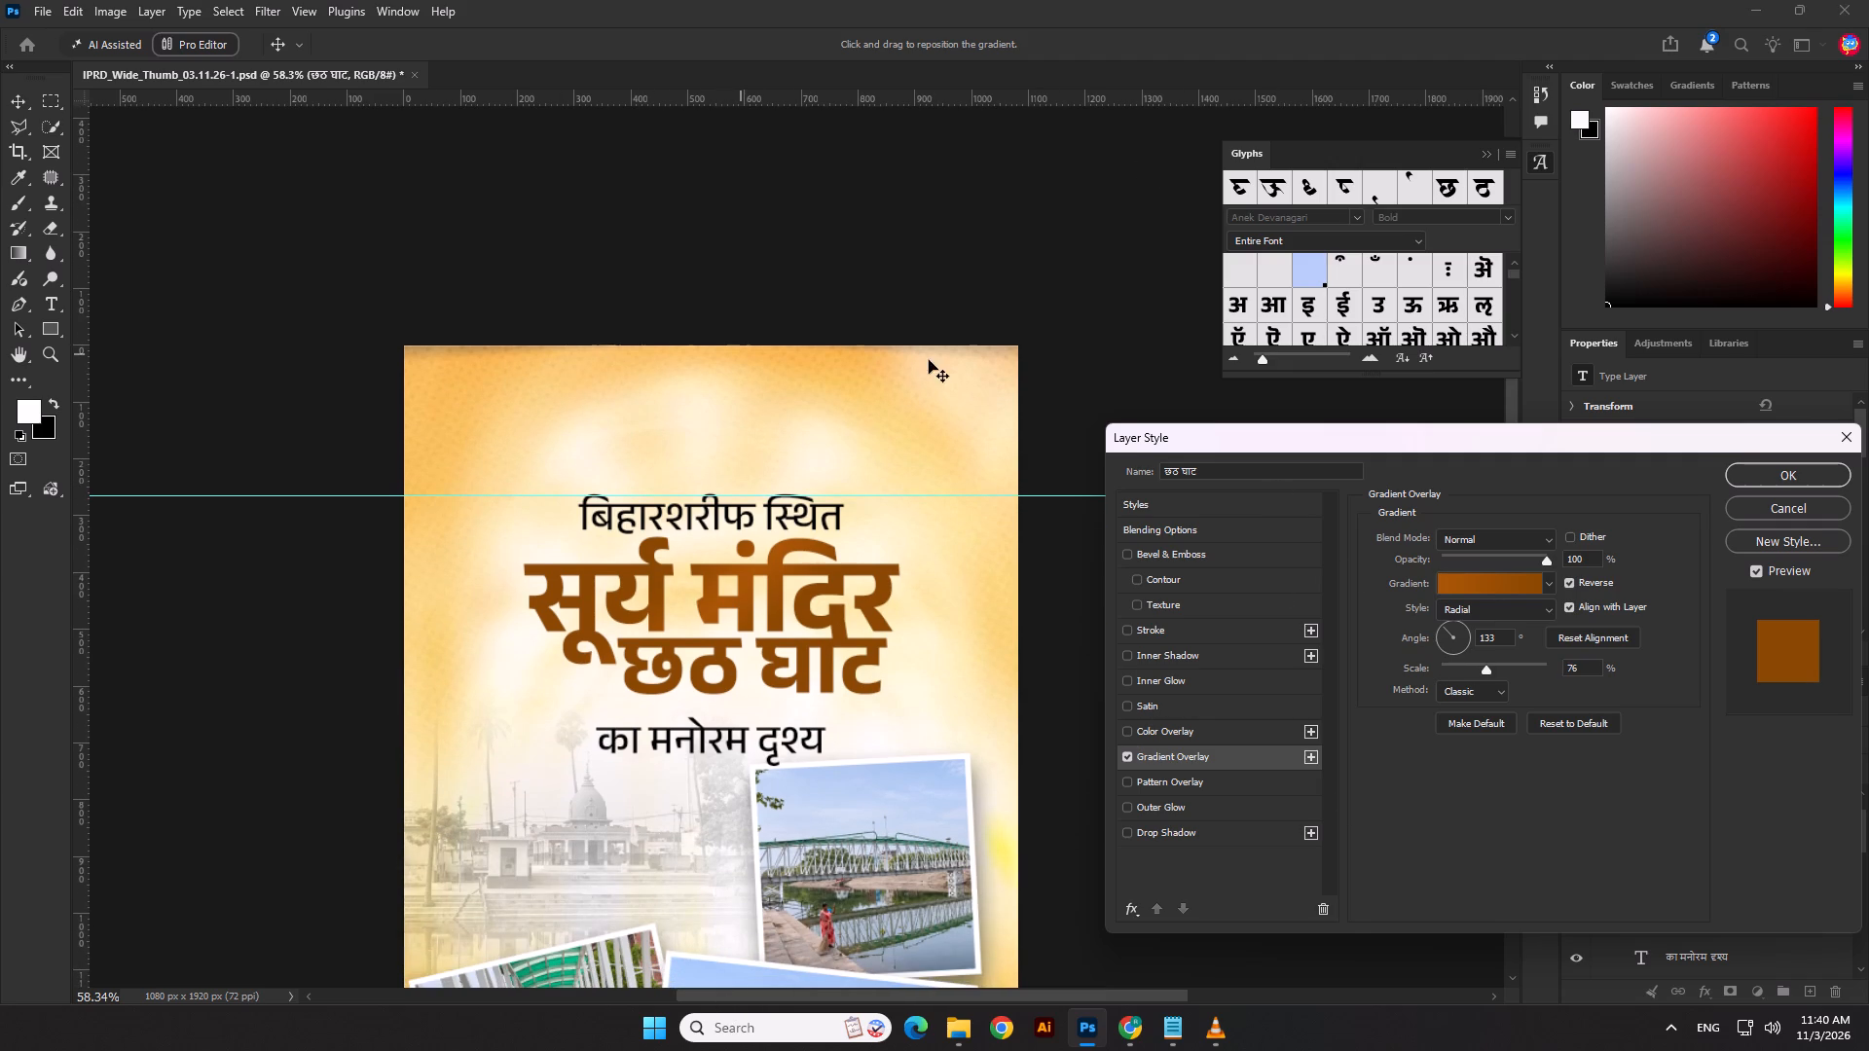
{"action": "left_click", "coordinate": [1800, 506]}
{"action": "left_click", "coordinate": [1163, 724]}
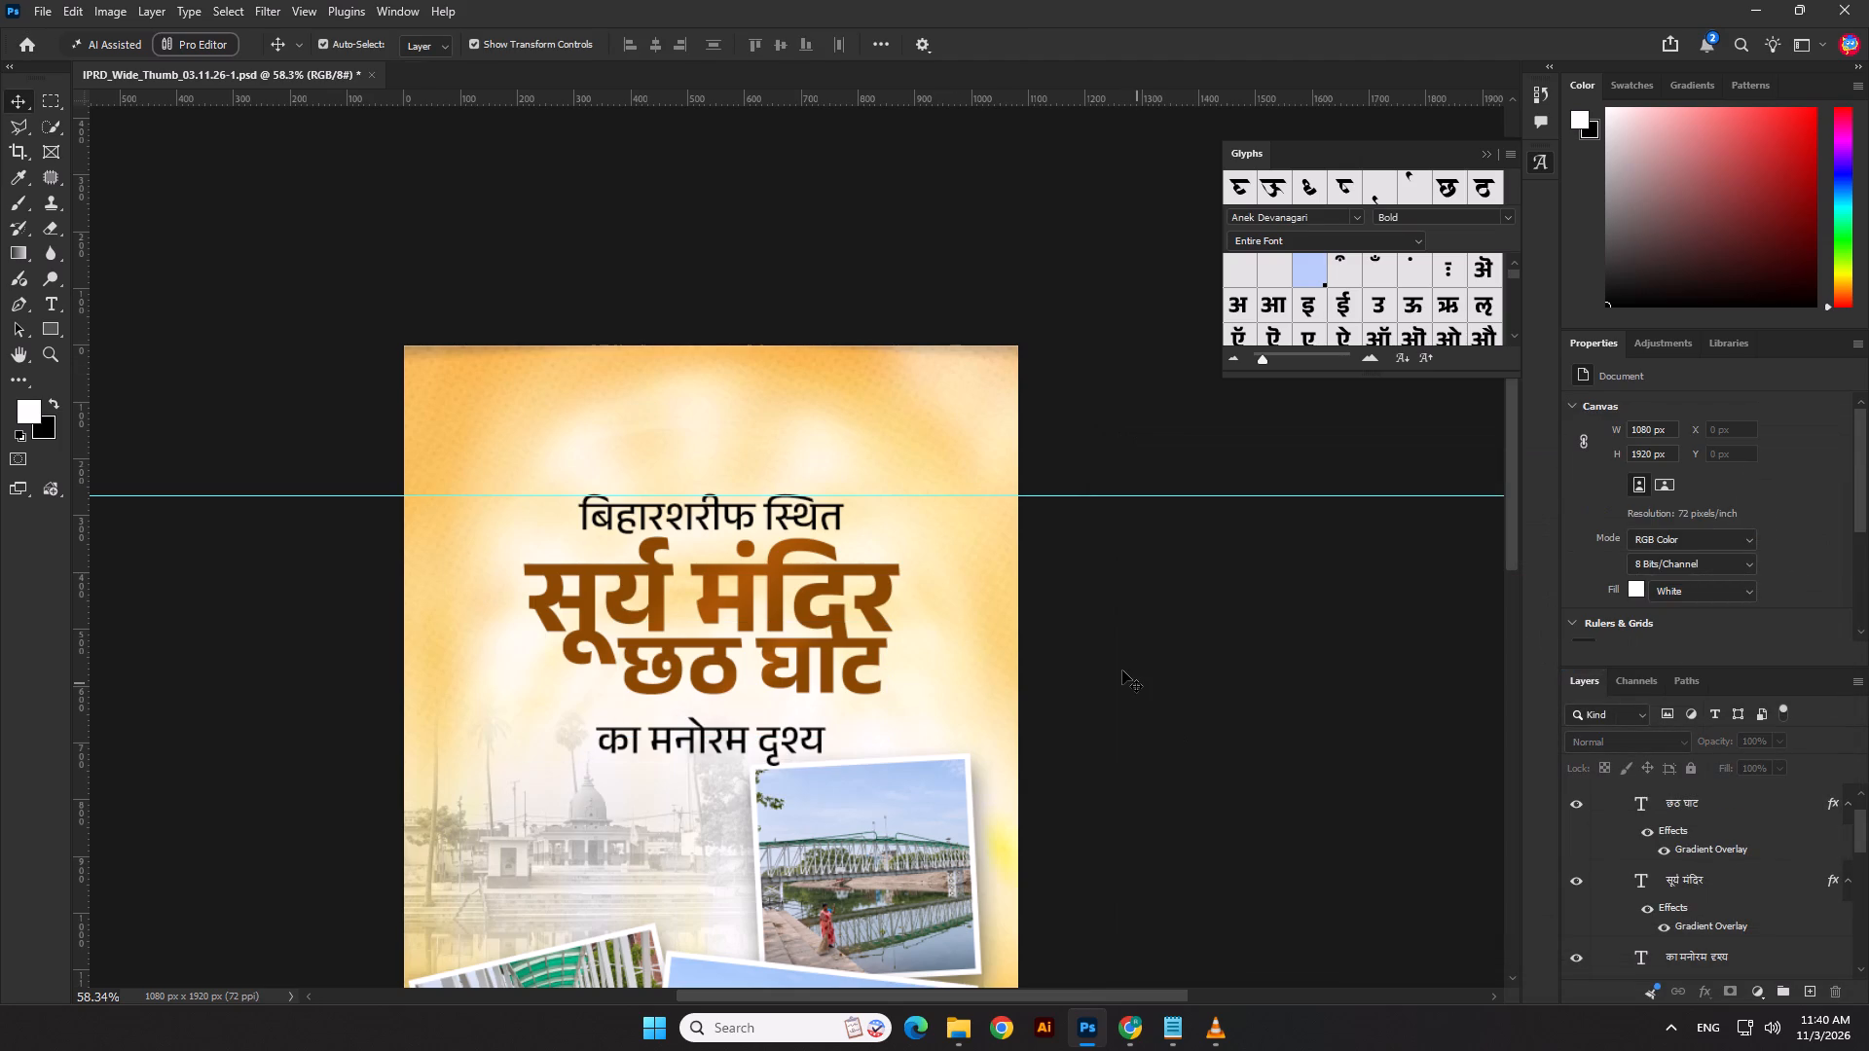
Set the gradient overlay scale on the सूर्य मंदिर heading to 144%.
{"action": "scroll", "coordinate": [883, 633], "scroll_direction": "down", "scroll_amount": 5}
{"action": "left_click", "coordinate": [1134, 630]}
{"action": "scroll", "coordinate": [867, 665], "scroll_direction": "up", "scroll_amount": 2}
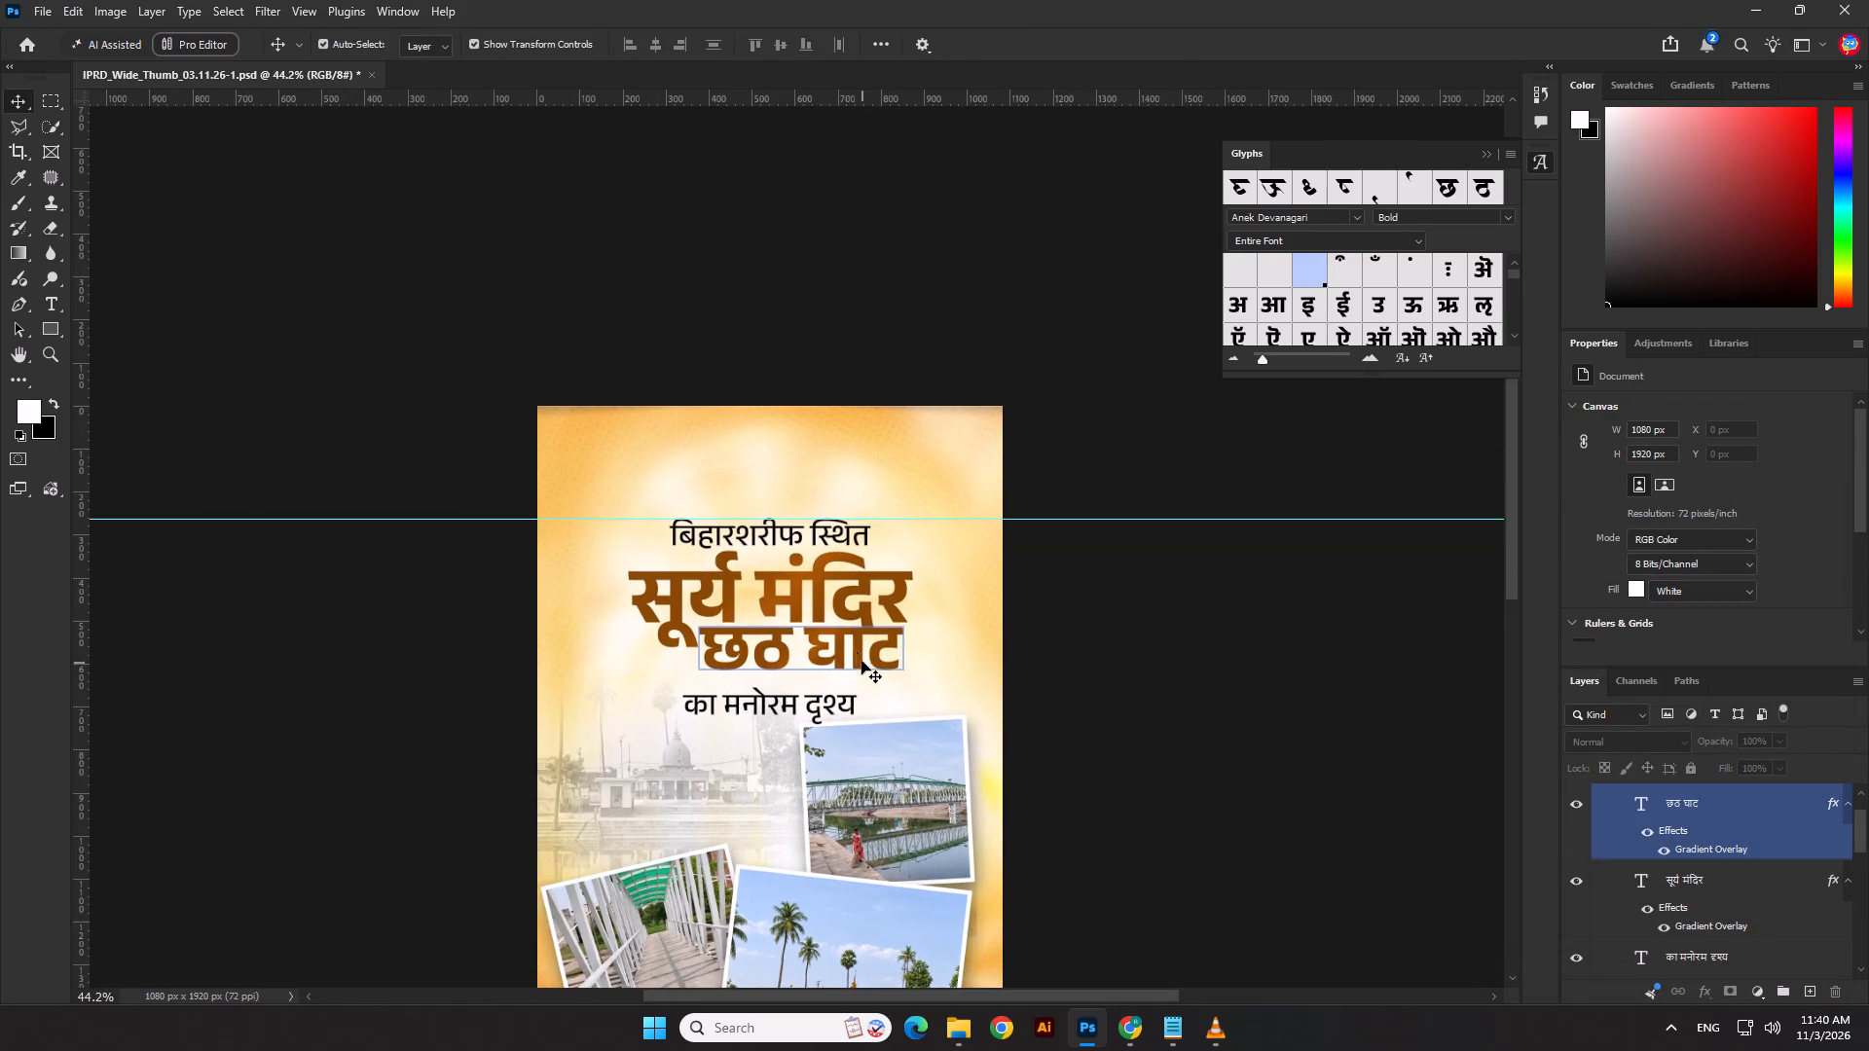
{"action": "left_click", "coordinate": [843, 583]}
{"action": "double_click", "coordinate": [1690, 926]}
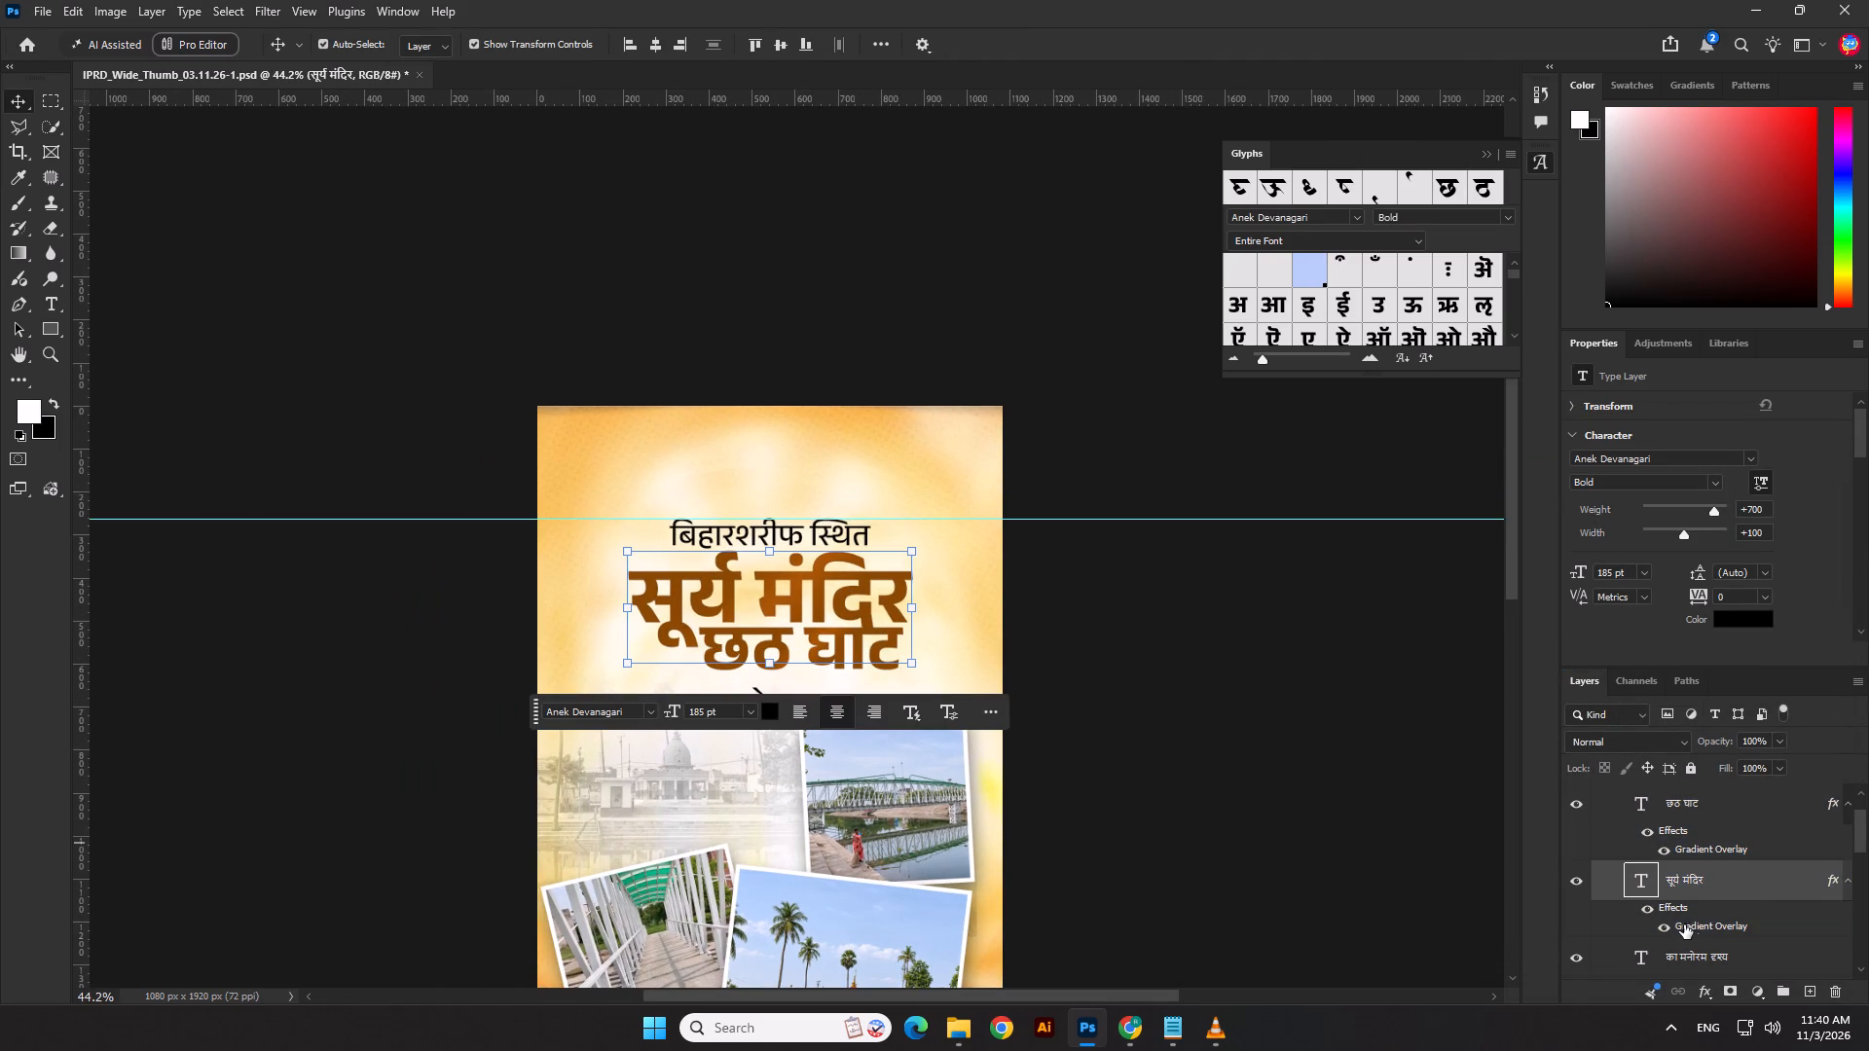
{"action": "left_click", "coordinate": [1520, 665]}
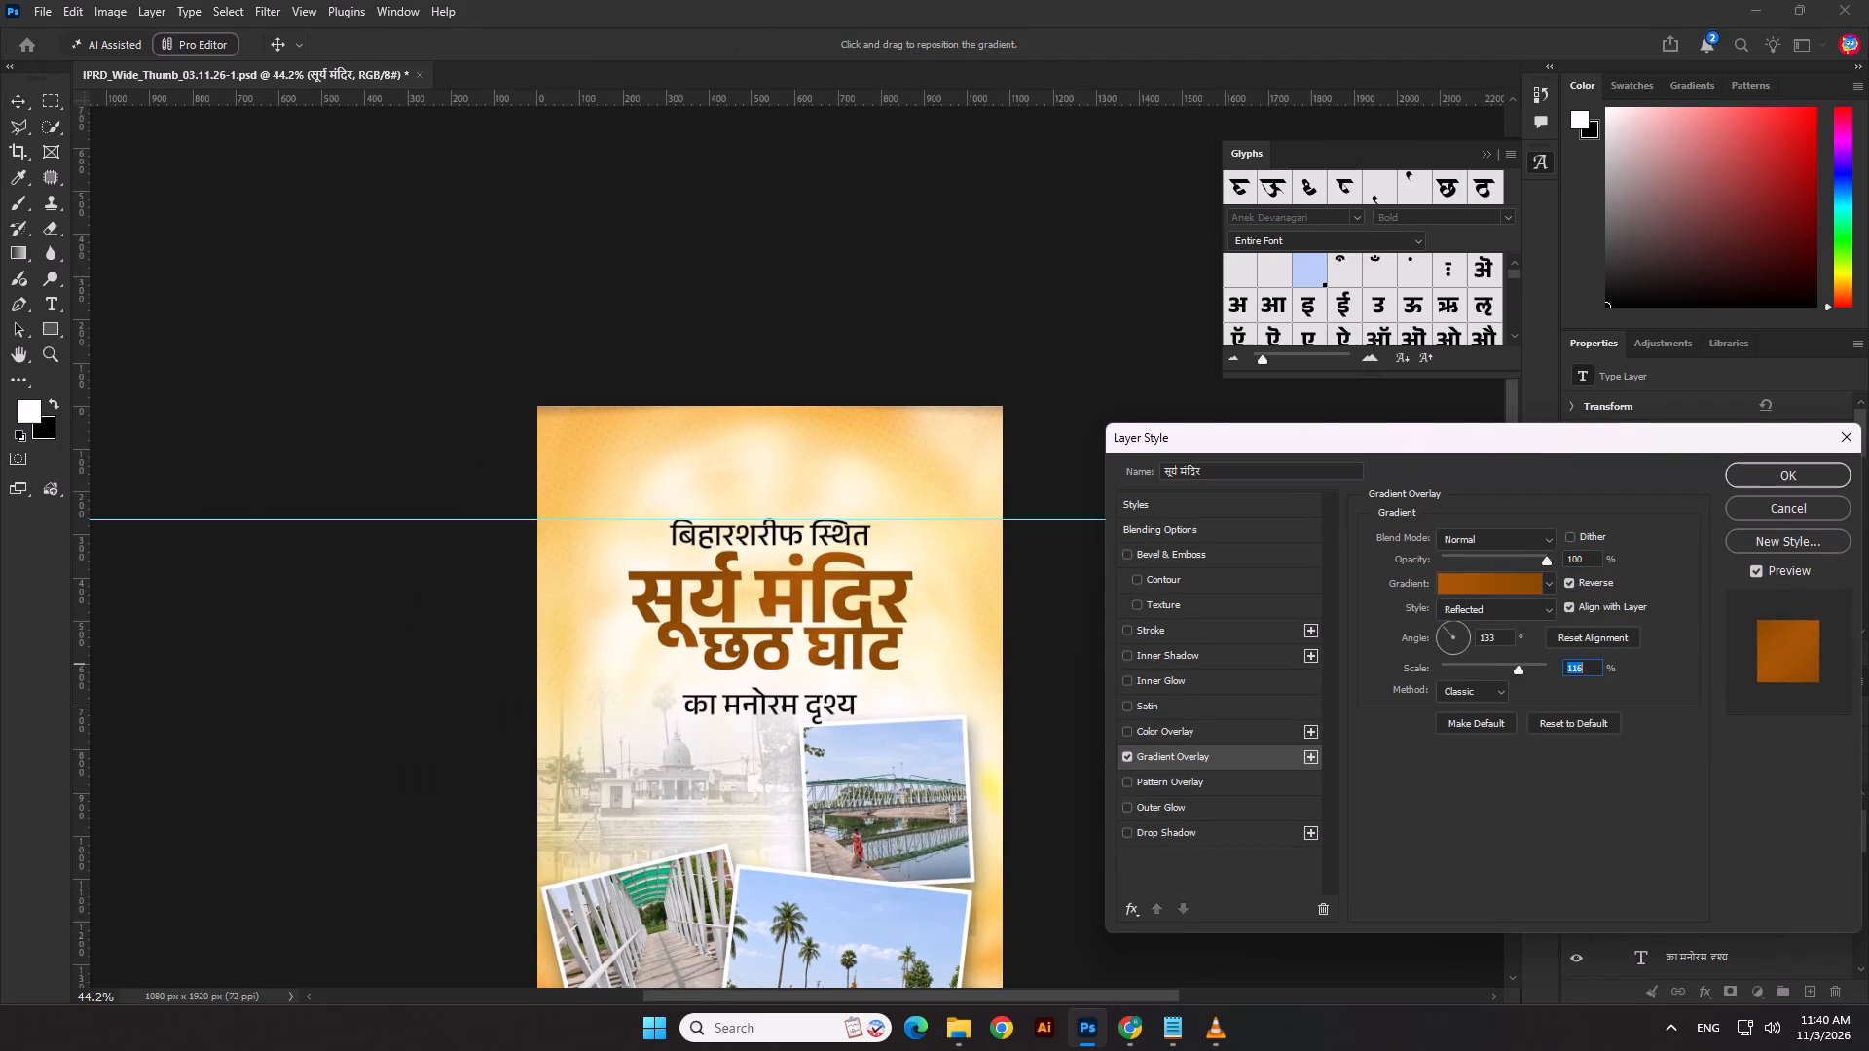
{"action": "left_click", "coordinate": [1522, 664]}
{"action": "left_click", "coordinate": [1543, 670]}
{"action": "left_click", "coordinate": [1828, 474]}
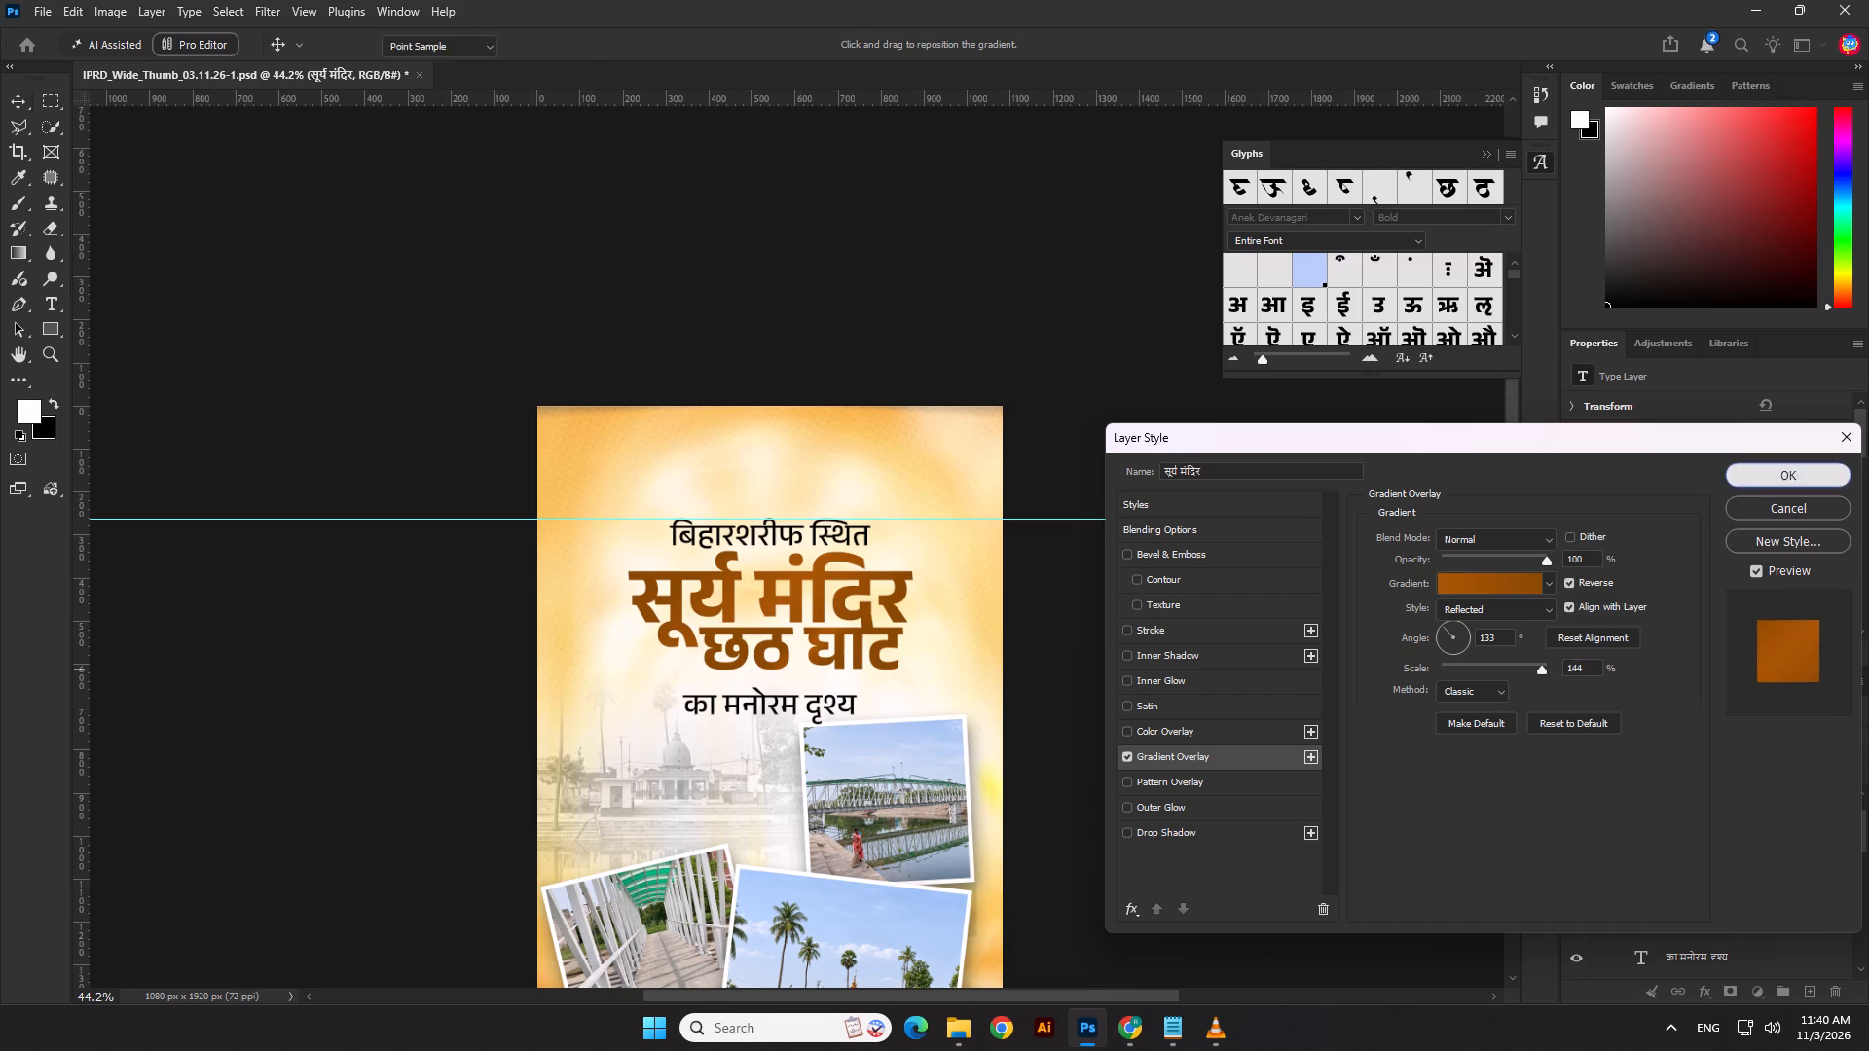
{"action": "left_click", "coordinate": [1233, 656]}
Increase the scale of the reflected gradient overlay on the छठ घाट heading.
{"action": "left_click", "coordinate": [840, 646]}
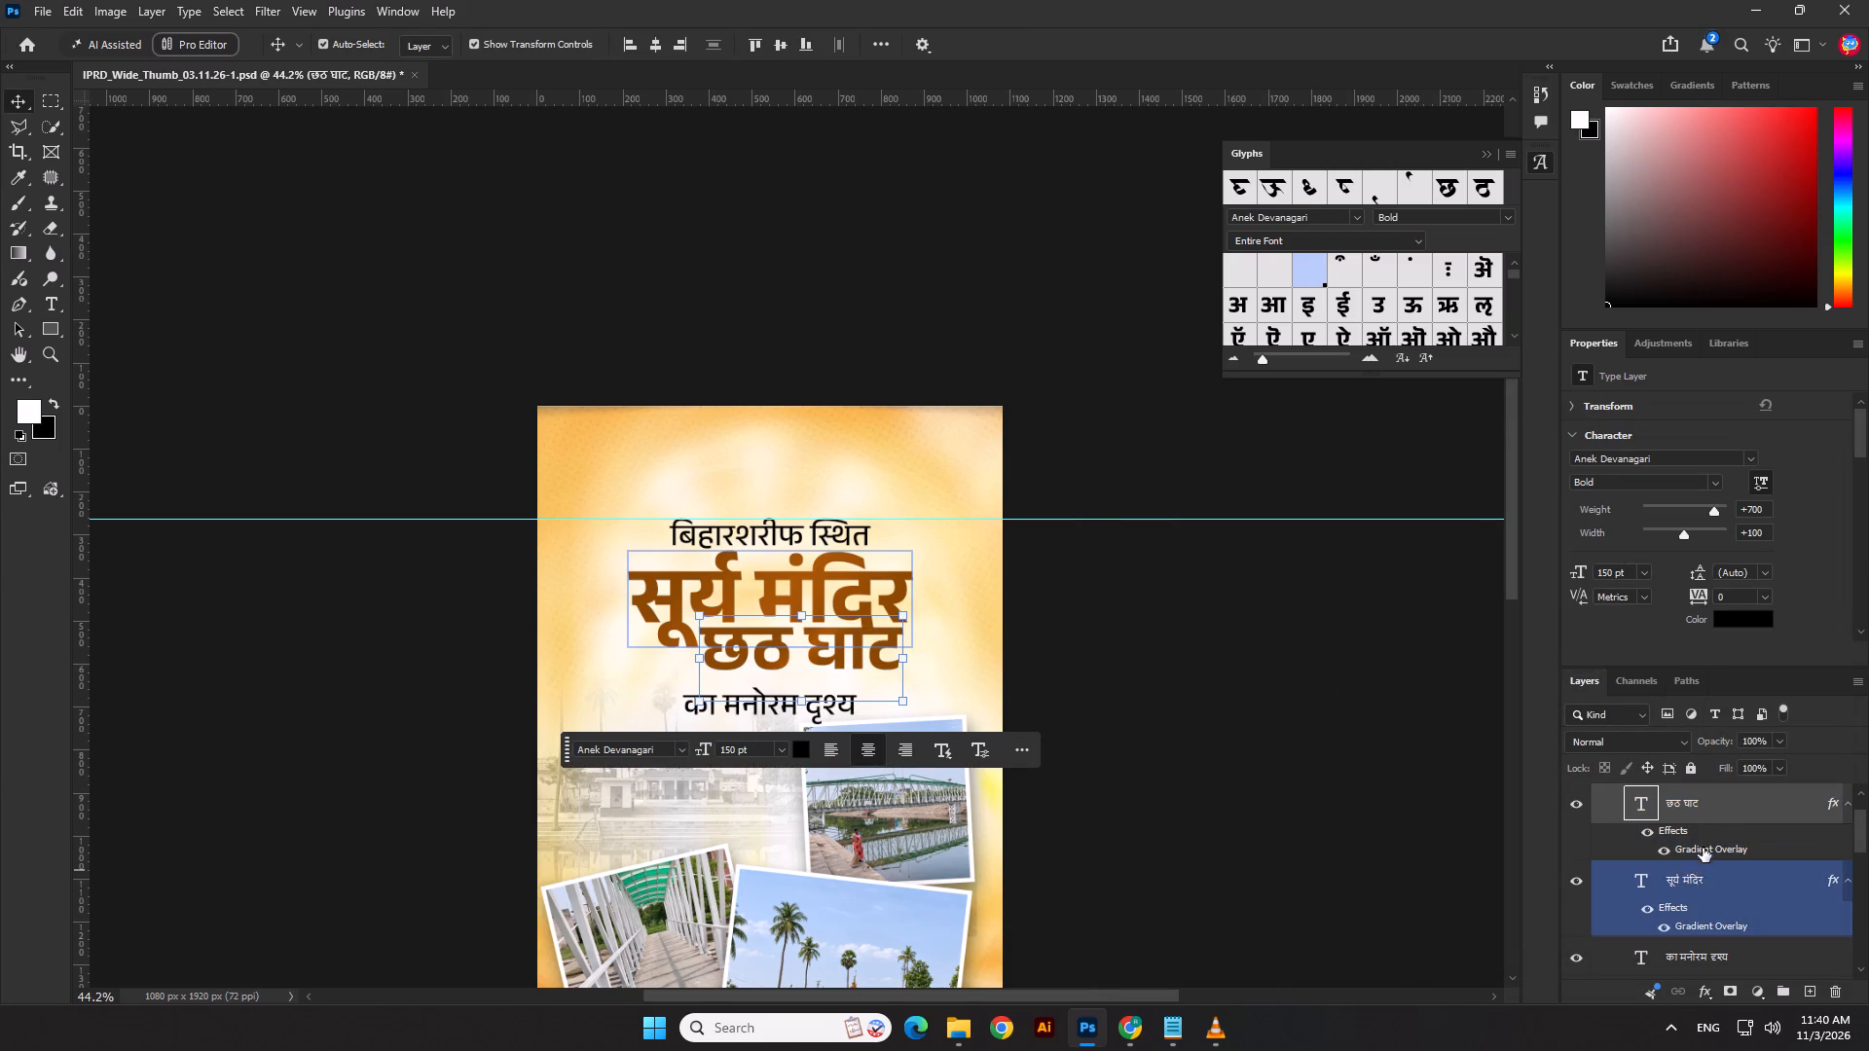
{"action": "left_click", "coordinate": [1705, 842]}
{"action": "double_click", "coordinate": [1705, 851]}
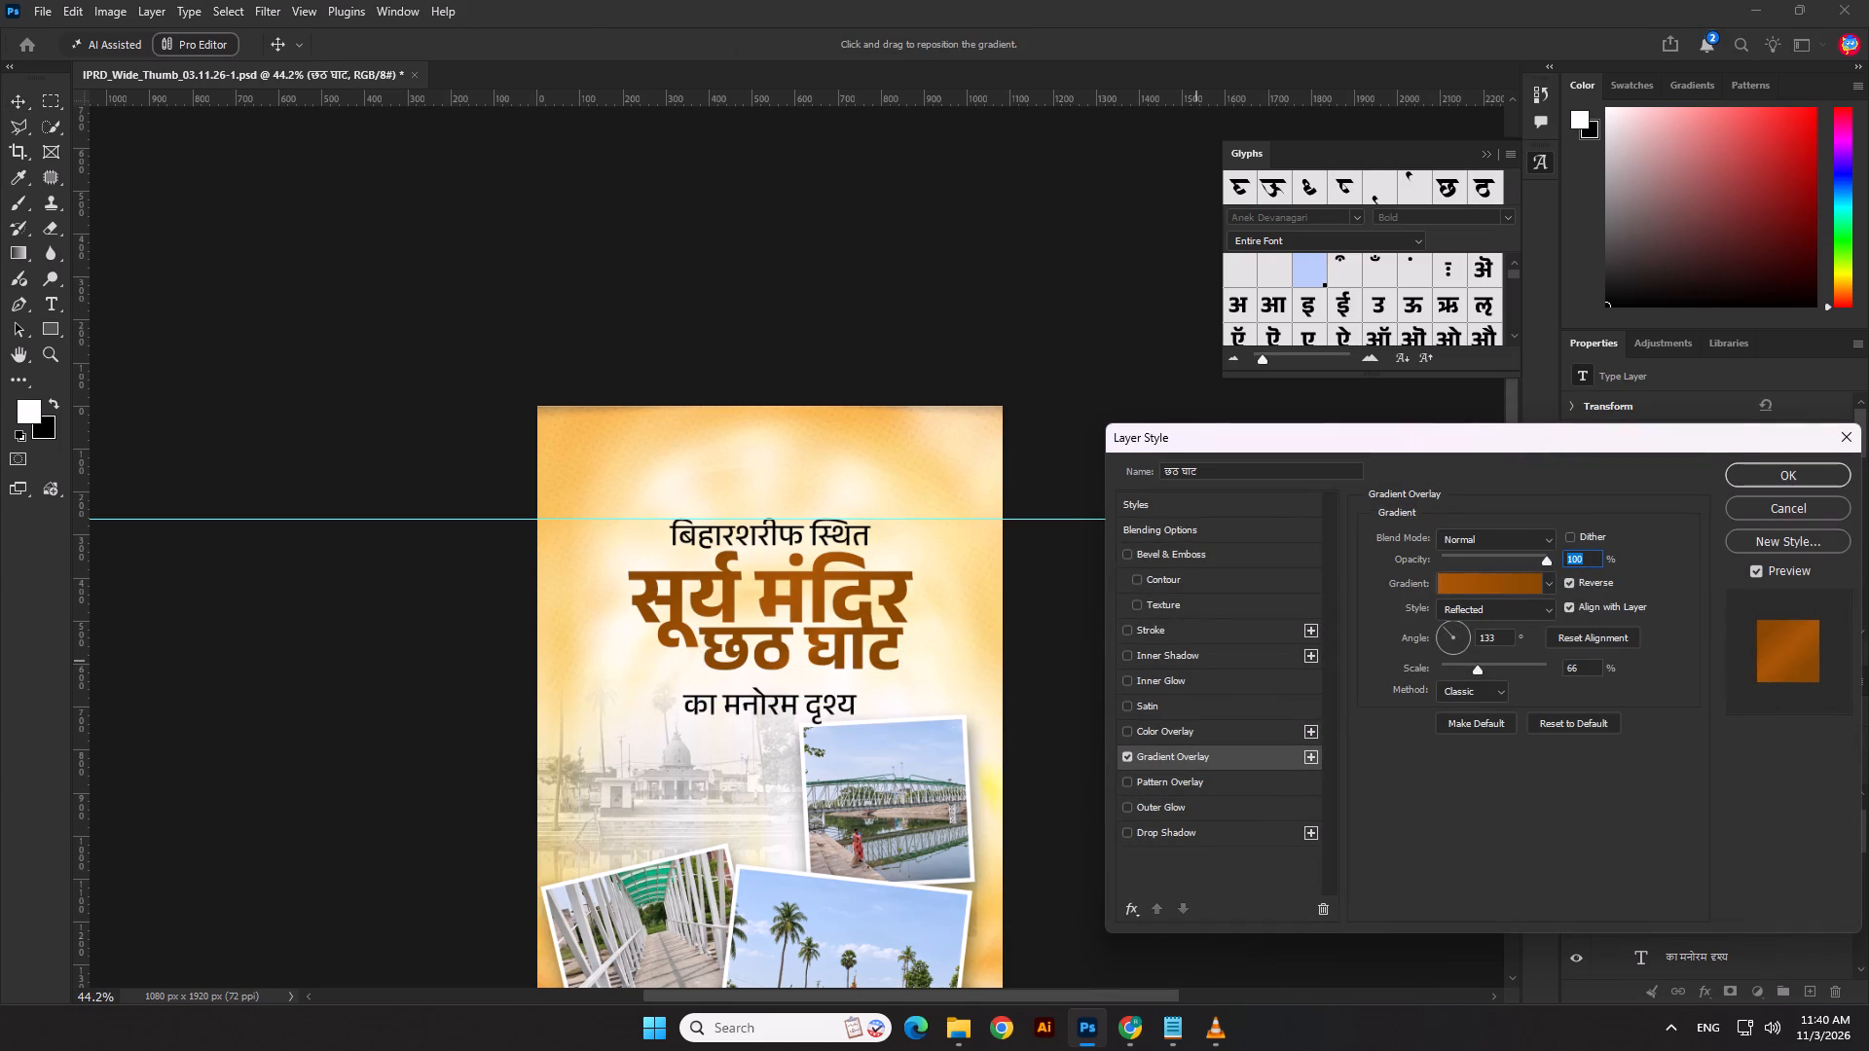
{"action": "left_click_drag", "start_coordinate": [1517, 662], "coordinate": [1540, 664]}
{"action": "left_click", "coordinate": [1816, 482]}
Nudge the छठ घाट heading down and right so its right edge lines up under the सूर्य मंदिर heading.
{"action": "key", "text": "shift+Down"}
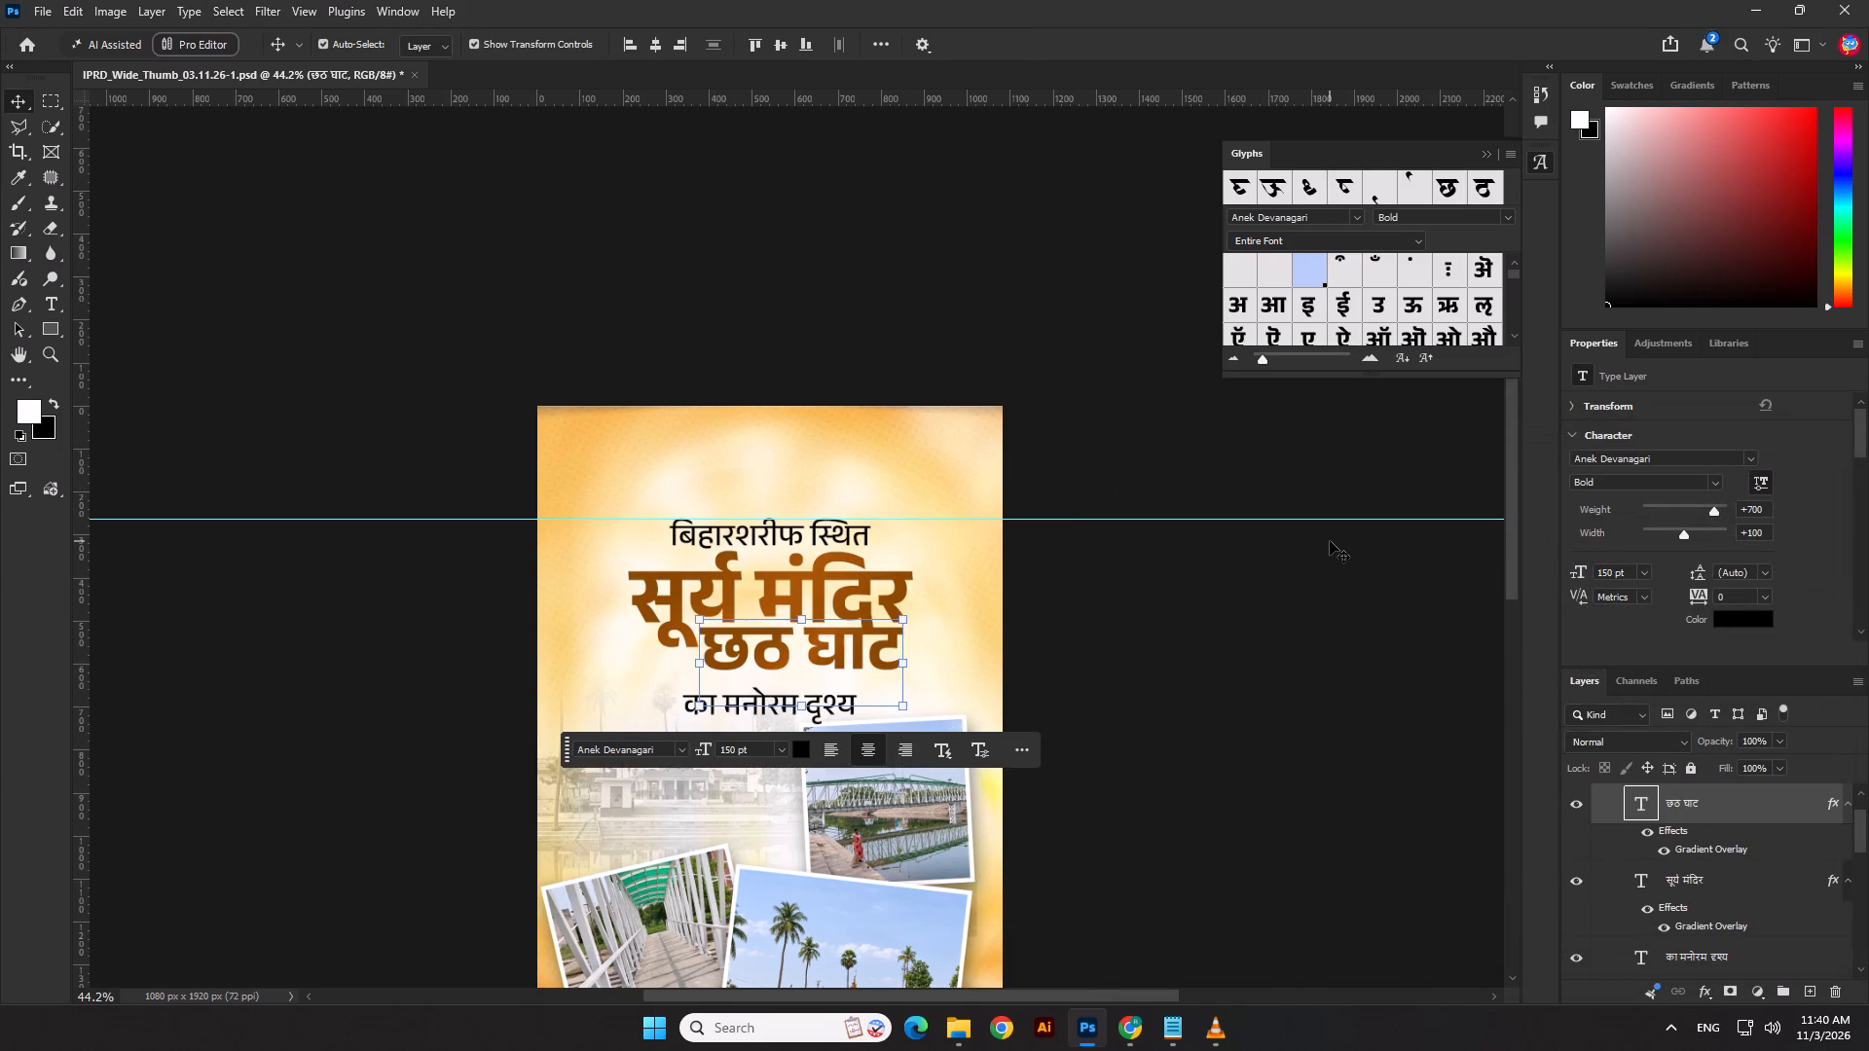
{"action": "key", "text": "shift+Down"}
{"action": "key", "text": "shift+Down"}
{"action": "key", "text": "Right"}
{"action": "key", "text": "Right"}
{"action": "key", "text": "Right"}
{"action": "key", "text": "shift+Right"}
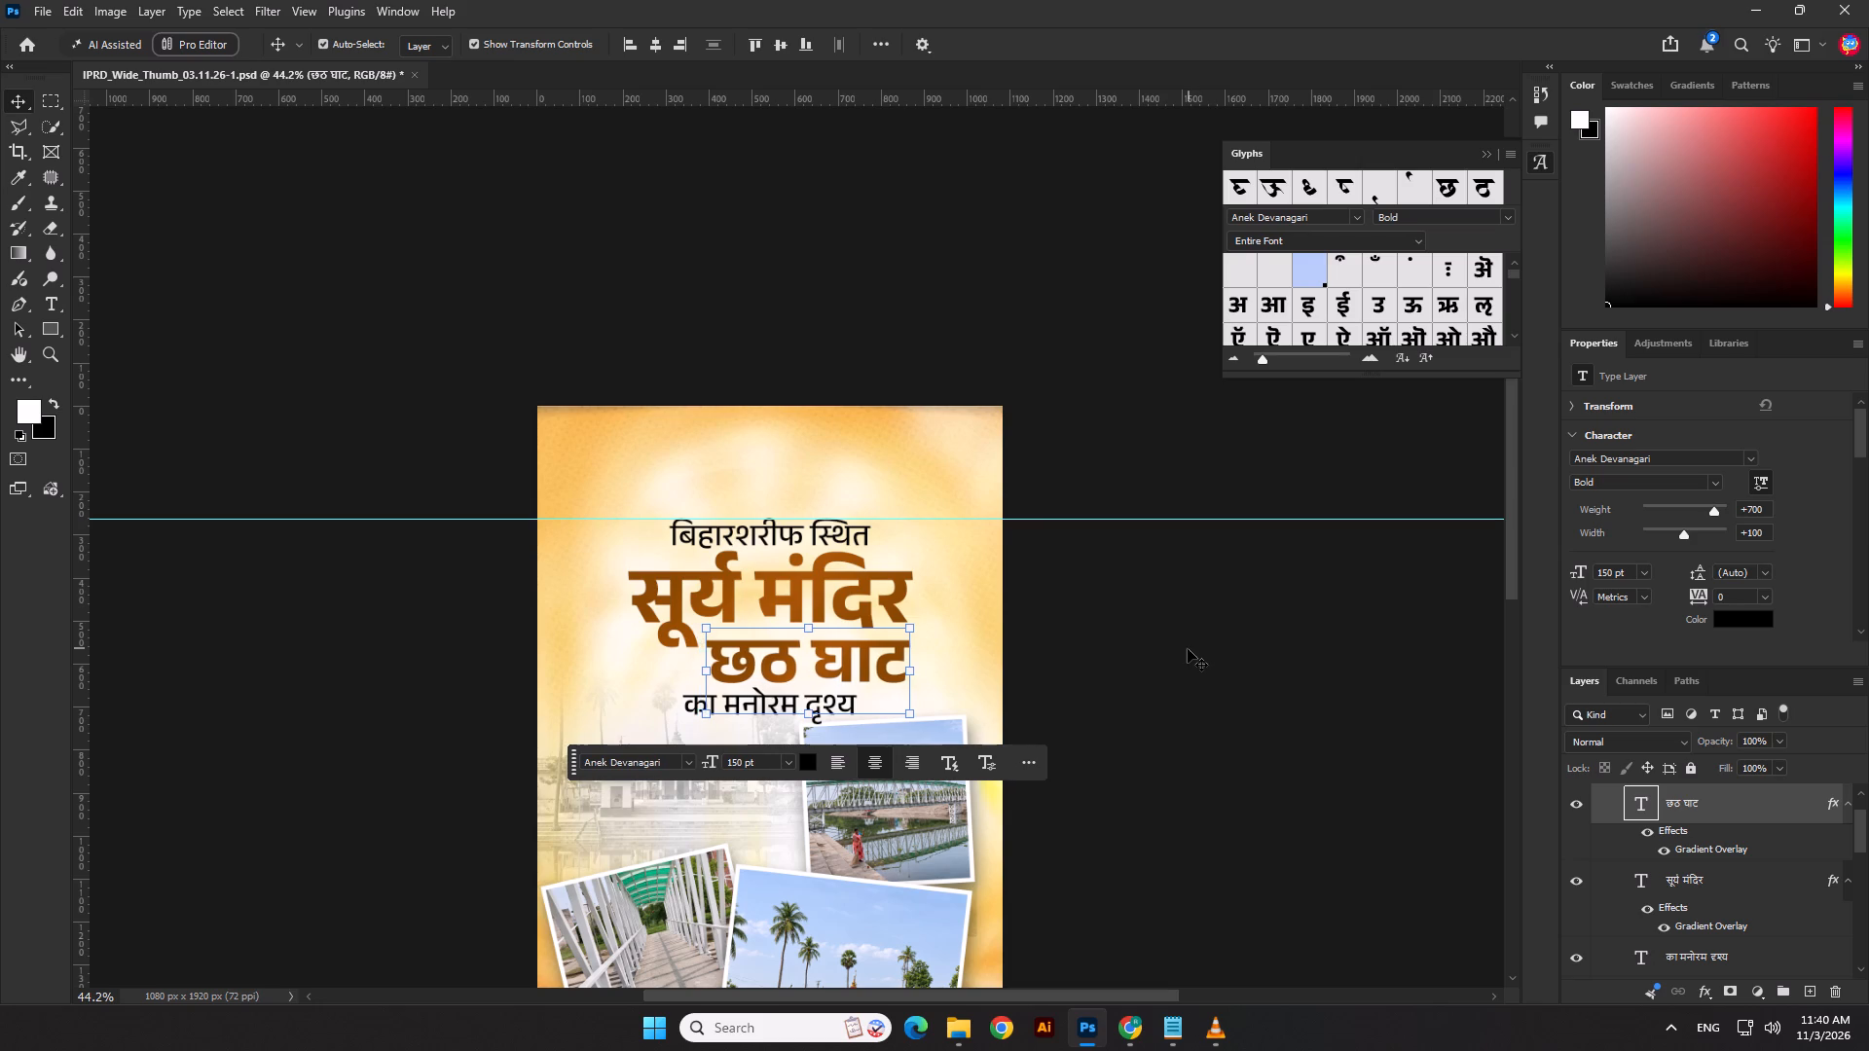
{"action": "key", "text": "shift+Right"}
{"action": "key", "text": "Left"}
{"action": "key", "text": "Left"}
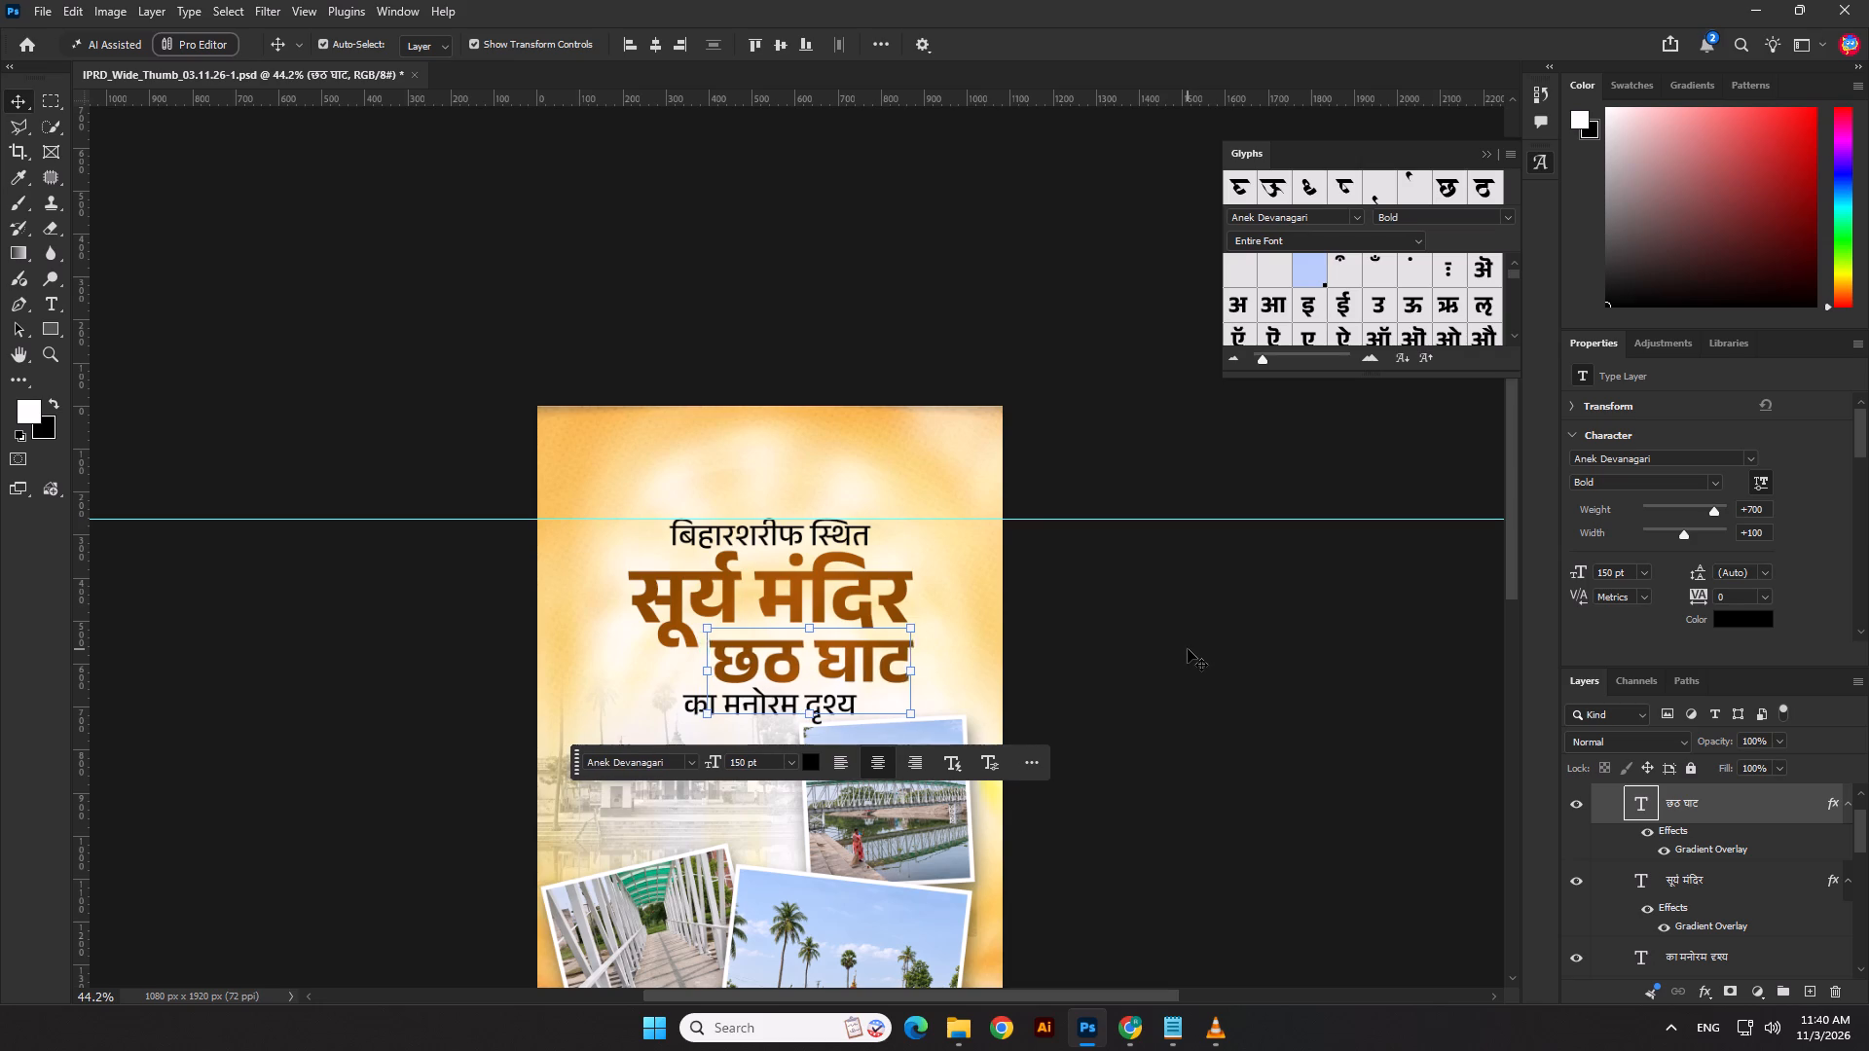
{"action": "key", "text": "Up"}
{"action": "key", "text": "Up"}
{"action": "key", "text": "Up"}
{"action": "key", "text": "Up"}
{"action": "key", "text": "Up"}
{"action": "left_click", "coordinate": [1206, 661]}
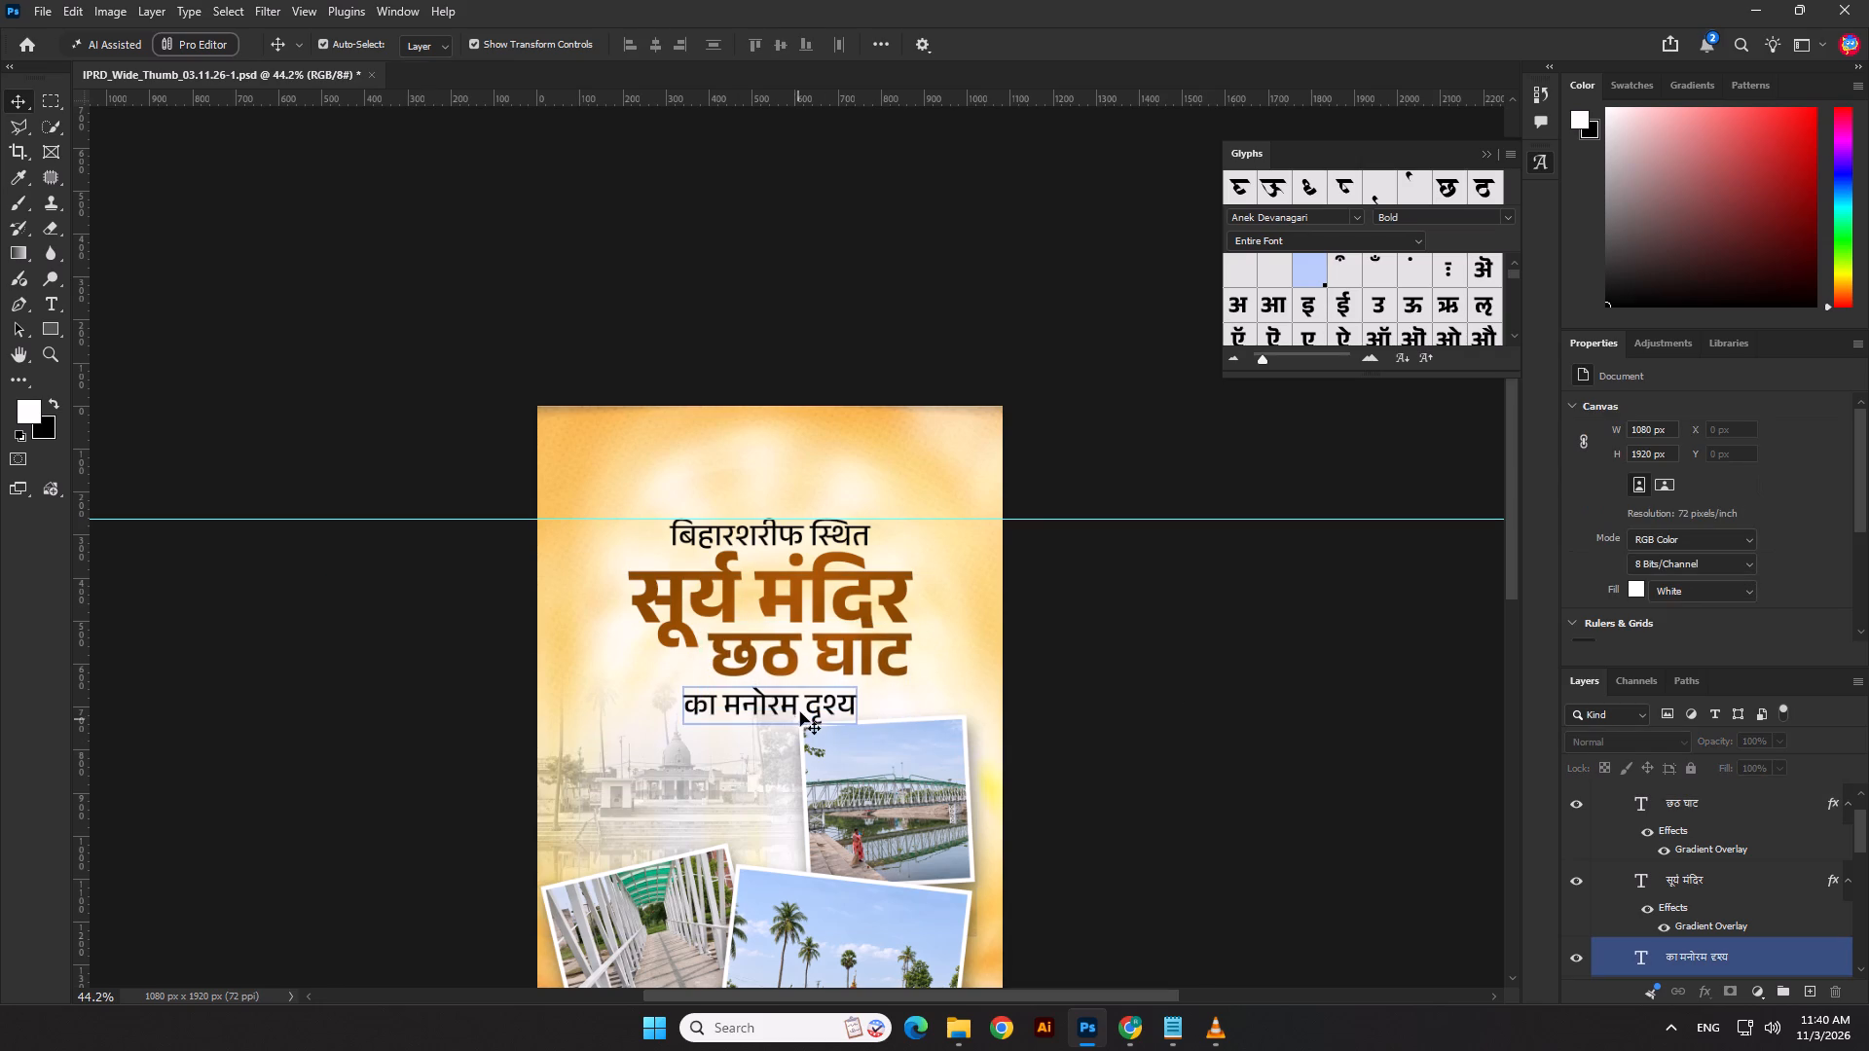
Centre the का मनोरम दृश्य line horizontally and nudge it up closer to the छठ घाट heading.
{"action": "left_click", "coordinate": [804, 707]}
{"action": "left_click", "coordinate": [657, 36]}
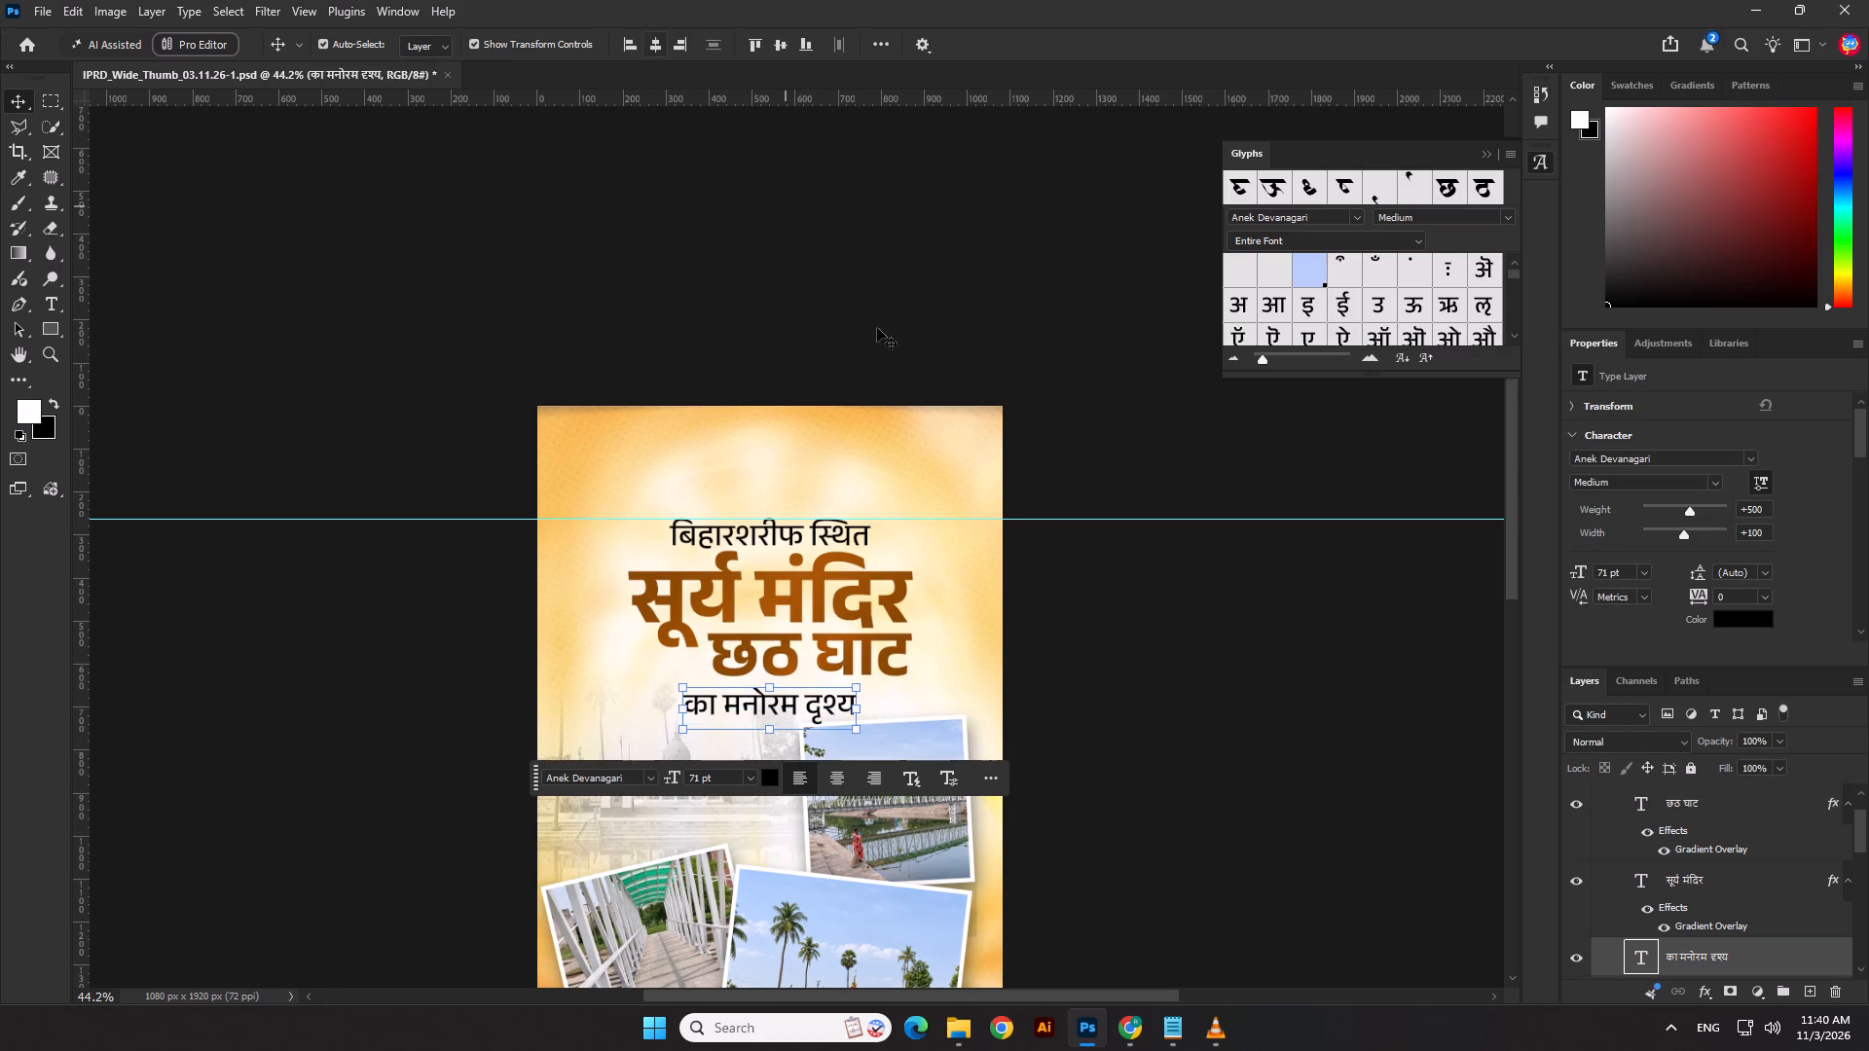
{"action": "key", "text": "shift+Up"}
{"action": "left_click", "coordinate": [1256, 693], "text": "shift"}
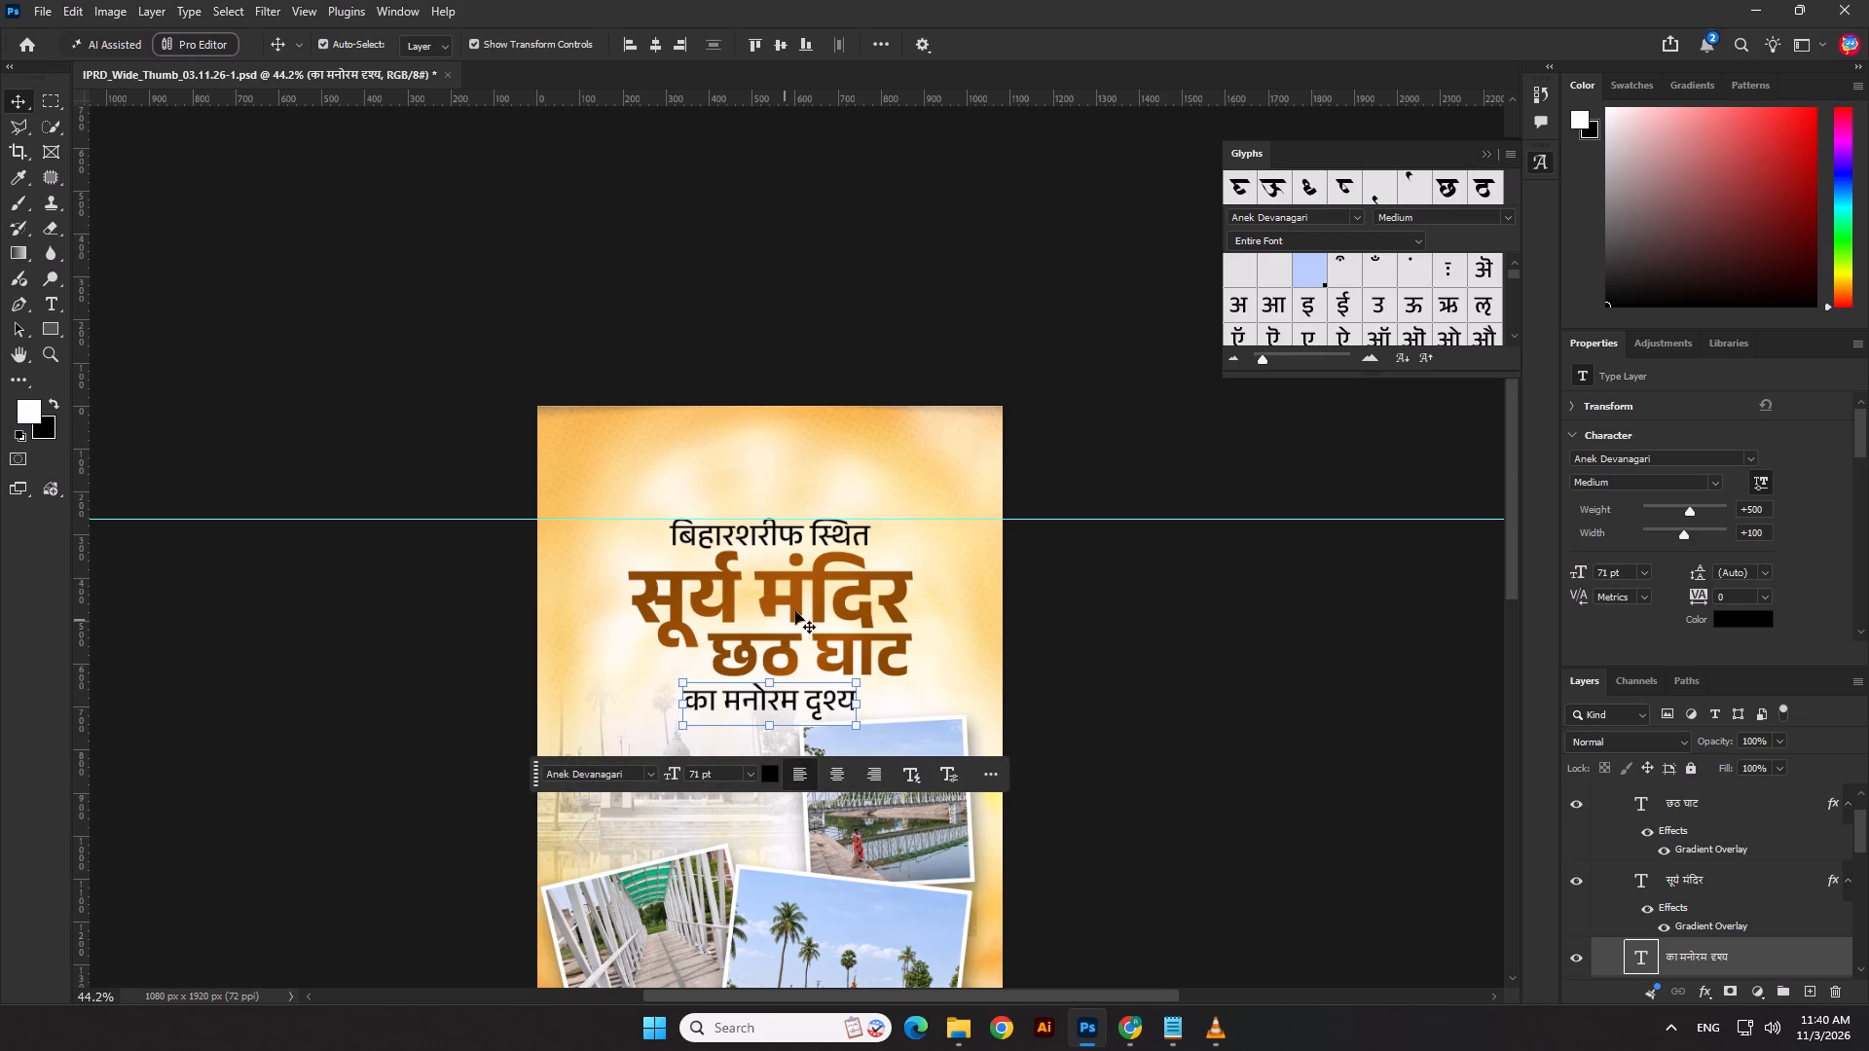
Centre the बिहारशरीफ स्थित line horizontally above the सूर्य मंदिर heading.
{"action": "left_click", "coordinate": [807, 597]}
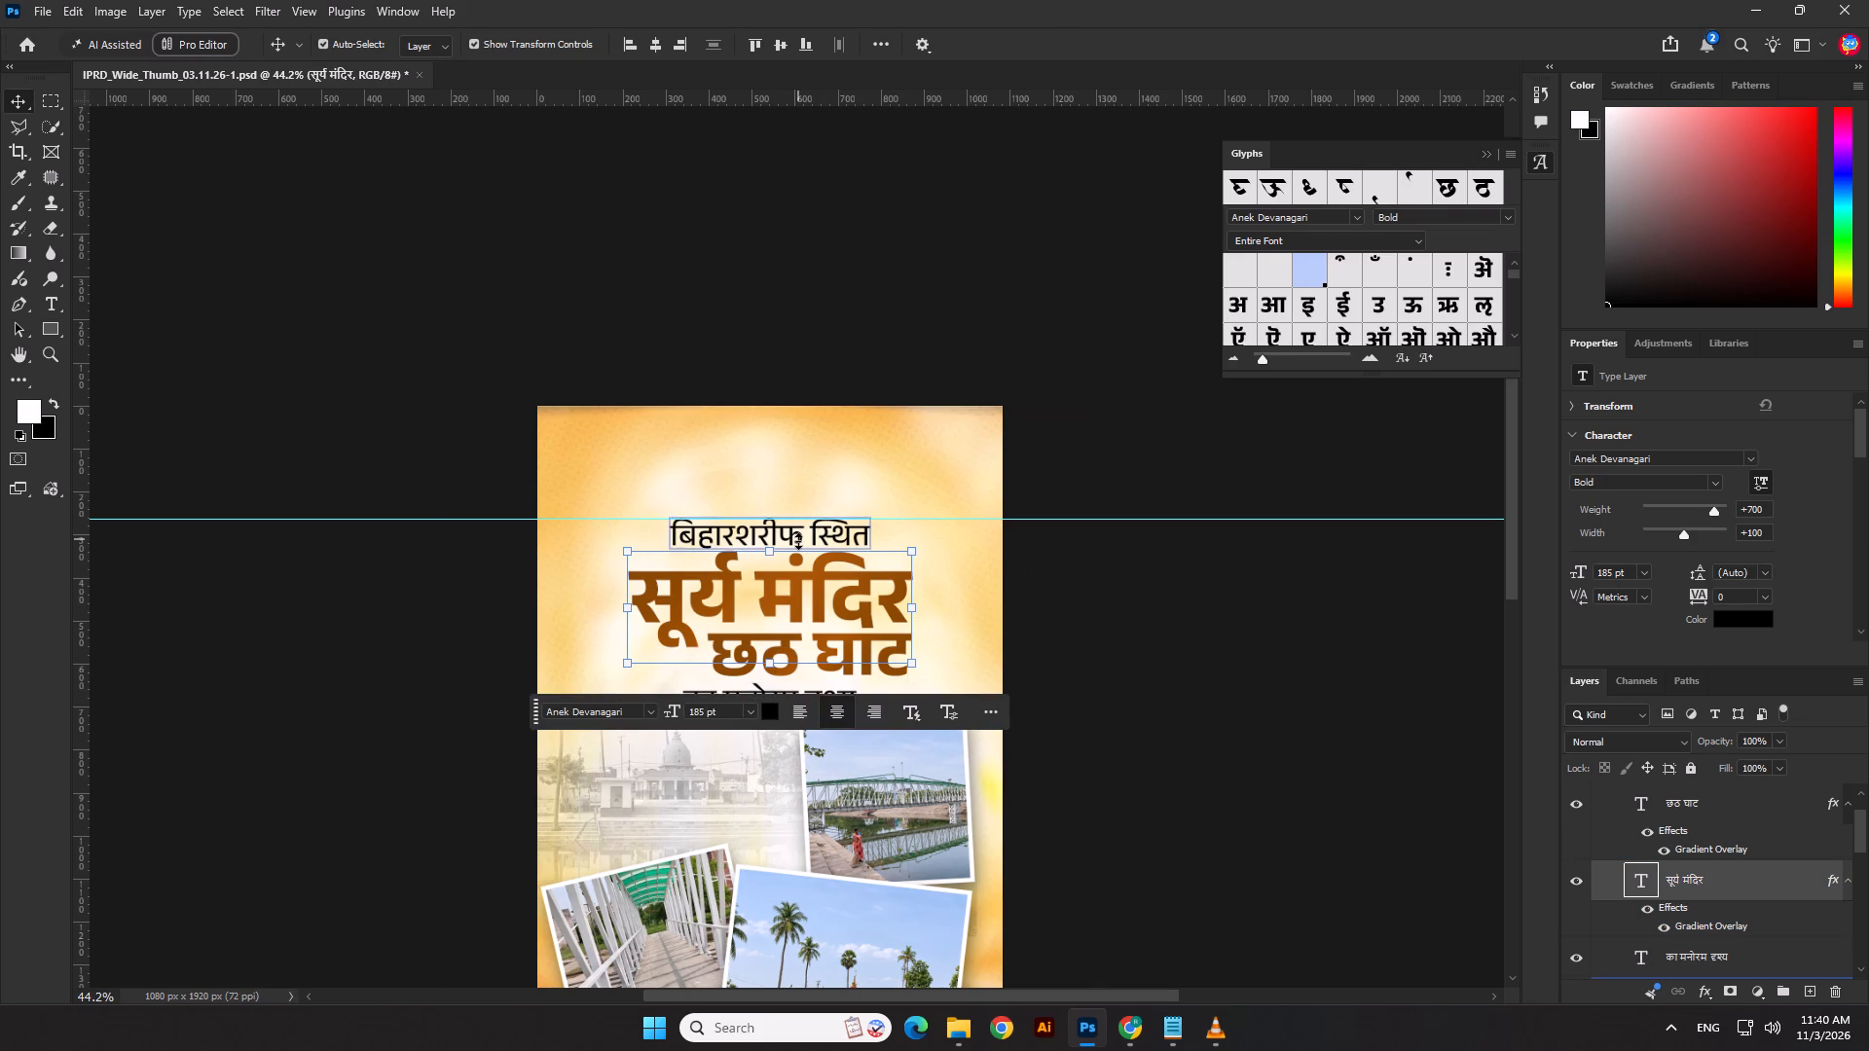
{"action": "left_click", "coordinate": [798, 541]}
{"action": "key", "text": "Return"}
{"action": "left_click", "coordinate": [1091, 564]}
{"action": "scroll", "coordinate": [904, 557], "scroll_direction": "up", "scroll_amount": 3}
{"action": "left_click", "coordinate": [785, 527]}
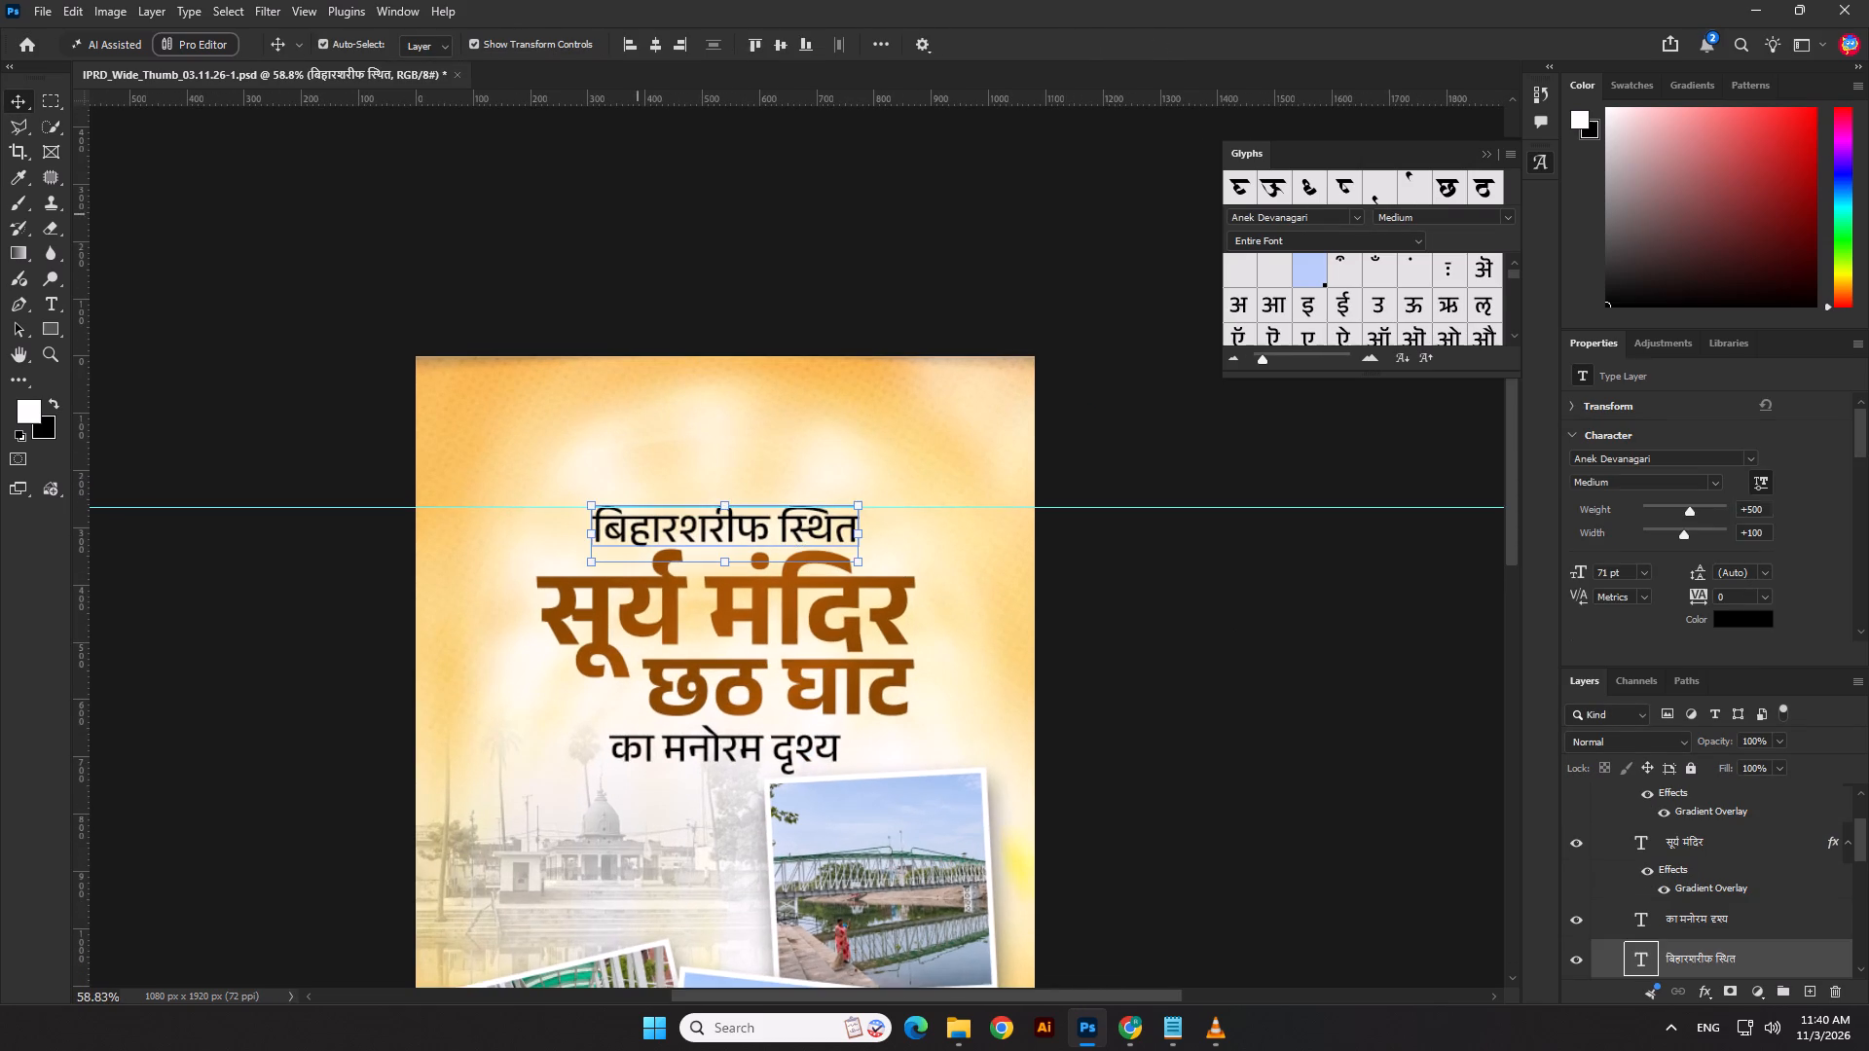
{"action": "left_click", "coordinate": [650, 47]}
Fine-tune the vertical position of the का मनोरम दृश्य line, moving it slightly closer to the छठ घाट heading.
{"action": "left_click", "coordinate": [758, 743]}
{"action": "key", "text": "shift+Up"}
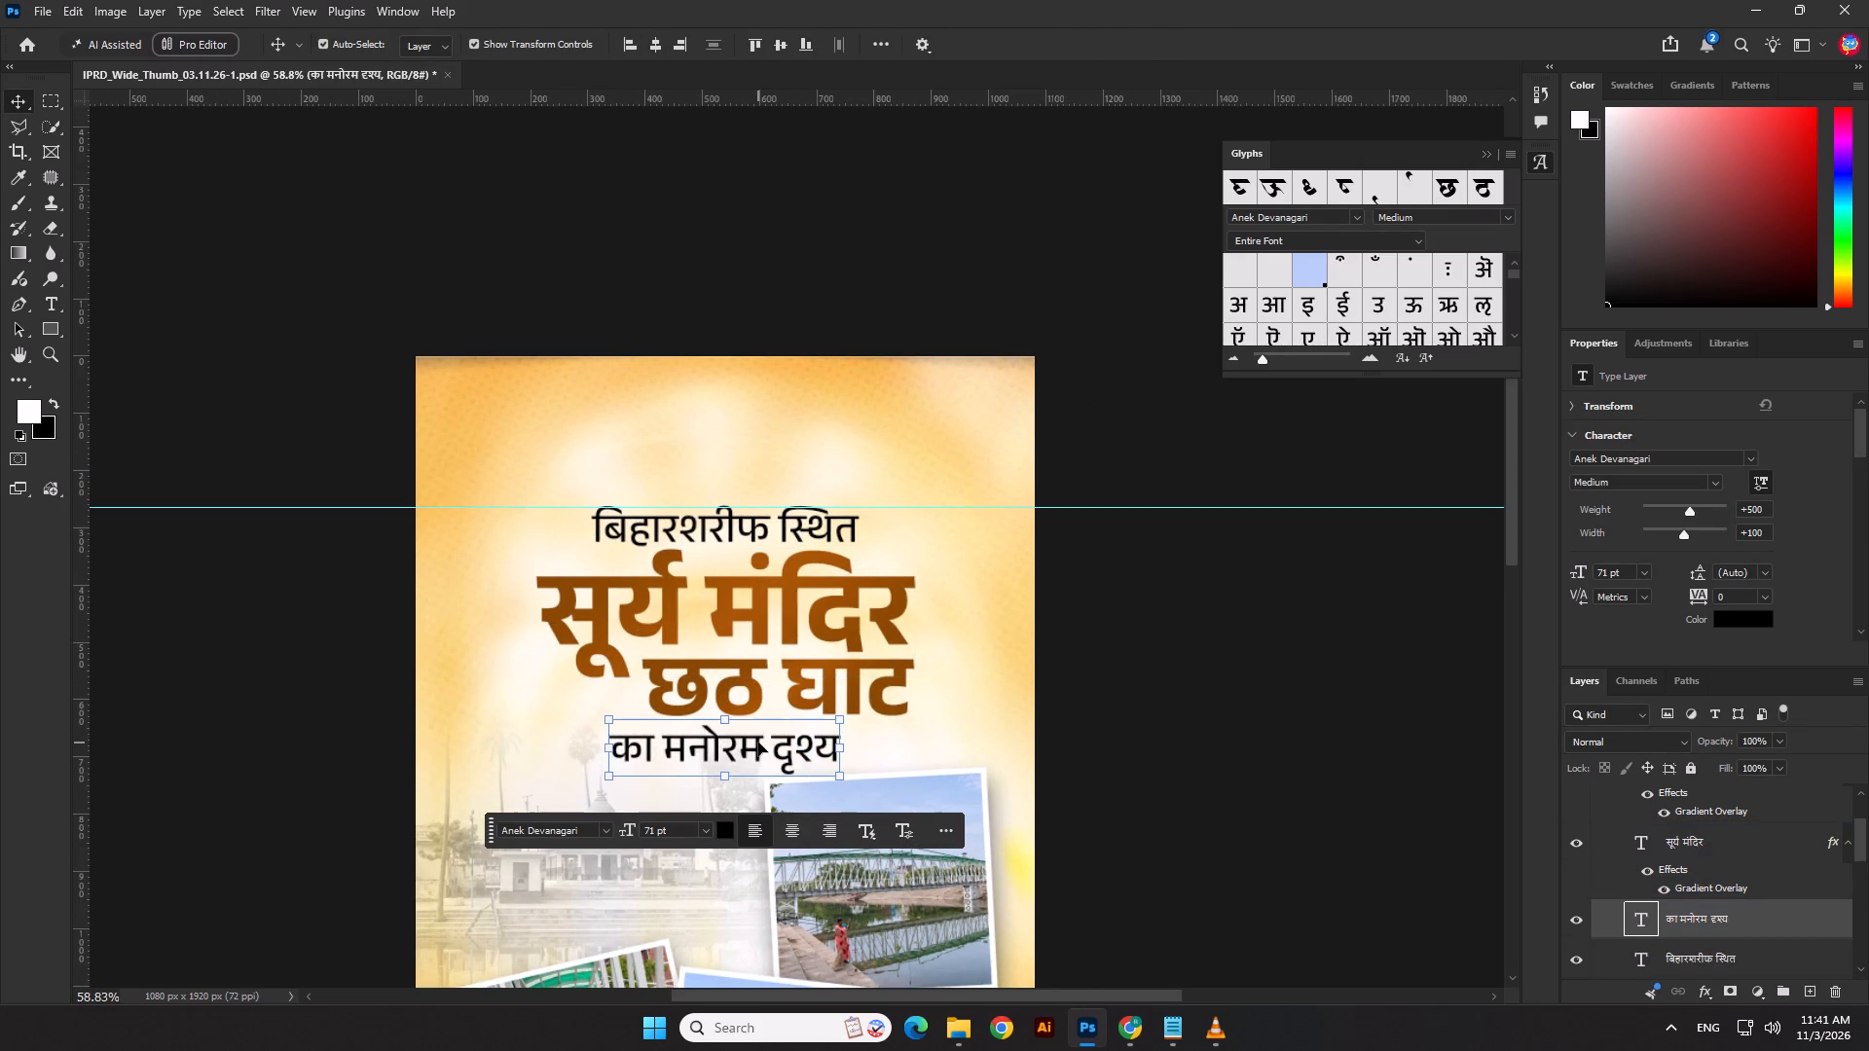
{"action": "key", "text": "Down"}
{"action": "key", "text": "Down"}
{"action": "key", "text": "Down"}
{"action": "key", "text": "Down"}
{"action": "left_click", "coordinate": [1288, 717]}
Enlarge the faded temple background photo (Layer 5) to about 114.75% and adjust its position behind the headings.
{"action": "scroll", "coordinate": [813, 373], "scroll_direction": "down", "scroll_amount": 9}
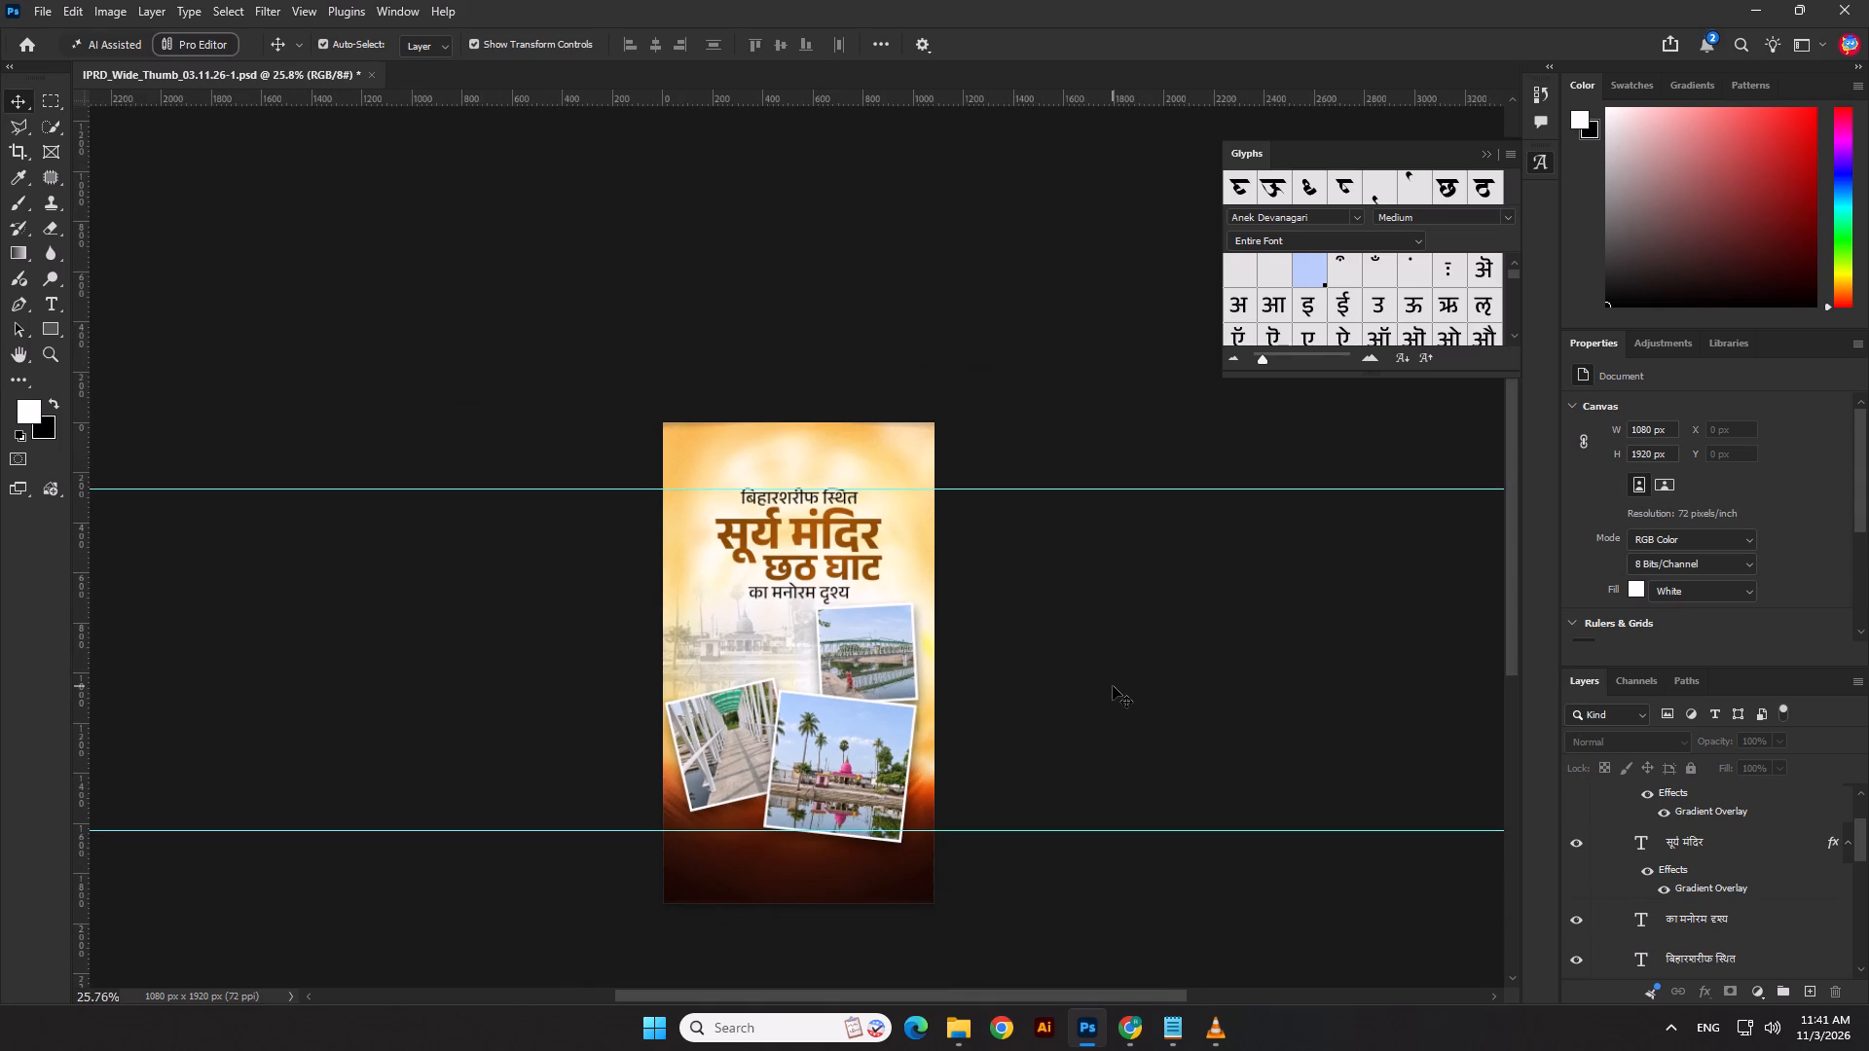
{"action": "left_click", "coordinate": [1113, 686]}
{"action": "scroll", "coordinate": [771, 707], "scroll_direction": "up", "scroll_amount": 2}
{"action": "left_click", "coordinate": [766, 604]}
{"action": "left_click_drag", "start_coordinate": [495, 485], "coordinate": [458, 394]}
{"action": "left_click", "coordinate": [709, 642]}
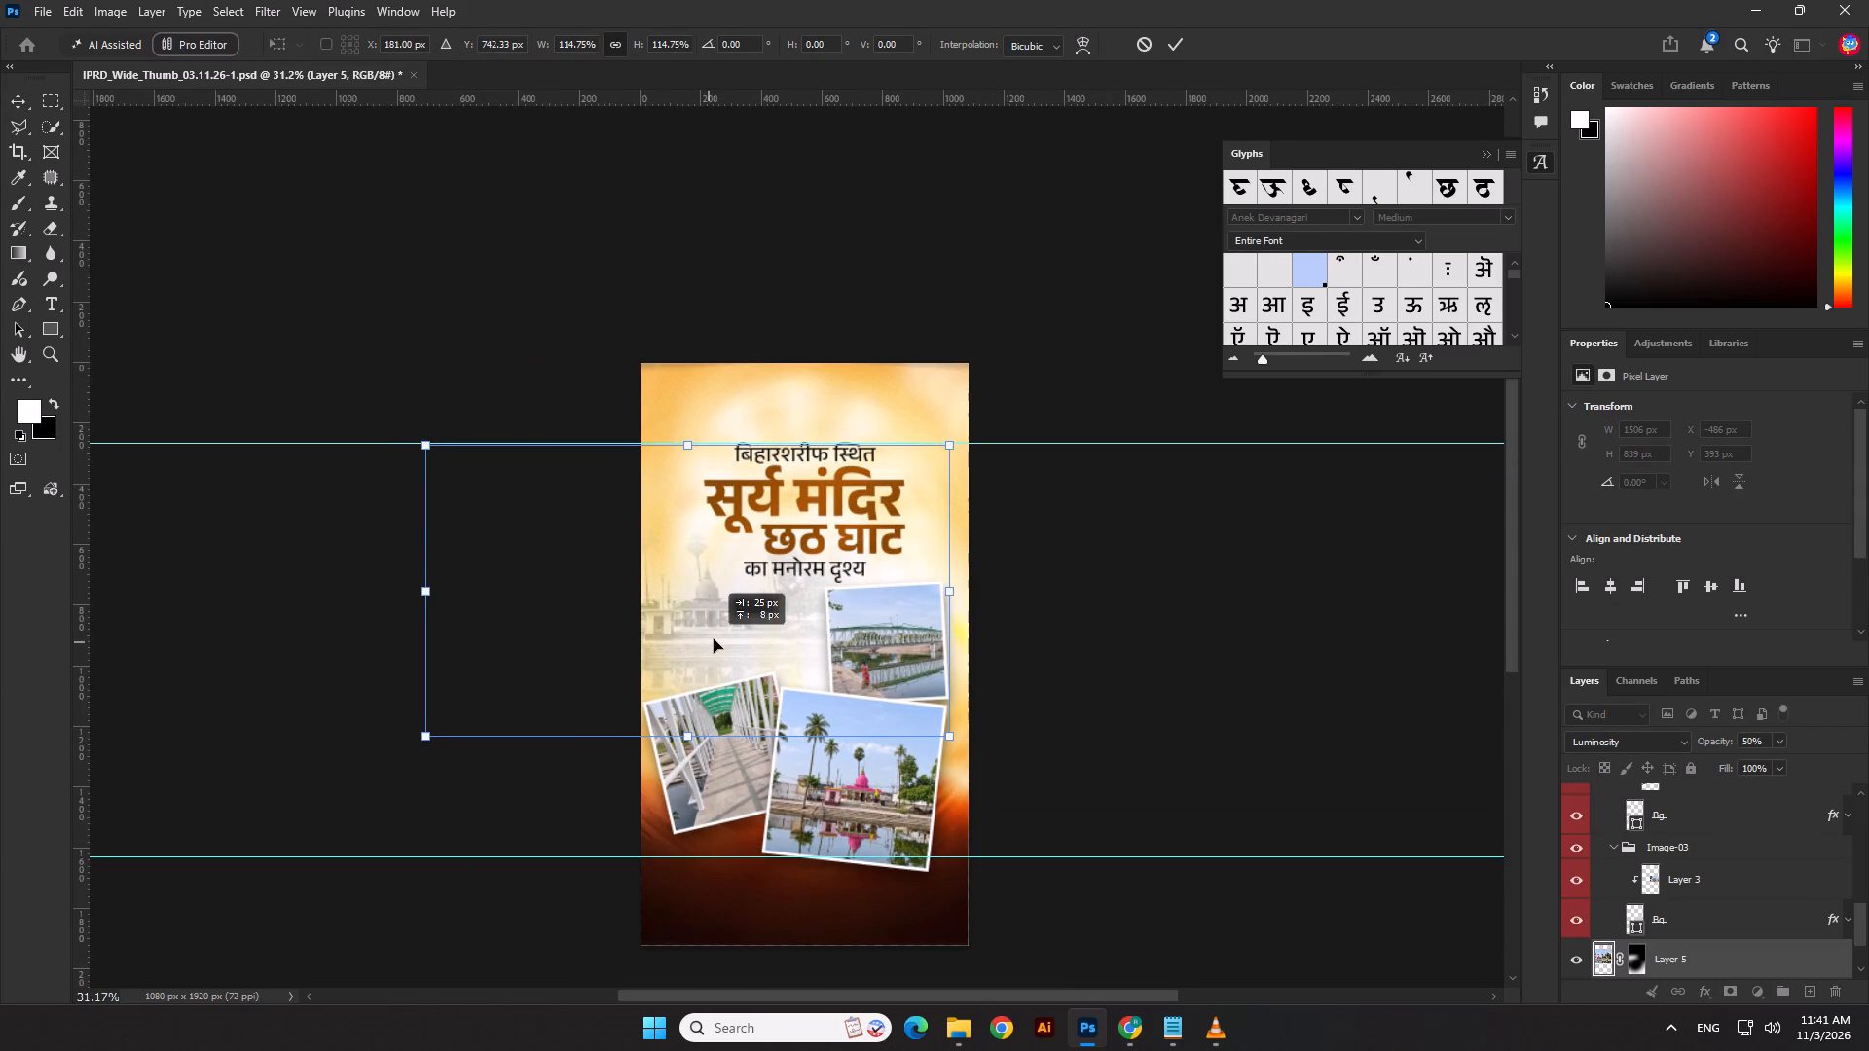
{"action": "key", "text": "shift+Up"}
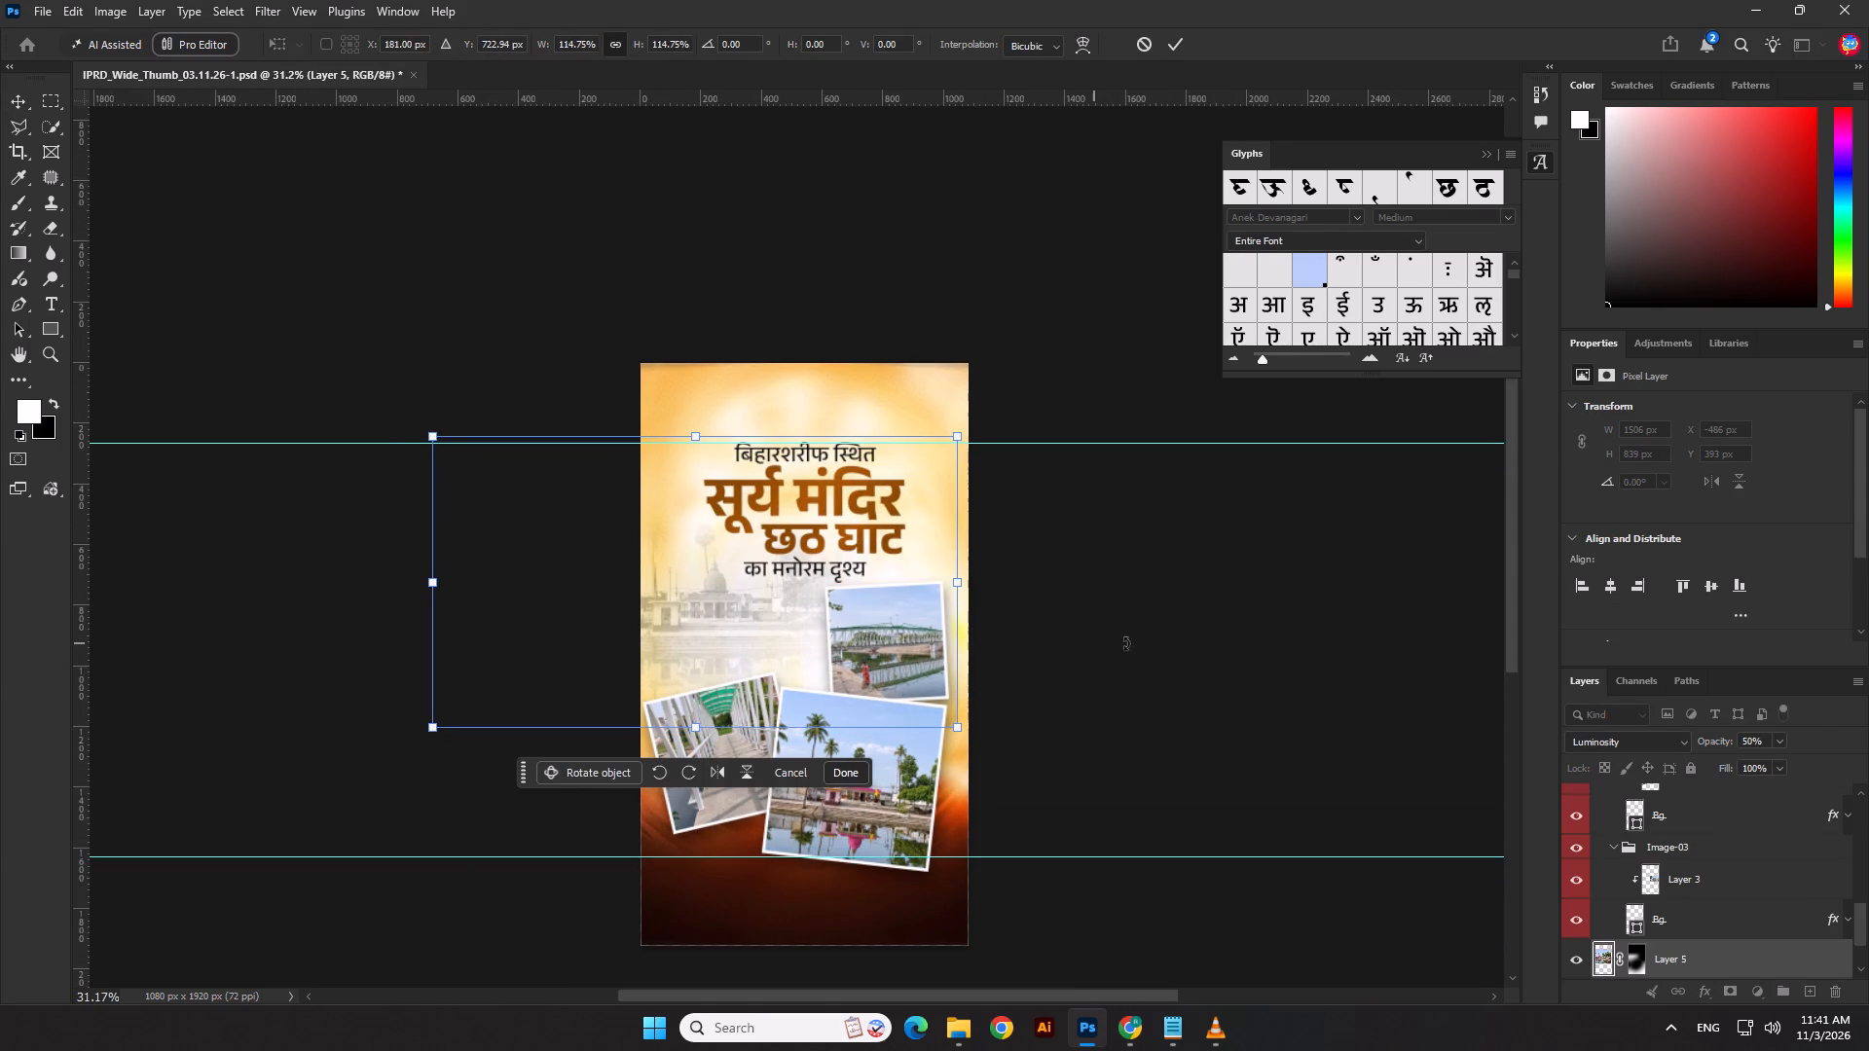
{"action": "key", "text": "shift+Up"}
{"action": "key", "text": "shift+Up"}
{"action": "key", "text": "Return"}
{"action": "key", "text": "shift+Down"}
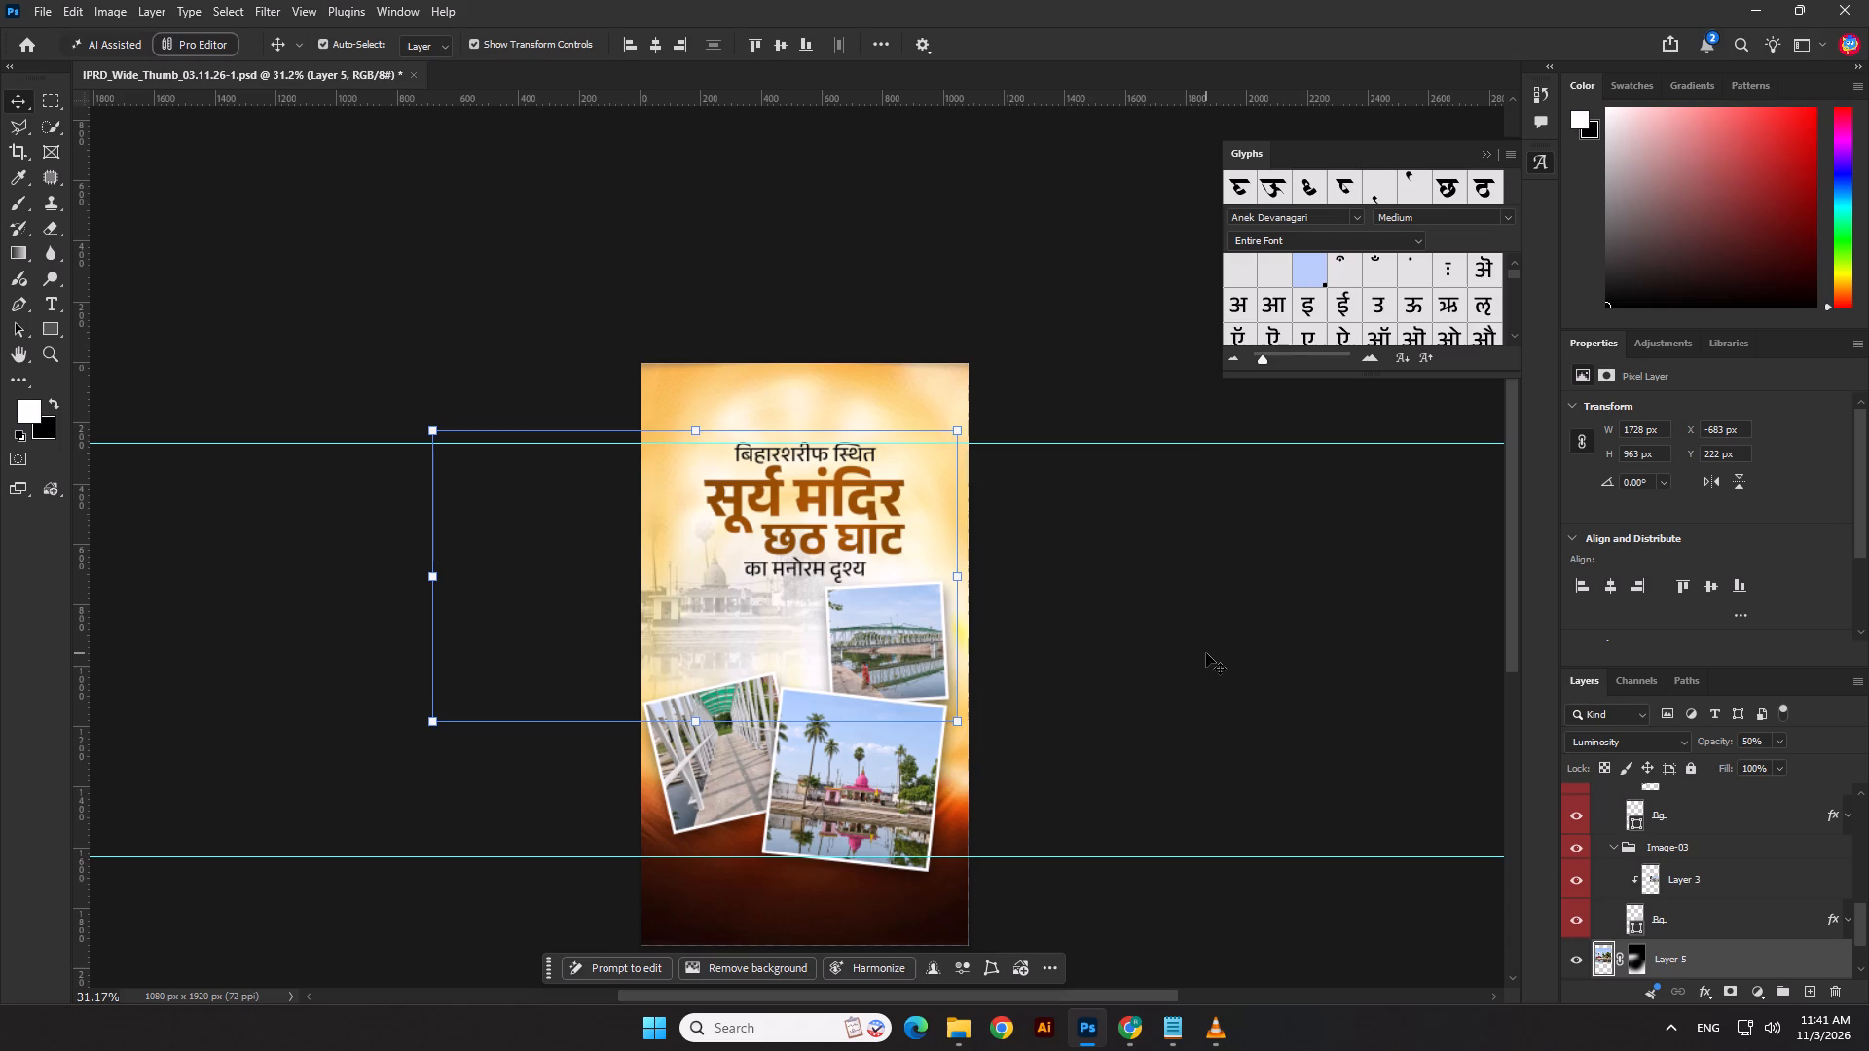
{"action": "key", "text": "shift+Down"}
{"action": "key", "text": "shift+Down"}
Paint black with a smaller soft brush on Layer 5's mask to fade the temple photo behind the headings.
{"action": "left_click", "coordinate": [1635, 966]}
{"action": "scroll", "coordinate": [0, 243], "scroll_direction": "up", "scroll_amount": 3}
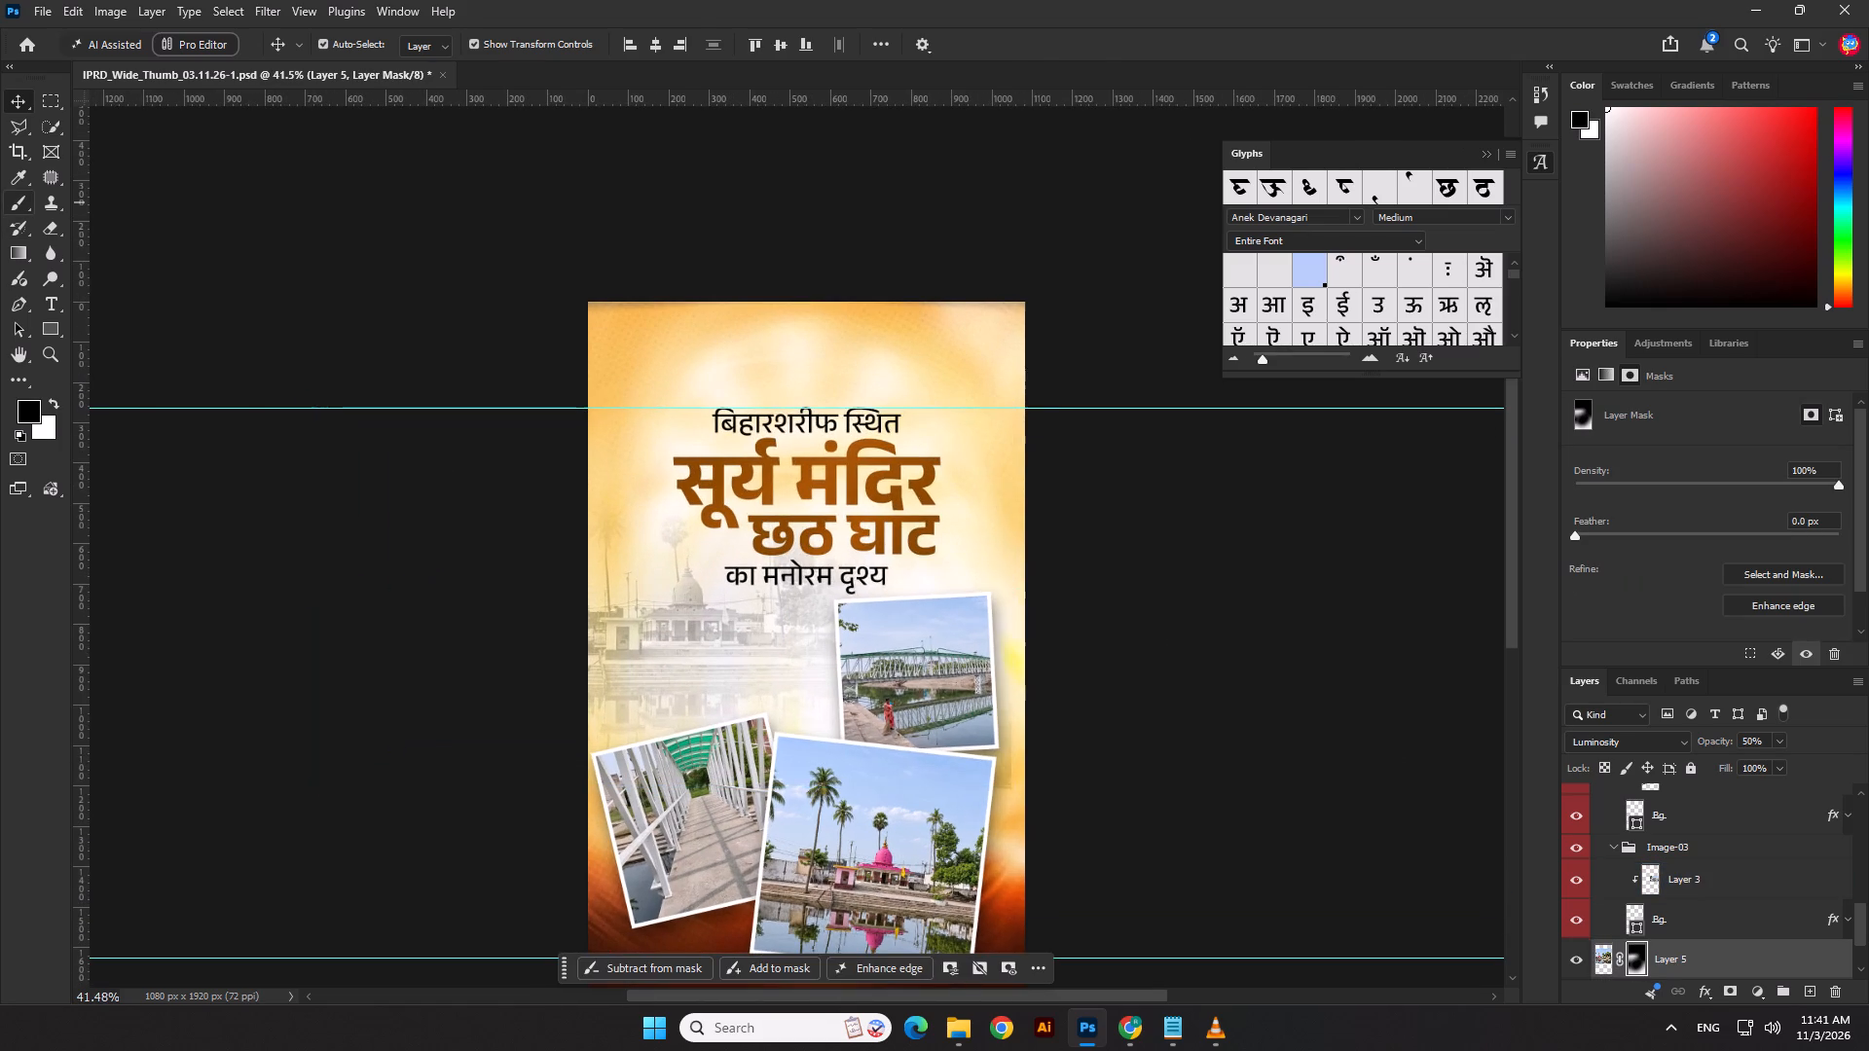
{"action": "left_click", "coordinate": [16, 202]}
{"action": "key", "text": "bracketleft"}
{"action": "key", "text": "bracketleft"}
{"action": "key", "text": "bracketleft"}
{"action": "left_click", "coordinate": [822, 541]}
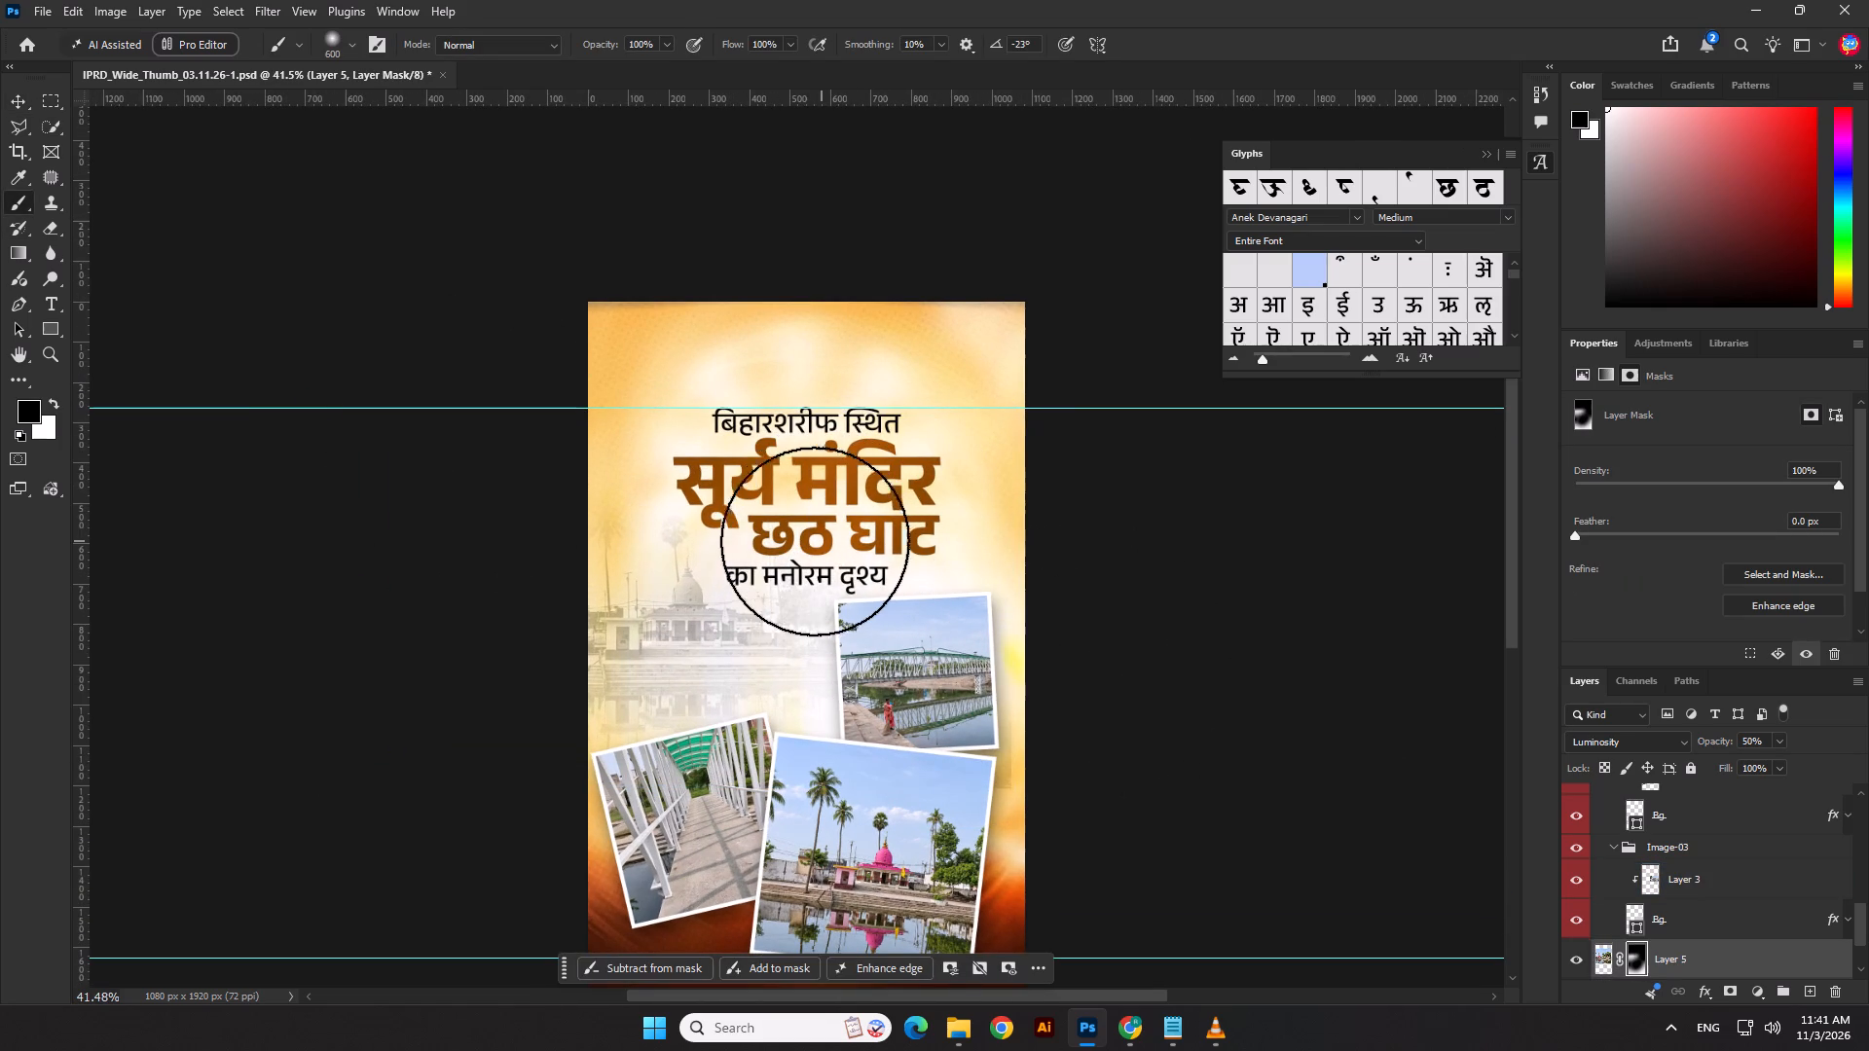
{"action": "left_click", "coordinate": [788, 528]}
{"action": "left_click", "coordinate": [897, 550]}
{"action": "left_click", "coordinate": [8, 97]}
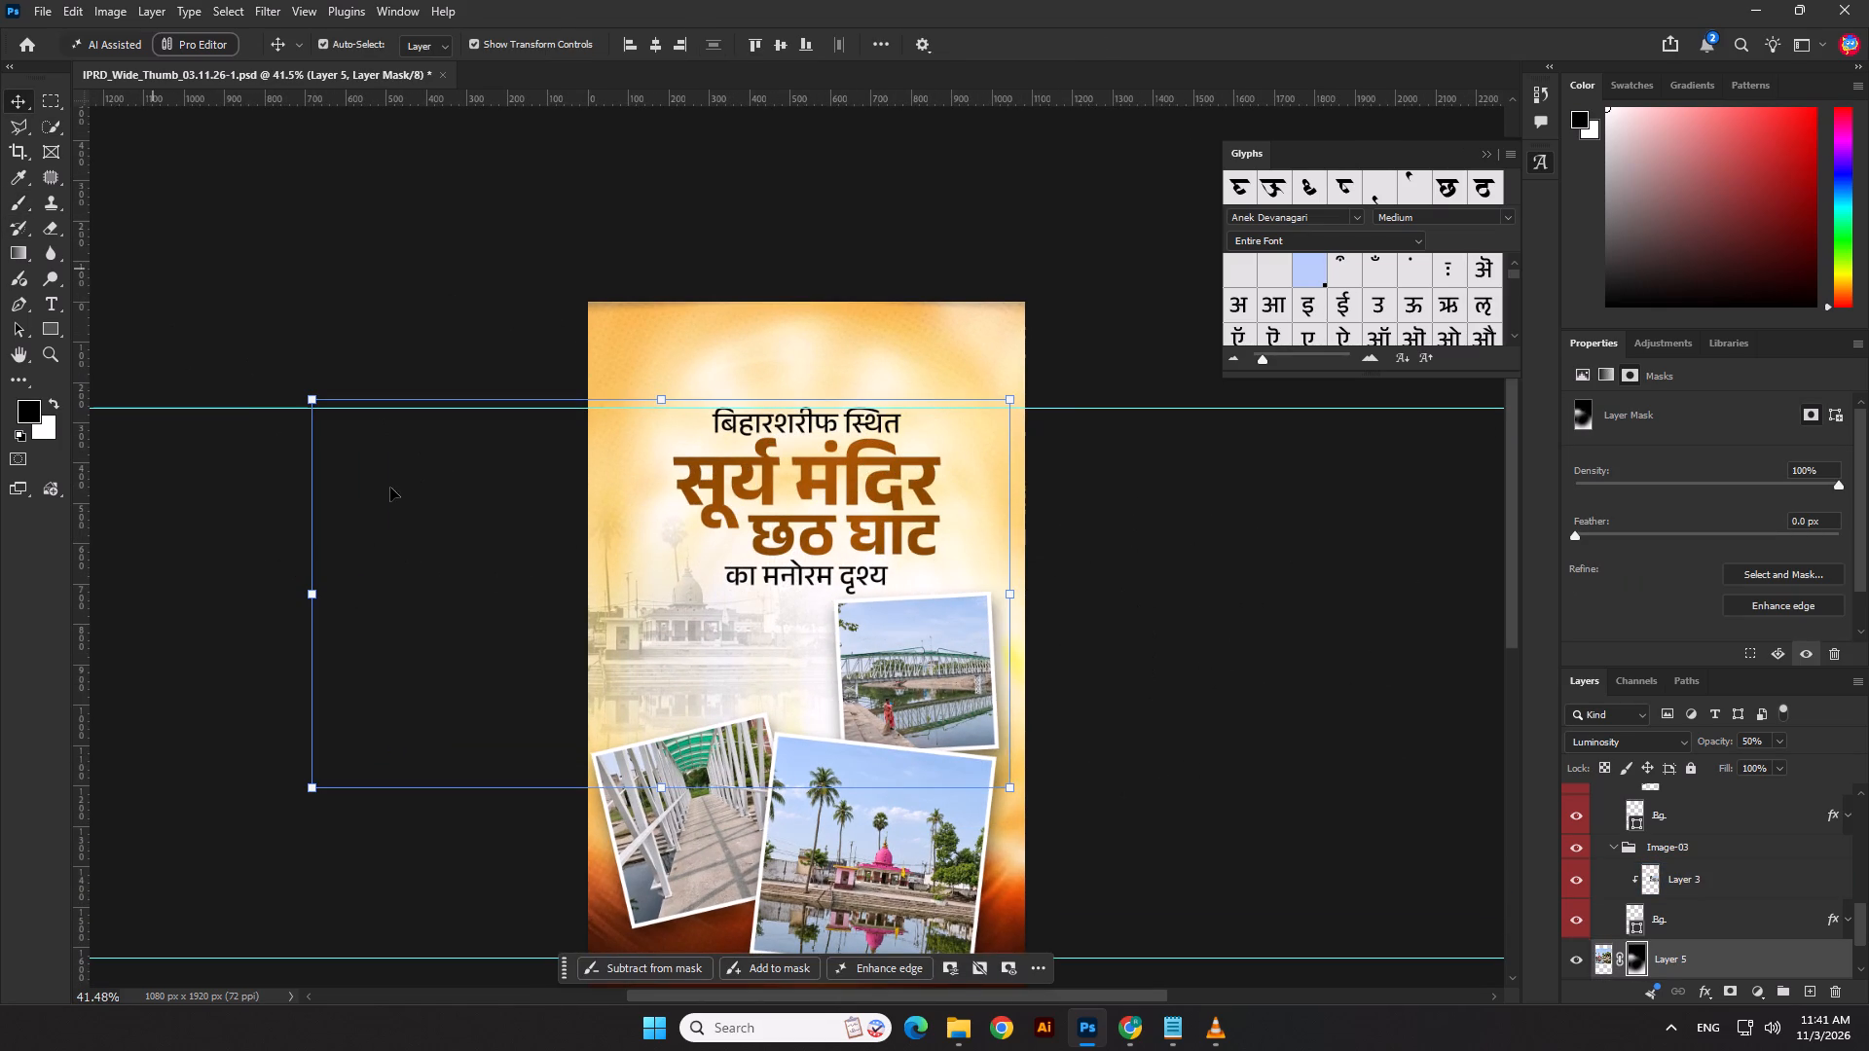
Raise the opacity of the faded temple photo (Layer 5) to 59%.
{"action": "left_click", "coordinate": [1716, 747]}
{"action": "left_click_drag", "start_coordinate": [1706, 742], "coordinate": [1715, 741]}
{"action": "left_click", "coordinate": [1282, 681]}
Shift the framed green-bridge photo group (Image-03) left, shrink it slightly and rotate it to -4.43°, fitting it above the temple photo.
{"action": "scroll", "coordinate": [1028, 496], "scroll_direction": "down", "scroll_amount": 5}
{"action": "left_click", "coordinate": [1215, 623]}
{"action": "scroll", "coordinate": [977, 640], "scroll_direction": "up", "scroll_amount": 2}
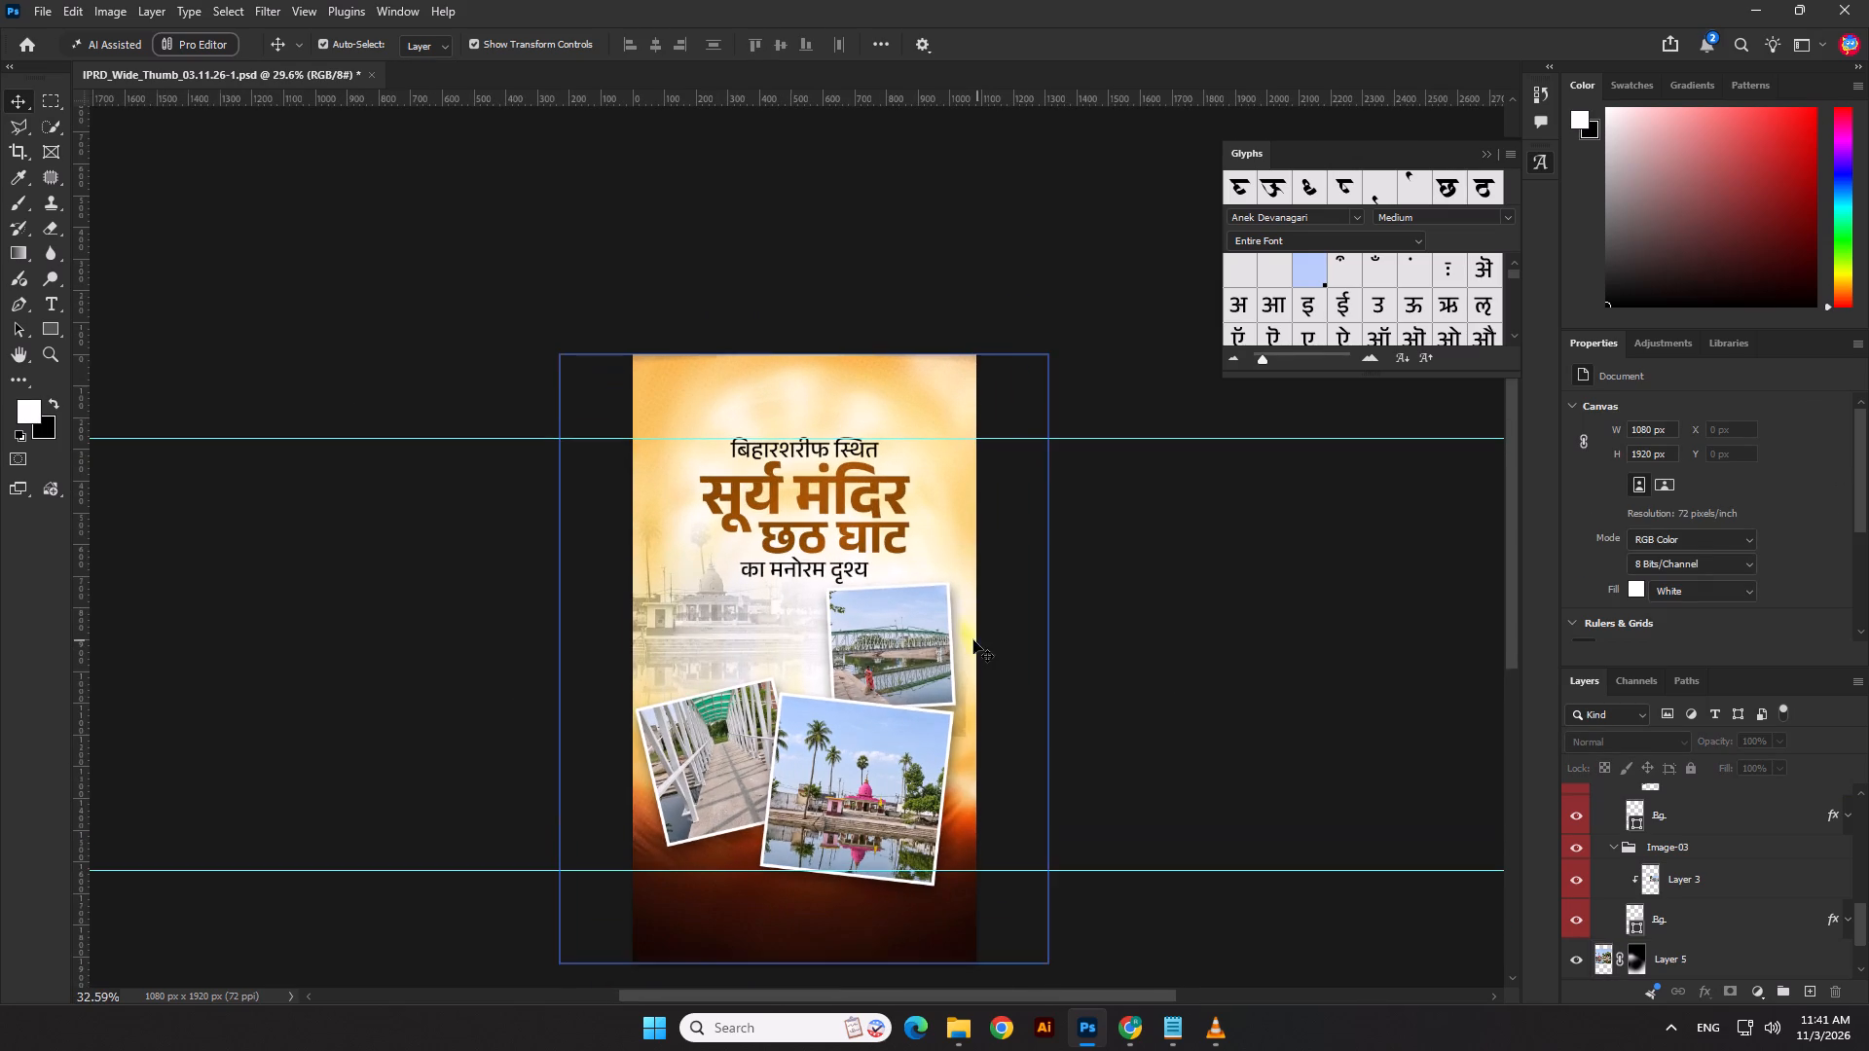
{"action": "left_click", "coordinate": [905, 640]}
{"action": "left_click", "coordinate": [1701, 843]}
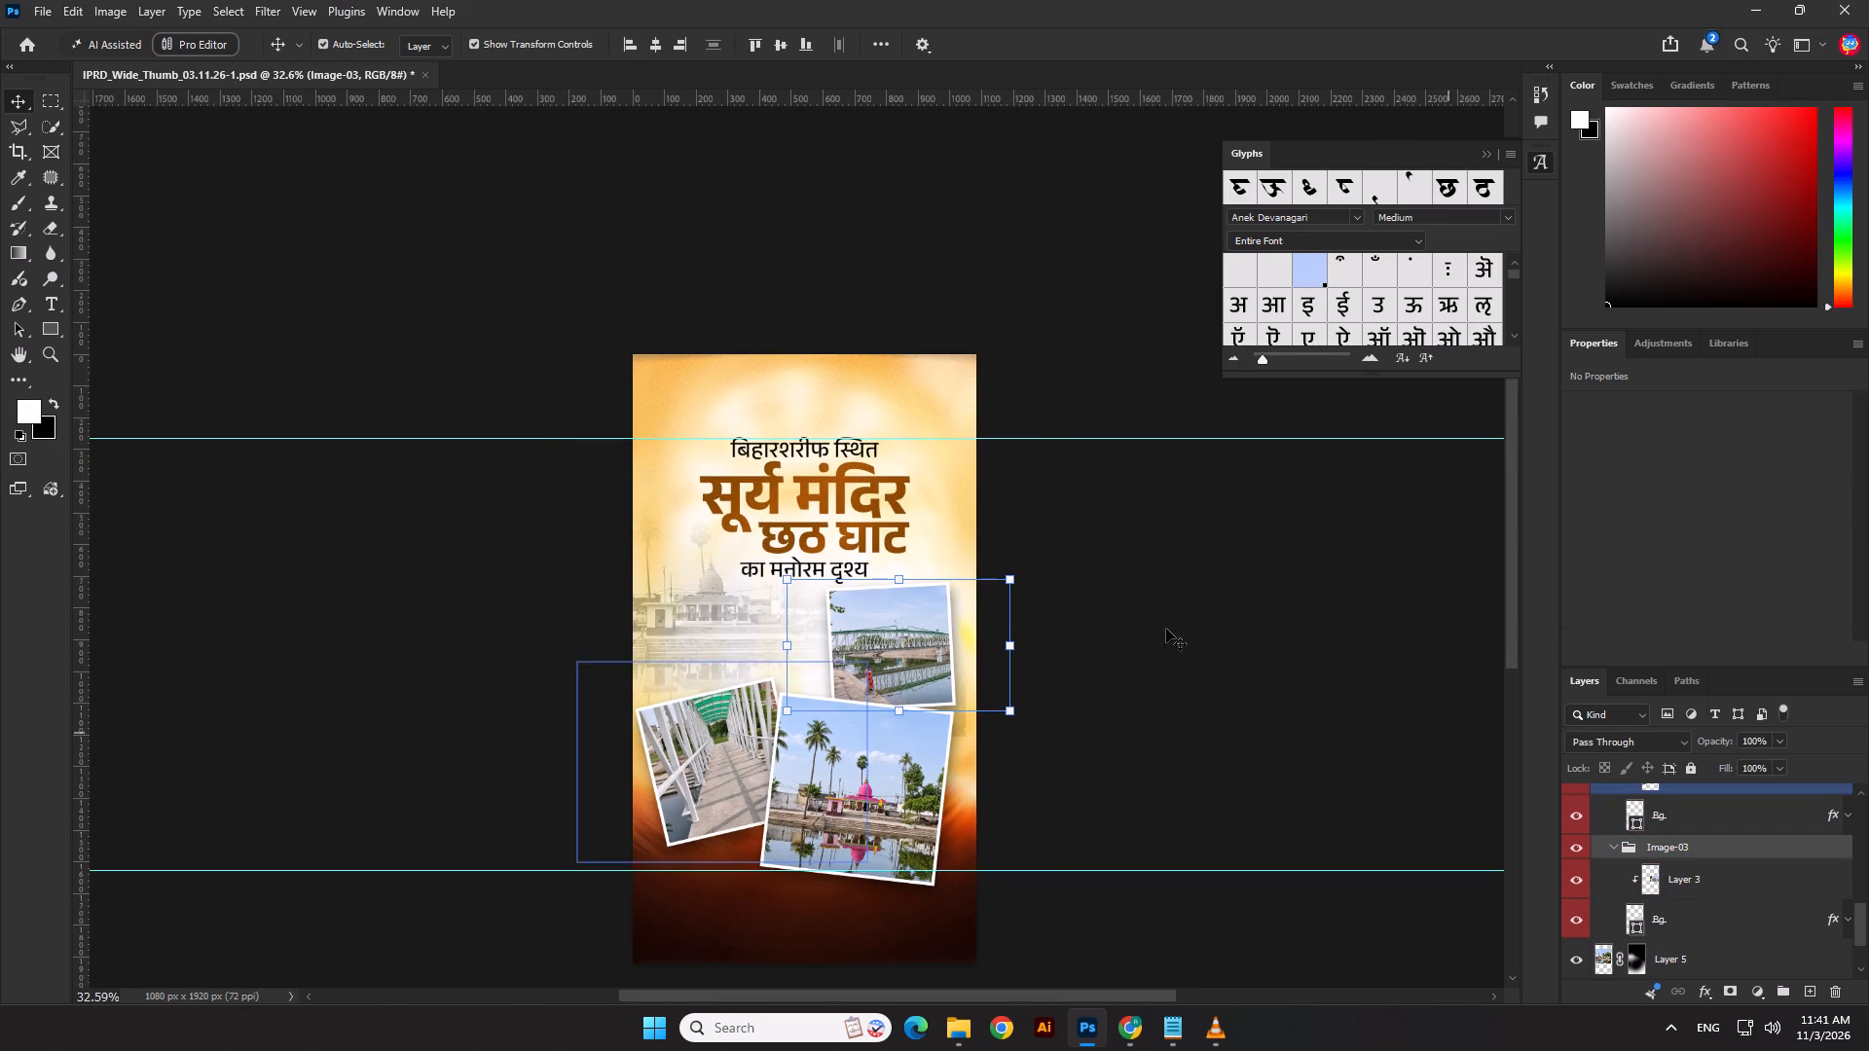
{"action": "key", "text": "shift+Left"}
{"action": "key", "text": "shift+Left"}
{"action": "left_click_drag", "start_coordinate": [1012, 580], "coordinate": [1000, 584]}
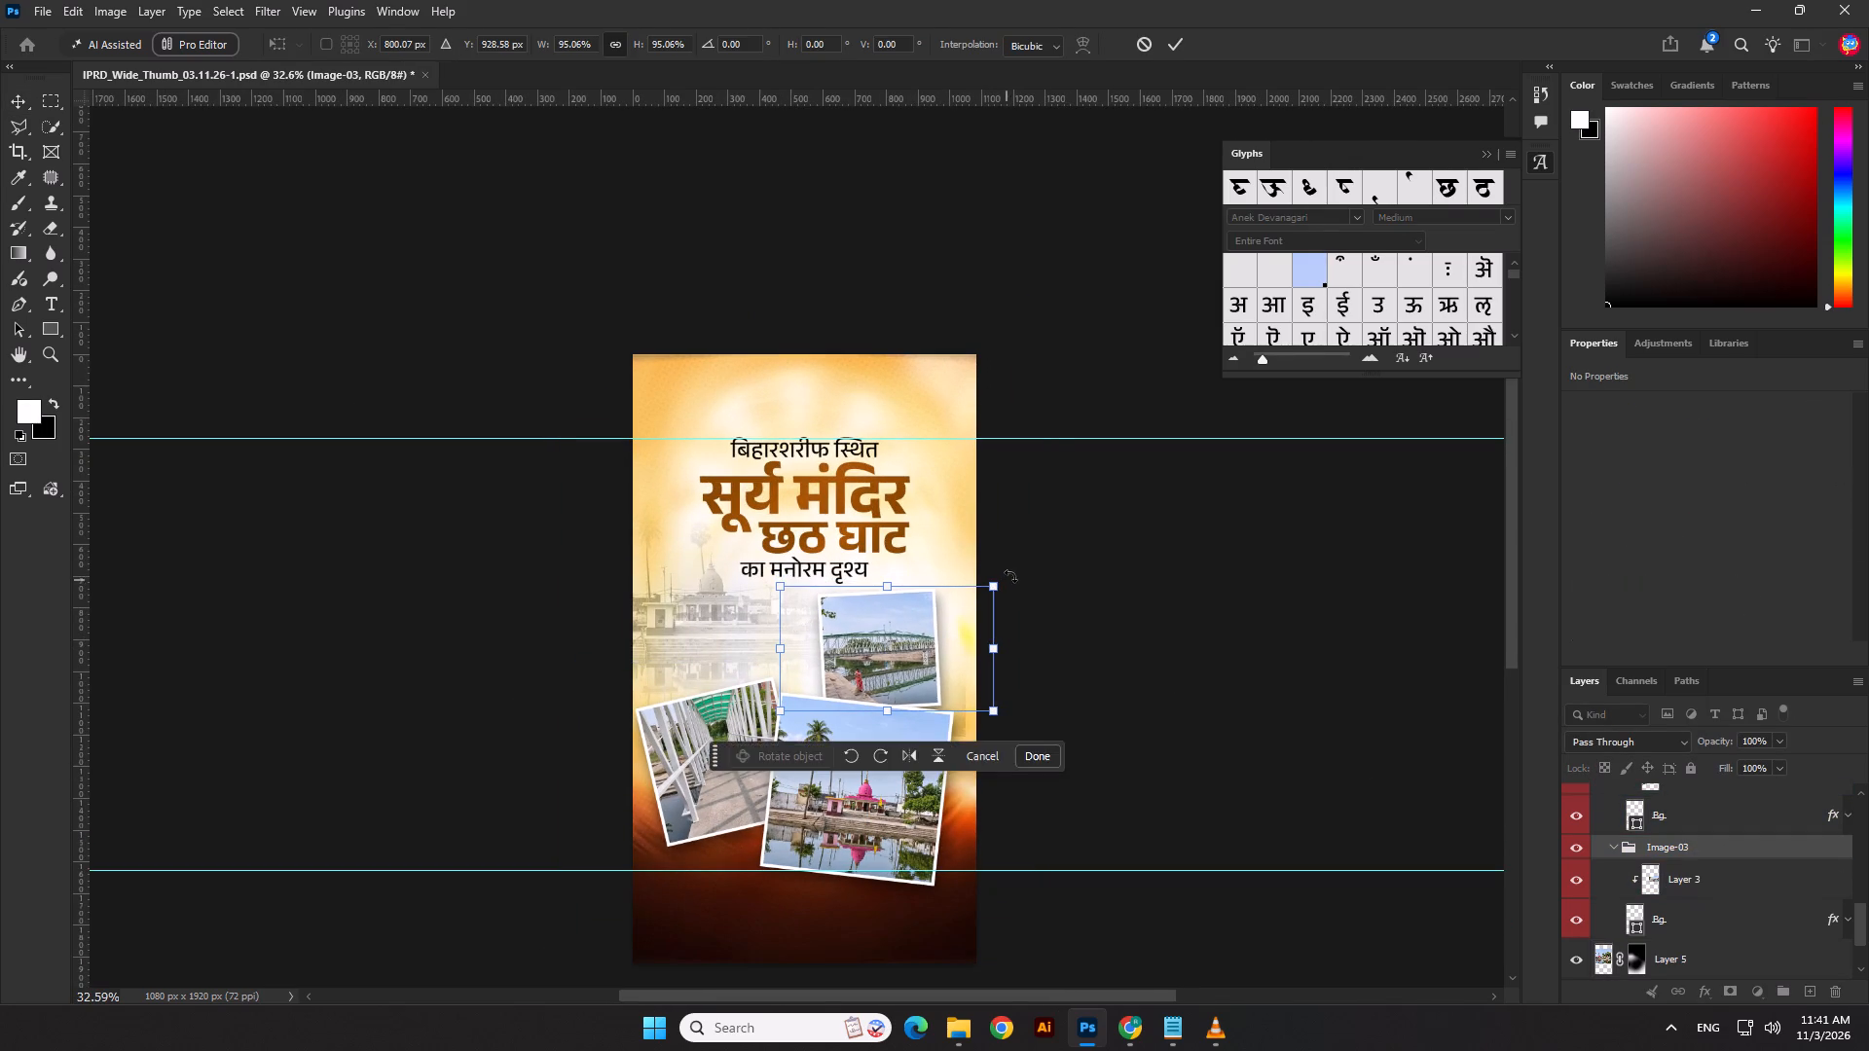
{"action": "left_click_drag", "start_coordinate": [1011, 572], "coordinate": [1016, 555]}
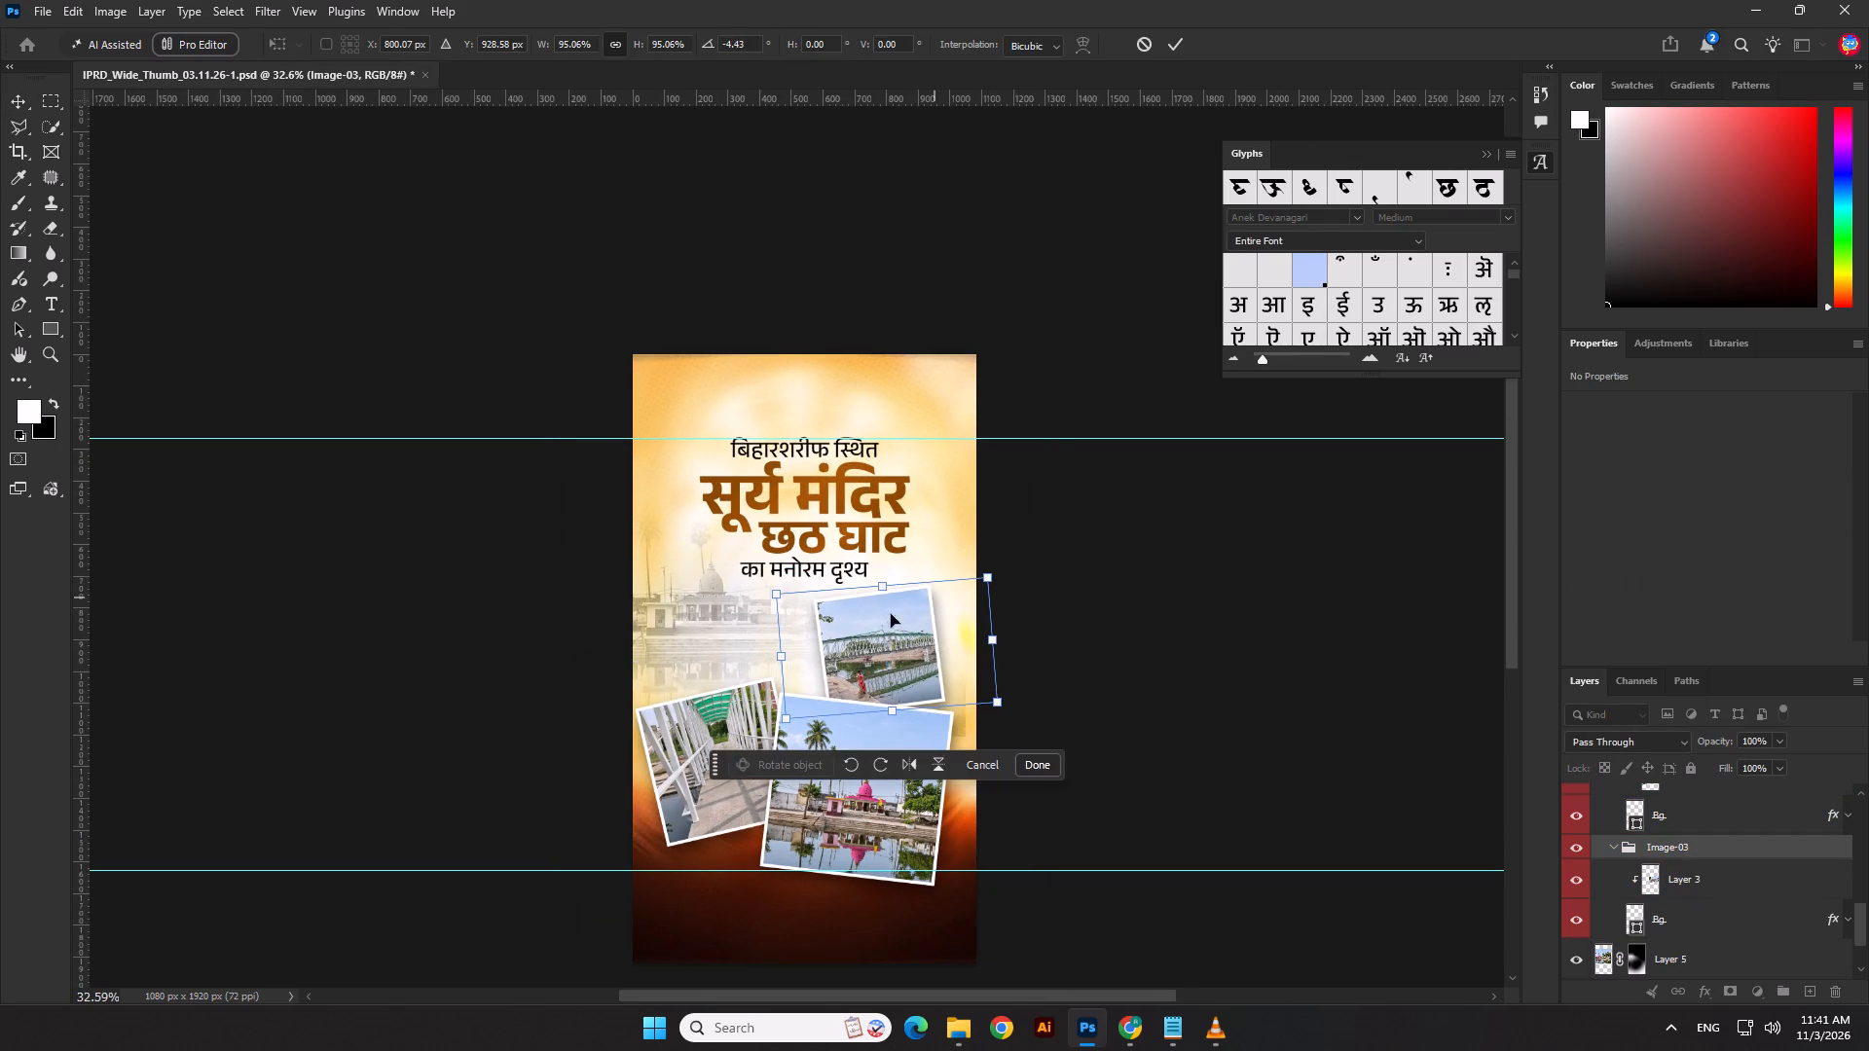
{"action": "left_click_drag", "start_coordinate": [898, 629], "coordinate": [885, 629]}
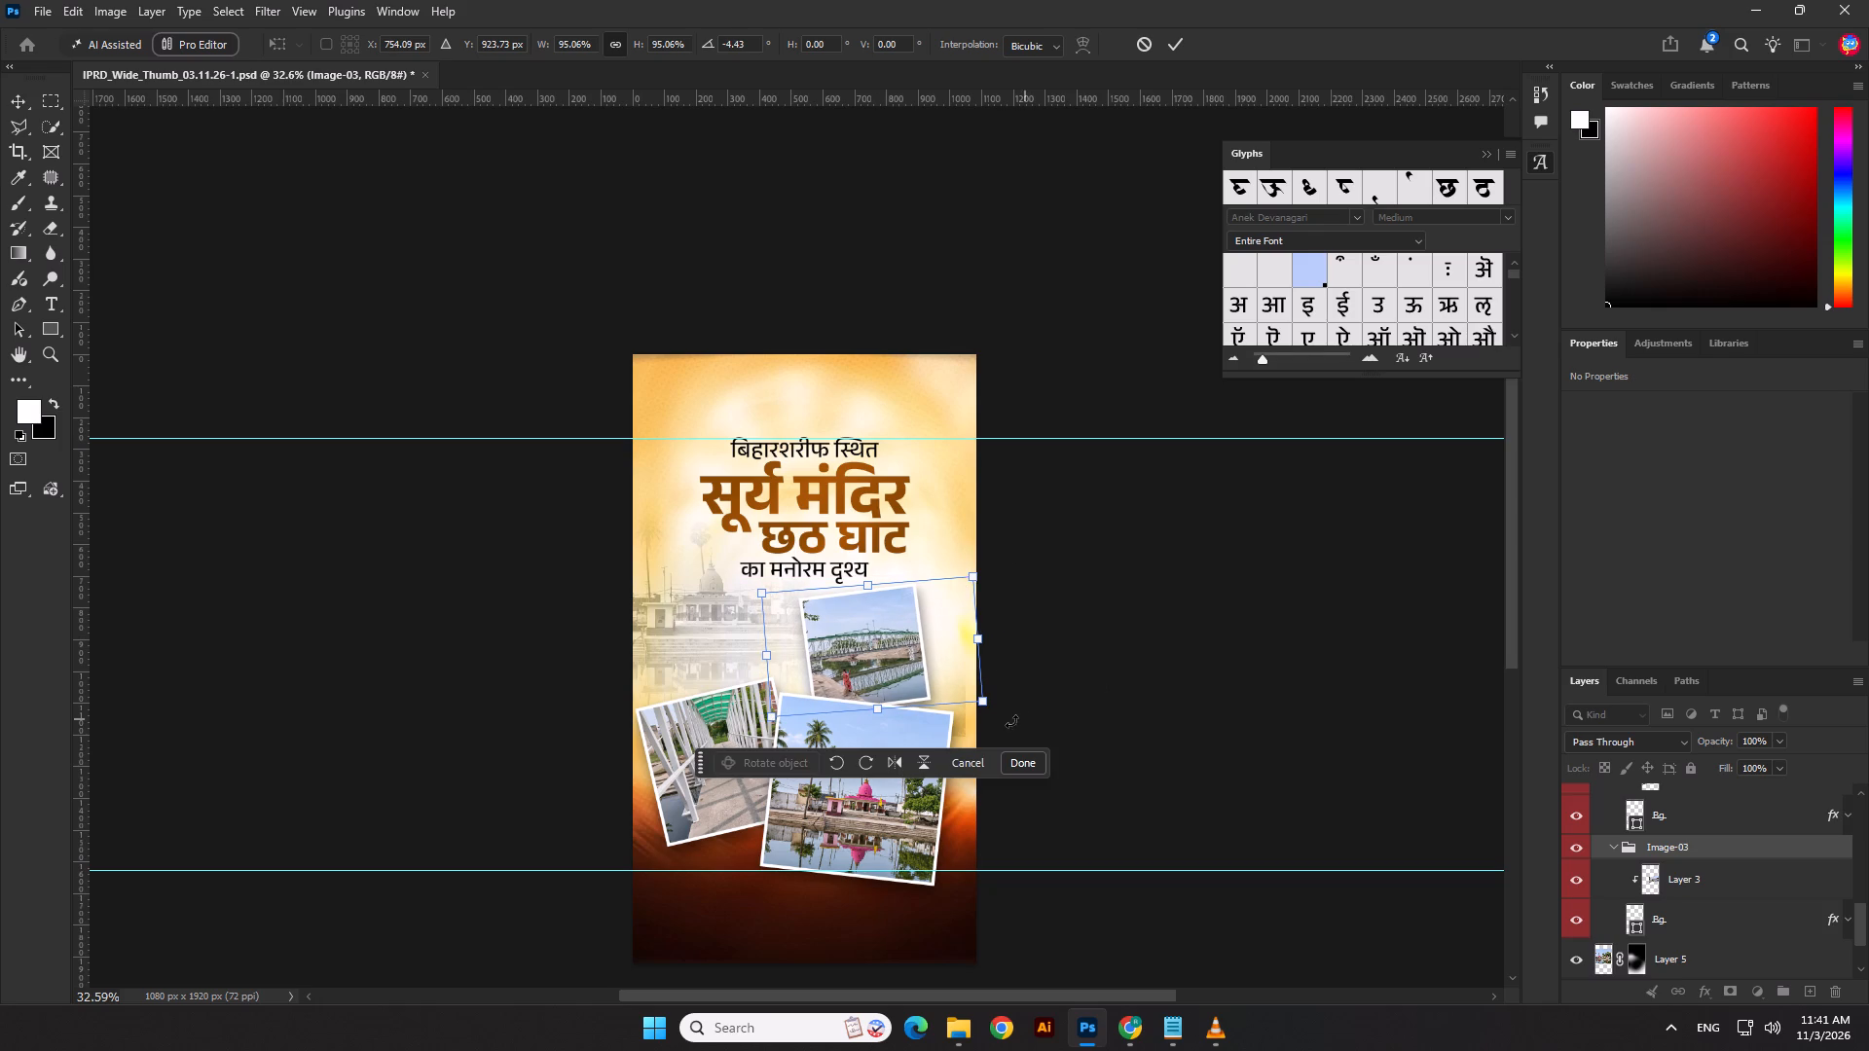
{"action": "left_click_drag", "start_coordinate": [978, 704], "coordinate": [992, 712]}
{"action": "key", "text": "Return"}
{"action": "left_click", "coordinate": [1172, 655]}
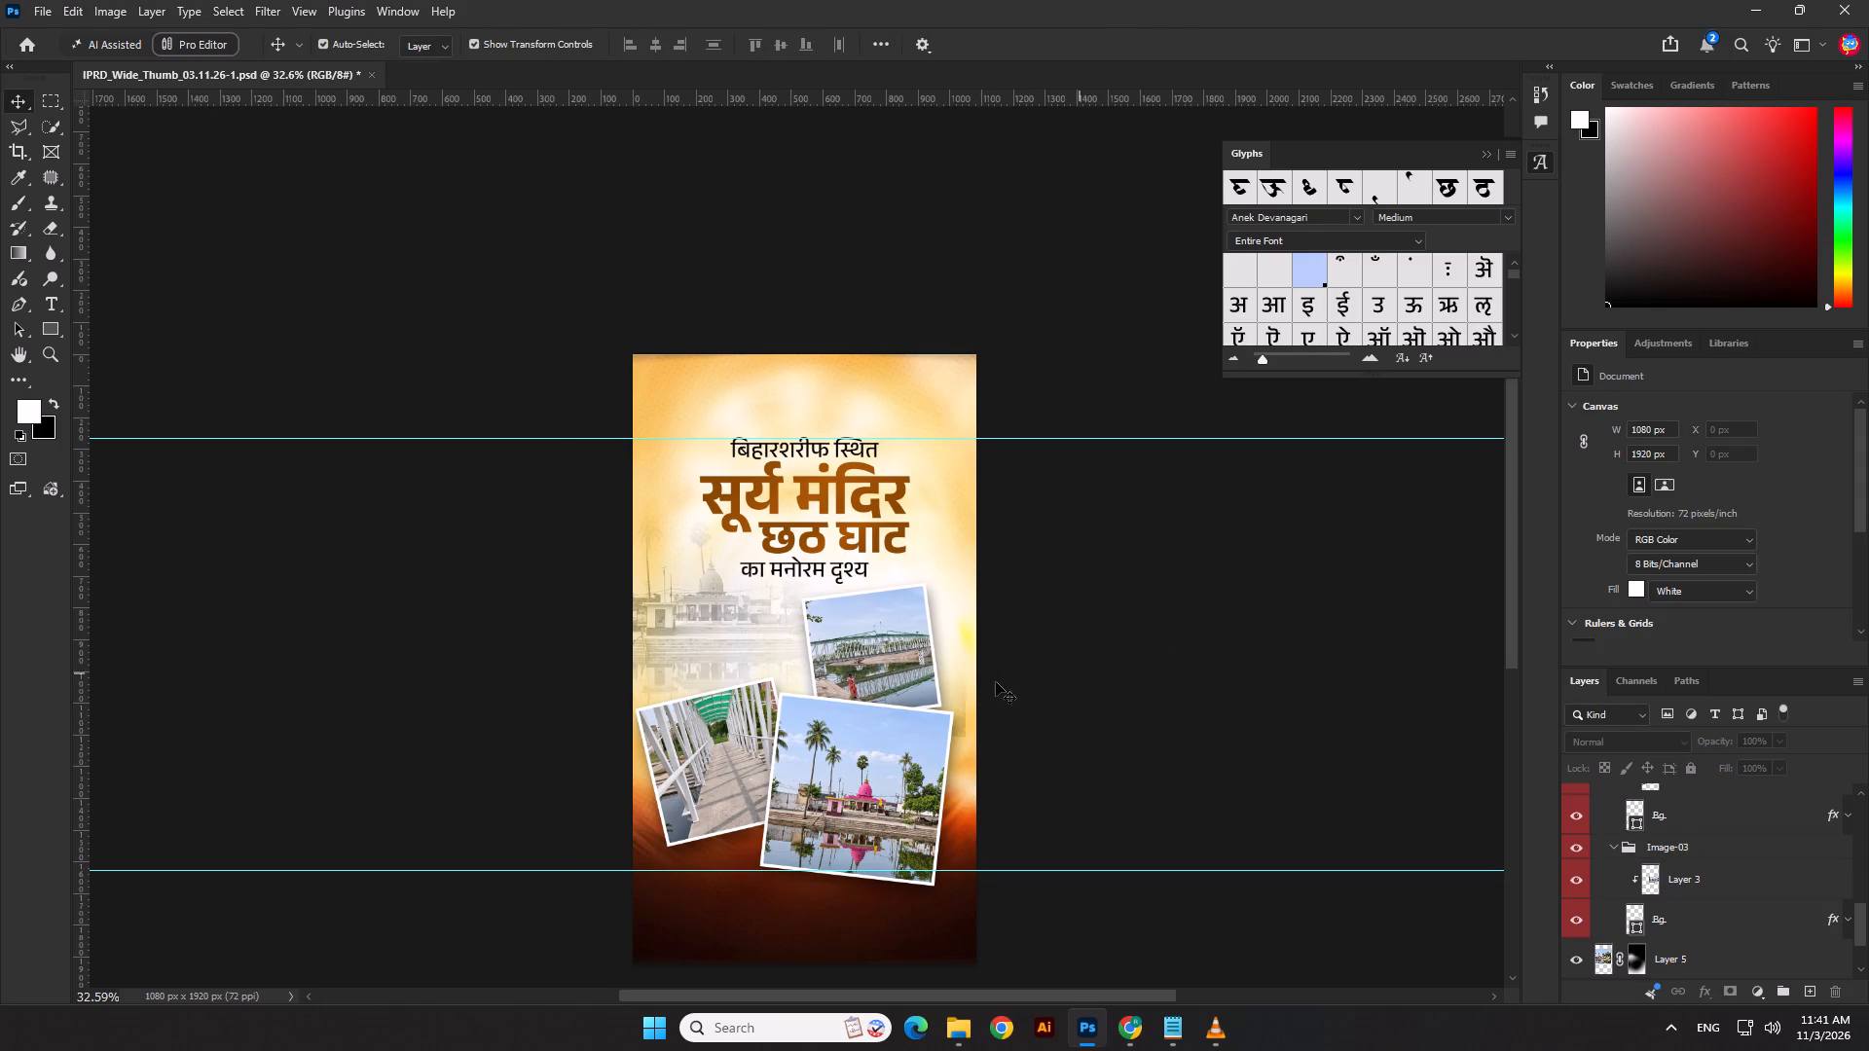
Paint black with the soft brush on Layer 5's mask to fade the temple photo around the framed green-bridge photo.
{"action": "left_click", "coordinate": [957, 678]}
{"action": "left_click", "coordinate": [1636, 932]}
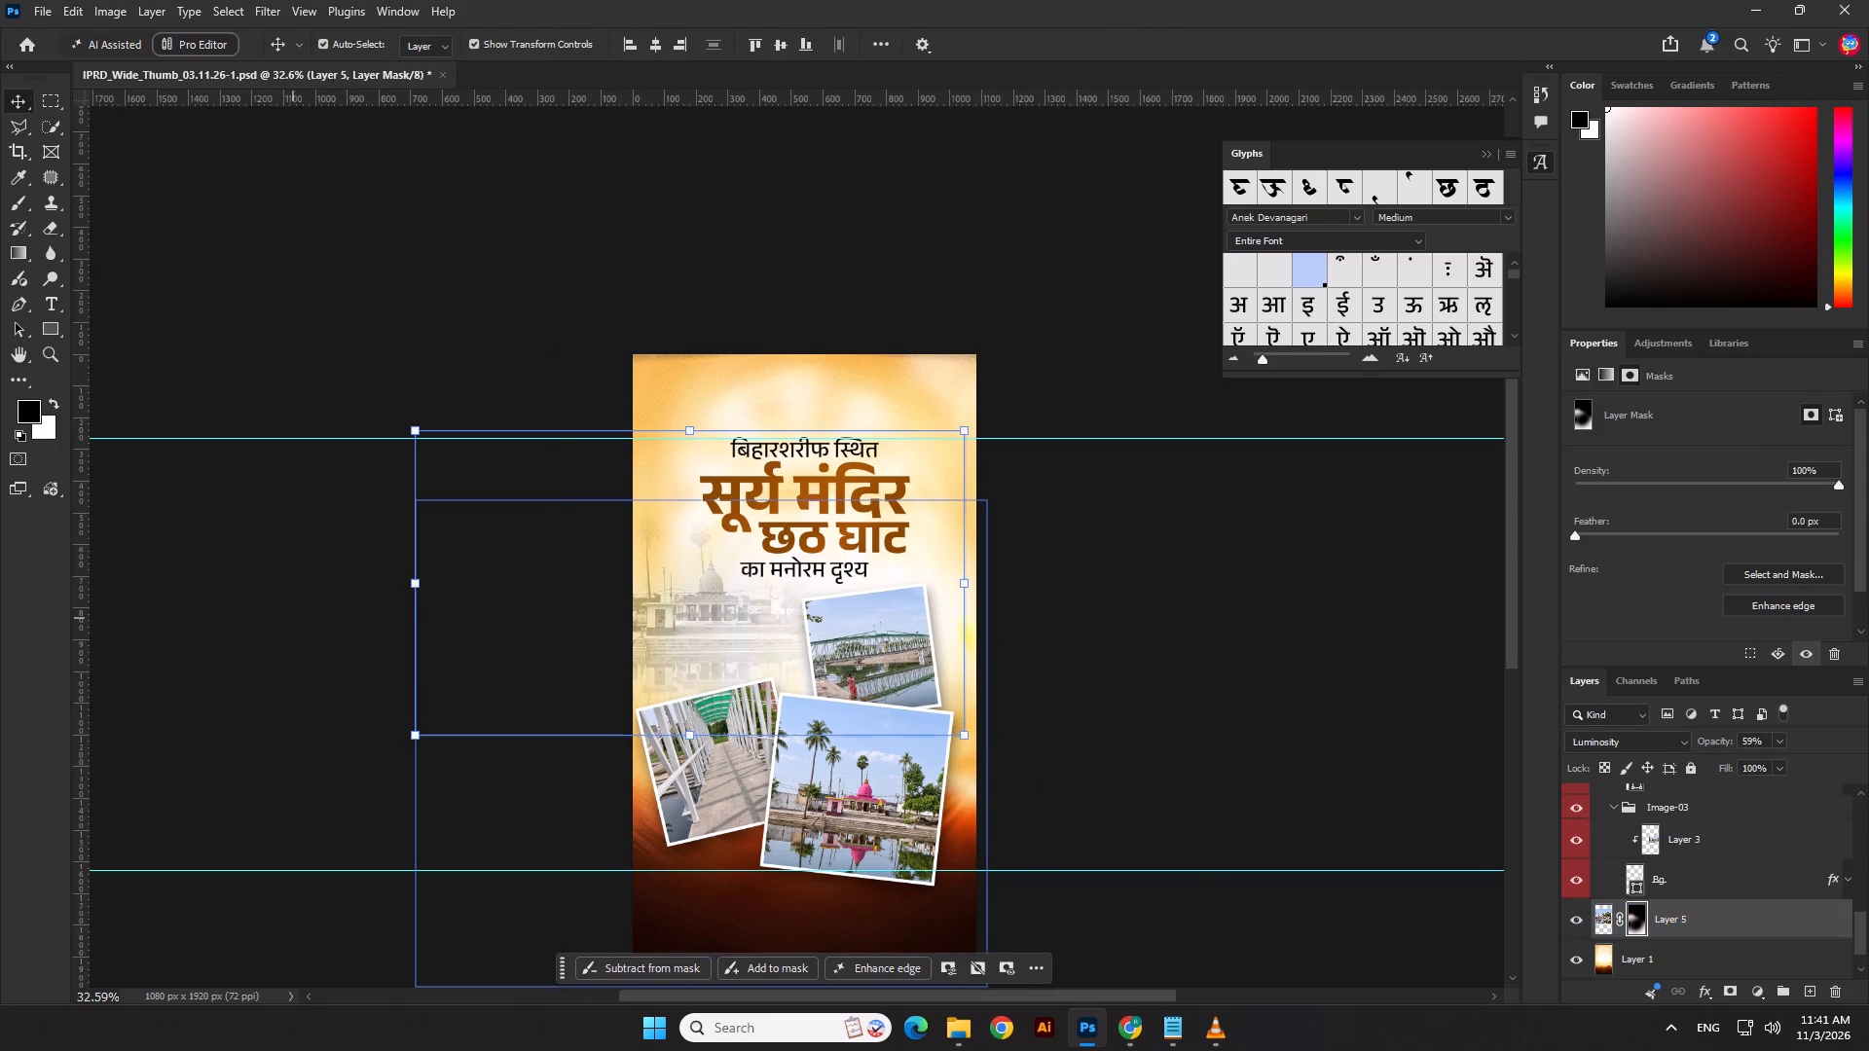
{"action": "left_click", "coordinate": [13, 207]}
{"action": "left_click_drag", "start_coordinate": [977, 616], "coordinate": [940, 649]}
{"action": "left_click_drag", "start_coordinate": [946, 677], "coordinate": [888, 722]}
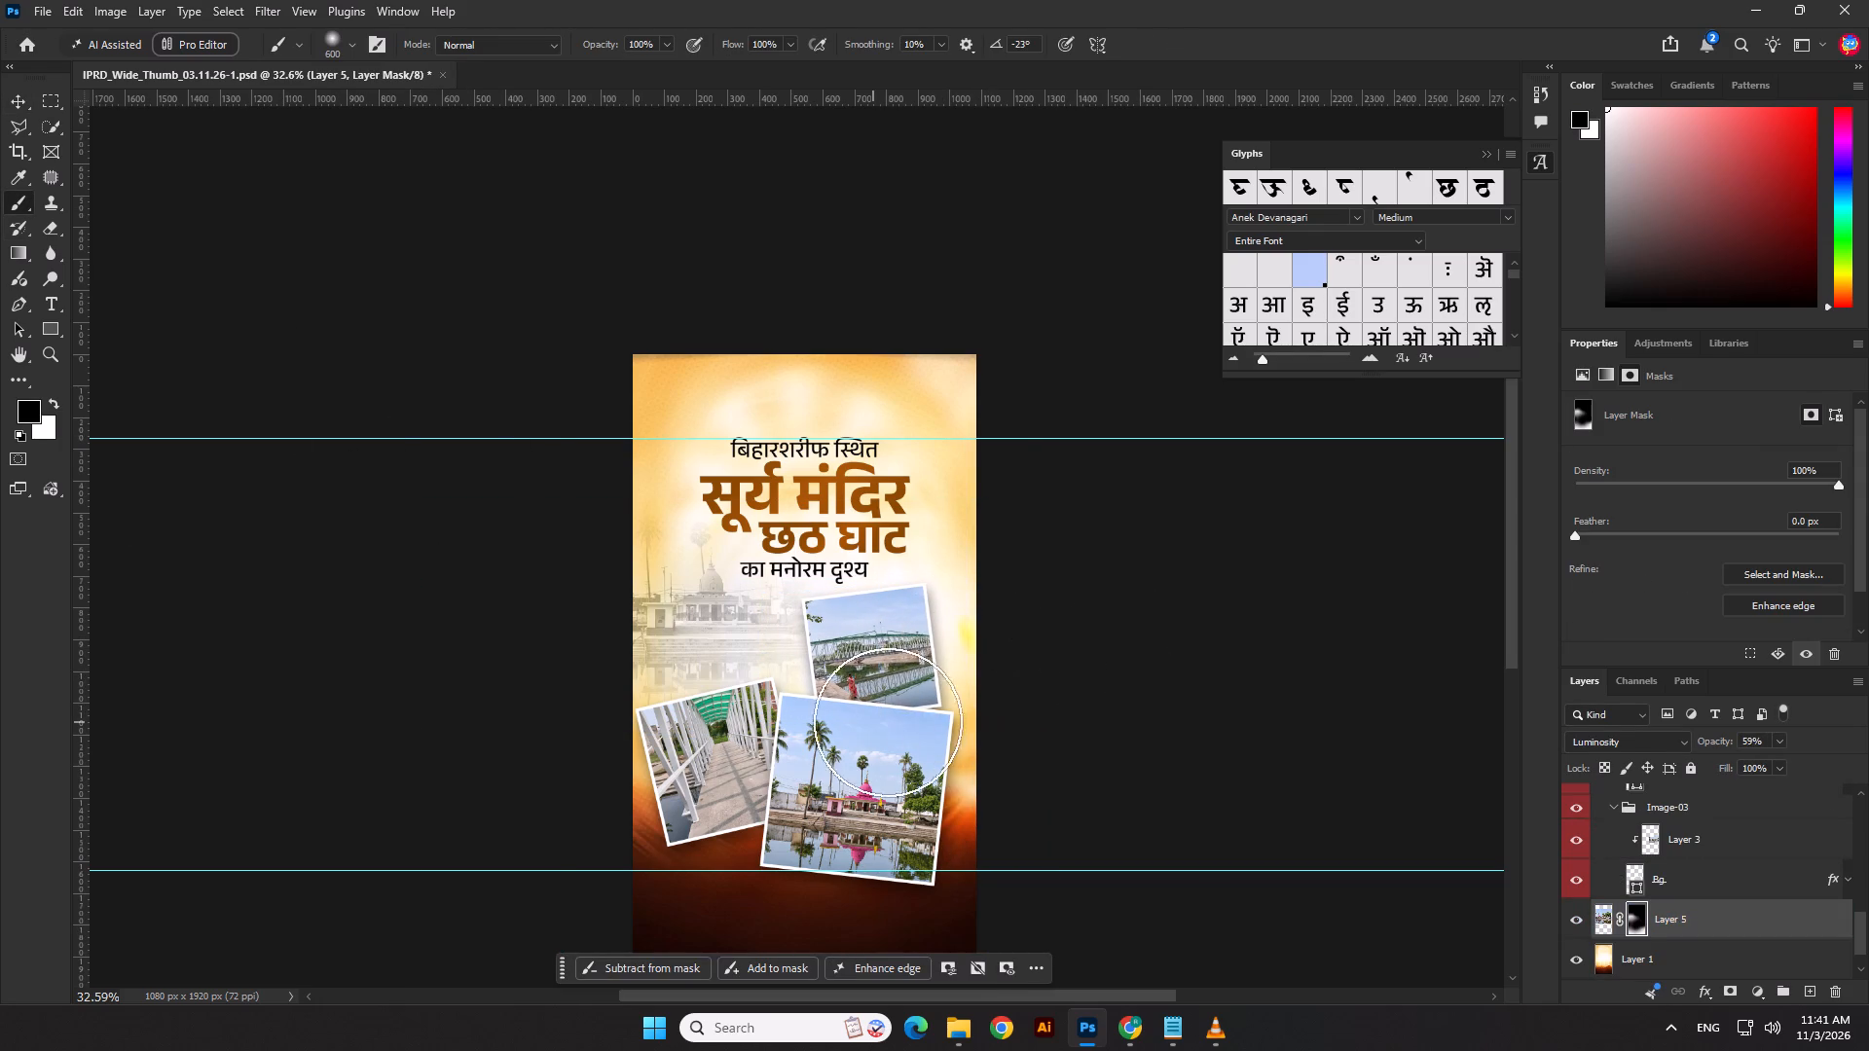
{"action": "left_click_drag", "start_coordinate": [888, 722], "coordinate": [1074, 711]}
{"action": "scroll", "coordinate": [1073, 579], "scroll_direction": "down", "scroll_amount": 5}
{"action": "scroll", "coordinate": [1060, 577], "scroll_direction": "up", "scroll_amount": 1}
{"action": "scroll", "coordinate": [1060, 577], "scroll_direction": "down", "scroll_amount": 3}
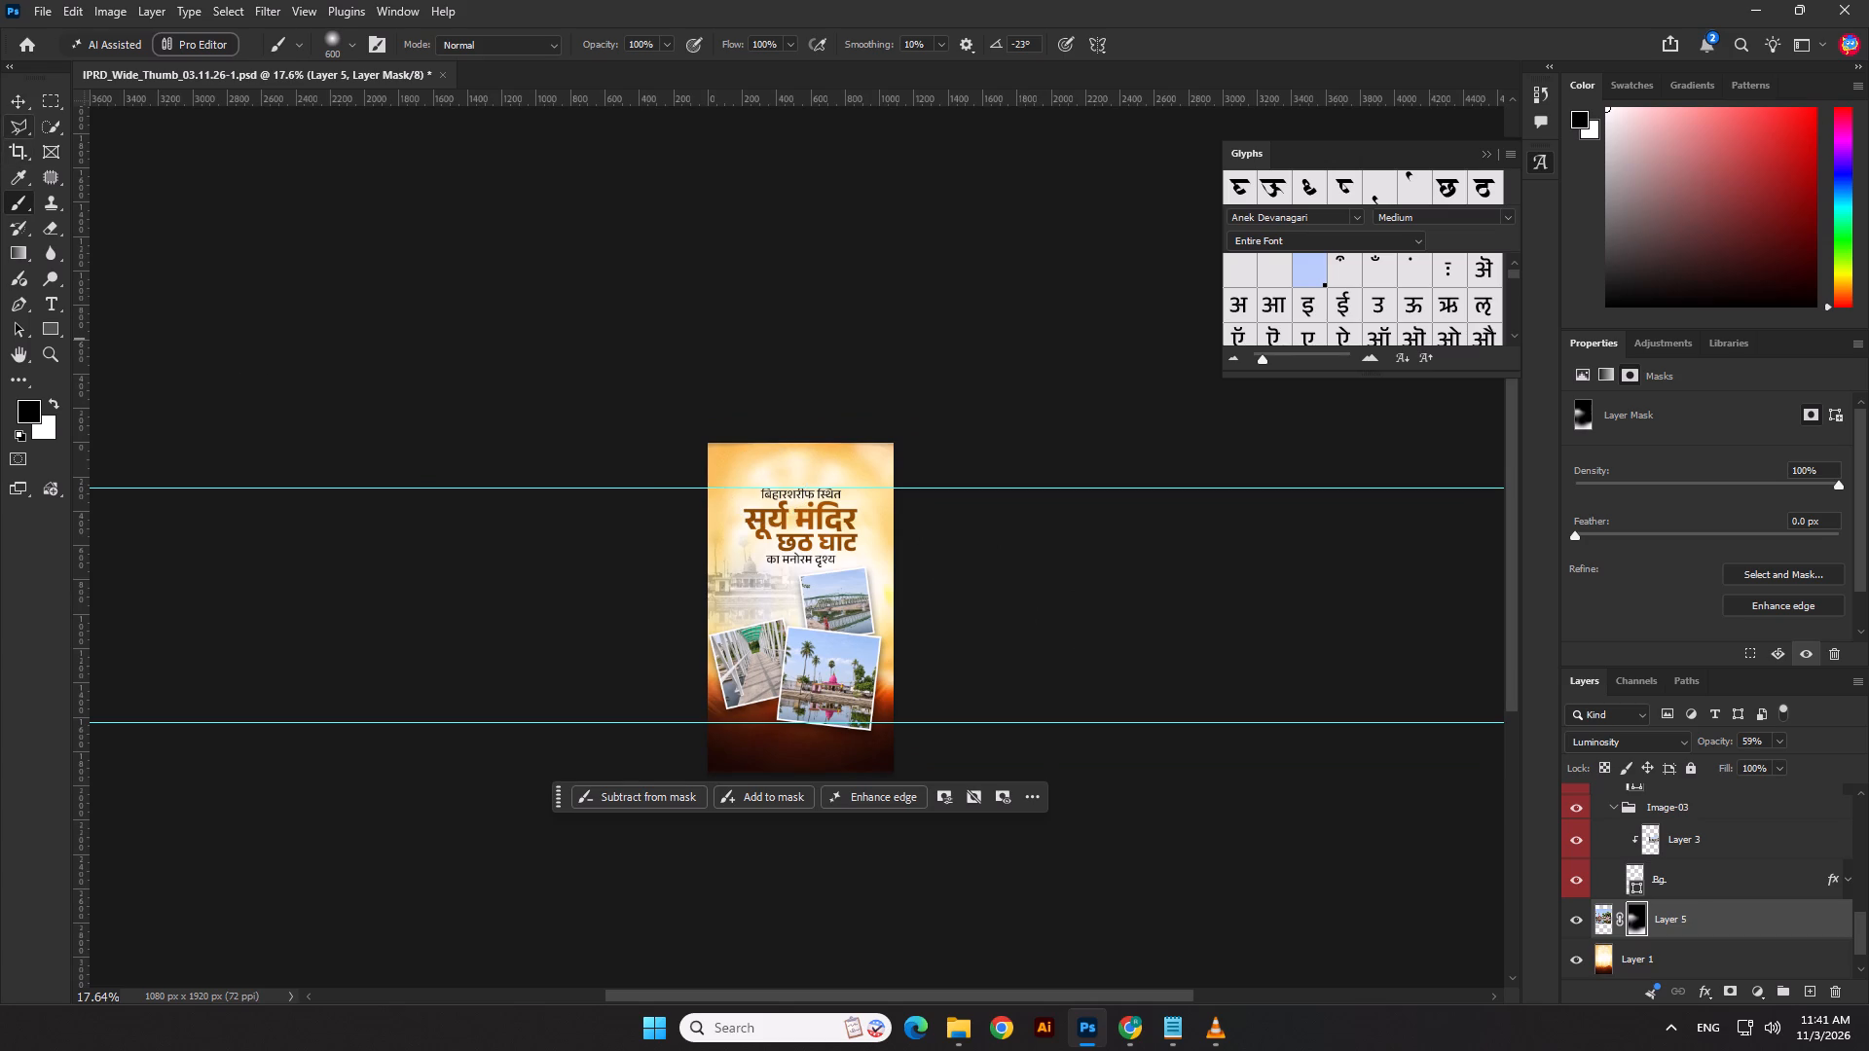
{"action": "left_click", "coordinate": [24, 103]}
{"action": "left_click", "coordinate": [385, 307]}
{"action": "scroll", "coordinate": [819, 659], "scroll_direction": "up", "scroll_amount": 5}
{"action": "left_click", "coordinate": [1079, 608]}
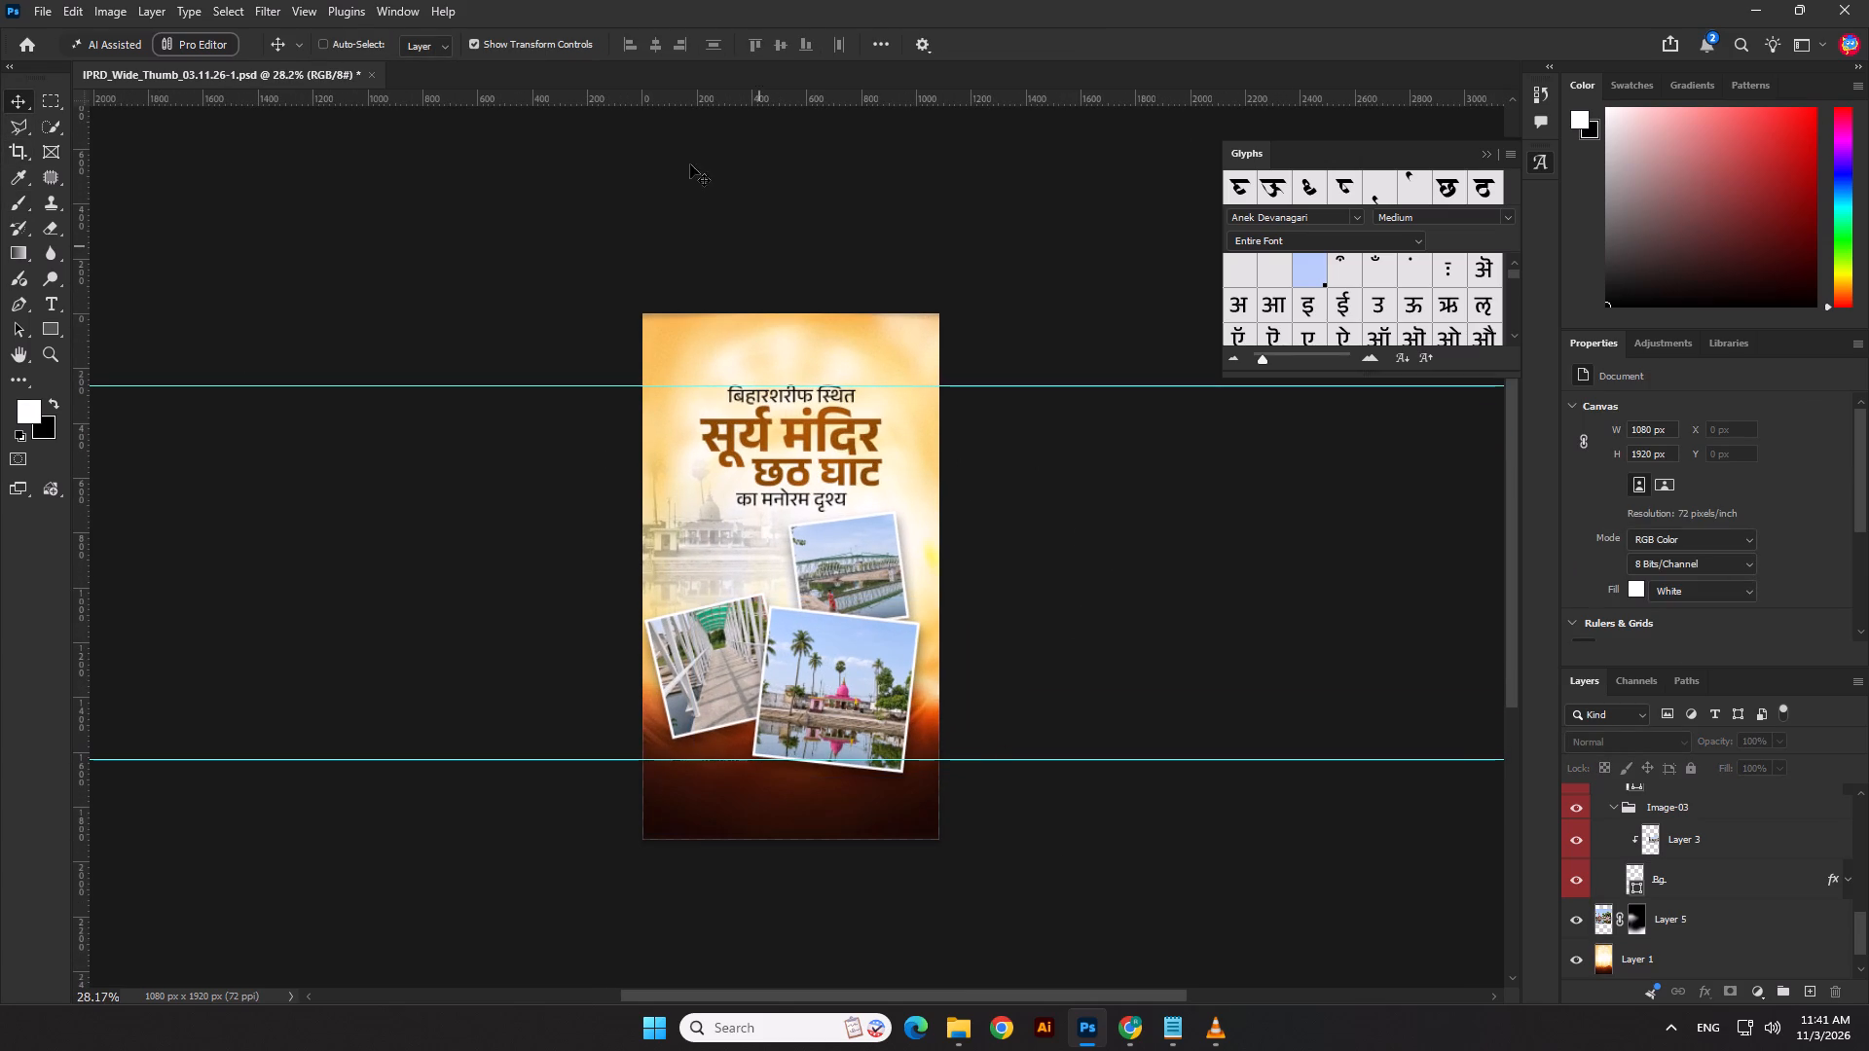
Save the thumbnail document.
{"action": "scroll", "coordinate": [1671, 903], "scroll_direction": "up", "scroll_amount": 6}
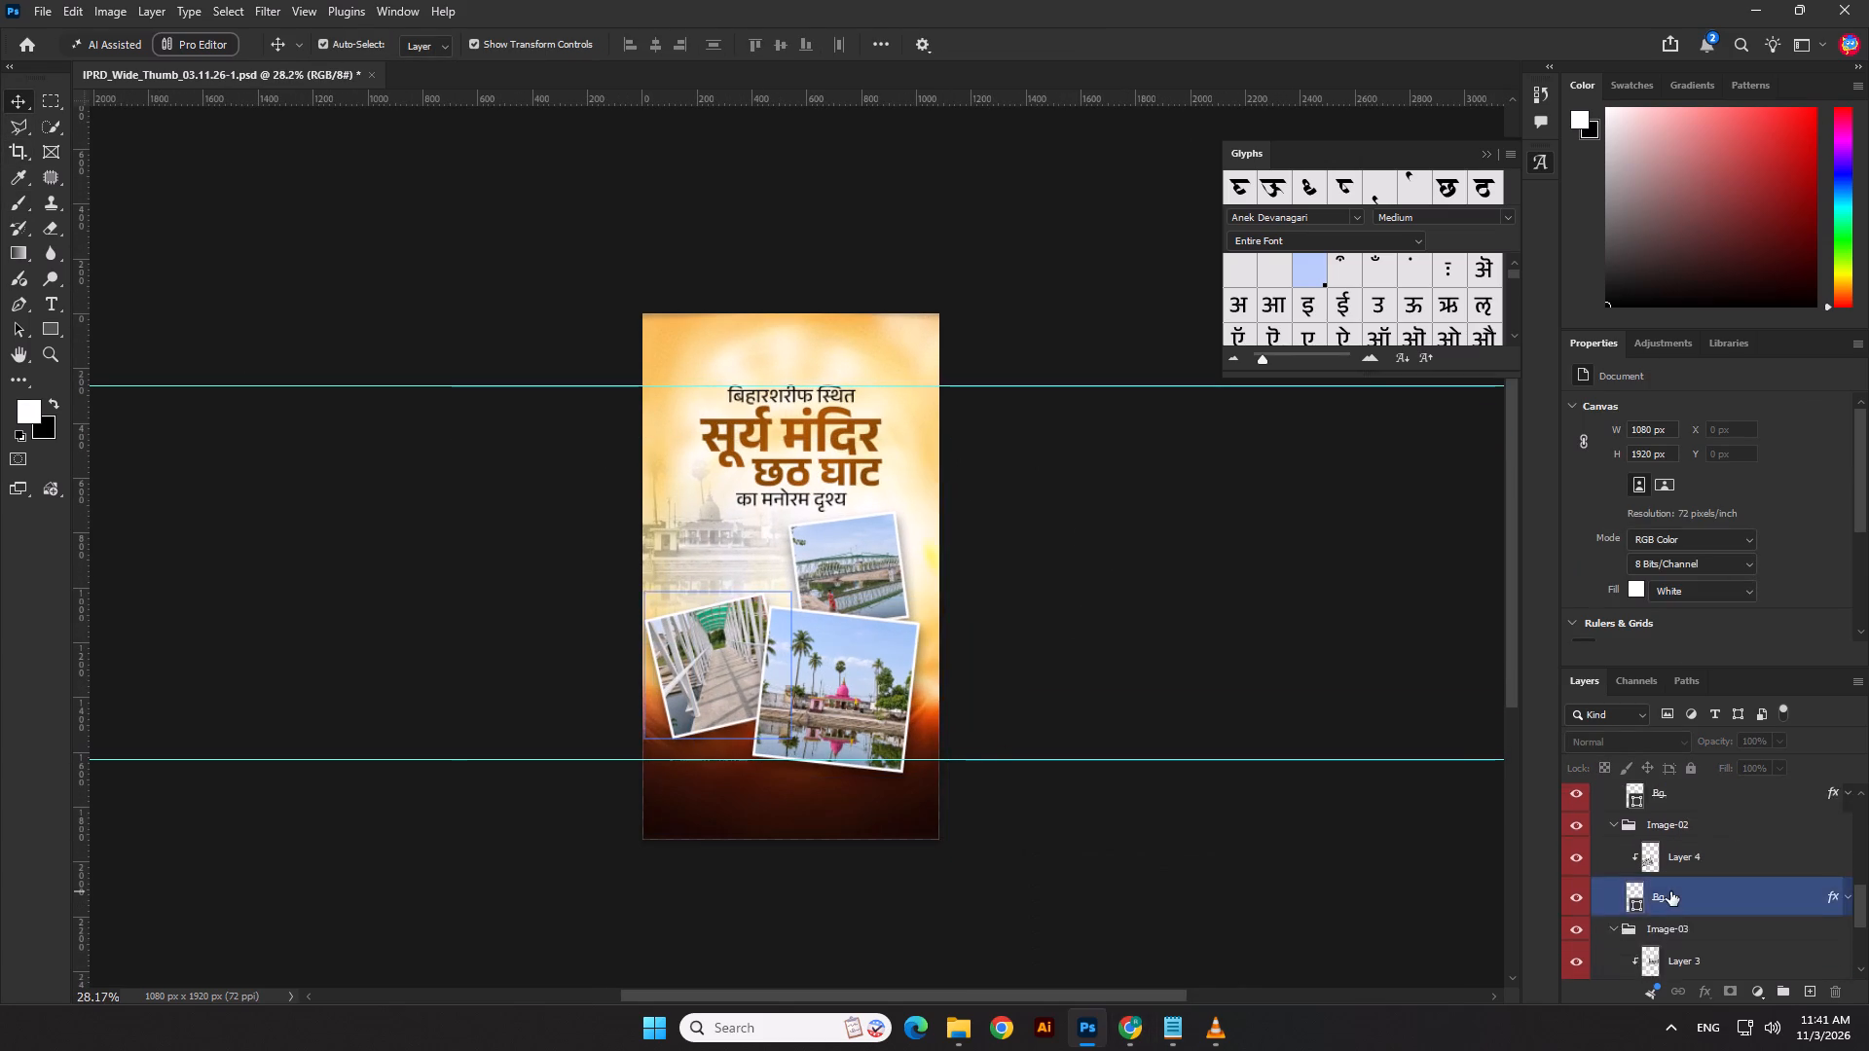
{"action": "scroll", "coordinate": [1670, 891], "scroll_direction": "up", "scroll_amount": 20}
{"action": "scroll", "coordinate": [1670, 891], "scroll_direction": "up", "scroll_amount": 3}
{"action": "scroll", "coordinate": [1670, 891], "scroll_direction": "down", "scroll_amount": 20}
{"action": "scroll", "coordinate": [1670, 891], "scroll_direction": "down", "scroll_amount": 3}
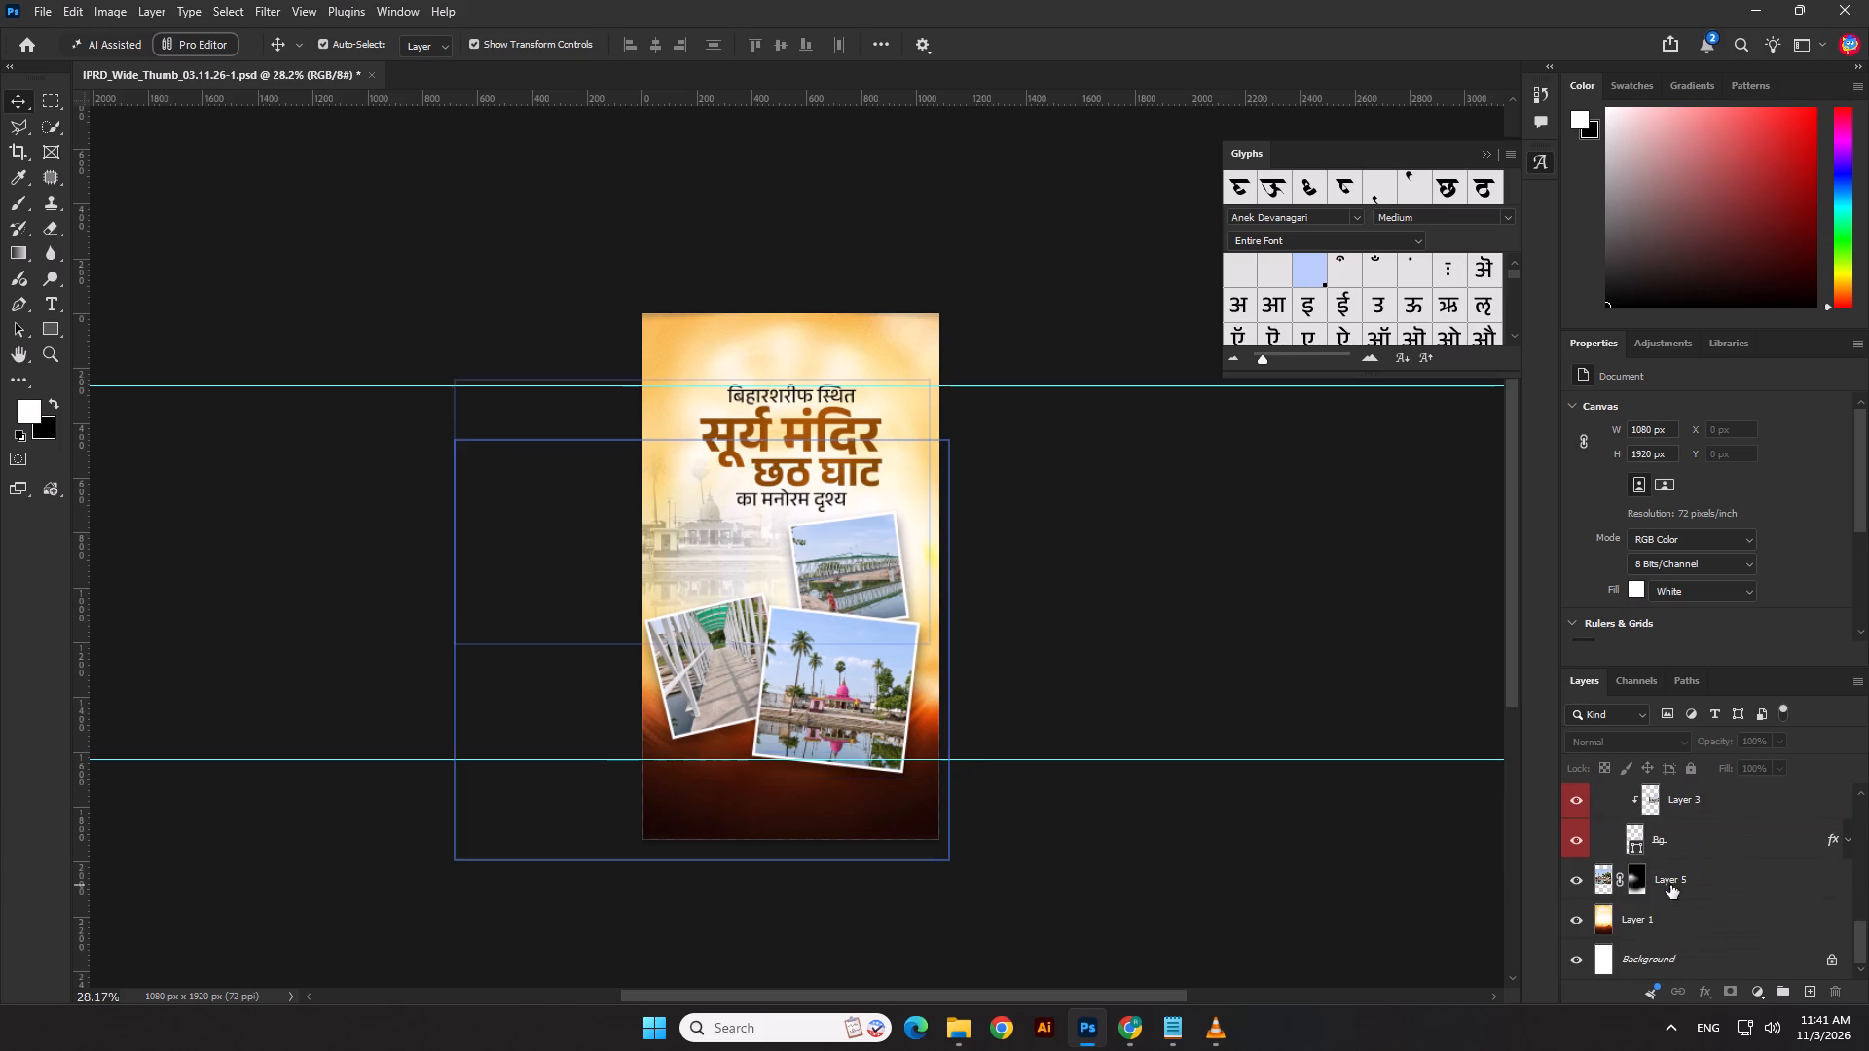
{"action": "scroll", "coordinate": [1670, 885], "scroll_direction": "down", "scroll_amount": 11}
{"action": "key", "text": "ctrl+s"}
In a new Chrome tab, search Google Images for "optical flare" and copy the round orange lens flare on black.
{"action": "left_click", "coordinate": [1118, 1021]}
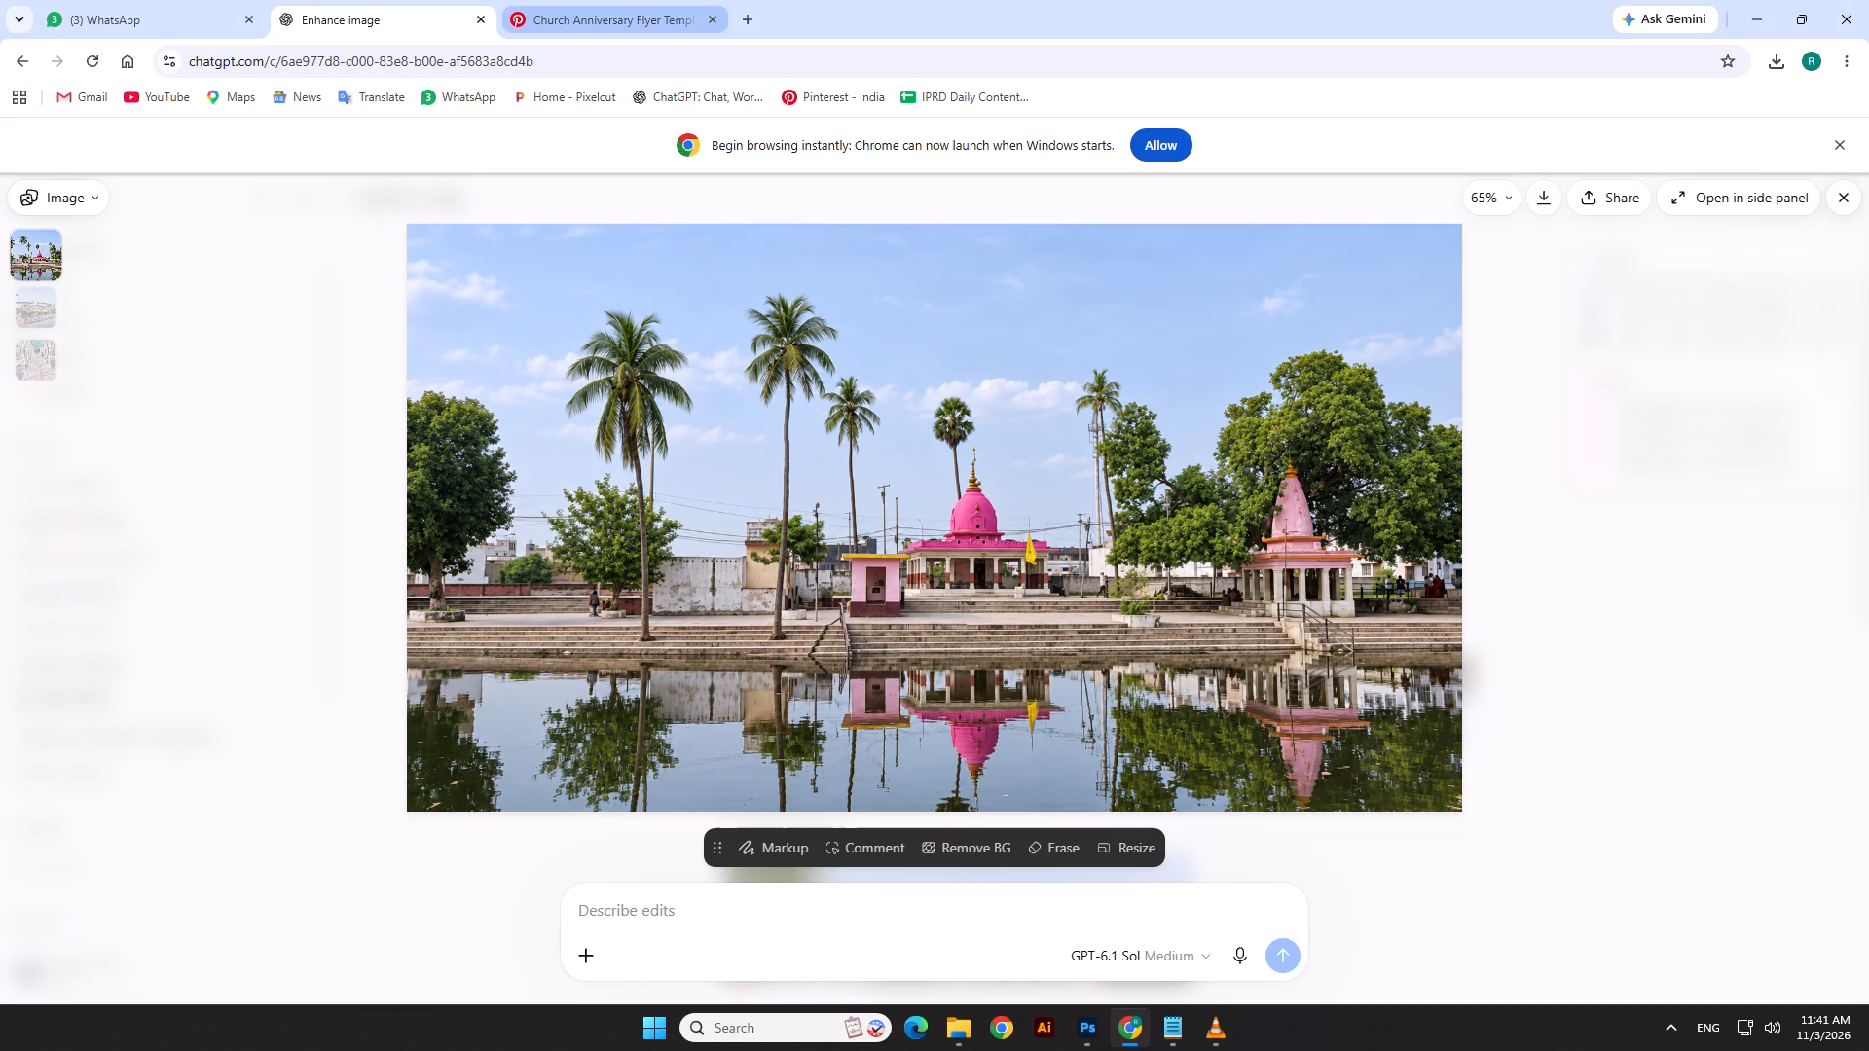
{"action": "left_click", "coordinate": [763, 24]}
{"action": "left_click", "coordinate": [754, 26]}
{"action": "left_click", "coordinate": [760, 67]}
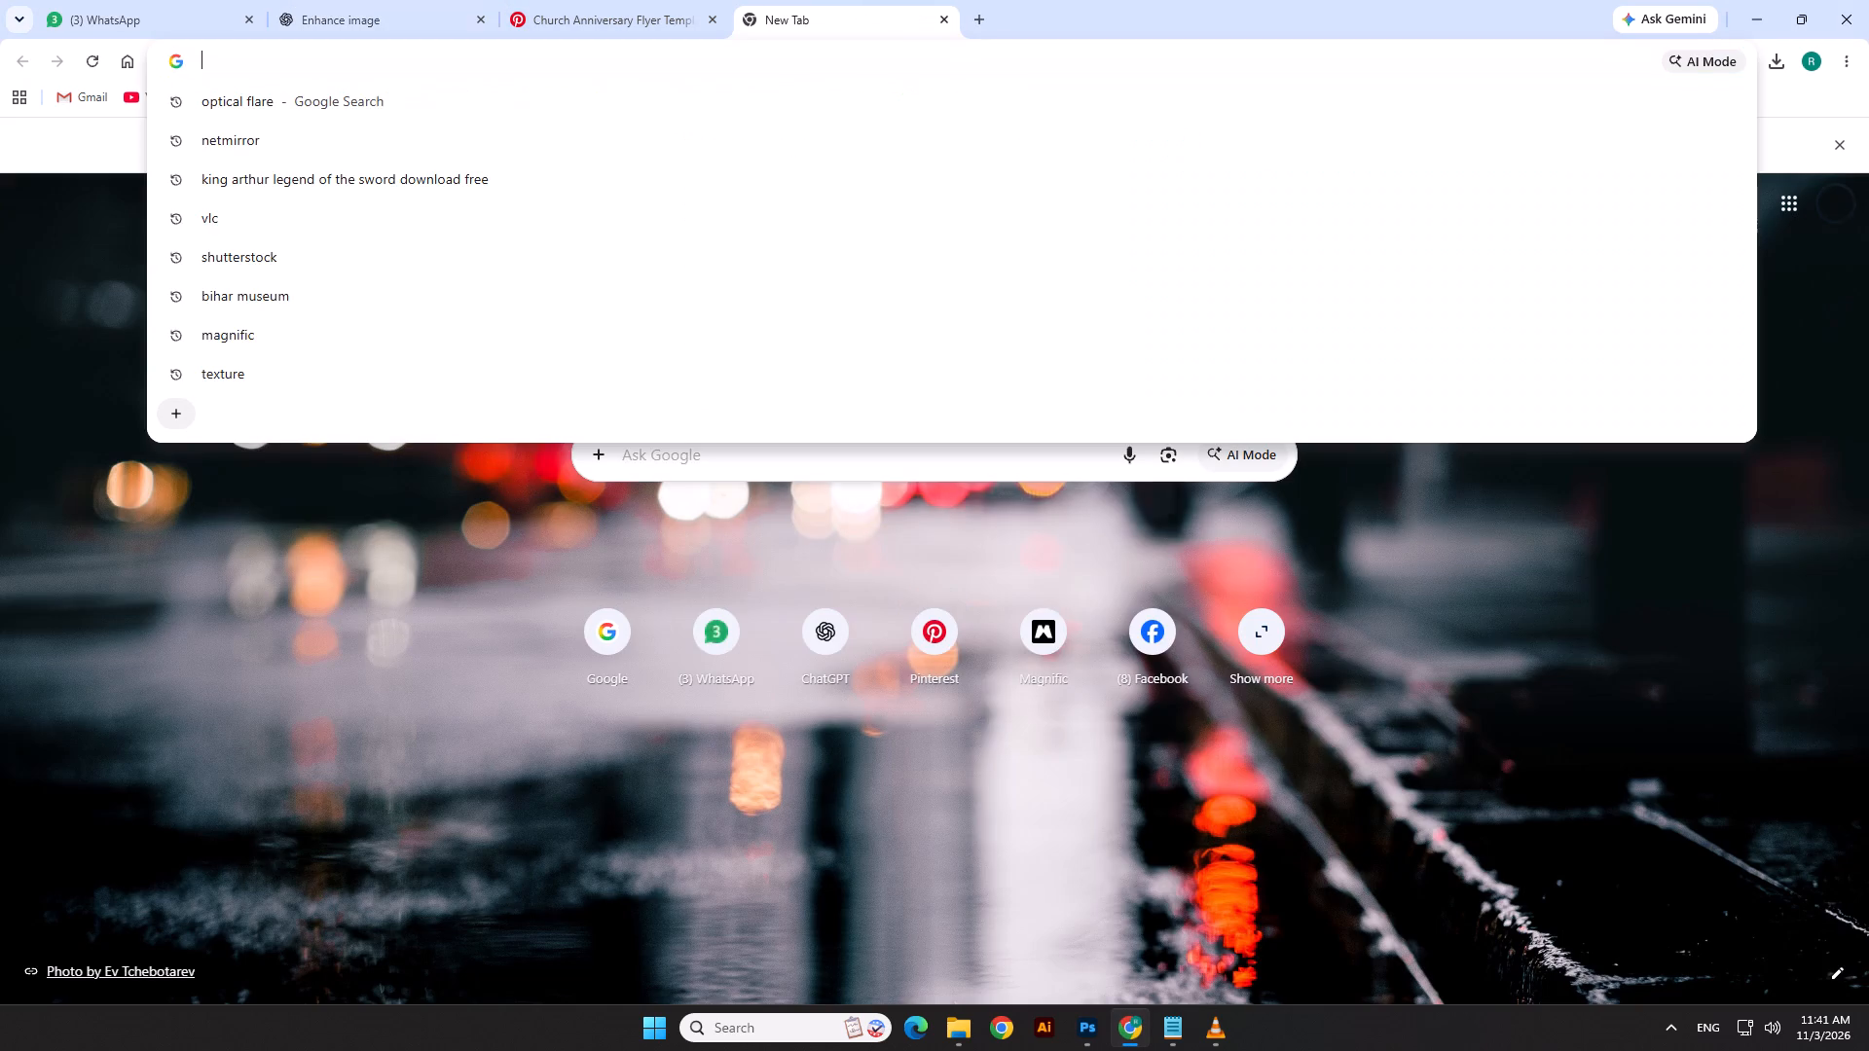
{"action": "type", "text": "optica"}
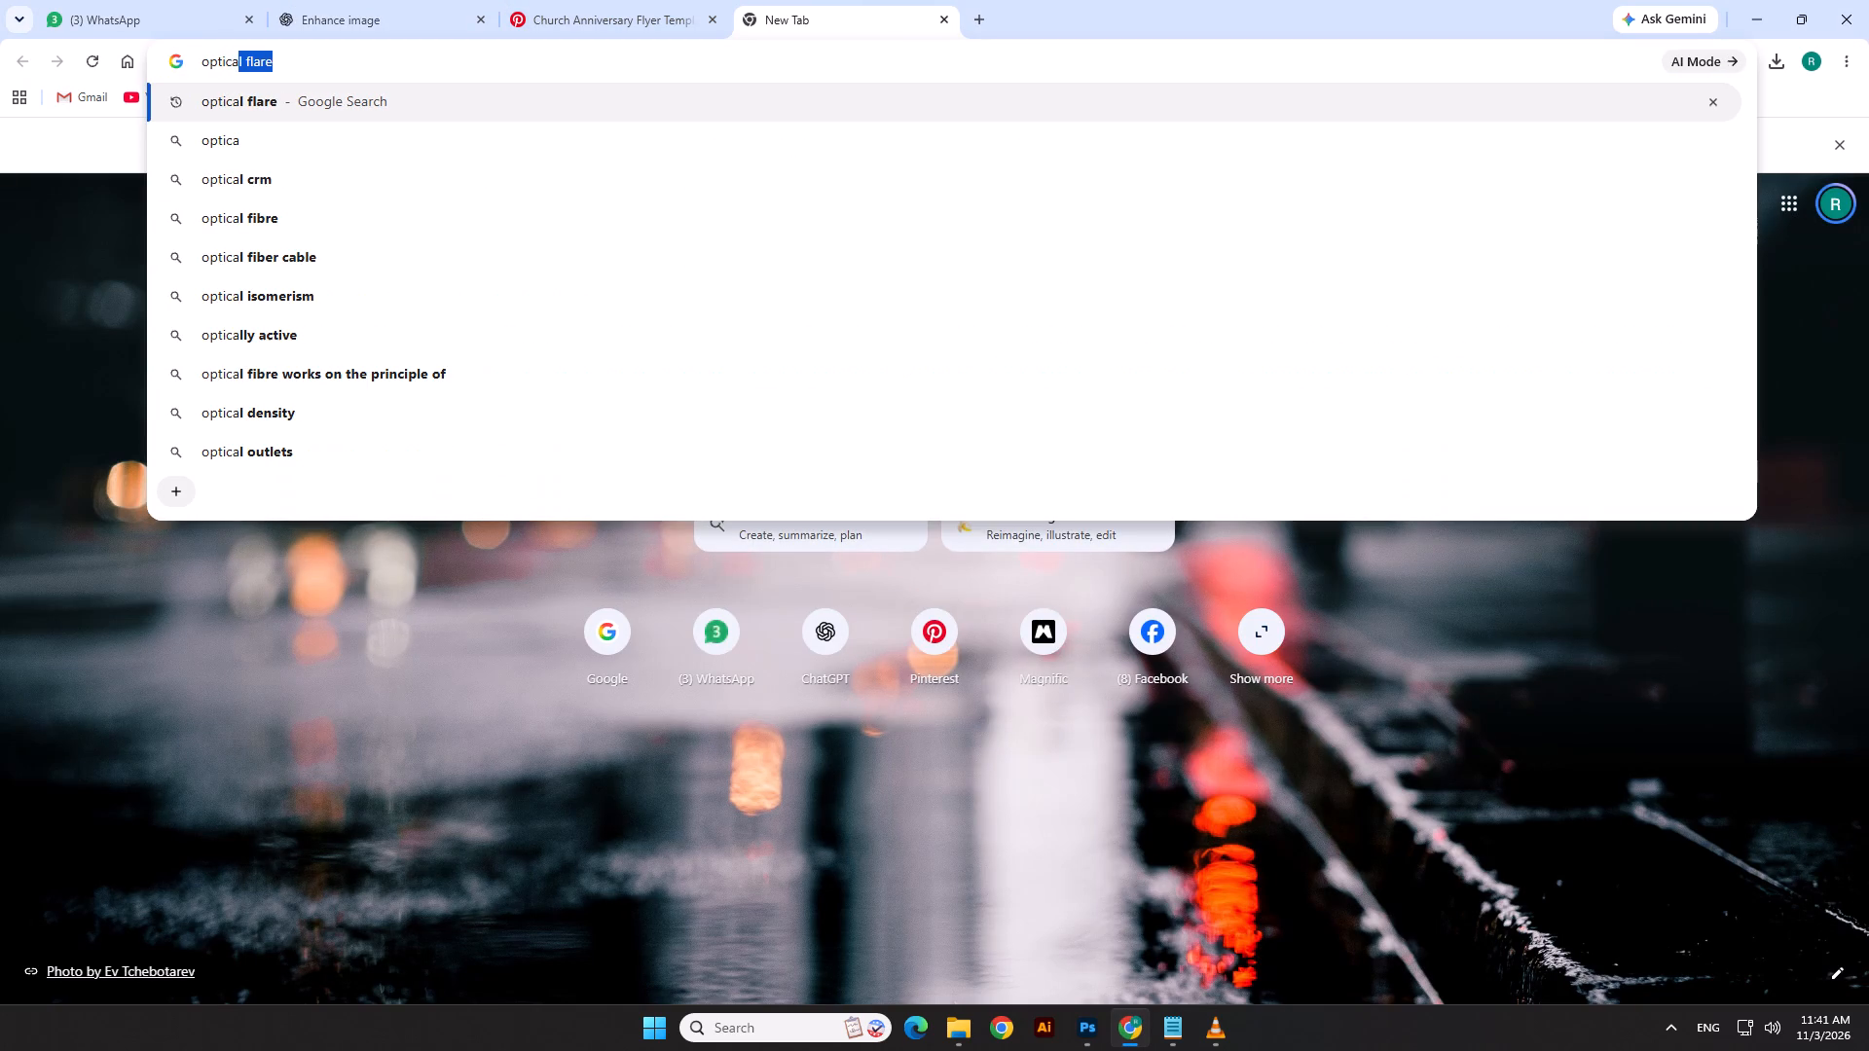
{"action": "key", "text": "Right"}
{"action": "key", "text": "Return"}
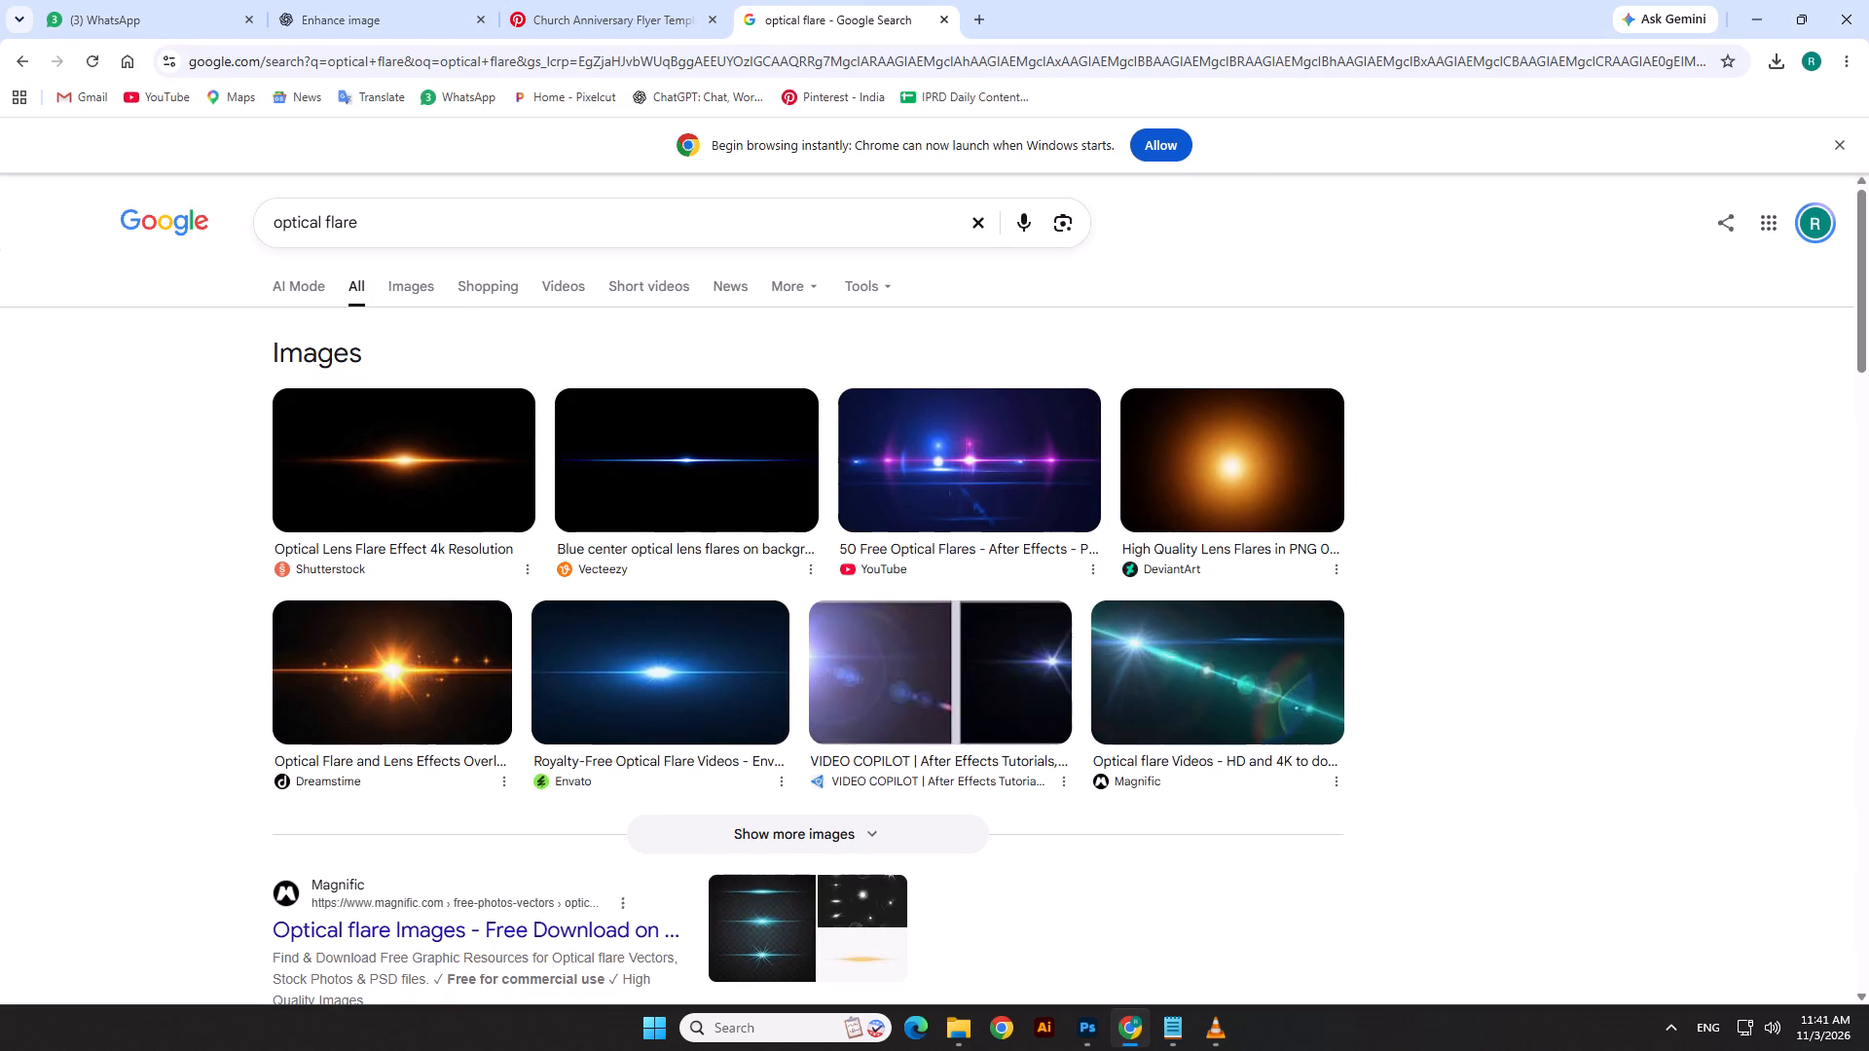
{"action": "left_click", "coordinate": [412, 296]}
{"action": "left_click", "coordinate": [208, 476]}
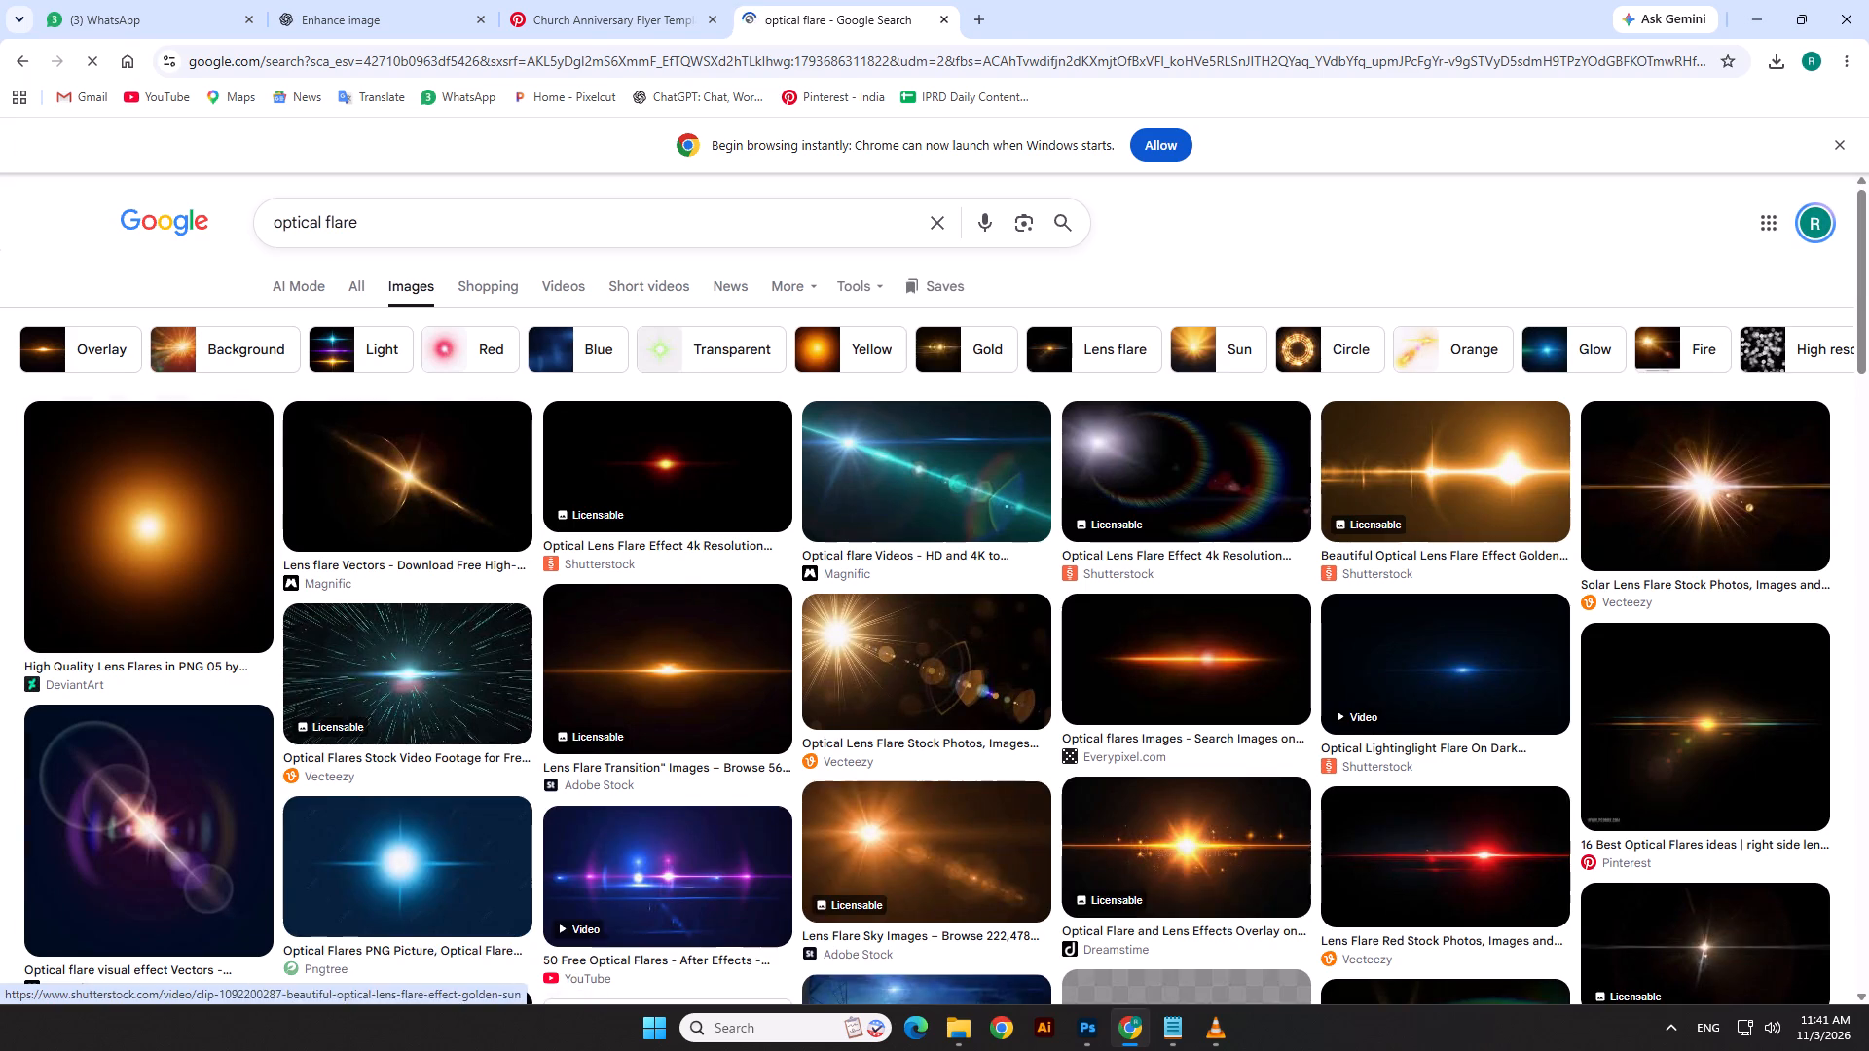
{"action": "right_click", "coordinate": [1471, 588]}
{"action": "left_click", "coordinate": [1561, 460]}
Back in Photoshop, paste the orange flare above Layer 5 and set its blend mode to Screen.
{"action": "key", "text": "alt+Tab"}
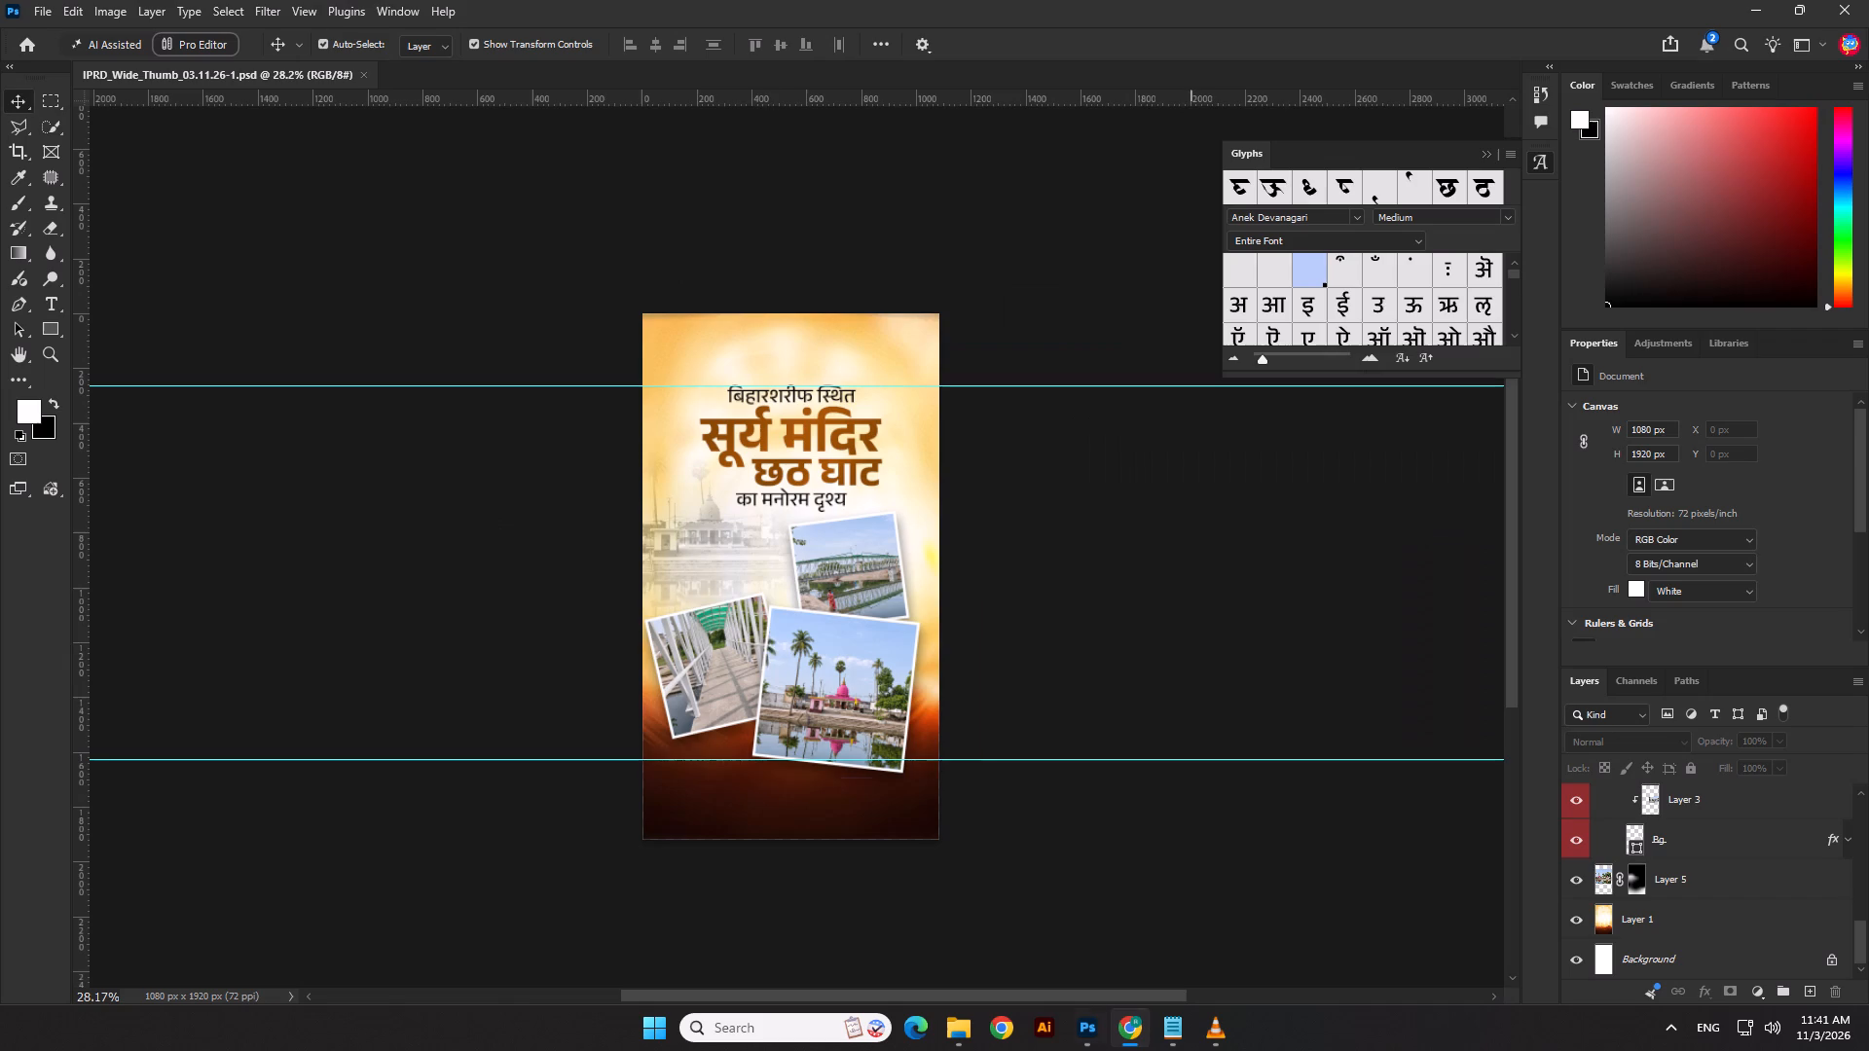
{"action": "left_click", "coordinate": [755, 566]}
{"action": "key", "text": "ctrl+v"}
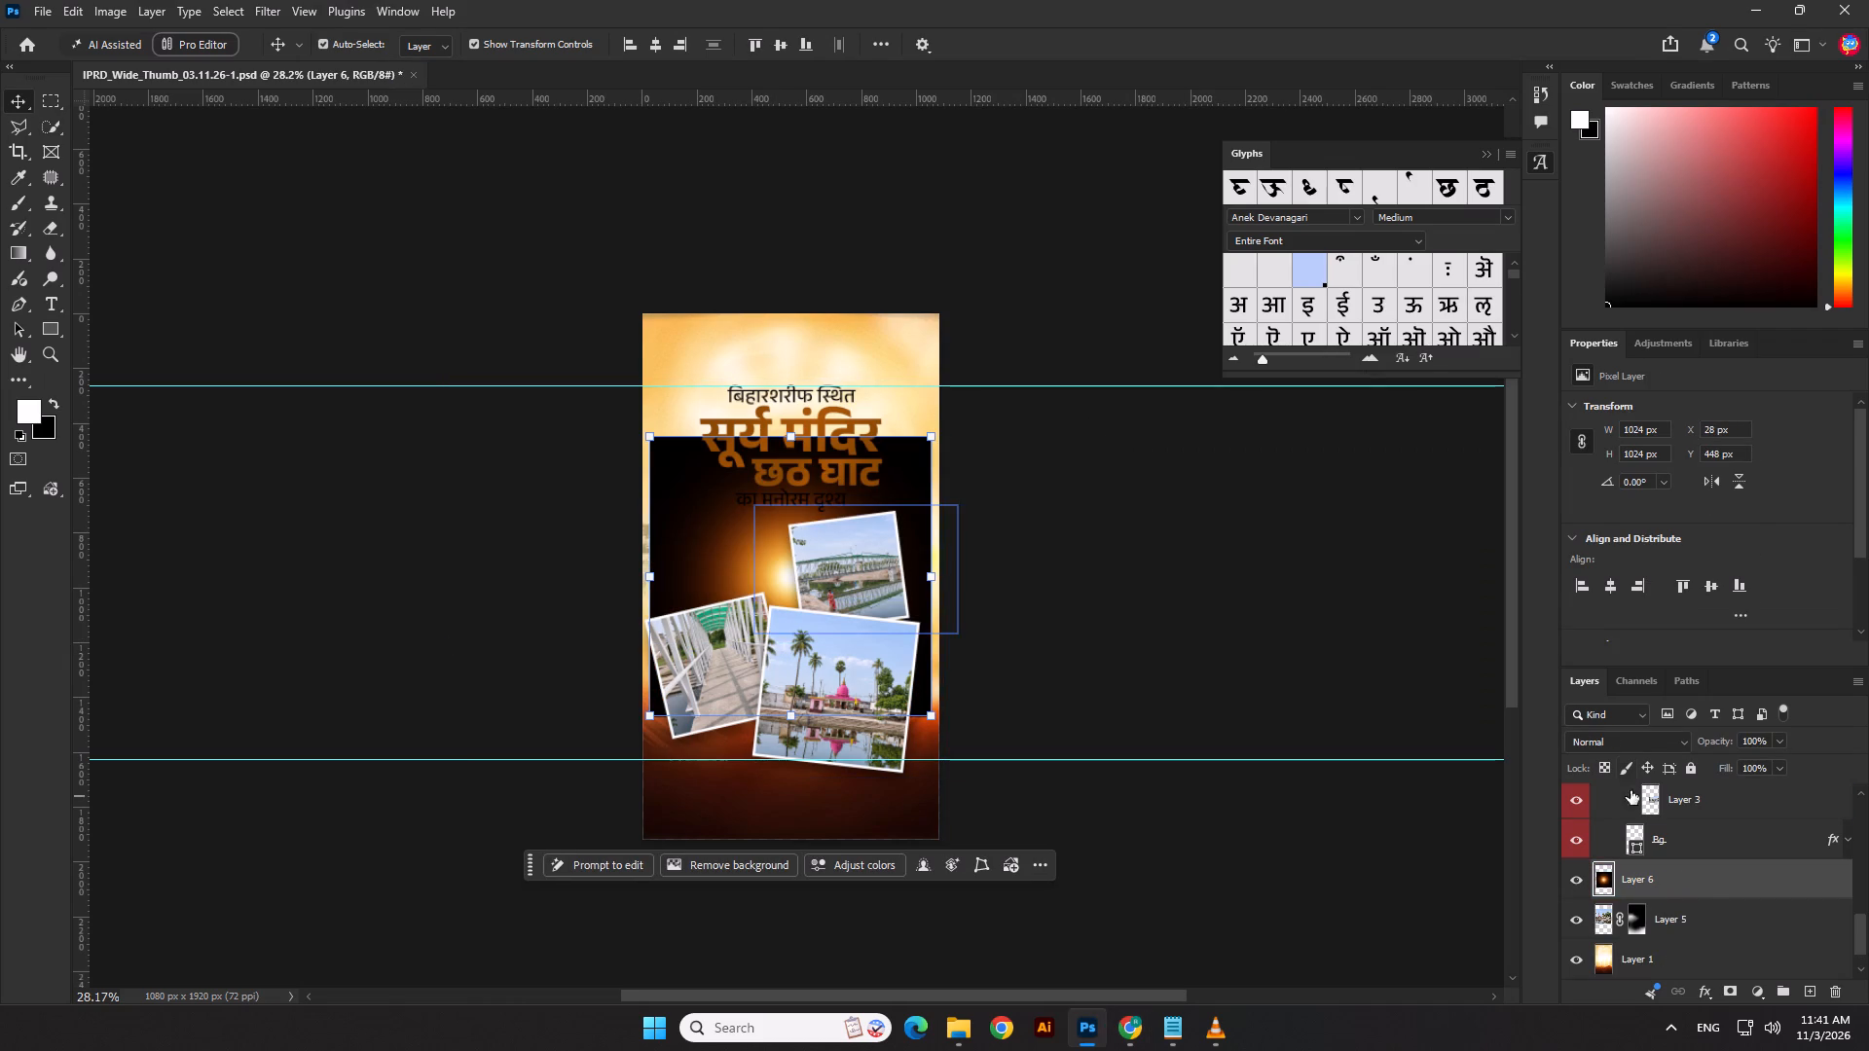
{"action": "left_click", "coordinate": [1621, 741]}
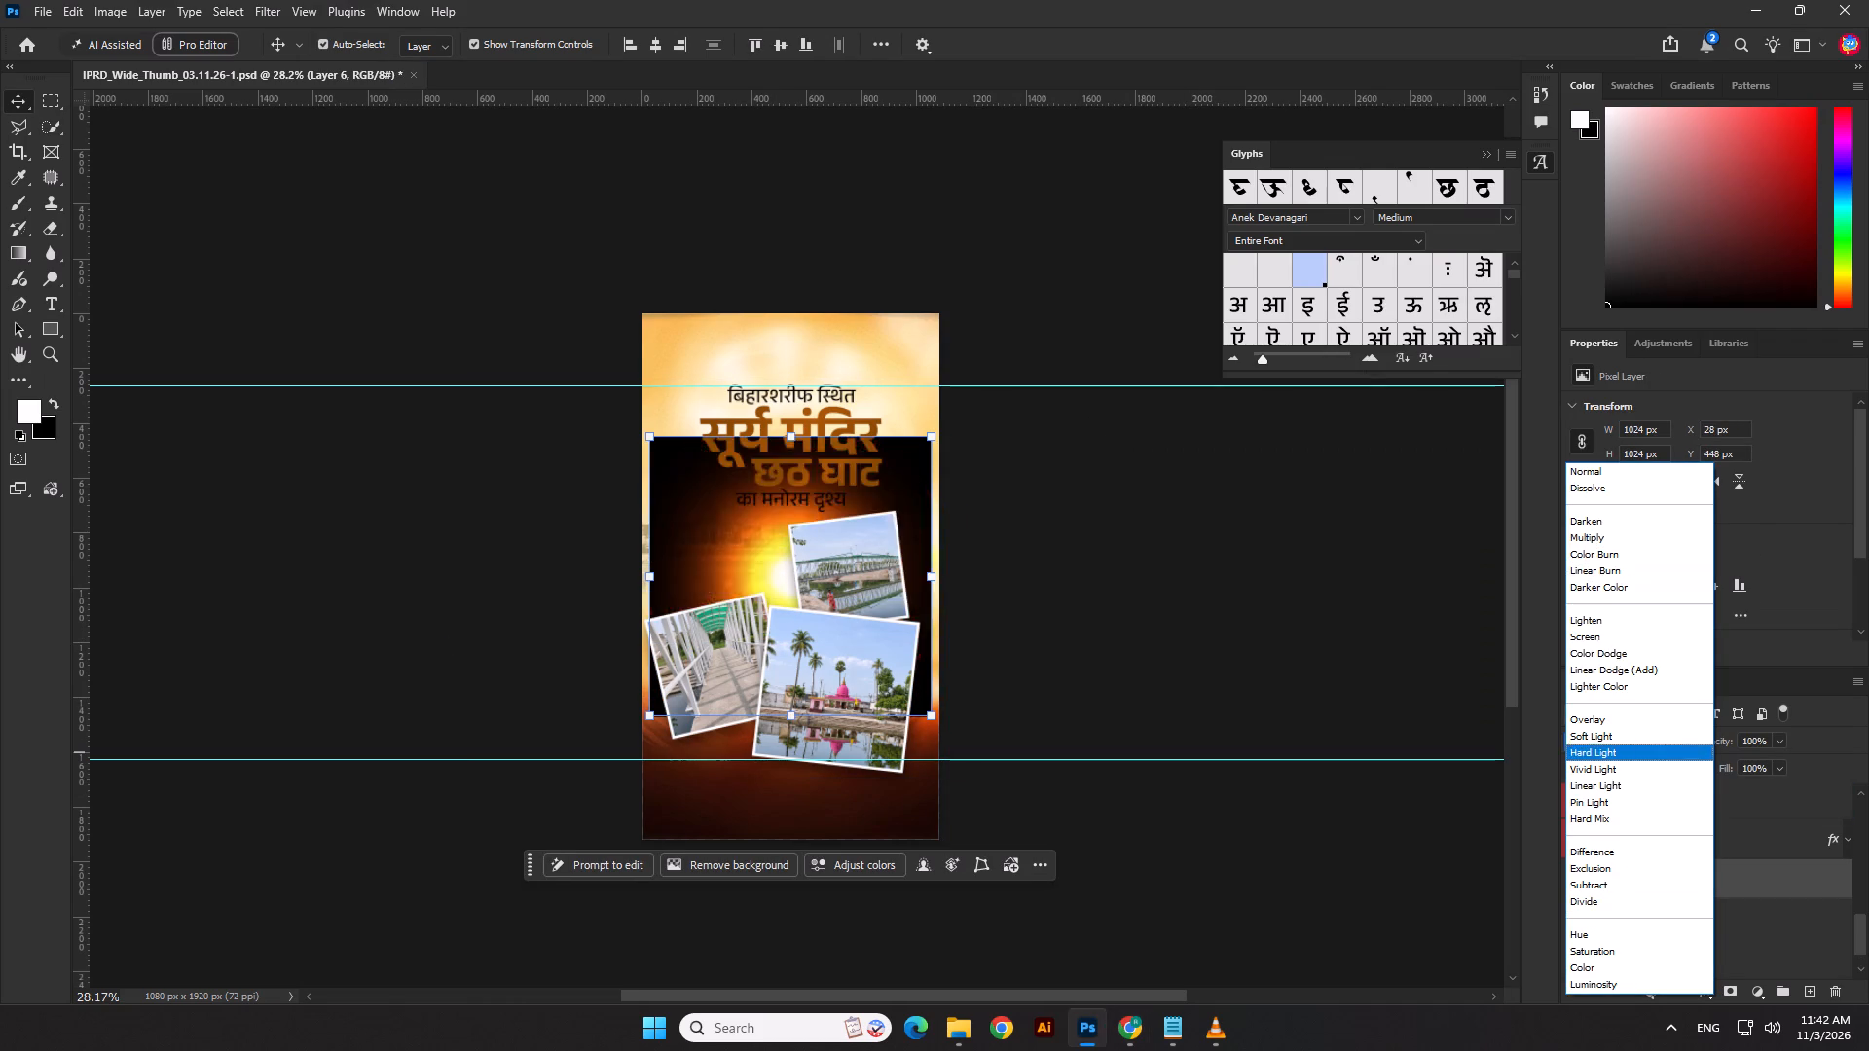
{"action": "left_click", "coordinate": [1602, 632]}
Enlarge the pasted flare (Layer 6) to about 140.9% and position its glow behind the lower framed photos, over the dark bottom area.
{"action": "left_click_drag", "start_coordinate": [794, 438], "coordinate": [801, 424]}
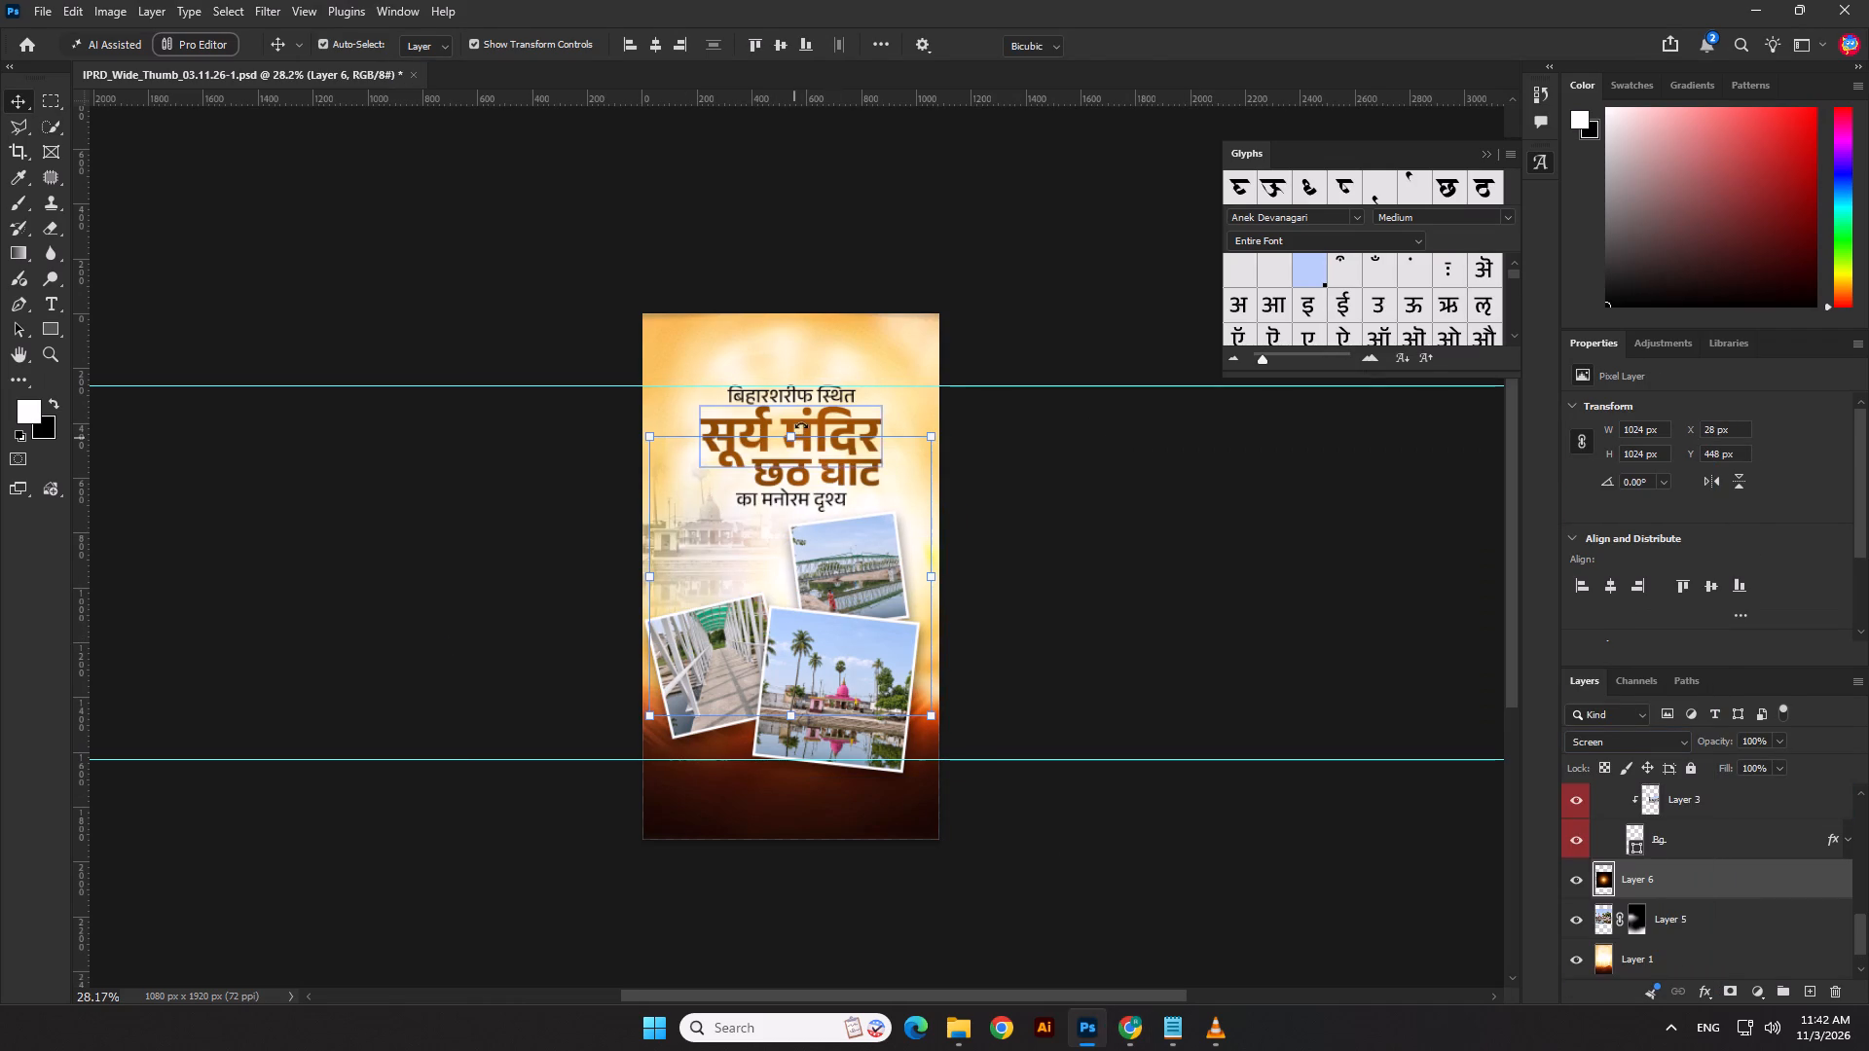
{"action": "left_click_drag", "start_coordinate": [801, 424], "coordinate": [817, 323]}
{"action": "left_click_drag", "start_coordinate": [806, 454], "coordinate": [782, 652]}
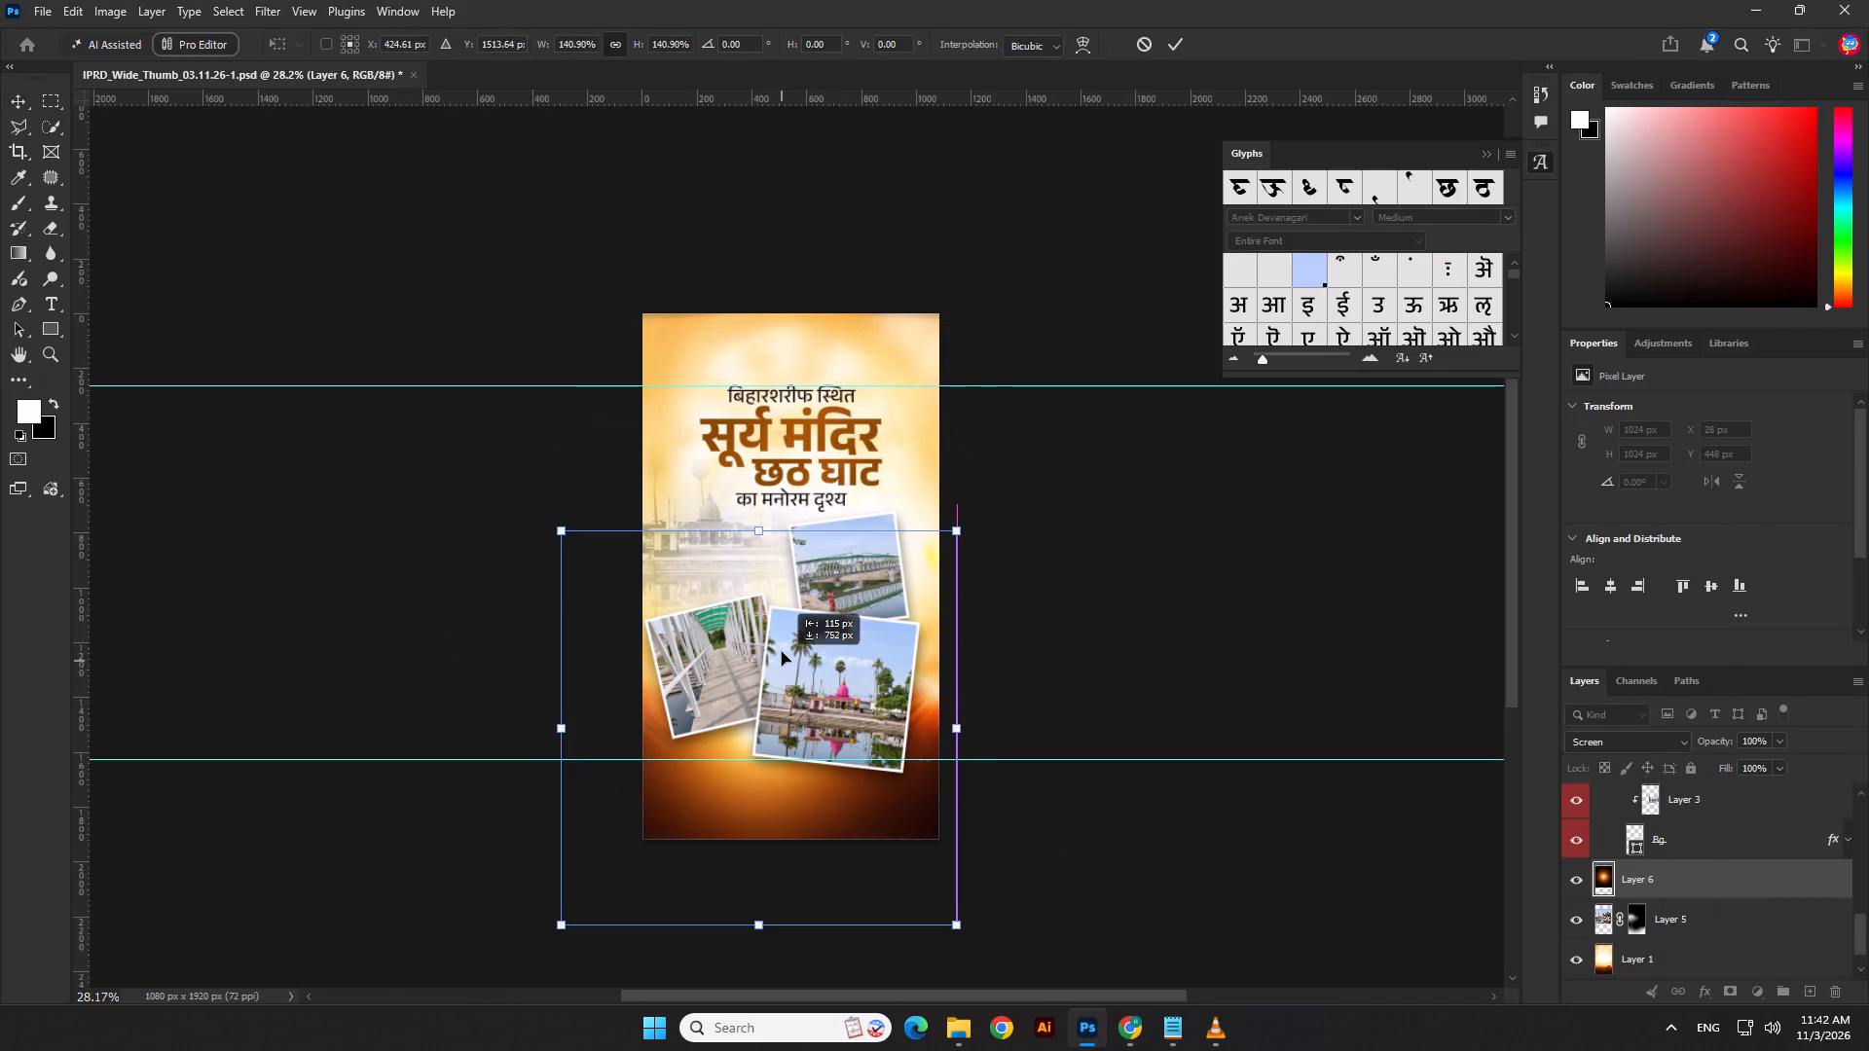
{"action": "left_click_drag", "start_coordinate": [782, 652], "coordinate": [781, 659]}
{"action": "key", "text": "Return"}
{"action": "key", "text": "Left"}
{"action": "key", "text": "Left"}
{"action": "key", "text": "Left"}
{"action": "key", "text": "Left"}
{"action": "key", "text": "Up"}
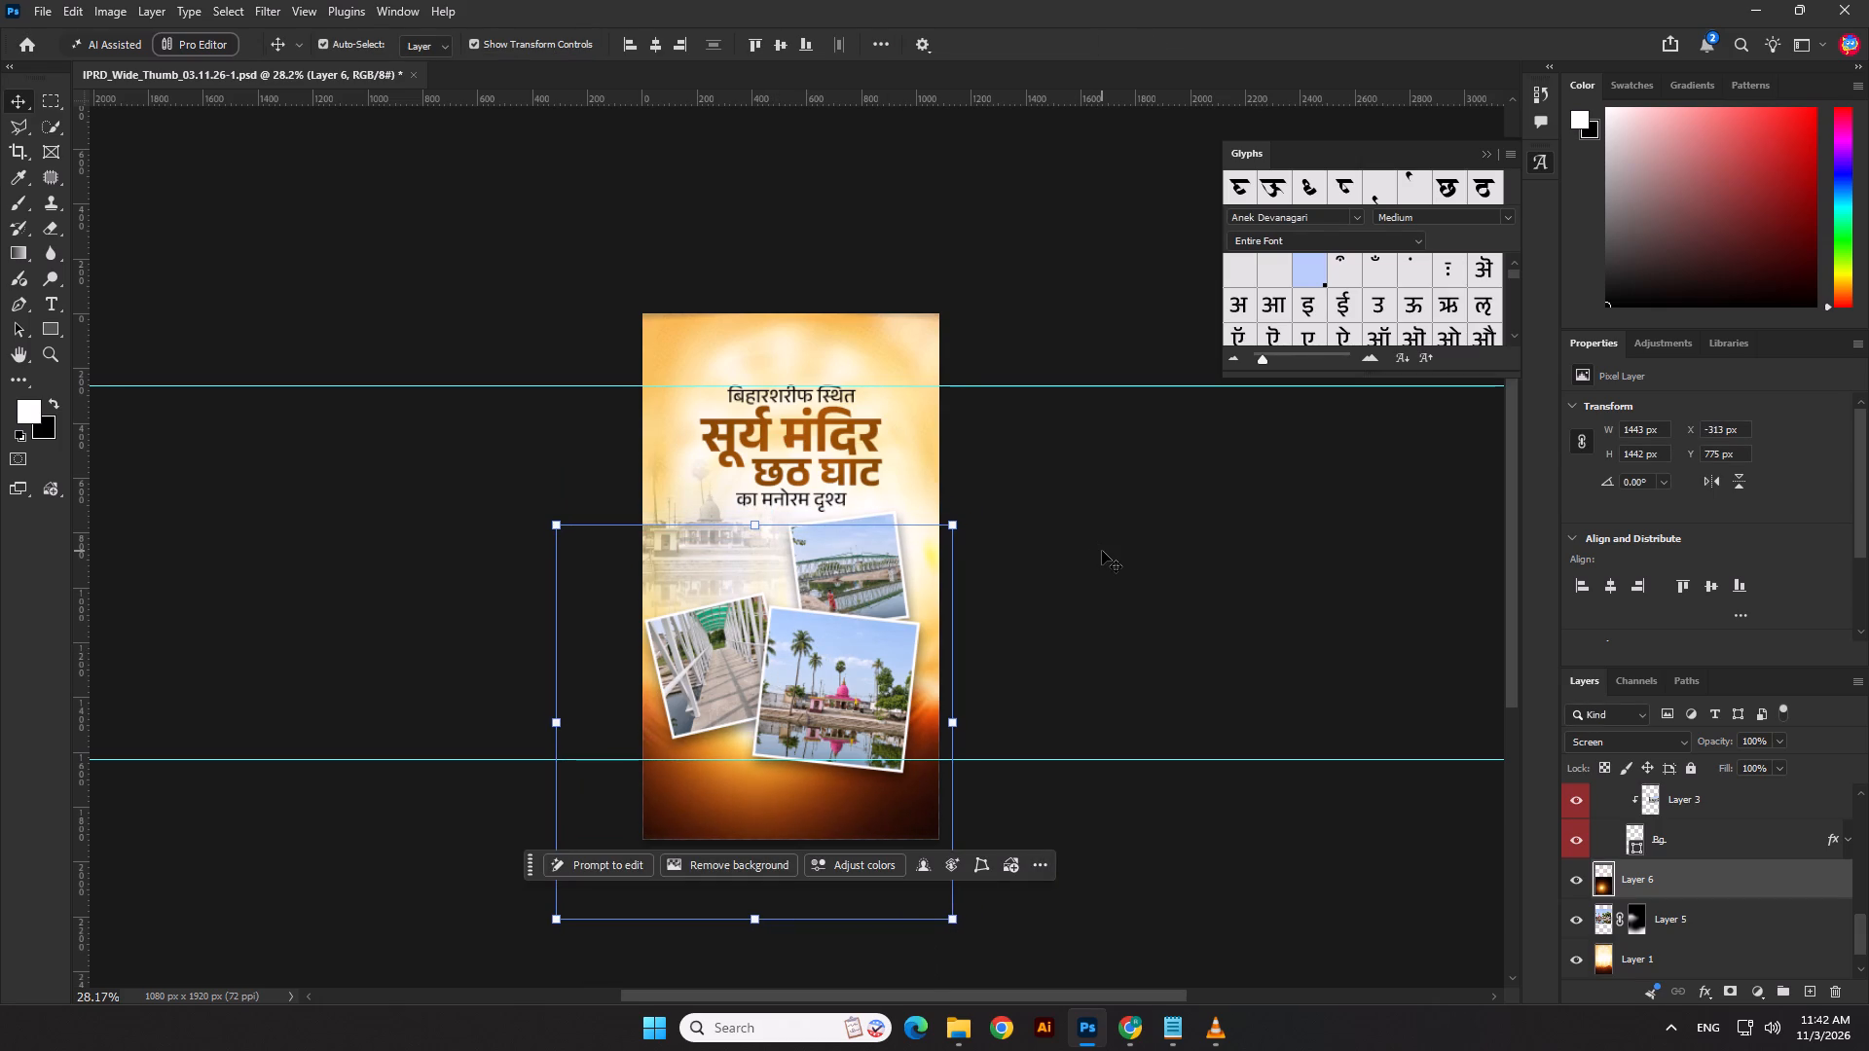
{"action": "key", "text": "Return"}
{"action": "key", "text": "Up"}
{"action": "left_click", "coordinate": [1102, 551]}
{"action": "scroll", "coordinate": [1073, 514], "scroll_direction": "down", "scroll_amount": 4}
{"action": "scroll", "coordinate": [1049, 580], "scroll_direction": "up", "scroll_amount": 3}
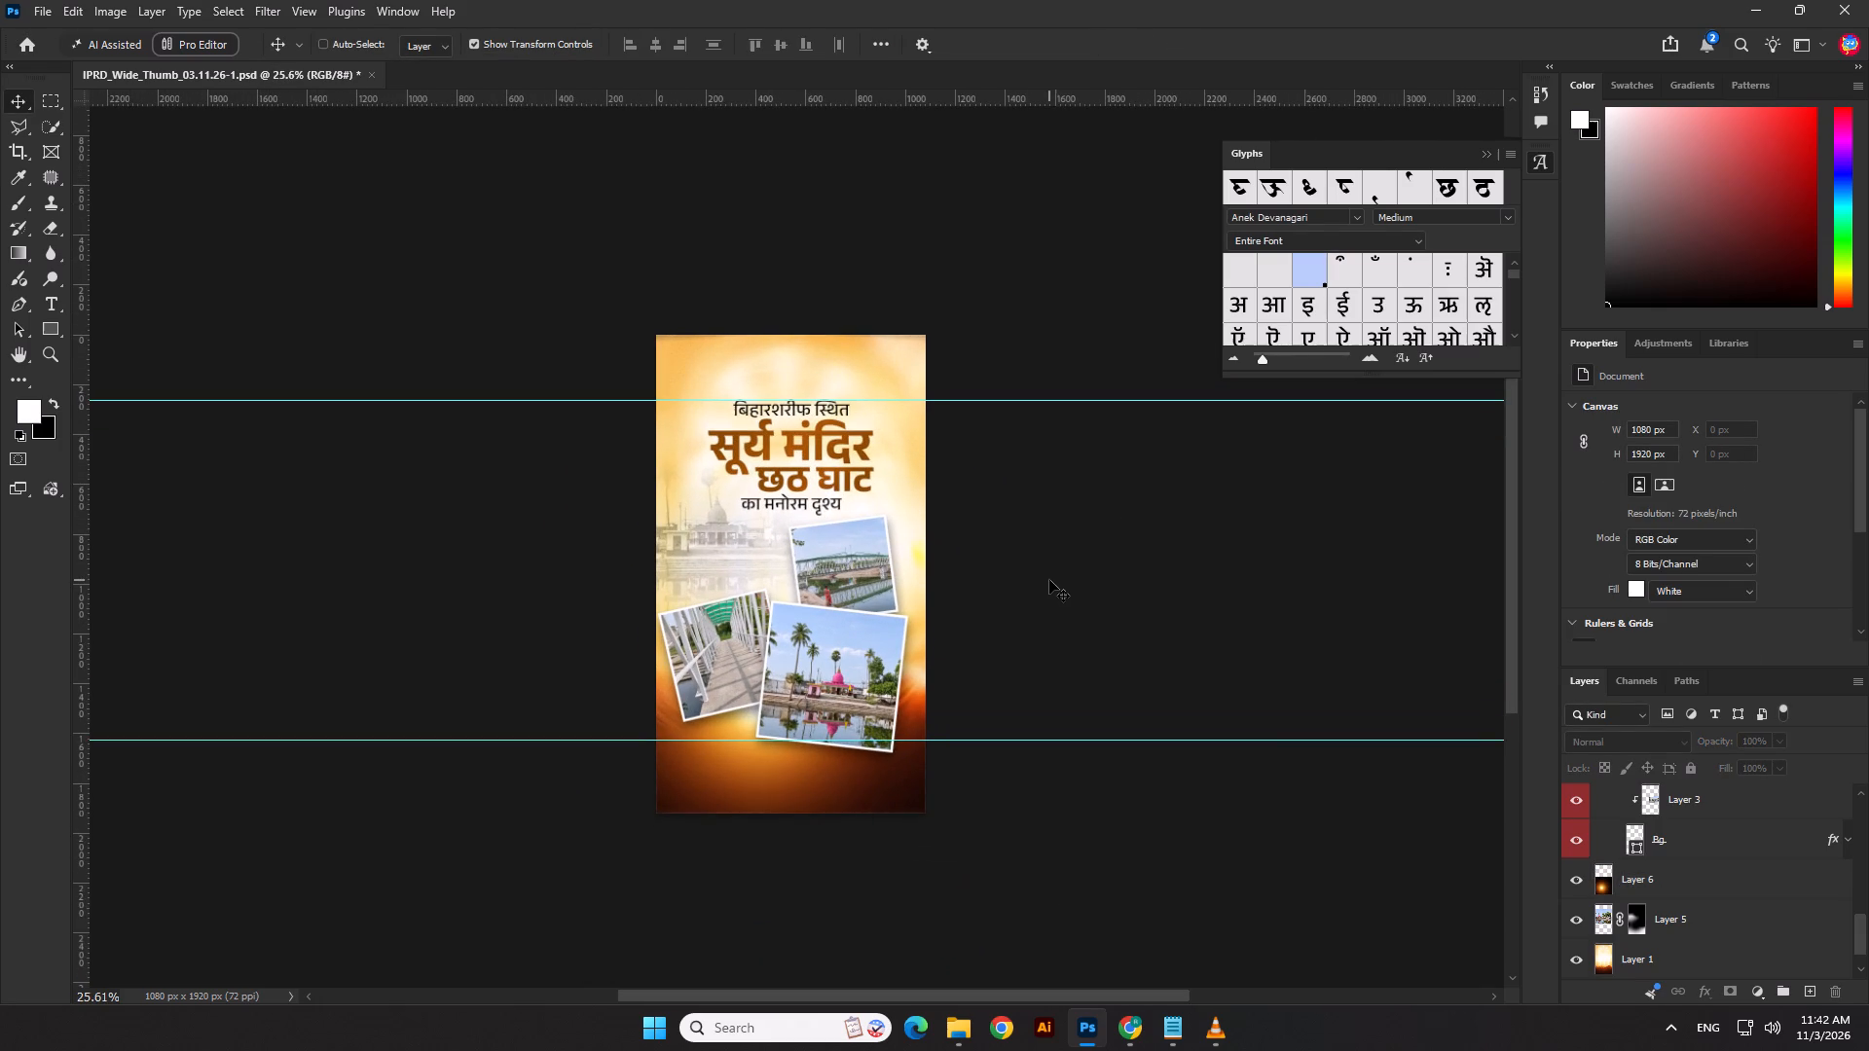
Nudge all the heading text slightly downward, from the closing line "का मनोरम दृश्य" up to "बिहारशरीफ स्थित", keeping the lines evenly spaced.
{"action": "scroll", "coordinate": [816, 509], "scroll_direction": "up", "scroll_amount": 2}
{"action": "left_click", "coordinate": [815, 508]}
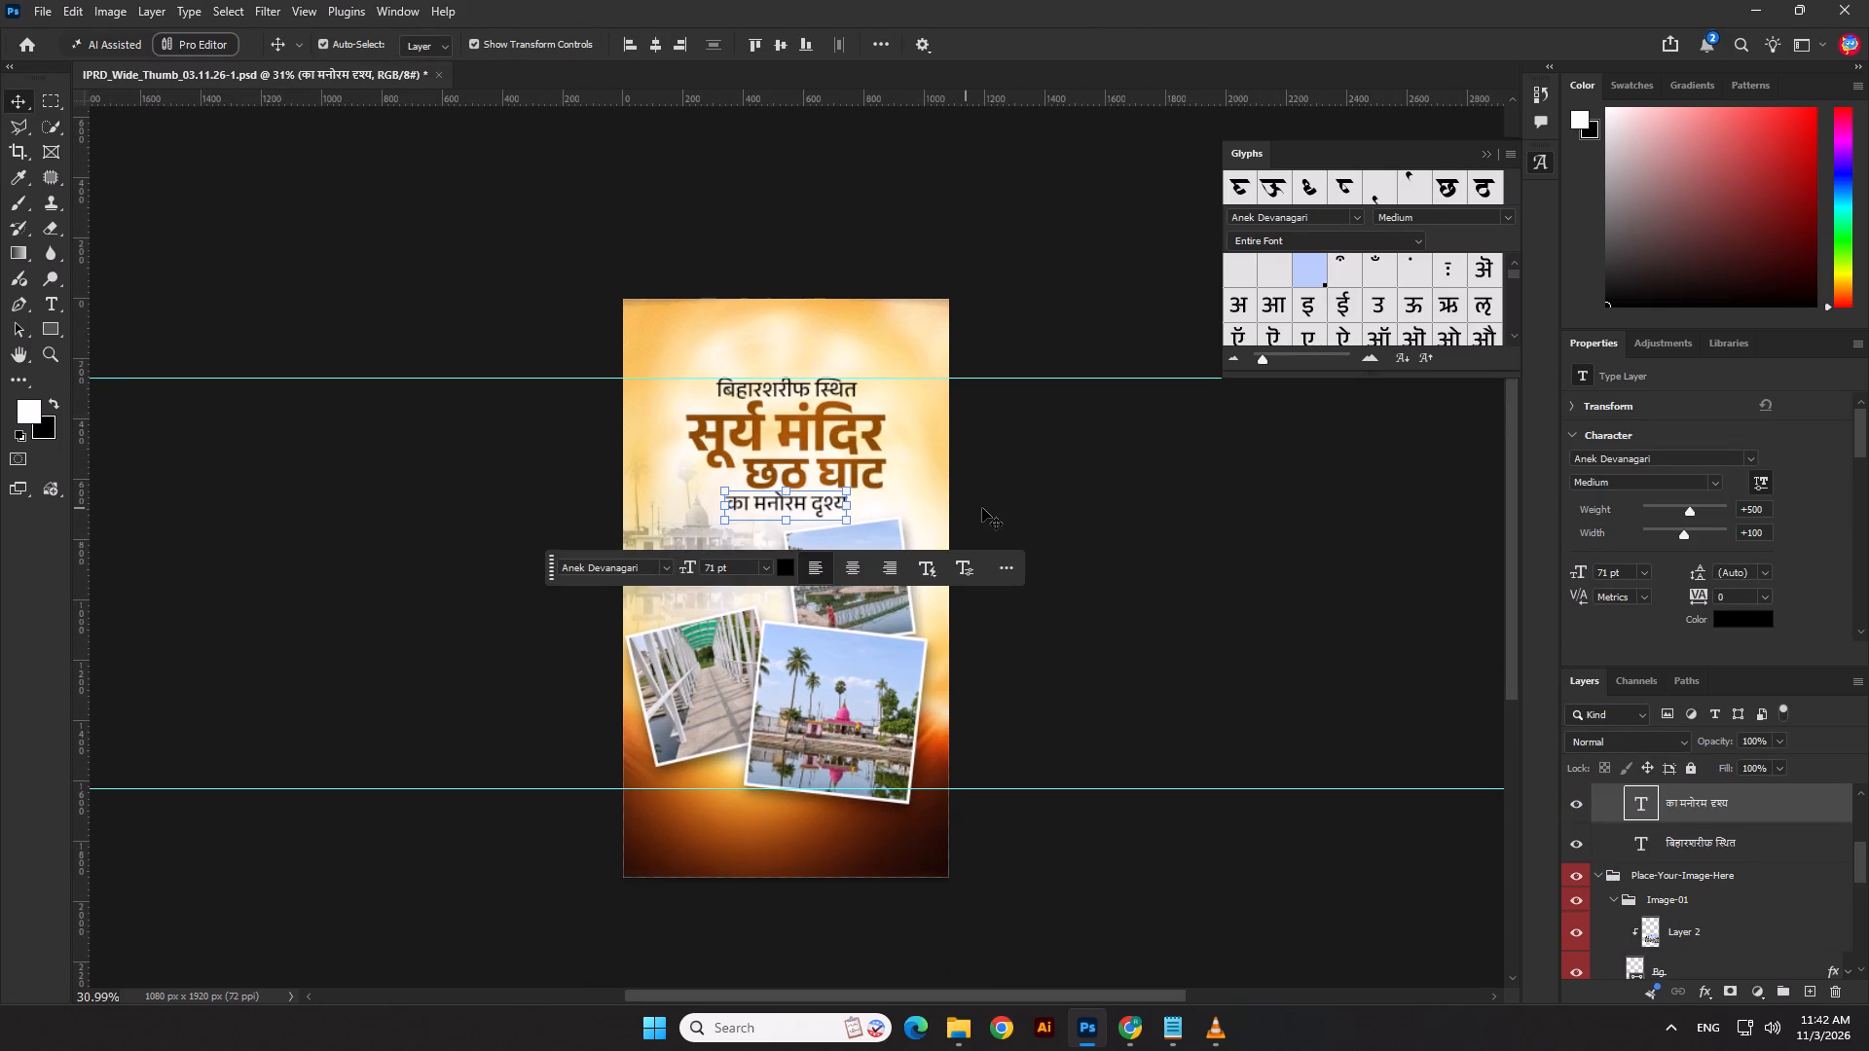
{"action": "key", "text": "shift+Down"}
{"action": "left_click", "coordinate": [1141, 513]}
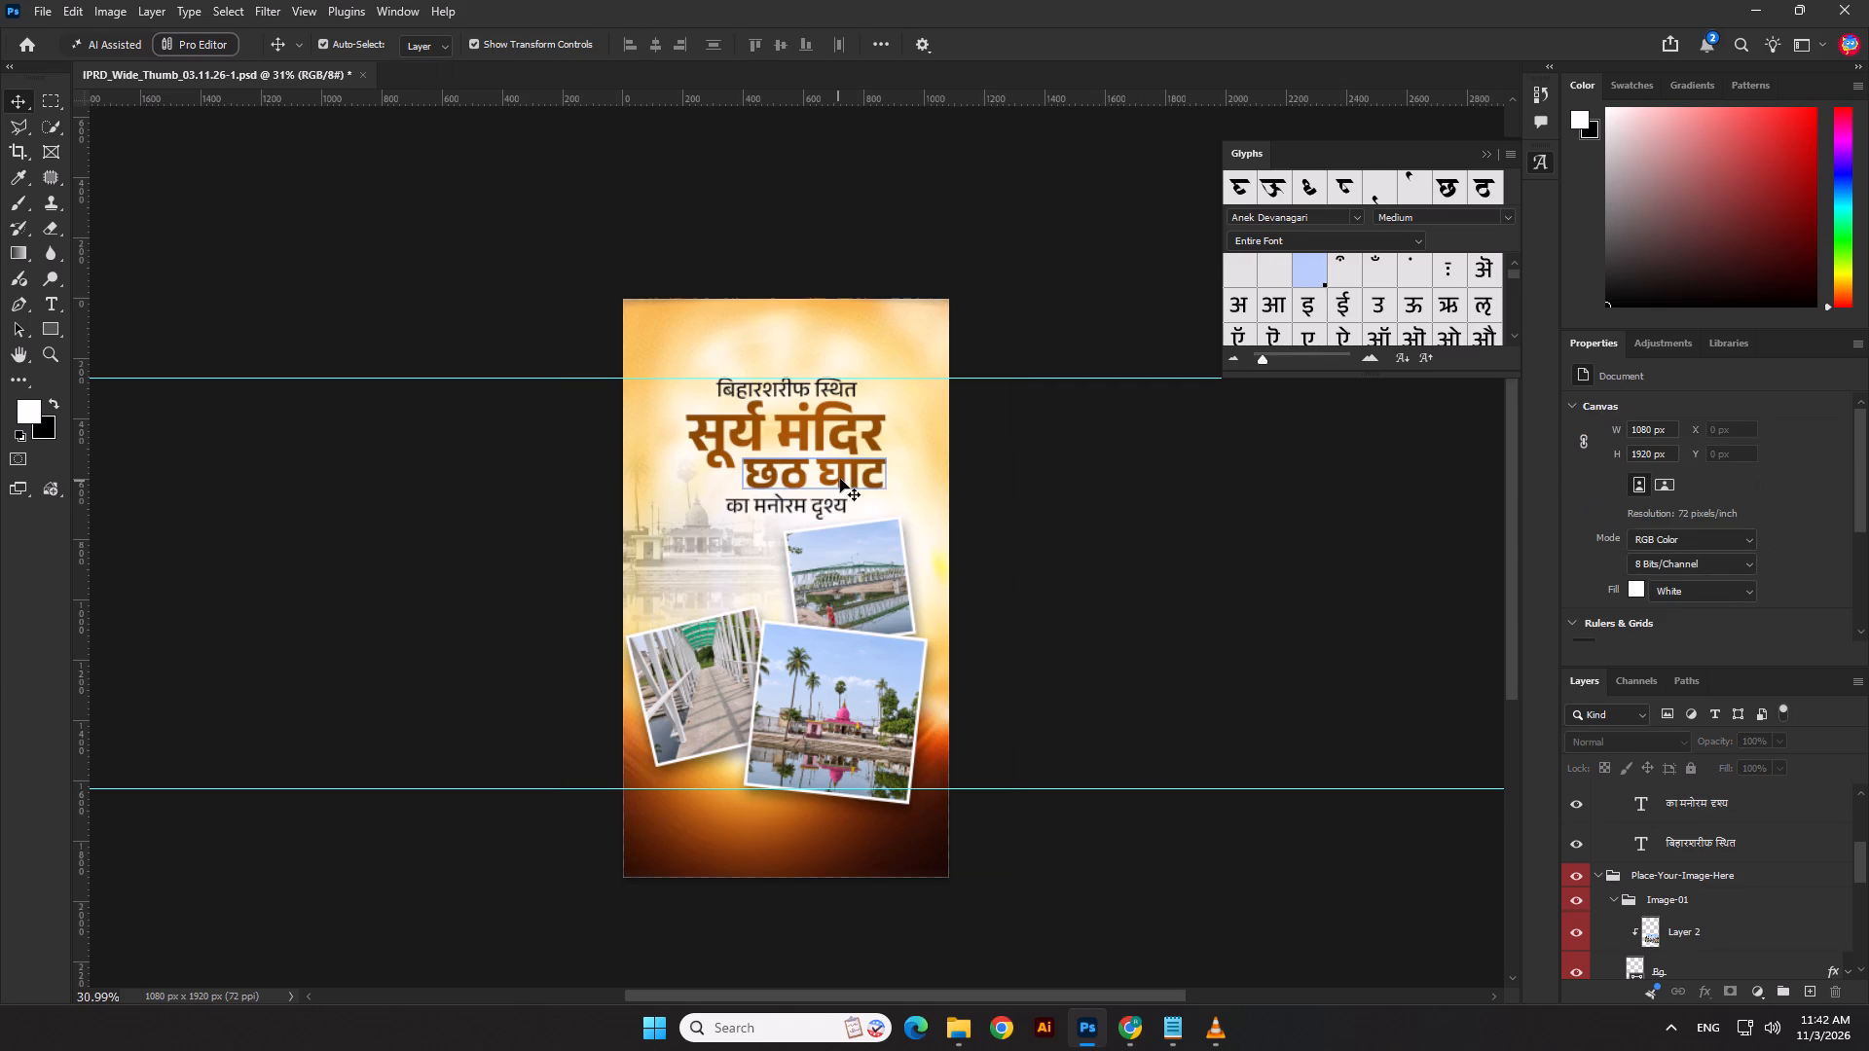
{"action": "left_click", "coordinate": [840, 479]}
{"action": "left_click", "coordinate": [852, 418], "text": "shift"}
{"action": "key", "text": "shift+Down"}
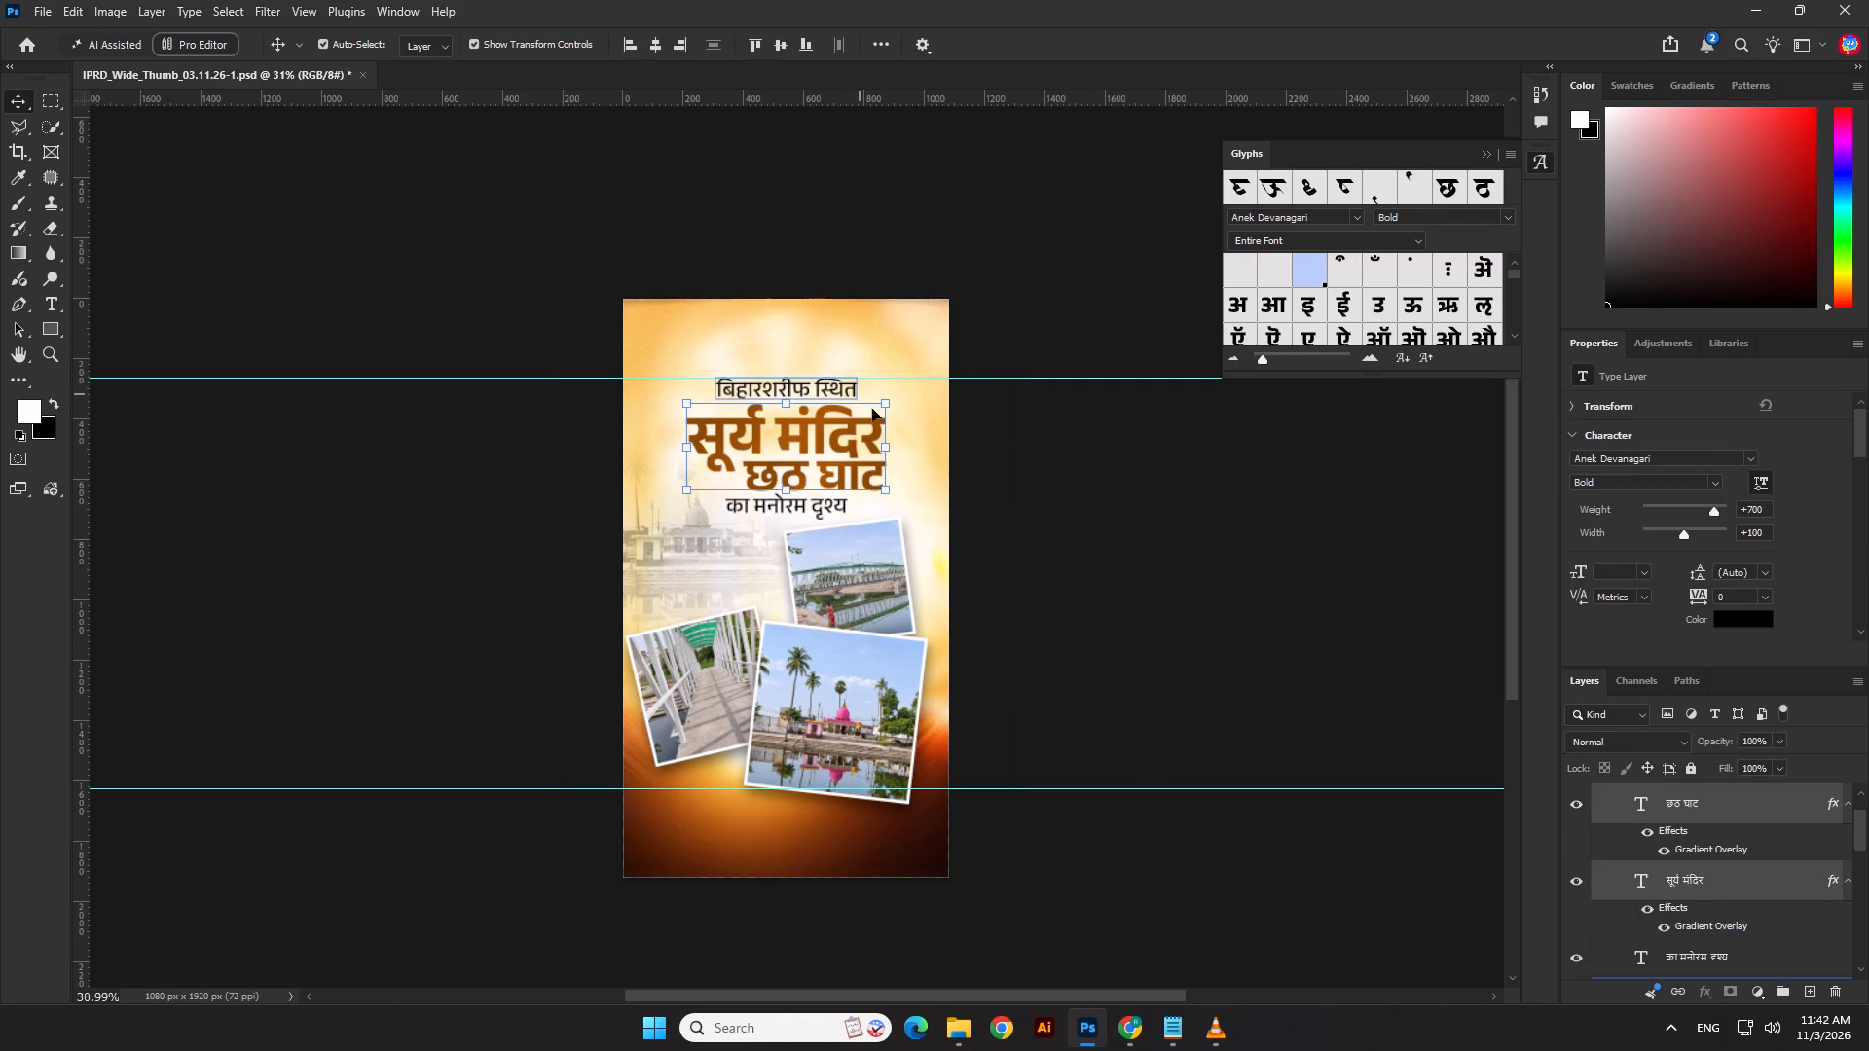
{"action": "left_click", "coordinate": [1095, 533]}
{"action": "left_click", "coordinate": [791, 386]}
{"action": "key", "text": "shift+Down"}
{"action": "key", "text": "Up"}
{"action": "left_click", "coordinate": [1066, 421]}
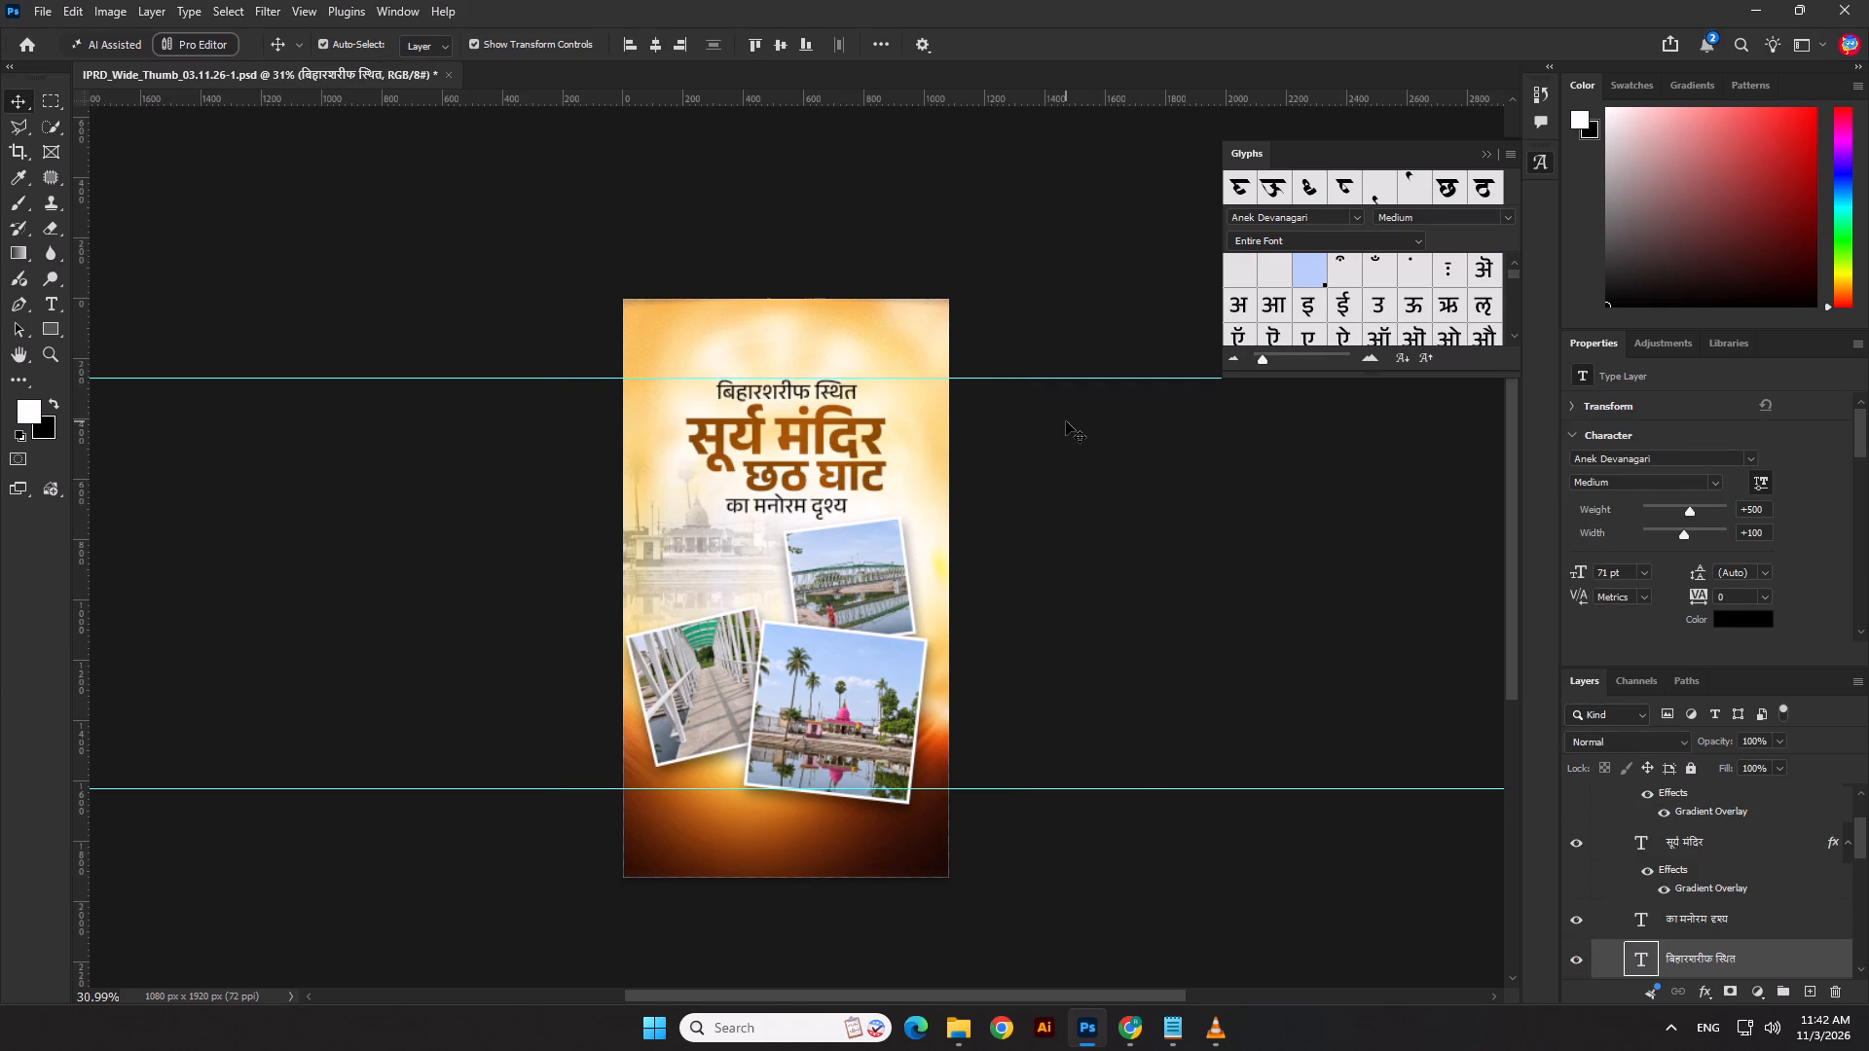
Check the overall layout and save the updated thumbnail document.
{"action": "scroll", "coordinate": [1011, 442], "scroll_direction": "down", "scroll_amount": 3}
{"action": "scroll", "coordinate": [1076, 574], "scroll_direction": "up", "scroll_amount": 2}
{"action": "scroll", "coordinate": [748, 410], "scroll_direction": "up", "scroll_amount": 2}
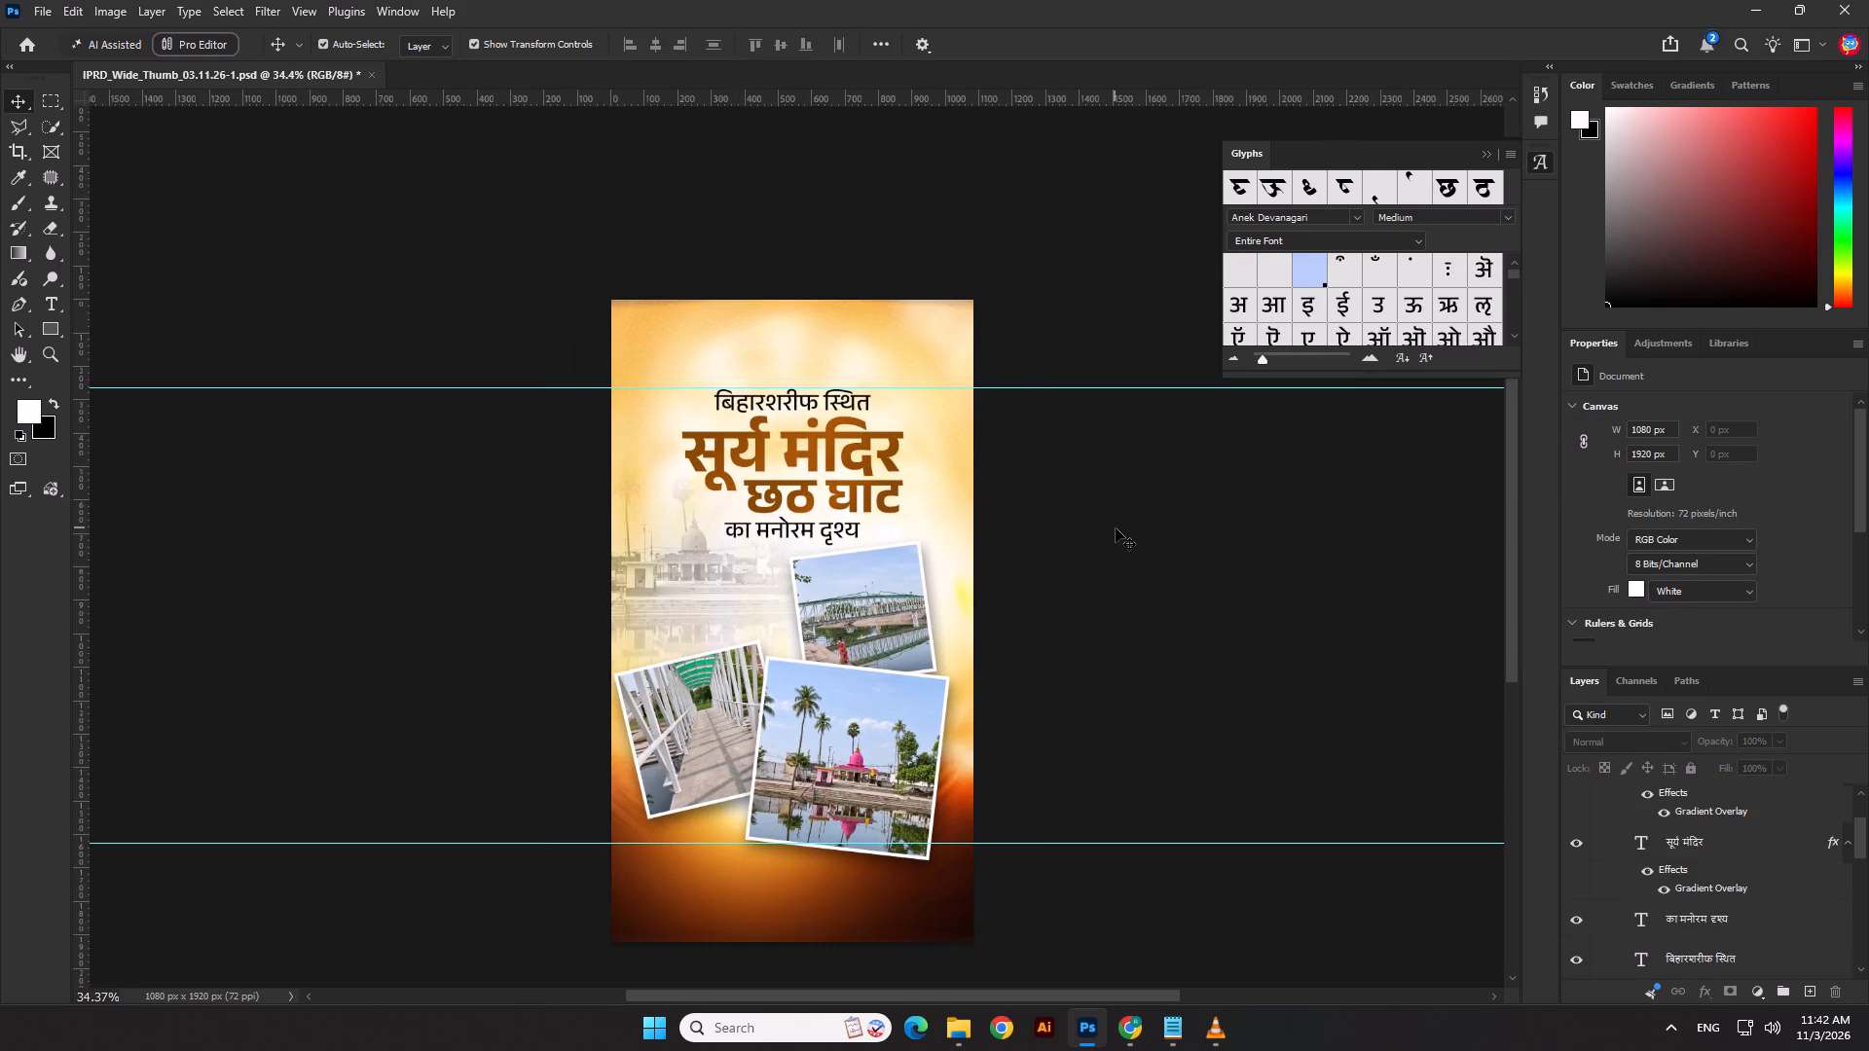
{"action": "left_click", "coordinate": [1116, 528]}
{"action": "scroll", "coordinate": [859, 391], "scroll_direction": "up", "scroll_amount": 3}
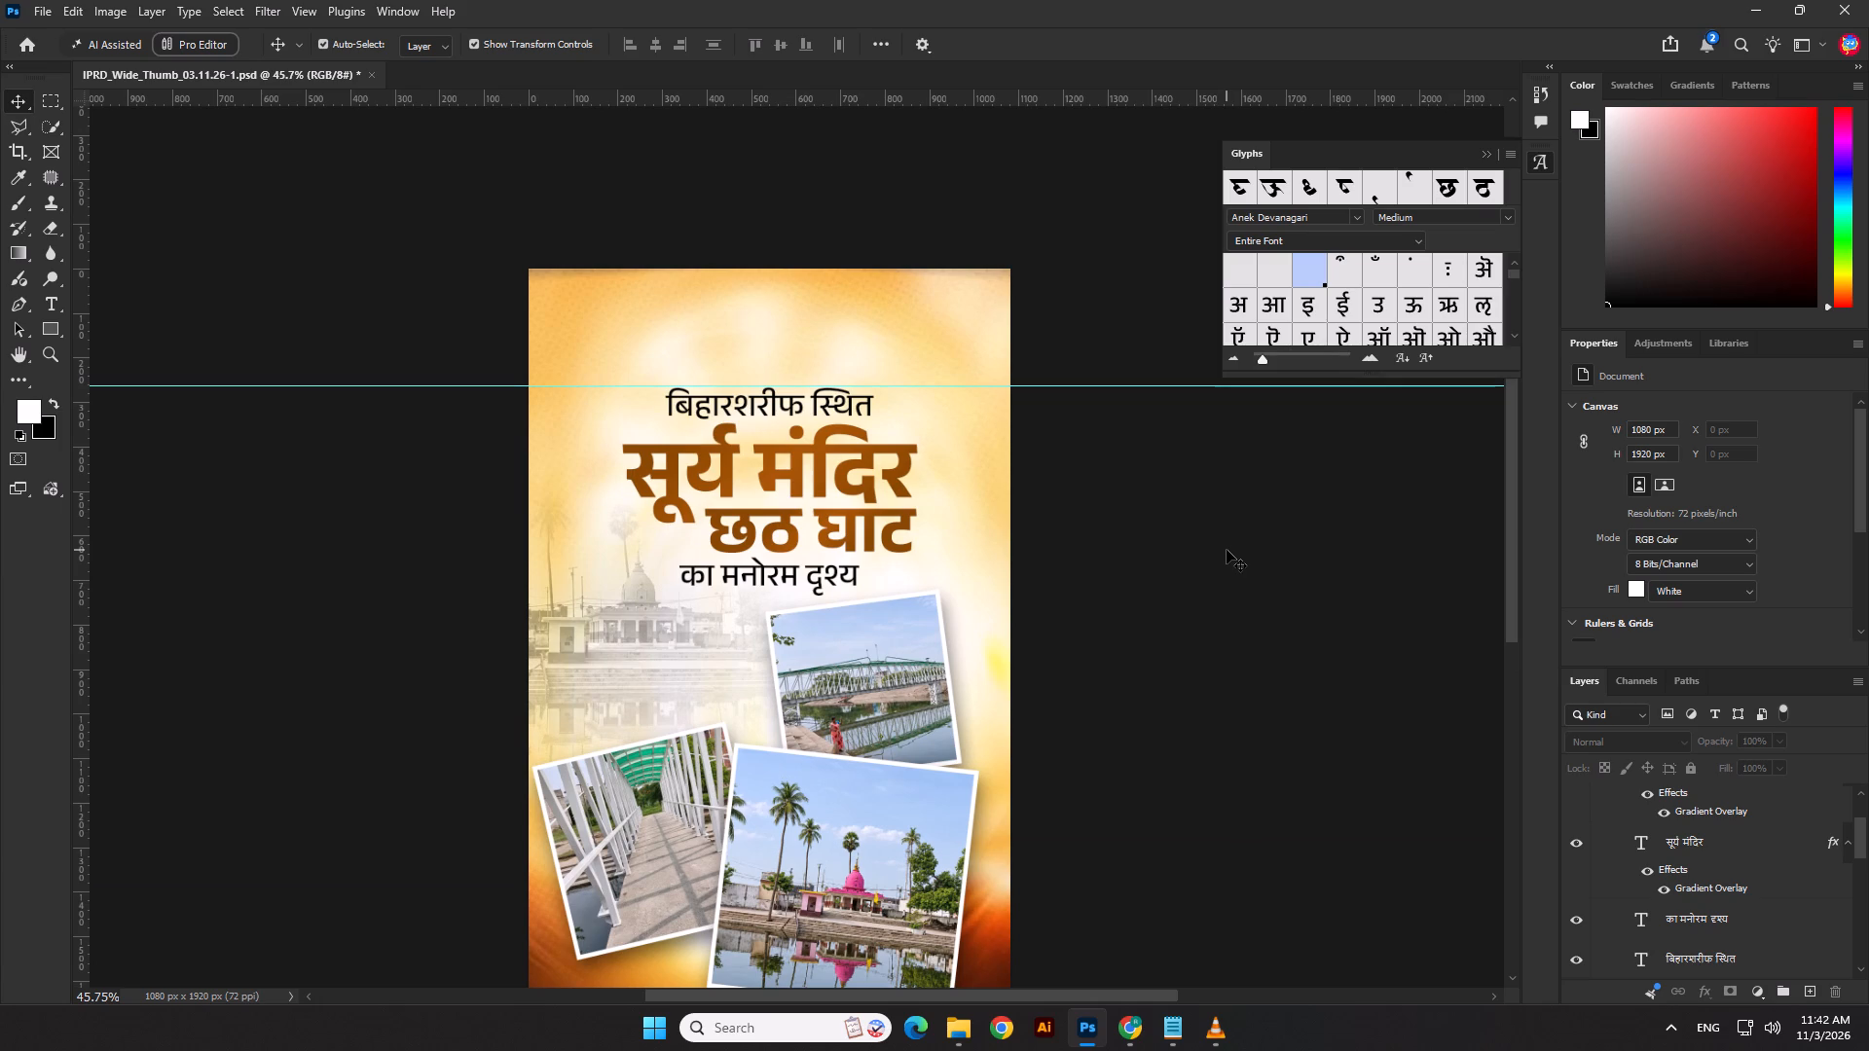
{"action": "scroll", "coordinate": [1087, 592], "scroll_direction": "down", "scroll_amount": 4}
{"action": "left_click", "coordinate": [1116, 667]}
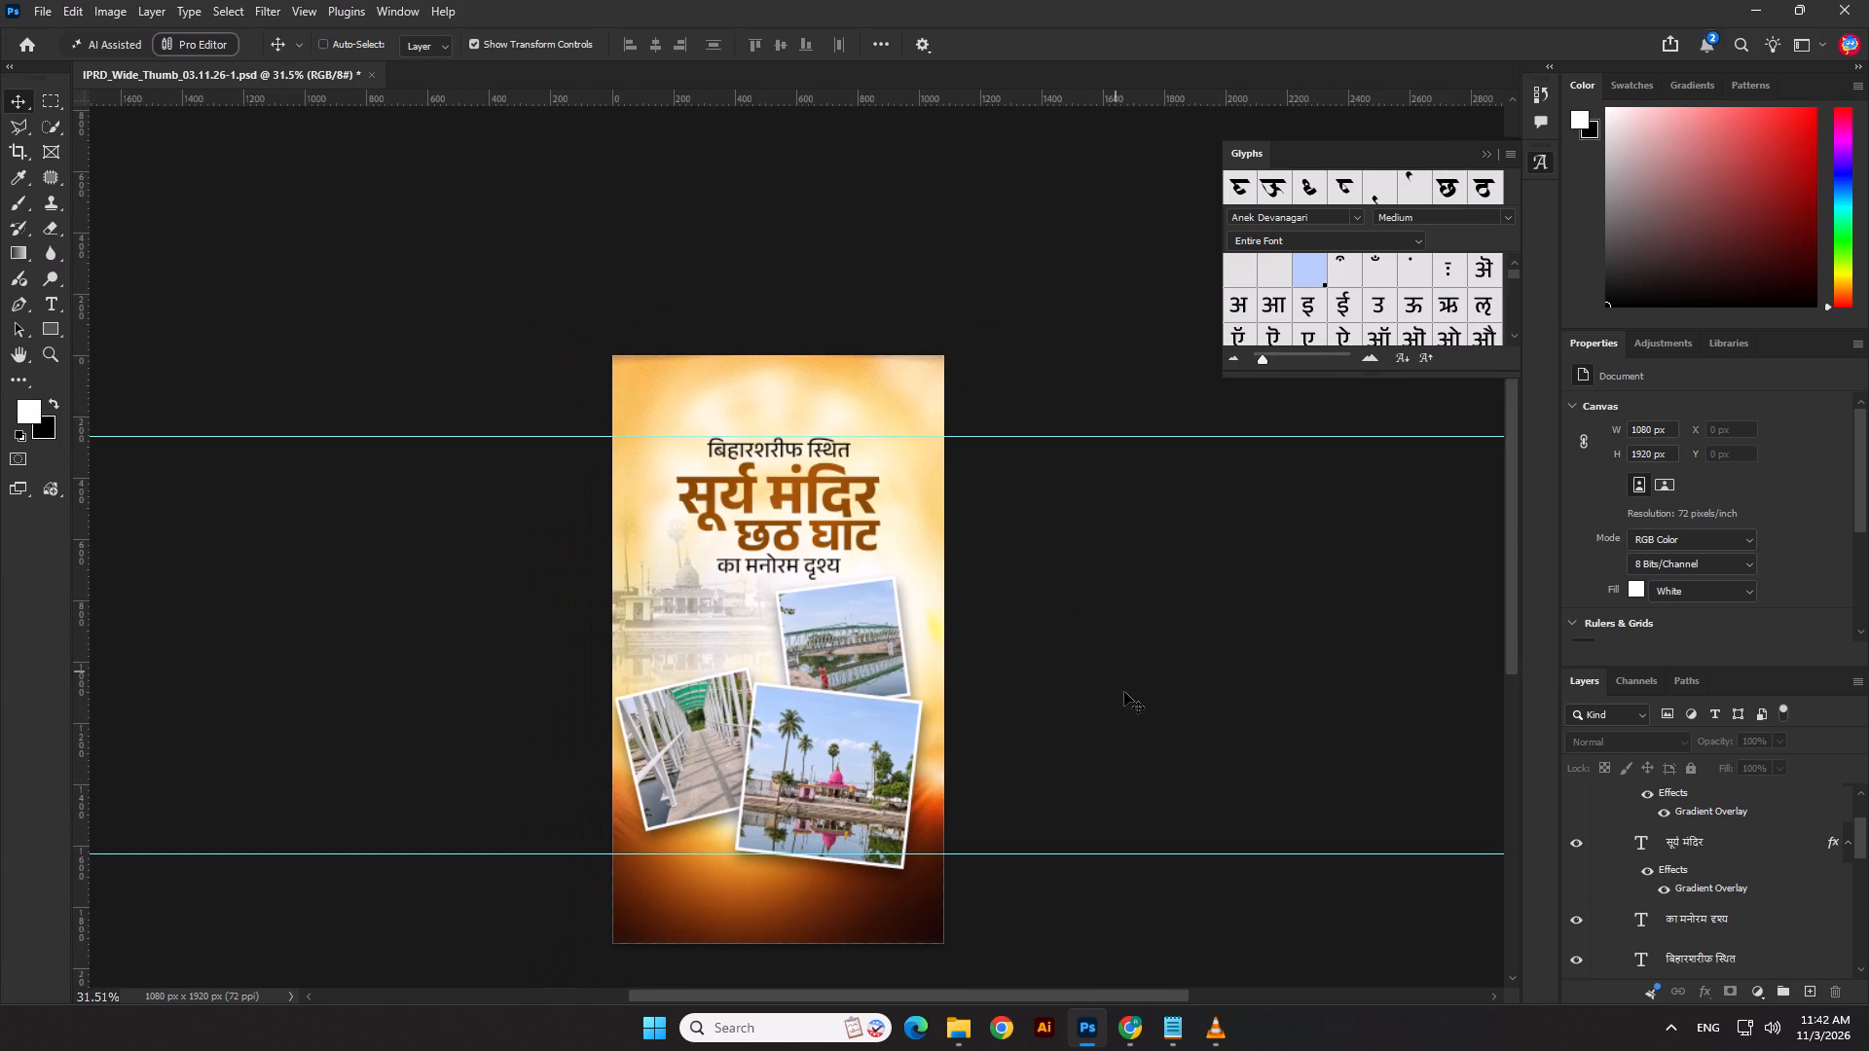
{"action": "key", "text": "ctrl+s"}
Start saving a copy of the thumbnail.
{"action": "left_click", "coordinate": [39, 6]}
{"action": "left_click", "coordinate": [116, 271]}
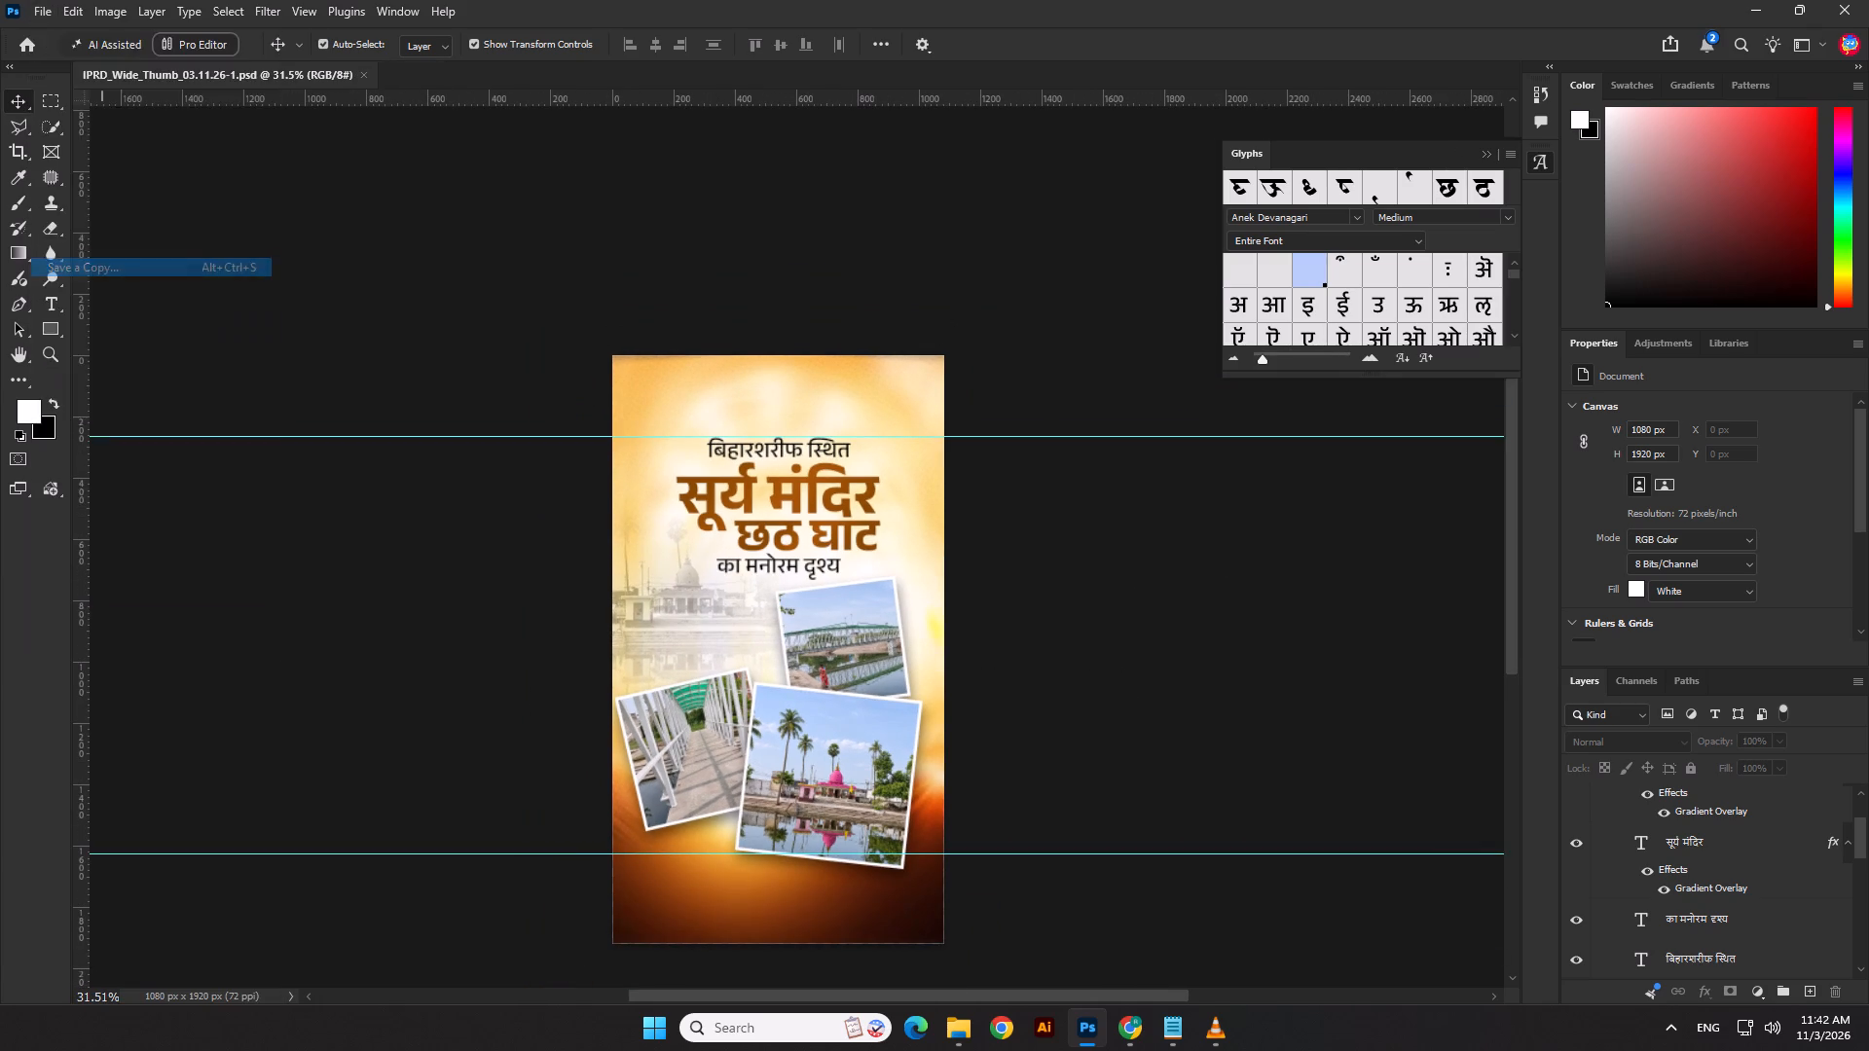
Open the file format choices for the copy of the thumbnail in the 03.11.26 folder.
{"action": "left_click", "coordinate": [365, 834]}
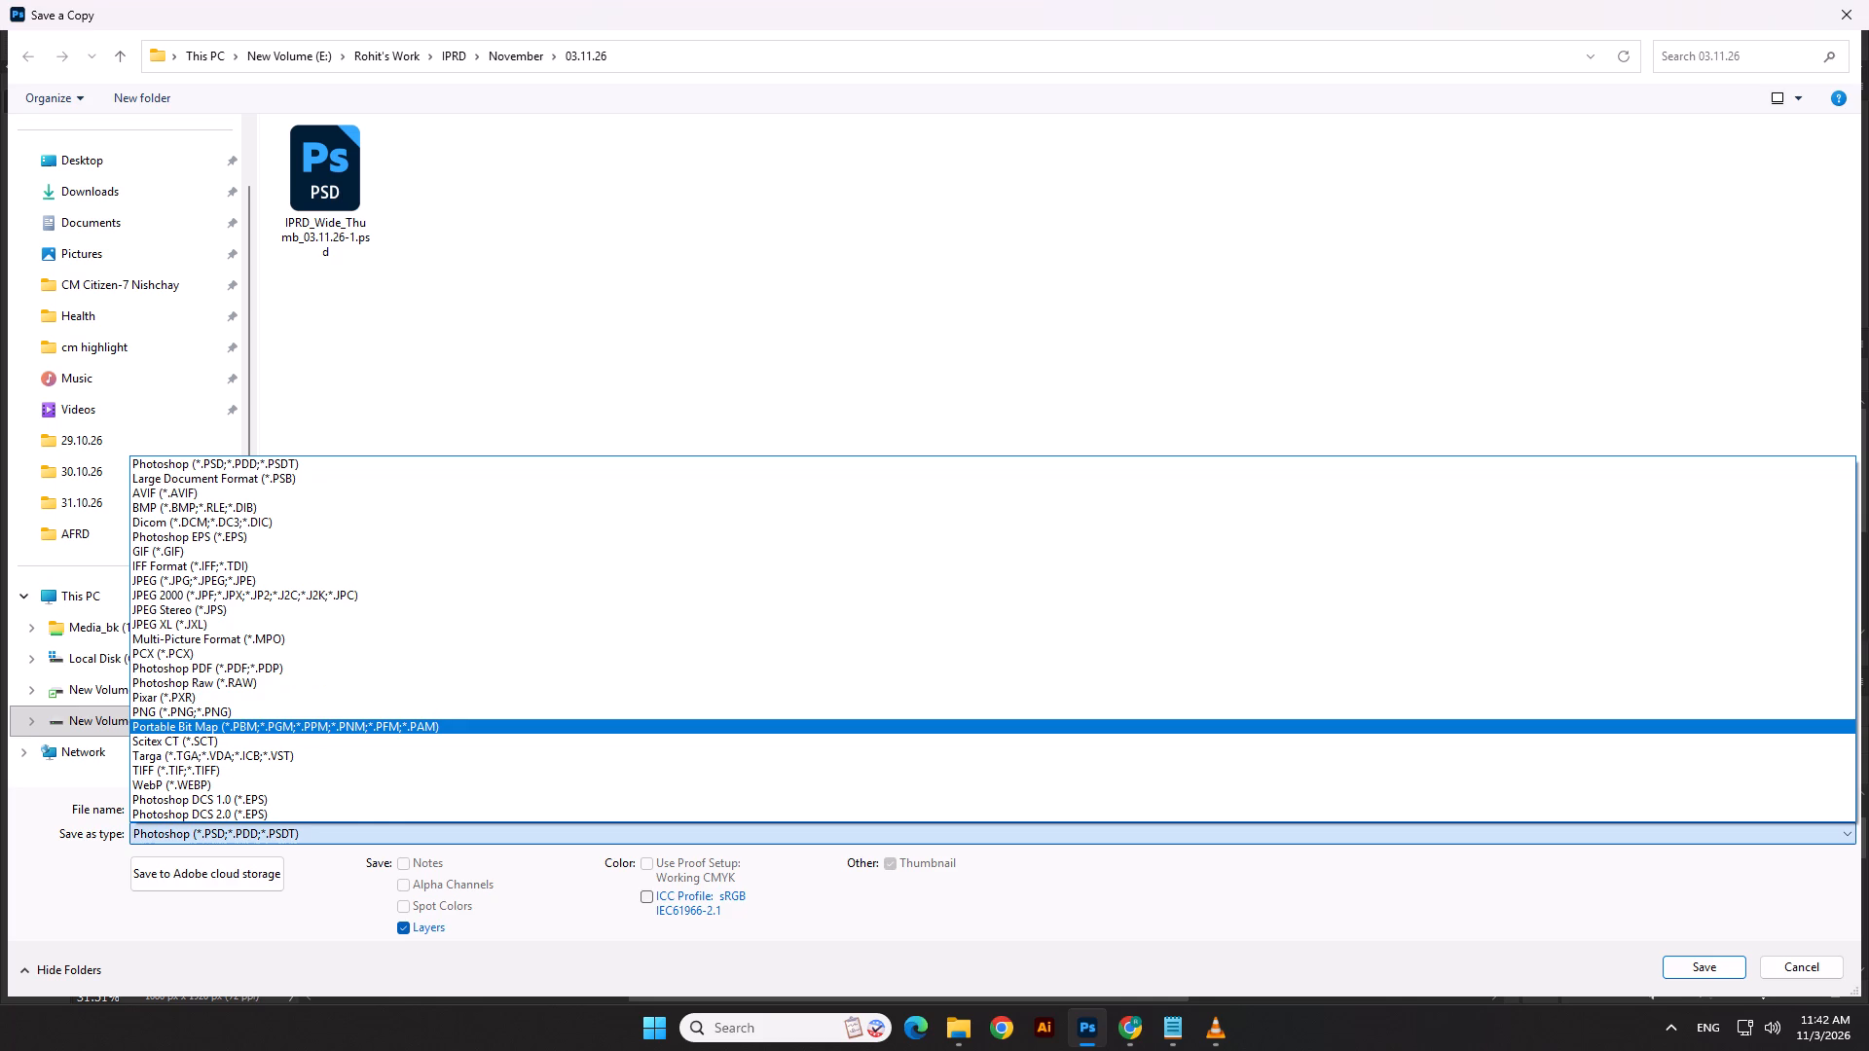
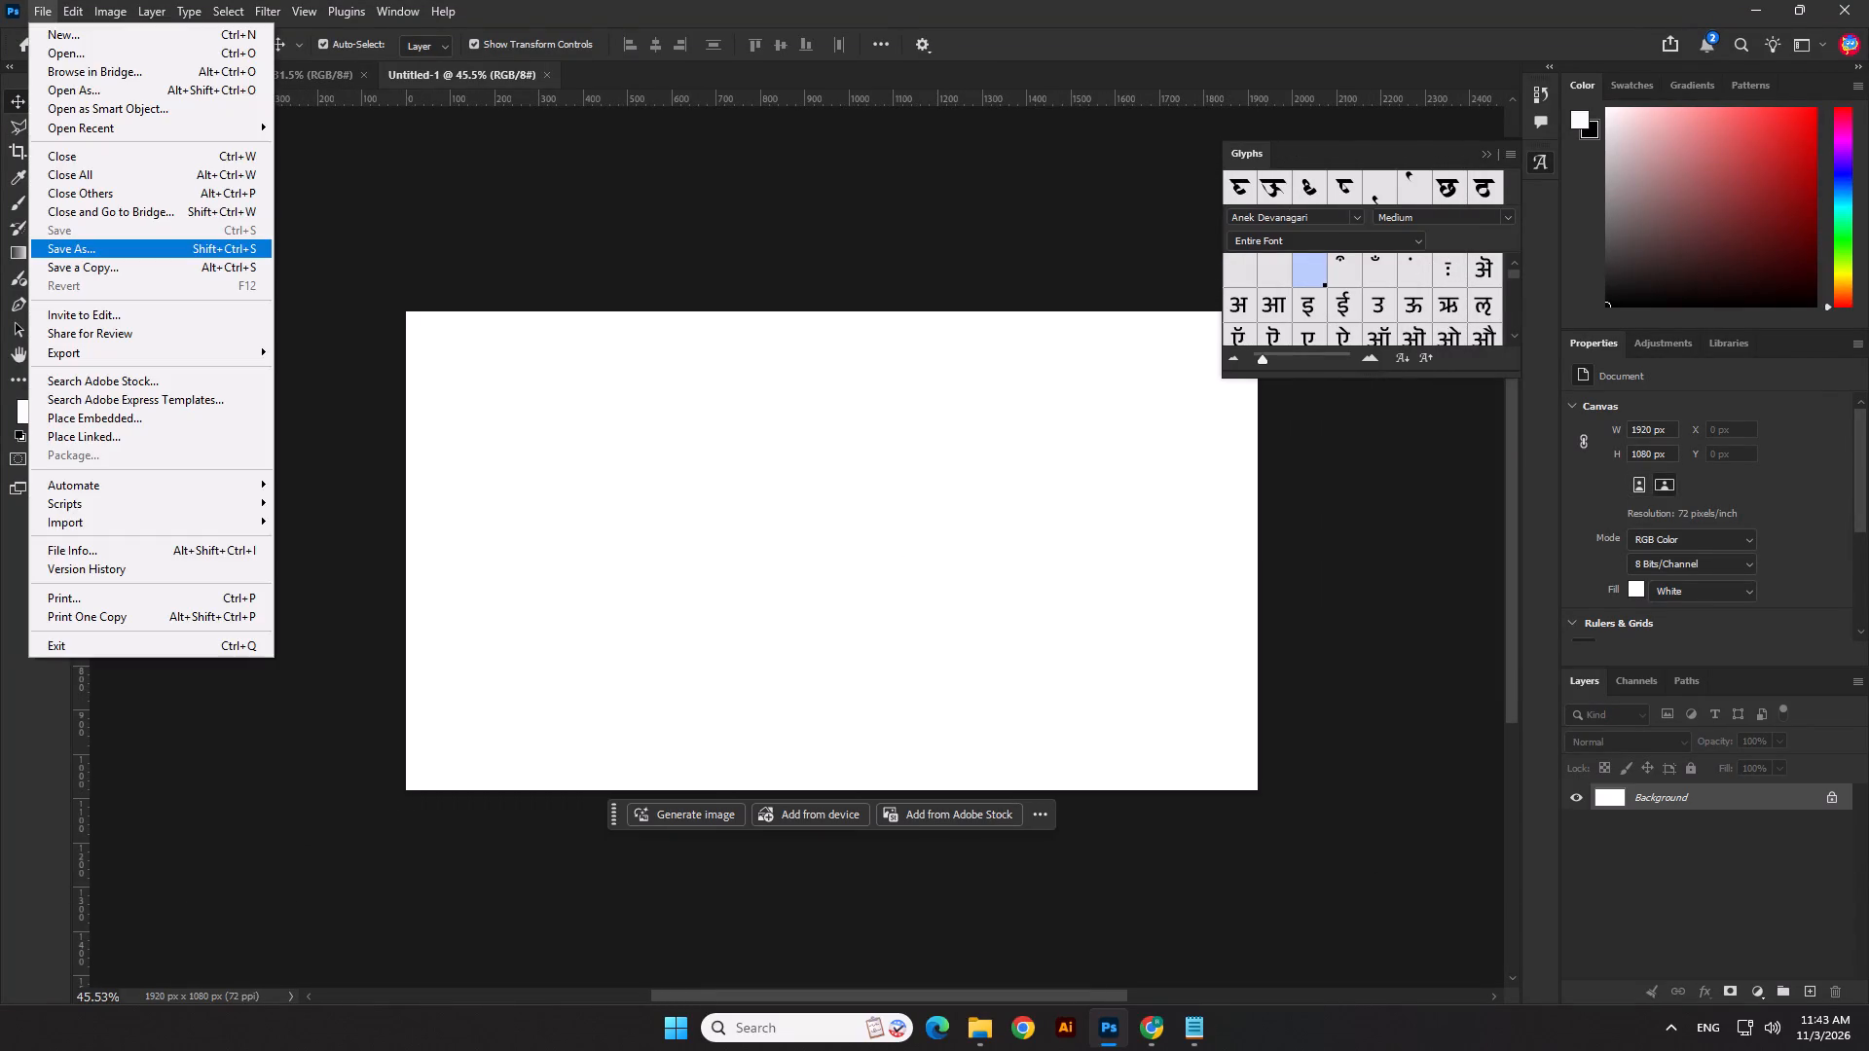
Close the blank Untitled-1 document without saving it.
{"action": "left_click", "coordinate": [337, 193]}
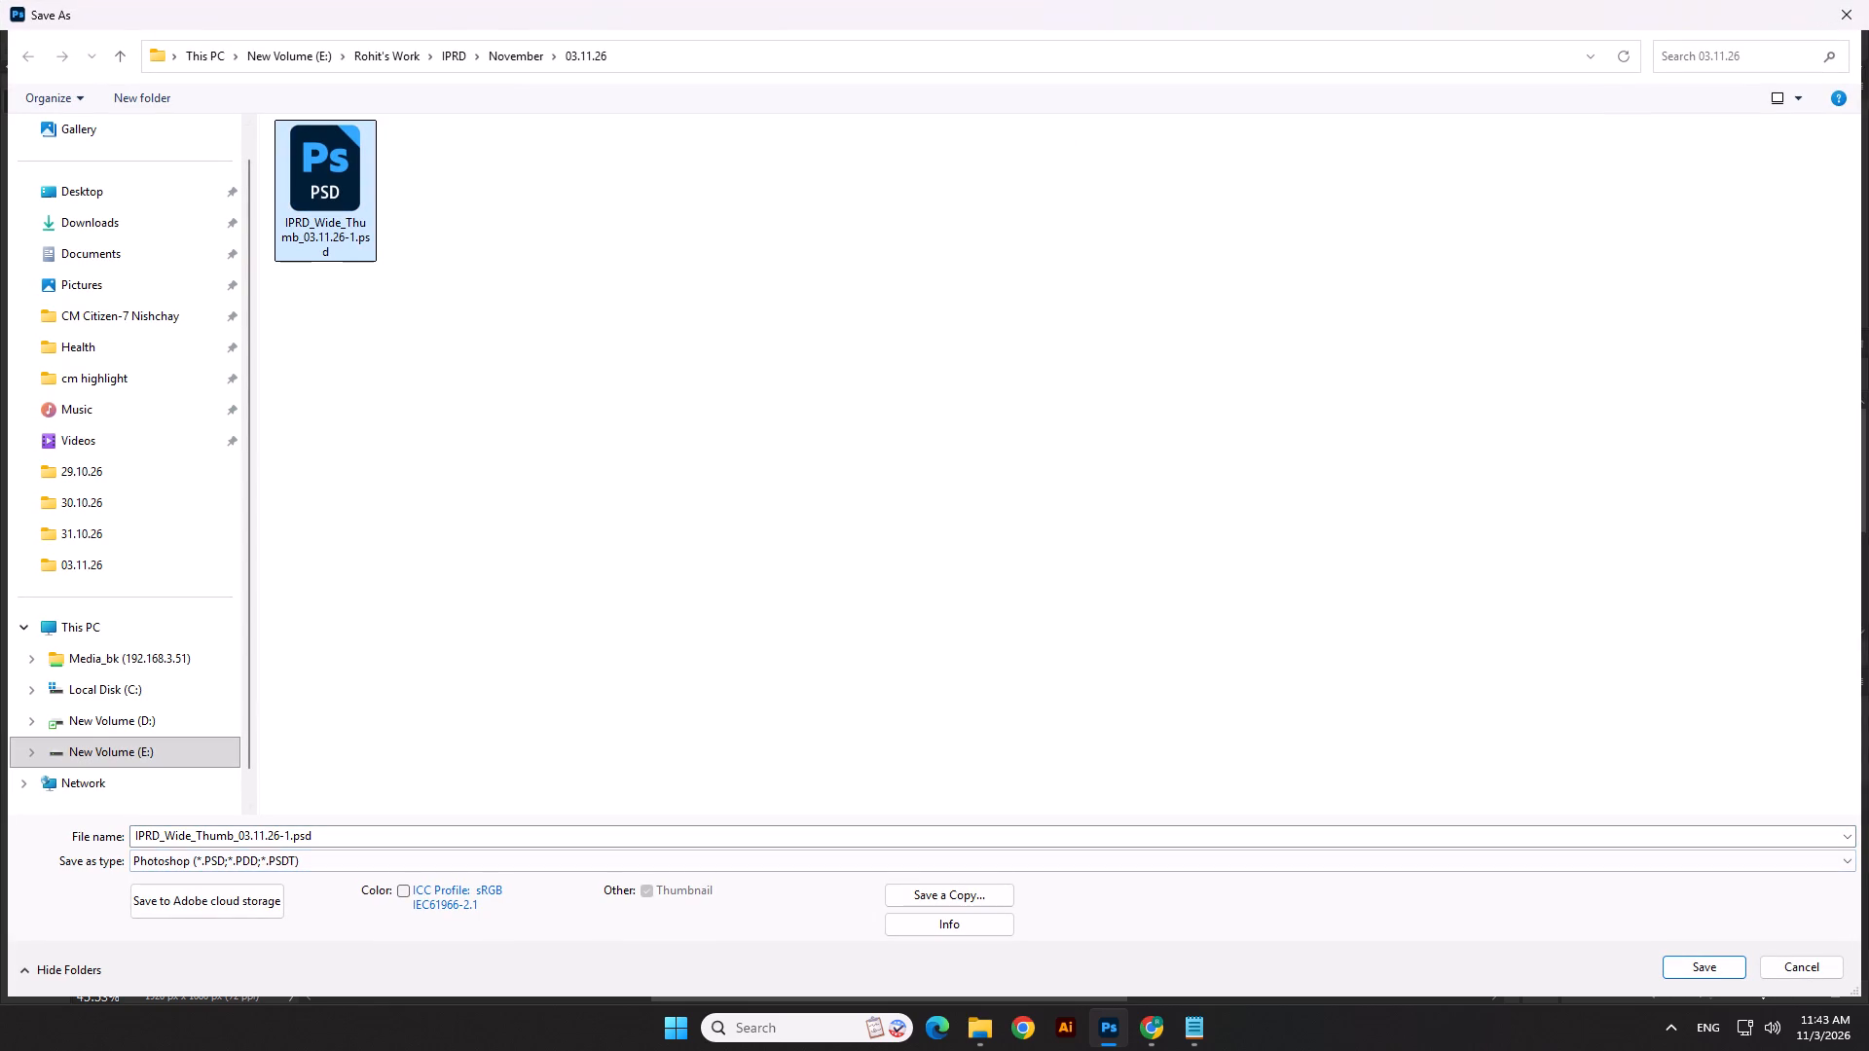
{"action": "left_click", "coordinate": [1801, 957]}
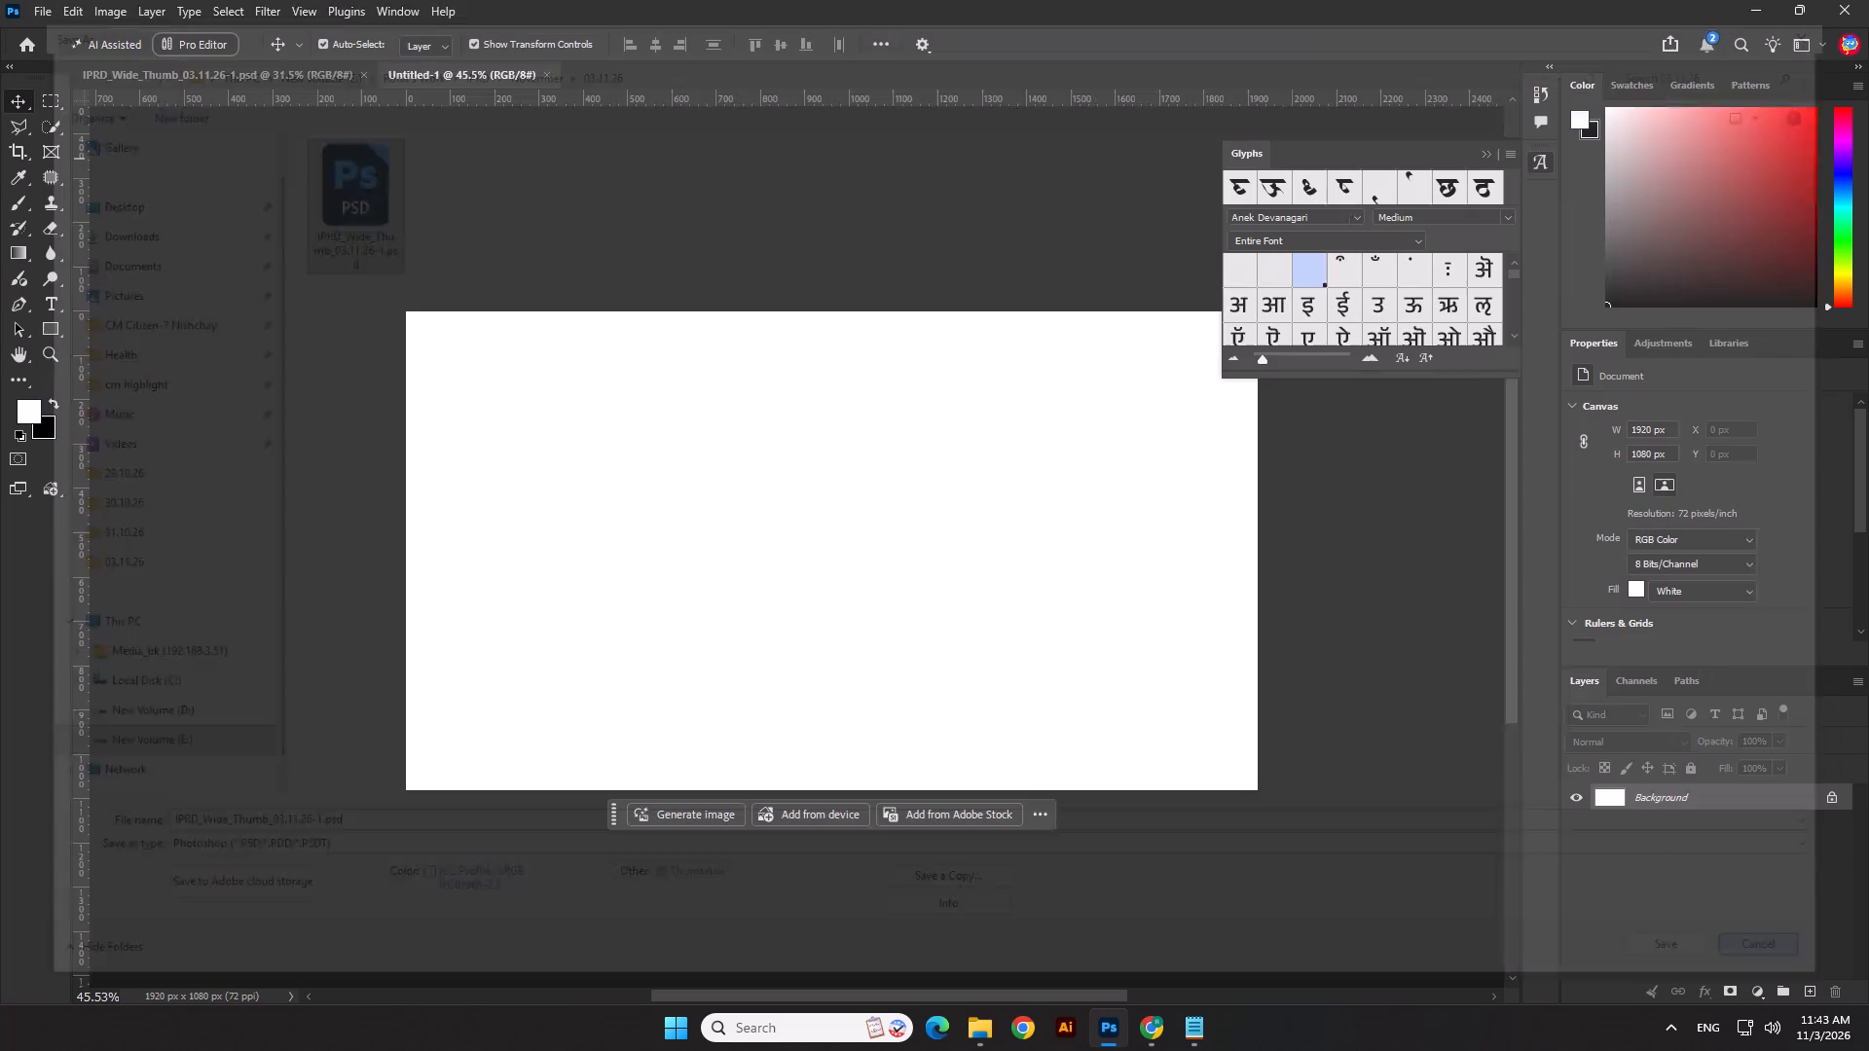
{"action": "left_click", "coordinate": [1144, 897]}
{"action": "left_click", "coordinate": [544, 76]}
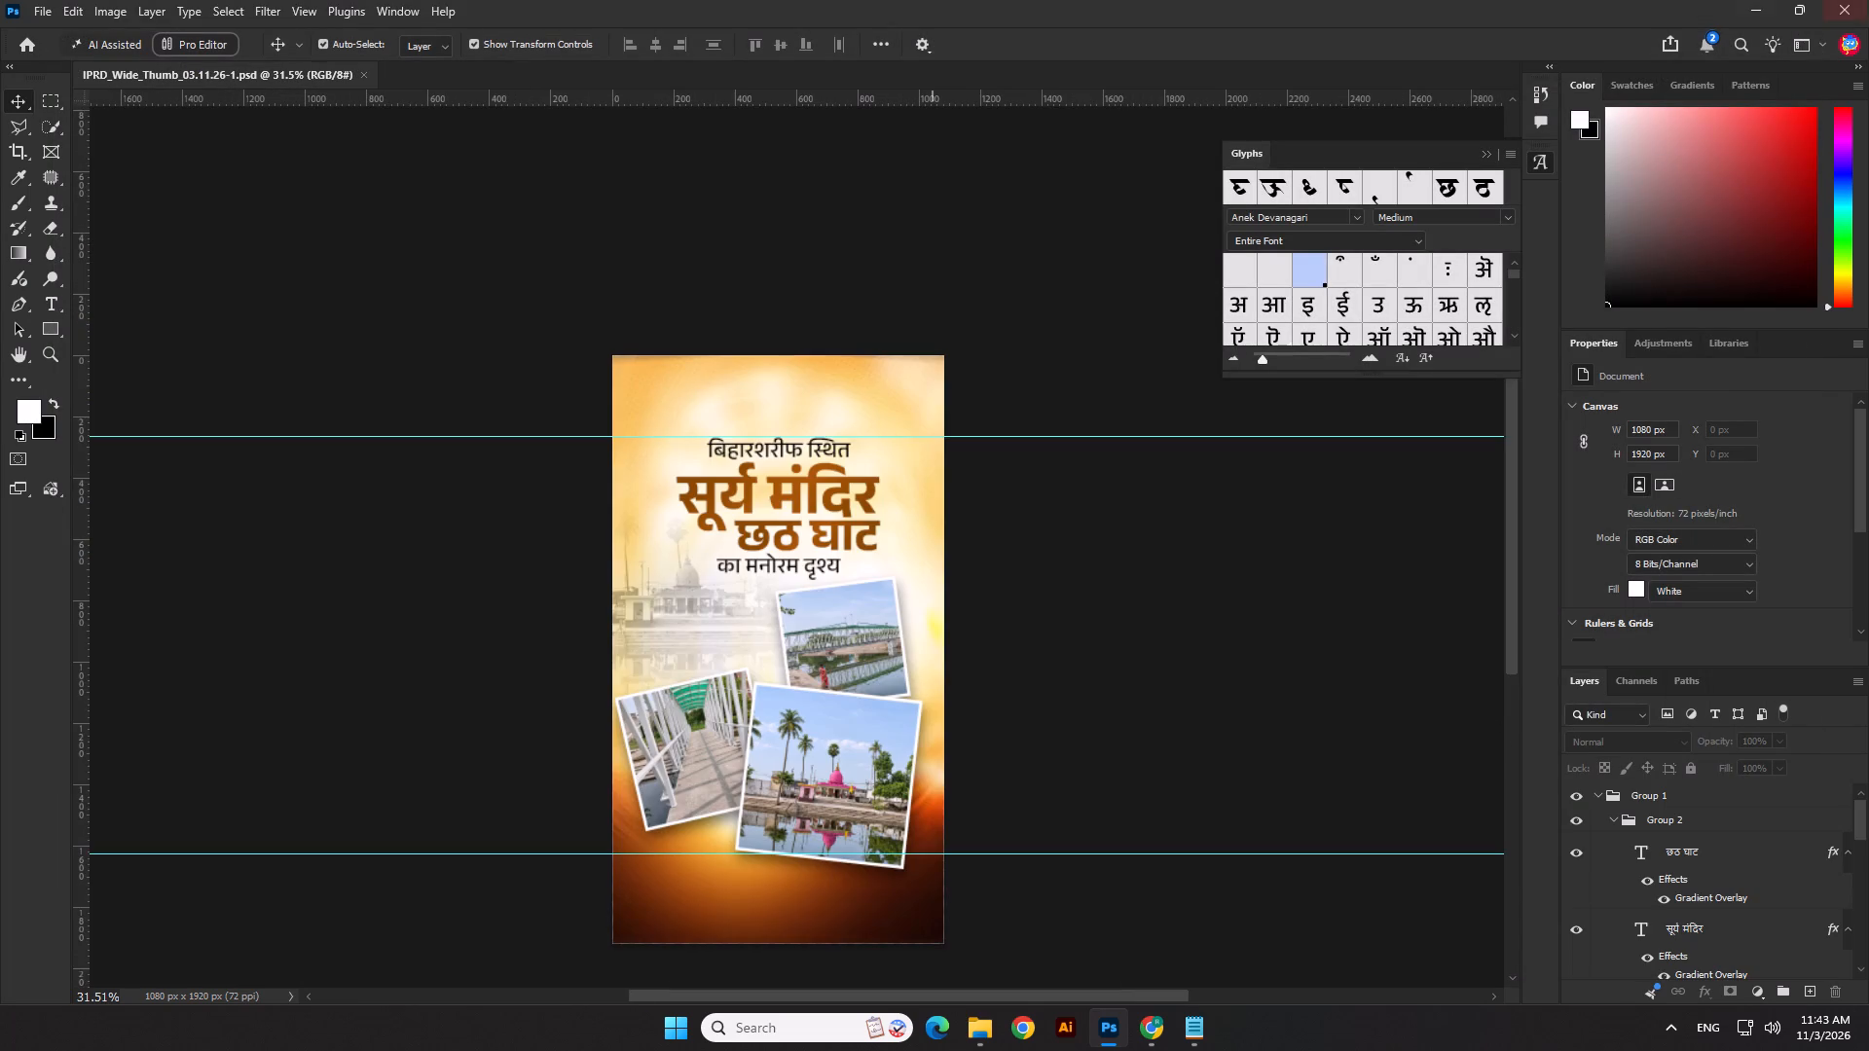
Save the vertical thumbnail document and close Photoshop.
{"action": "key", "text": "ctrl+s"}
{"action": "left_click", "coordinate": [1861, 0]}
In File Explorer's 03.11.26 folder, rename the thumbnail PSD as IPRD_Reel_Thumb_03.11.26-1.psd.
{"action": "left_click", "coordinate": [985, 1029]}
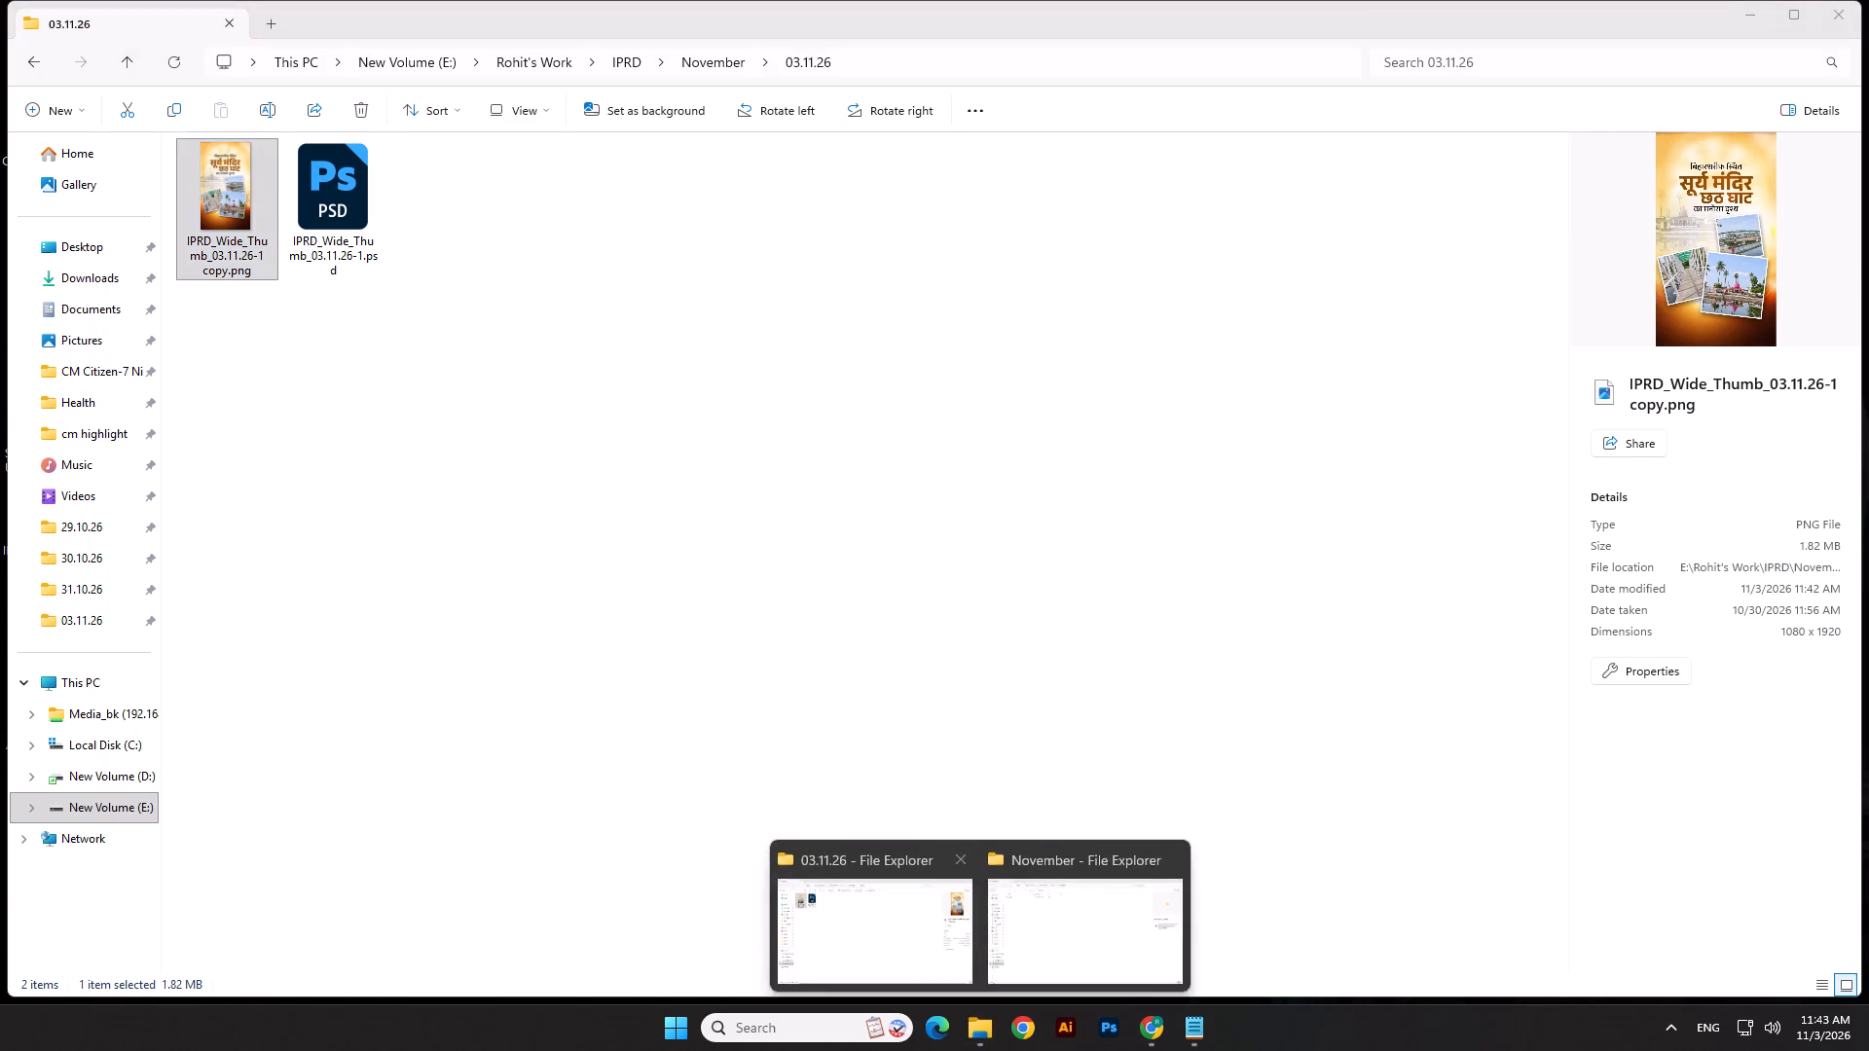
{"action": "left_click", "coordinate": [585, 677]}
{"action": "left_click", "coordinate": [366, 229]}
{"action": "left_click", "coordinate": [338, 247]}
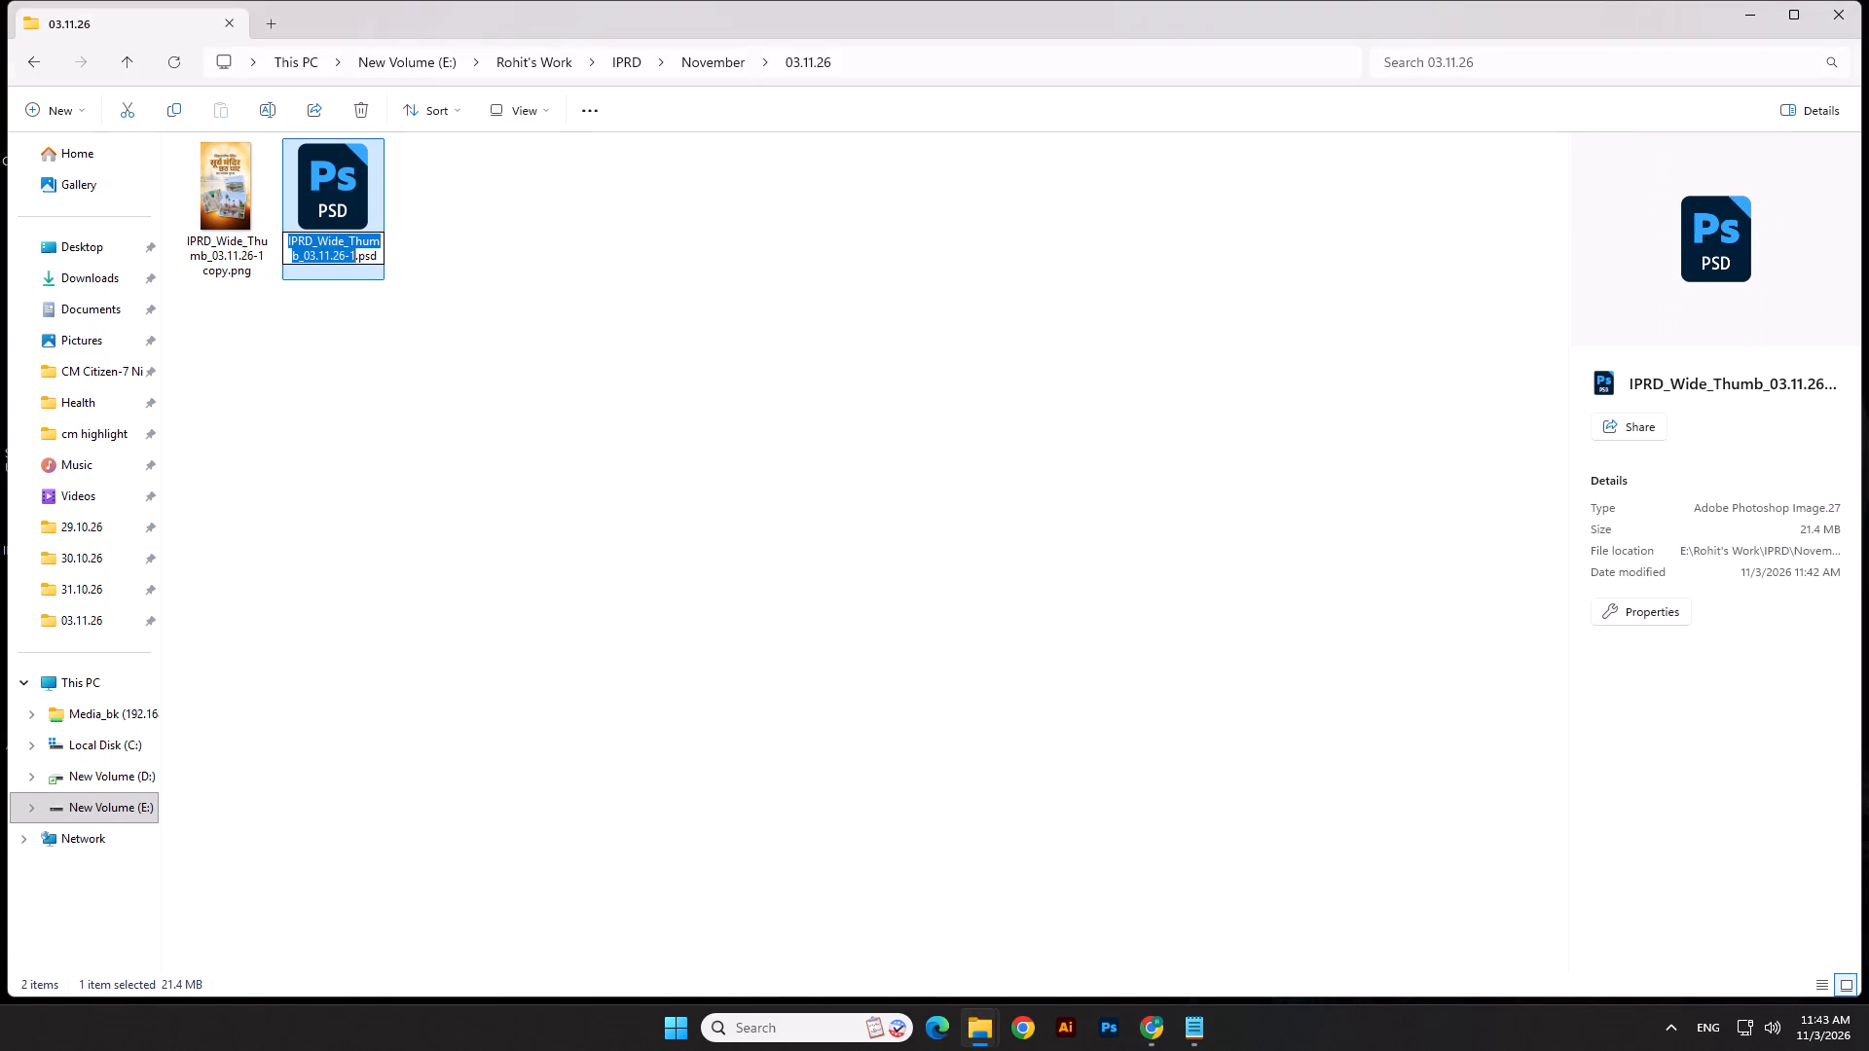
{"action": "left_click", "coordinate": [345, 244]}
{"action": "key", "text": "BackSpace"}
{"action": "key", "text": "BackSpace"}
{"action": "key", "text": "BackSpace"}
{"action": "key", "text": "BackSpace"}
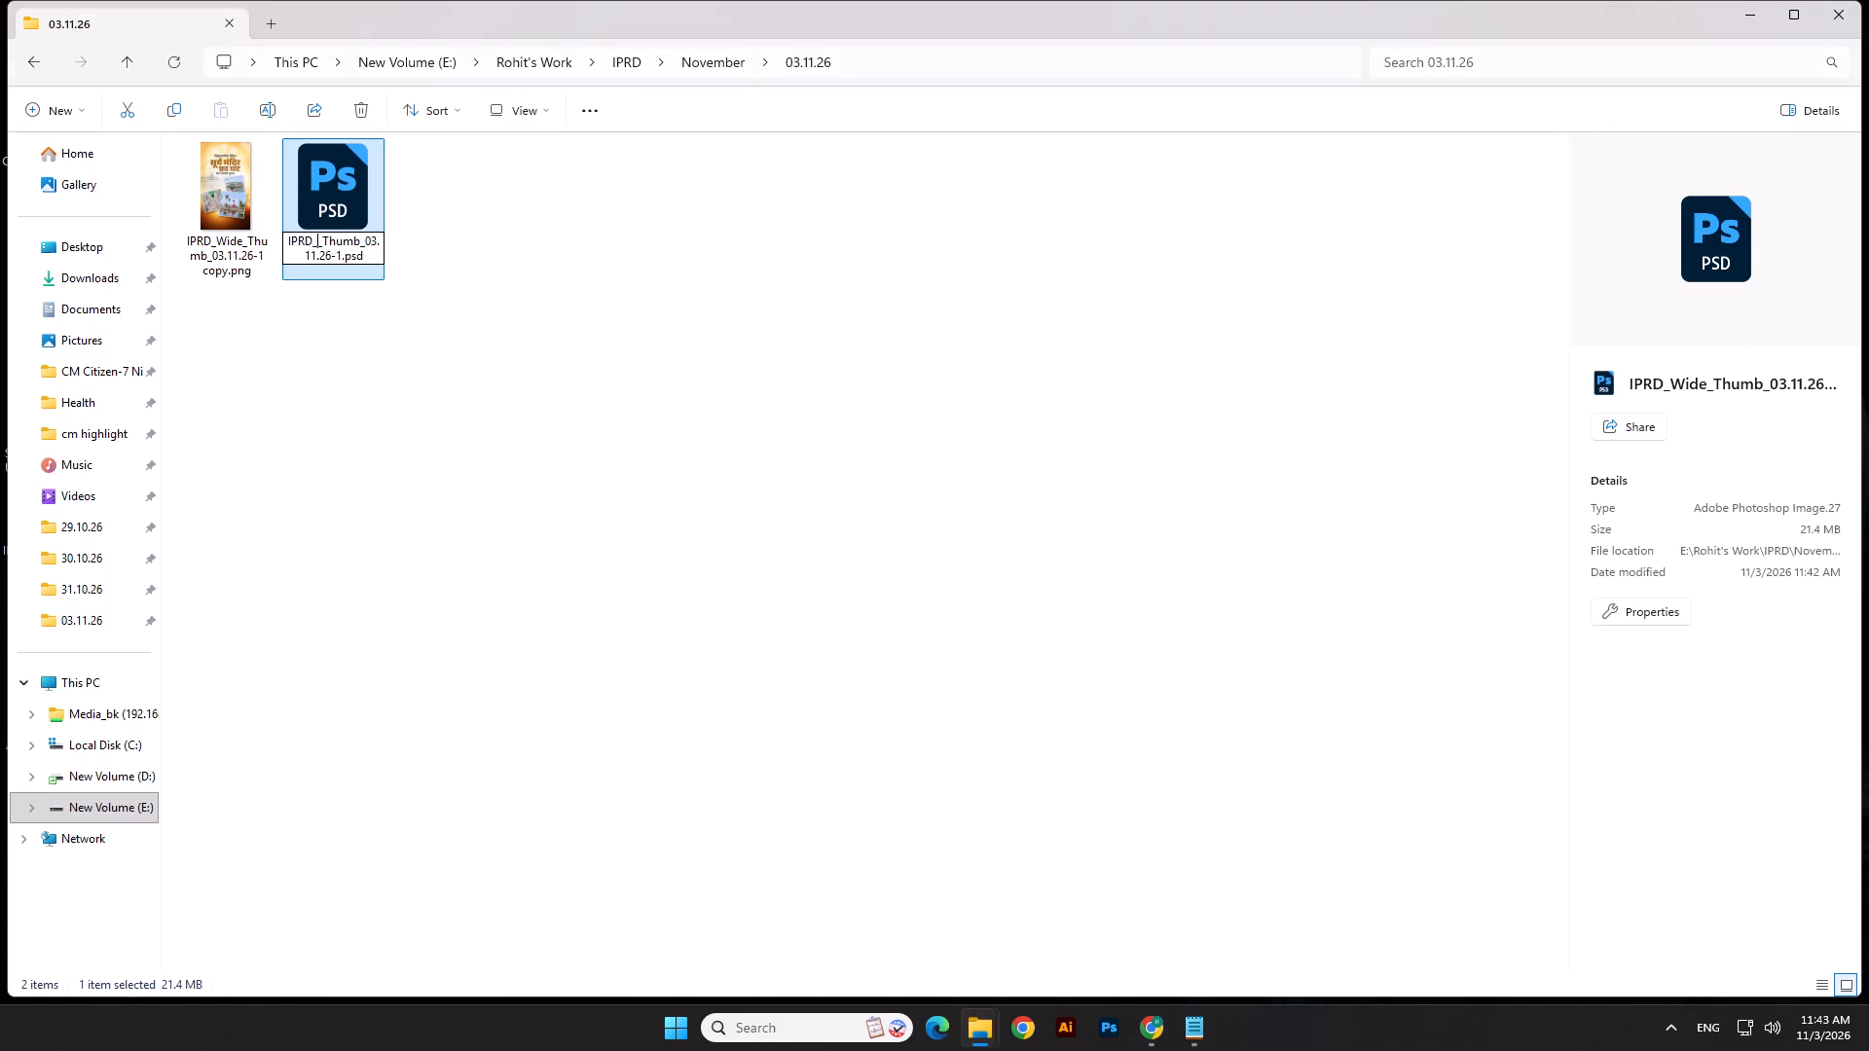
{"action": "type", "text": "Reel"}
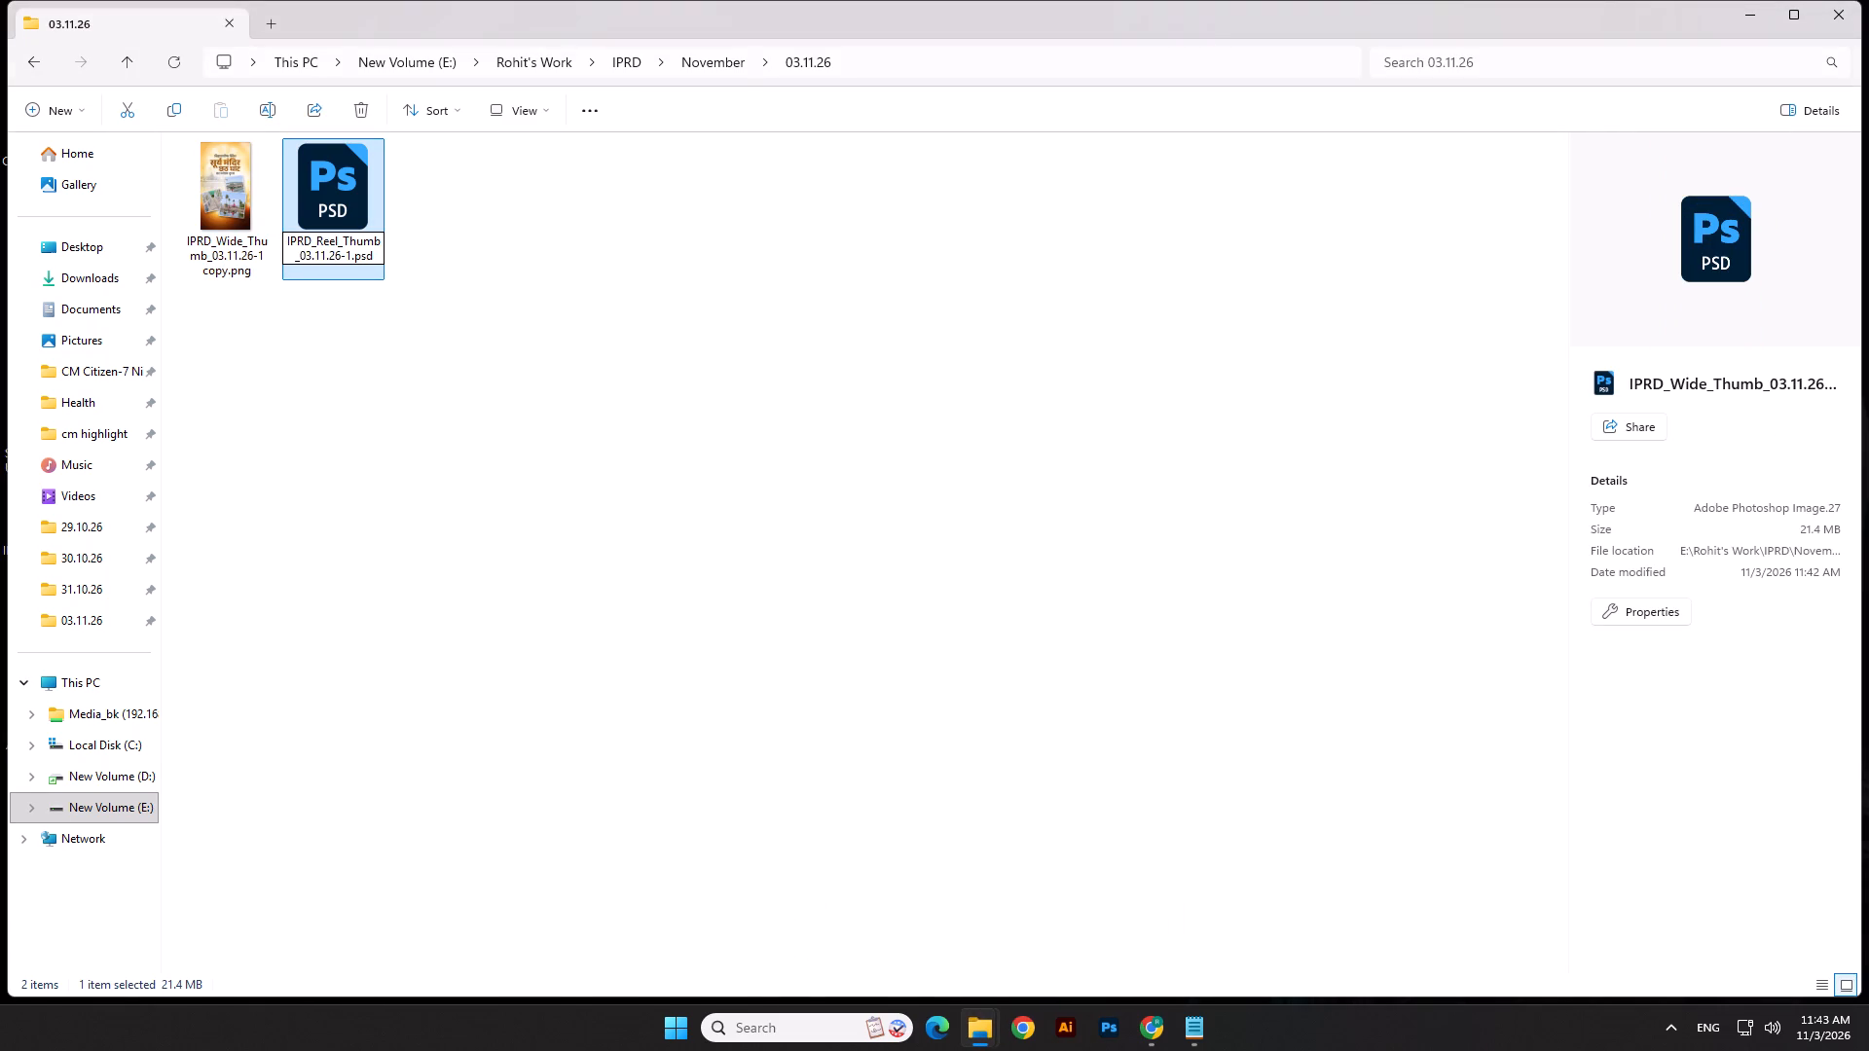
{"action": "left_click", "coordinate": [592, 630]}
Open IPRD_Reel_Thumb_03.11.26-1.psd in Photoshop.
{"action": "double_click", "coordinate": [257, 180]}
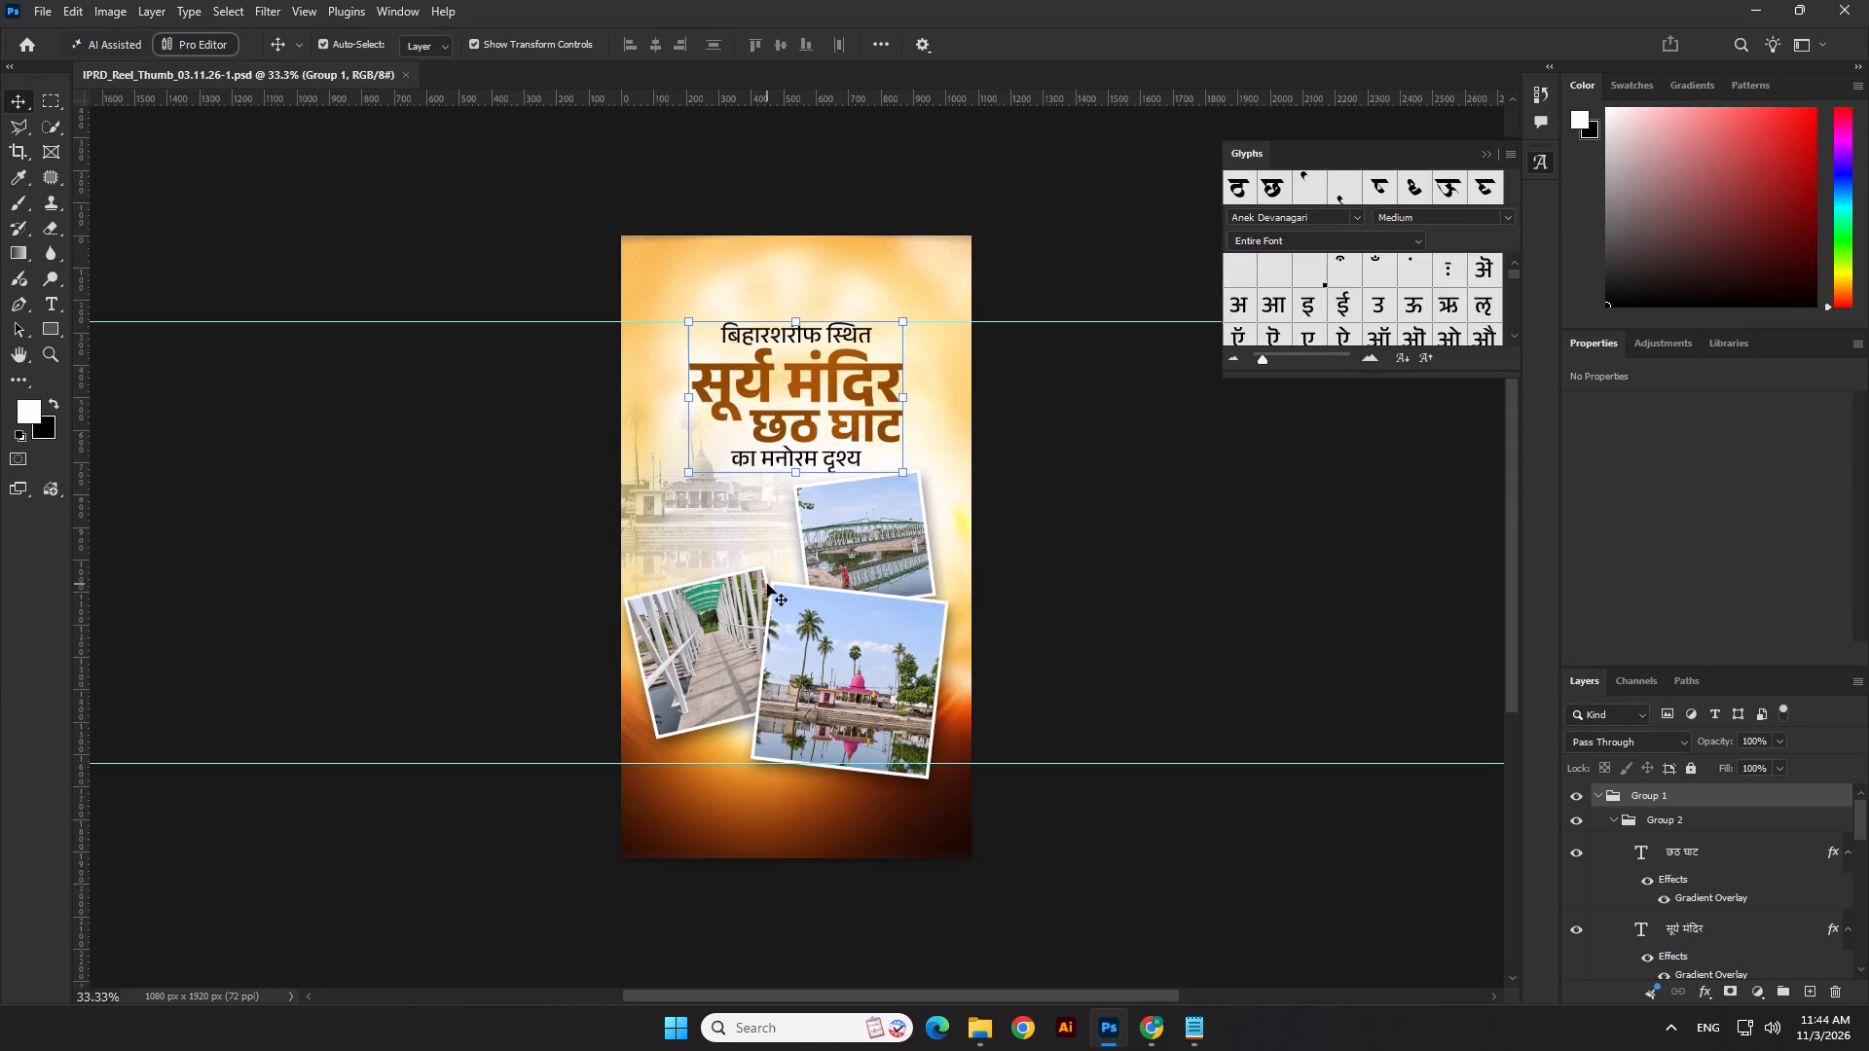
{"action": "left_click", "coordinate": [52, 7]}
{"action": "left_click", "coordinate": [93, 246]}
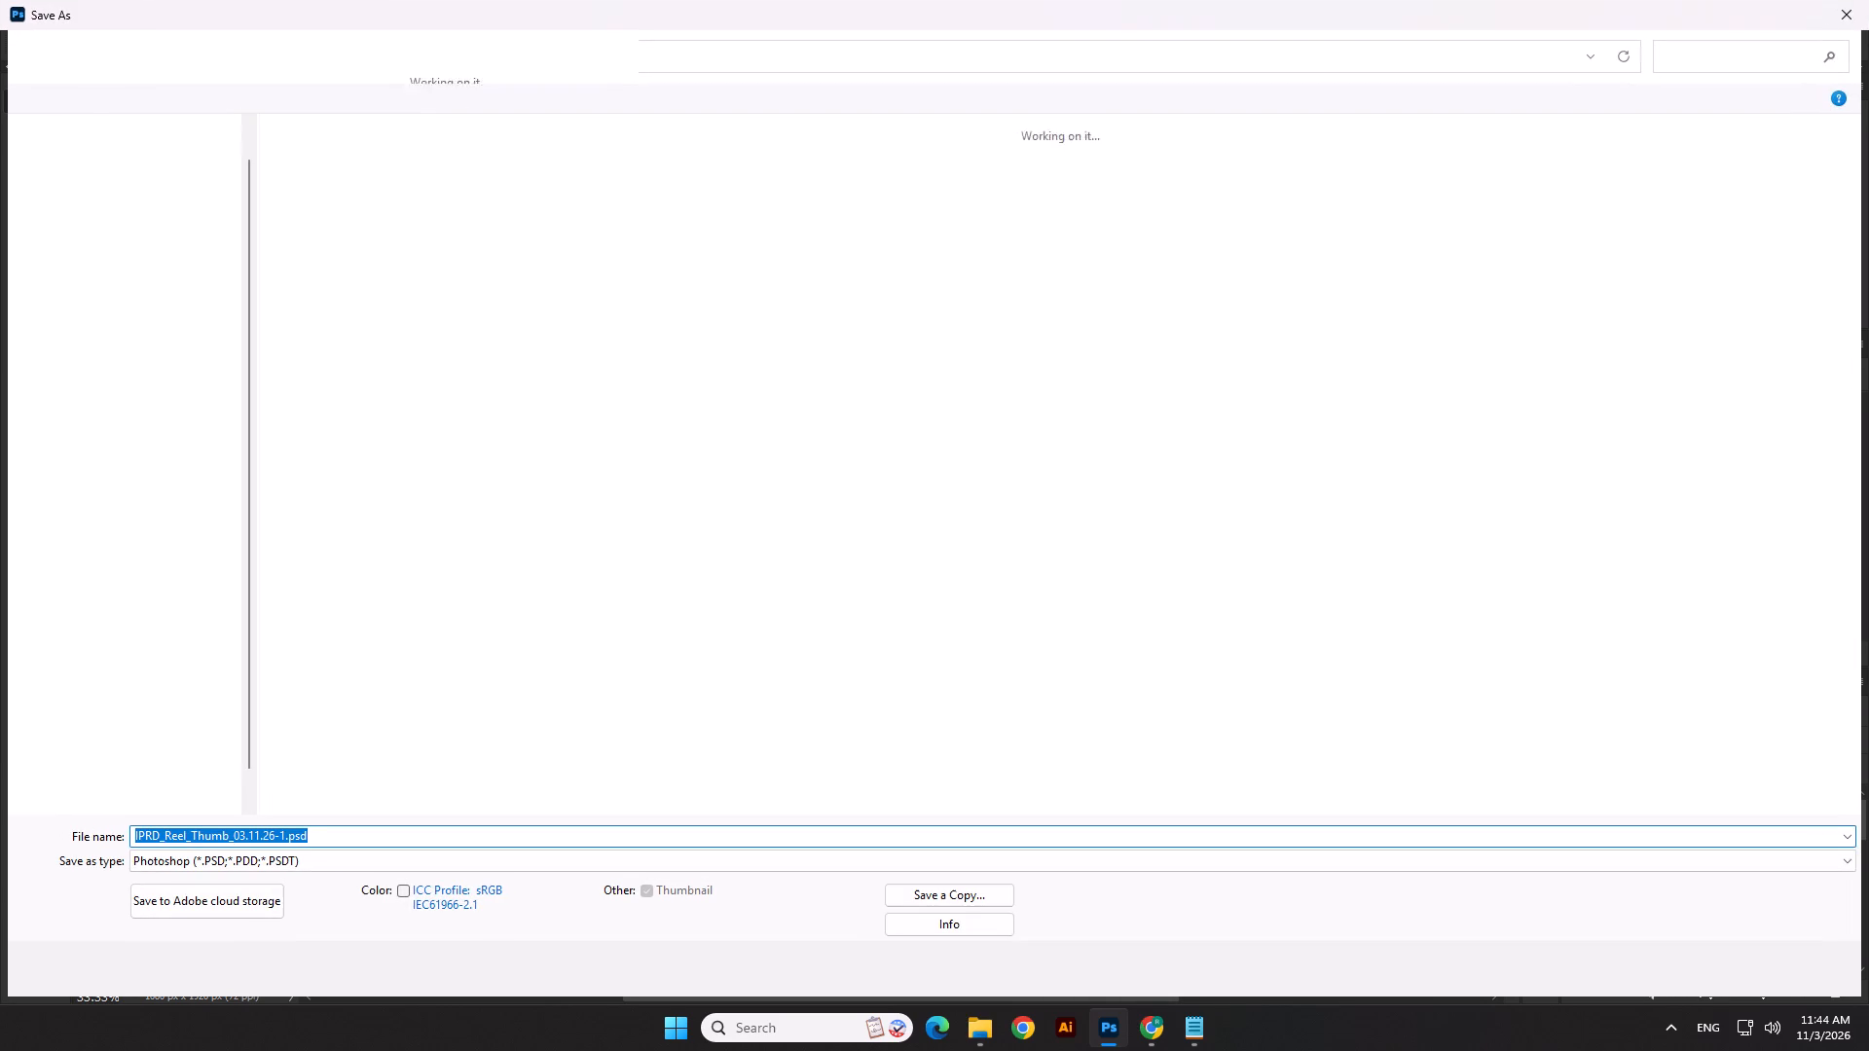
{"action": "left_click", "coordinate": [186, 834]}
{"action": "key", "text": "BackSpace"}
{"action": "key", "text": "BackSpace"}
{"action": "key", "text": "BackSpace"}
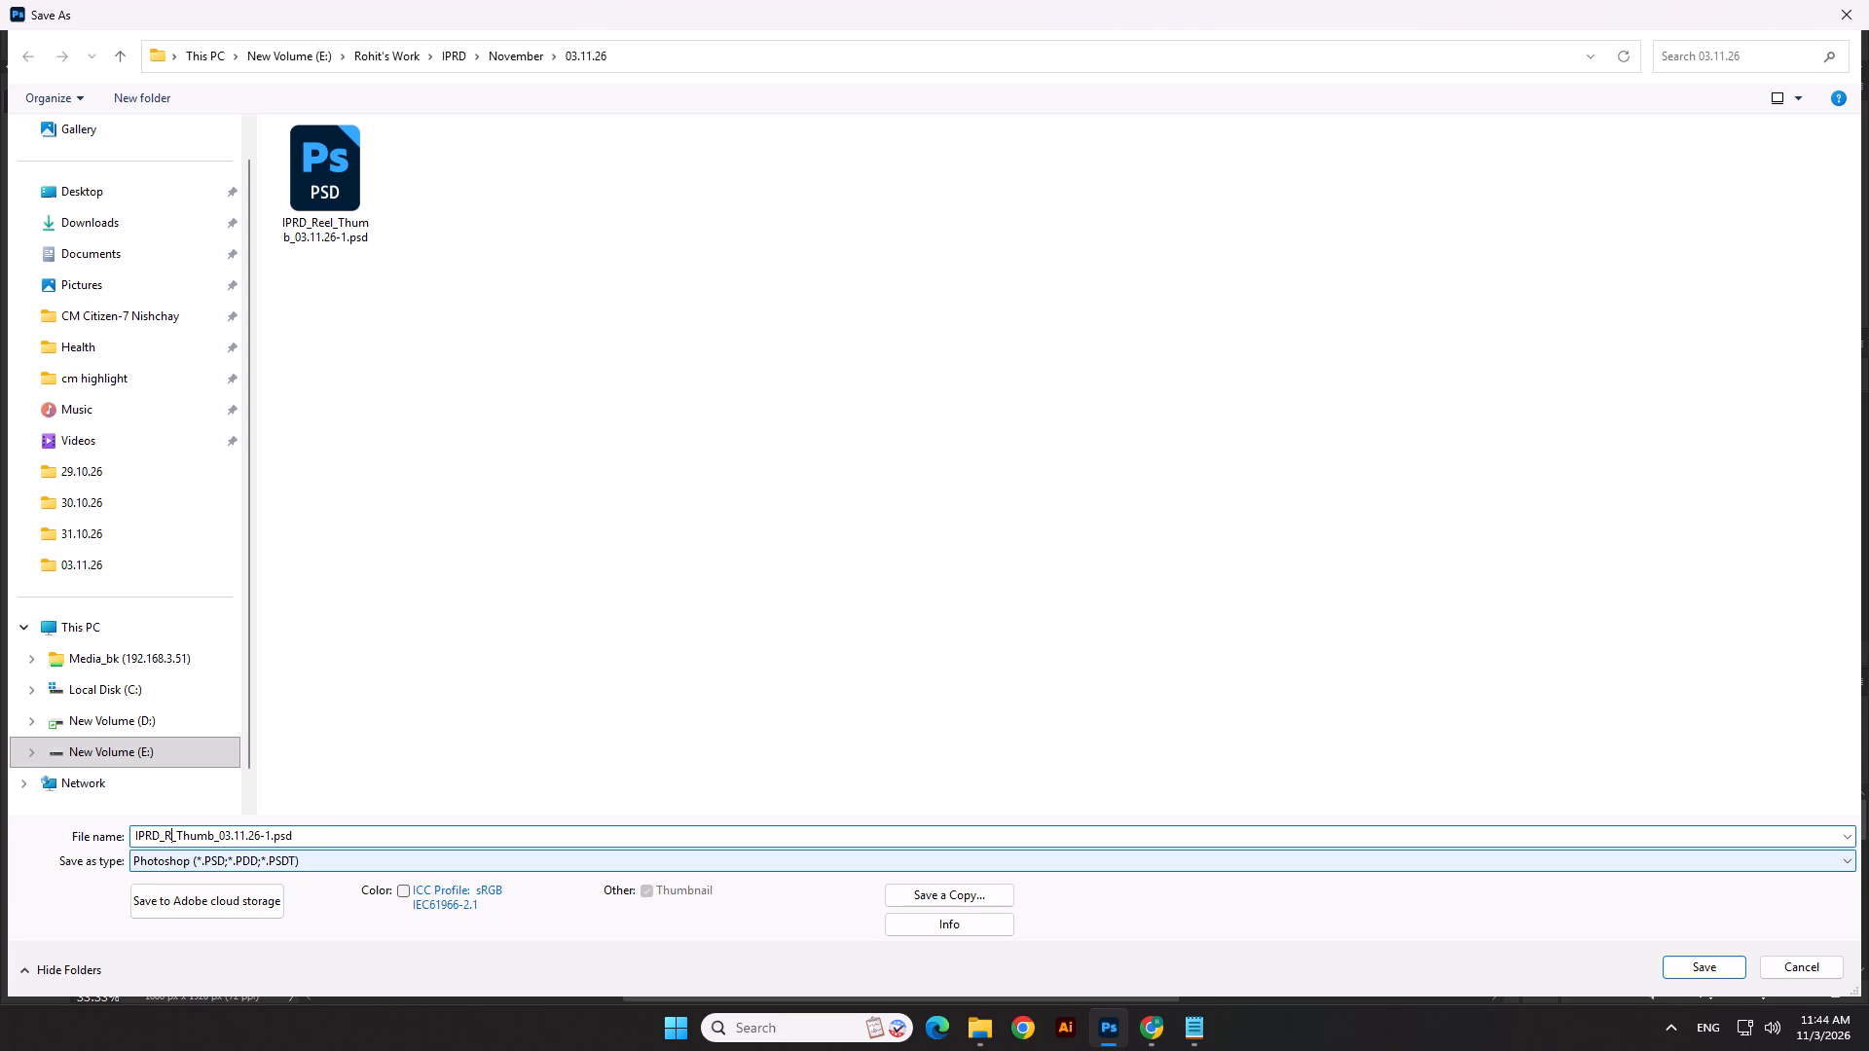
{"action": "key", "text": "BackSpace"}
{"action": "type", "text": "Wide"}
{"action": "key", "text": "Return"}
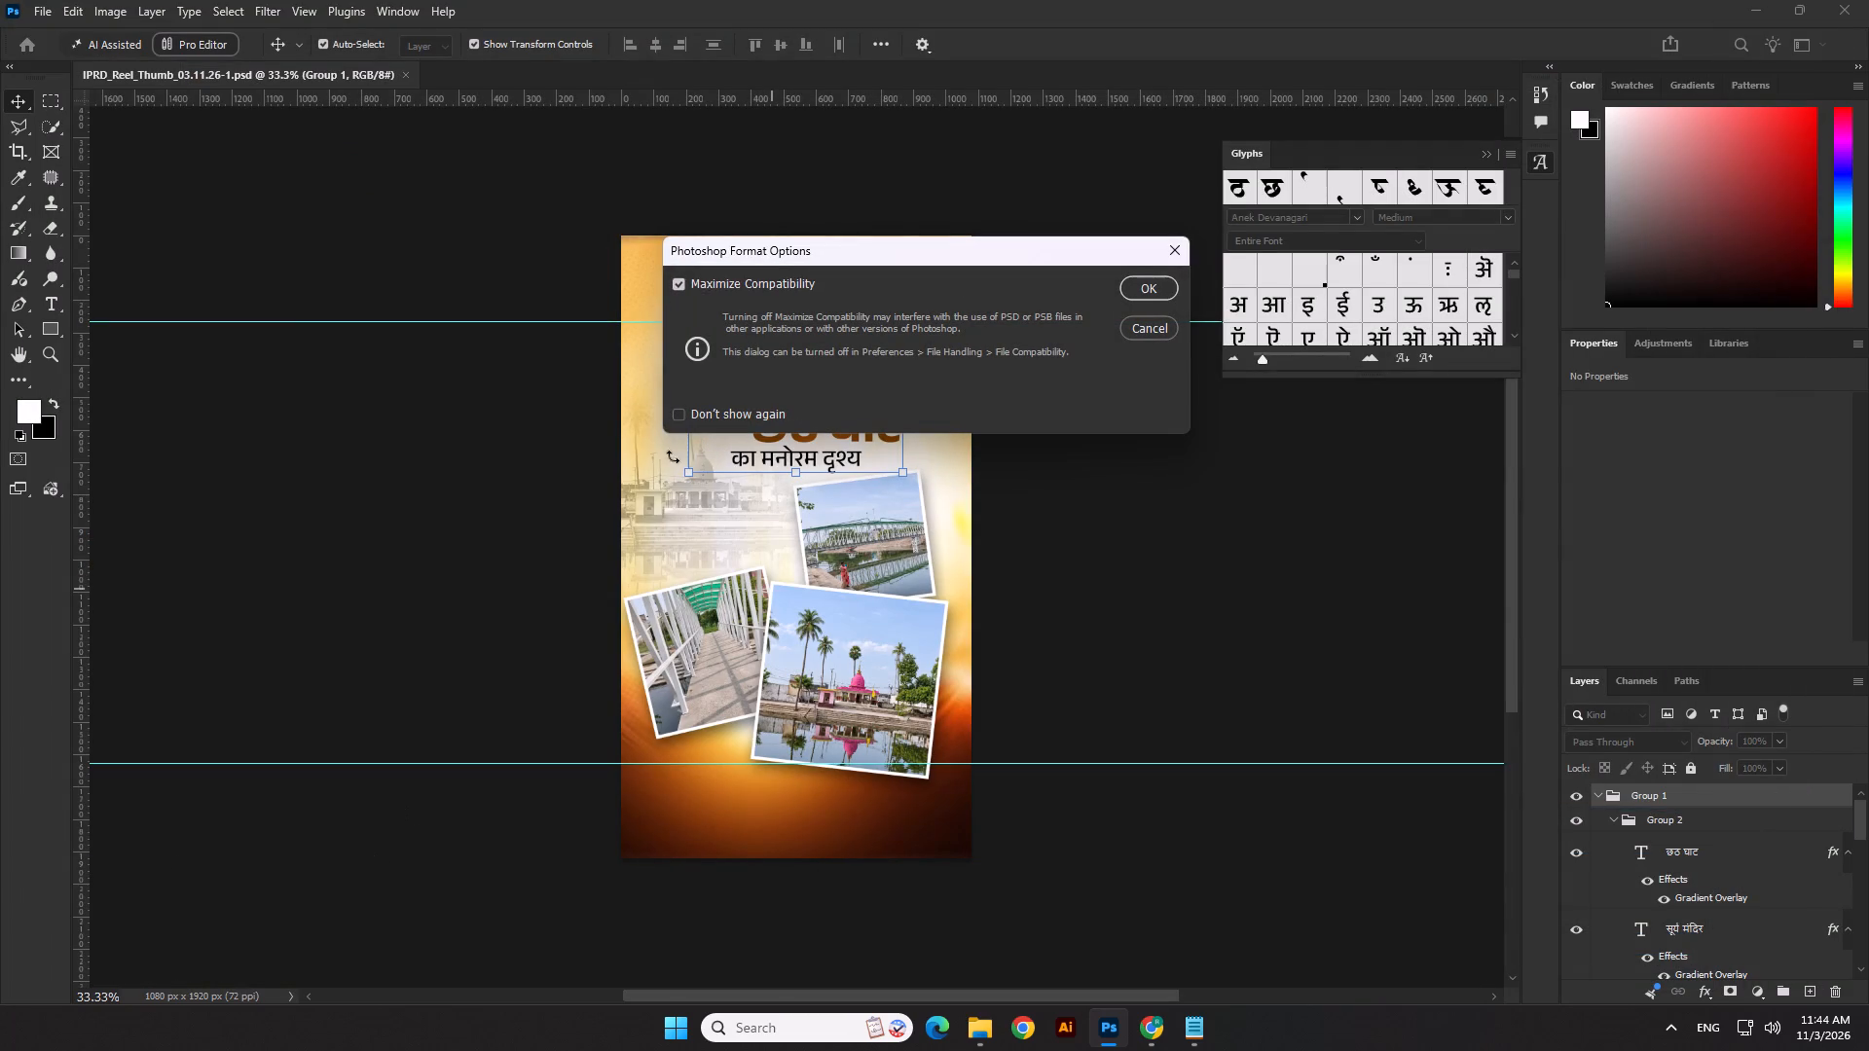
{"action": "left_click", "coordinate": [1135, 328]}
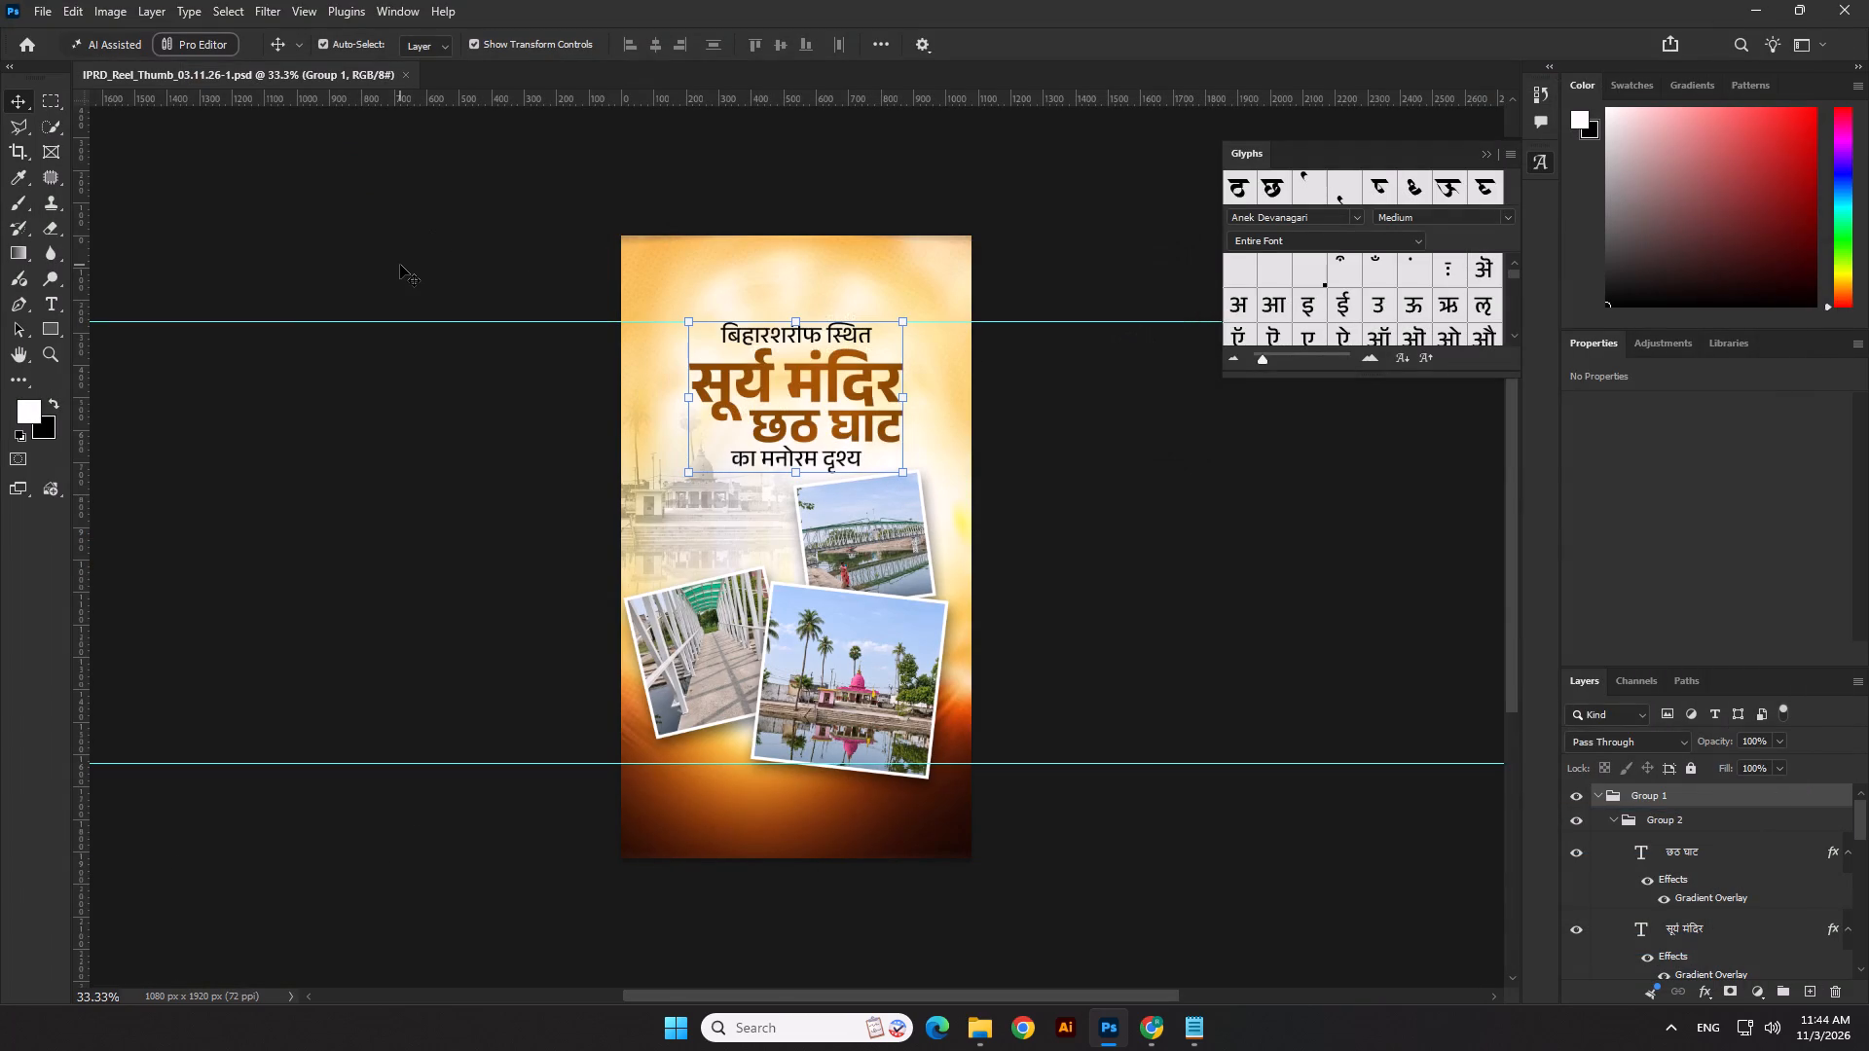
Create a new landscape document of 1920 x 1080 px at 72 ppi from the recent presets.
{"action": "key", "text": "ctrl+n"}
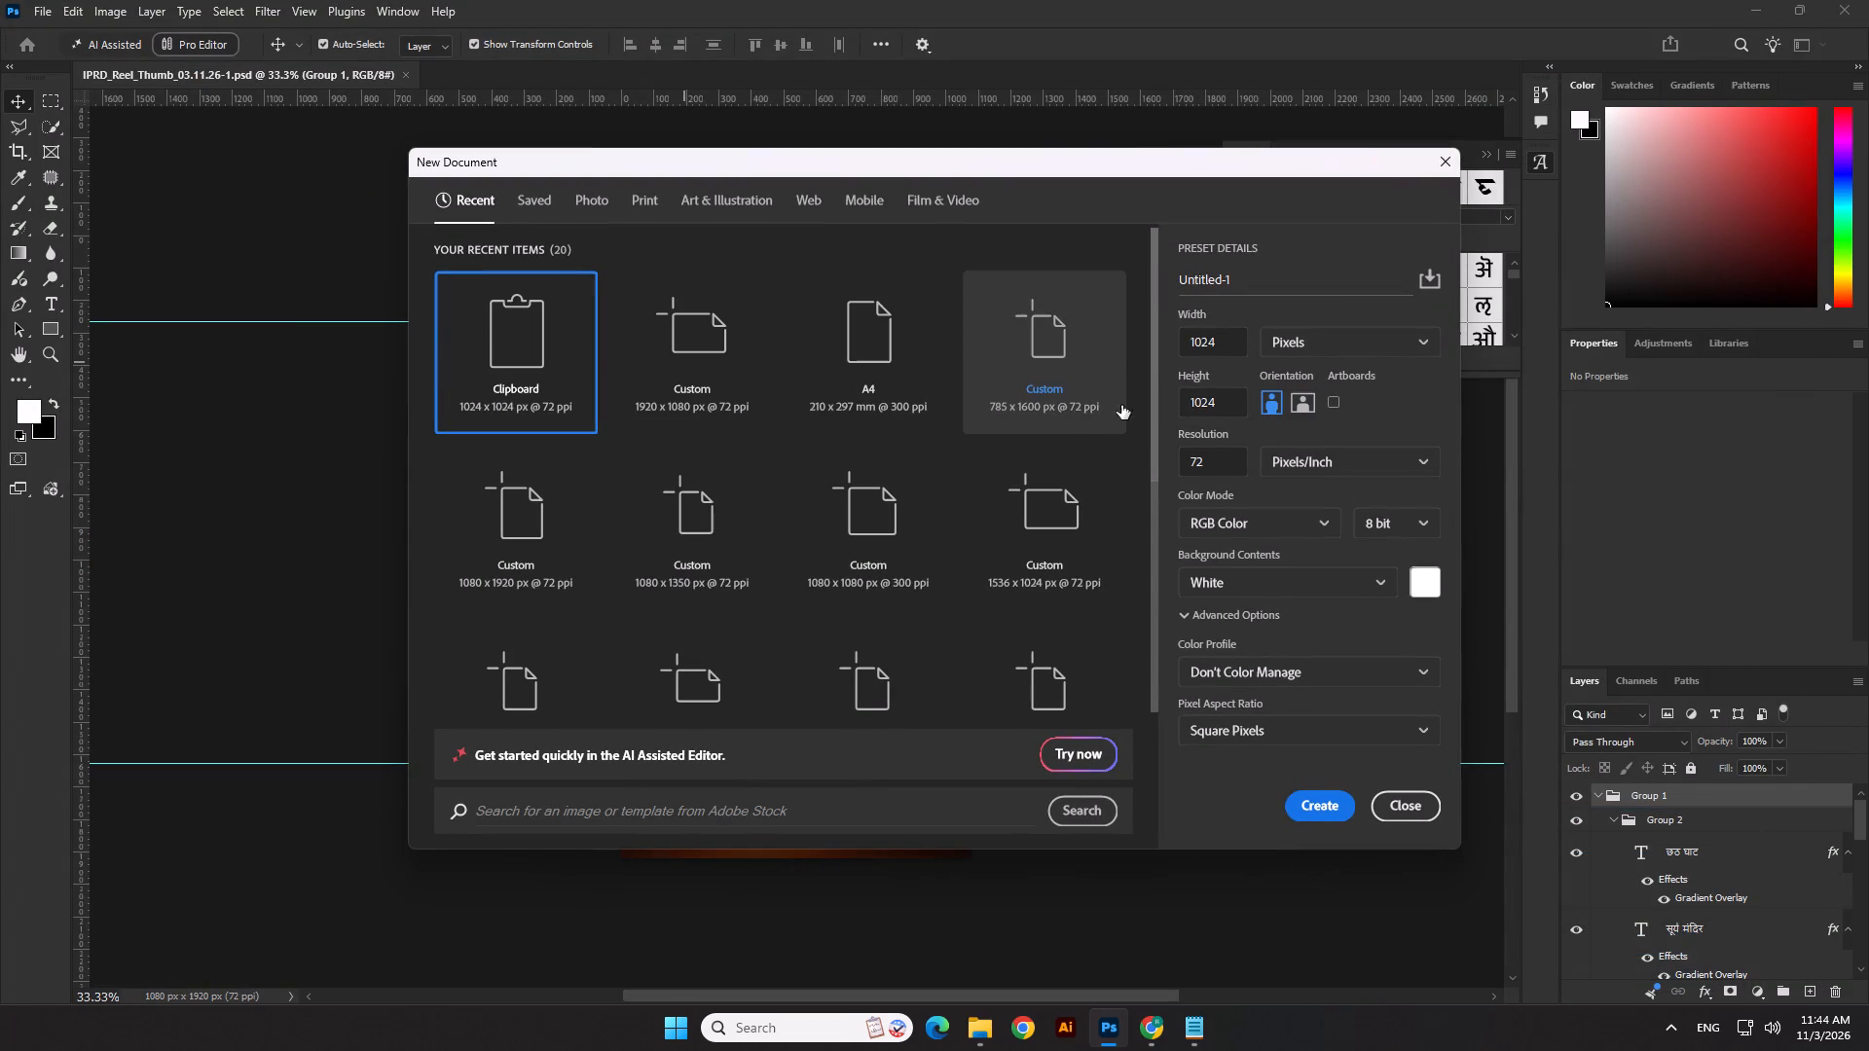
{"action": "left_click", "coordinate": [1301, 409]}
{"action": "left_click", "coordinate": [683, 349]}
{"action": "left_click", "coordinate": [1309, 811]}
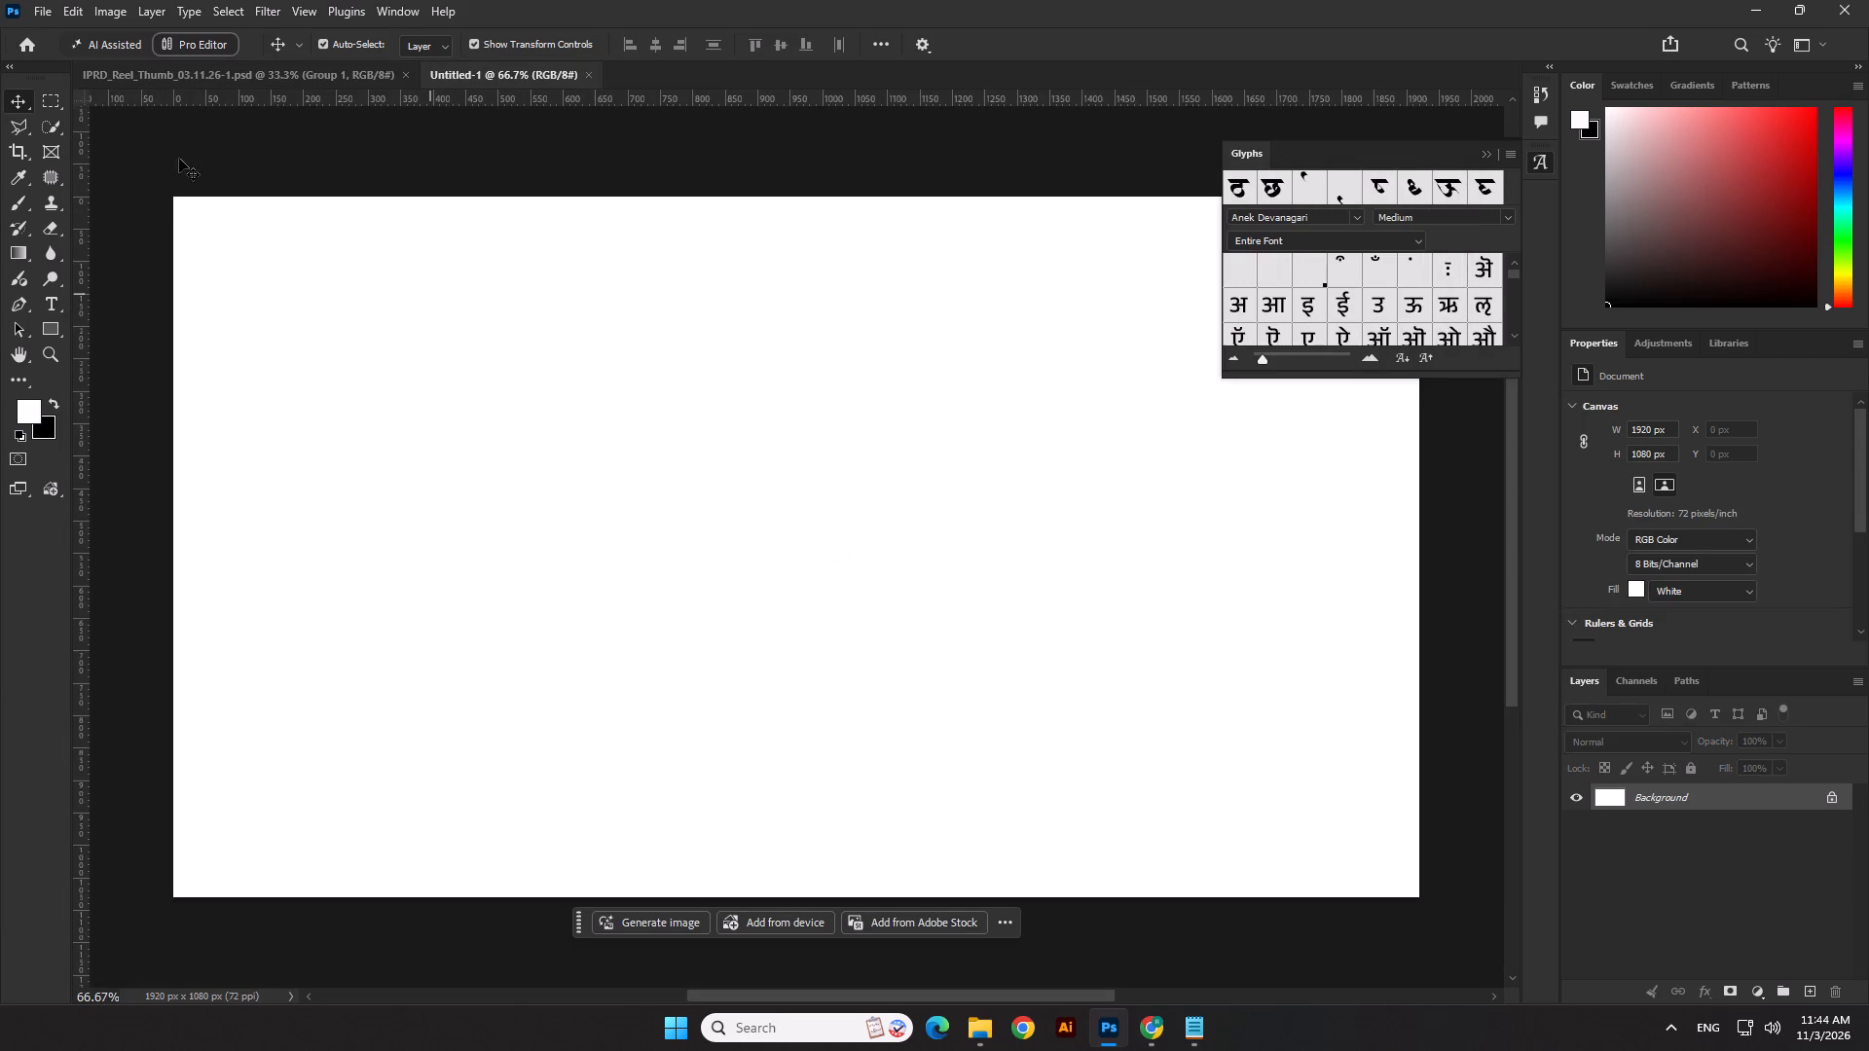
Save the blank landscape document in the 03.11.26 folder as IPRD_Wide_Thumb_03.11.26-1.psd.
{"action": "left_click", "coordinate": [35, 3]}
{"action": "left_click", "coordinate": [79, 241]}
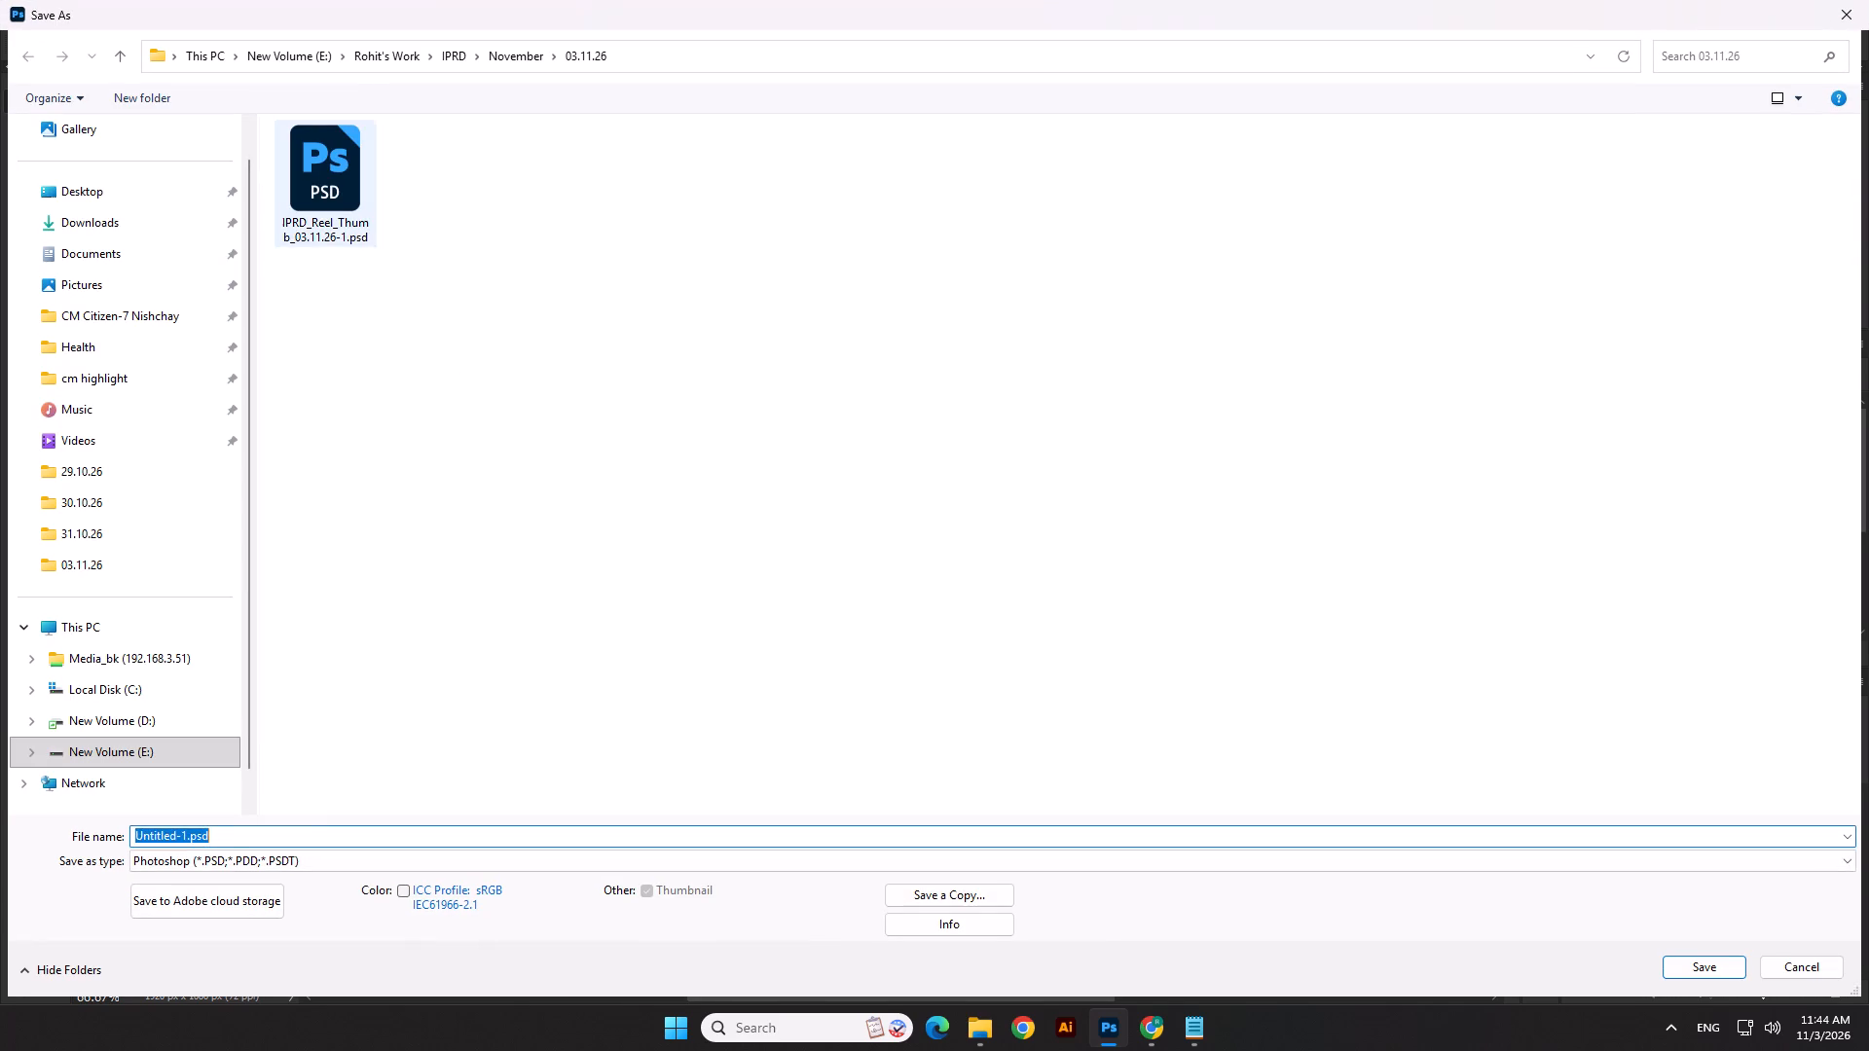
{"action": "left_click", "coordinate": [311, 183]}
{"action": "left_click", "coordinate": [179, 844]}
{"action": "left_click", "coordinate": [185, 836]}
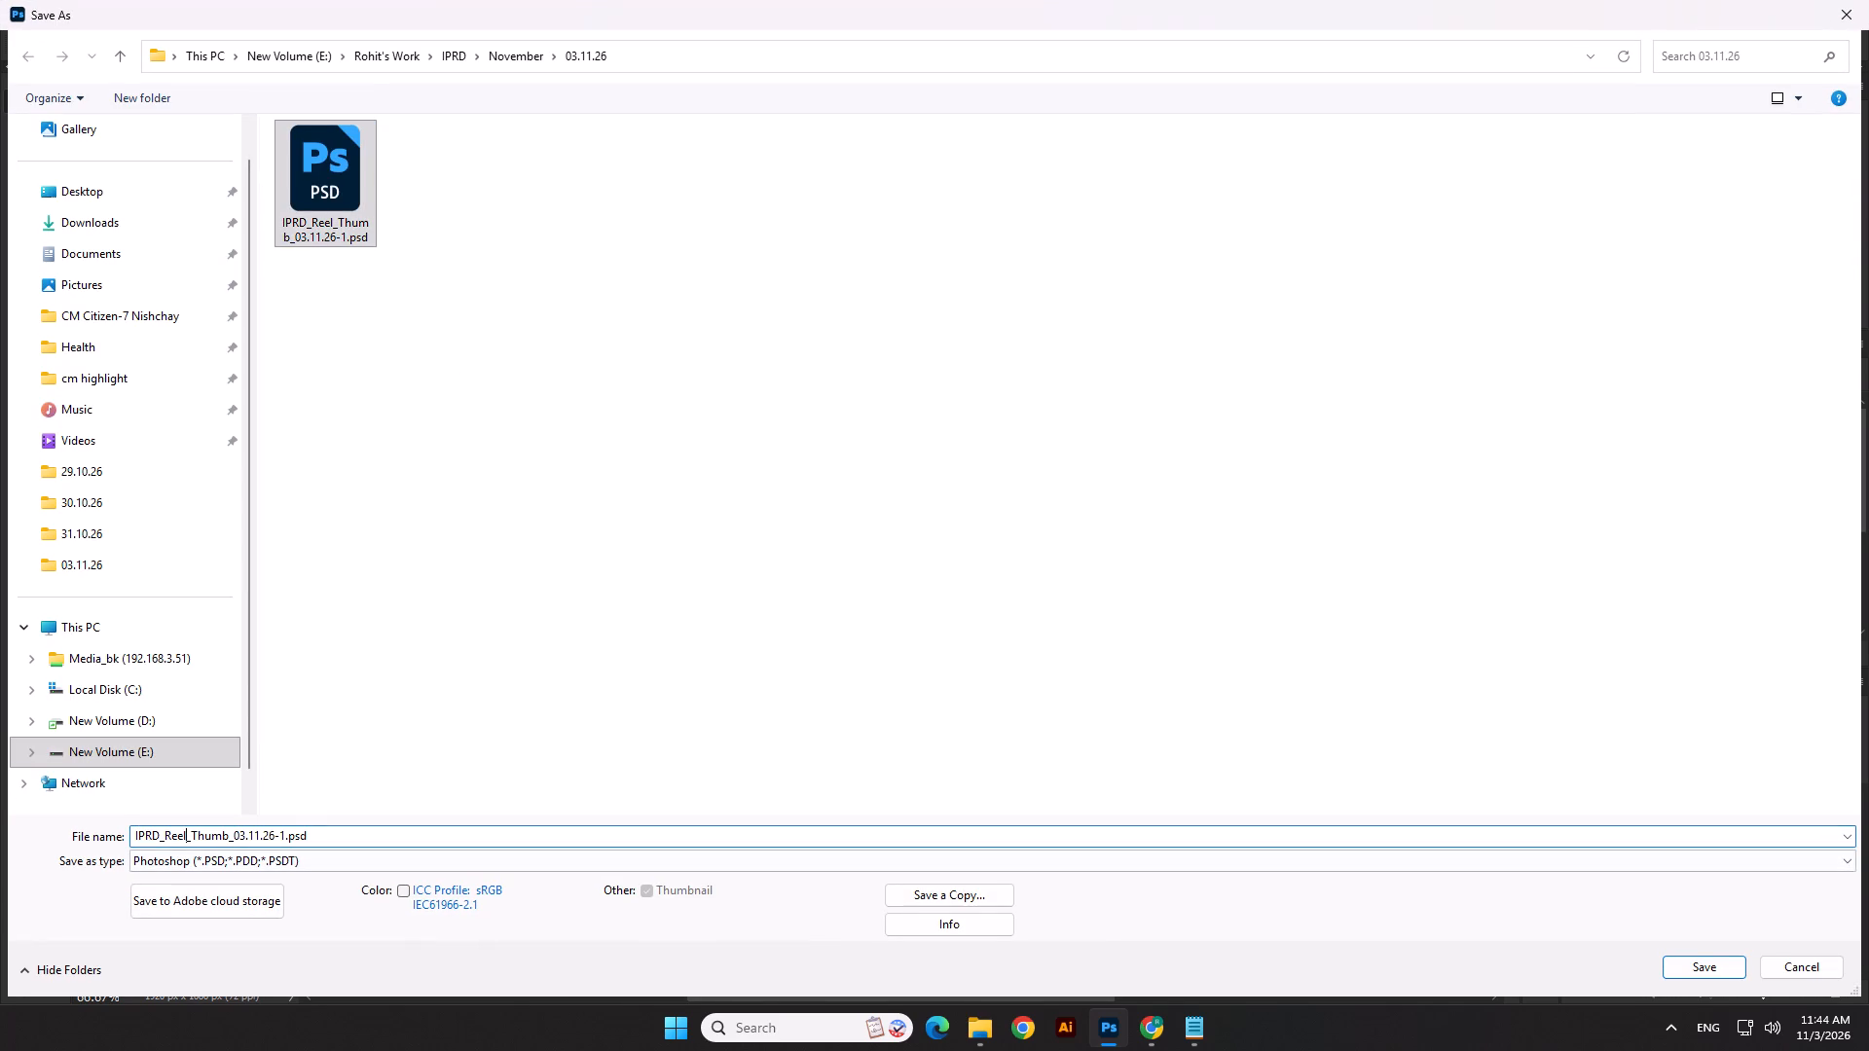
{"action": "key", "text": "BackSpace"}
{"action": "key", "text": "BackSpace"}
{"action": "key", "text": "BackSpace"}
{"action": "key", "text": "BackSpace"}
{"action": "type", "text": "Wide"}
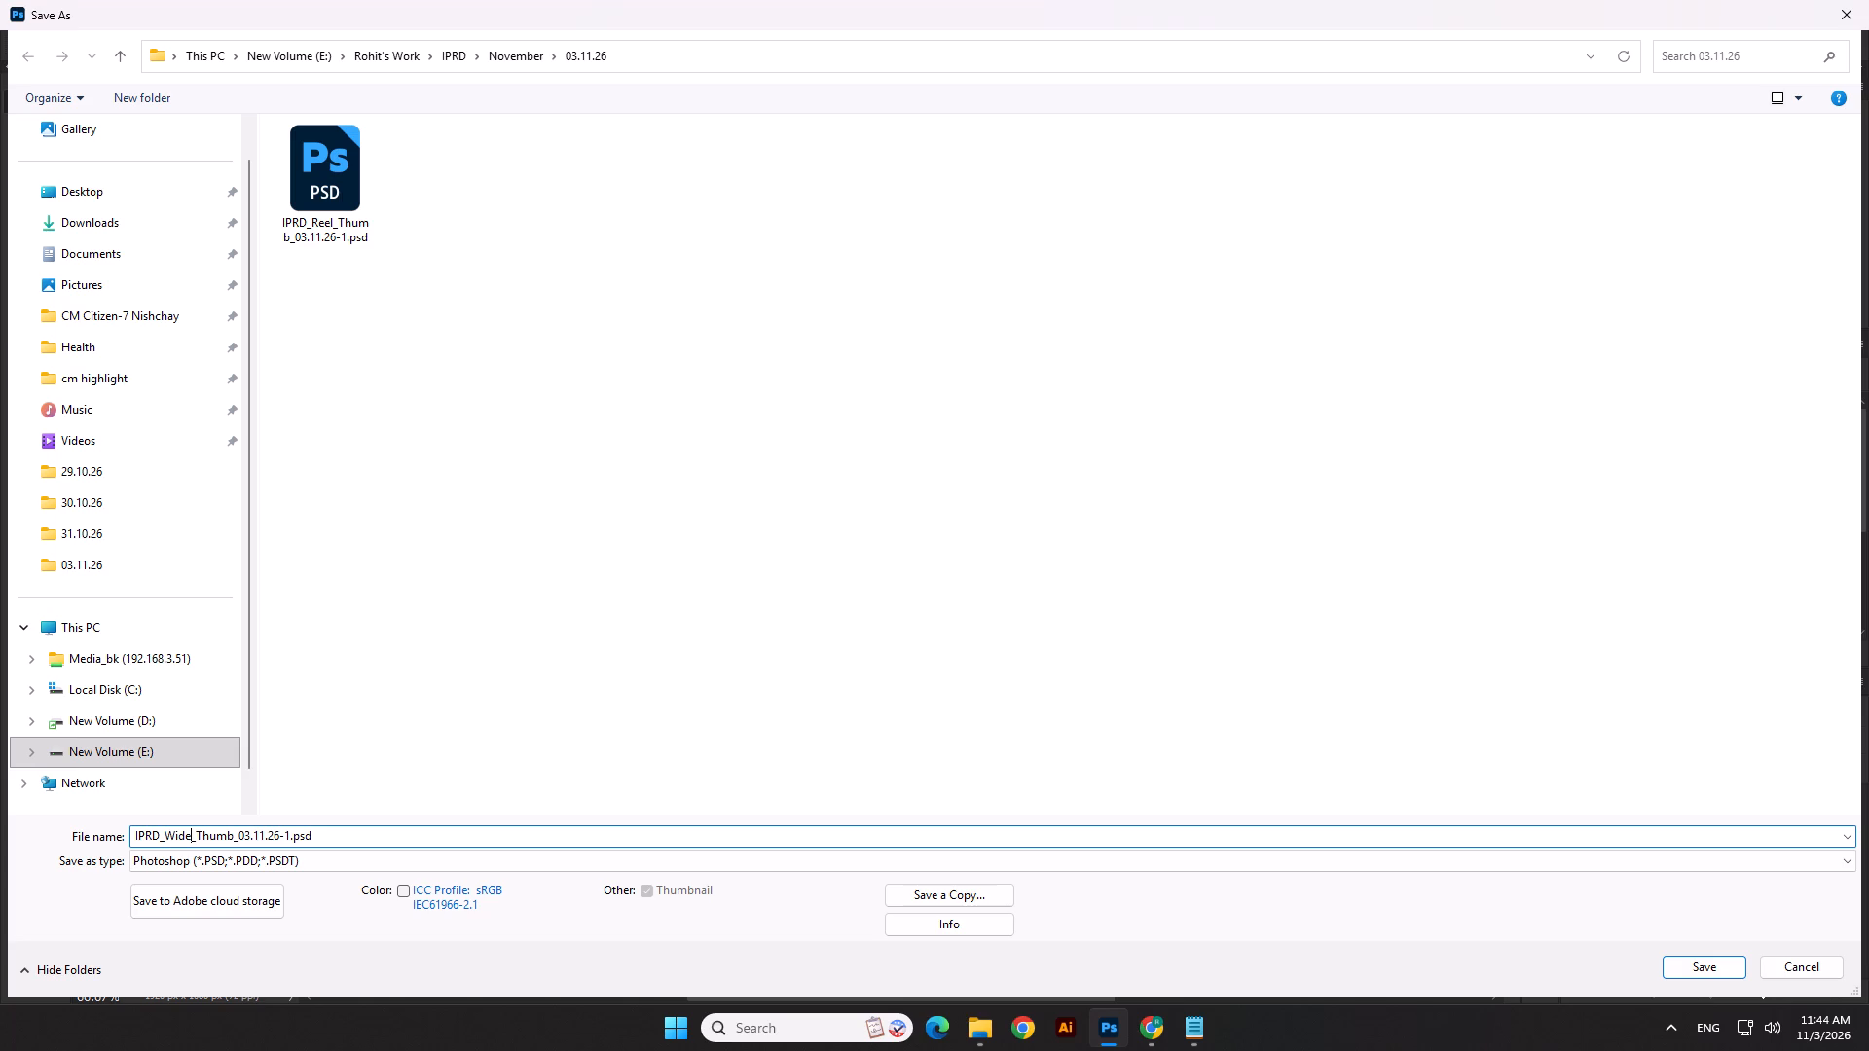
{"action": "key", "text": "Return"}
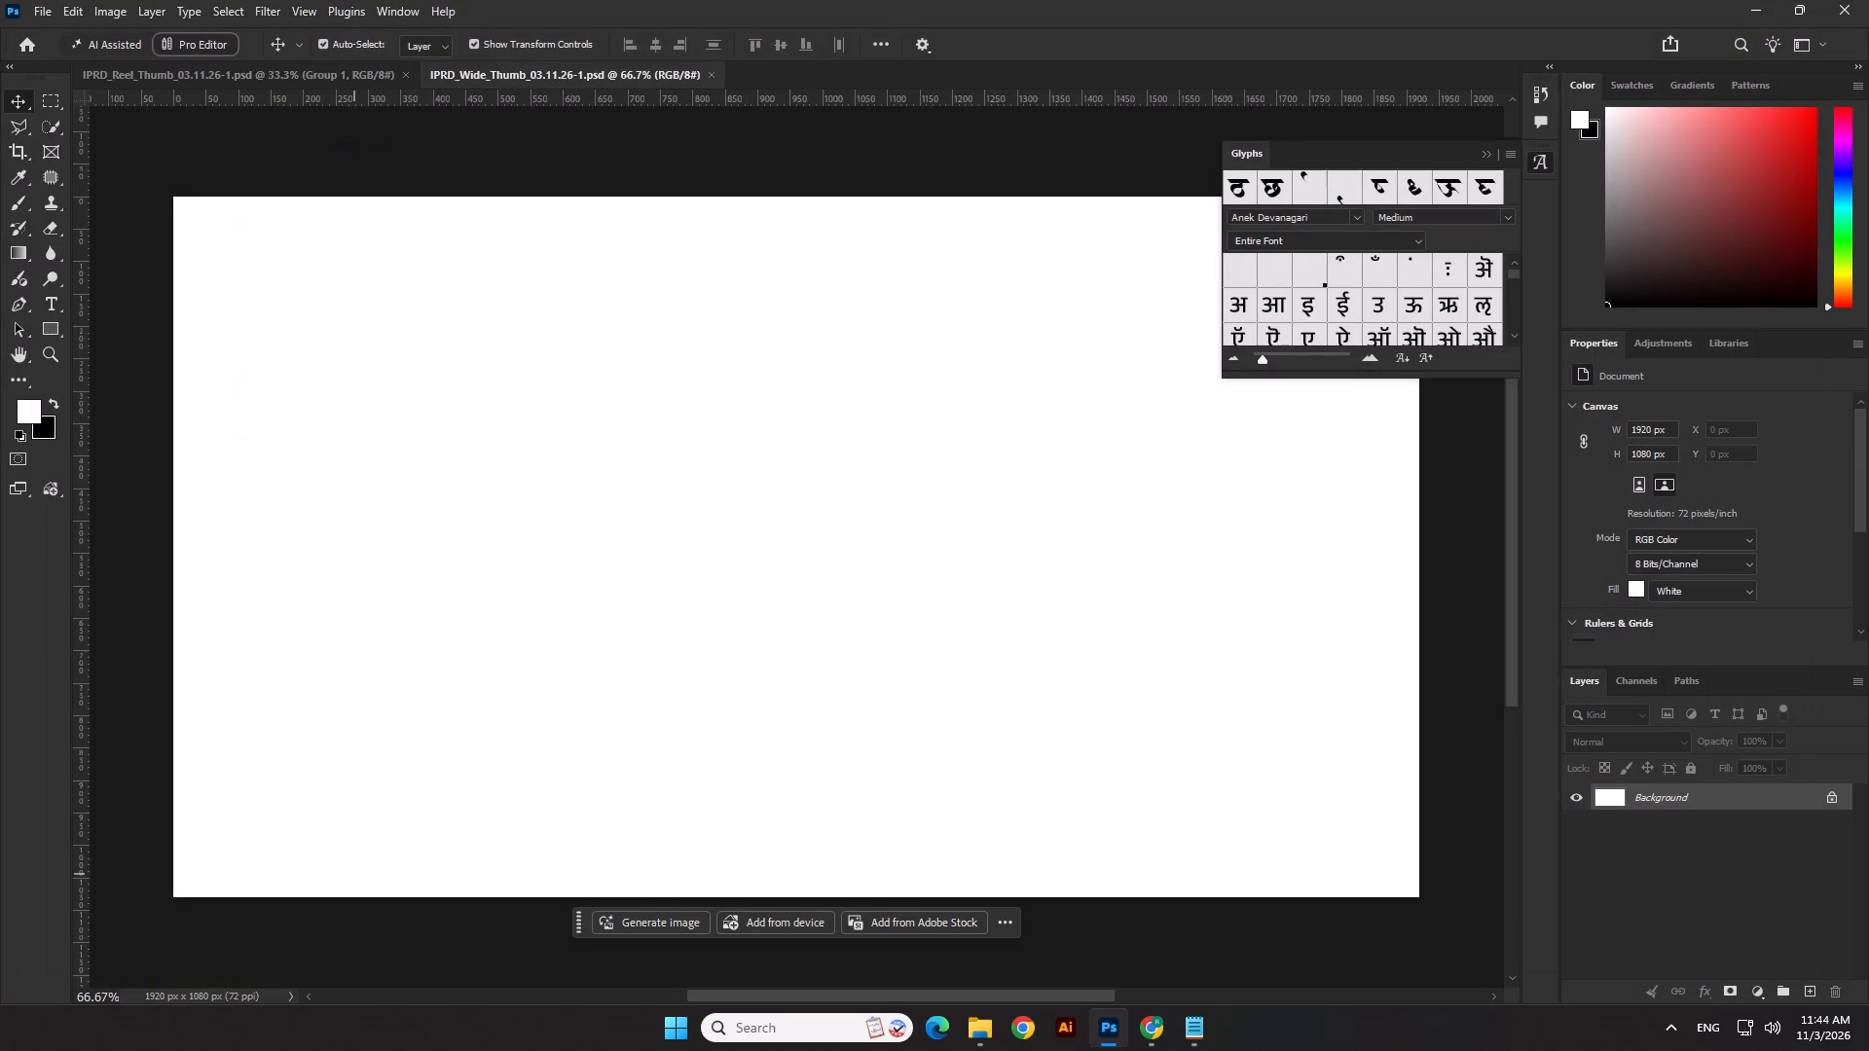
Copy the glowing background (Layer 1) from the Reel document and paste it into the Wide document.
{"action": "scroll", "coordinate": [696, 576], "scroll_direction": "down", "scroll_amount": 1}
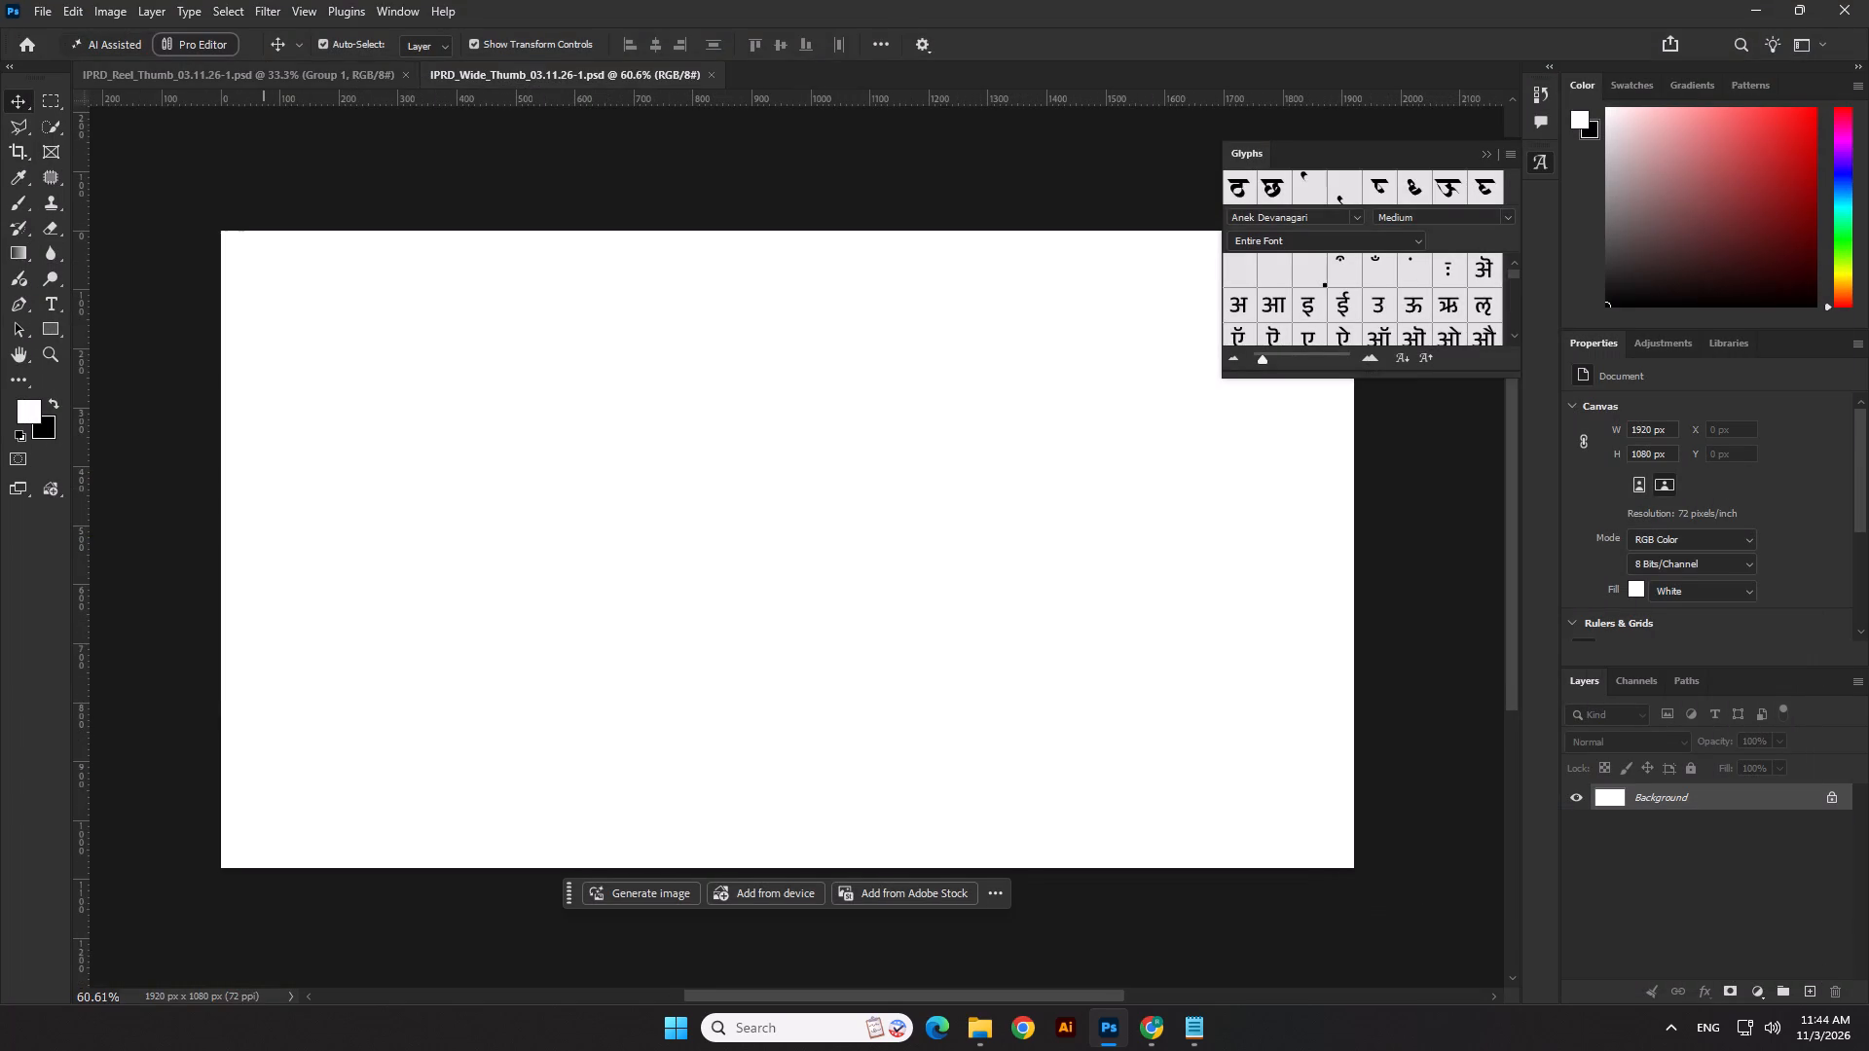
{"action": "left_click", "coordinate": [285, 66]}
{"action": "left_click", "coordinate": [724, 252]}
{"action": "scroll", "coordinate": [1694, 917], "scroll_direction": "down", "scroll_amount": 1}
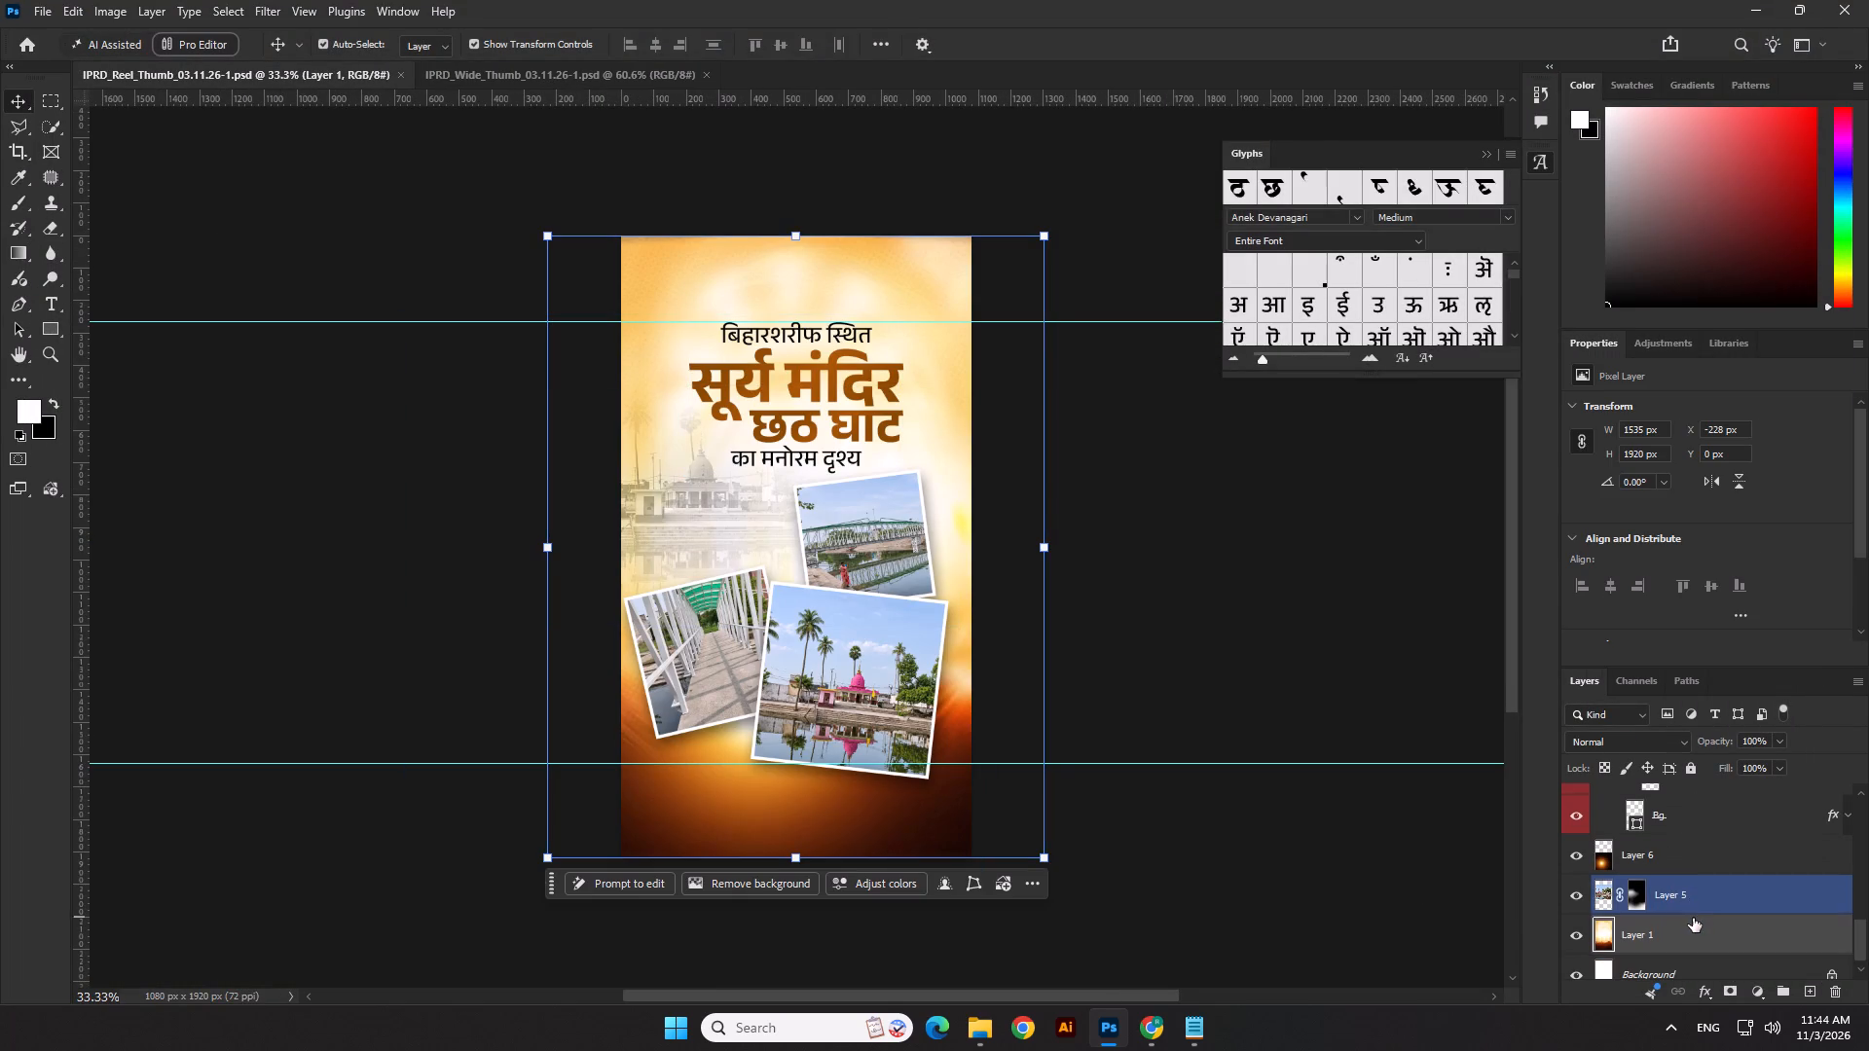
{"action": "key", "text": "ctrl+c"}
{"action": "key", "text": "ctrl+c"}
{"action": "left_click", "coordinate": [637, 77]}
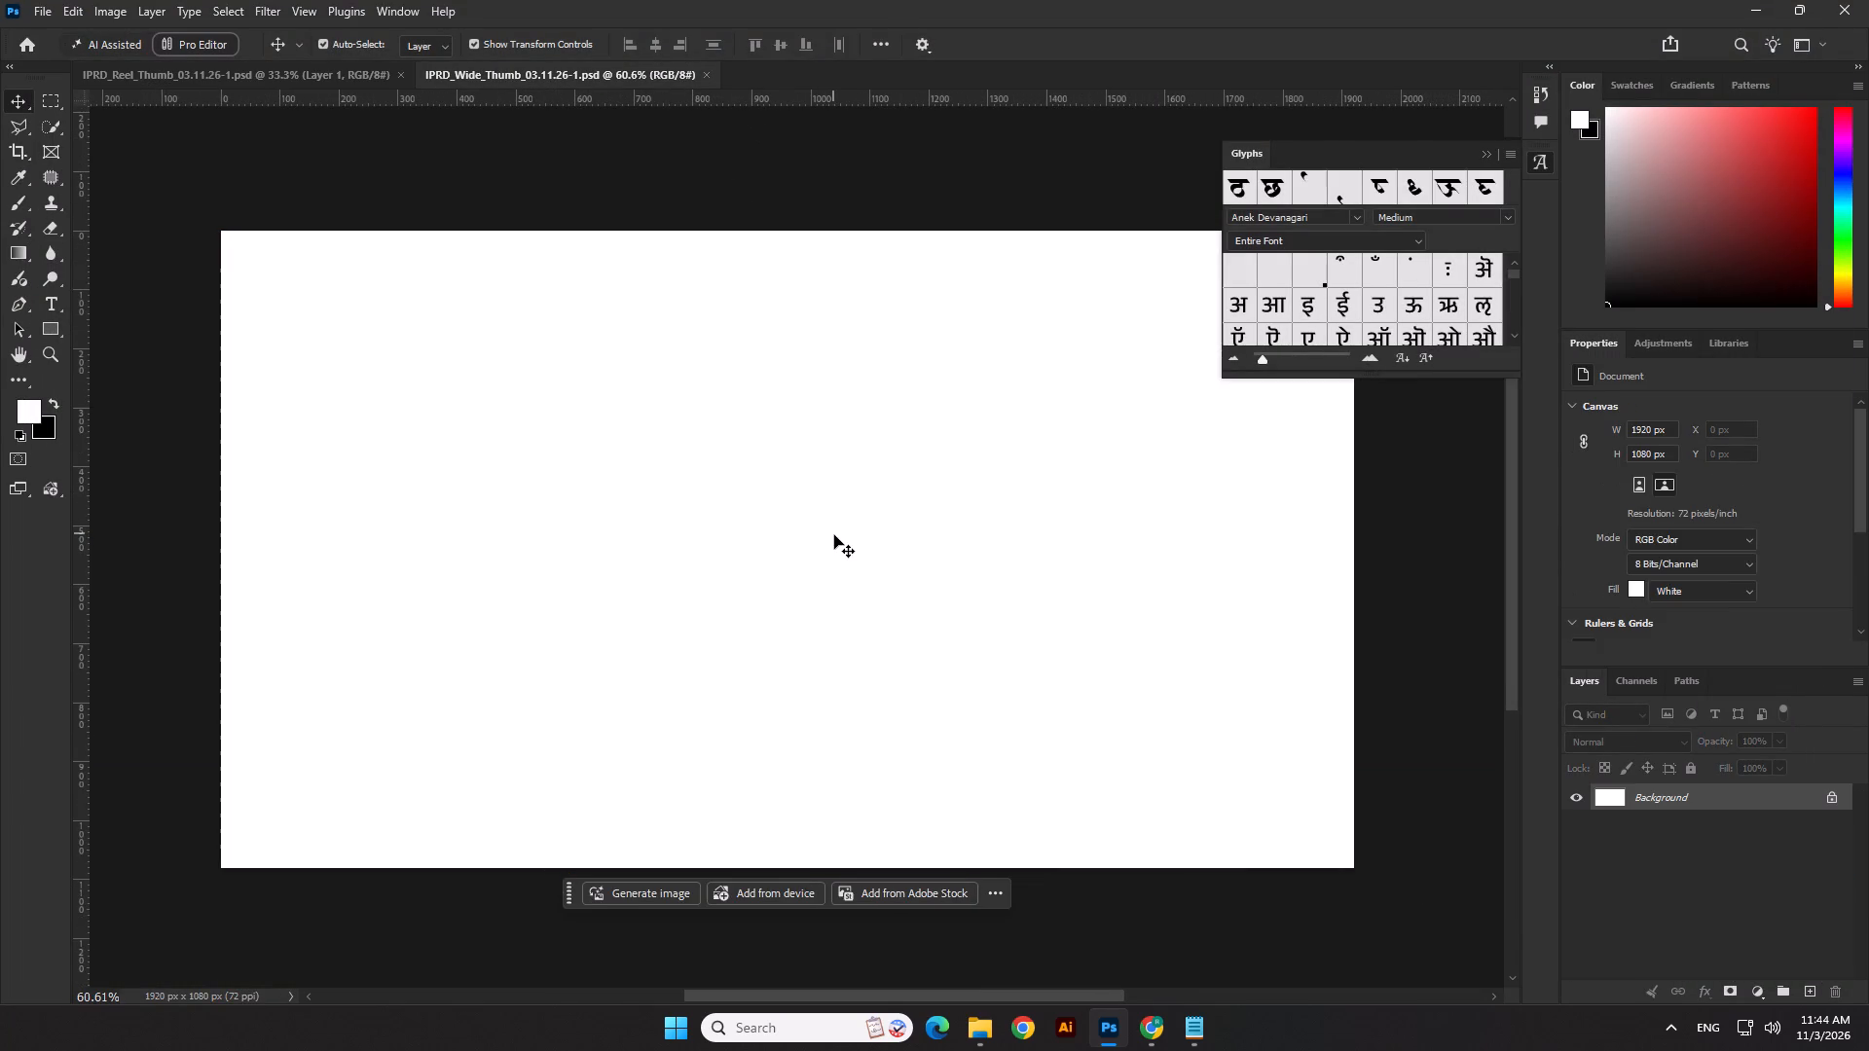
{"action": "key", "text": "ctrl+v"}
Rotate the pasted background to -90°, enlarge it to about 2099 x 1677 px covering the canvas, and nudge it slightly left.
{"action": "scroll", "coordinate": [683, 595], "scroll_direction": "down", "scroll_amount": 3}
{"action": "left_click_drag", "start_coordinate": [777, 307], "coordinate": [336, 611]}
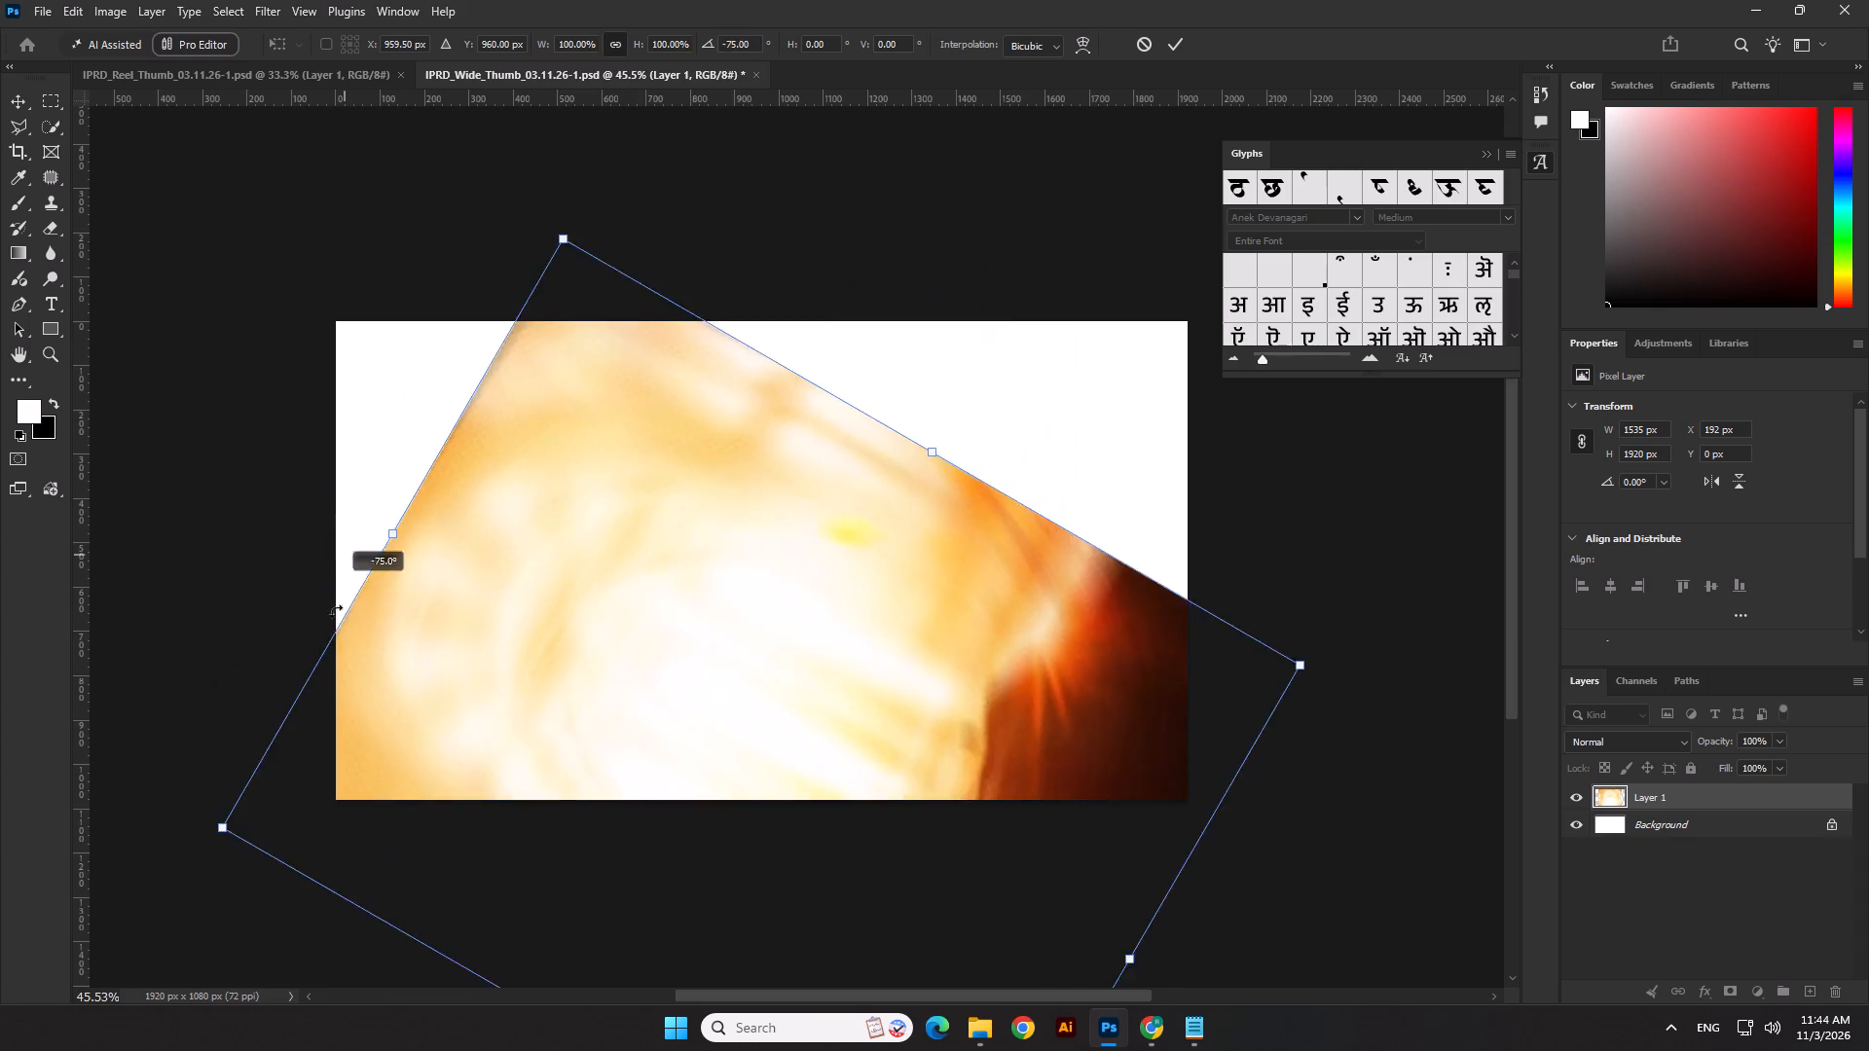
{"action": "left_click_drag", "start_coordinate": [336, 611], "coordinate": [348, 724]}
{"action": "left_click_drag", "start_coordinate": [784, 669], "coordinate": [782, 523]}
{"action": "scroll", "coordinate": [729, 503], "scroll_direction": "down", "scroll_amount": 5}
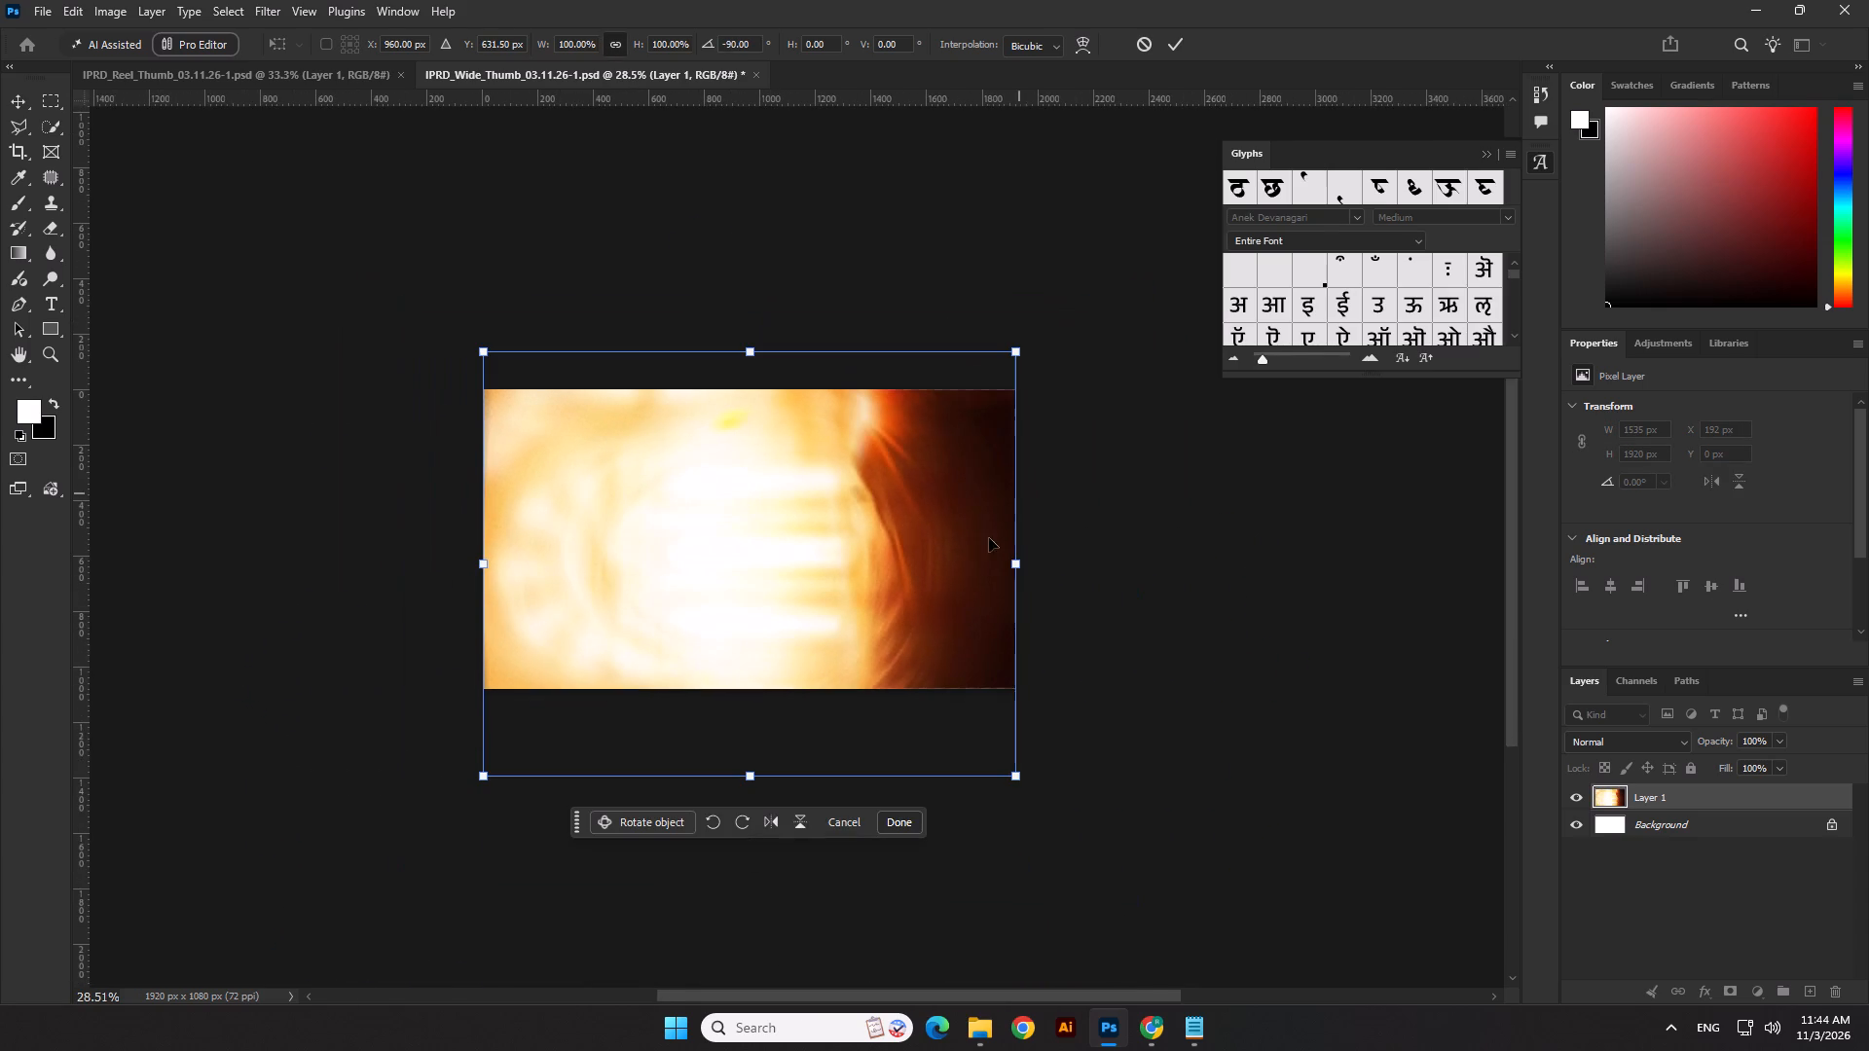
{"action": "left_click_drag", "start_coordinate": [1019, 567], "coordinate": [1069, 562]}
{"action": "key", "text": "Return"}
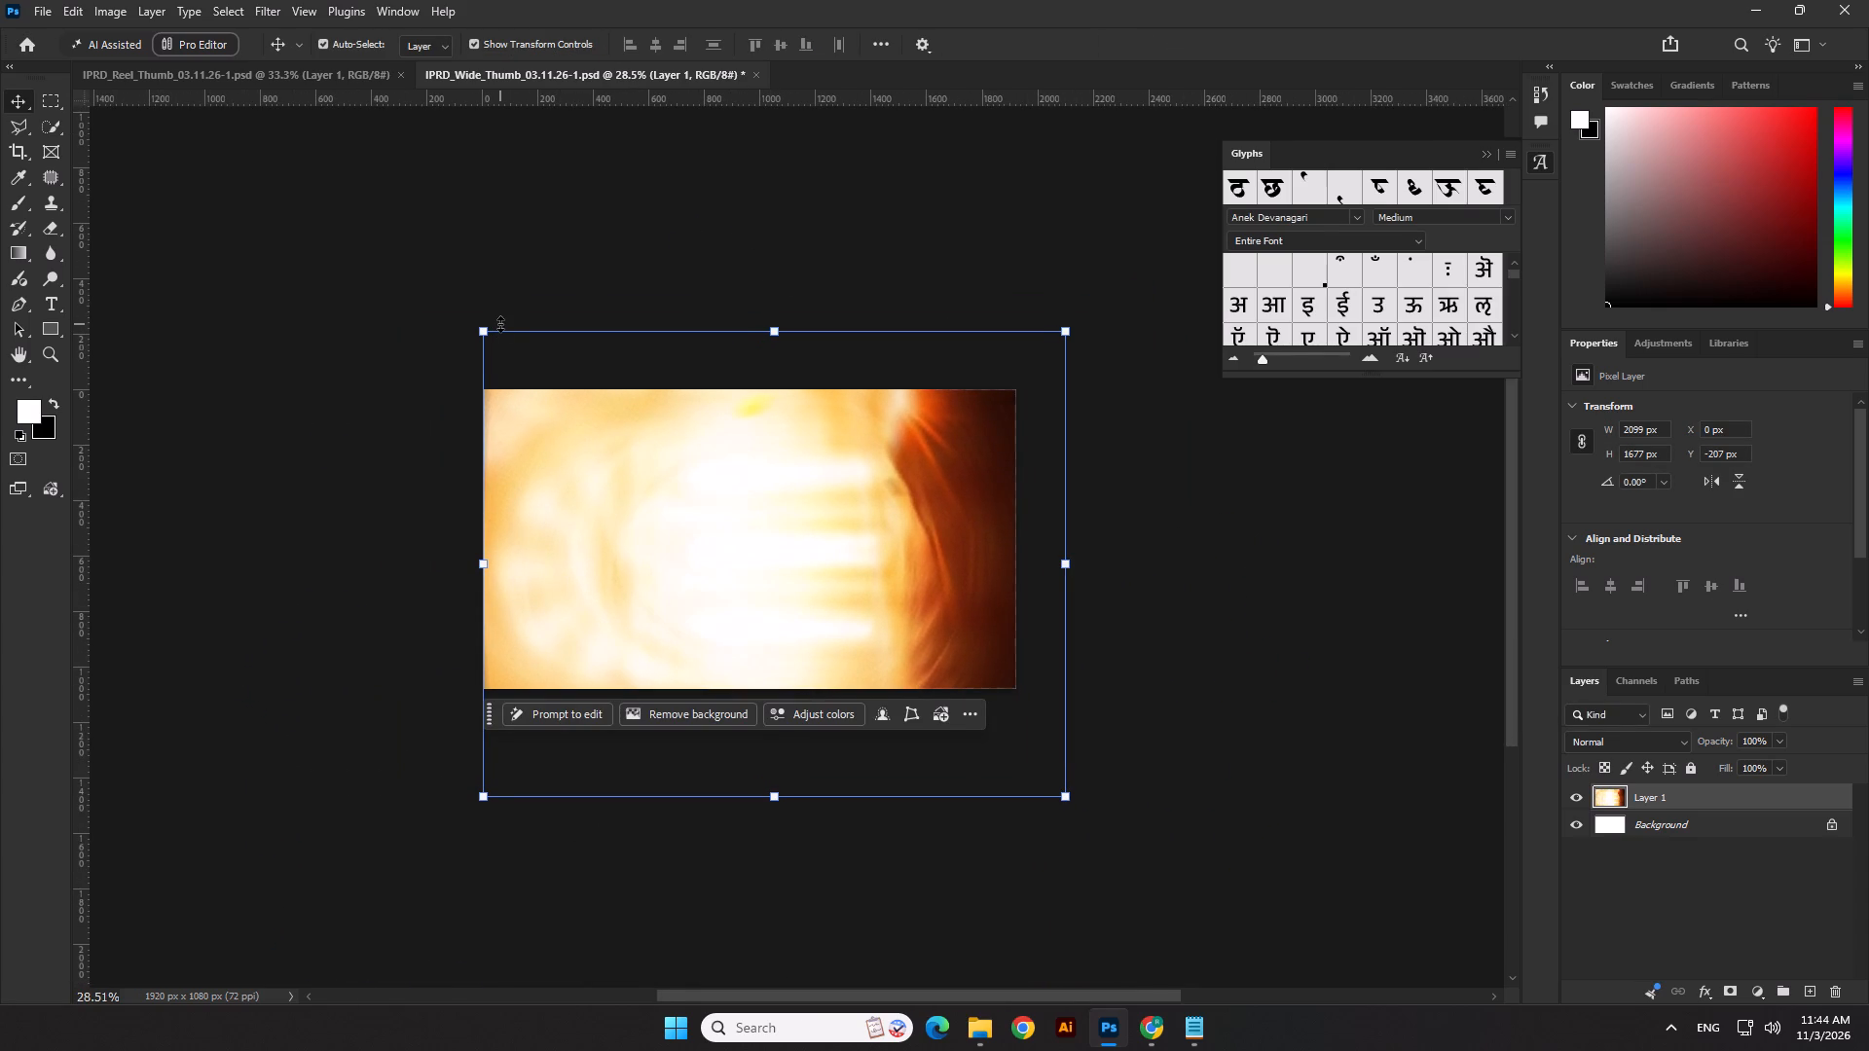
{"action": "key", "text": "shift+Left"}
{"action": "left_click", "coordinate": [402, 217]}
Copy the Place-Your-Image-Here group of framed photos from the Reel document and paste it into the Wide document.
{"action": "left_click", "coordinate": [349, 75]}
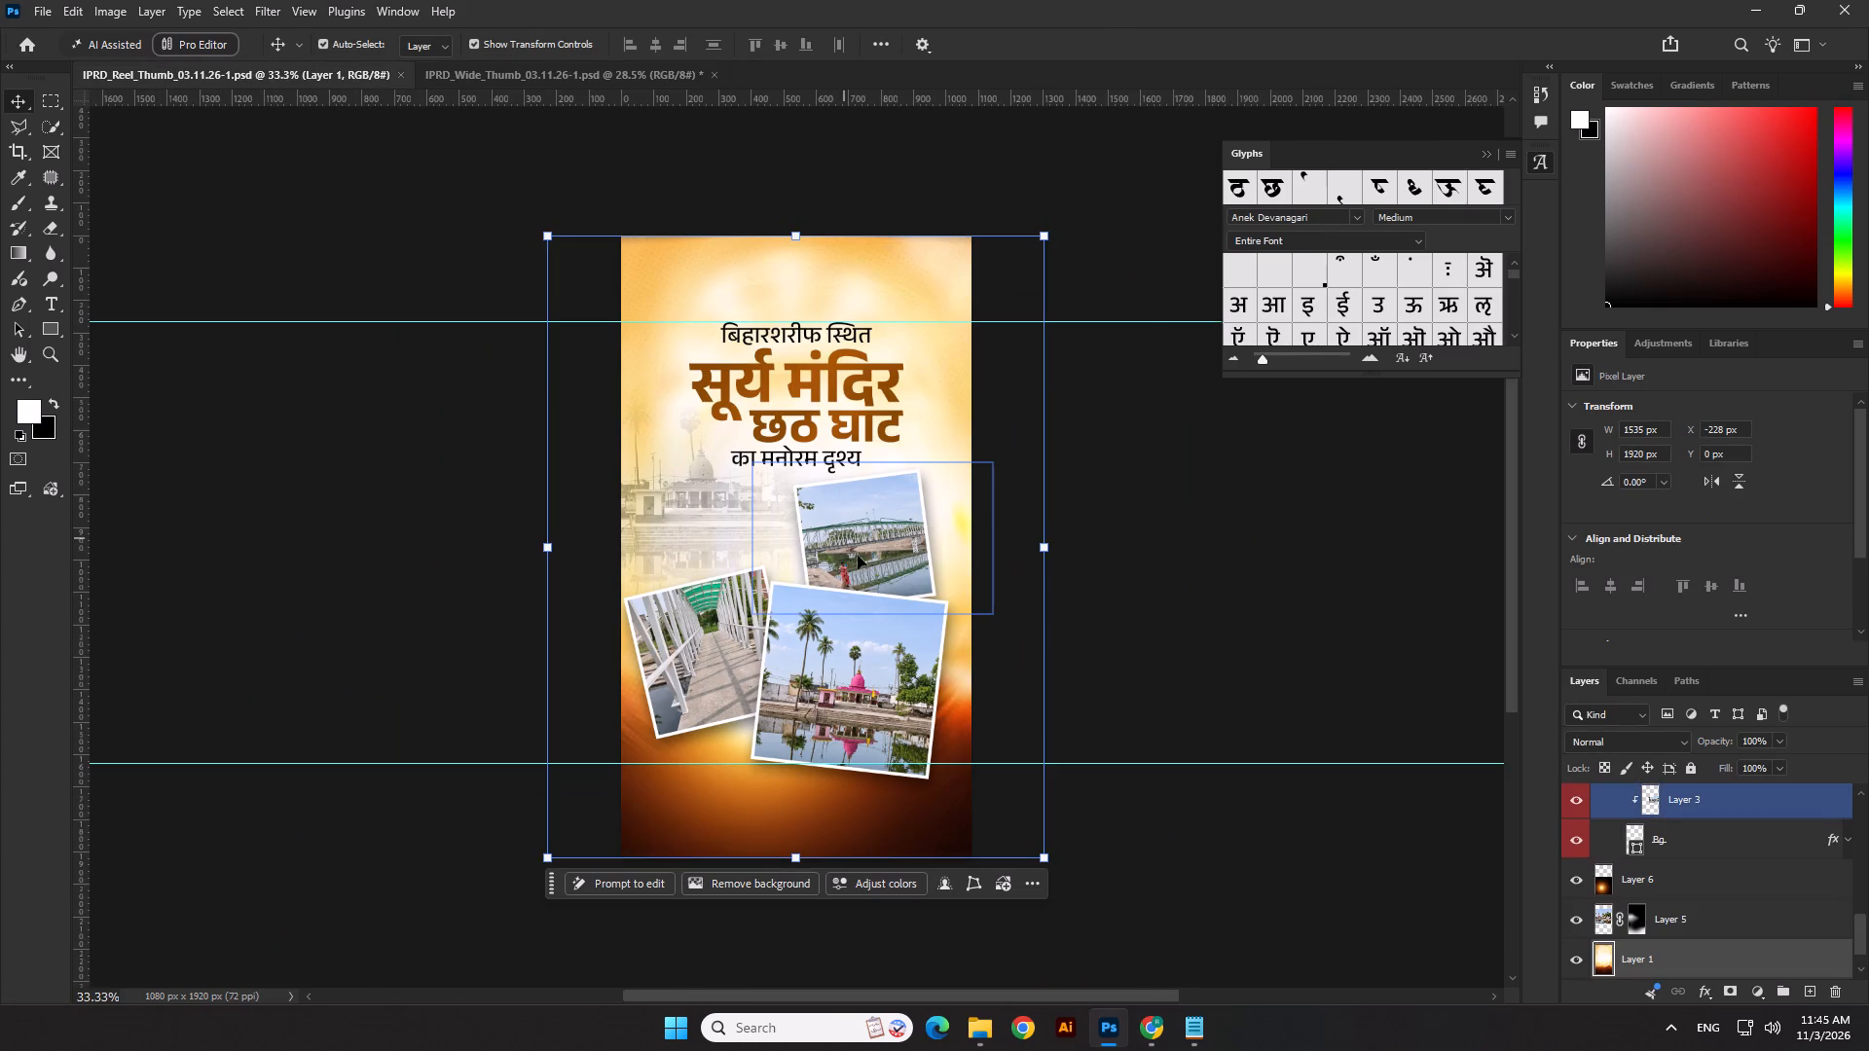
{"action": "left_click", "coordinate": [870, 544]}
{"action": "scroll", "coordinate": [1656, 878], "scroll_direction": "up", "scroll_amount": 12}
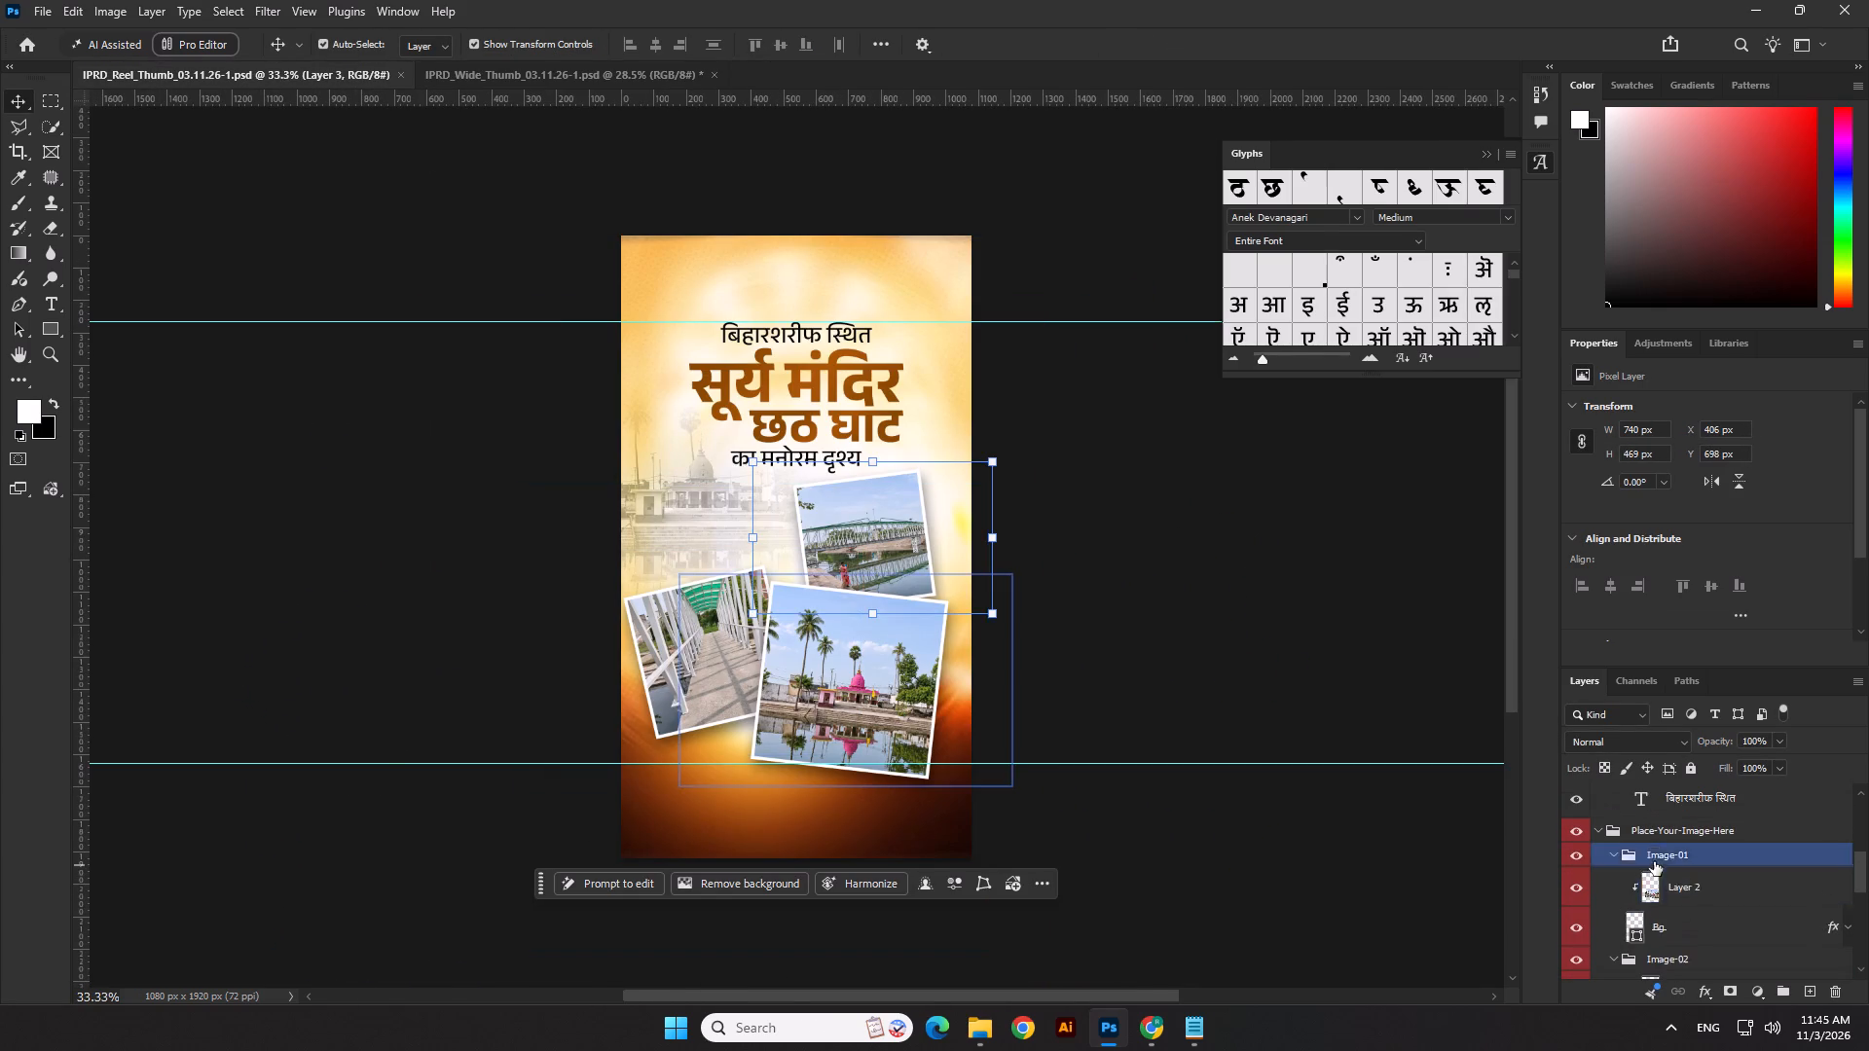
{"action": "left_click", "coordinate": [1659, 831]}
{"action": "key", "text": "ctrl+c"}
{"action": "key", "text": "ctrl+c"}
{"action": "left_click", "coordinate": [613, 80]}
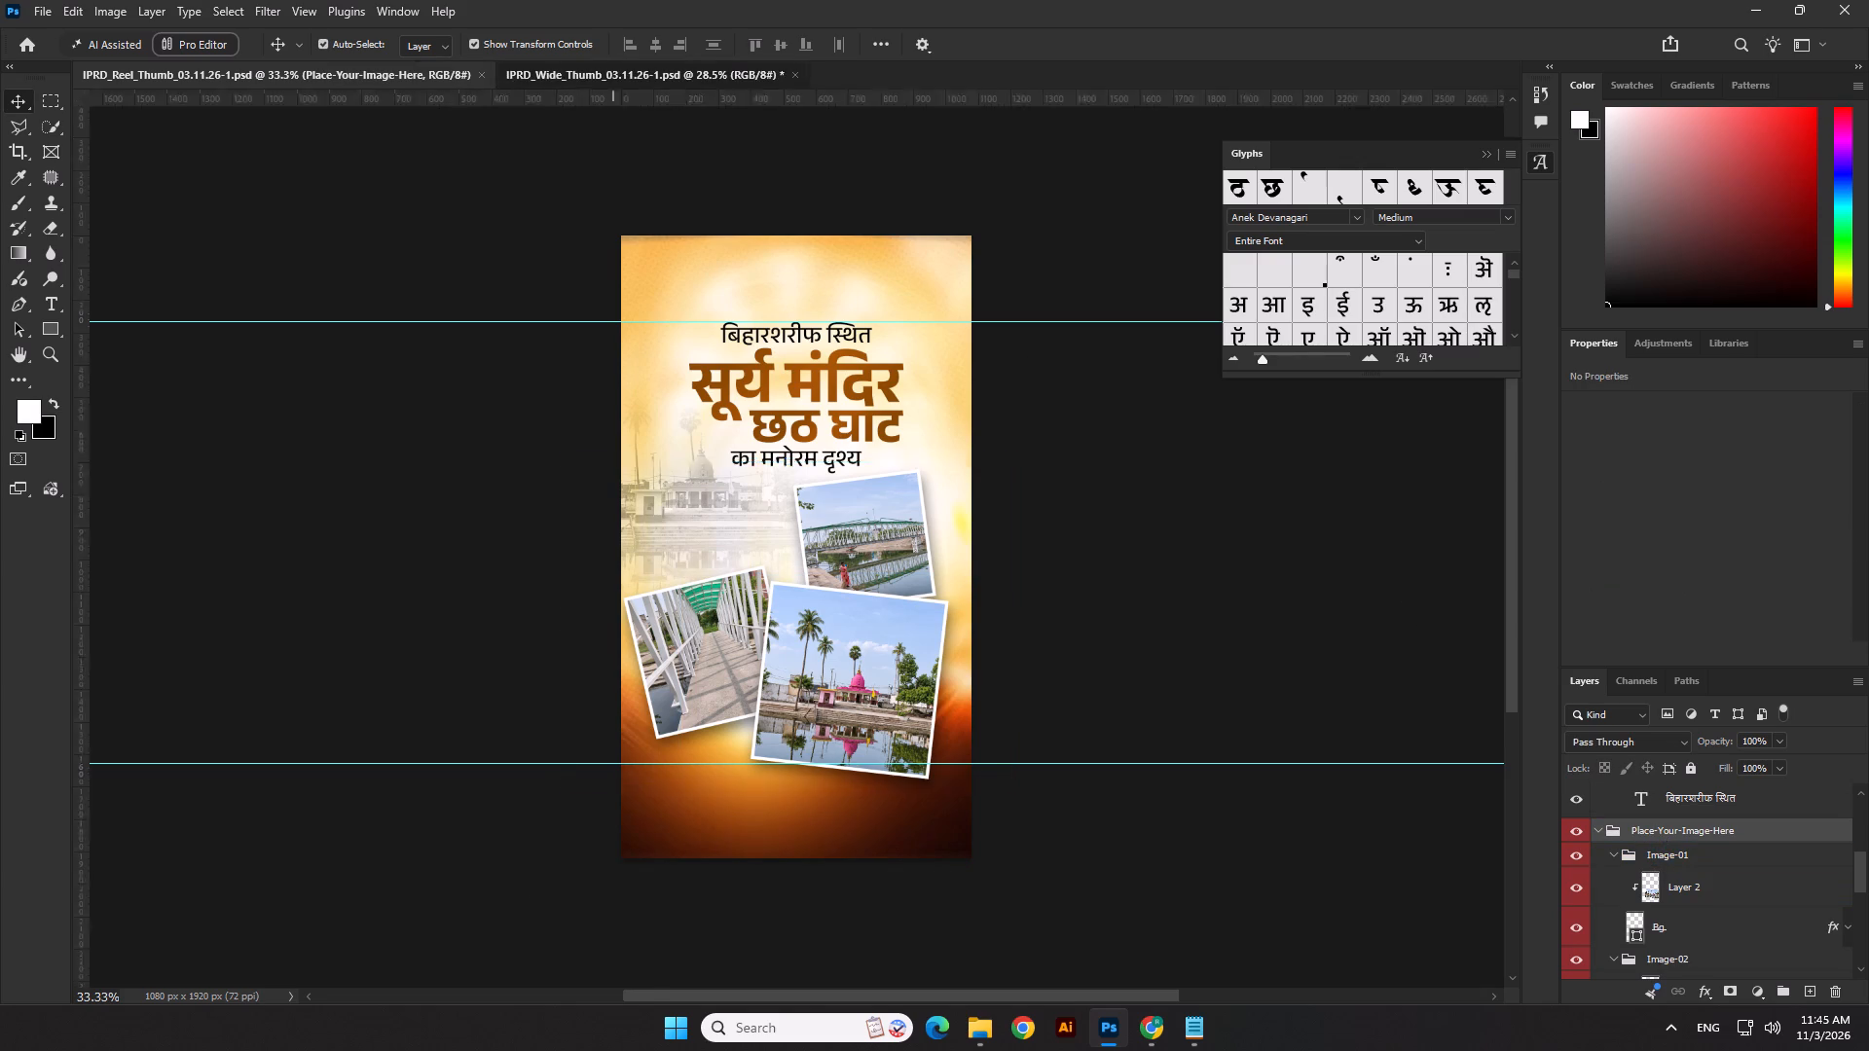
{"action": "key", "text": "ctrl+v"}
Move the pasted framed photo group to the right part of the wide canvas and nudge it slightly down.
{"action": "left_click", "coordinate": [746, 389]}
{"action": "left_click_drag", "start_coordinate": [788, 554], "coordinate": [861, 557]}
{"action": "key", "text": "Right"}
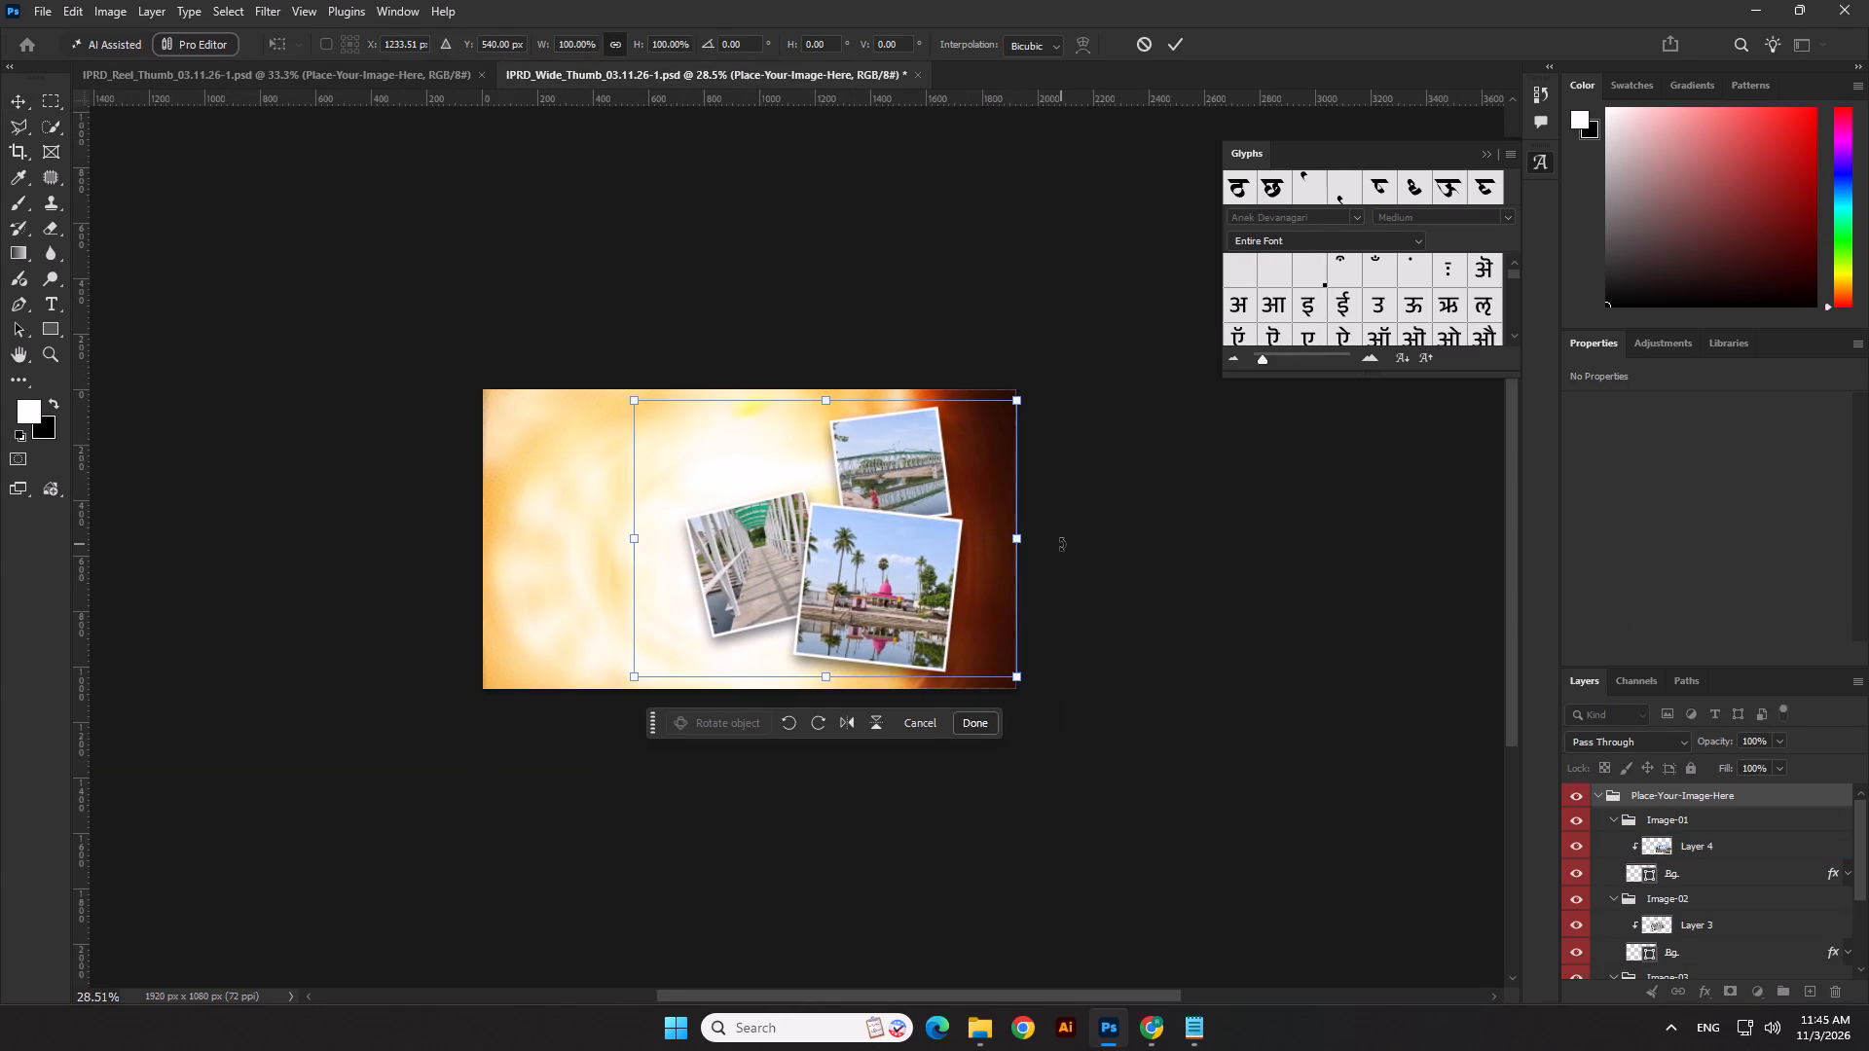
{"action": "key", "text": "Right"}
{"action": "key", "text": "Right"}
{"action": "key", "text": "Right"}
{"action": "key", "text": "Right"}
{"action": "key", "text": "Right"}
{"action": "key", "text": "Right"}
{"action": "key", "text": "Right"}
{"action": "key", "text": "Right"}
{"action": "key", "text": "Right"}
{"action": "key", "text": "Right"}
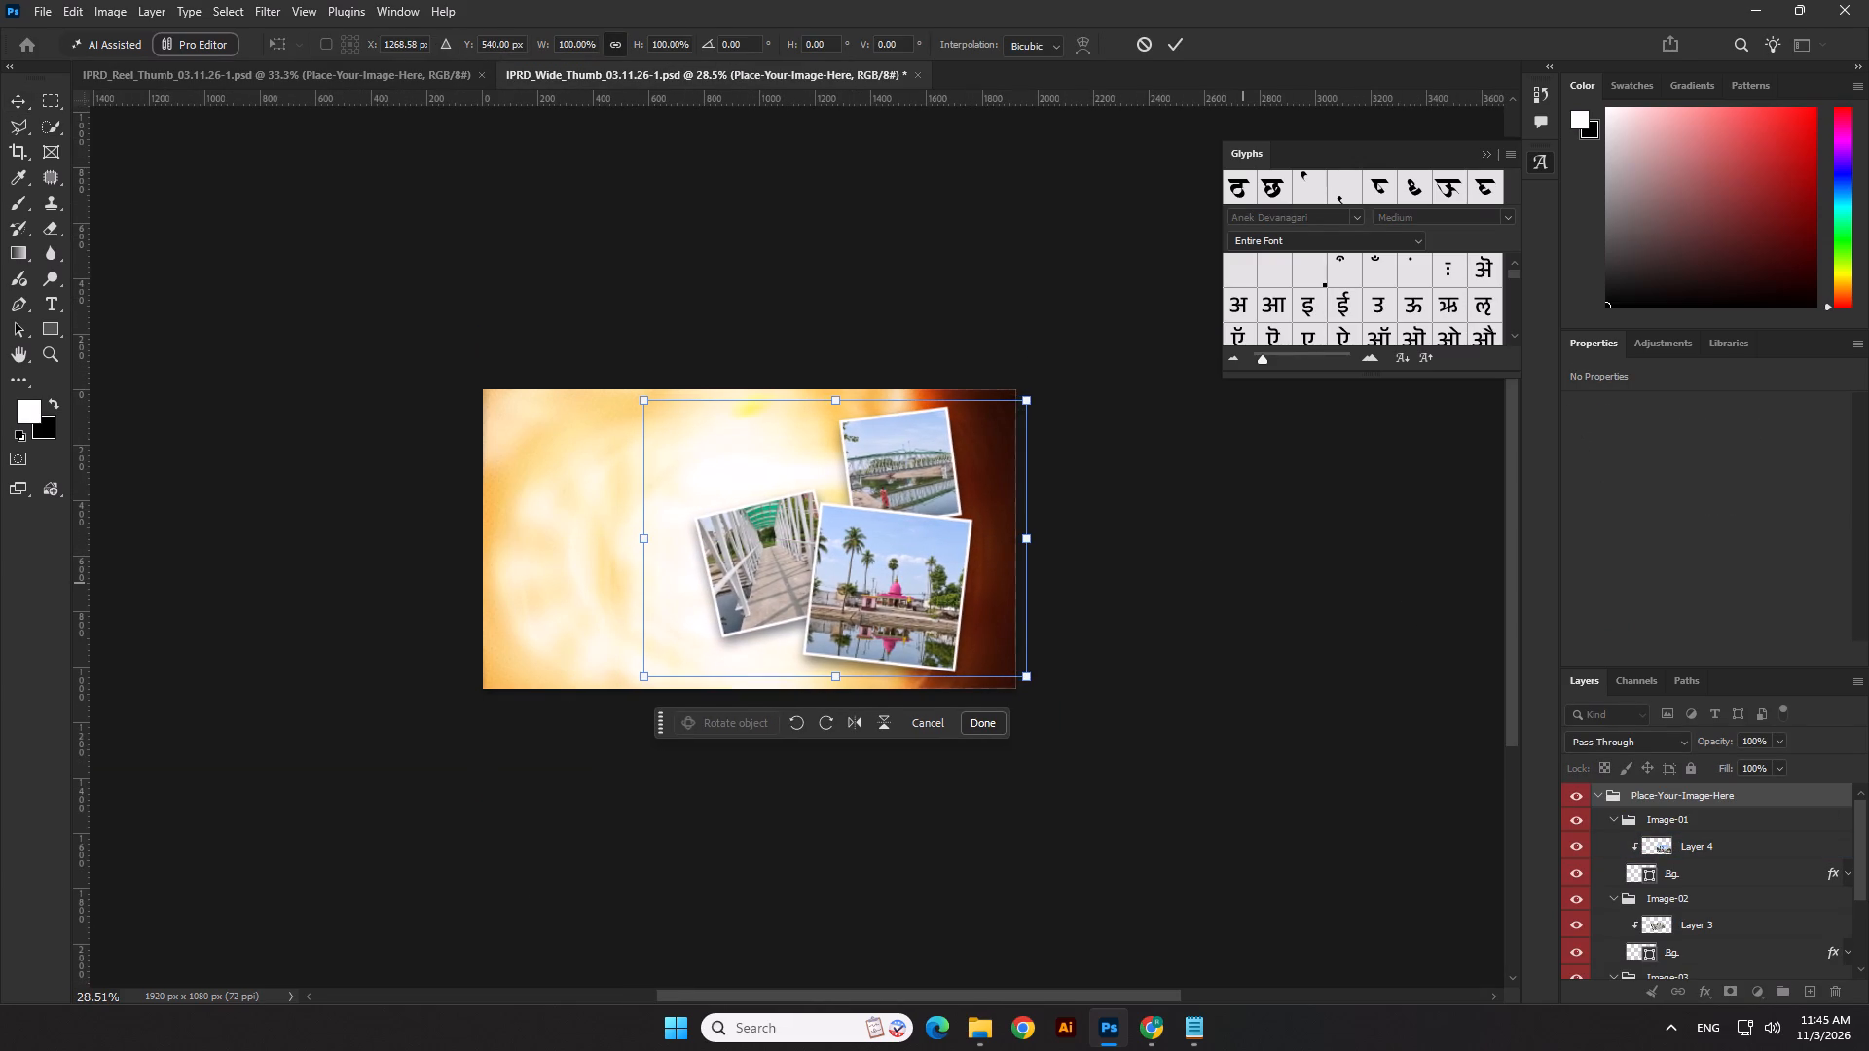
{"action": "key", "text": "Down"}
{"action": "key", "text": "Down"}
{"action": "key", "text": "Down"}
{"action": "key", "text": "Right"}
{"action": "key", "text": "Right"}
{"action": "key", "text": "Return"}
Copy all four heading lines, from "बिहारशरीफ स्थित" to "का मनोरम दृश्य", from the Reel document and paste them into the Wide document.
{"action": "left_click", "coordinate": [388, 76]}
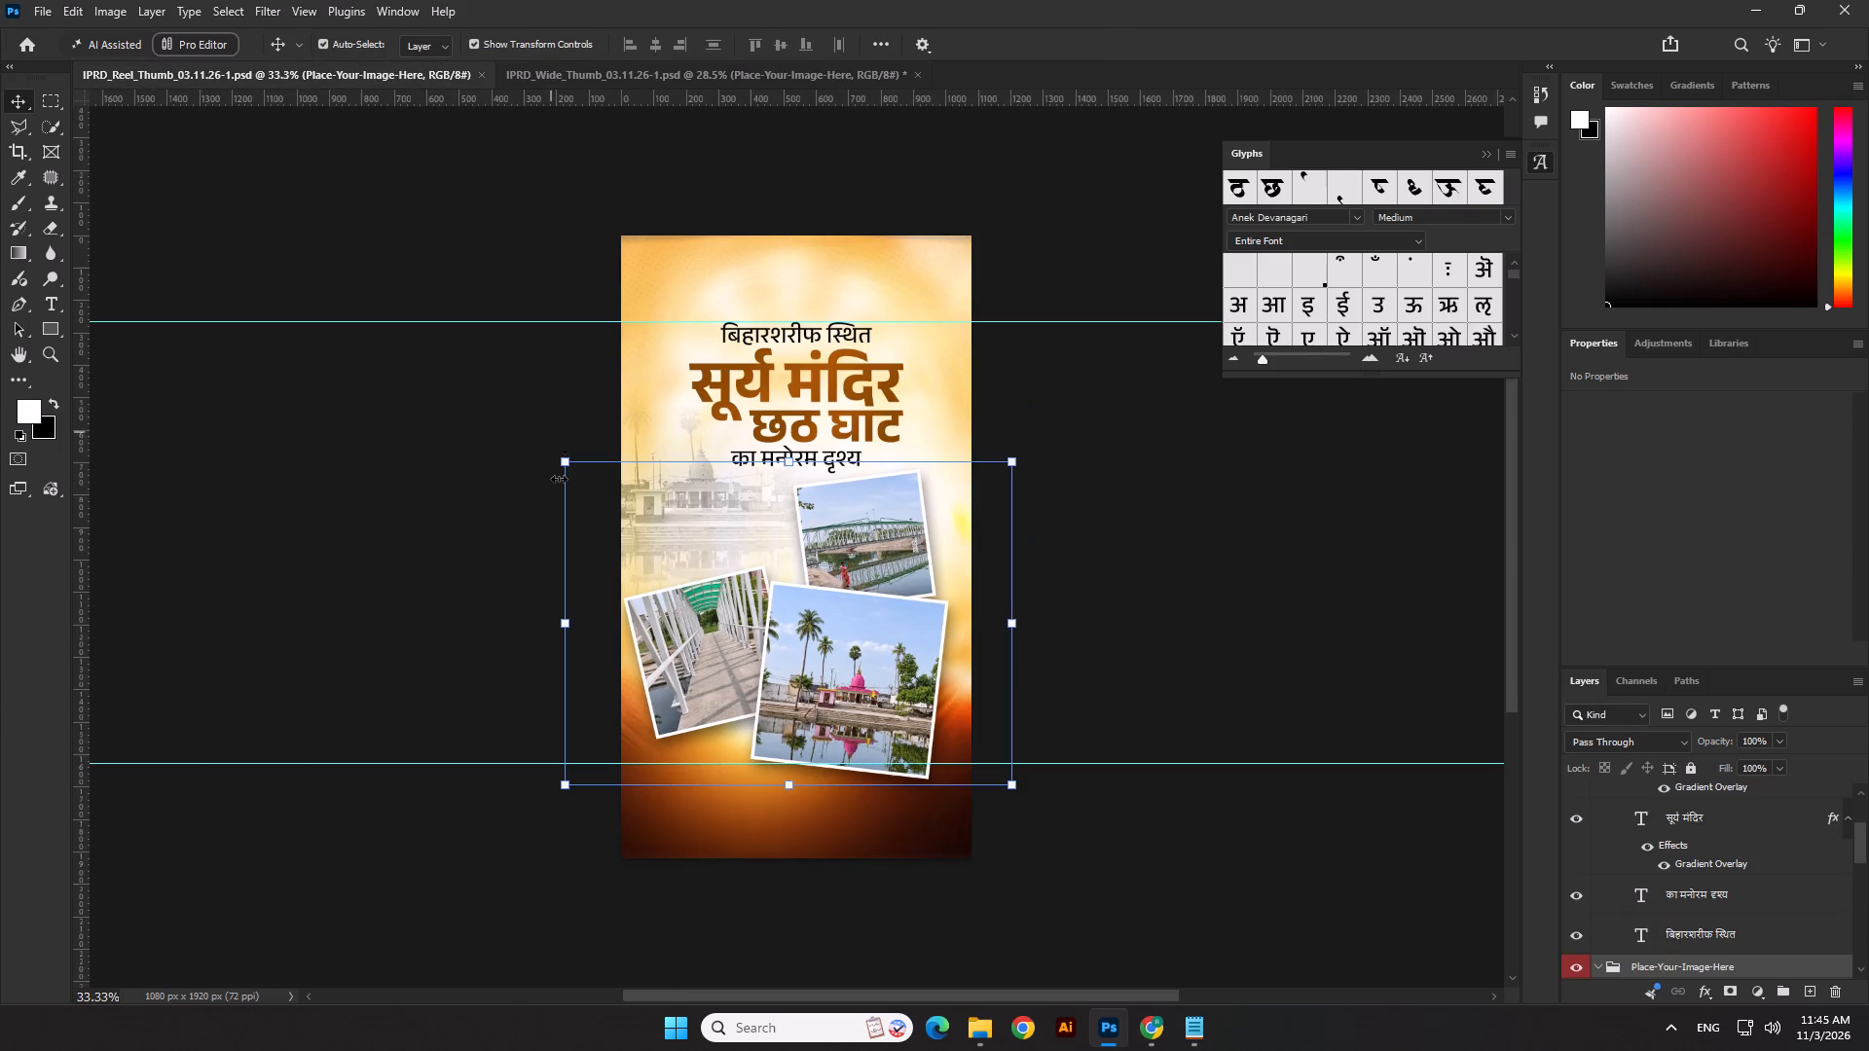
{"action": "left_click", "coordinate": [766, 338]}
{"action": "scroll", "coordinate": [875, 392], "scroll_direction": "up", "scroll_amount": 5}
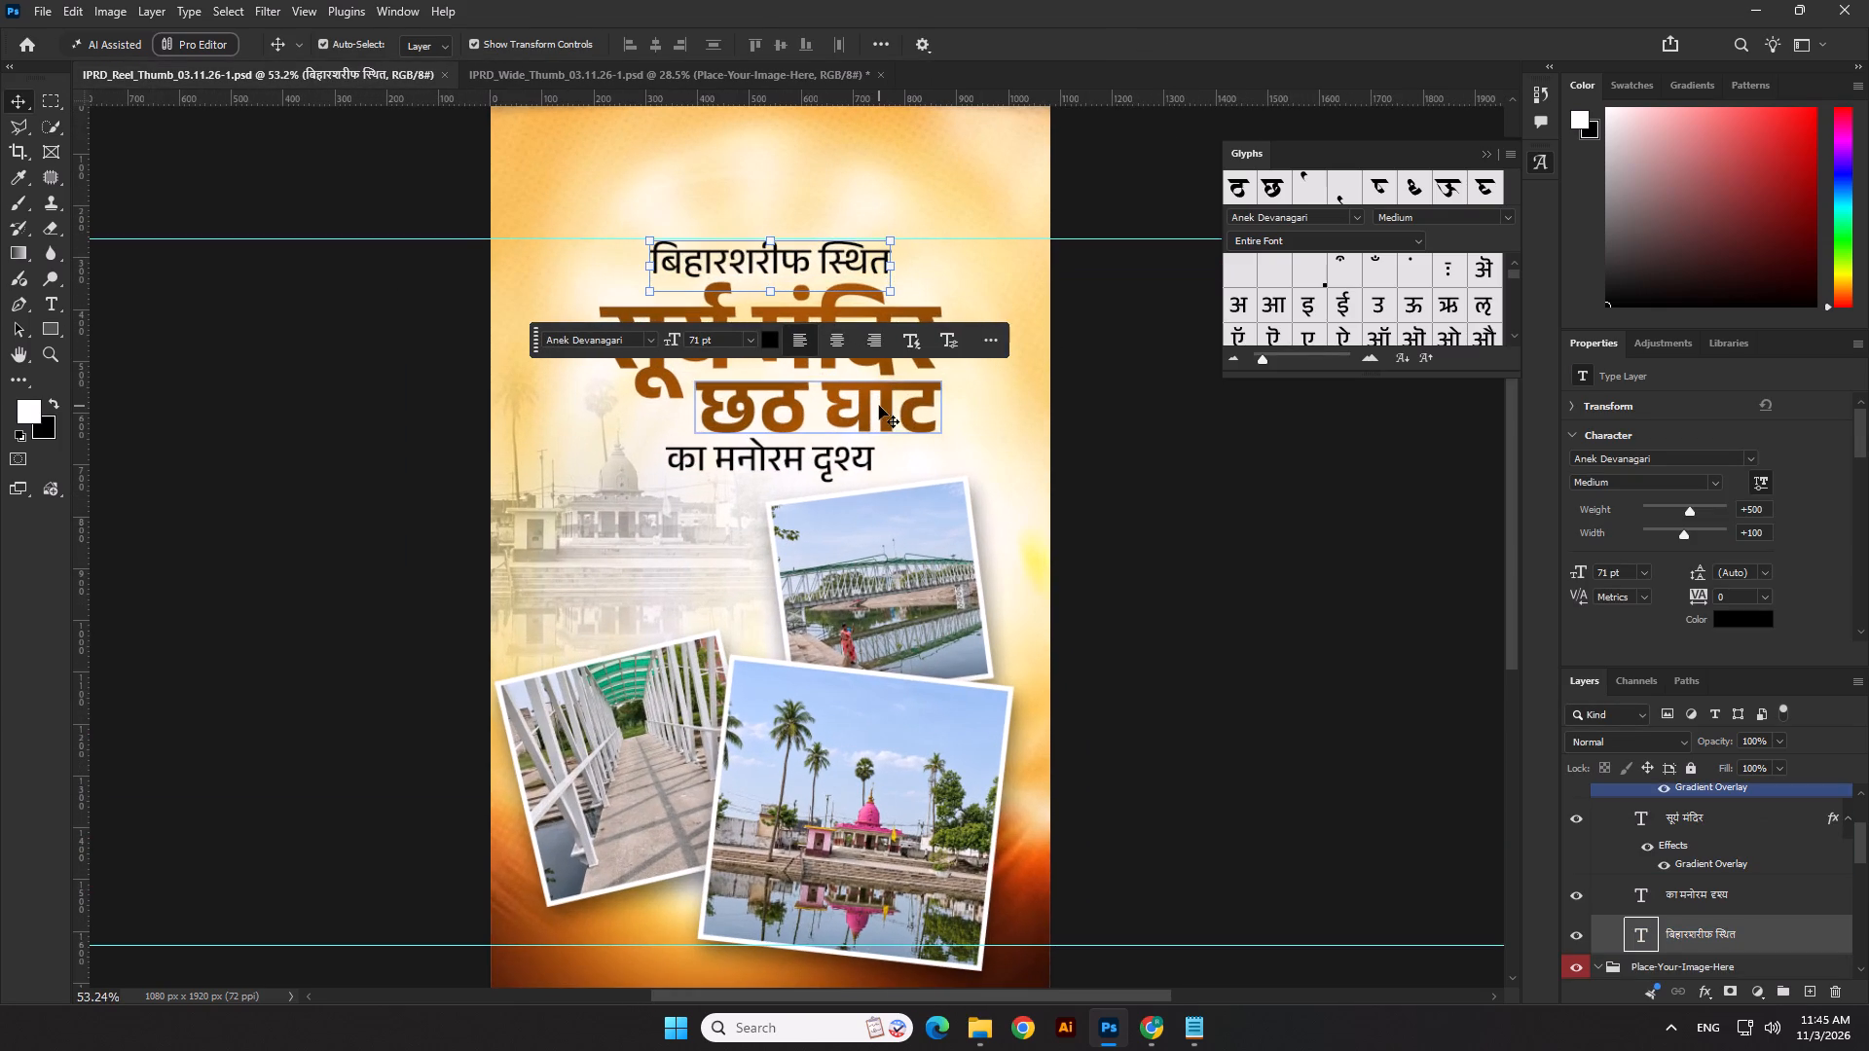
{"action": "left_click", "coordinate": [879, 406], "text": "shift"}
{"action": "left_click", "coordinate": [868, 330], "text": "shift"}
{"action": "left_click", "coordinate": [845, 466], "text": "shift"}
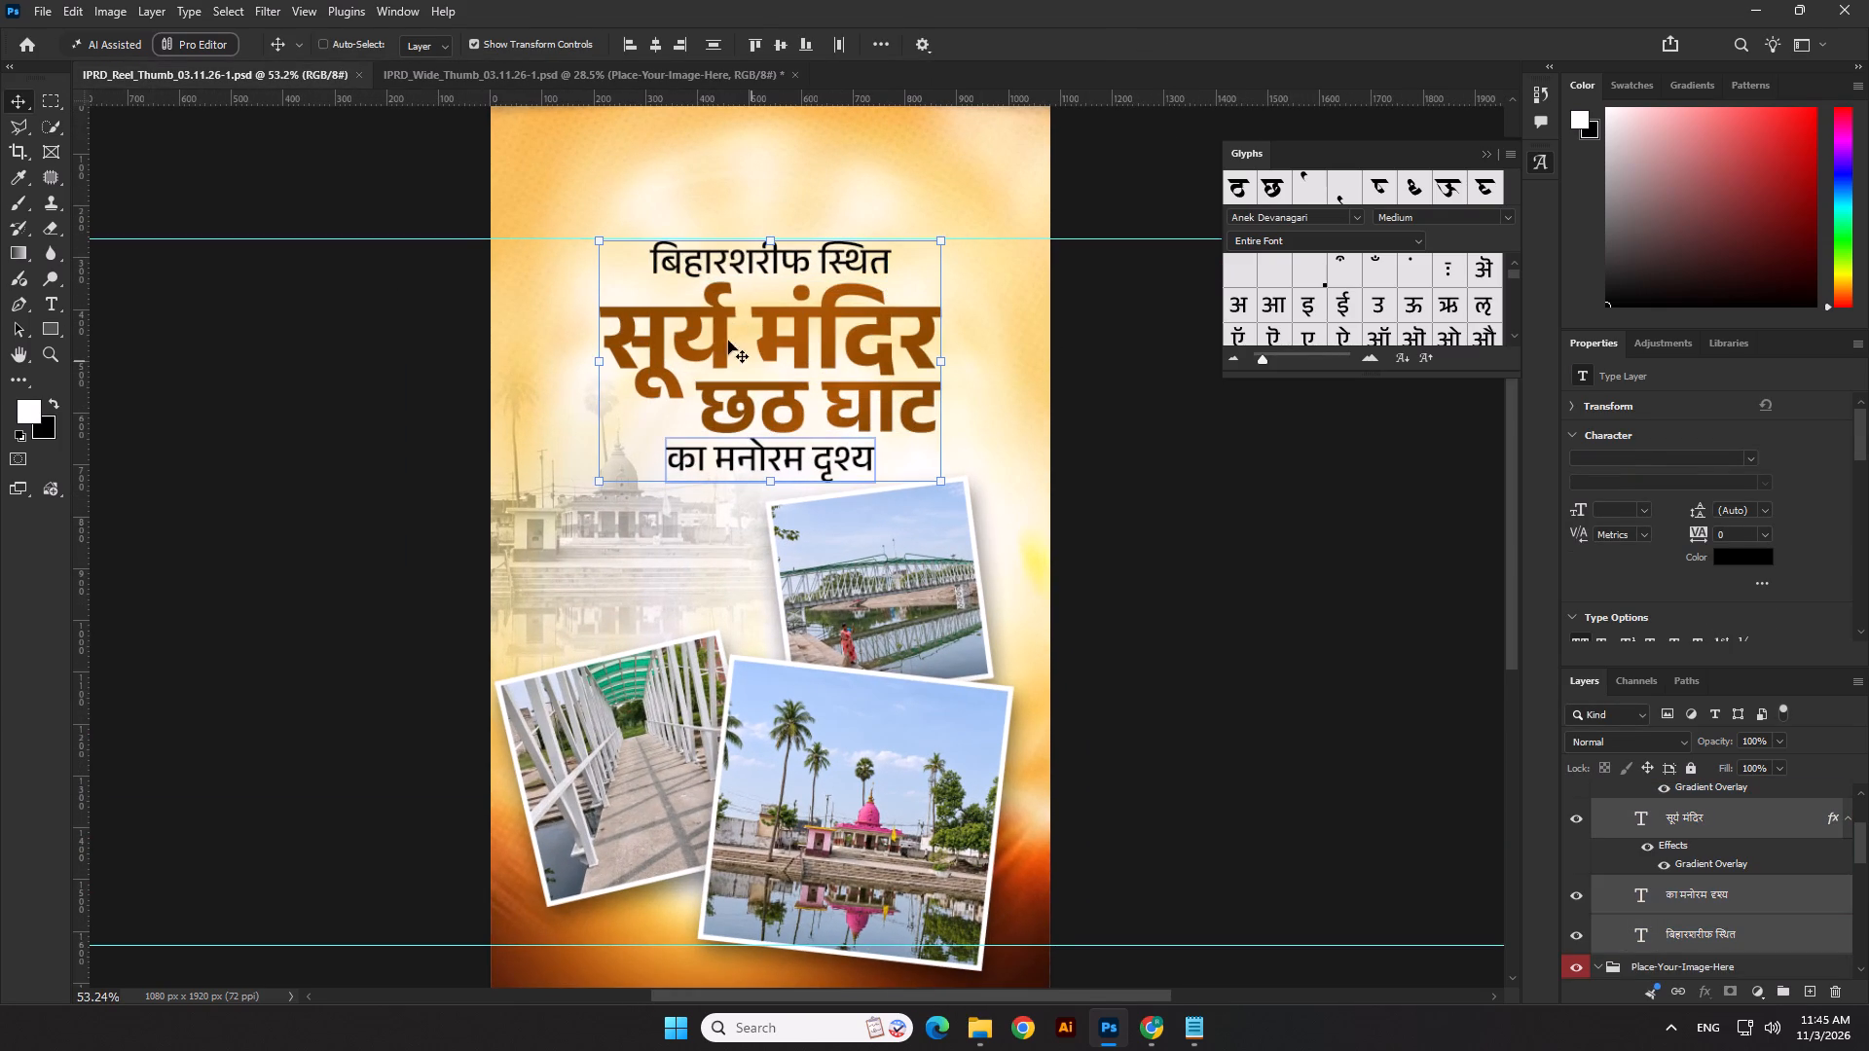
{"action": "key", "text": "ctrl+c"}
{"action": "key", "text": "ctrl+c"}
{"action": "left_click", "coordinate": [473, 77]}
{"action": "key", "text": "ctrl+v"}
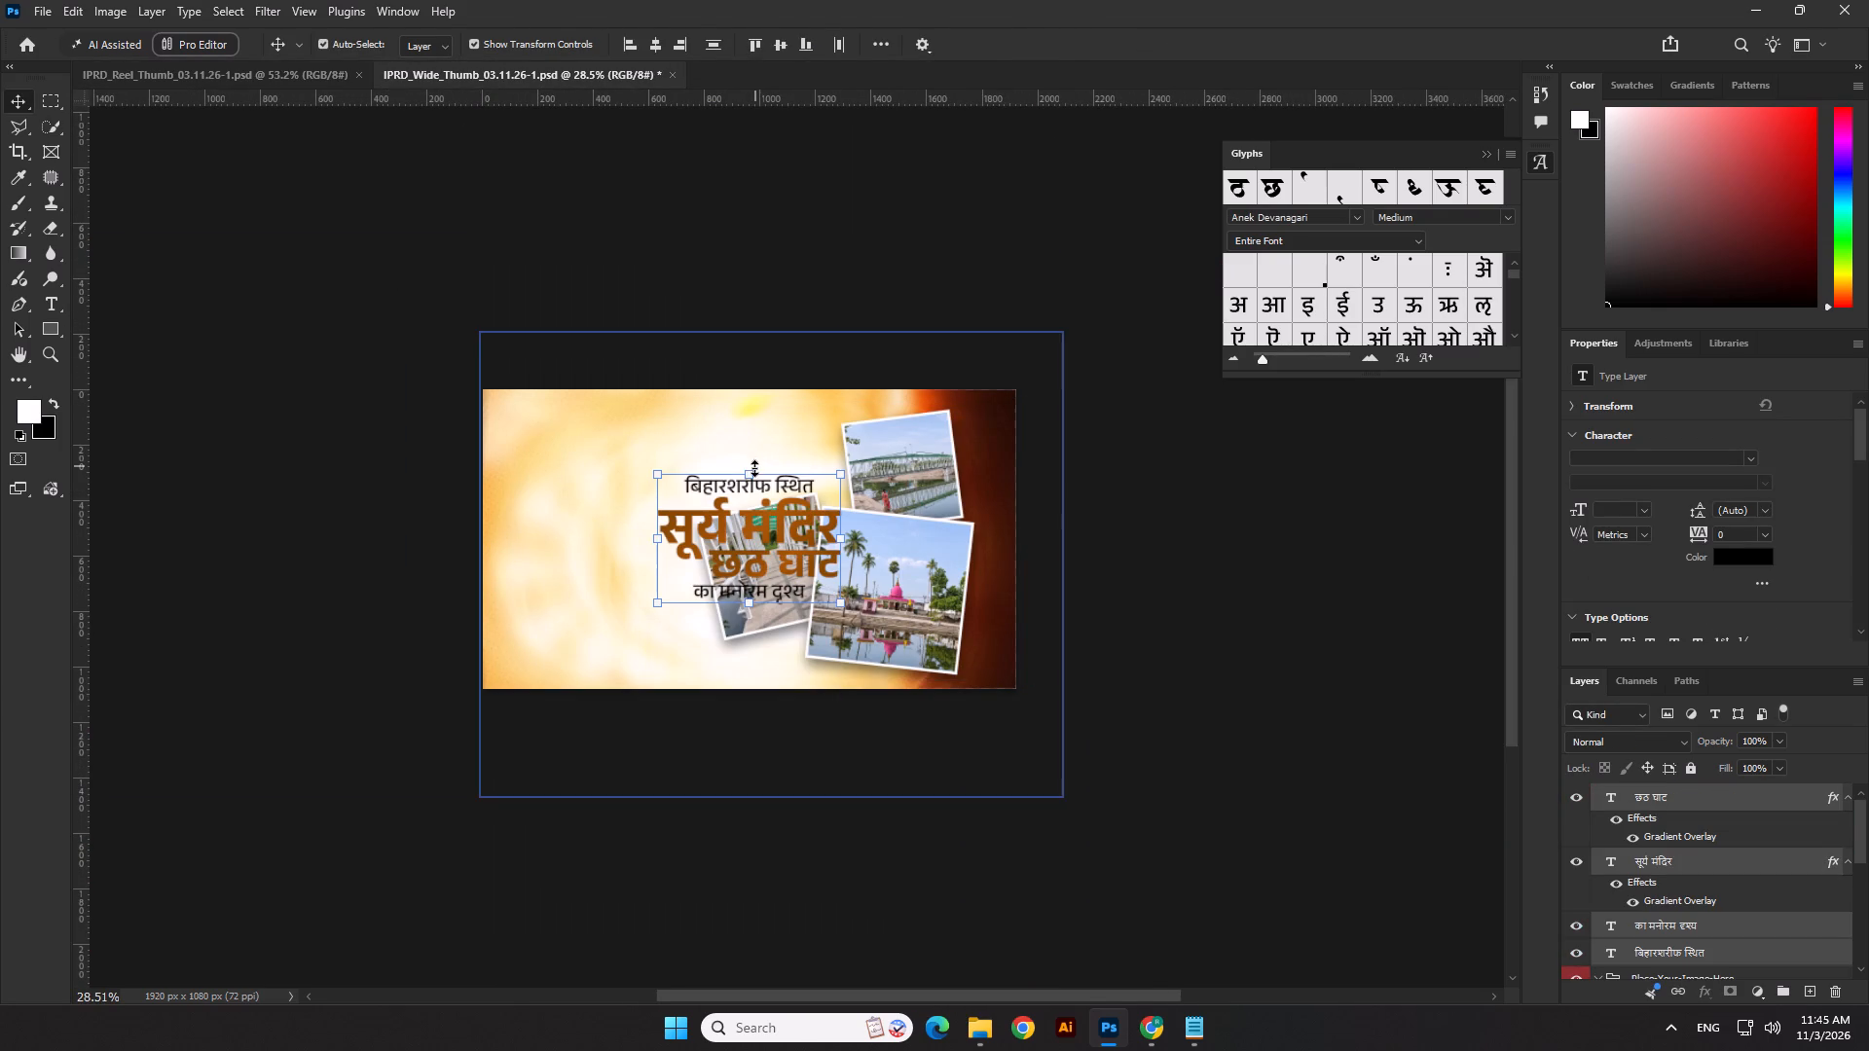
Move the four pasted heading lines to the left part of the canvas beside the framed photos and nudge them slightly right.
{"action": "left_click", "coordinate": [754, 468]}
{"action": "left_click_drag", "start_coordinate": [757, 520], "coordinate": [609, 514]}
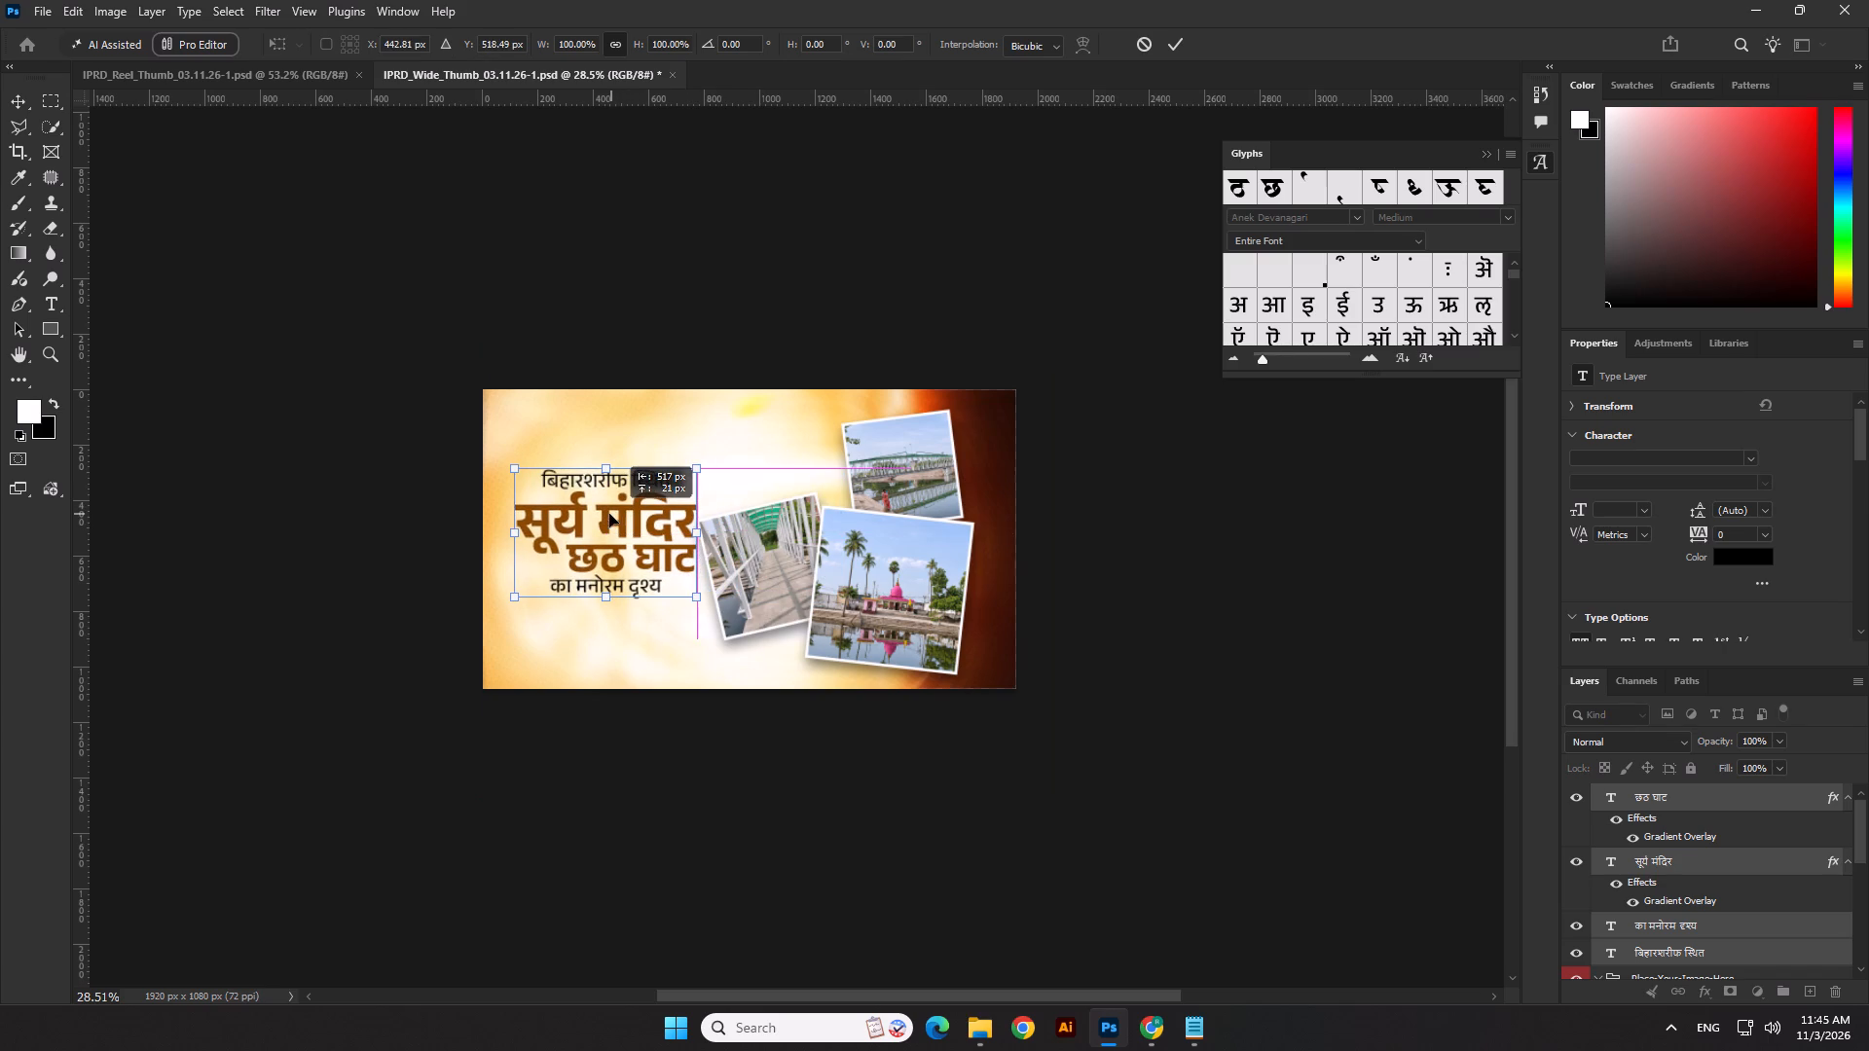
{"action": "left_click_drag", "start_coordinate": [609, 514], "coordinate": [599, 525]}
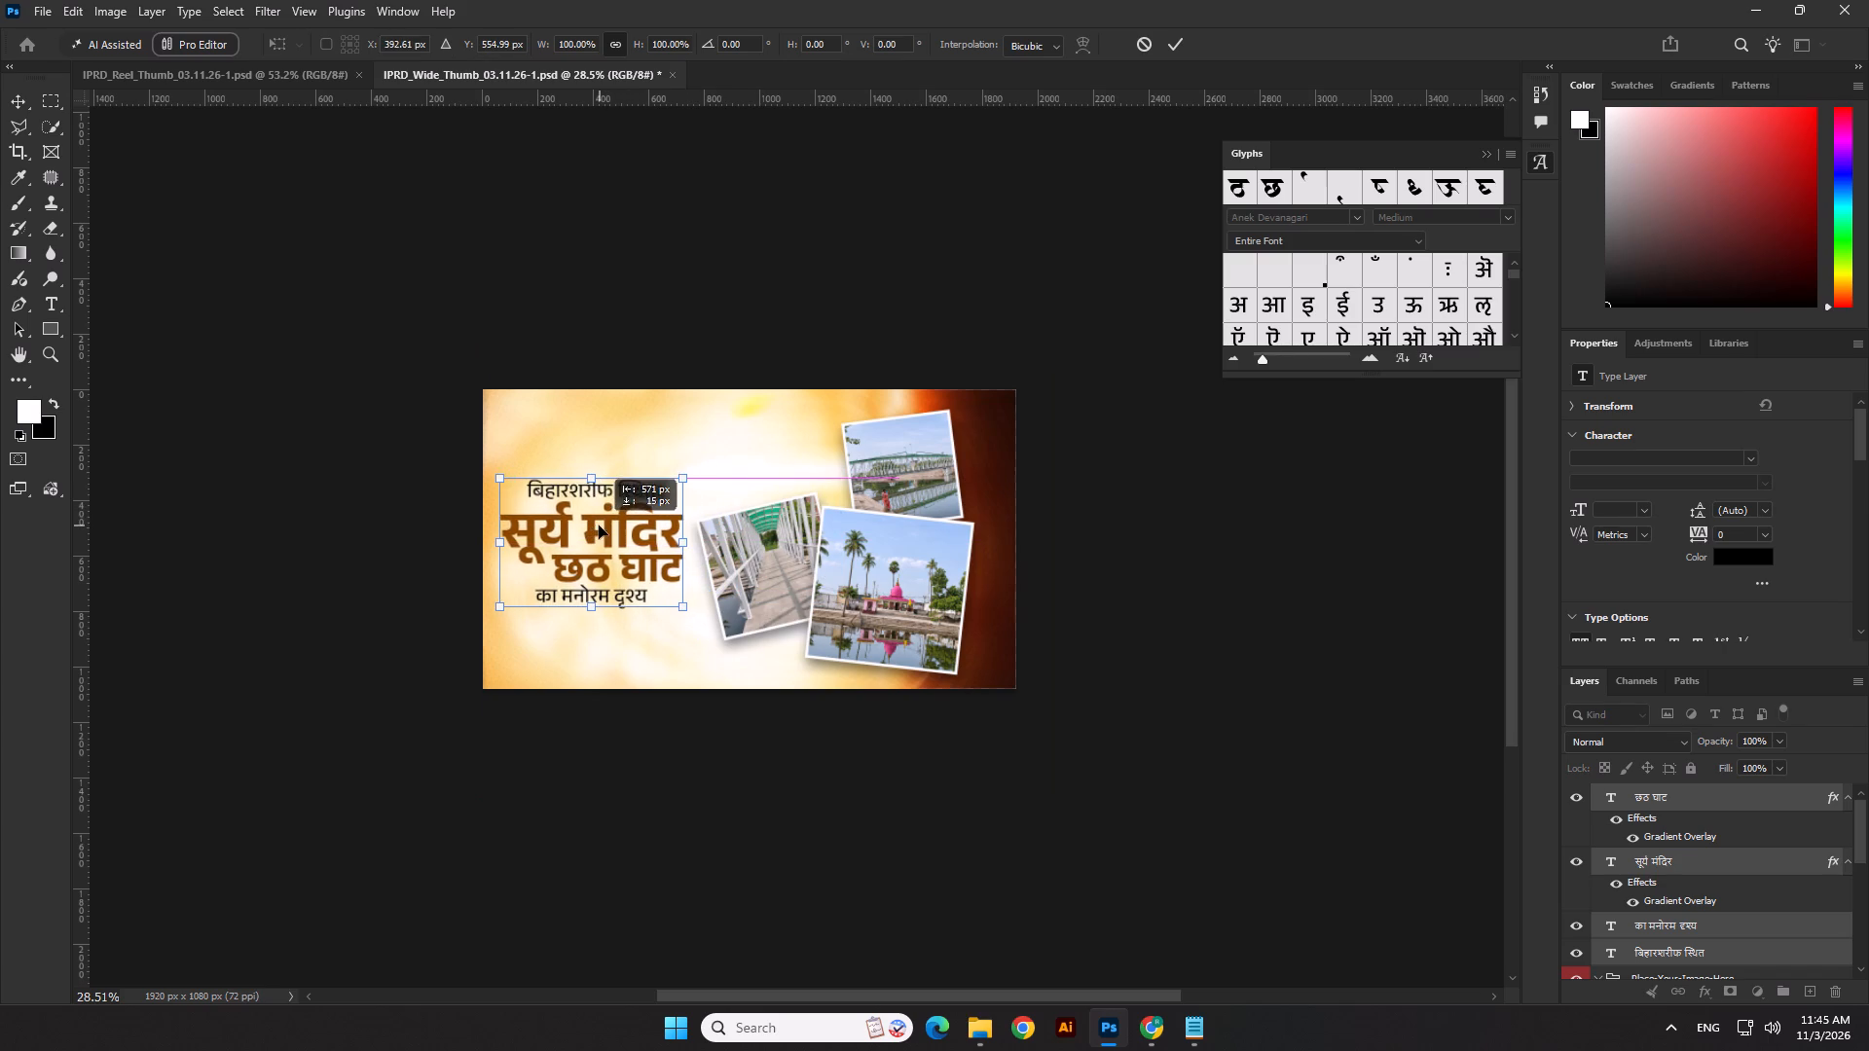
{"action": "left_click_drag", "start_coordinate": [599, 525], "coordinate": [605, 524]}
{"action": "key", "text": "Right"}
{"action": "key", "text": "Right"}
{"action": "key", "text": "Return"}
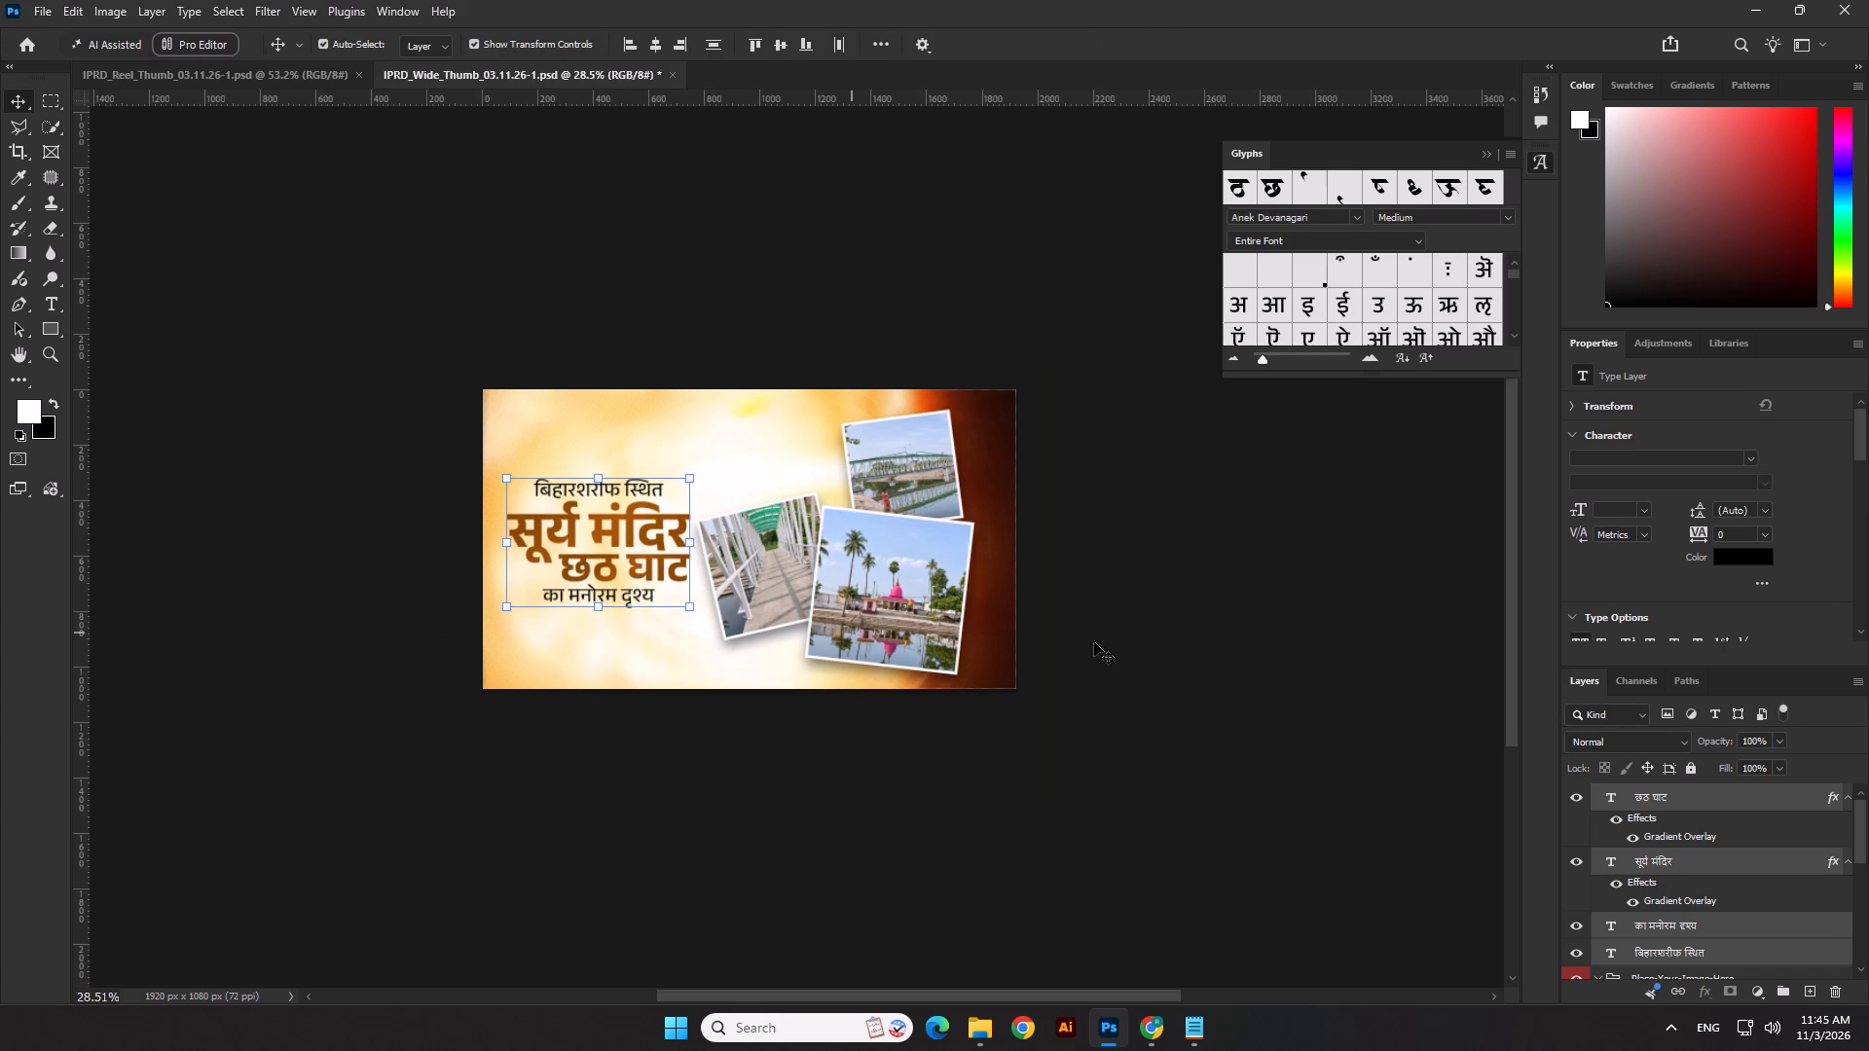
Scale the Place-Your-Image-Here photo group down to about 92% and nudge it right, away from the heading.
{"action": "scroll", "coordinate": [1788, 886], "scroll_direction": "up", "scroll_amount": 5}
{"action": "scroll", "coordinate": [1652, 920], "scroll_direction": "down", "scroll_amount": 2}
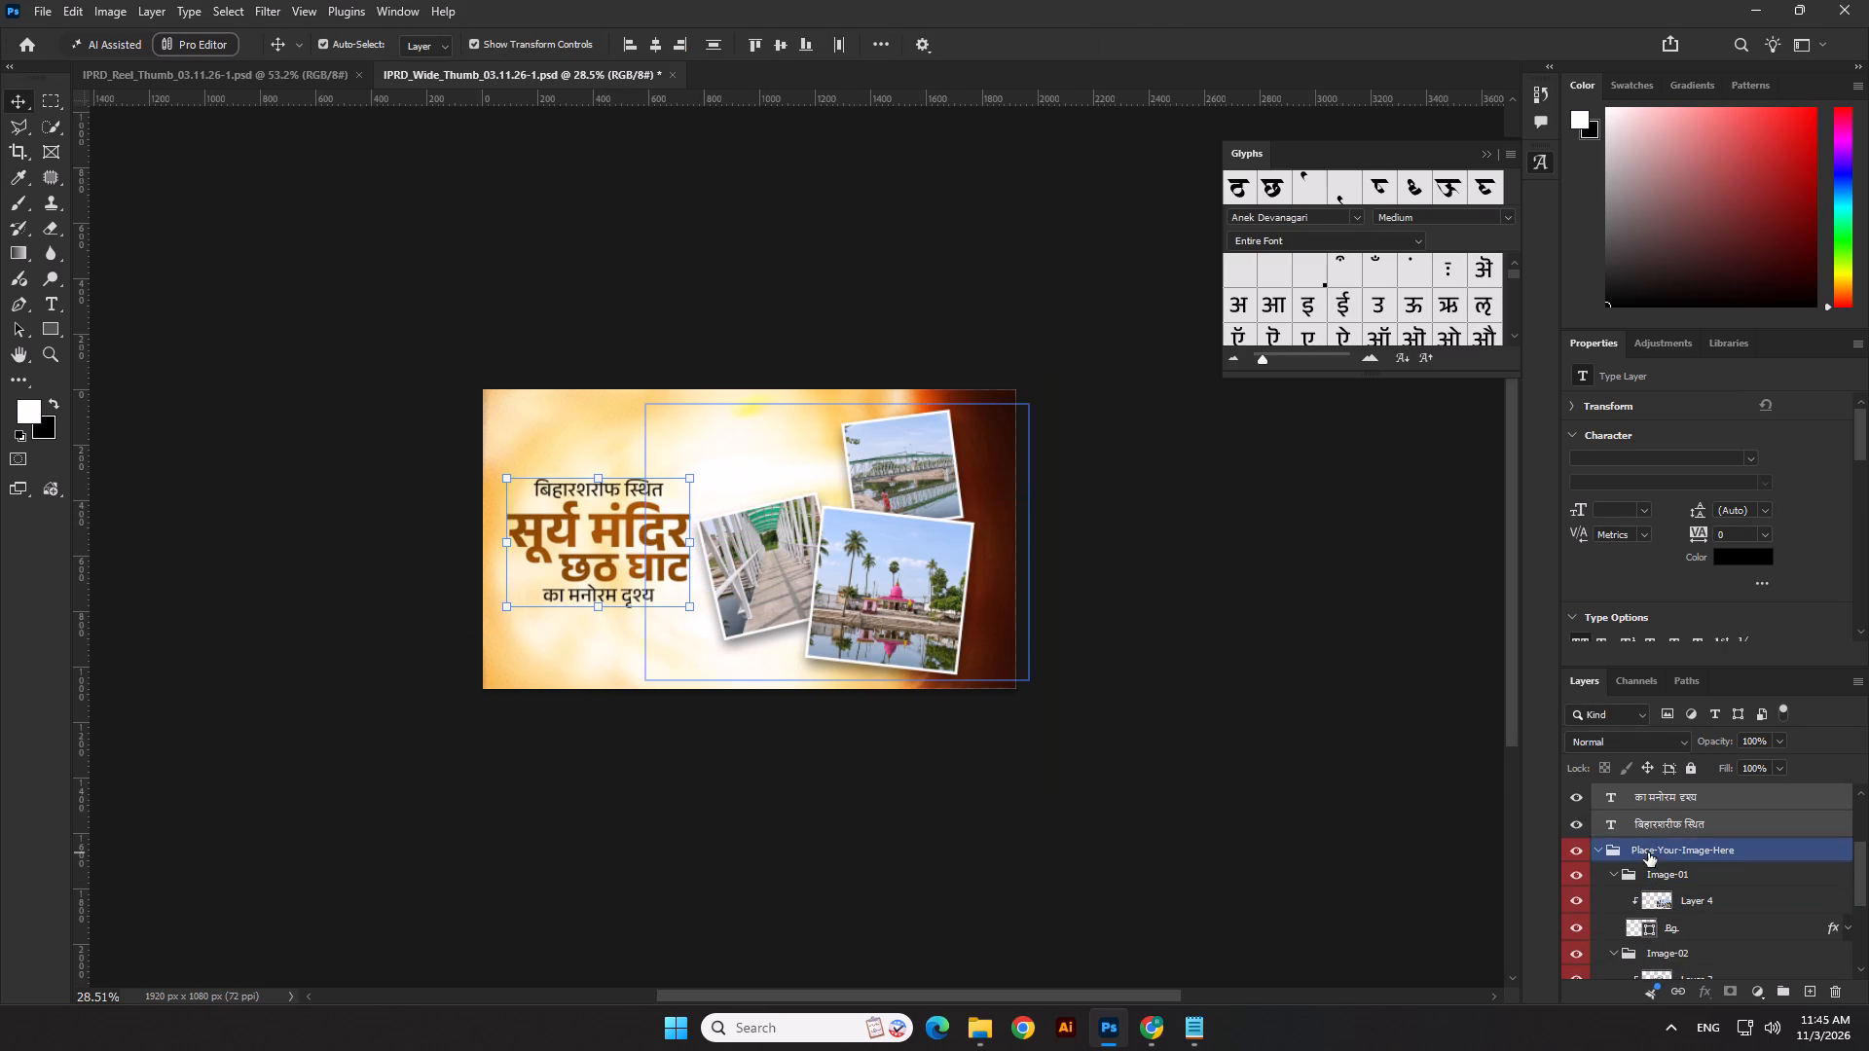
{"action": "left_click", "coordinate": [1648, 852]}
{"action": "left_click_drag", "start_coordinate": [645, 539], "coordinate": [665, 539]}
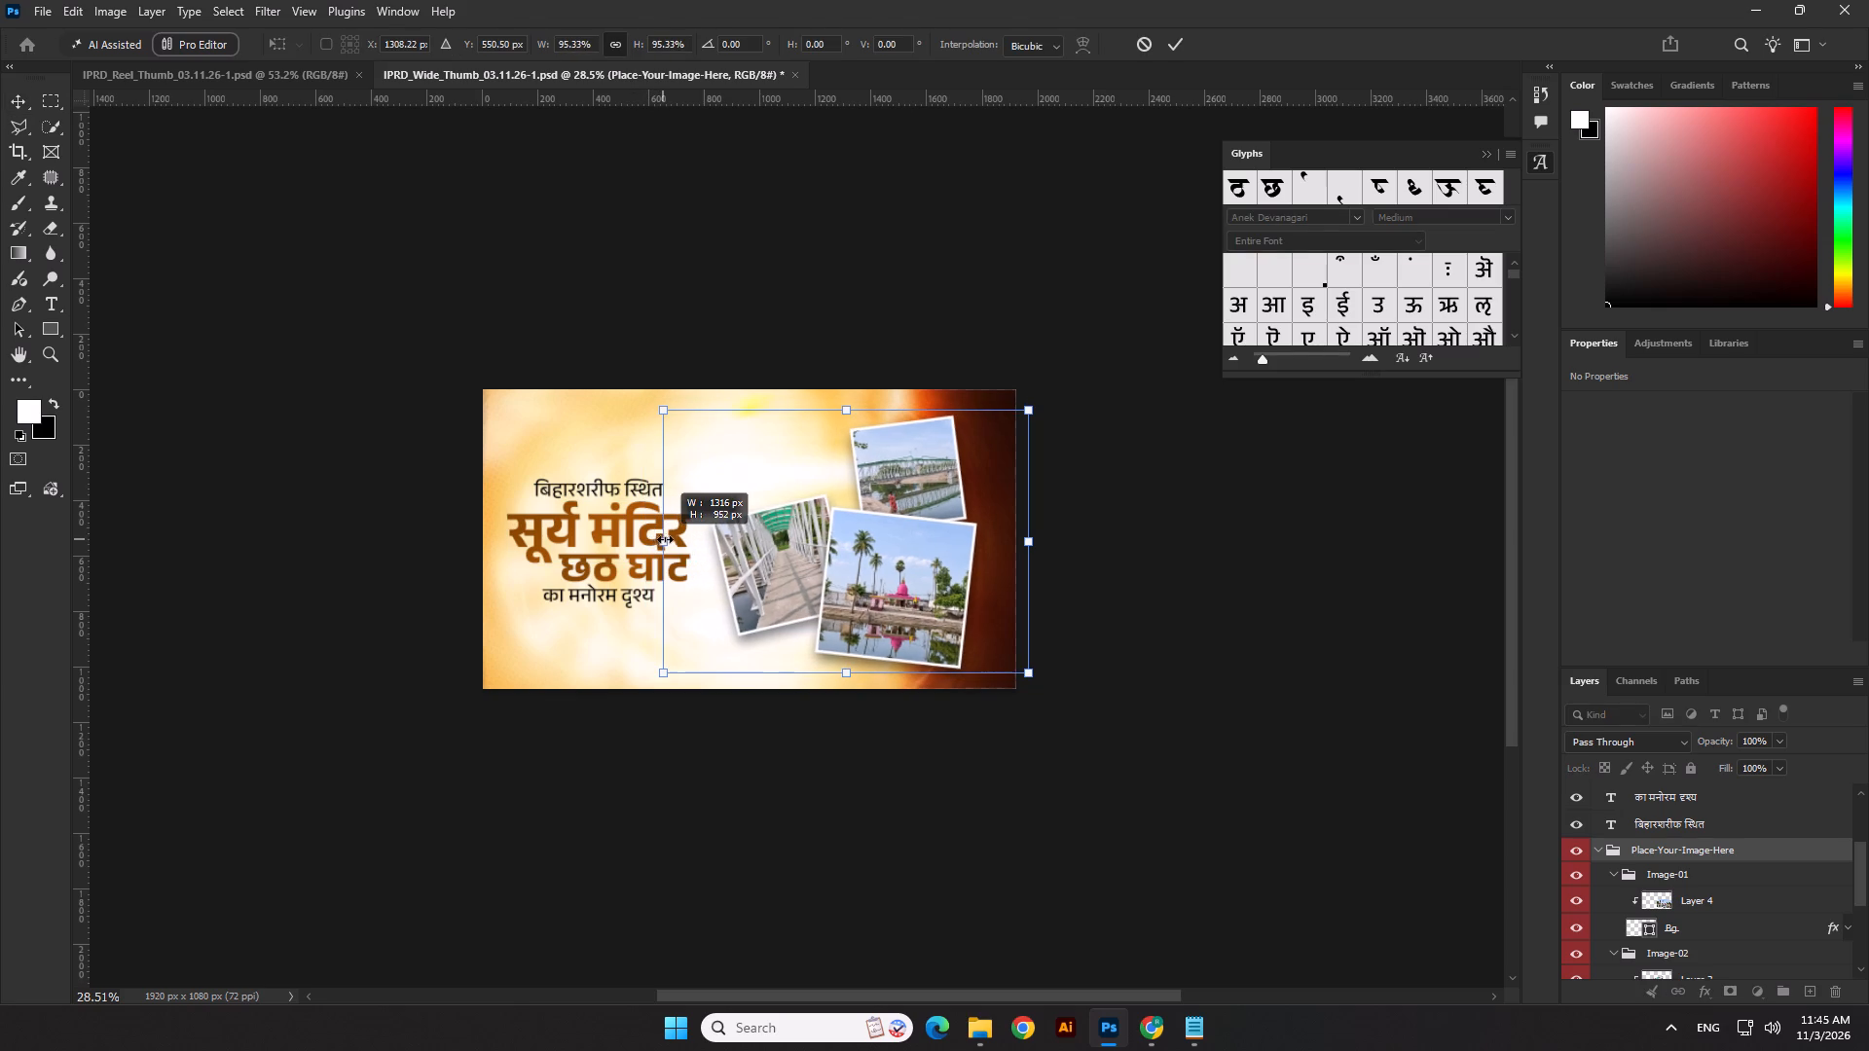
{"action": "left_click_drag", "start_coordinate": [665, 539], "coordinate": [675, 537]}
{"action": "key", "text": "Right"}
{"action": "key", "text": "Right"}
{"action": "key", "text": "Right"}
{"action": "key", "text": "Right"}
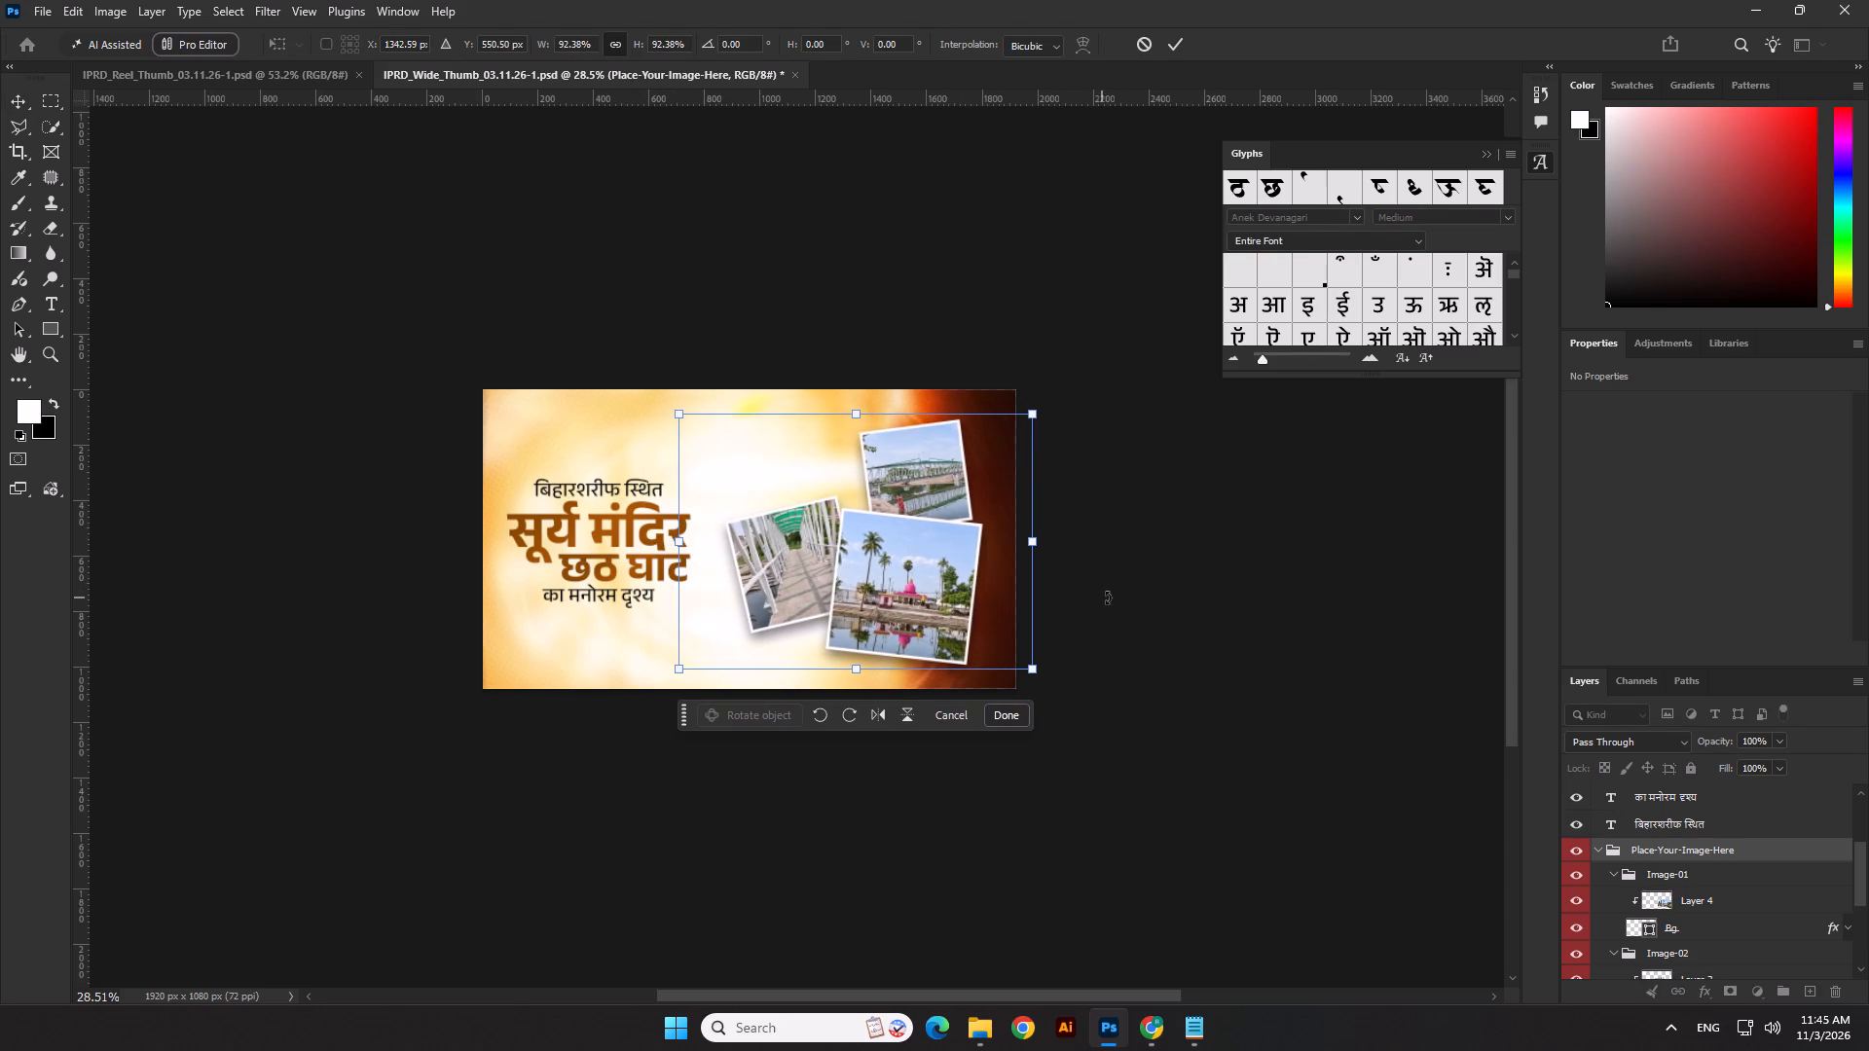
{"action": "key", "text": "Right"}
{"action": "key", "text": "Right"}
{"action": "key", "text": "Right"}
{"action": "key", "text": "Return"}
{"action": "left_click", "coordinate": [1239, 595]}
Group the four heading text layers and enlarge the group slightly.
{"action": "scroll", "coordinate": [1708, 894], "scroll_direction": "up", "scroll_amount": 3}
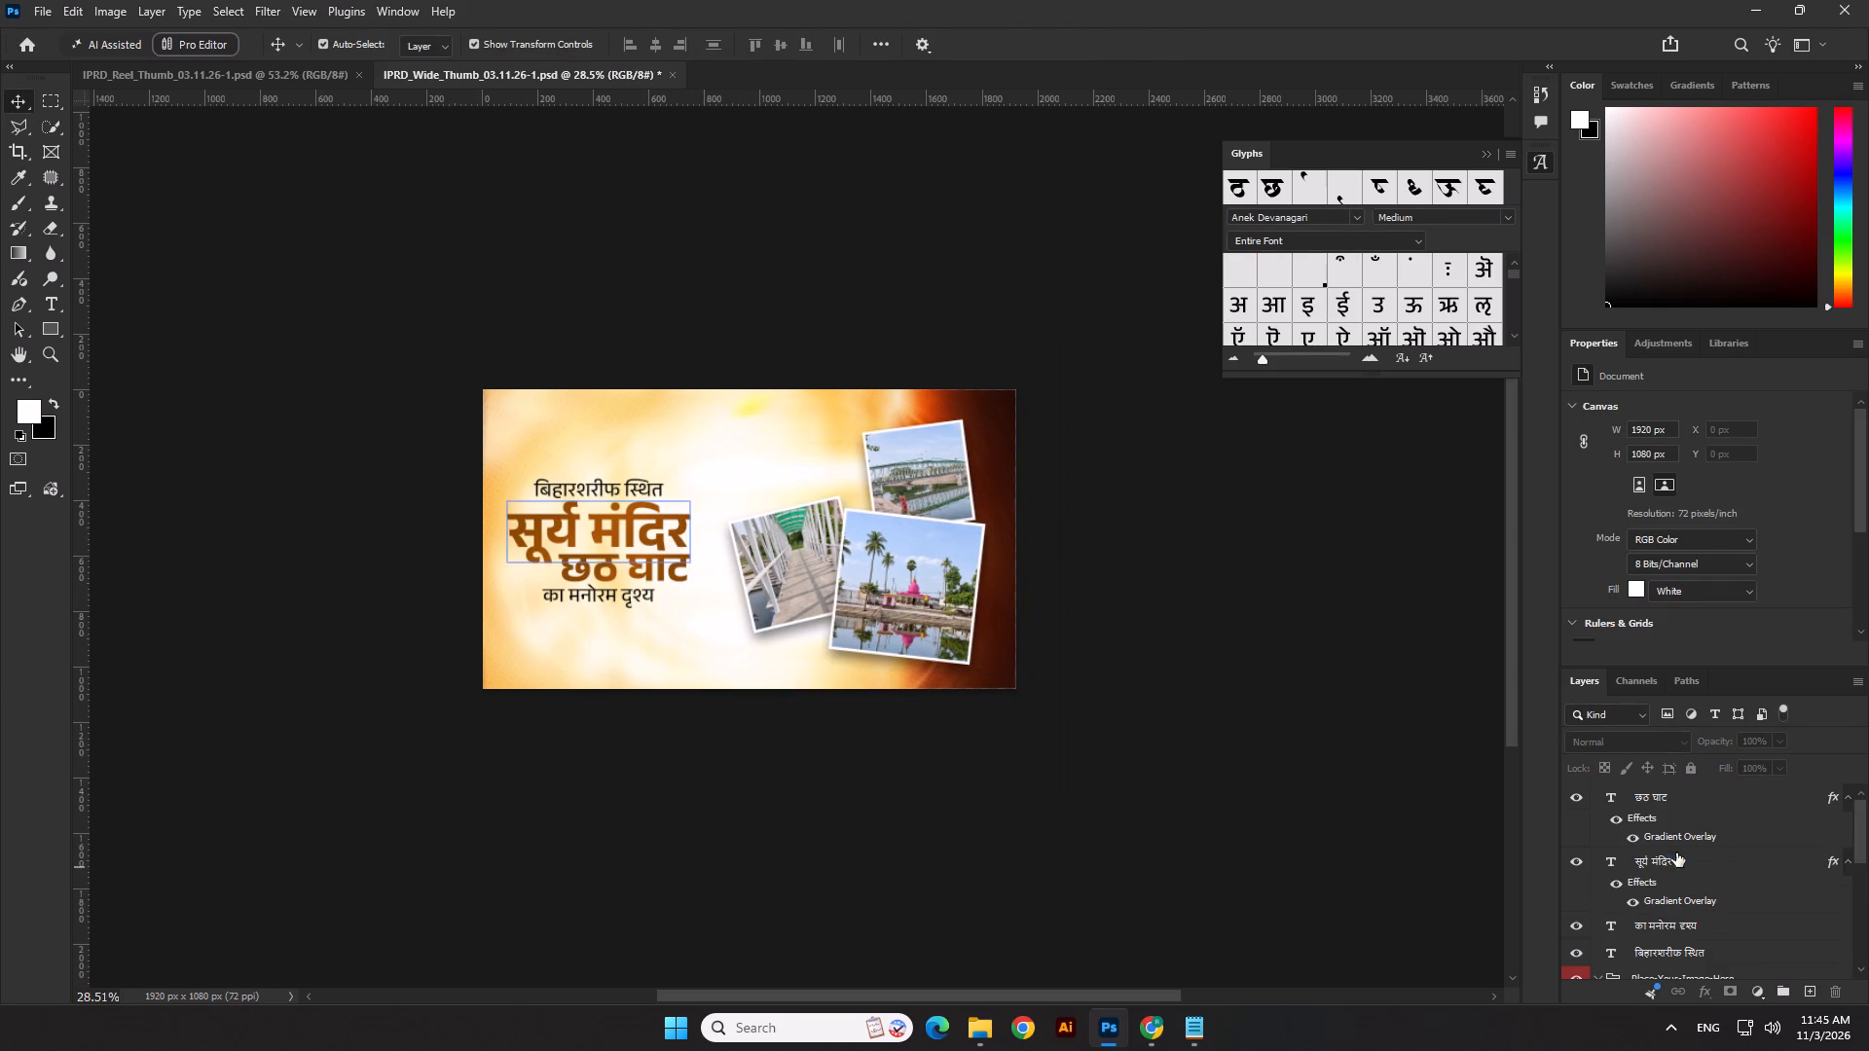
{"action": "scroll", "coordinate": [1656, 818], "scroll_direction": "up", "scroll_amount": 2}
{"action": "left_click", "coordinate": [1649, 803]}
{"action": "scroll", "coordinate": [1658, 885], "scroll_direction": "down", "scroll_amount": 2}
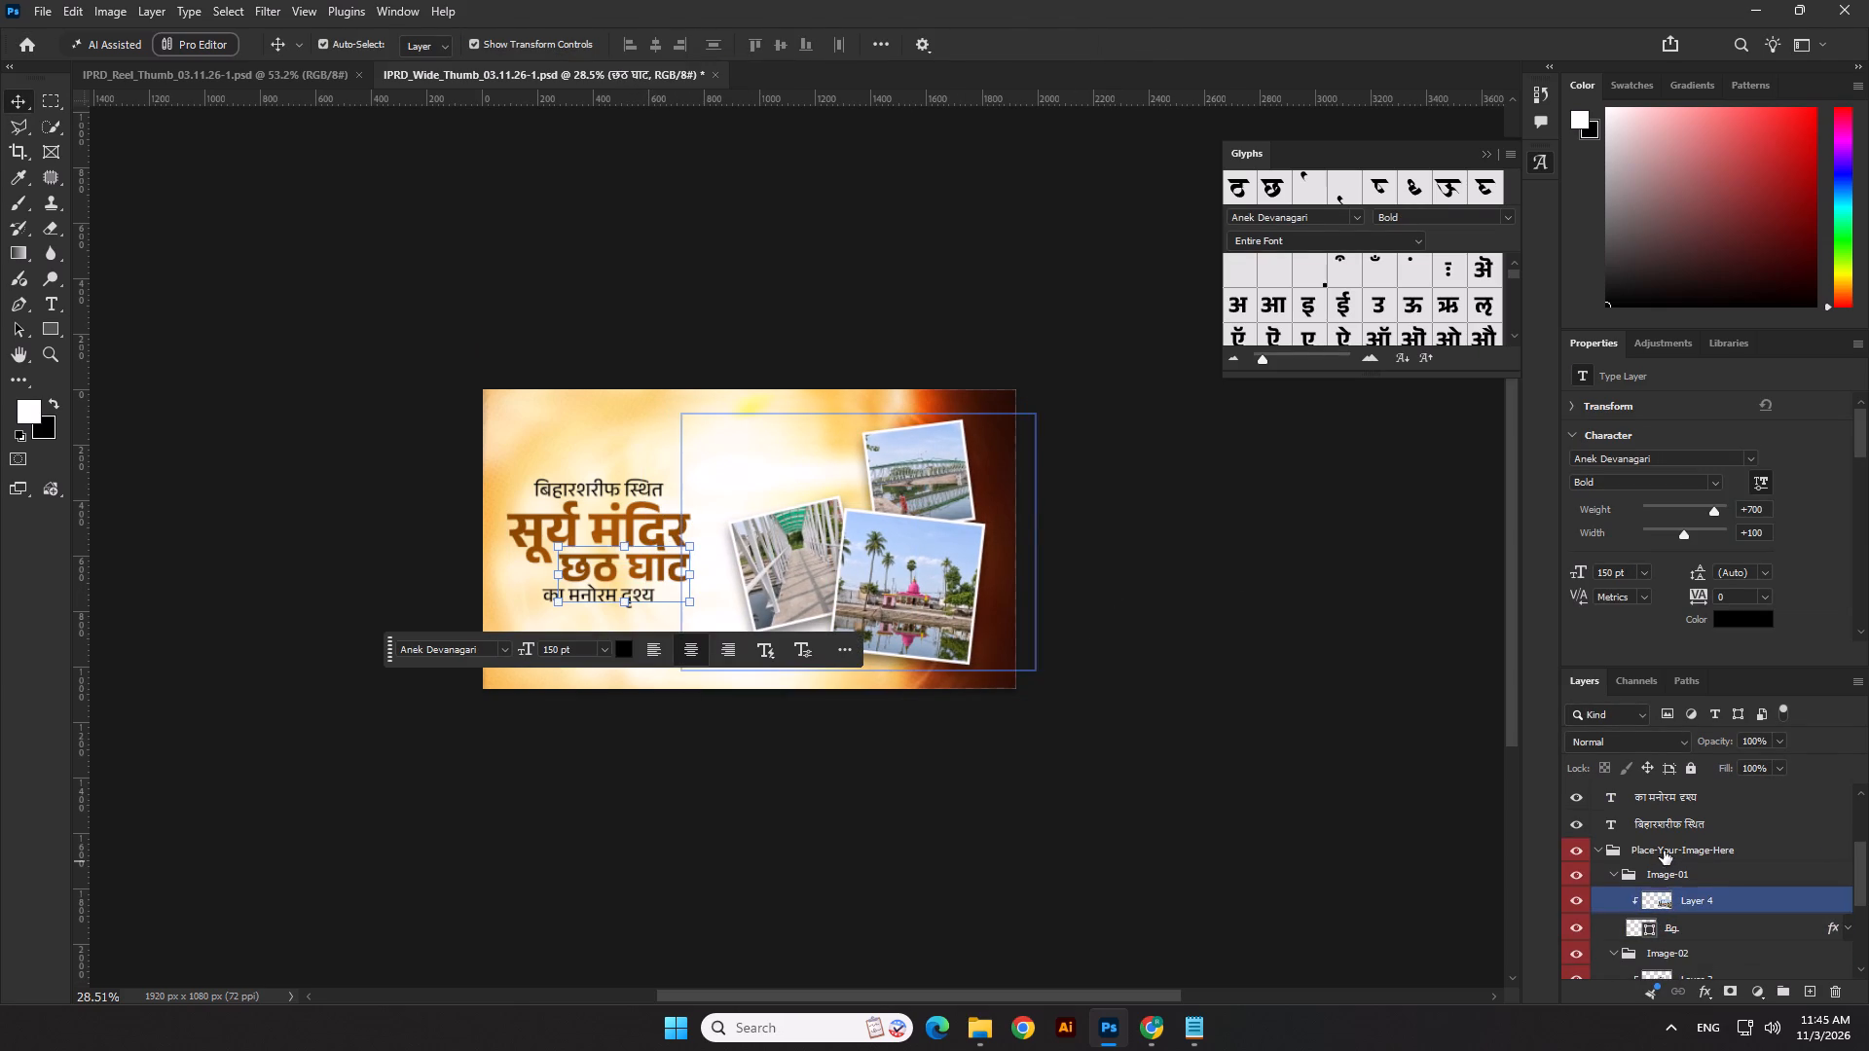
{"action": "left_click", "coordinate": [1659, 821], "text": "shift"}
{"action": "key", "text": "ctrl+g"}
{"action": "scroll", "coordinate": [666, 470], "scroll_direction": "up", "scroll_amount": 3}
{"action": "left_click_drag", "start_coordinate": [700, 478], "coordinate": [726, 471]}
{"action": "key", "text": "Return"}
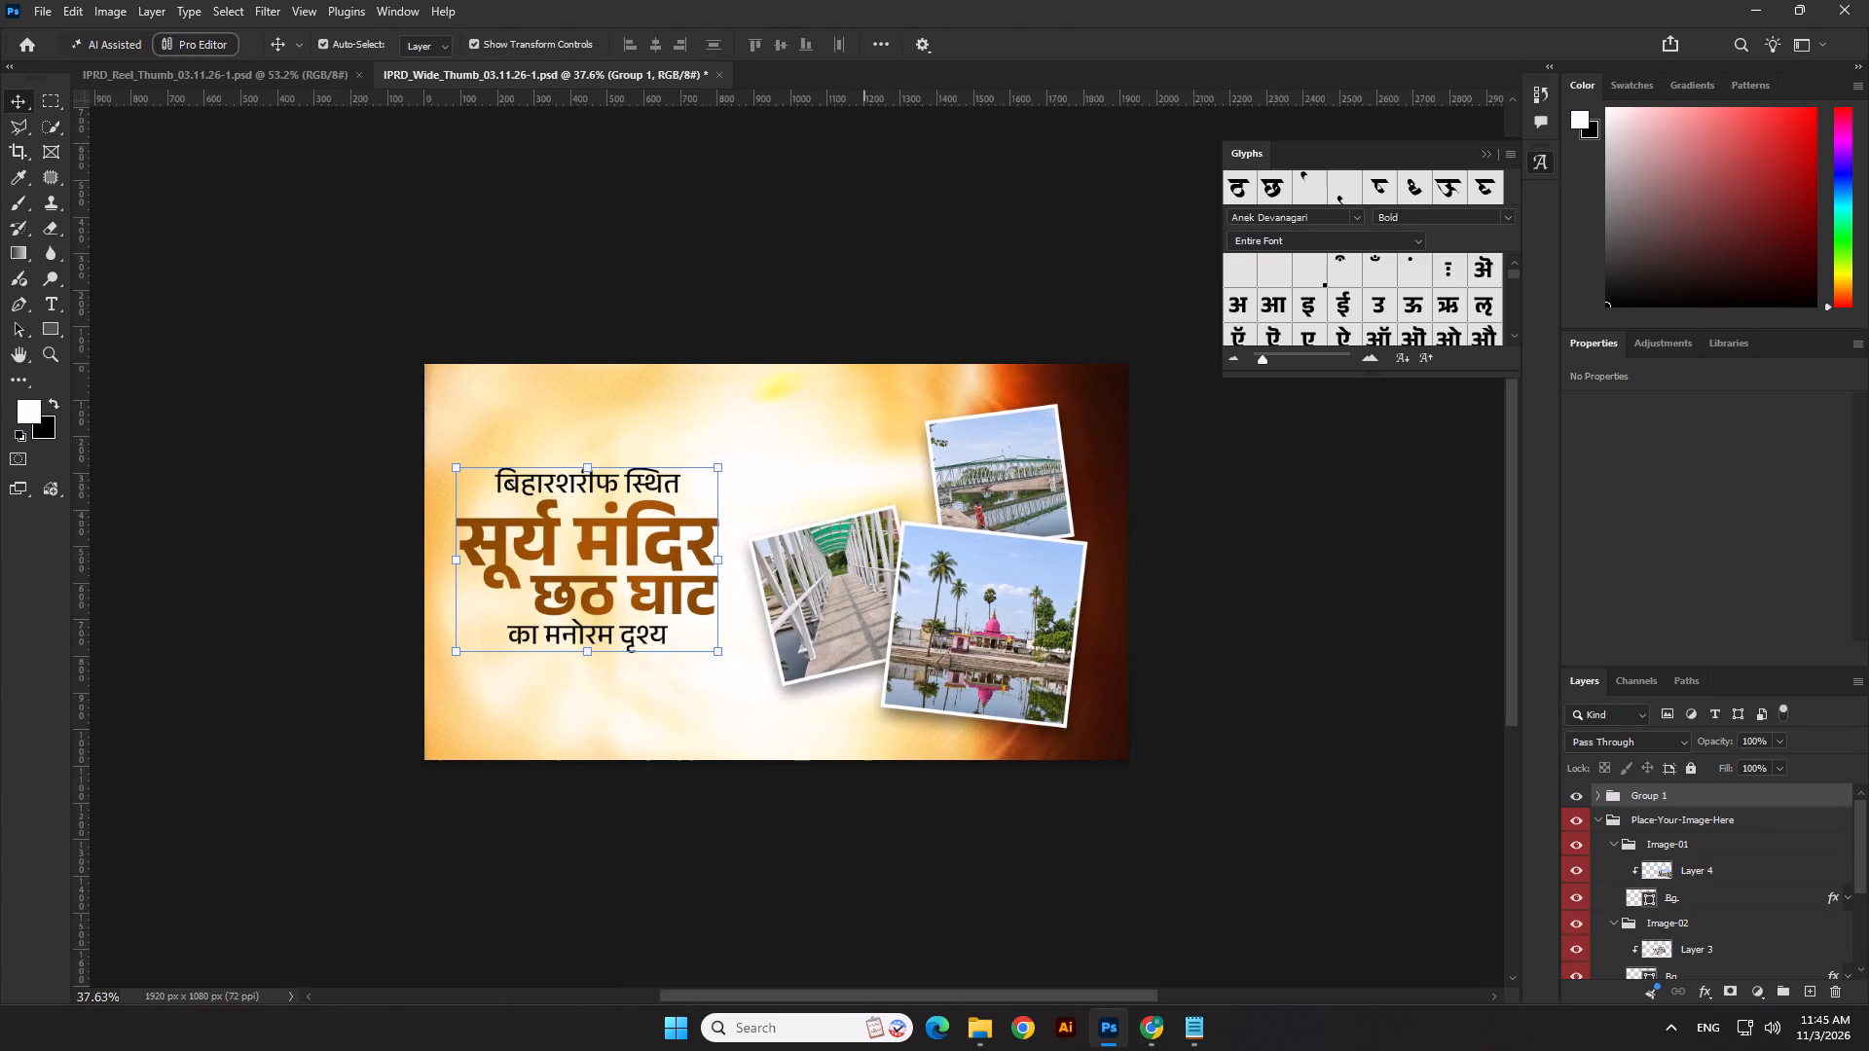
Centre the heading group vertically on the canvas and nudge it slightly right and down.
{"action": "left_click", "coordinate": [888, 47]}
{"action": "left_click", "coordinate": [956, 225]}
{"action": "left_click", "coordinate": [932, 258]}
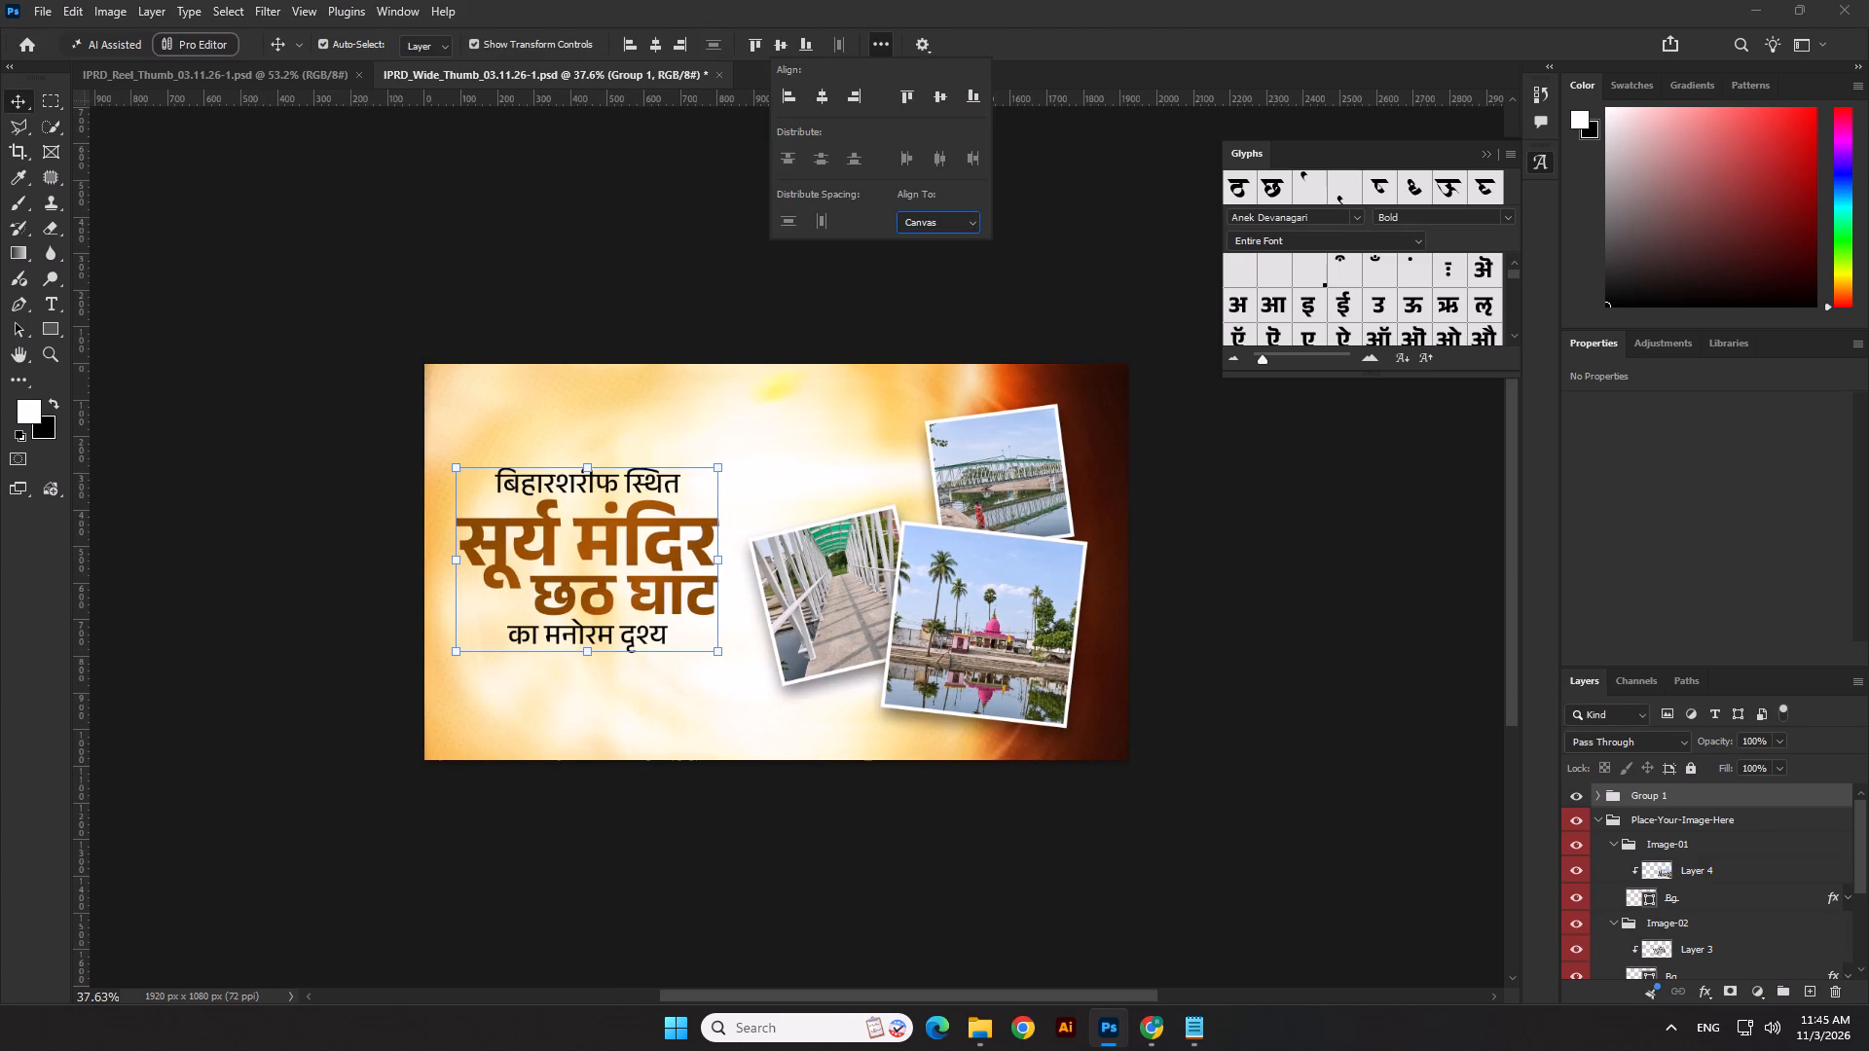
{"action": "left_click", "coordinate": [784, 47]}
{"action": "key", "text": "Right"}
{"action": "key", "text": "Right"}
{"action": "key", "text": "Right"}
{"action": "key", "text": "Right"}
{"action": "key", "text": "Right"}
{"action": "key", "text": "Down"}
{"action": "key", "text": "Down"}
{"action": "left_click", "coordinate": [1271, 556]}
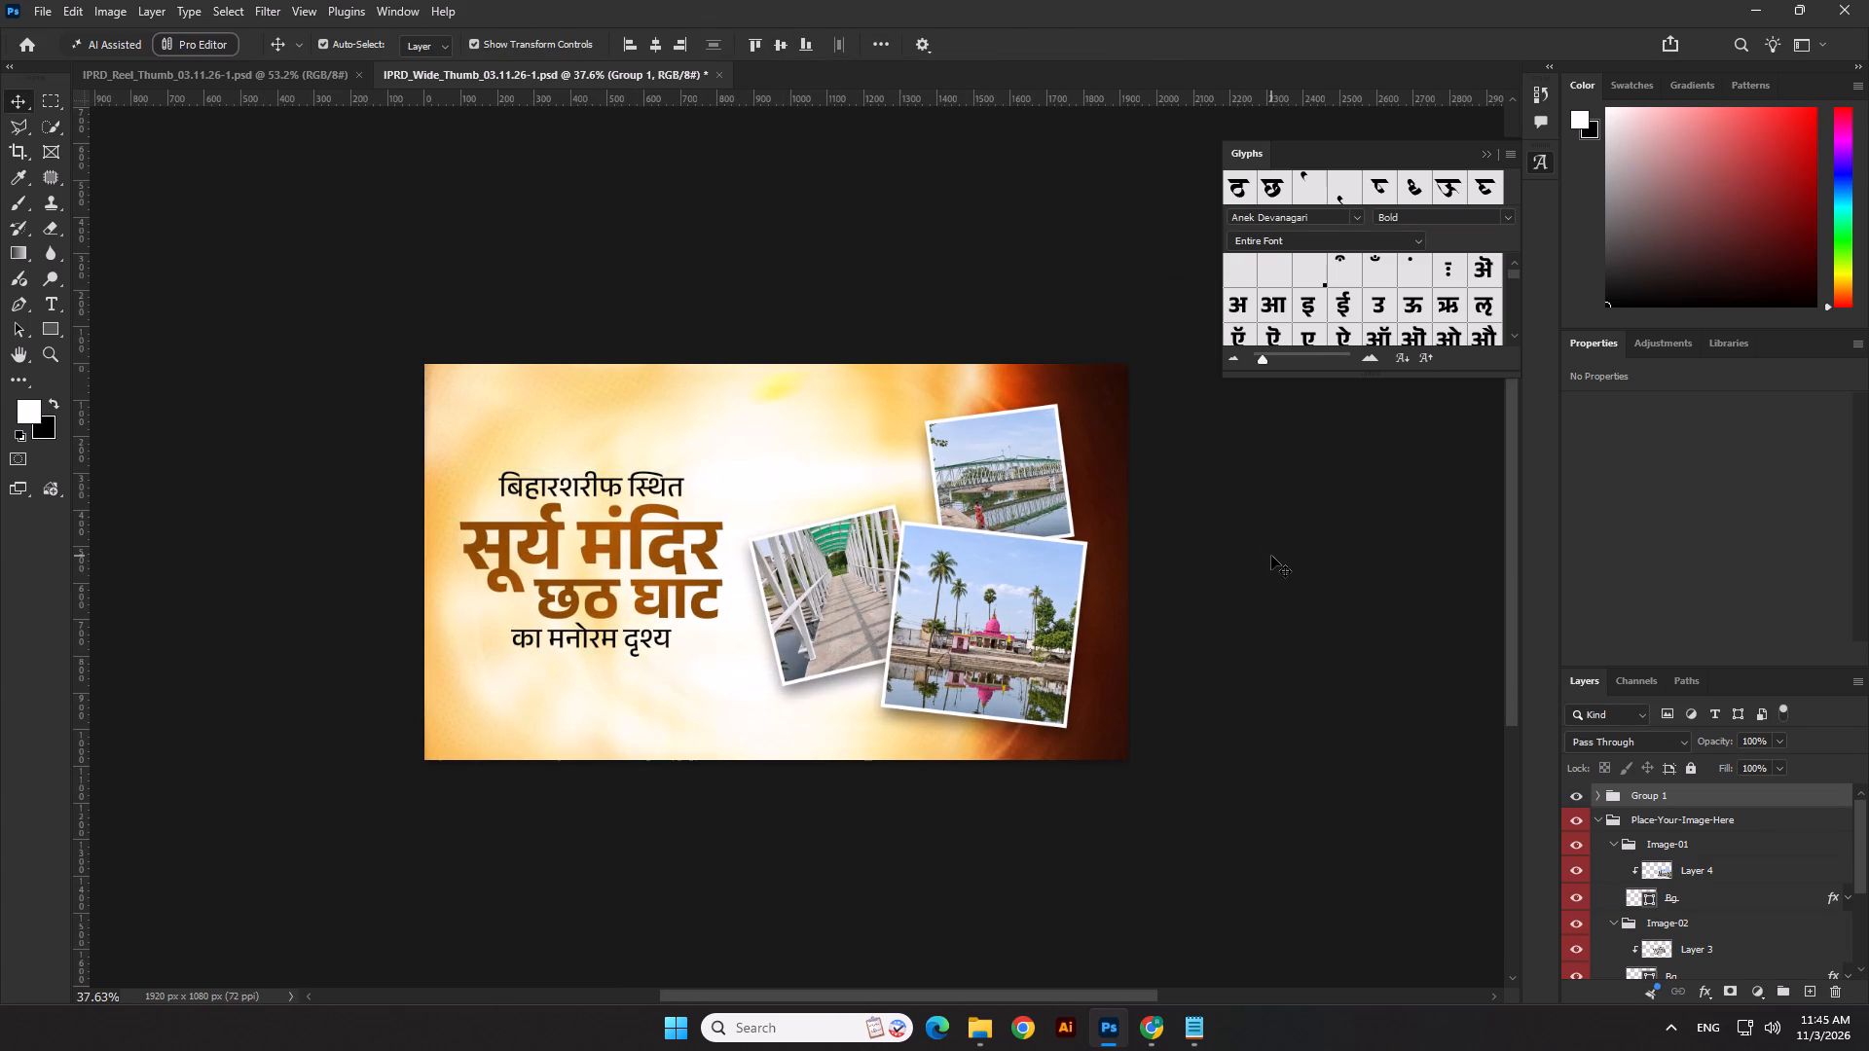
Copy the faded temple photo, Layer 5, from the Reel document and paste it above Layer 1 in the Wide document.
{"action": "left_click", "coordinate": [320, 80]}
{"action": "left_click", "coordinate": [618, 588]}
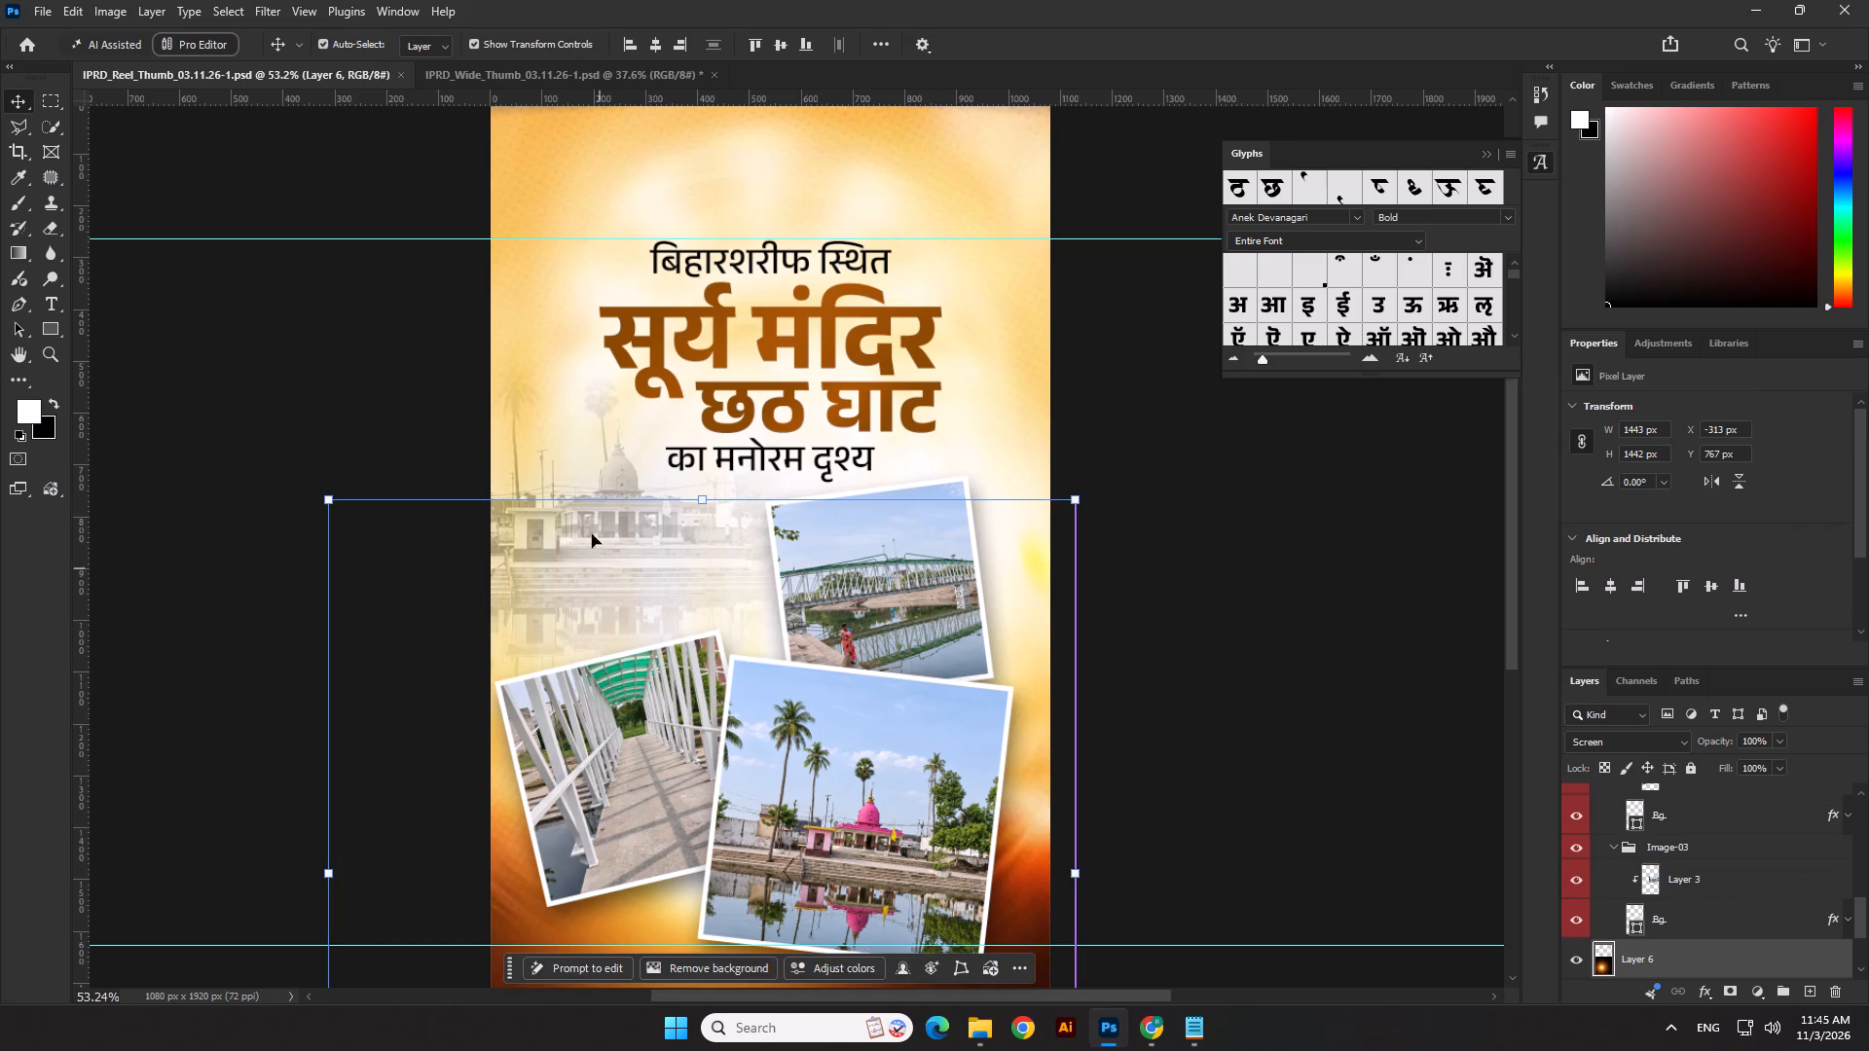
{"action": "left_click", "coordinate": [489, 390]}
{"action": "left_click", "coordinate": [617, 497]}
{"action": "key", "text": "ctrl+c"}
{"action": "key", "text": "ctrl+c"}
{"action": "left_click", "coordinate": [642, 81]}
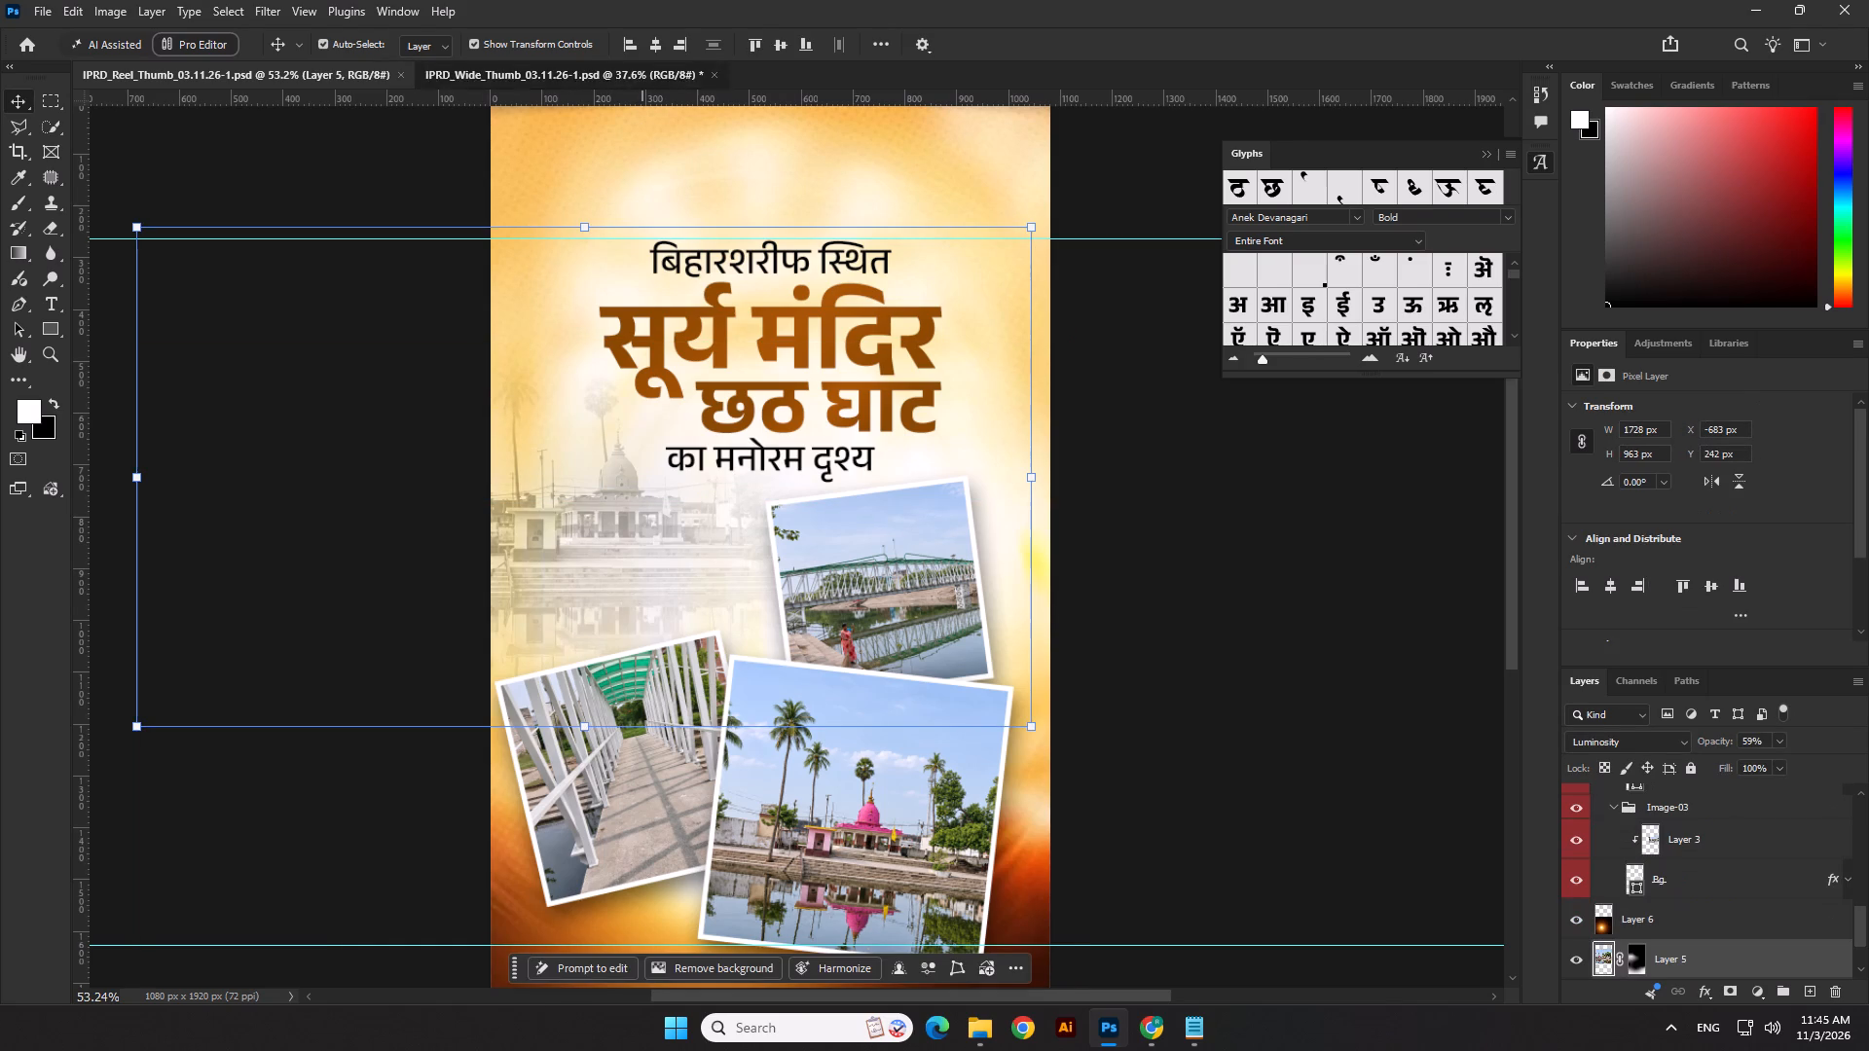
{"action": "left_click", "coordinate": [786, 458]}
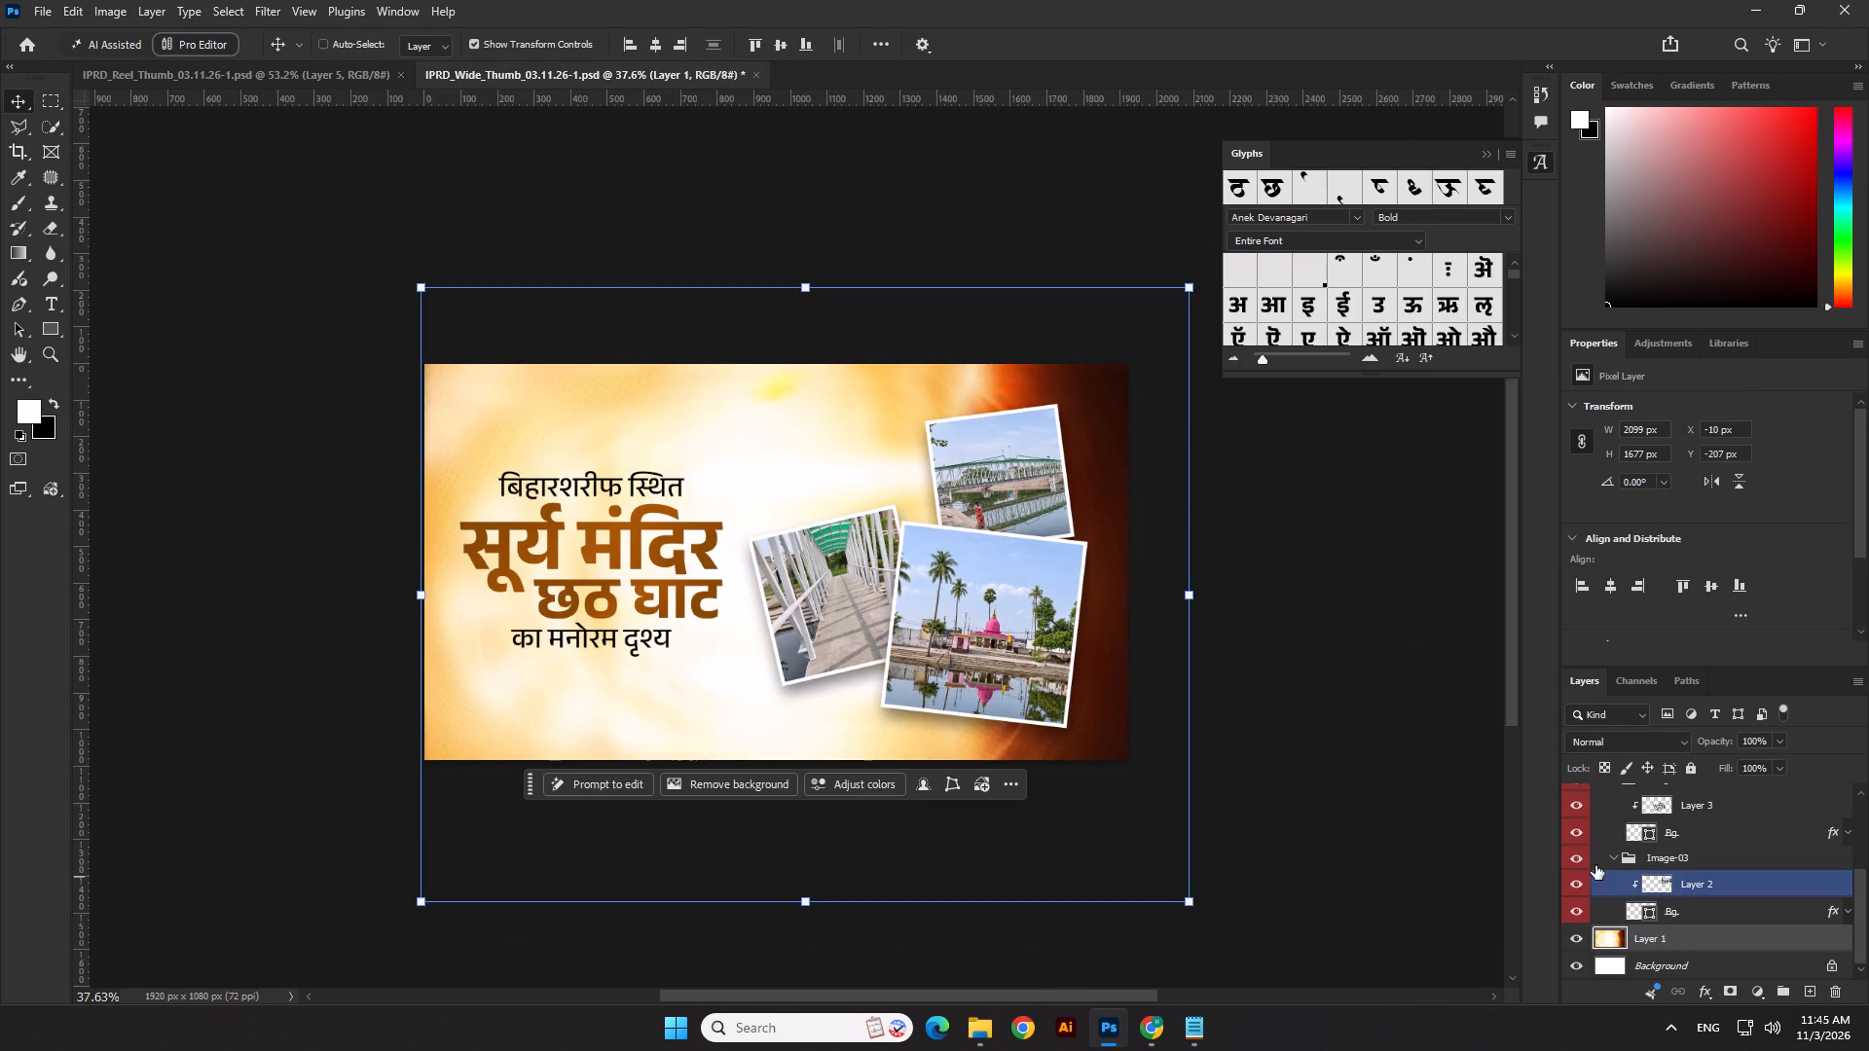
{"action": "key", "text": "ctrl+v"}
Enlarge the faded temple photo to about 1860 x 1037 px and move it behind the heading at the canvas's lower left.
{"action": "left_click_drag", "start_coordinate": [773, 343], "coordinate": [787, 280]}
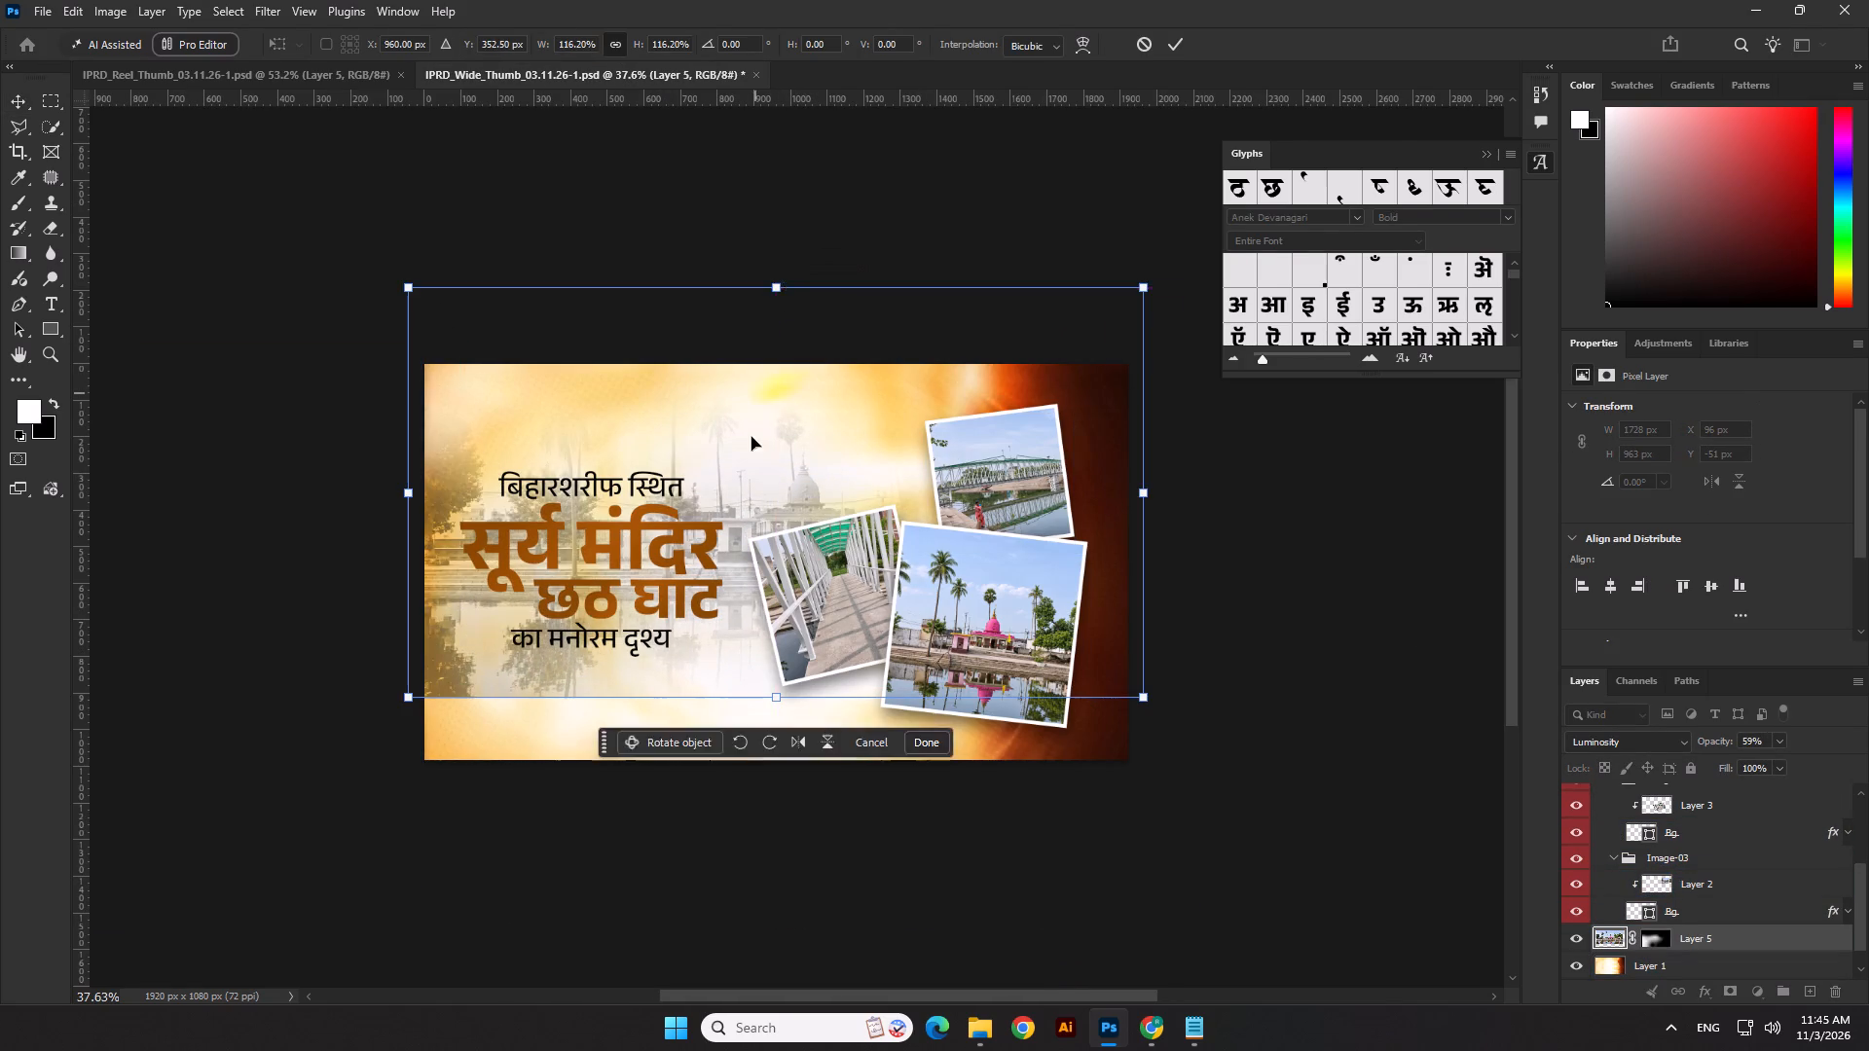
{"action": "left_click_drag", "start_coordinate": [750, 477], "coordinate": [608, 641]}
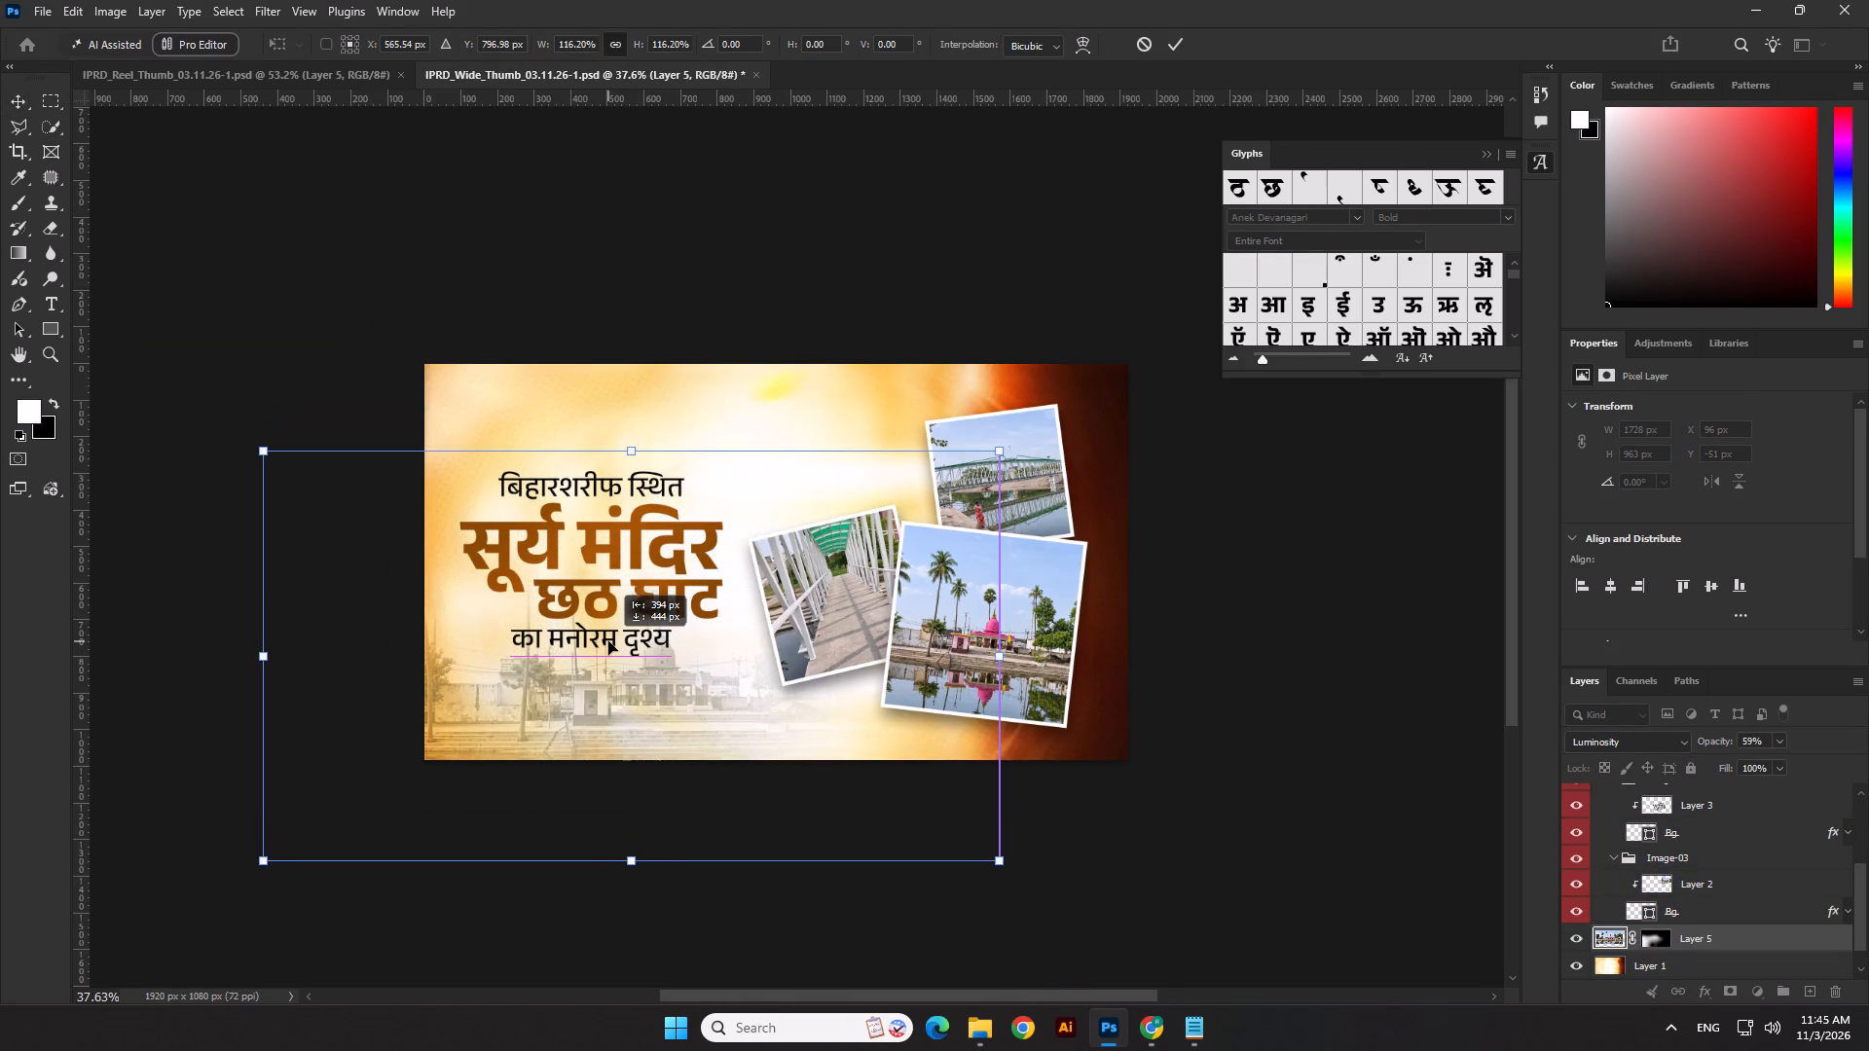
{"action": "left_click_drag", "start_coordinate": [608, 641], "coordinate": [609, 657]}
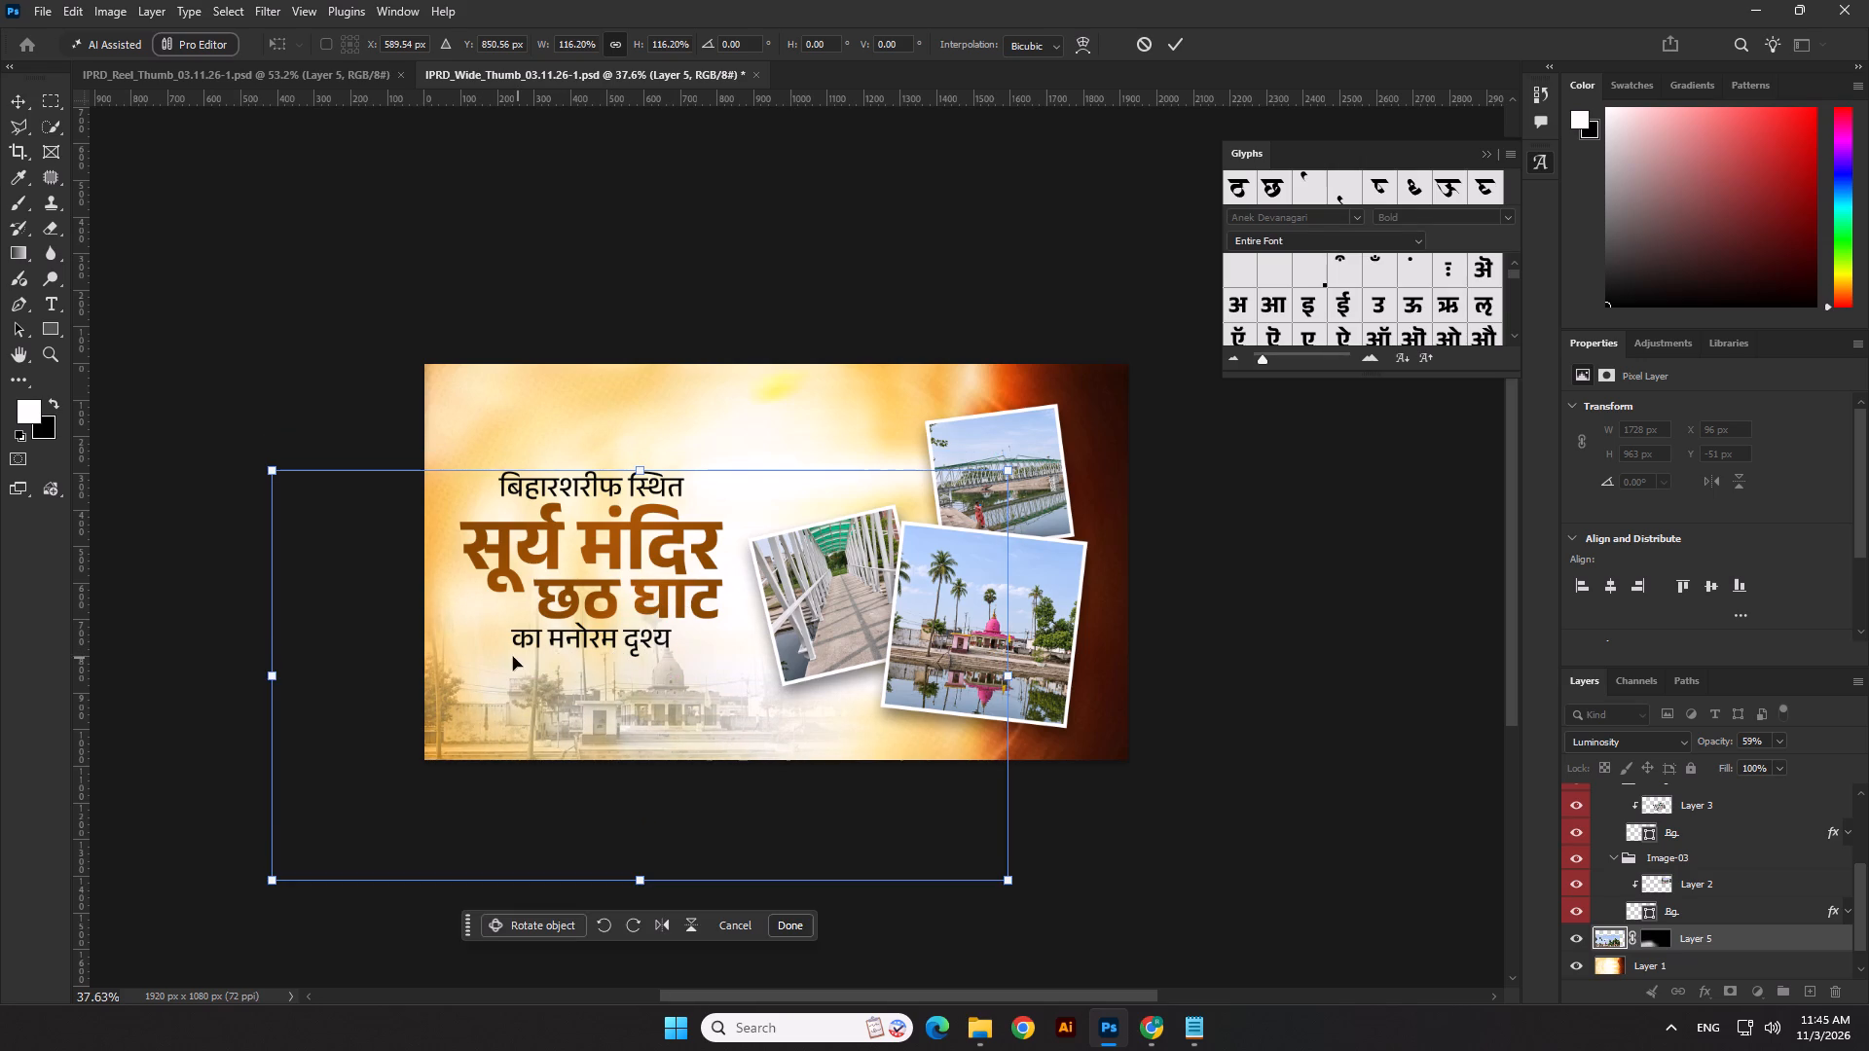
{"action": "left_click_drag", "start_coordinate": [1012, 872], "coordinate": [972, 816]}
{"action": "key", "text": "Return"}
Delete the layer mask from the temple photo, Layer 5.
{"action": "left_click", "coordinate": [1652, 943]}
{"action": "right_click", "coordinate": [1652, 943]}
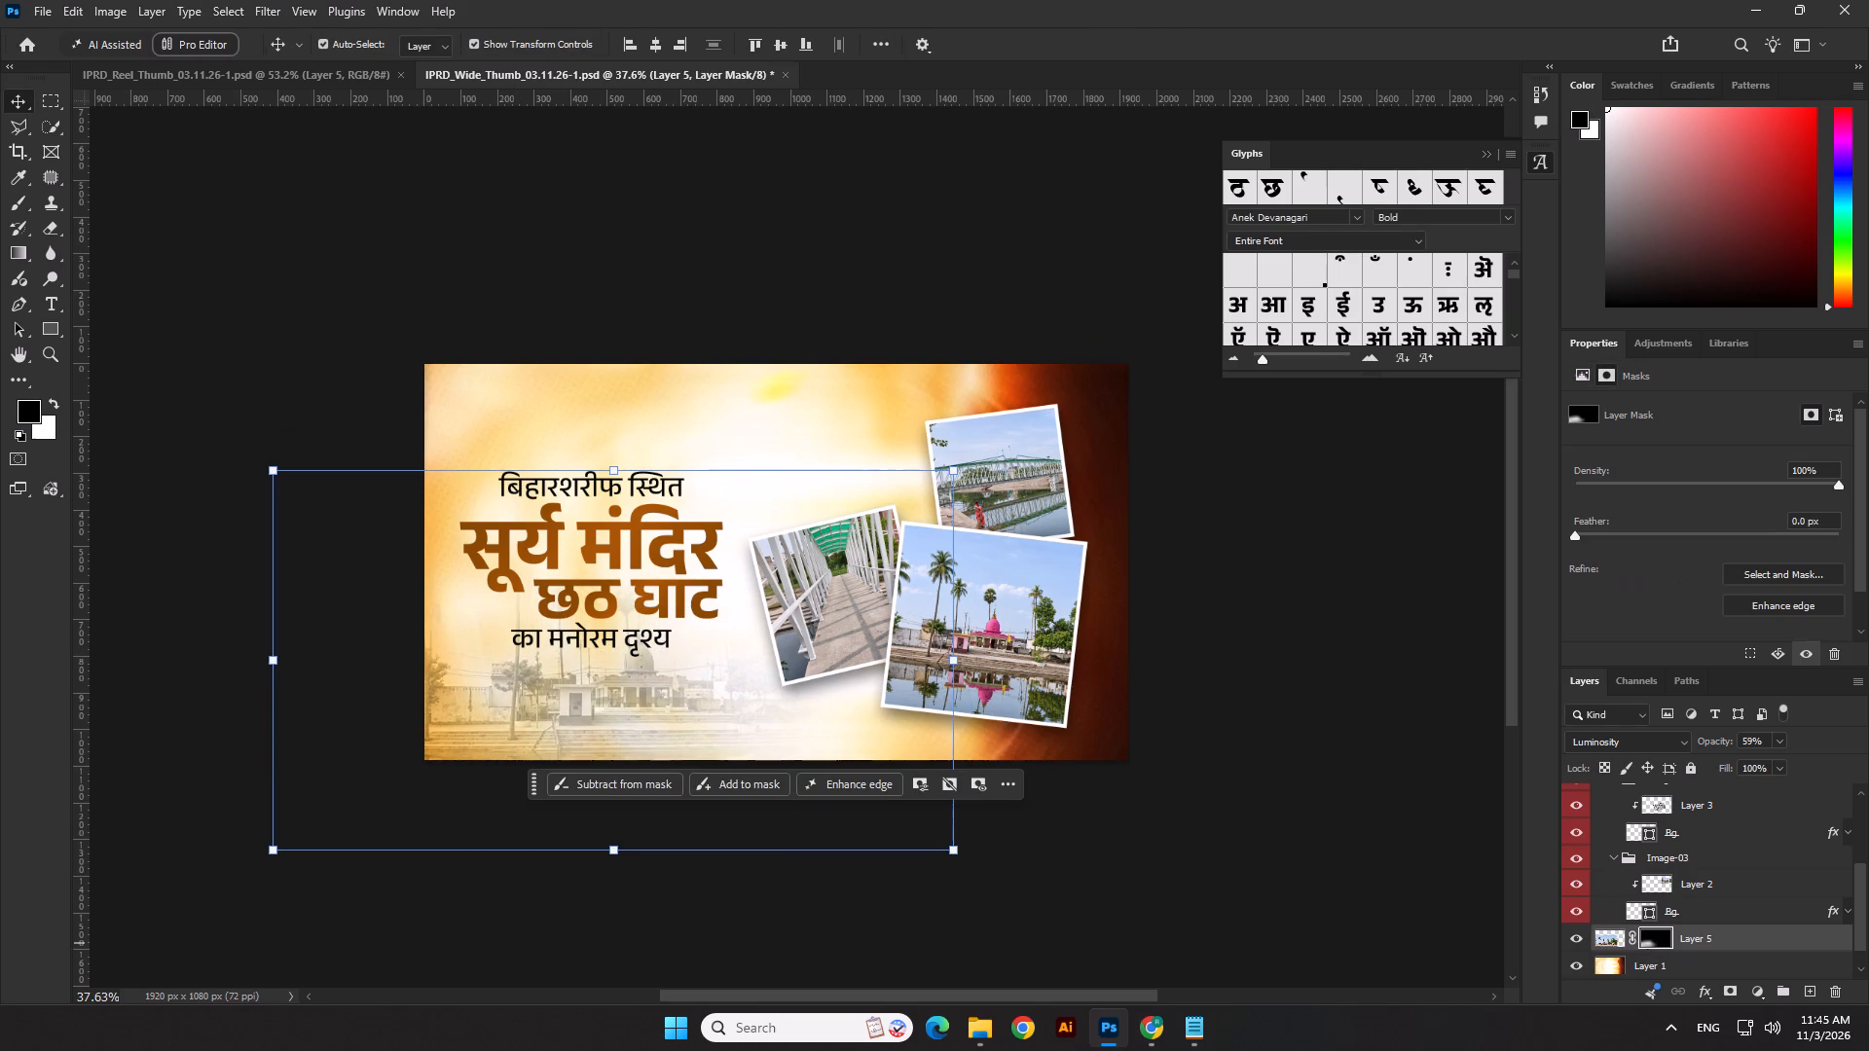
{"action": "left_click", "coordinate": [1678, 784]}
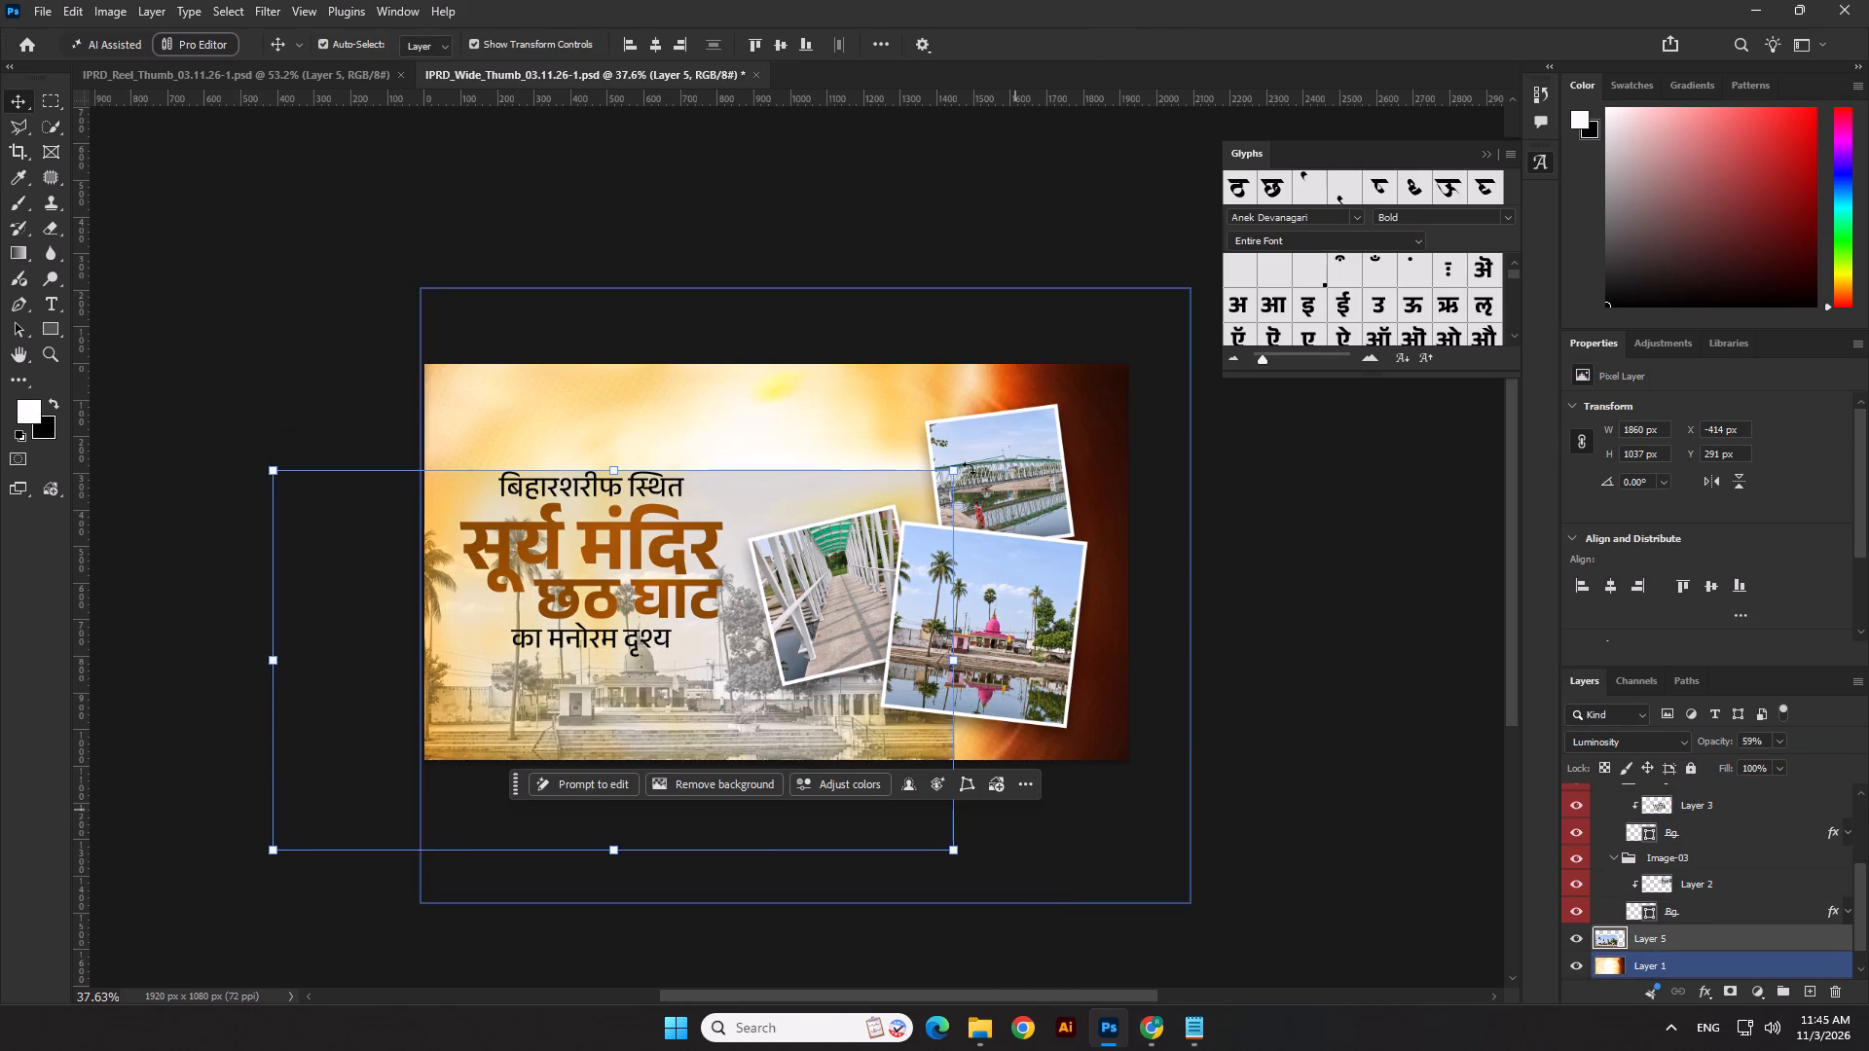
Scale the temple photo down to about 1738 x 969 px and move it slightly up and left.
{"action": "left_click_drag", "start_coordinate": [265, 657], "coordinate": [310, 652]}
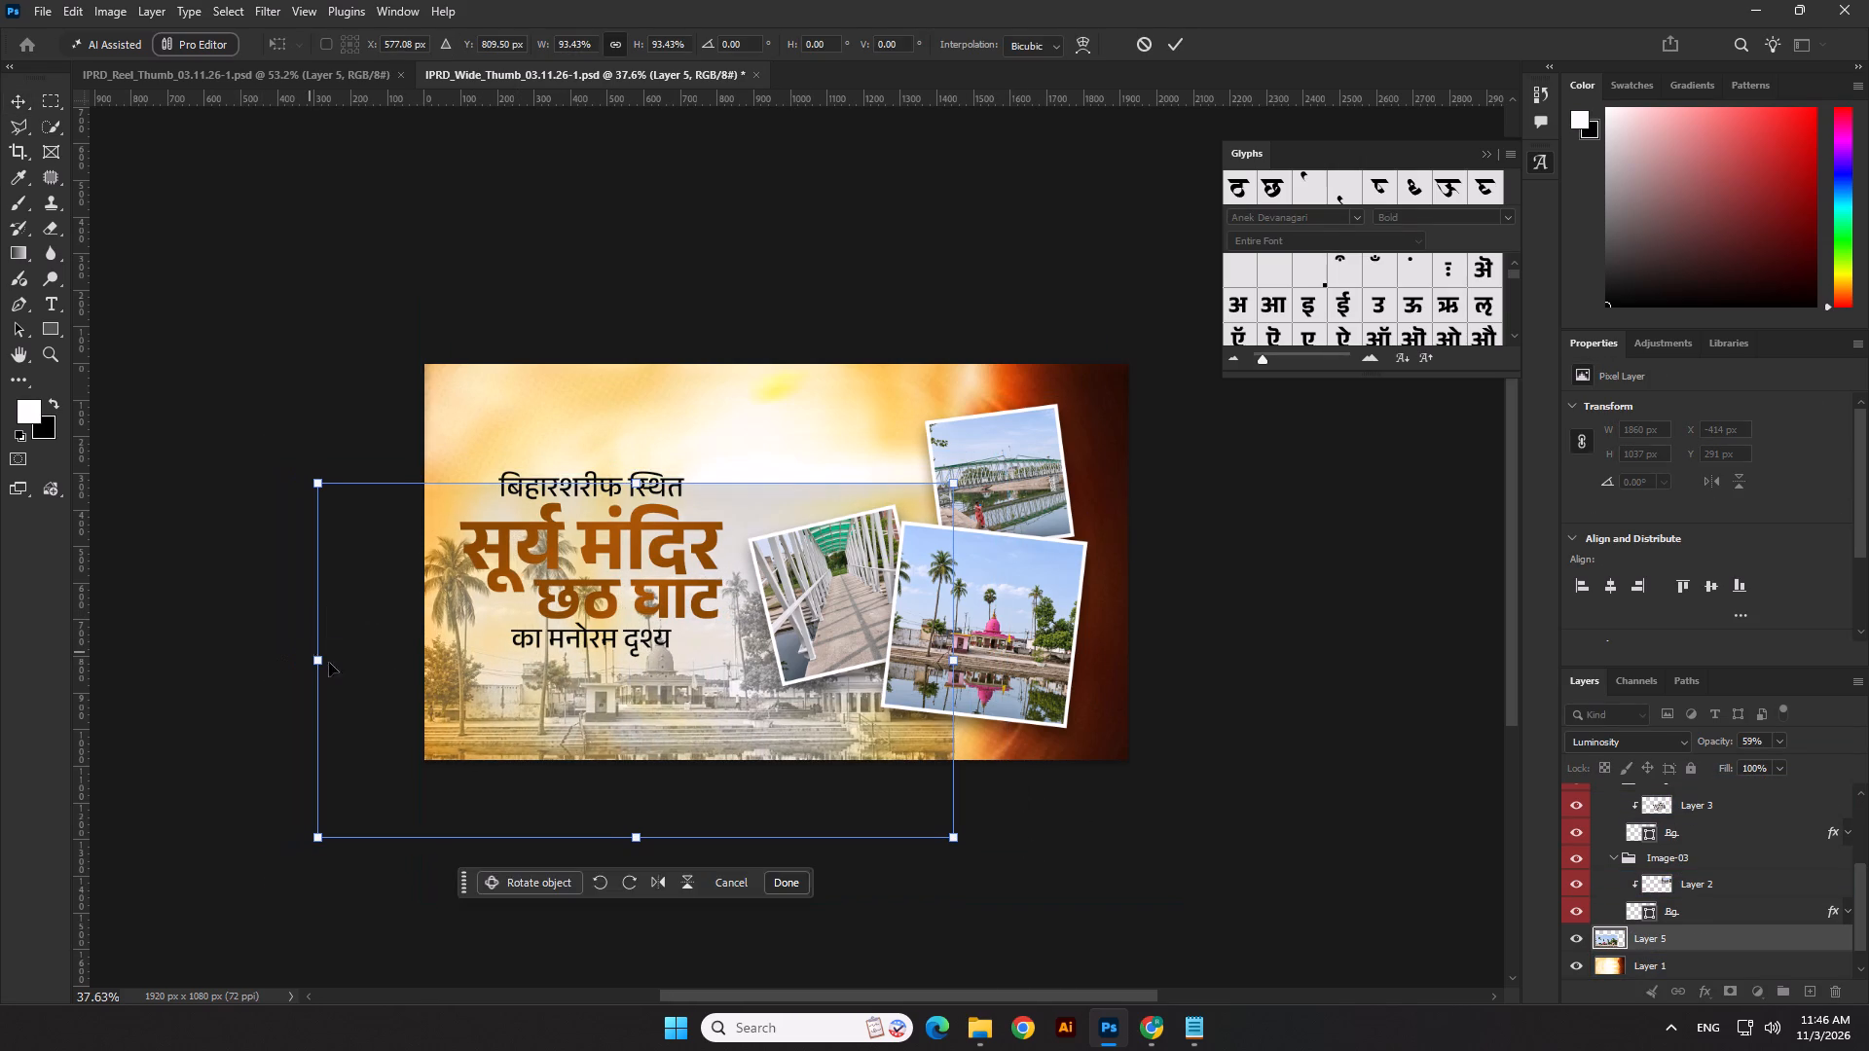
{"action": "left_click_drag", "start_coordinate": [733, 742], "coordinate": [727, 723]}
{"action": "key", "text": "Return"}
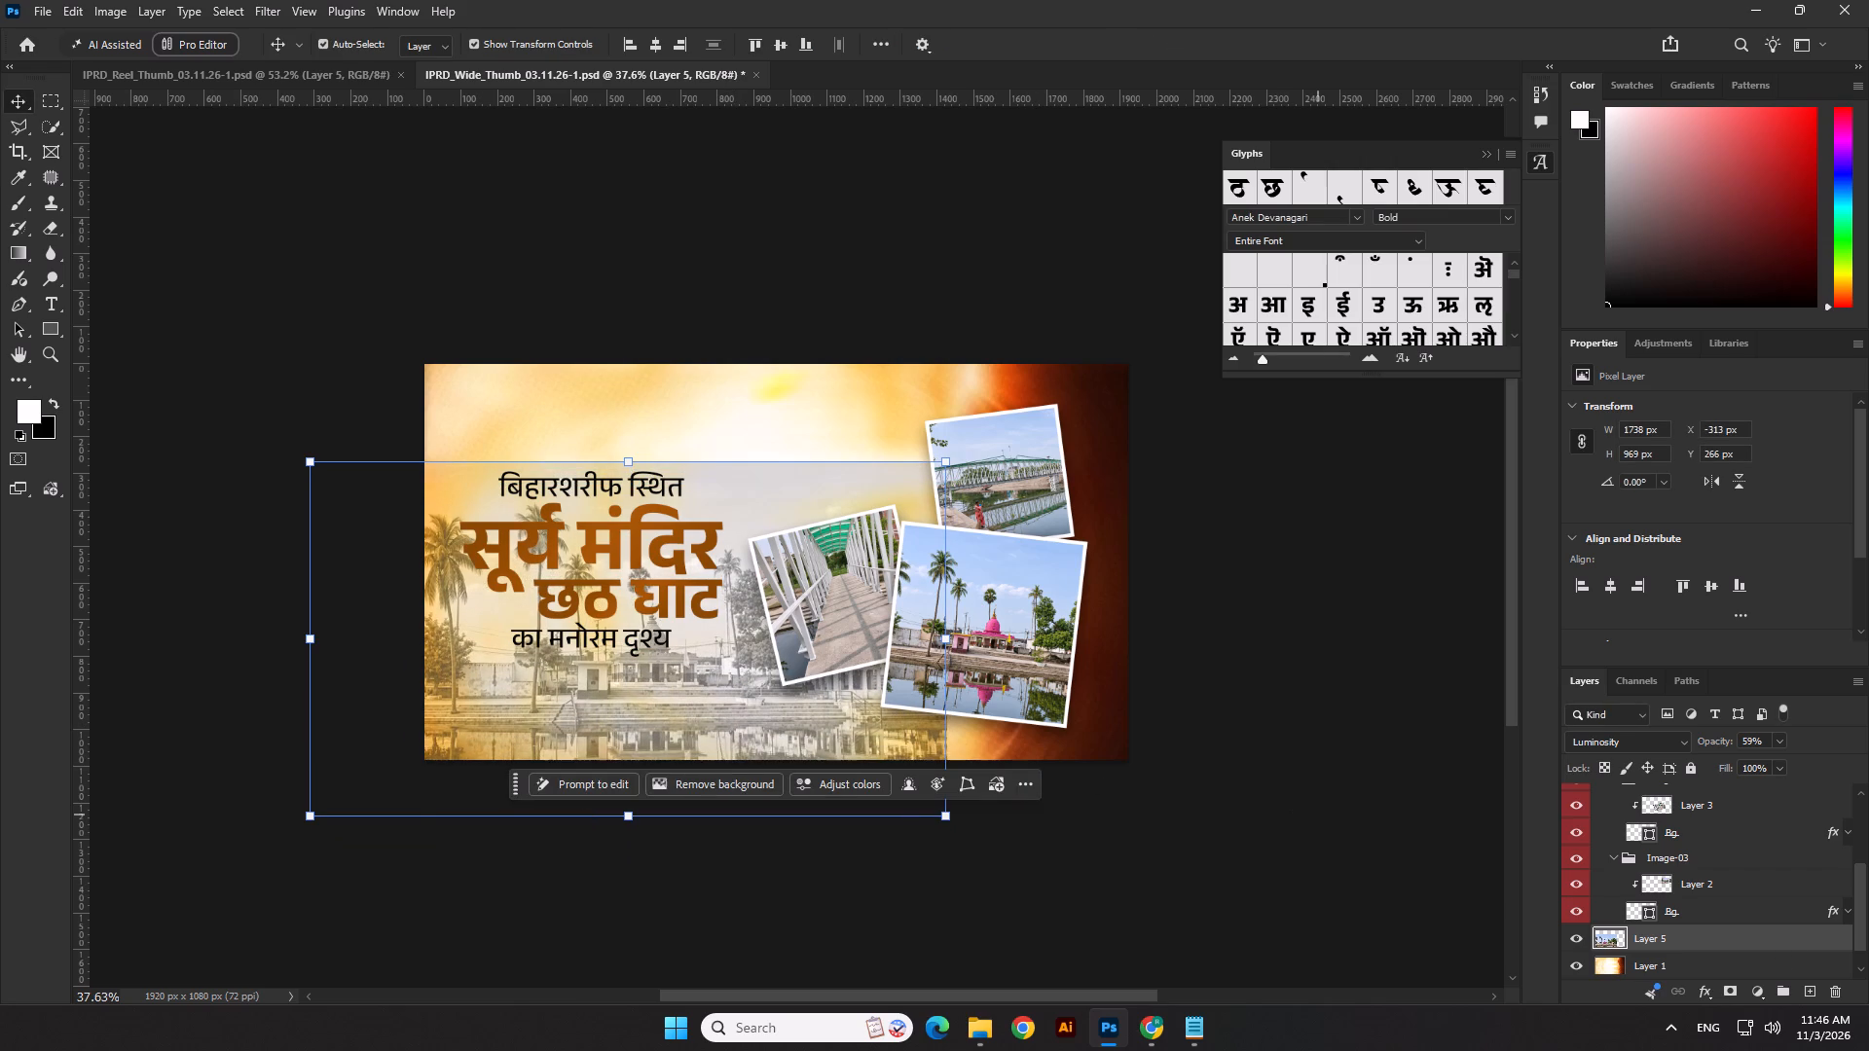
Add a new mask to Layer 5 and draw a vertical black-to-white gradient fading out the temple photo's upper part behind the heading.
{"action": "left_click", "coordinate": [1728, 998]}
{"action": "left_click", "coordinate": [8, 248]}
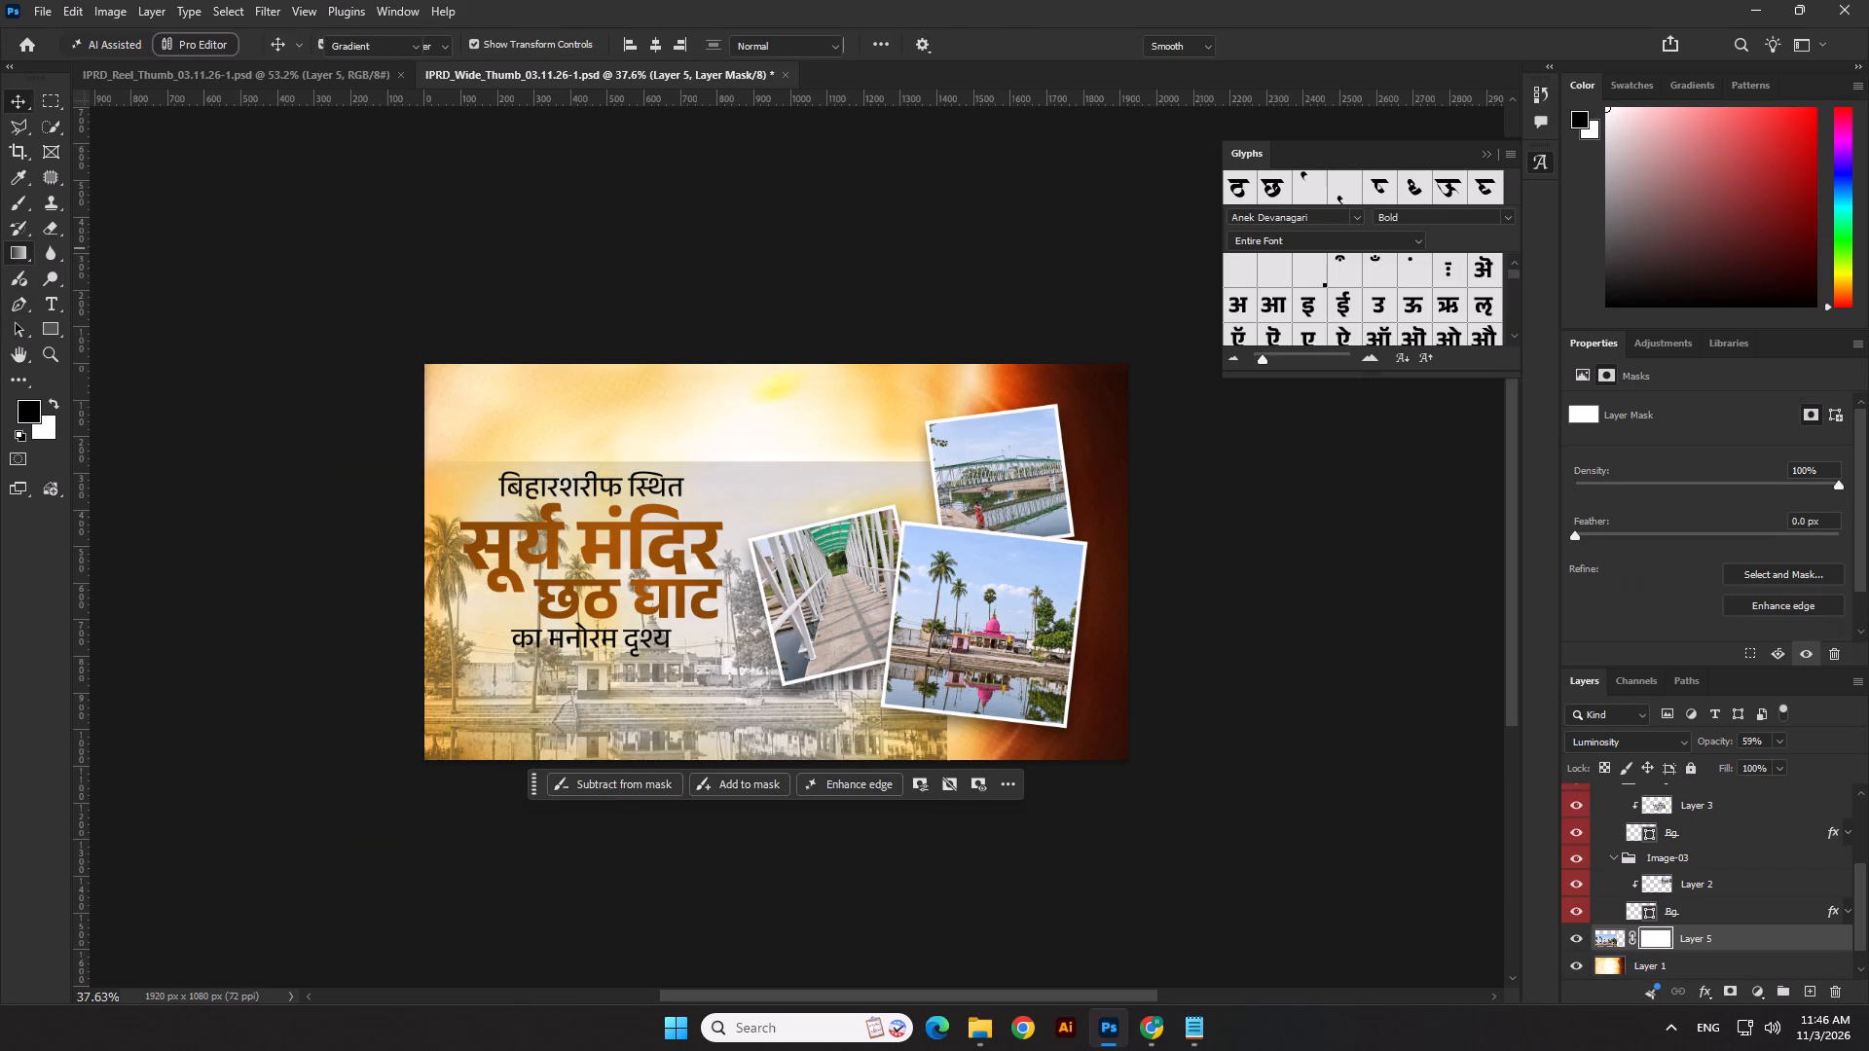
{"action": "left_click_drag", "start_coordinate": [688, 440], "coordinate": [677, 700]}
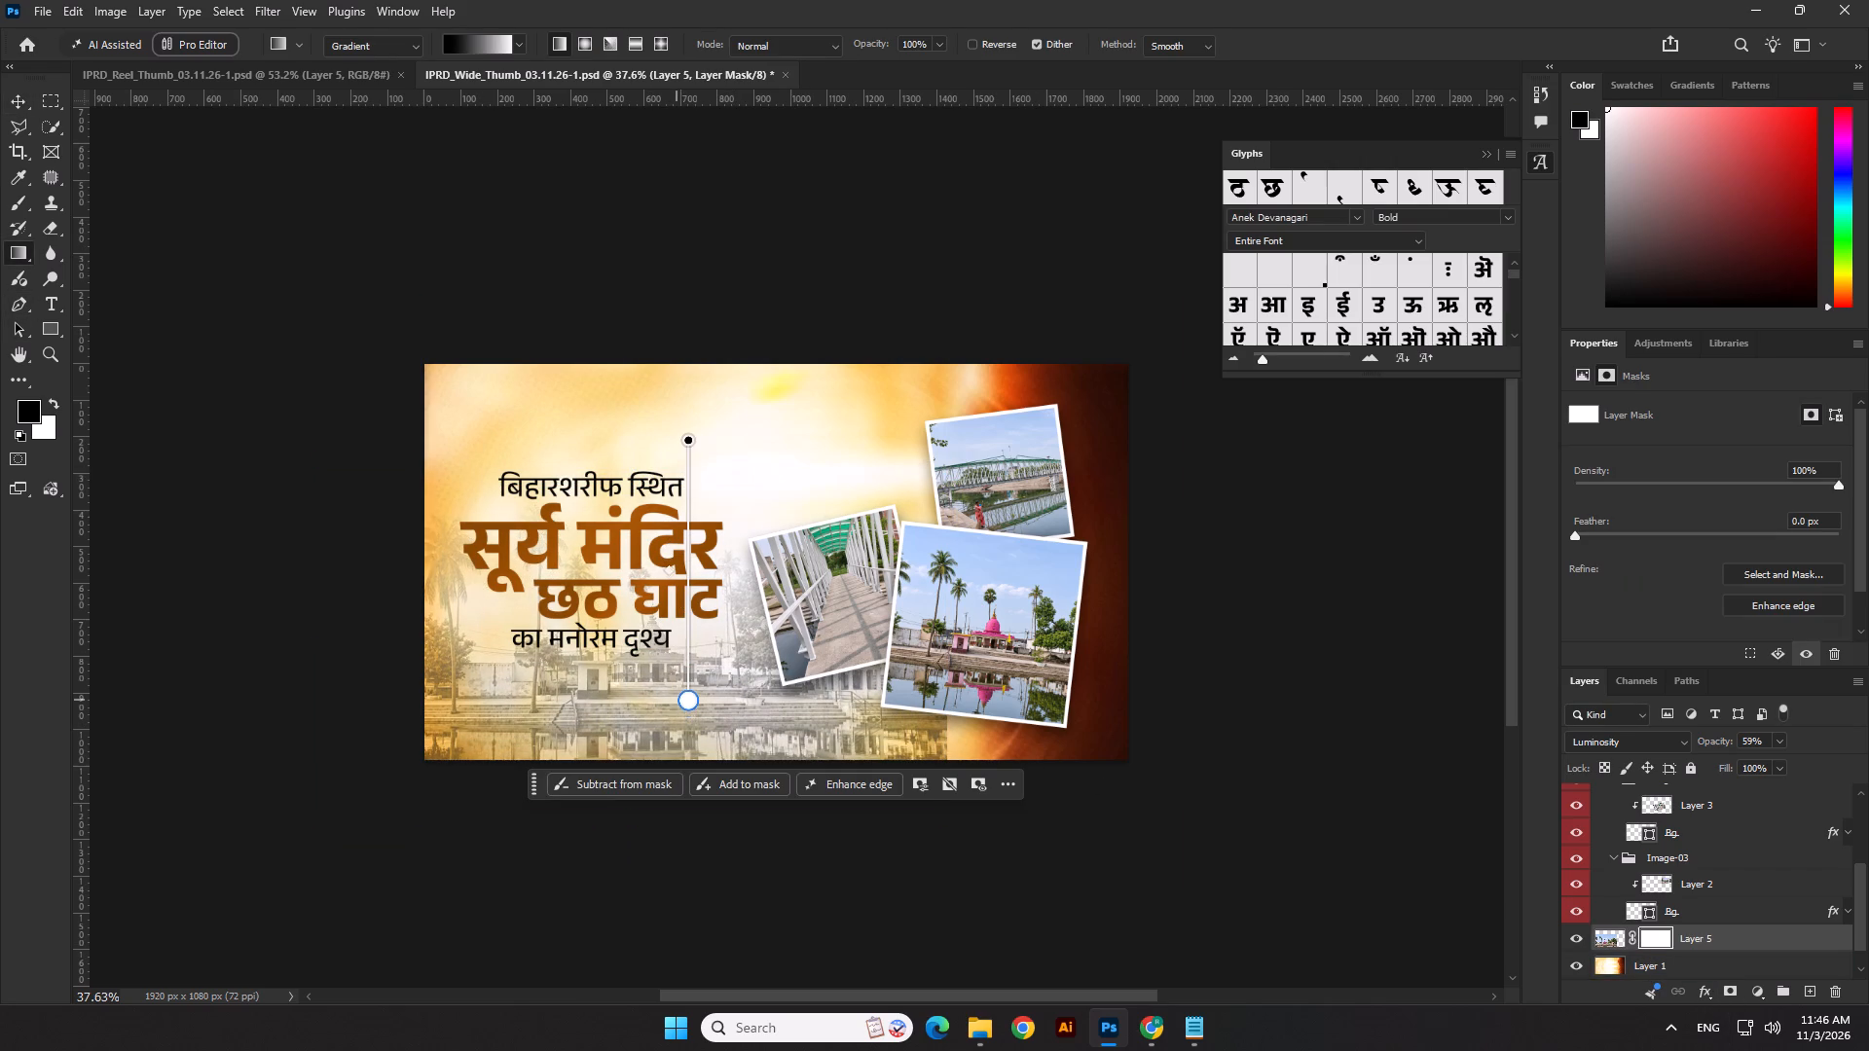
{"action": "left_click_drag", "start_coordinate": [677, 700], "coordinate": [674, 689]}
{"action": "left_click_drag", "start_coordinate": [688, 442], "coordinate": [689, 555]}
{"action": "left_click", "coordinate": [1656, 950]}
{"action": "left_click", "coordinate": [1652, 931]}
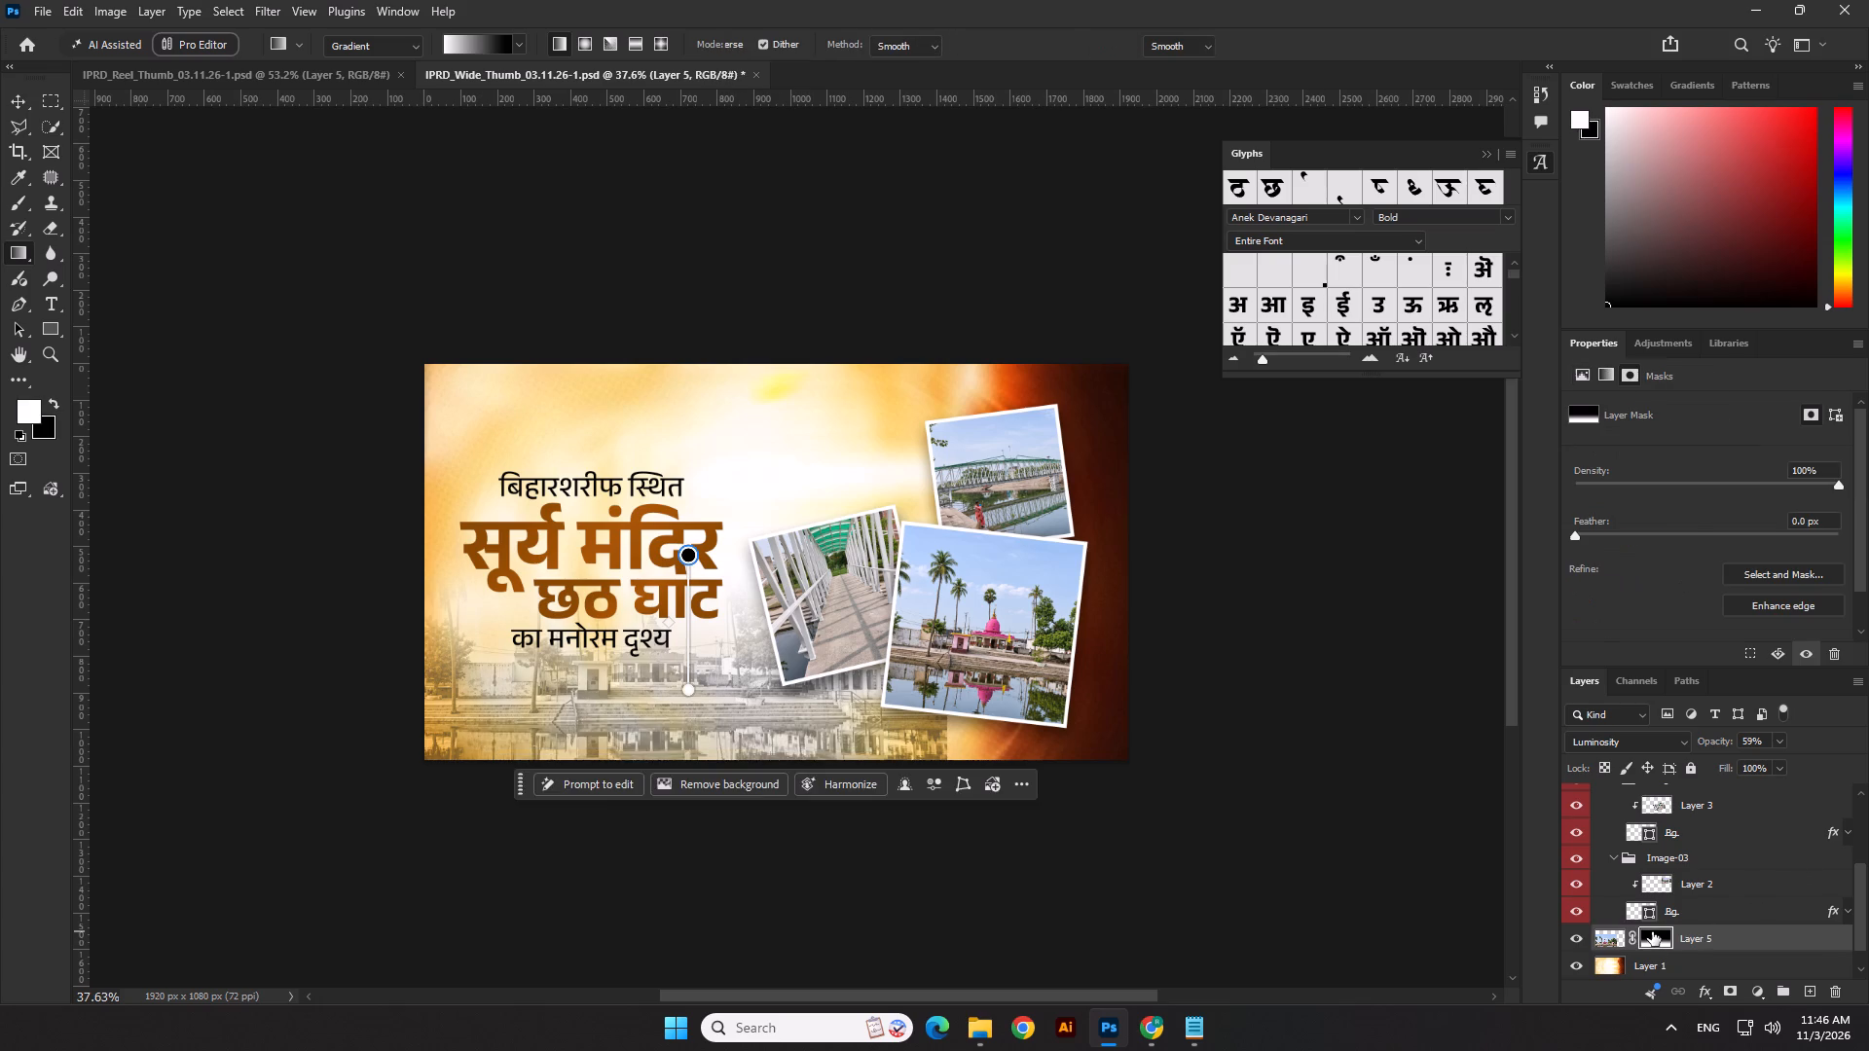
Paint black on Layer 5's mask with a large soft brush, up to size 1000, to fade the temple photo's right edge.
{"action": "left_click", "coordinate": [15, 211]}
{"action": "left_click_drag", "start_coordinate": [950, 670], "coordinate": [950, 701]}
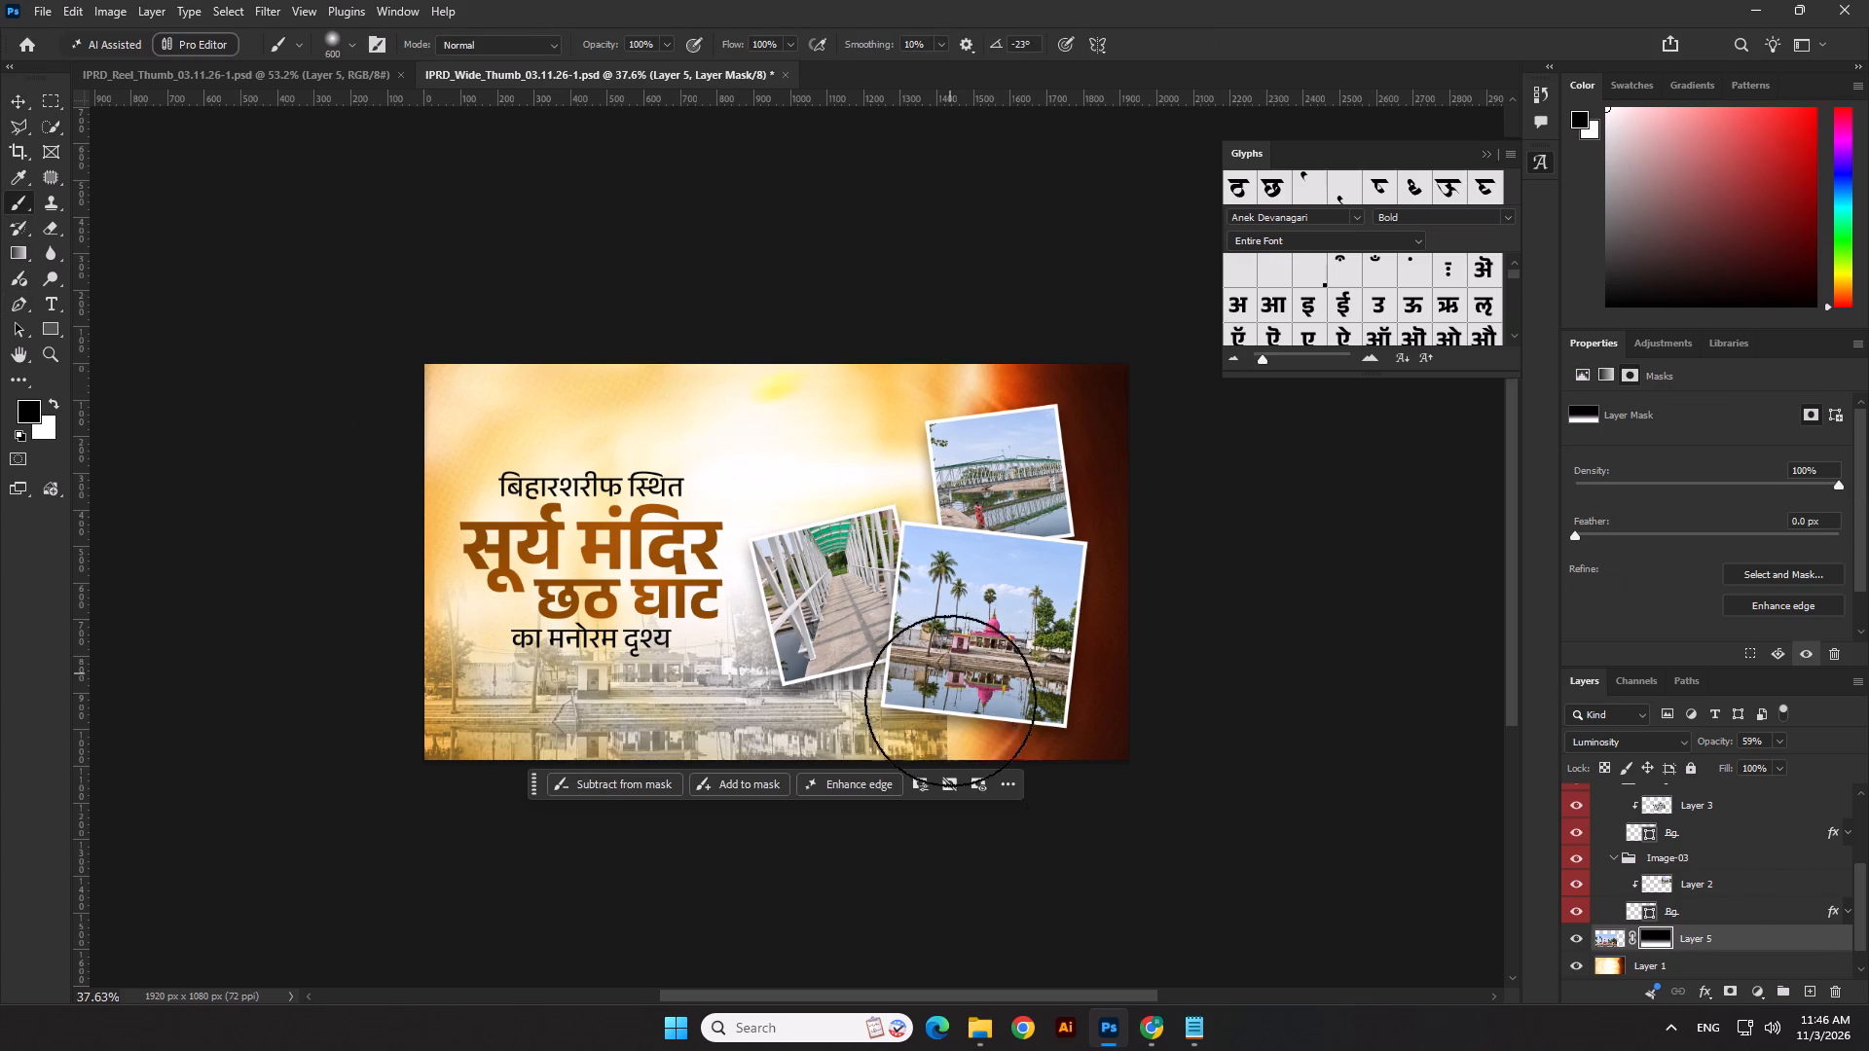
{"action": "left_click_drag", "start_coordinate": [950, 701], "coordinate": [944, 765]}
{"action": "key", "text": "bracketright"}
{"action": "key", "text": "bracketright"}
{"action": "key", "text": "bracketright"}
{"action": "left_click", "coordinate": [891, 683]}
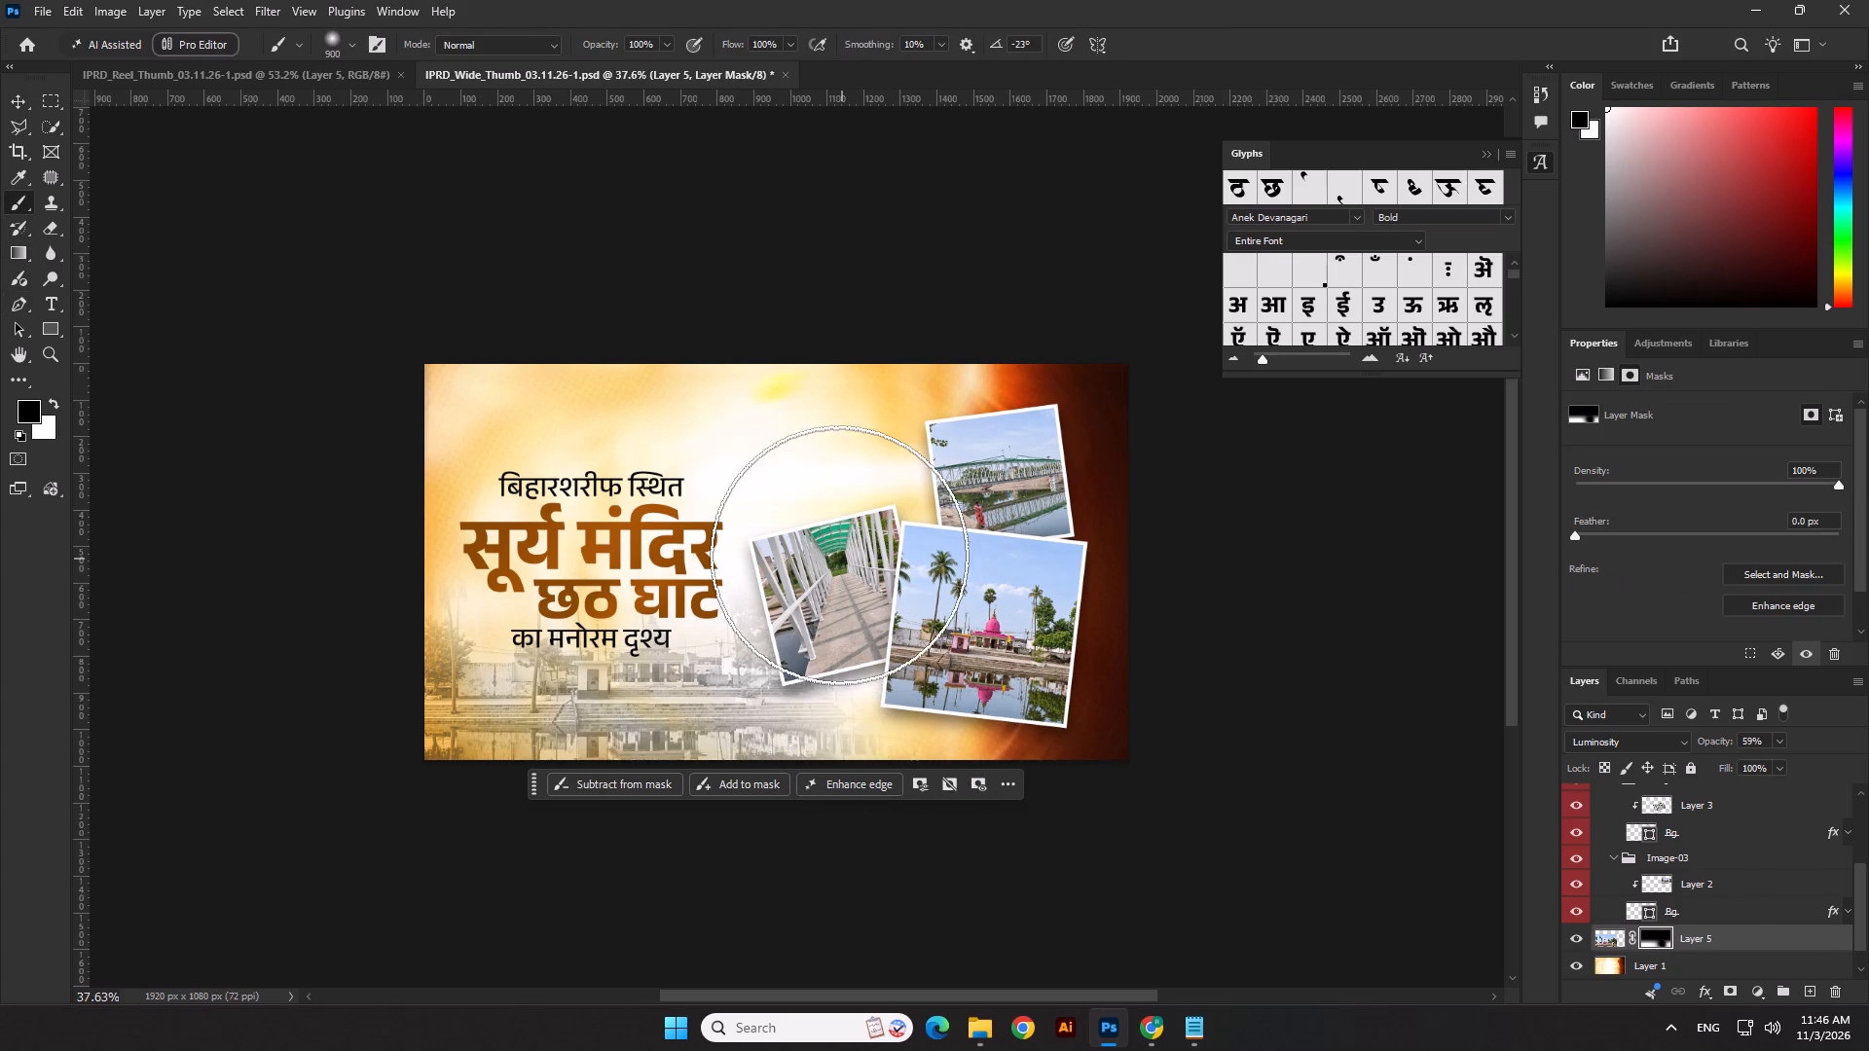
{"action": "key", "text": "bracketright"}
{"action": "double_click", "coordinate": [836, 555]}
{"action": "left_click", "coordinate": [764, 522]}
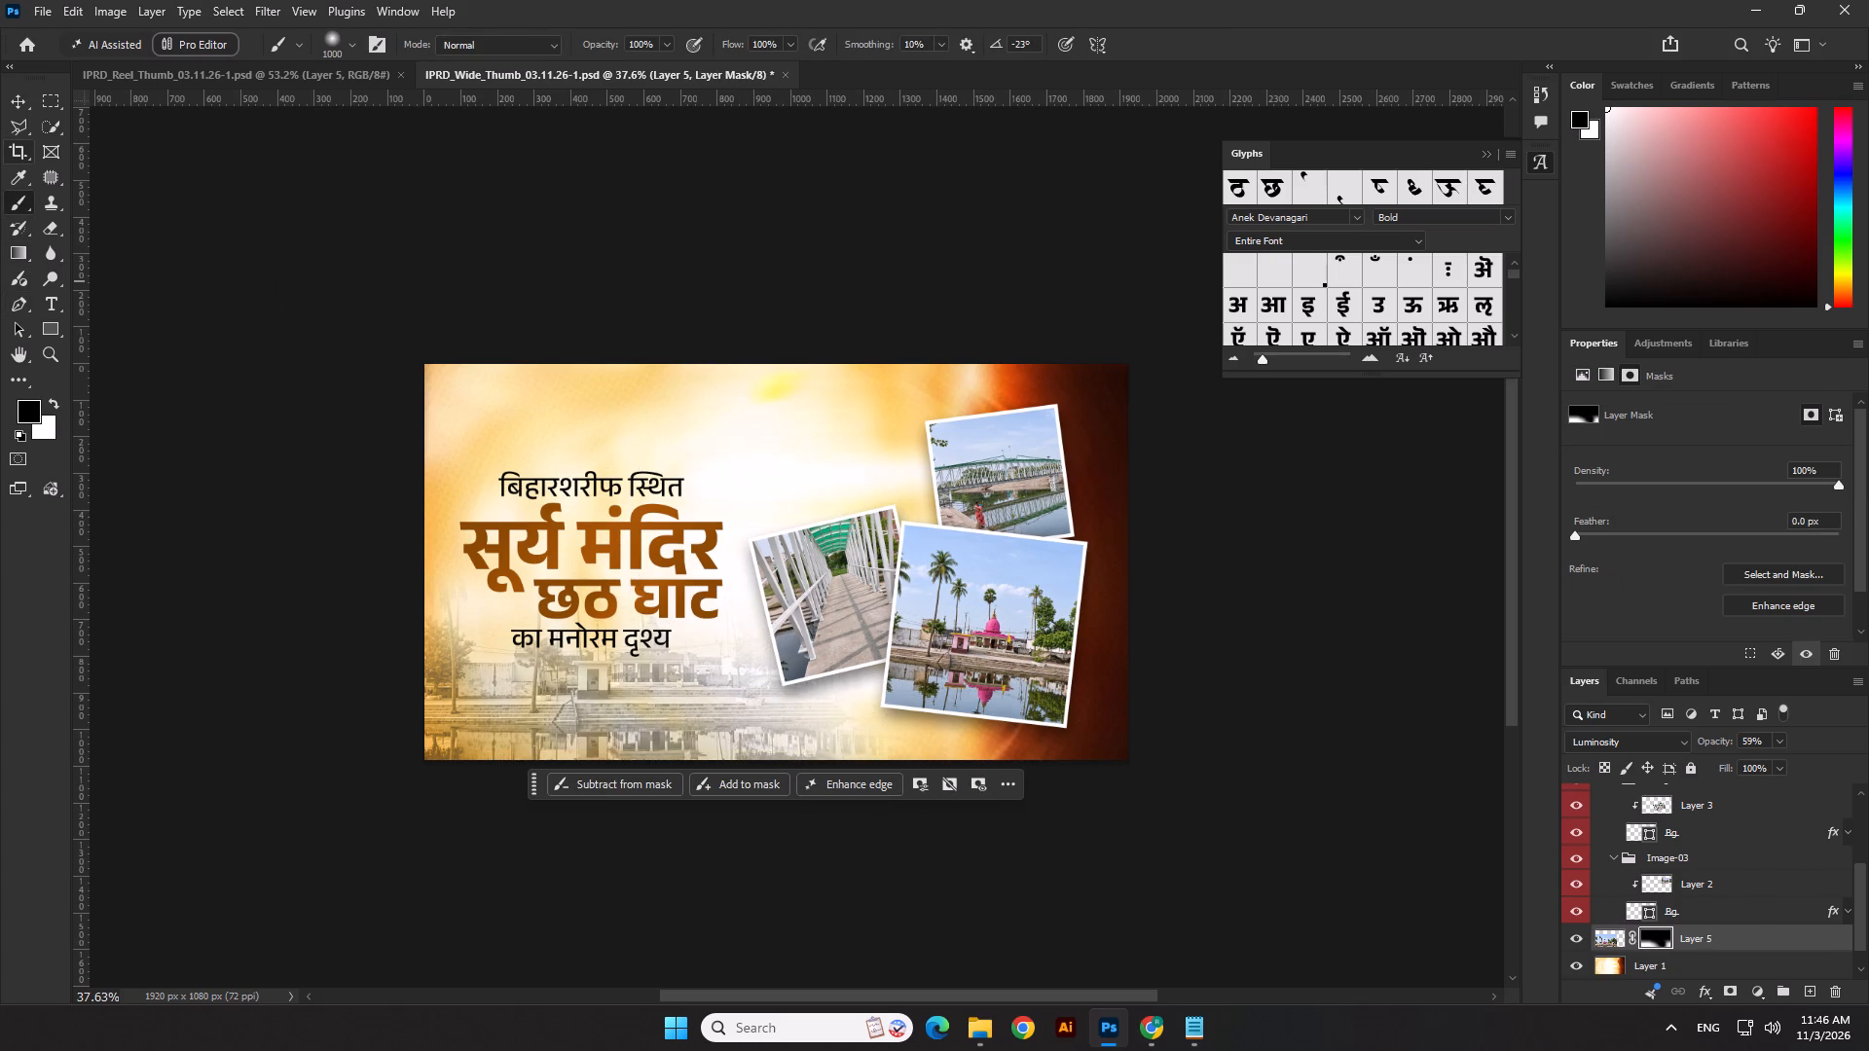
Move the heading group up, clear of the faded temple photo, and nudge it slightly right.
{"action": "left_click", "coordinate": [21, 96]}
{"action": "scroll", "coordinate": [1711, 817], "scroll_direction": "up", "scroll_amount": 7}
{"action": "left_click", "coordinate": [1651, 797]}
{"action": "scroll", "coordinate": [1651, 797], "scroll_direction": "up", "scroll_amount": 3}
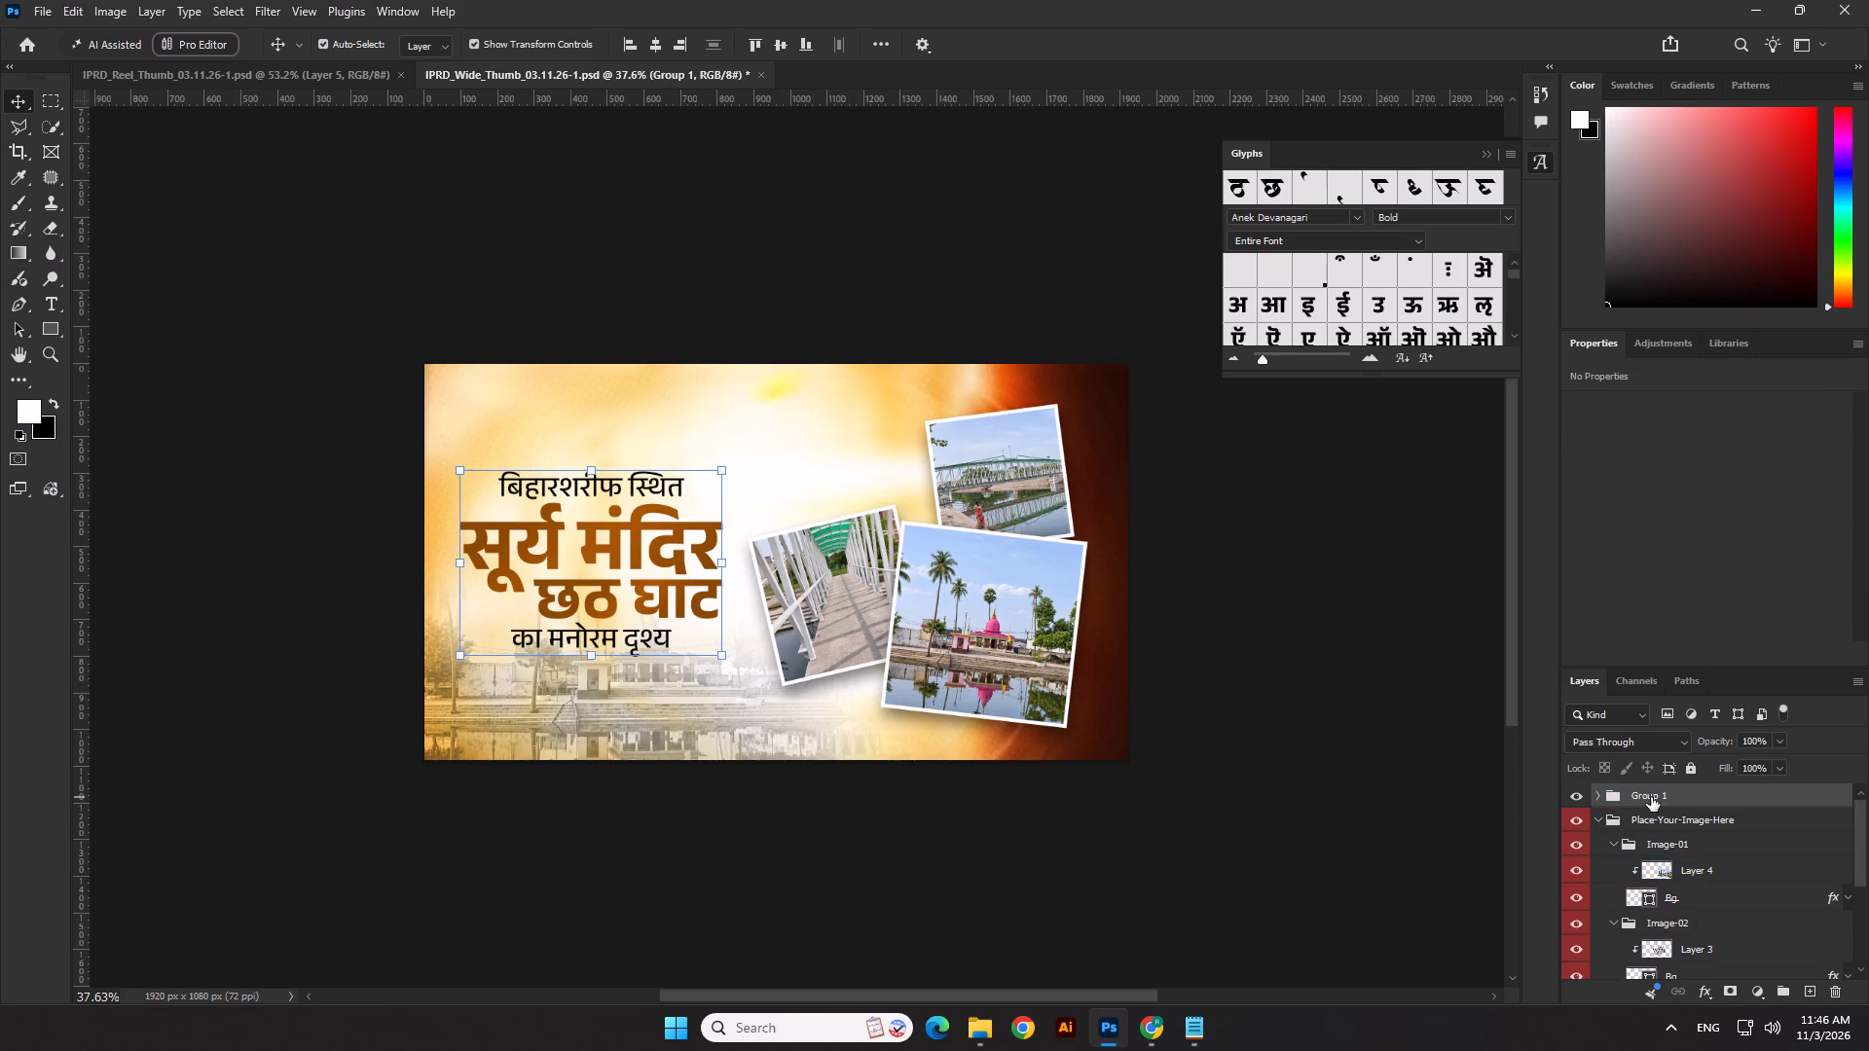
{"action": "key", "text": "shift+Up"}
{"action": "key", "text": "shift+Up"}
{"action": "key", "text": "shift+Up"}
{"action": "key", "text": "shift+Up"}
{"action": "key", "text": "shift+Up"}
{"action": "key", "text": "shift+Up"}
{"action": "key", "text": "shift+Up"}
{"action": "key", "text": "shift+Up"}
{"action": "key", "text": "shift+Up"}
{"action": "key", "text": "shift+Up"}
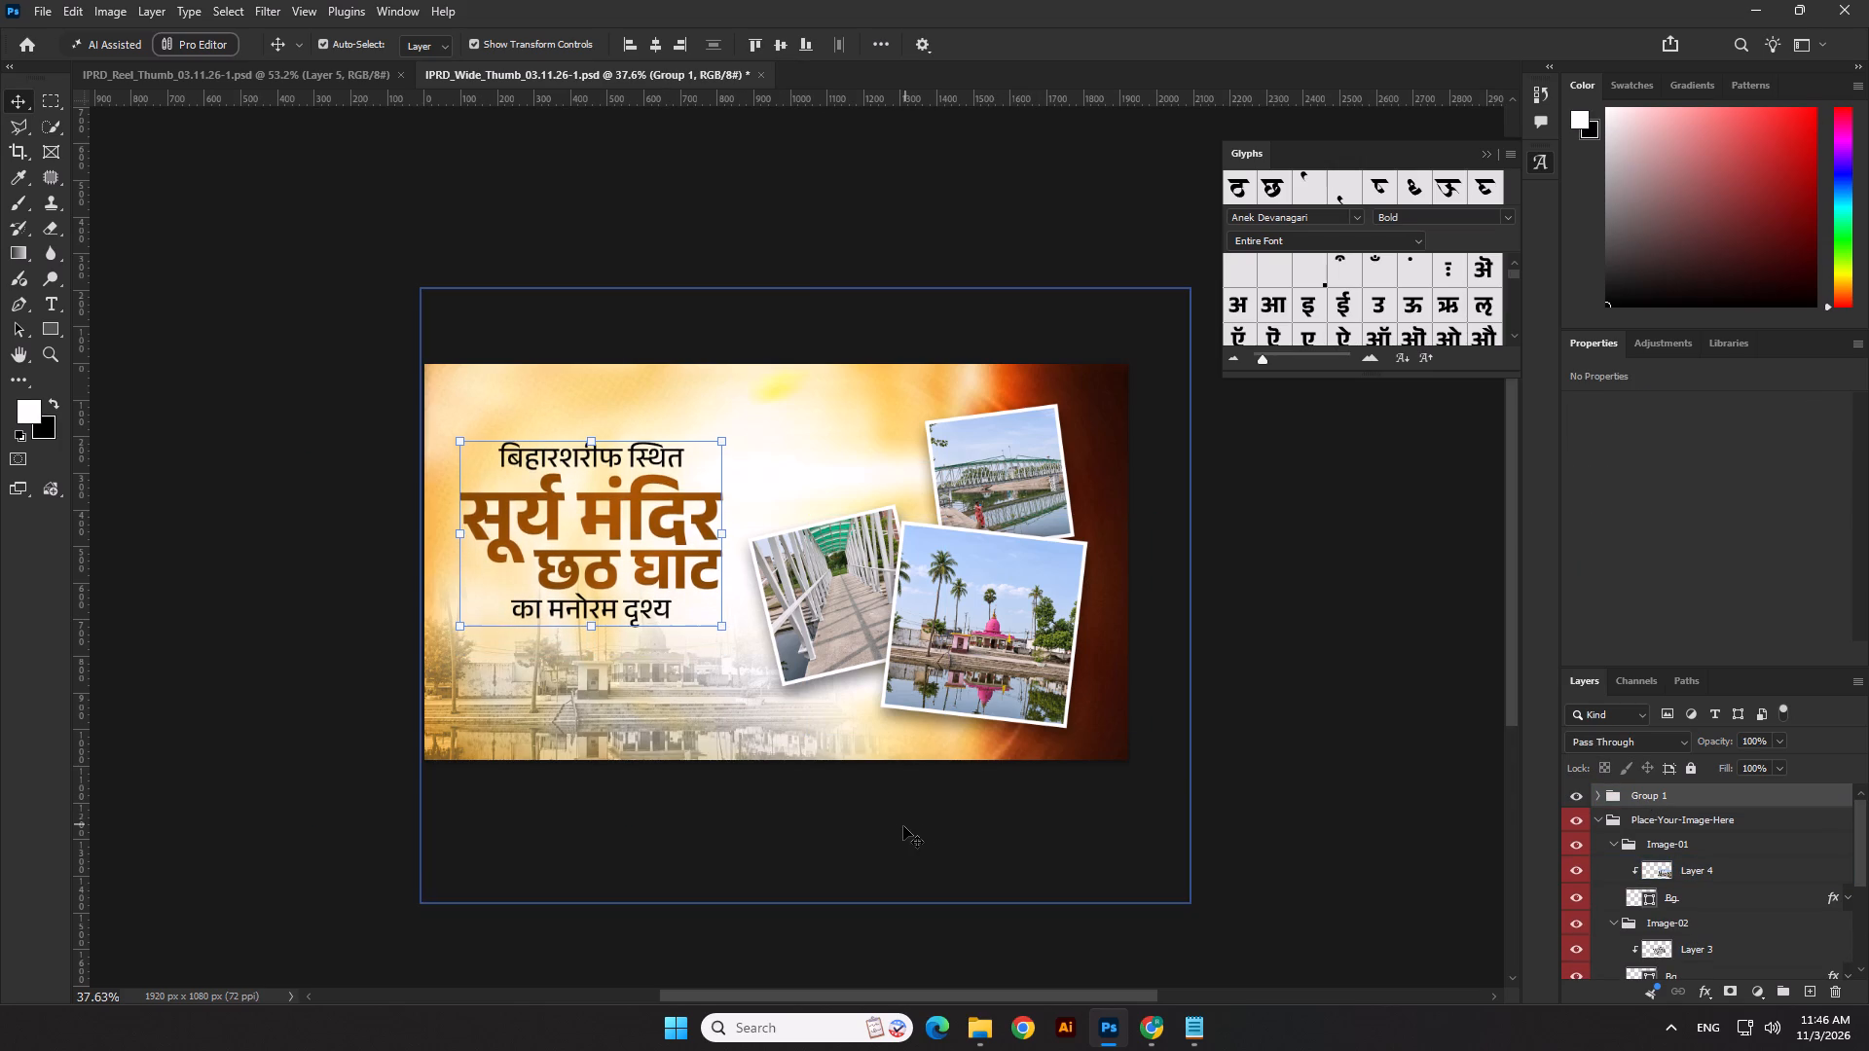
{"action": "key", "text": "shift+Up"}
{"action": "key", "text": "shift+Up"}
{"action": "key", "text": "Right"}
{"action": "key", "text": "Right"}
{"action": "key", "text": "Right"}
{"action": "left_click", "coordinate": [883, 827]}
{"action": "scroll", "coordinate": [942, 683], "scroll_direction": "down", "scroll_amount": 5}
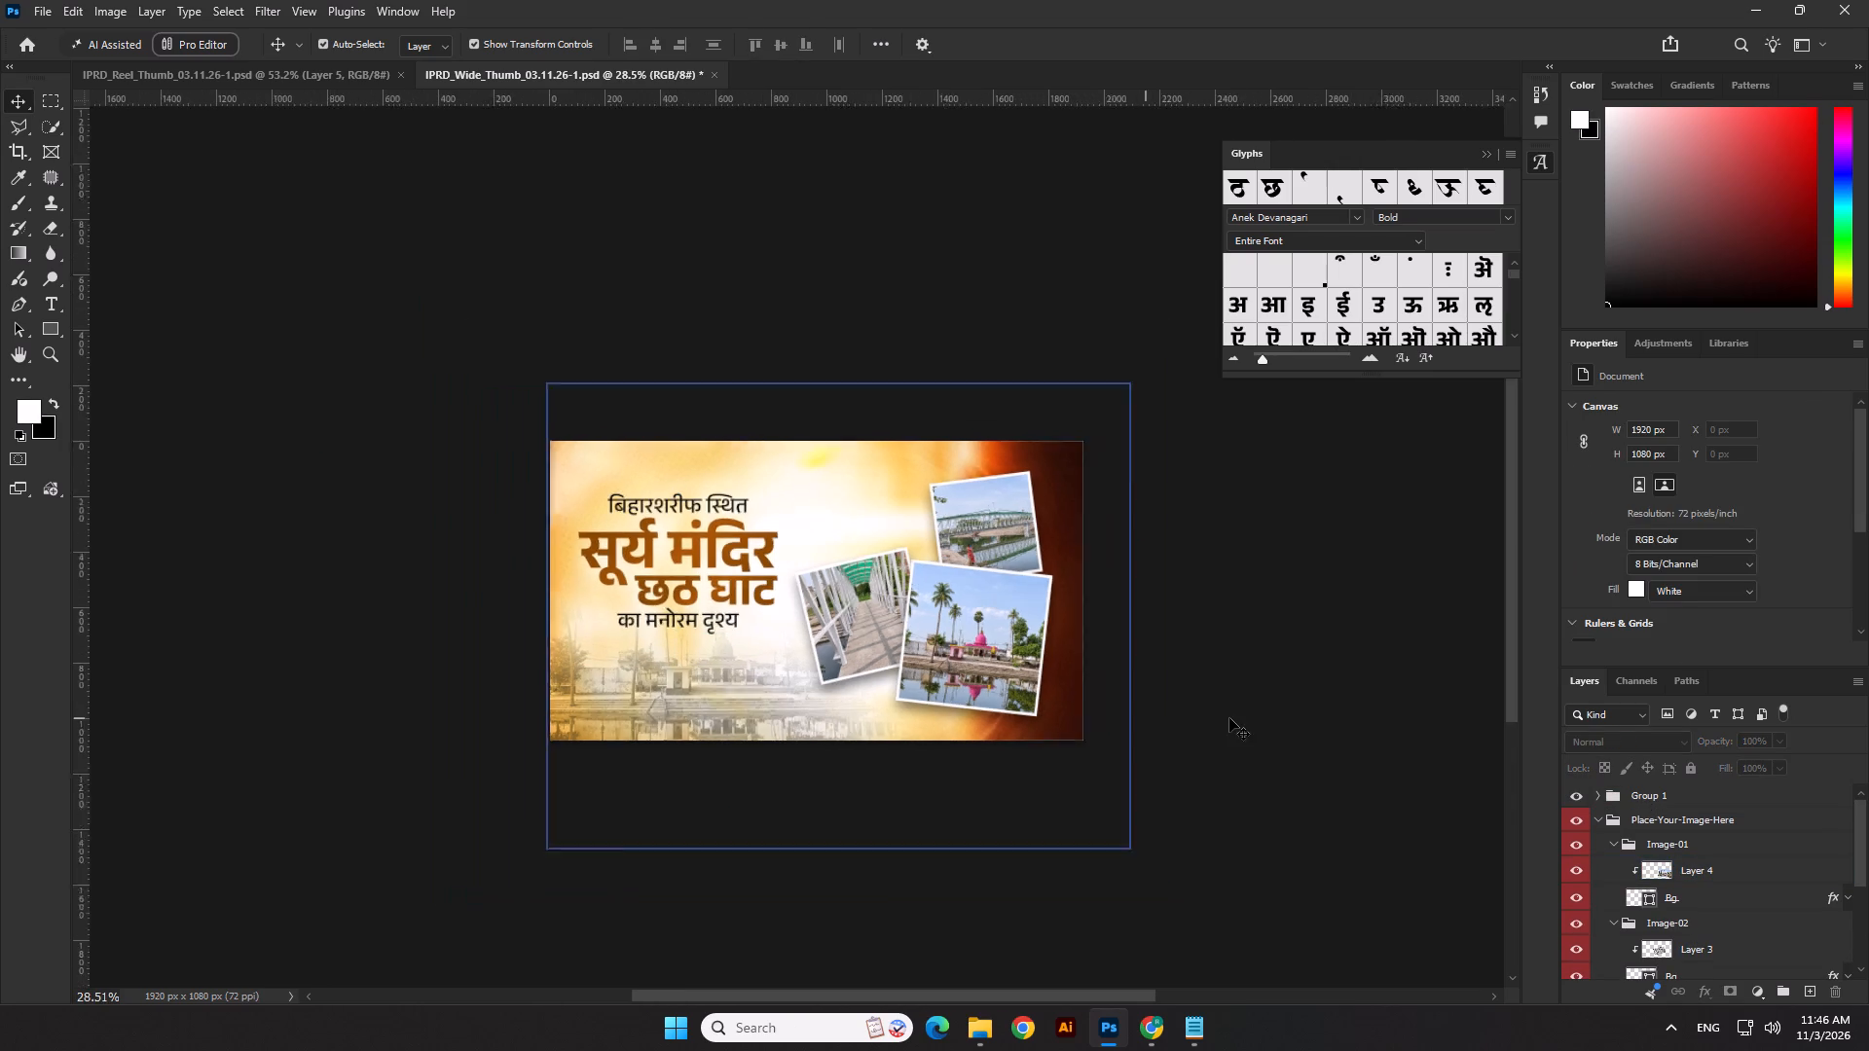
{"action": "left_click", "coordinate": [1230, 713]}
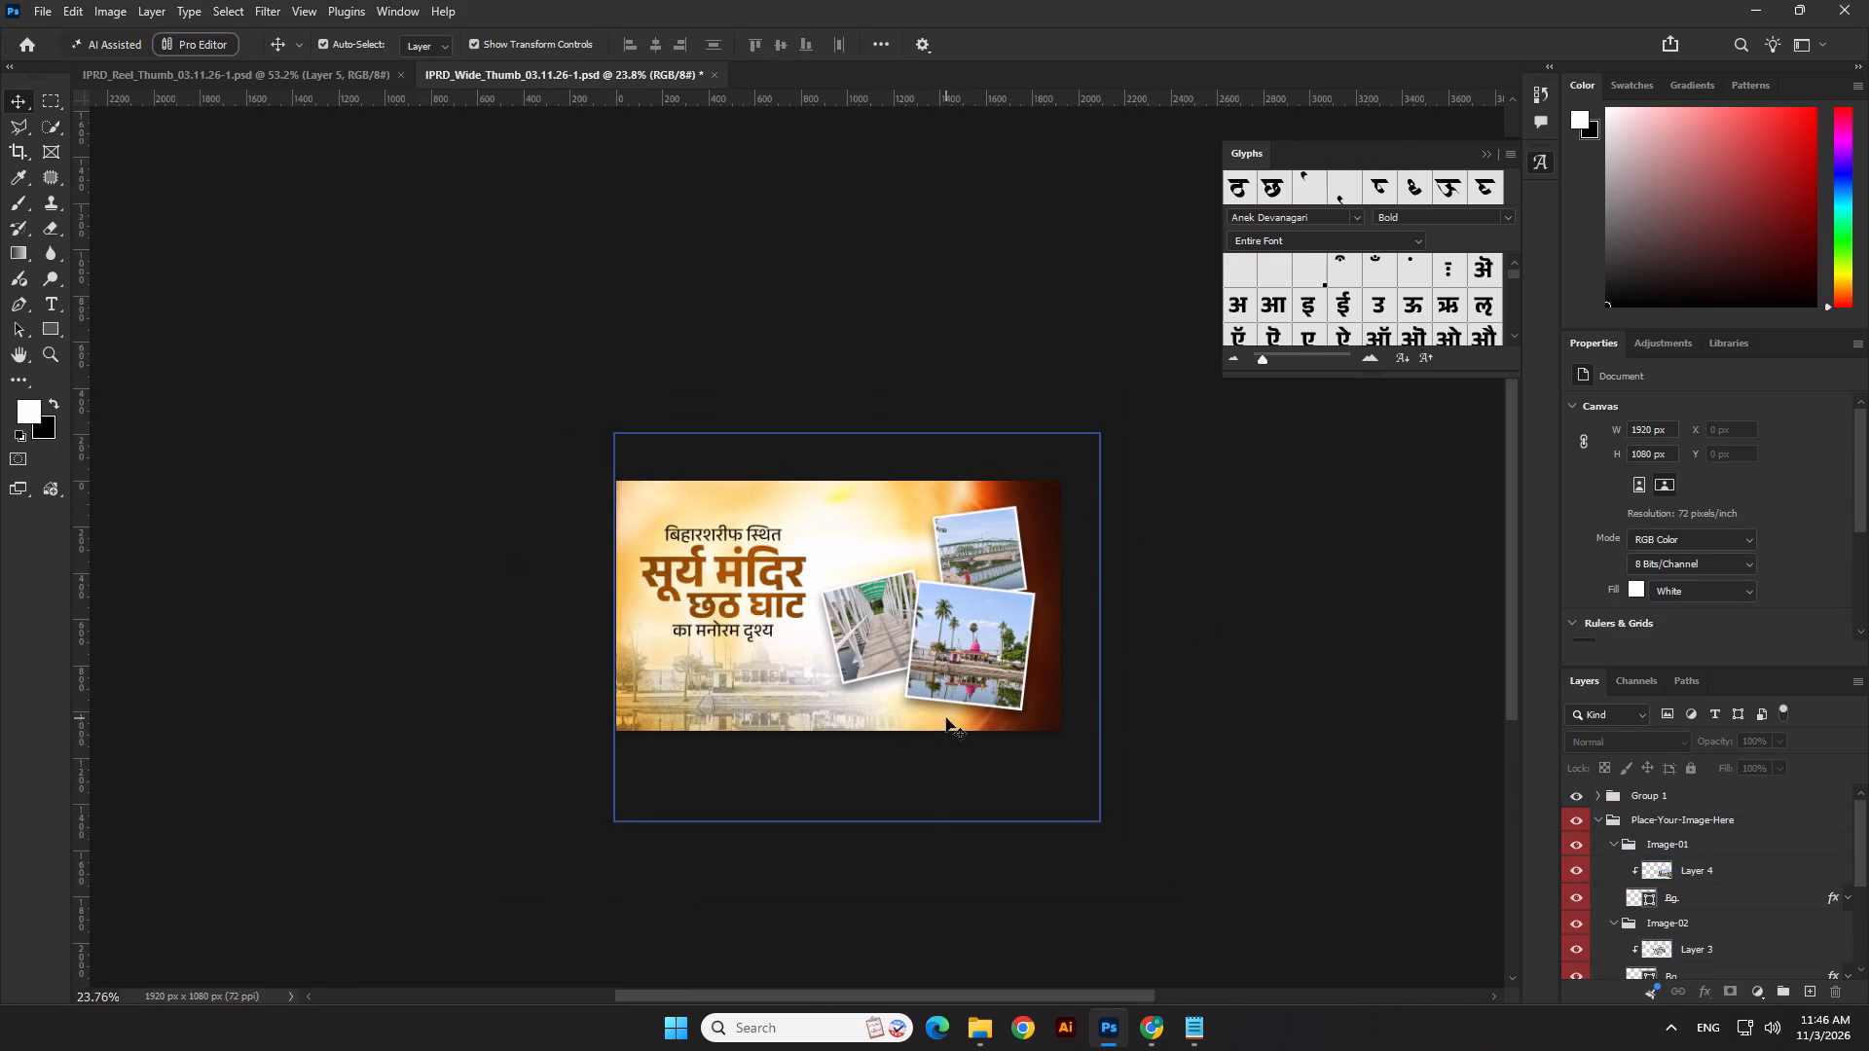
Copy the orange glow, Layer 6, from the Reel document and paste it between Layer 1 and Layer 5 in the Wide document.
{"action": "left_click", "coordinate": [362, 72]}
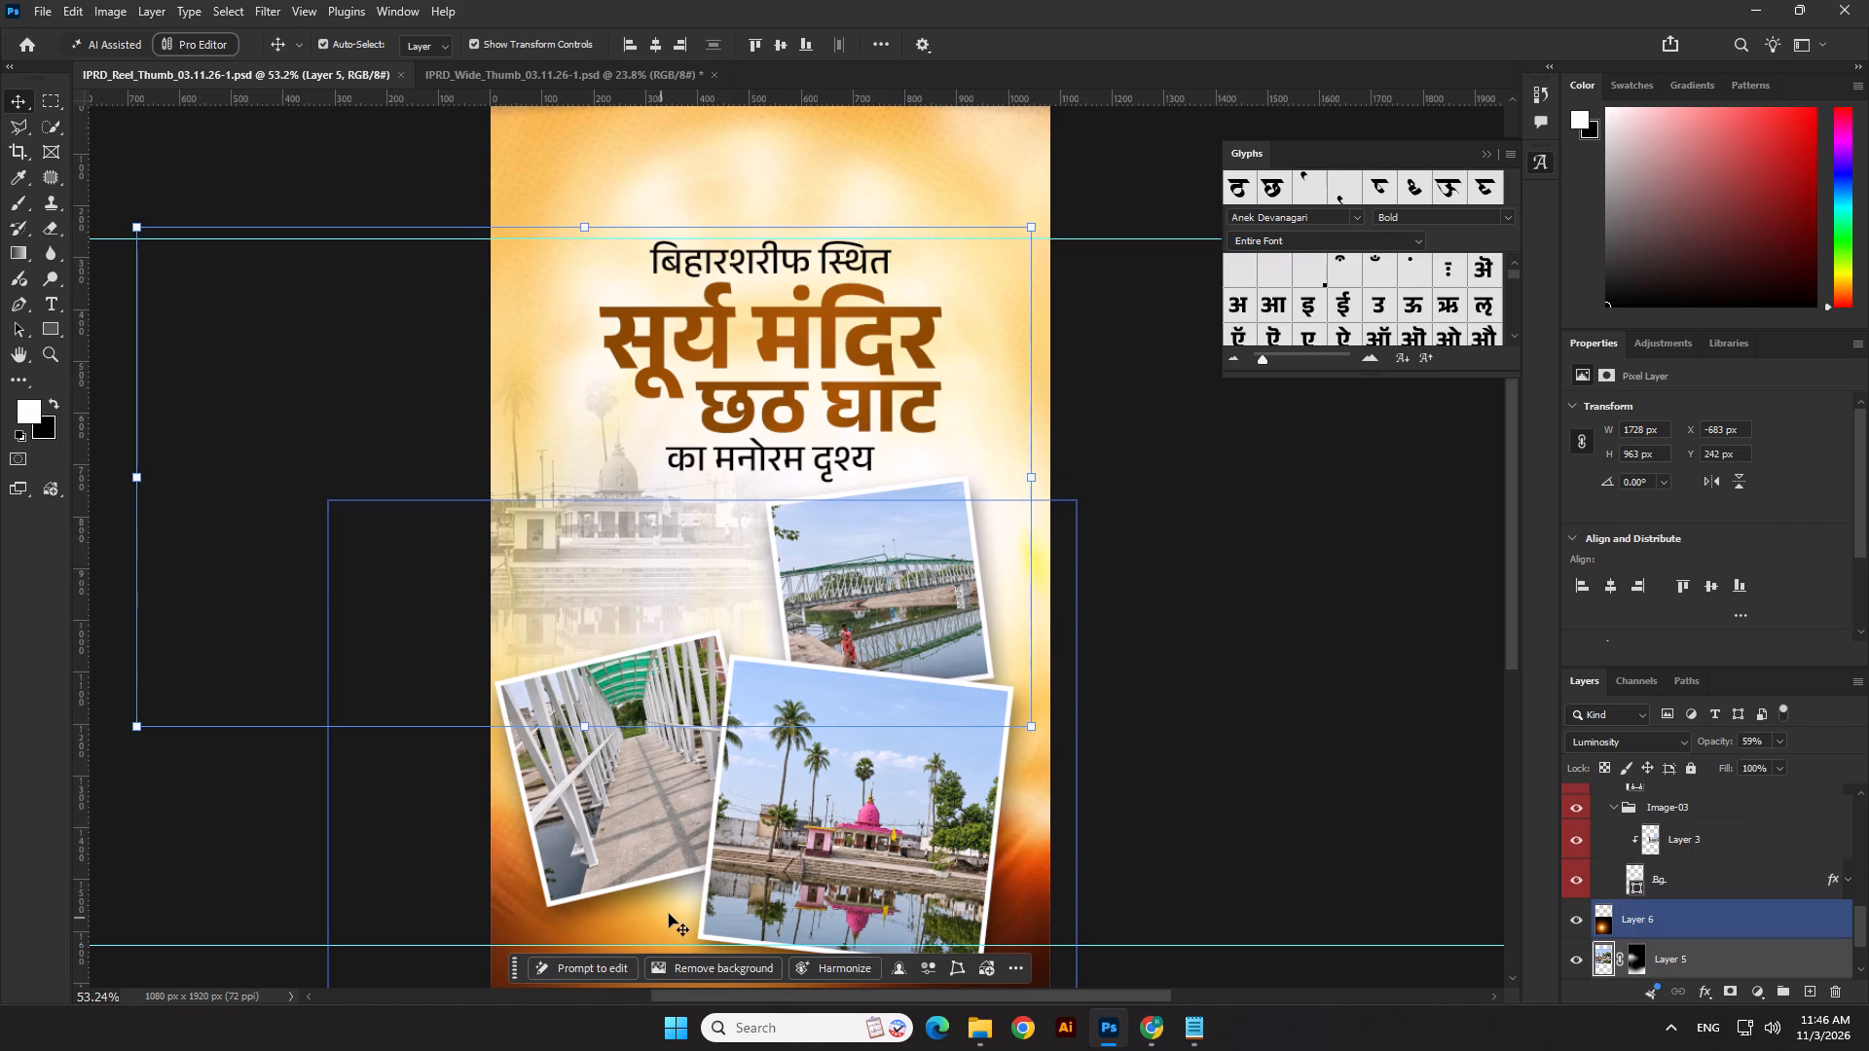
{"action": "left_click", "coordinate": [682, 897]}
{"action": "key", "text": "ctrl+c"}
{"action": "left_click", "coordinate": [595, 79]}
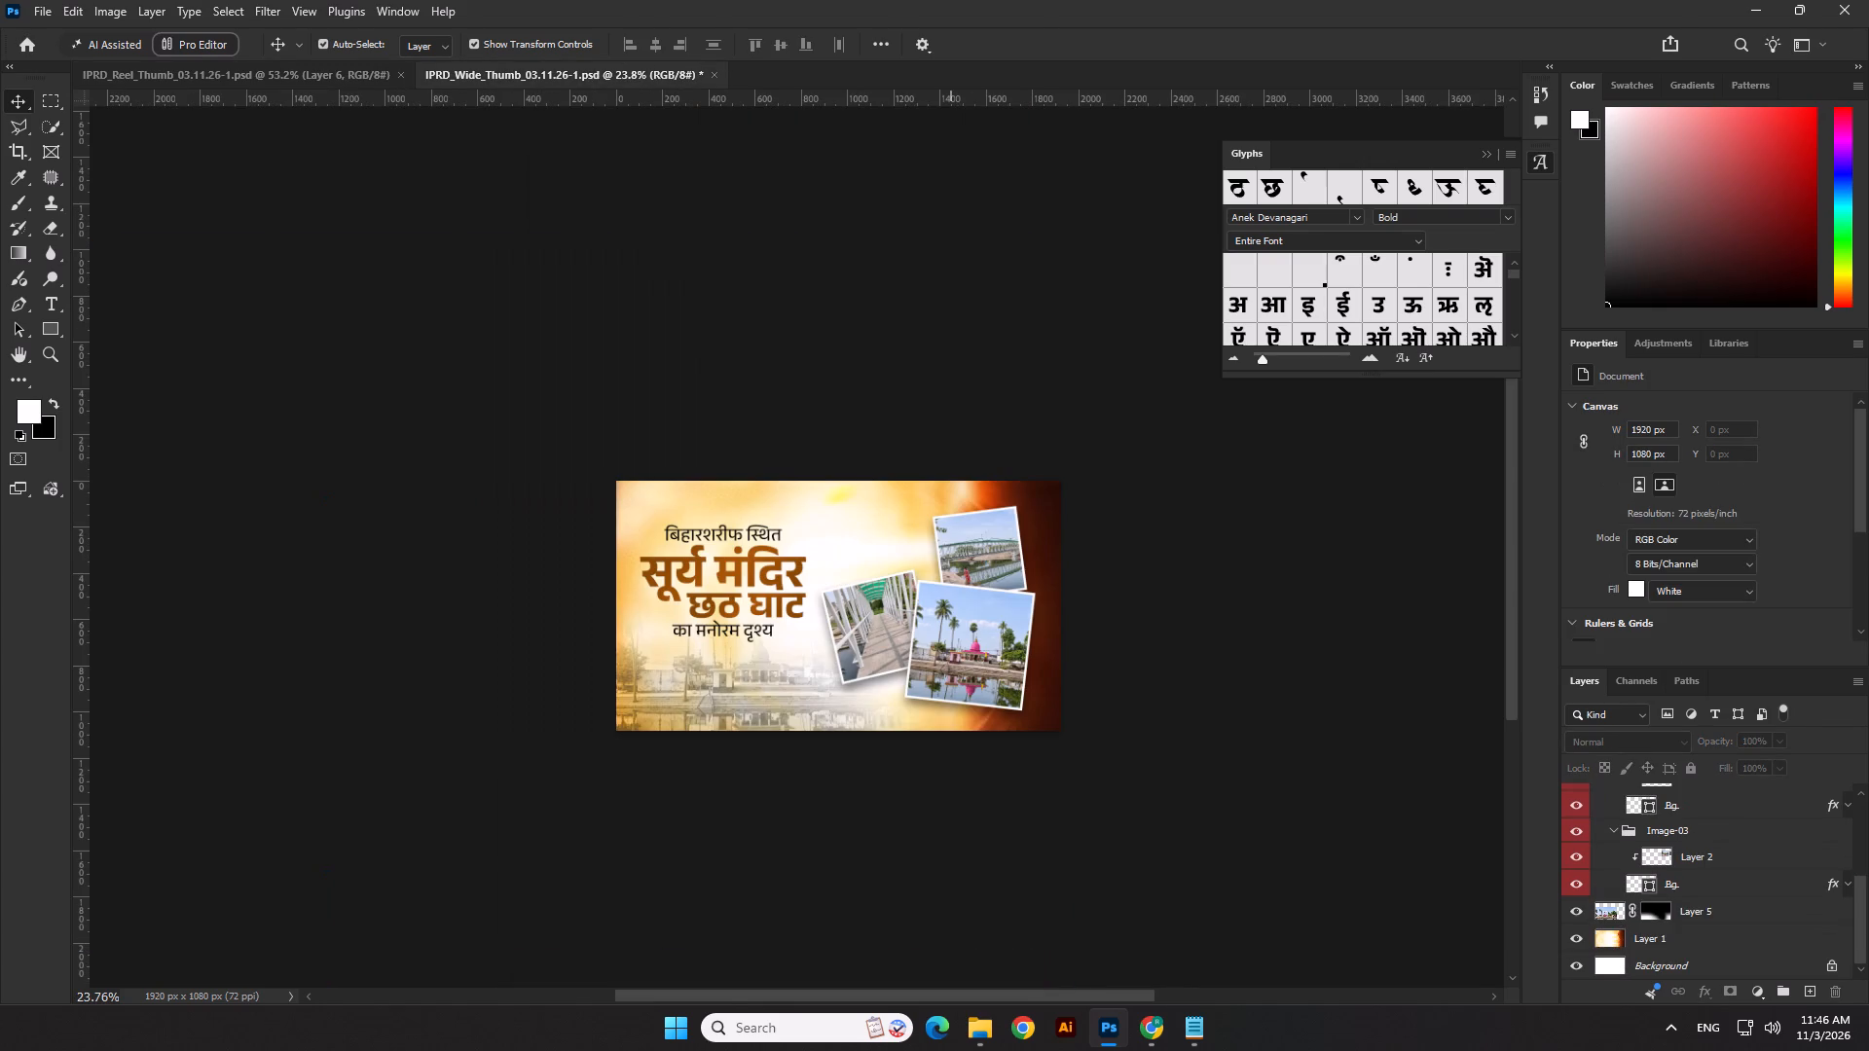
{"action": "left_click", "coordinate": [879, 691]}
{"action": "key", "text": "ctrl+v"}
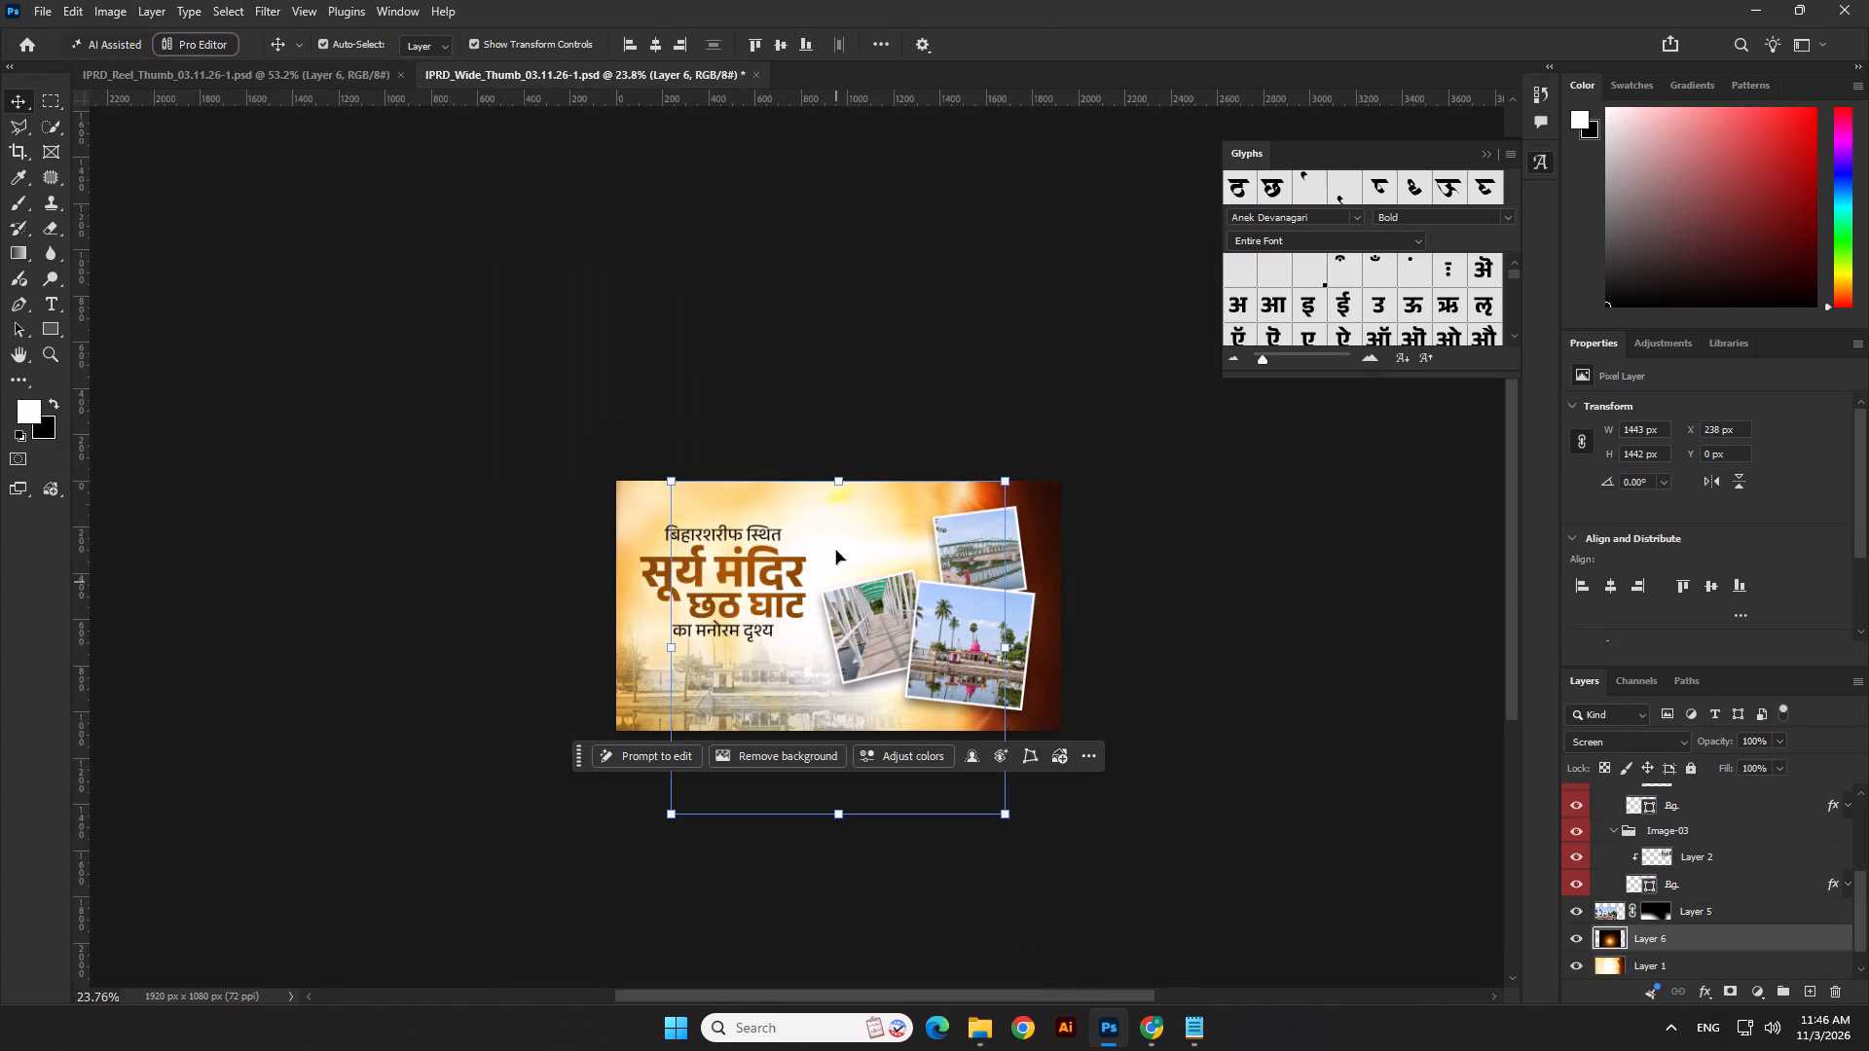
Scale the orange glow, Layer 6, to about 87% and move it in the layer stack to just above Layer 5.
{"action": "left_click_drag", "start_coordinate": [836, 472], "coordinate": [840, 521]}
{"action": "left_click_drag", "start_coordinate": [838, 600], "coordinate": [874, 725]}
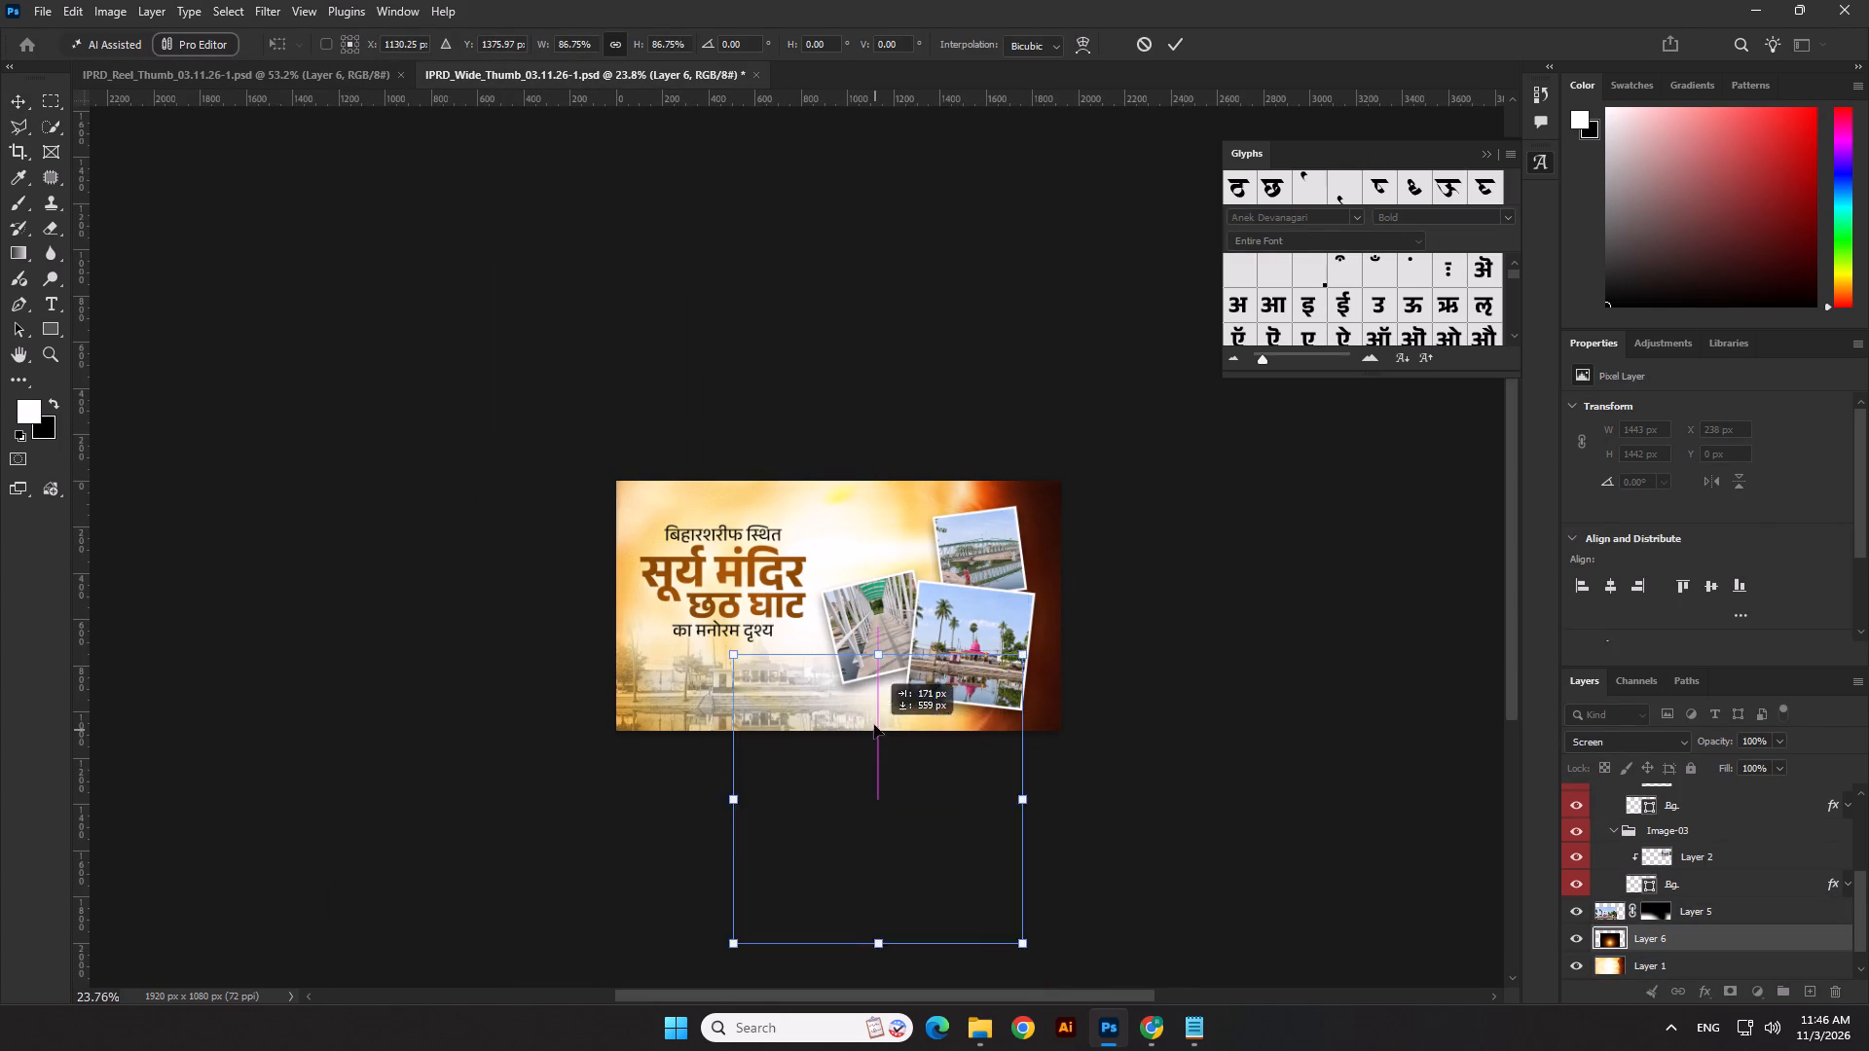
{"action": "left_click_drag", "start_coordinate": [874, 725], "coordinate": [888, 607]}
{"action": "left_click_drag", "start_coordinate": [1668, 946], "coordinate": [1668, 893]}
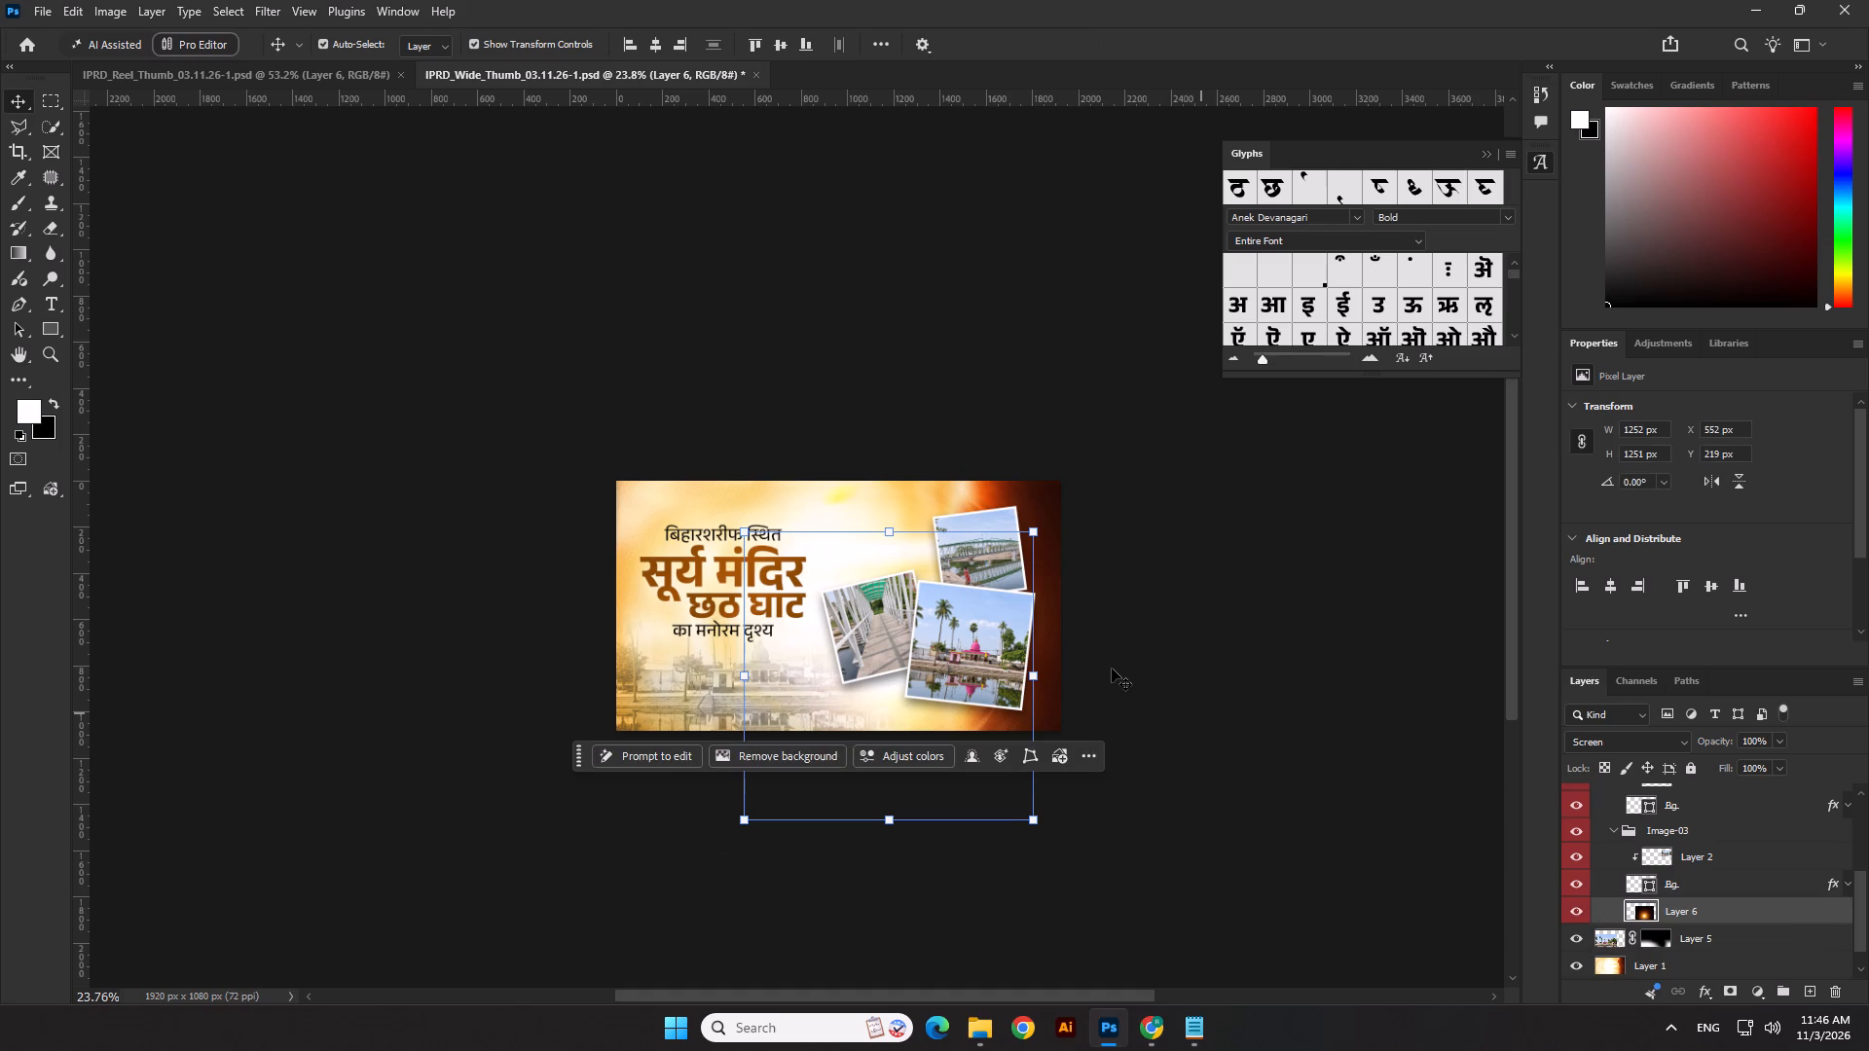
Reposition the orange glow behind the photo collage so it extends past the canvas's right edge.
{"action": "left_click", "coordinate": [894, 529]}
{"action": "left_click_drag", "start_coordinate": [881, 706], "coordinate": [877, 714]}
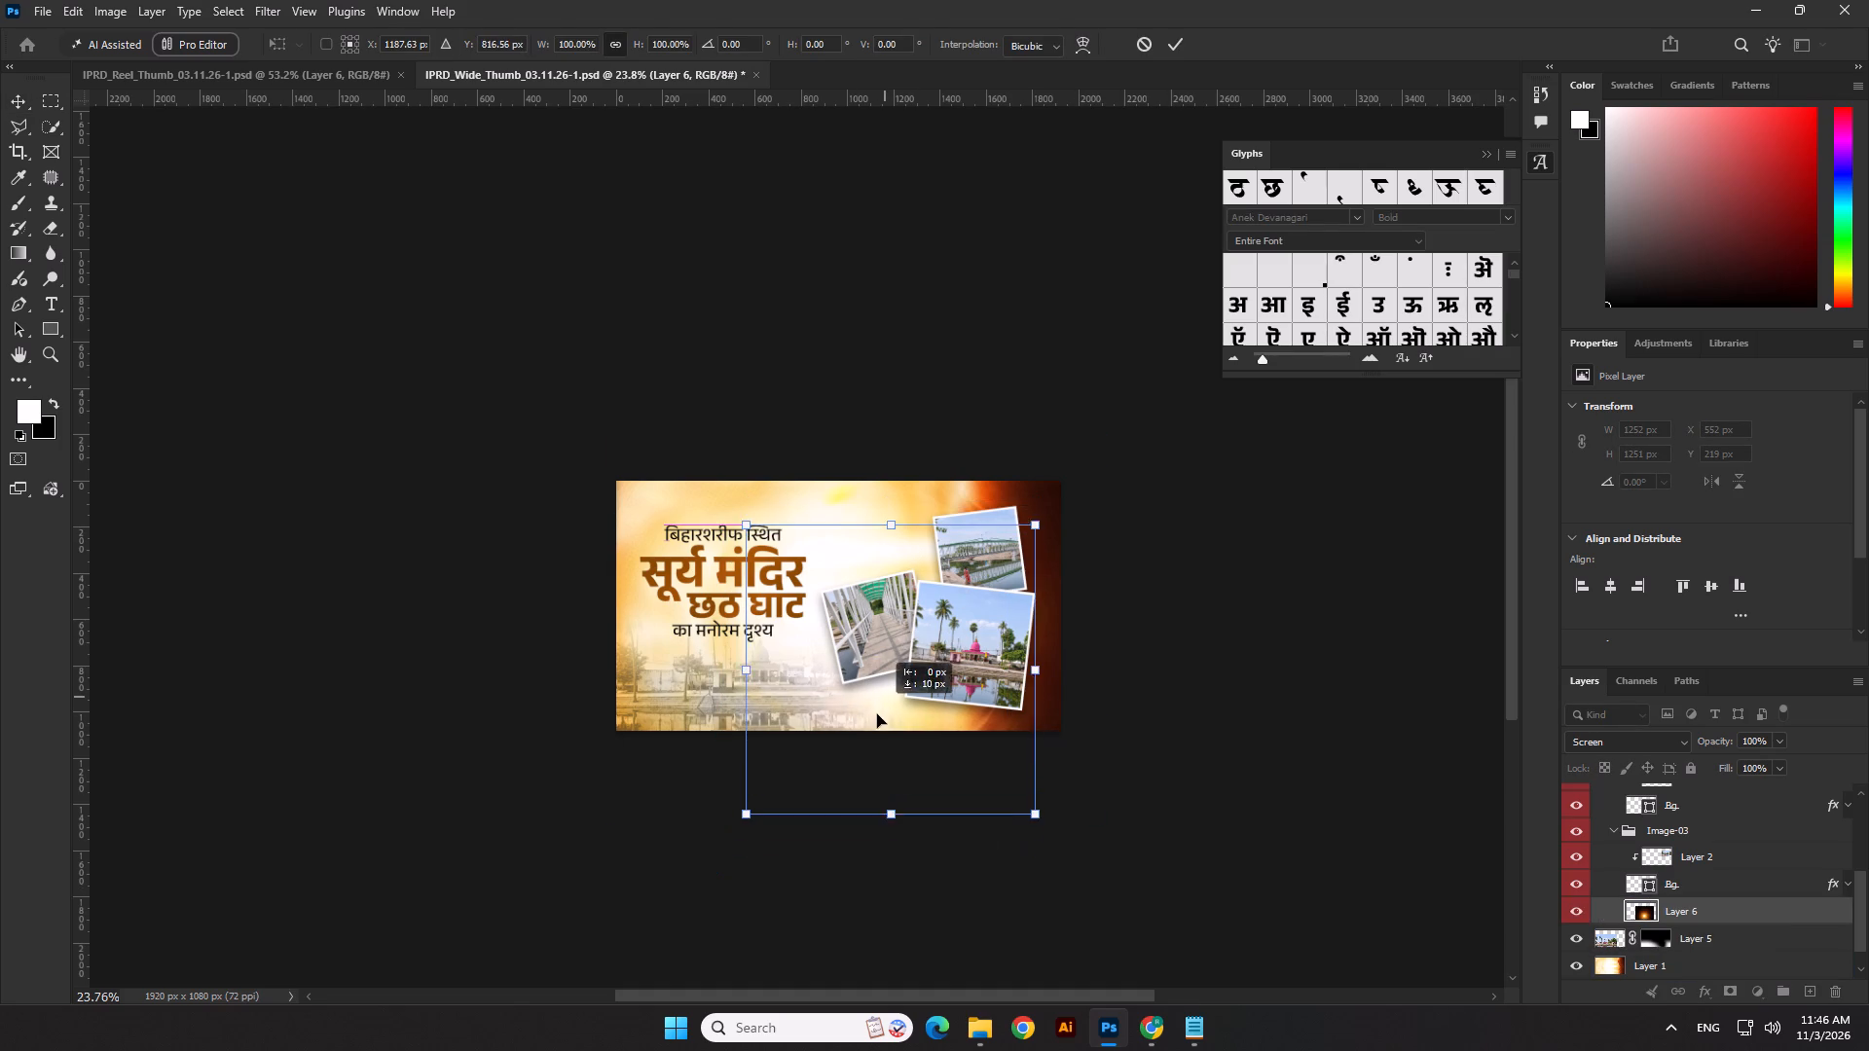
{"action": "left_click_drag", "start_coordinate": [877, 714], "coordinate": [942, 559]}
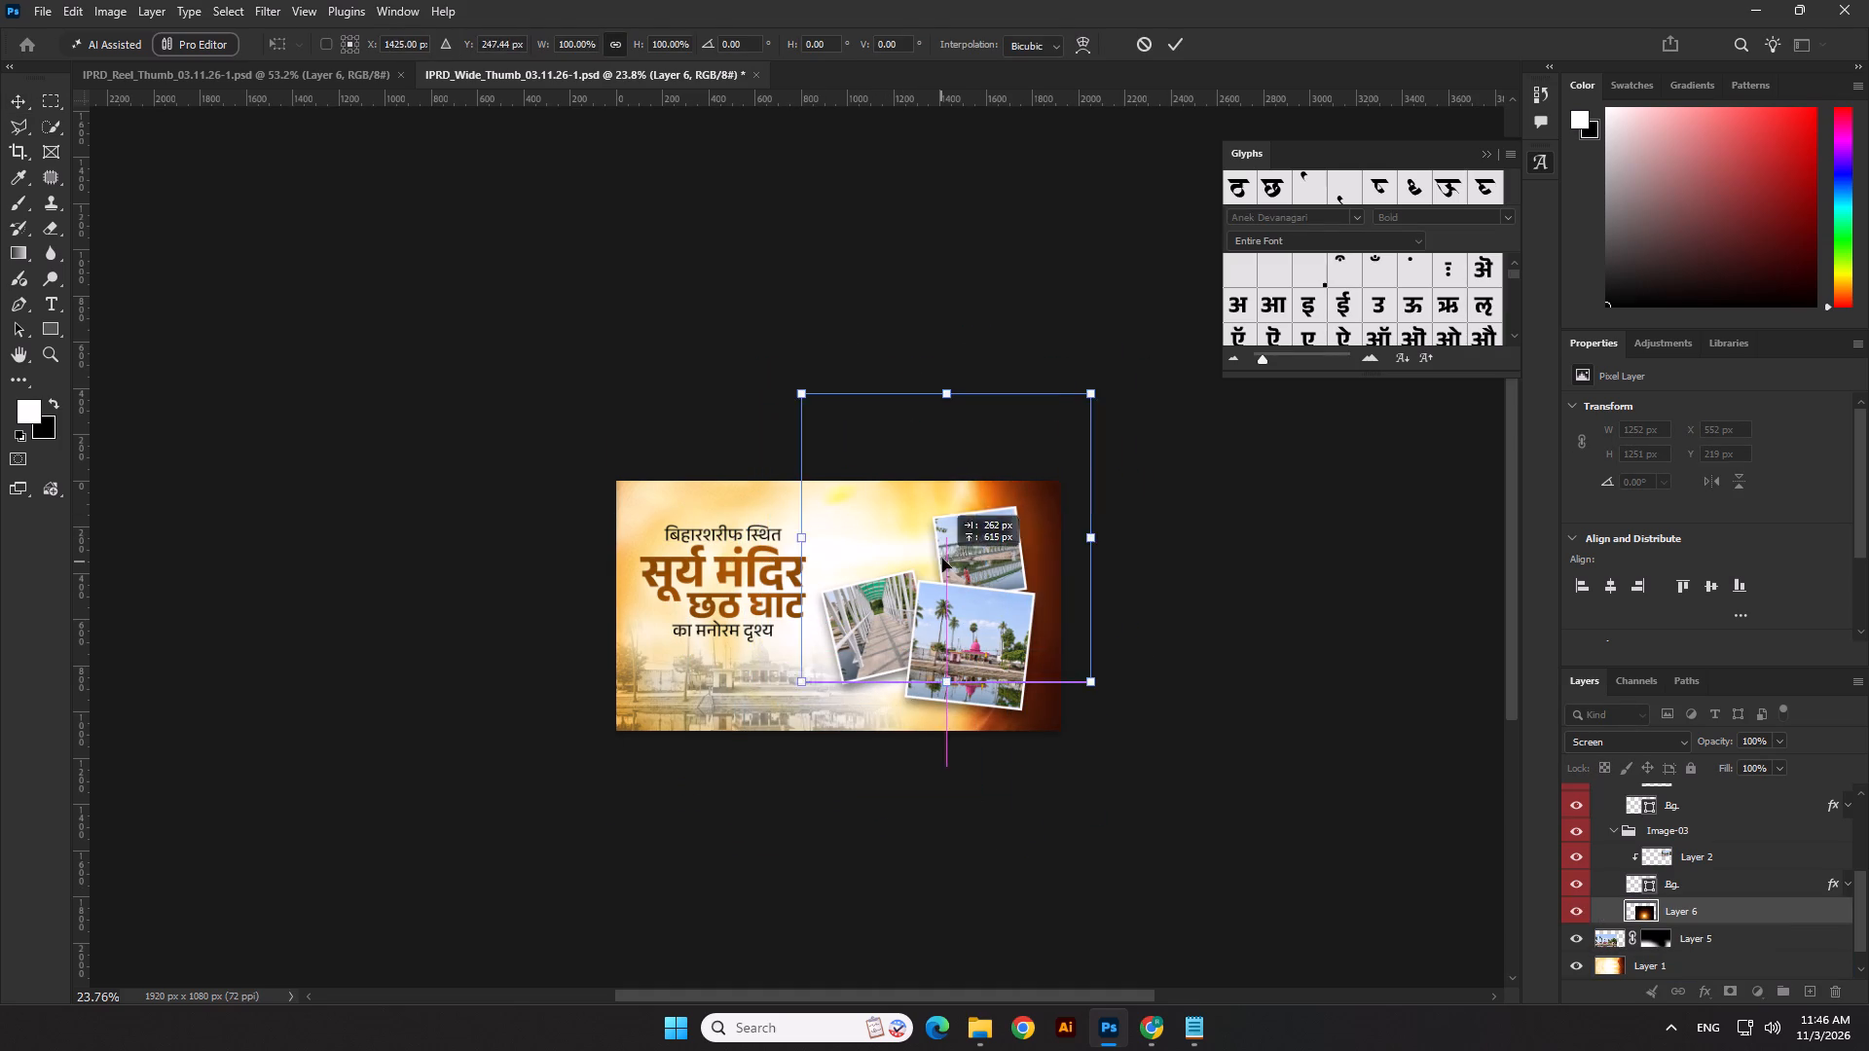
{"action": "left_click_drag", "start_coordinate": [942, 559], "coordinate": [1017, 611]}
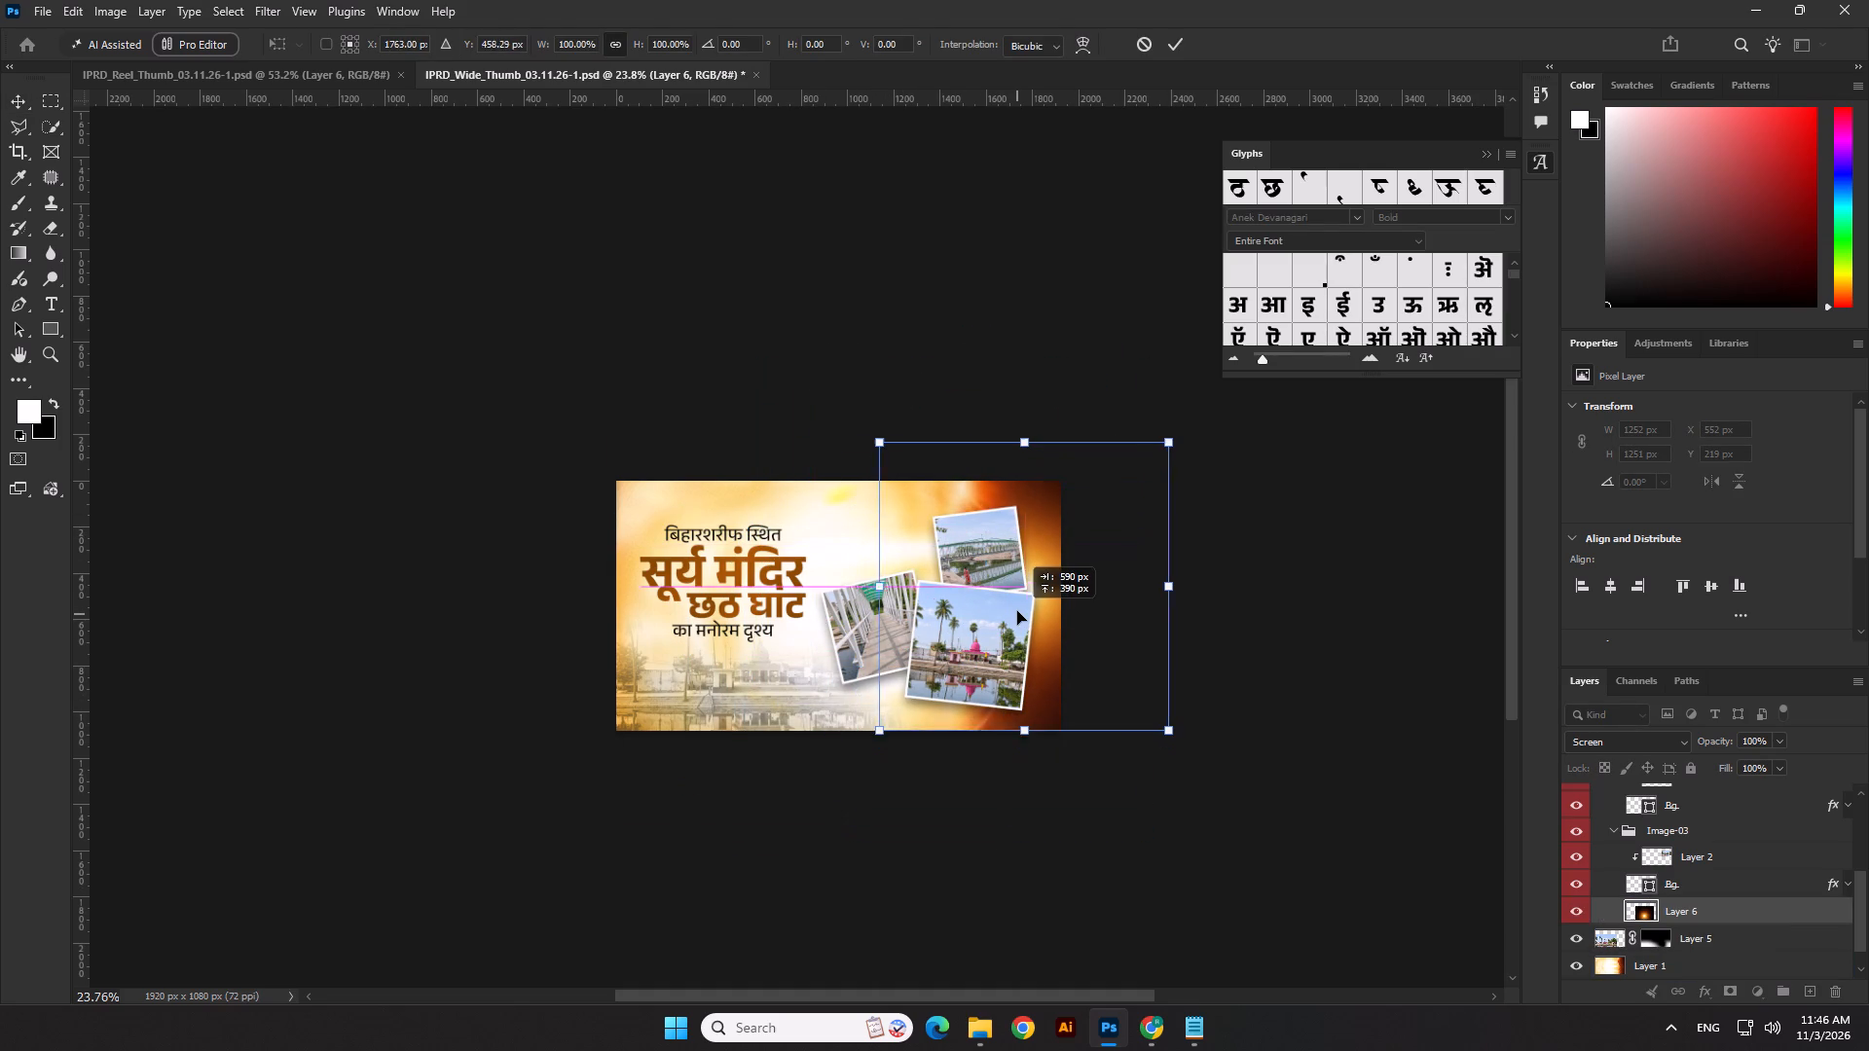
{"action": "left_click_drag", "start_coordinate": [1017, 611], "coordinate": [1009, 606]}
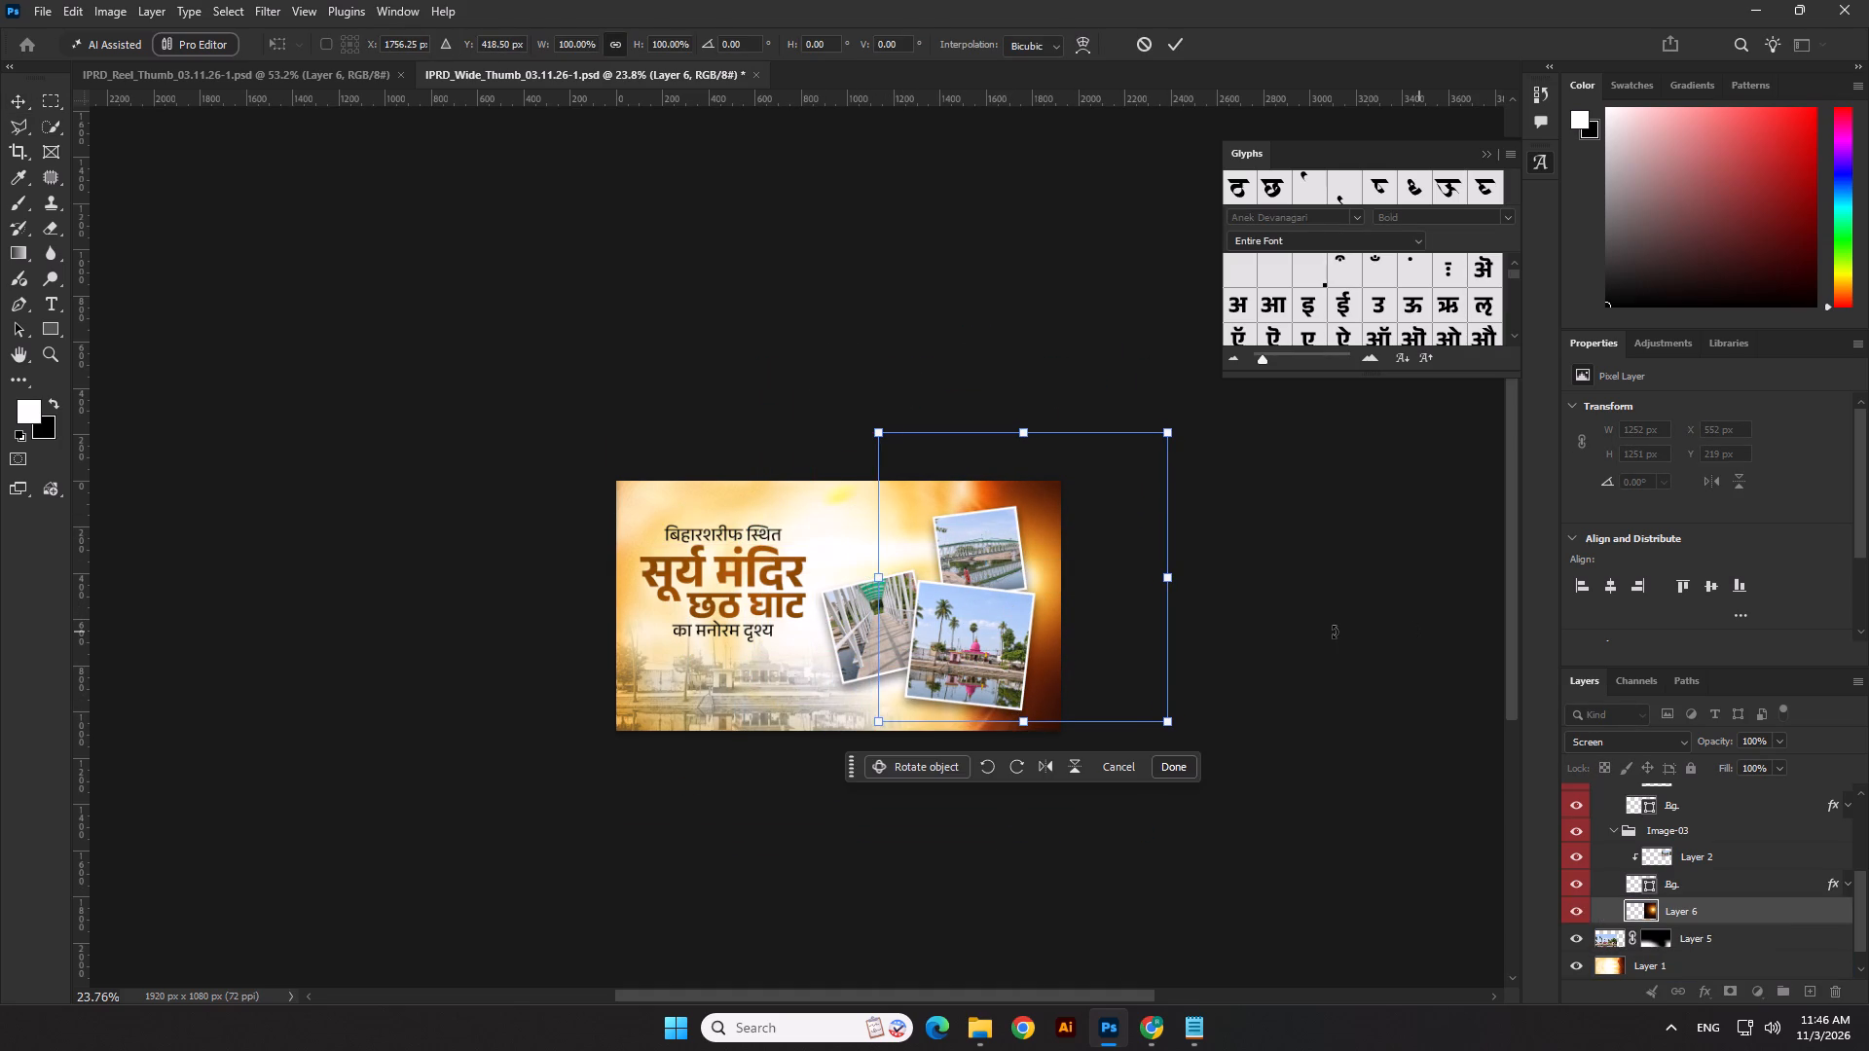
{"action": "key", "text": "Return"}
{"action": "left_click", "coordinate": [1352, 628]}
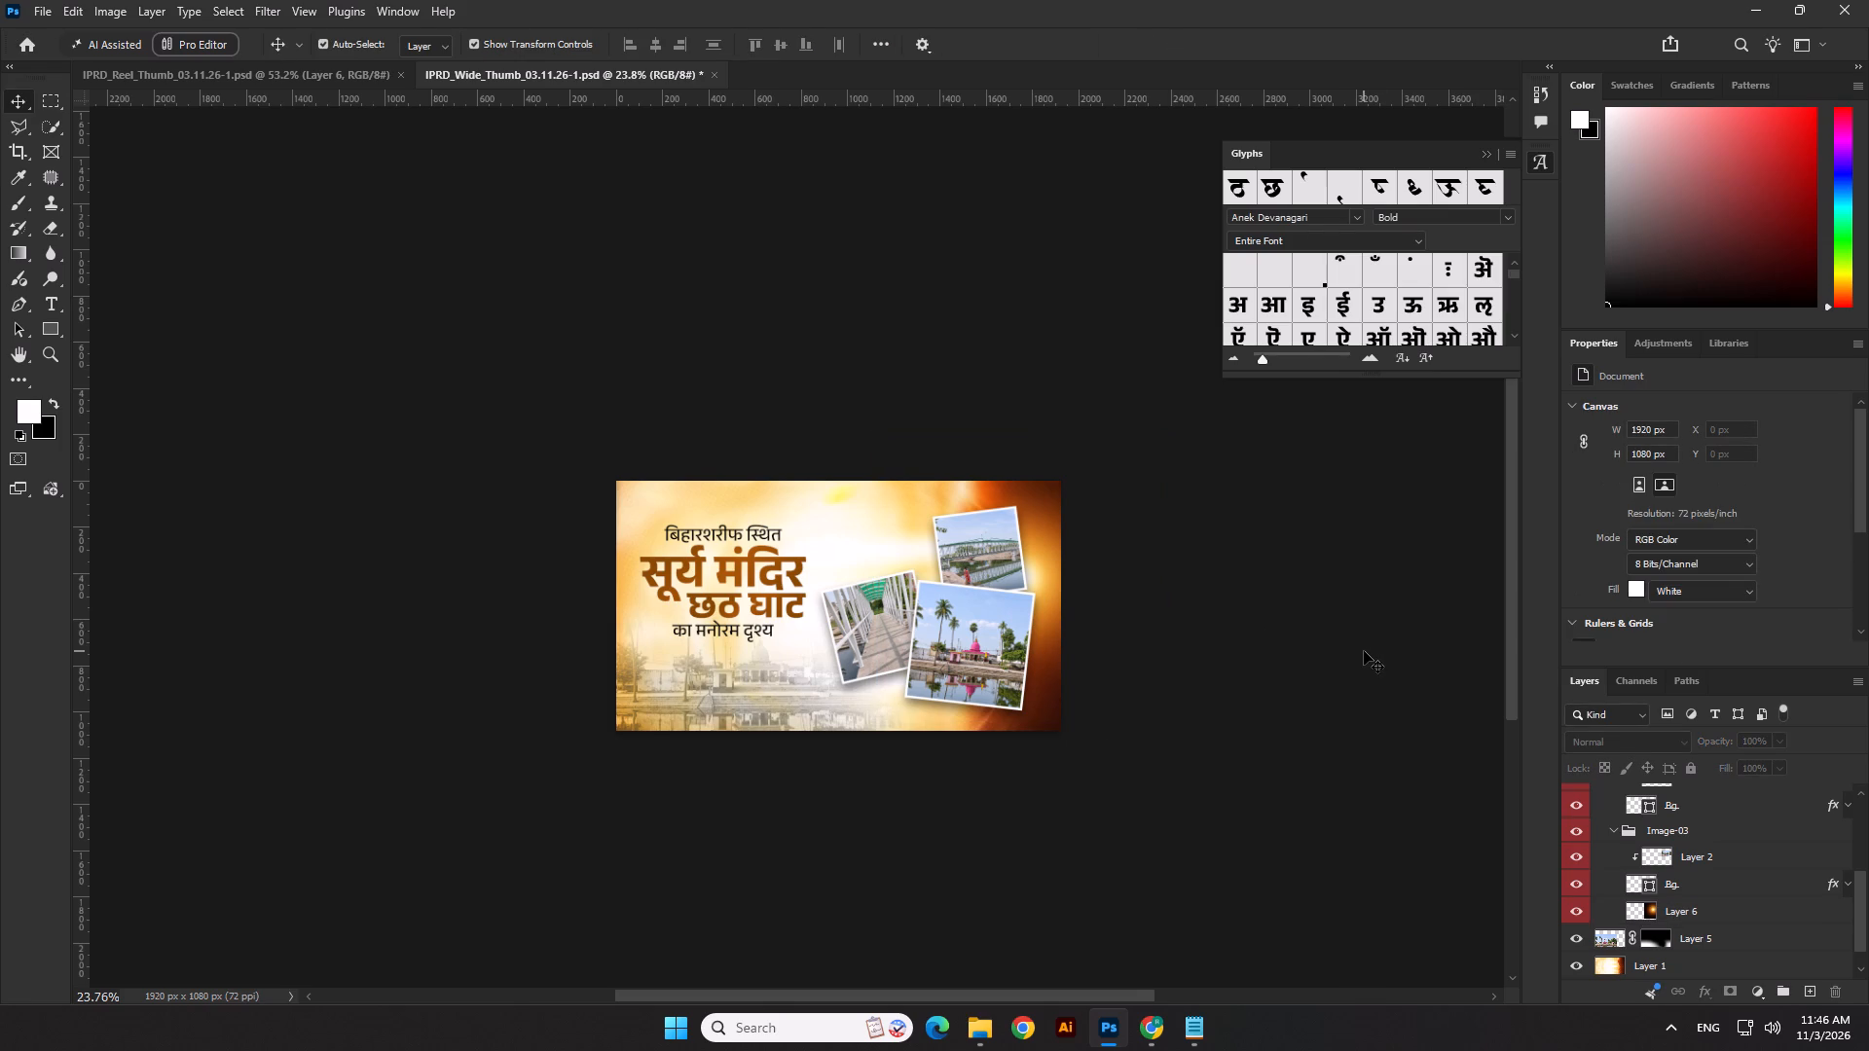
Enlarge all four heading text lines together to about 105% and nudge them slightly left and down.
{"action": "scroll", "coordinate": [755, 677], "scroll_direction": "up", "scroll_amount": 8}
{"action": "left_click", "coordinate": [745, 598]}
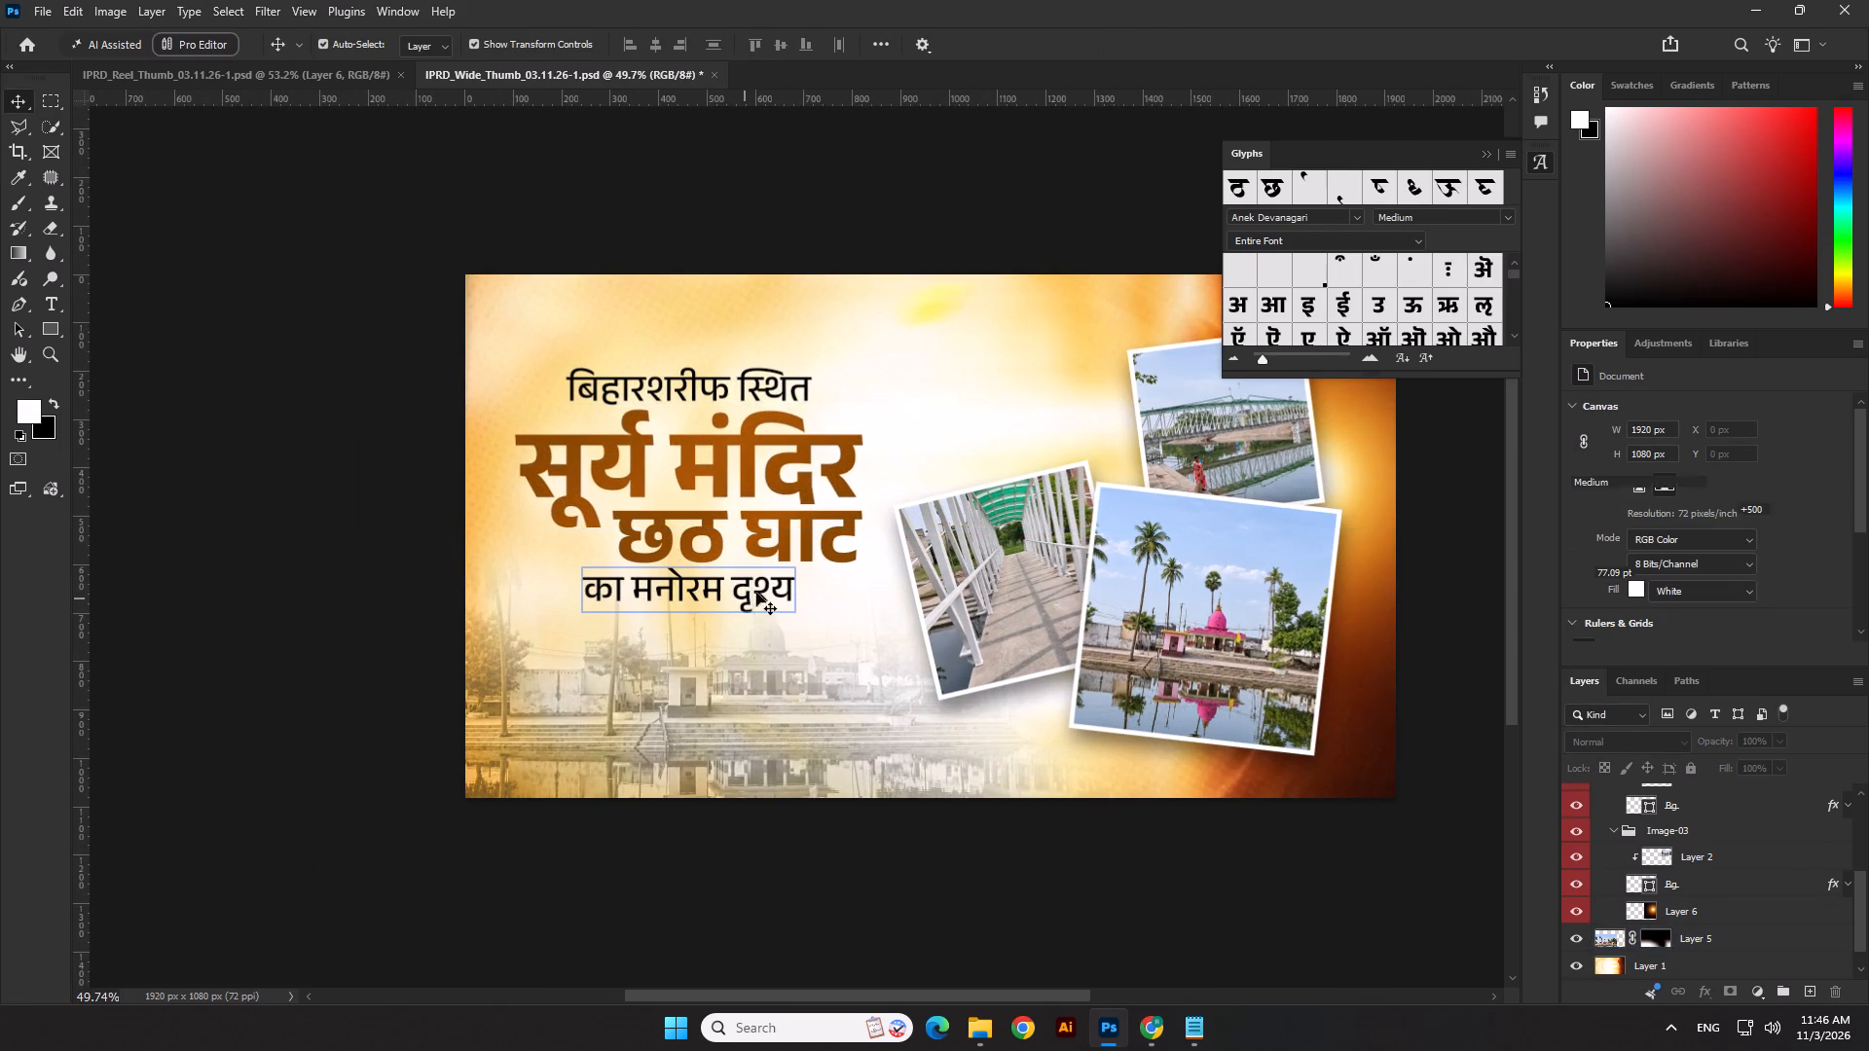
{"action": "left_click", "coordinate": [785, 519], "text": "shift"}
{"action": "left_click", "coordinate": [792, 453], "text": "shift"}
{"action": "left_click", "coordinate": [781, 379], "text": "shift"}
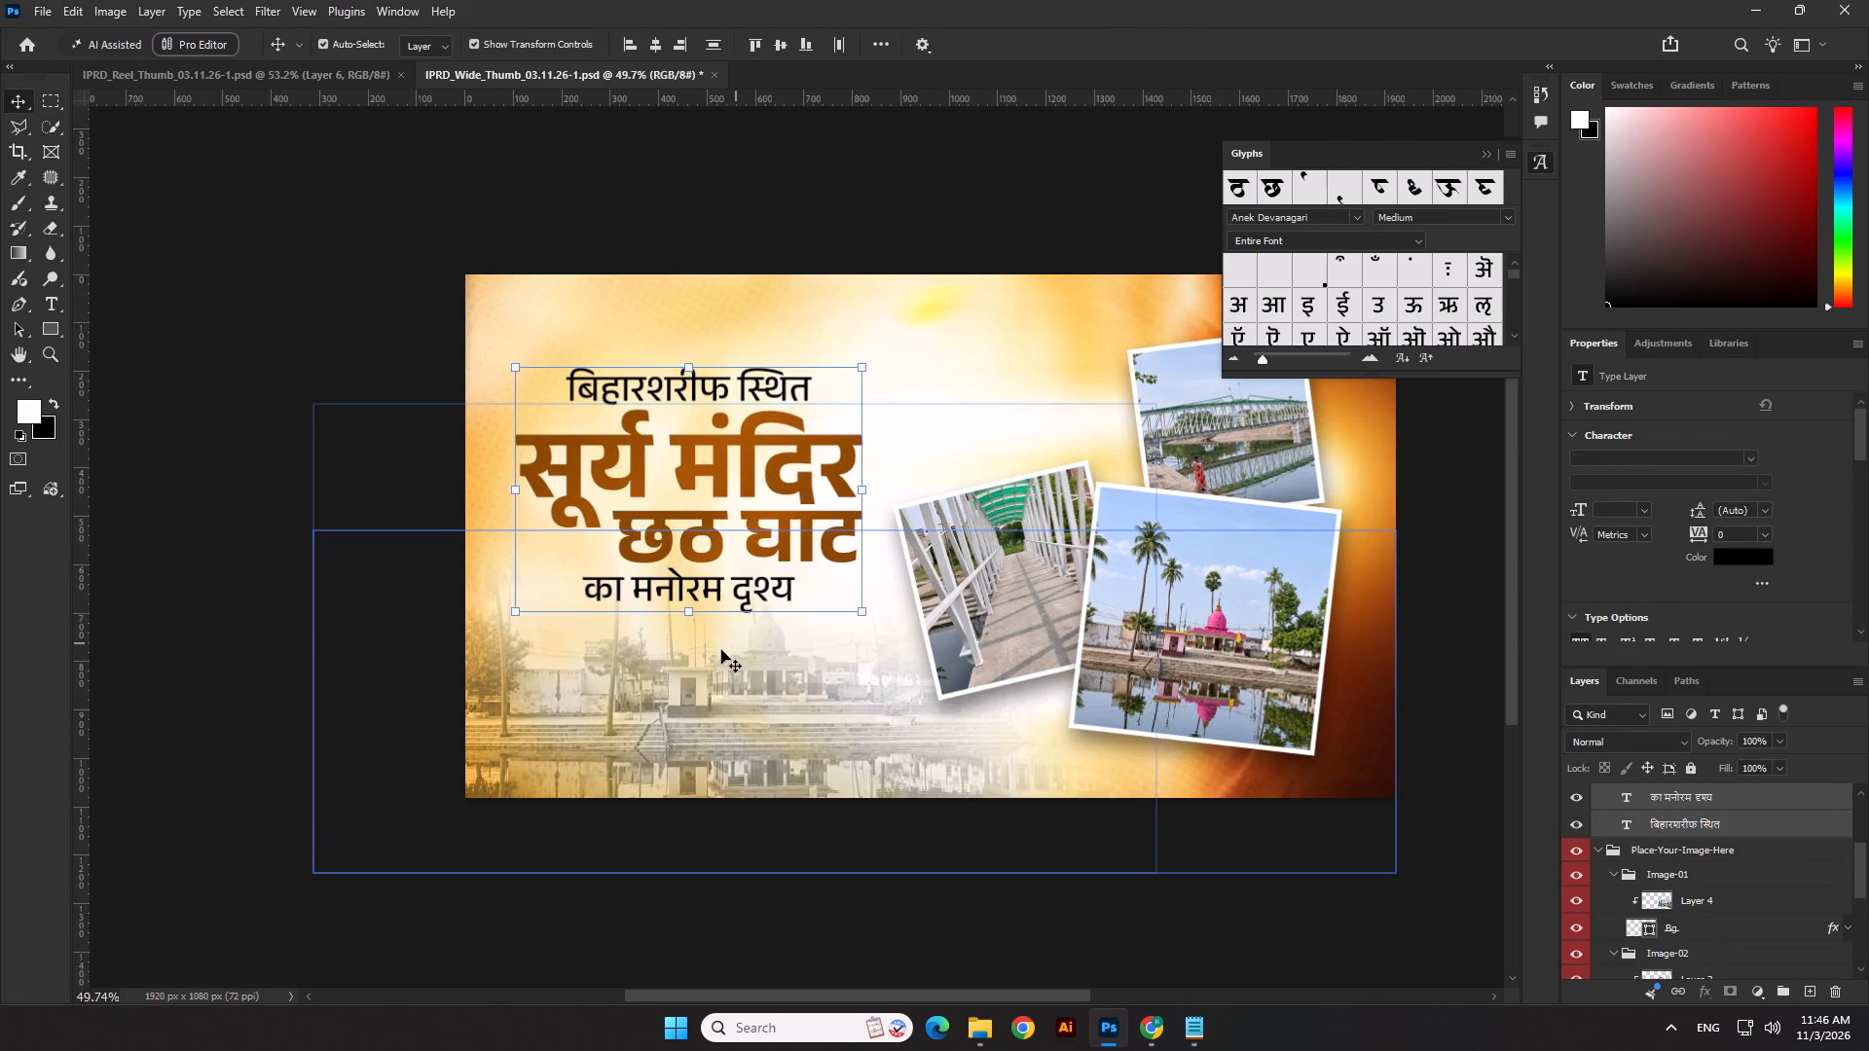
{"action": "left_click_drag", "start_coordinate": [695, 623], "coordinate": [692, 635]}
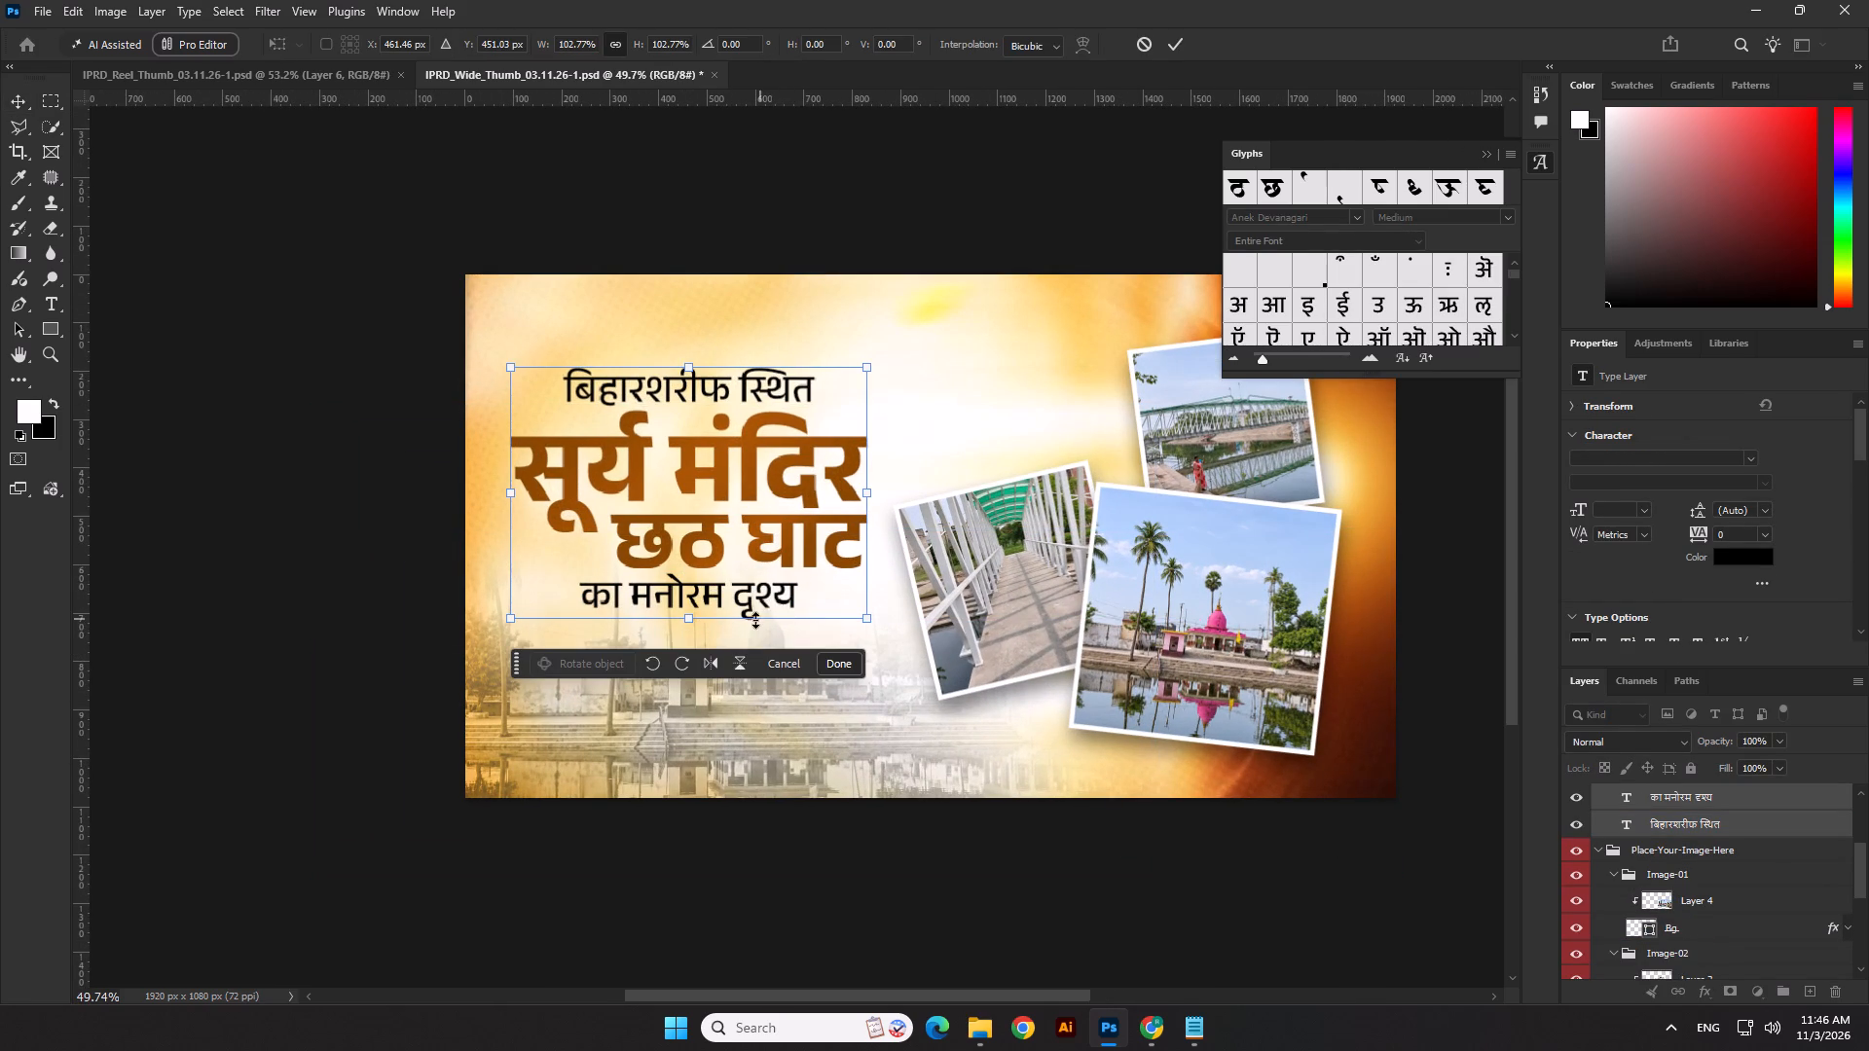
{"action": "left_click_drag", "start_coordinate": [864, 624], "coordinate": [870, 634]}
{"action": "key", "text": "Left"}
{"action": "key", "text": "Left"}
{"action": "key", "text": "Left"}
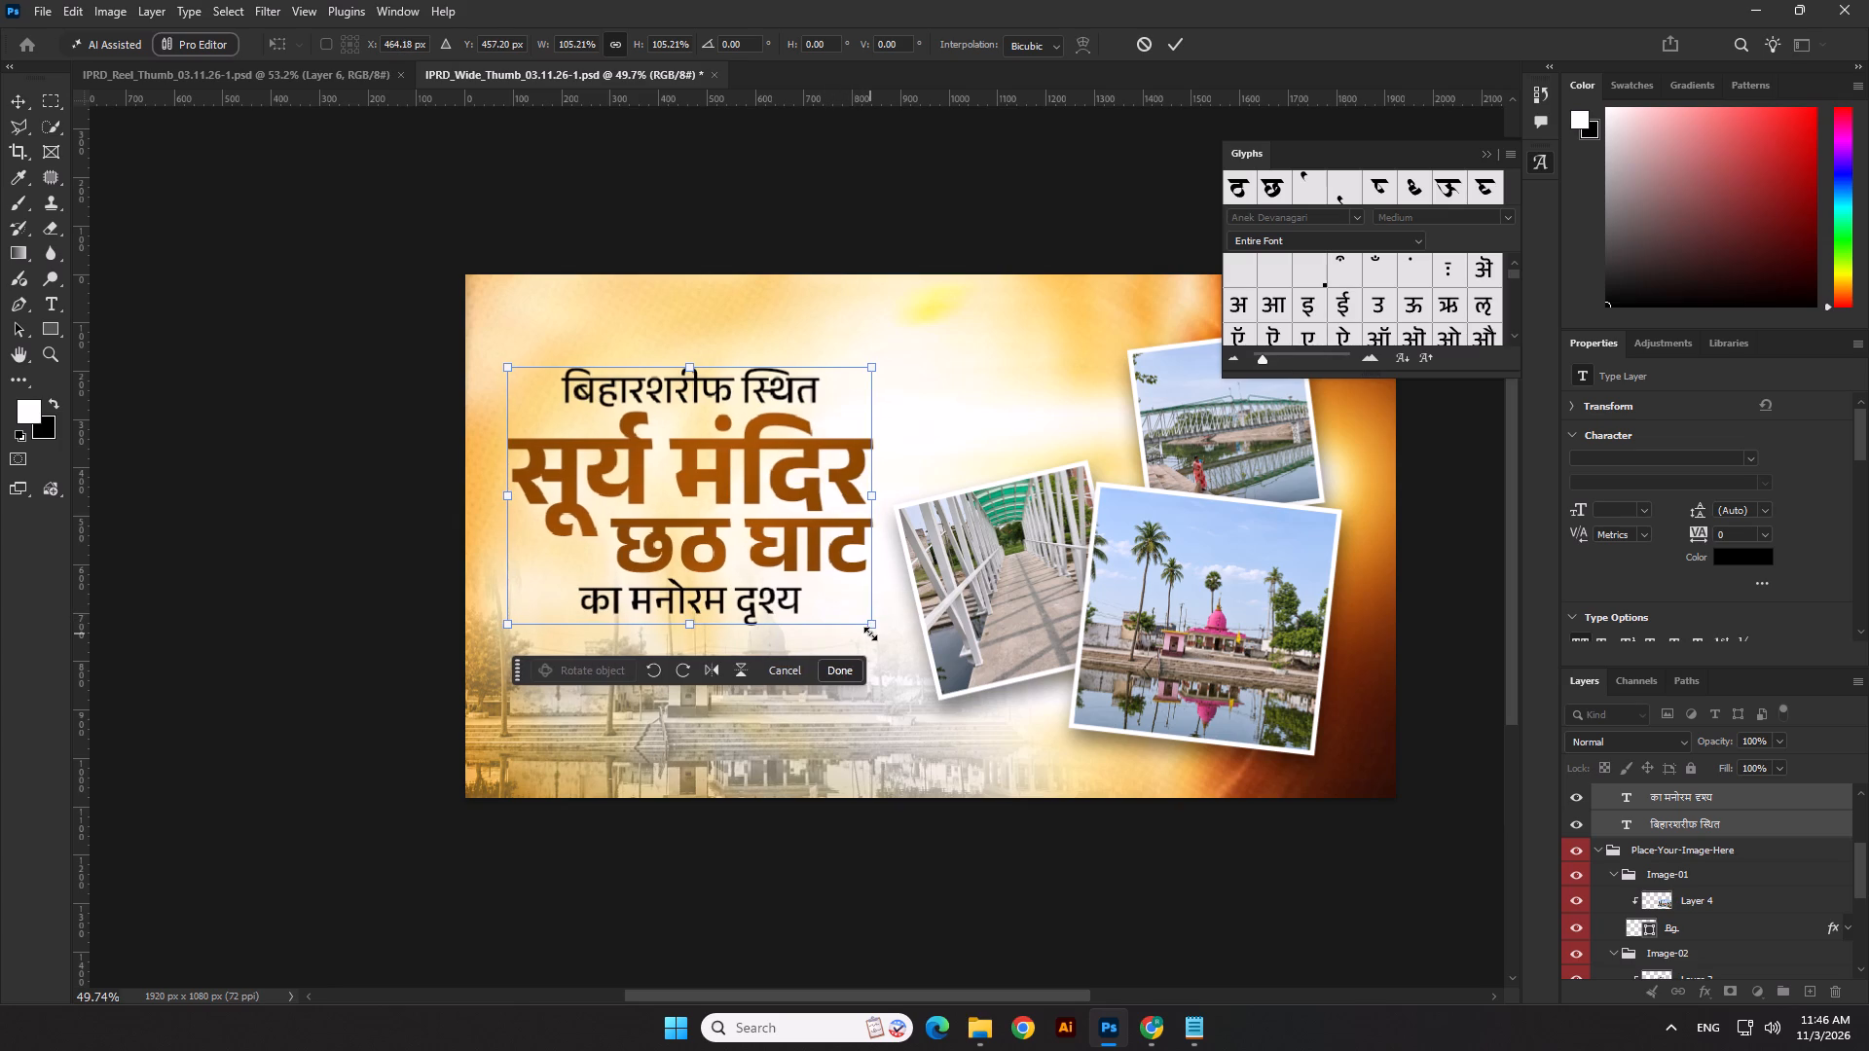
{"action": "key", "text": "Left"}
{"action": "key", "text": "Left"}
{"action": "key", "text": "Left"}
{"action": "key", "text": "Down"}
{"action": "key", "text": "Down"}
{"action": "key", "text": "Down"}
{"action": "key", "text": "Down"}
{"action": "key", "text": "Down"}
{"action": "key", "text": "Return"}
{"action": "left_click", "coordinate": [729, 902]}
Paint black on Layer 5's mask around the heading's left side with the size 1000 soft brush, and undo the last dab.
{"action": "scroll", "coordinate": [716, 746], "scroll_direction": "down", "scroll_amount": 4}
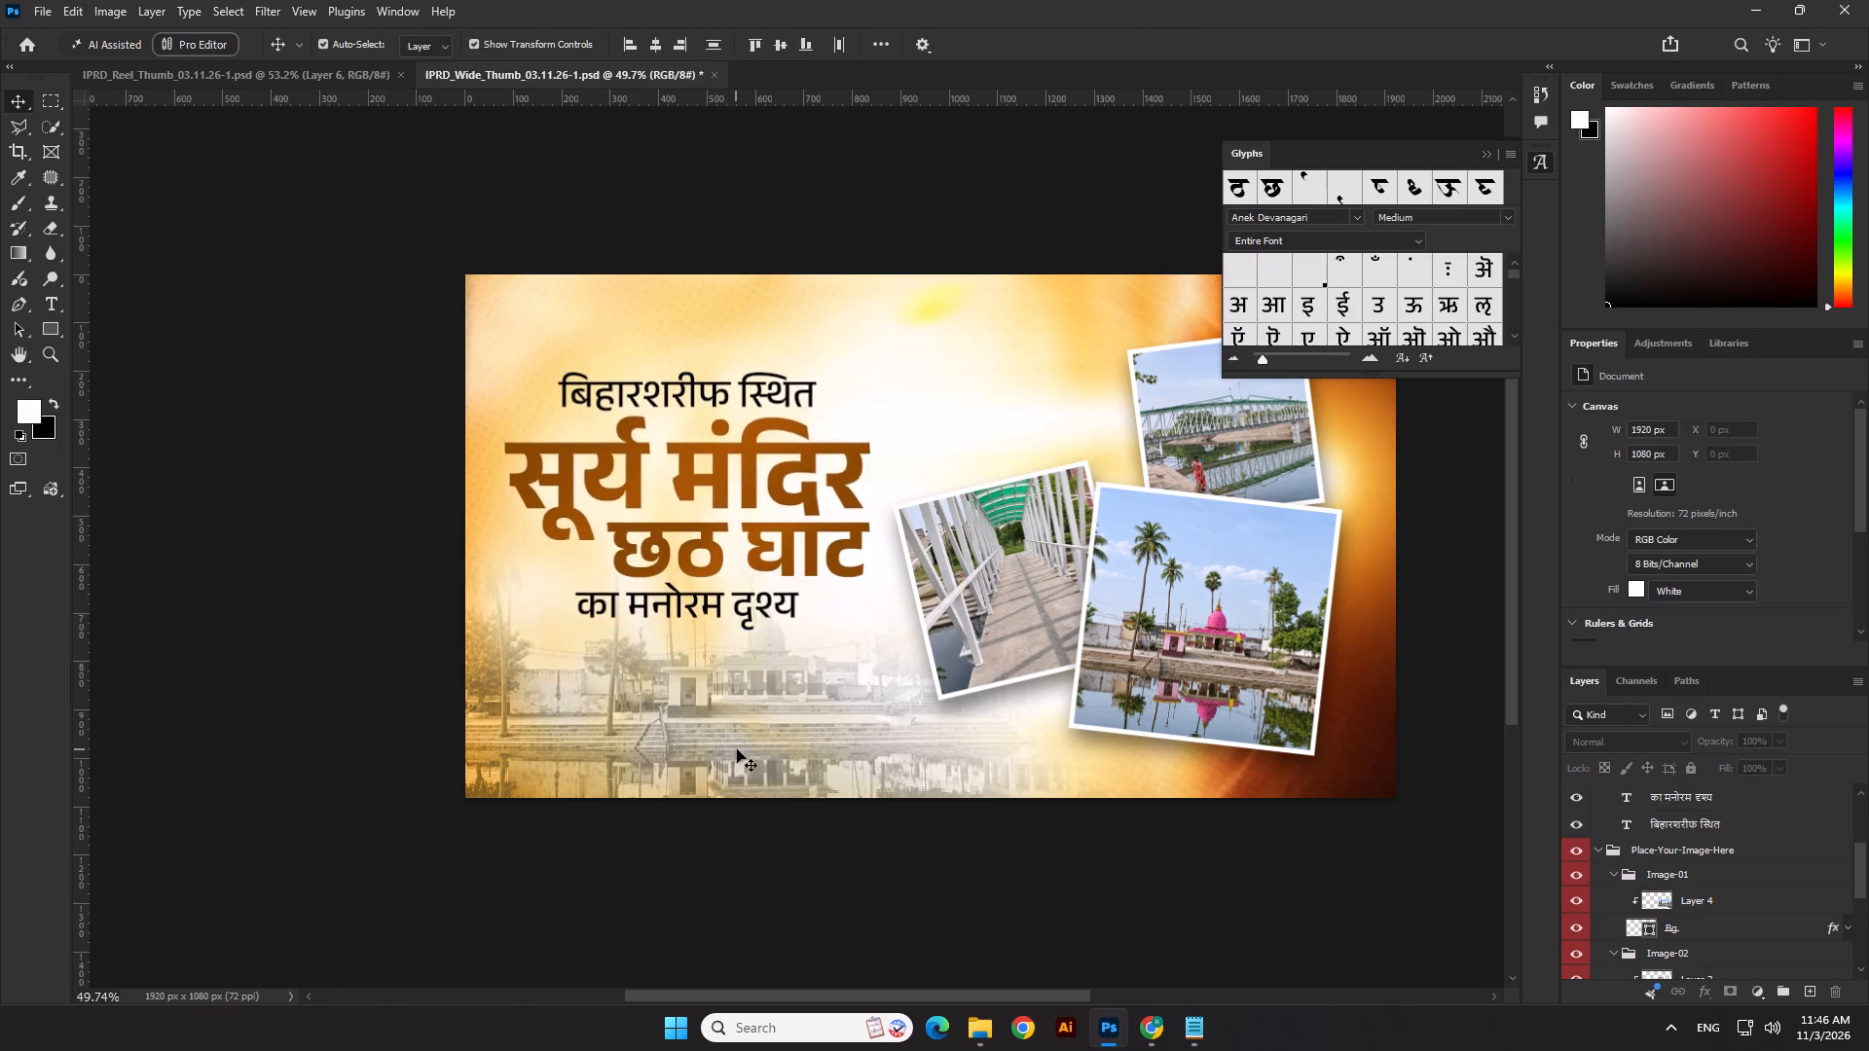
{"action": "scroll", "coordinate": [737, 749], "scroll_direction": "down", "scroll_amount": 5}
{"action": "left_click", "coordinate": [974, 881]}
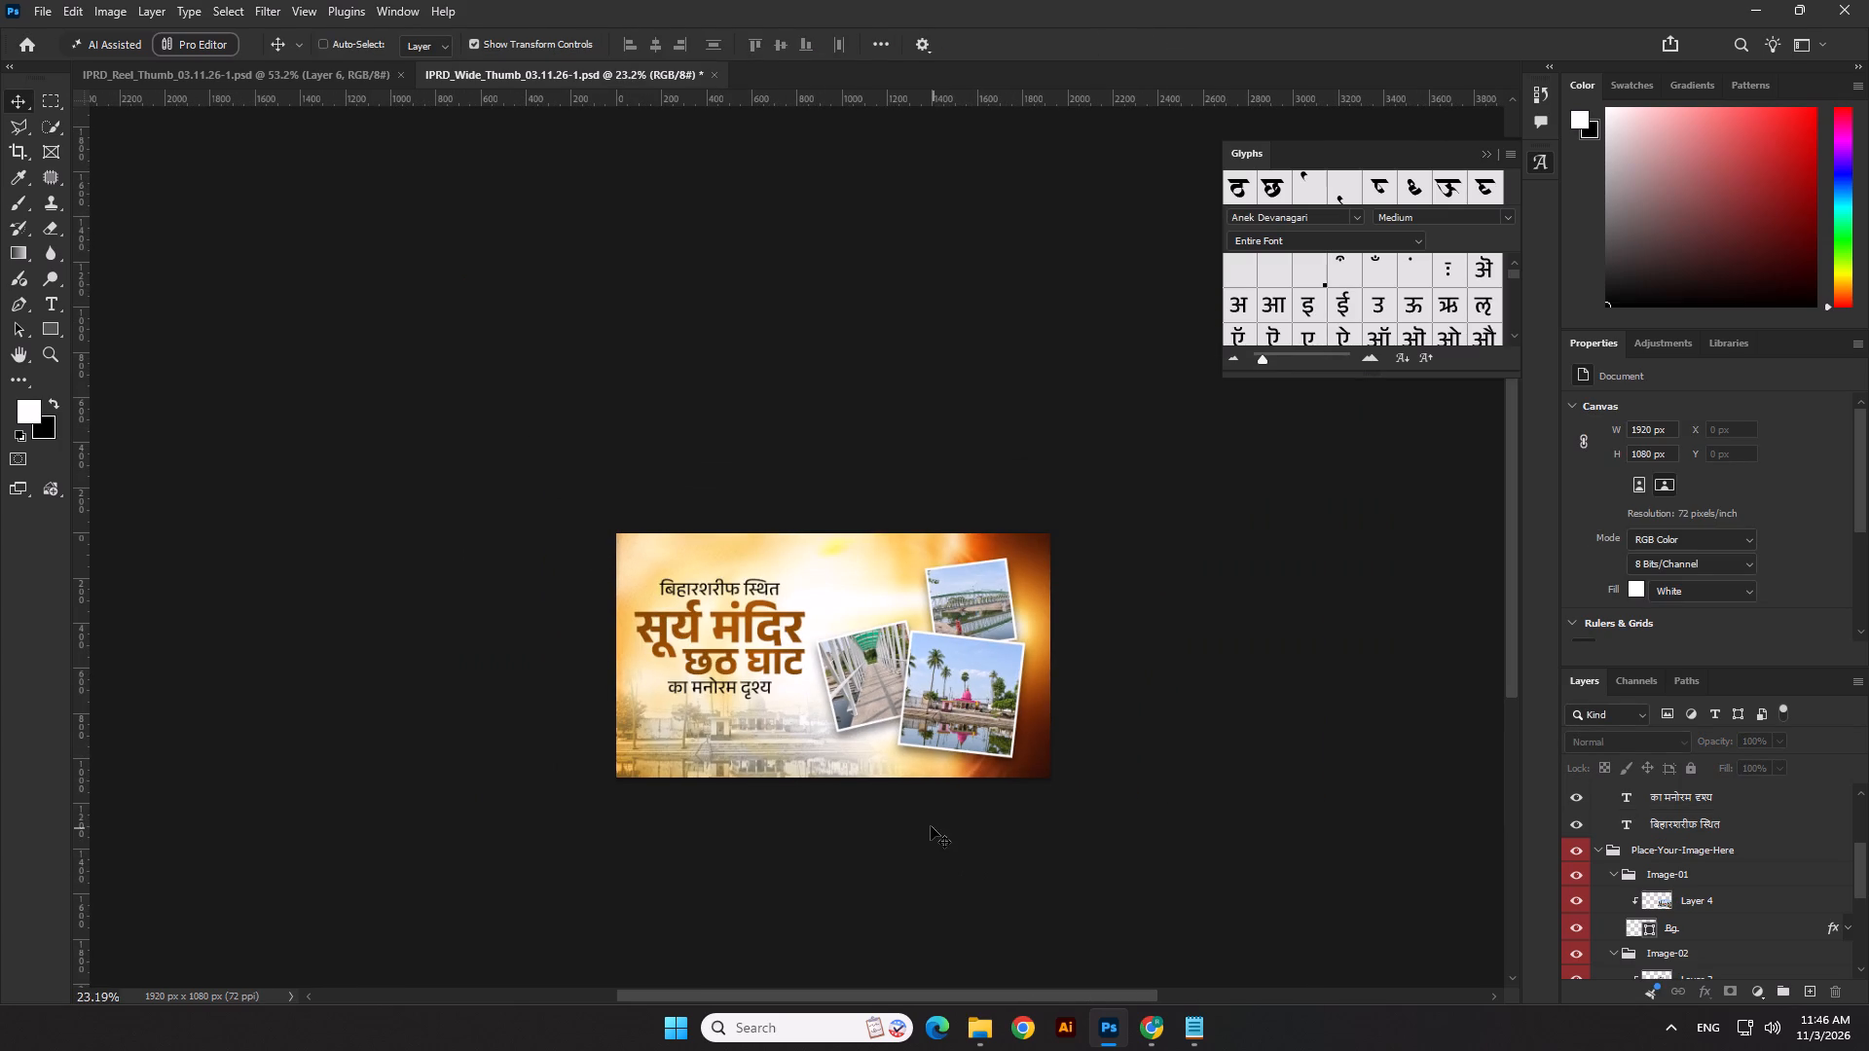
{"action": "left_click", "coordinate": [763, 737]}
{"action": "left_click", "coordinate": [1650, 964]}
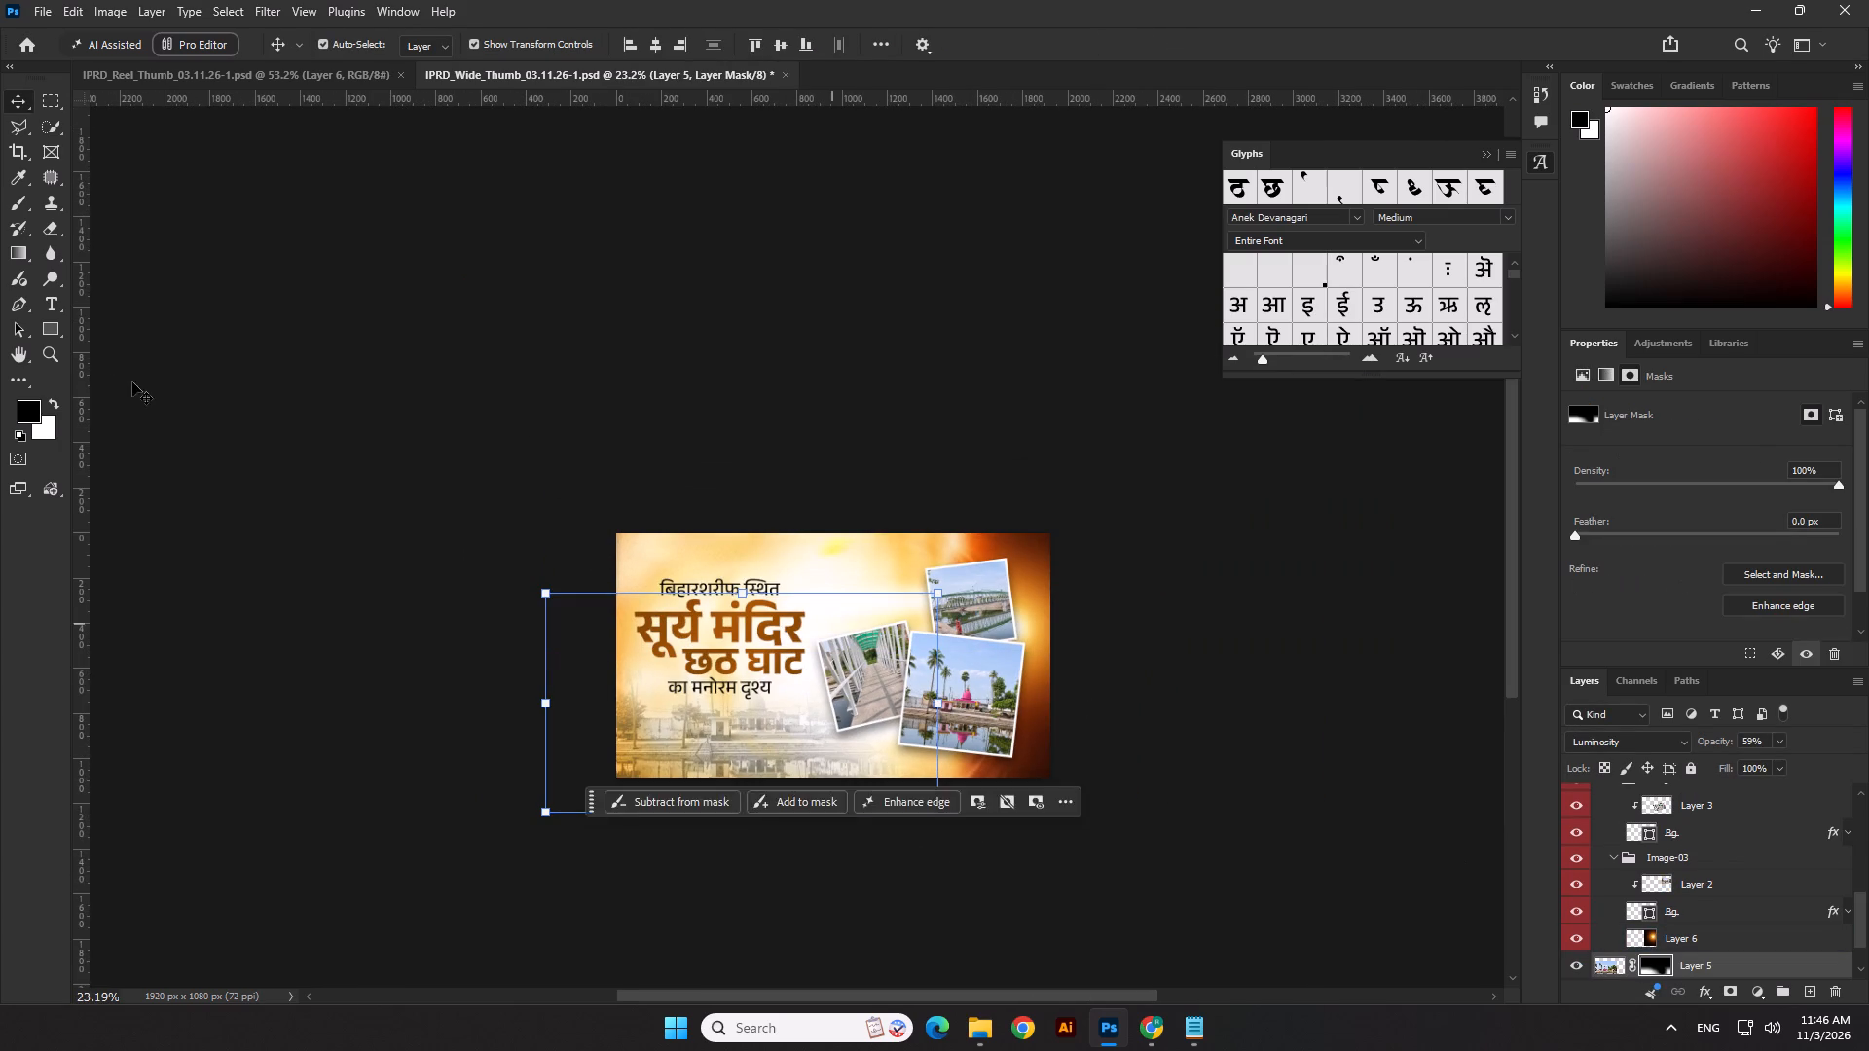
{"action": "scroll", "coordinate": [93, 351], "scroll_direction": "up", "scroll_amount": 3}
{"action": "left_click", "coordinate": [17, 202]}
{"action": "scroll", "coordinate": [793, 701], "scroll_direction": "up", "scroll_amount": 3}
{"action": "left_click", "coordinate": [711, 657]}
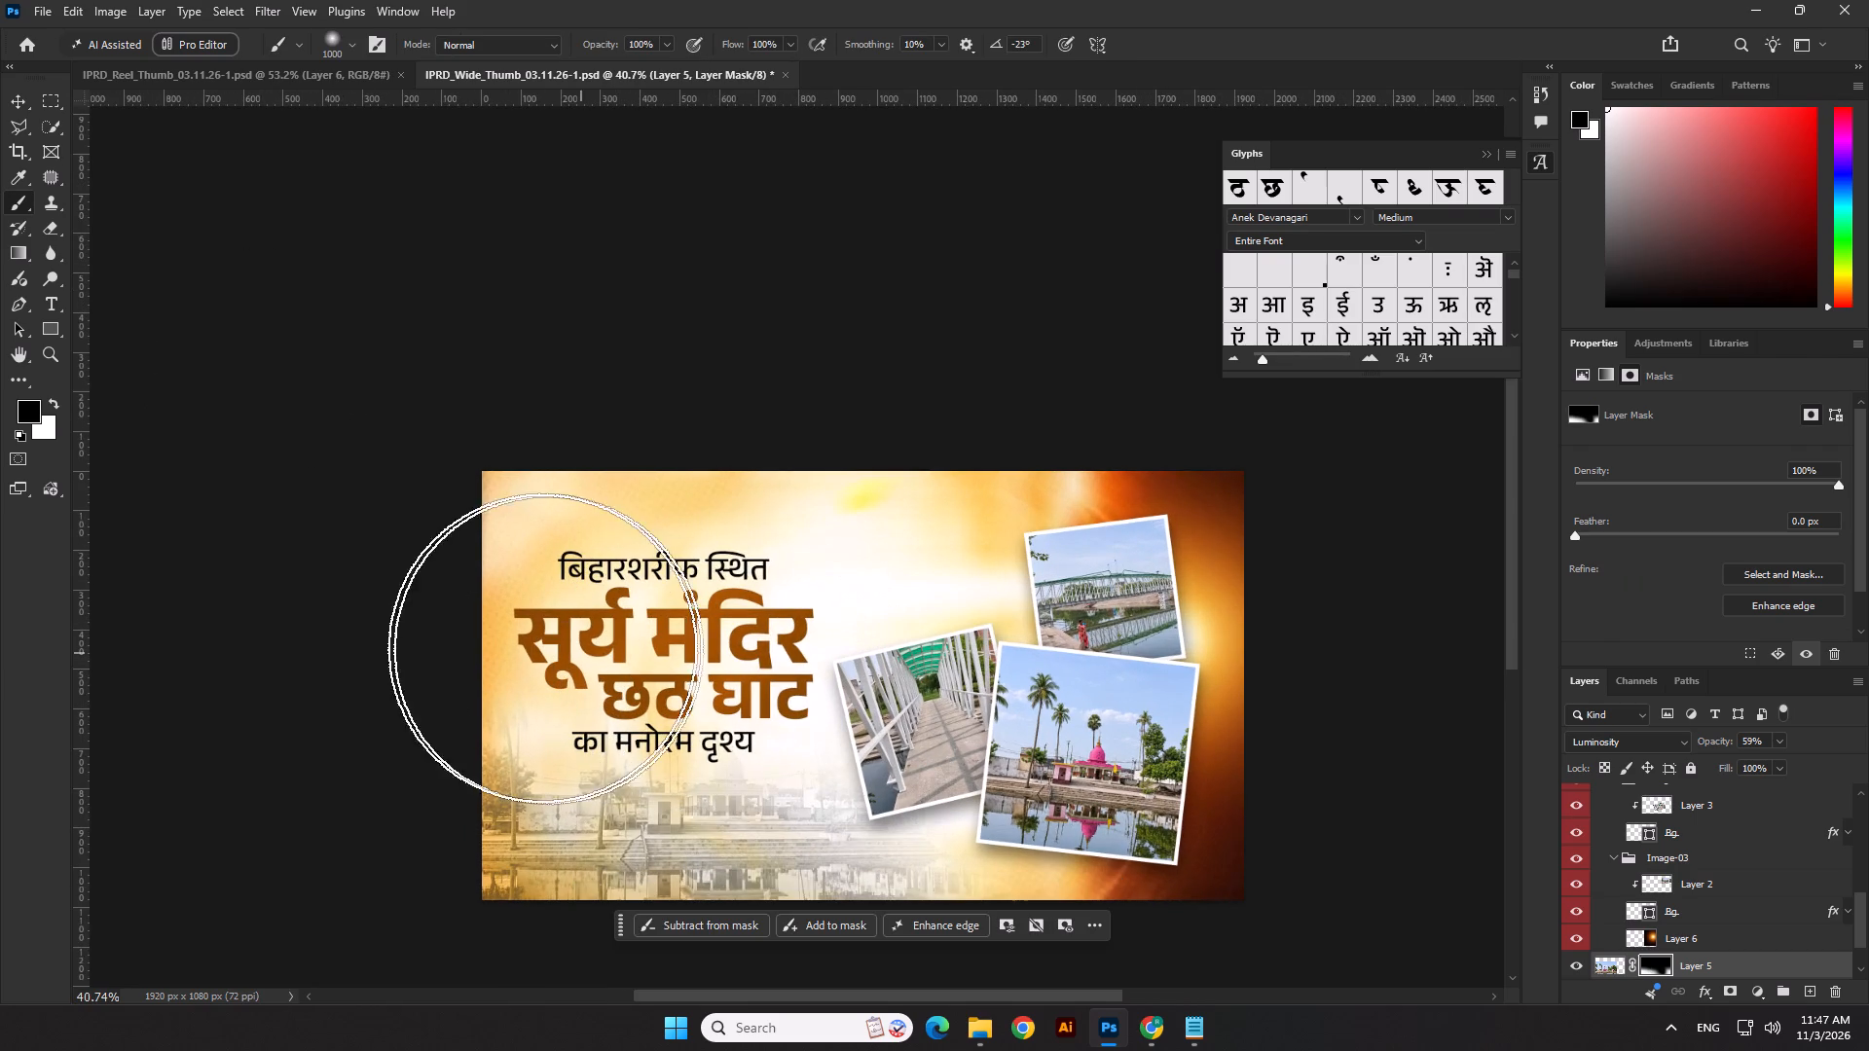
{"action": "left_click", "coordinate": [540, 648]}
{"action": "double_click", "coordinate": [501, 649]}
{"action": "key", "text": "ctrl+z"}
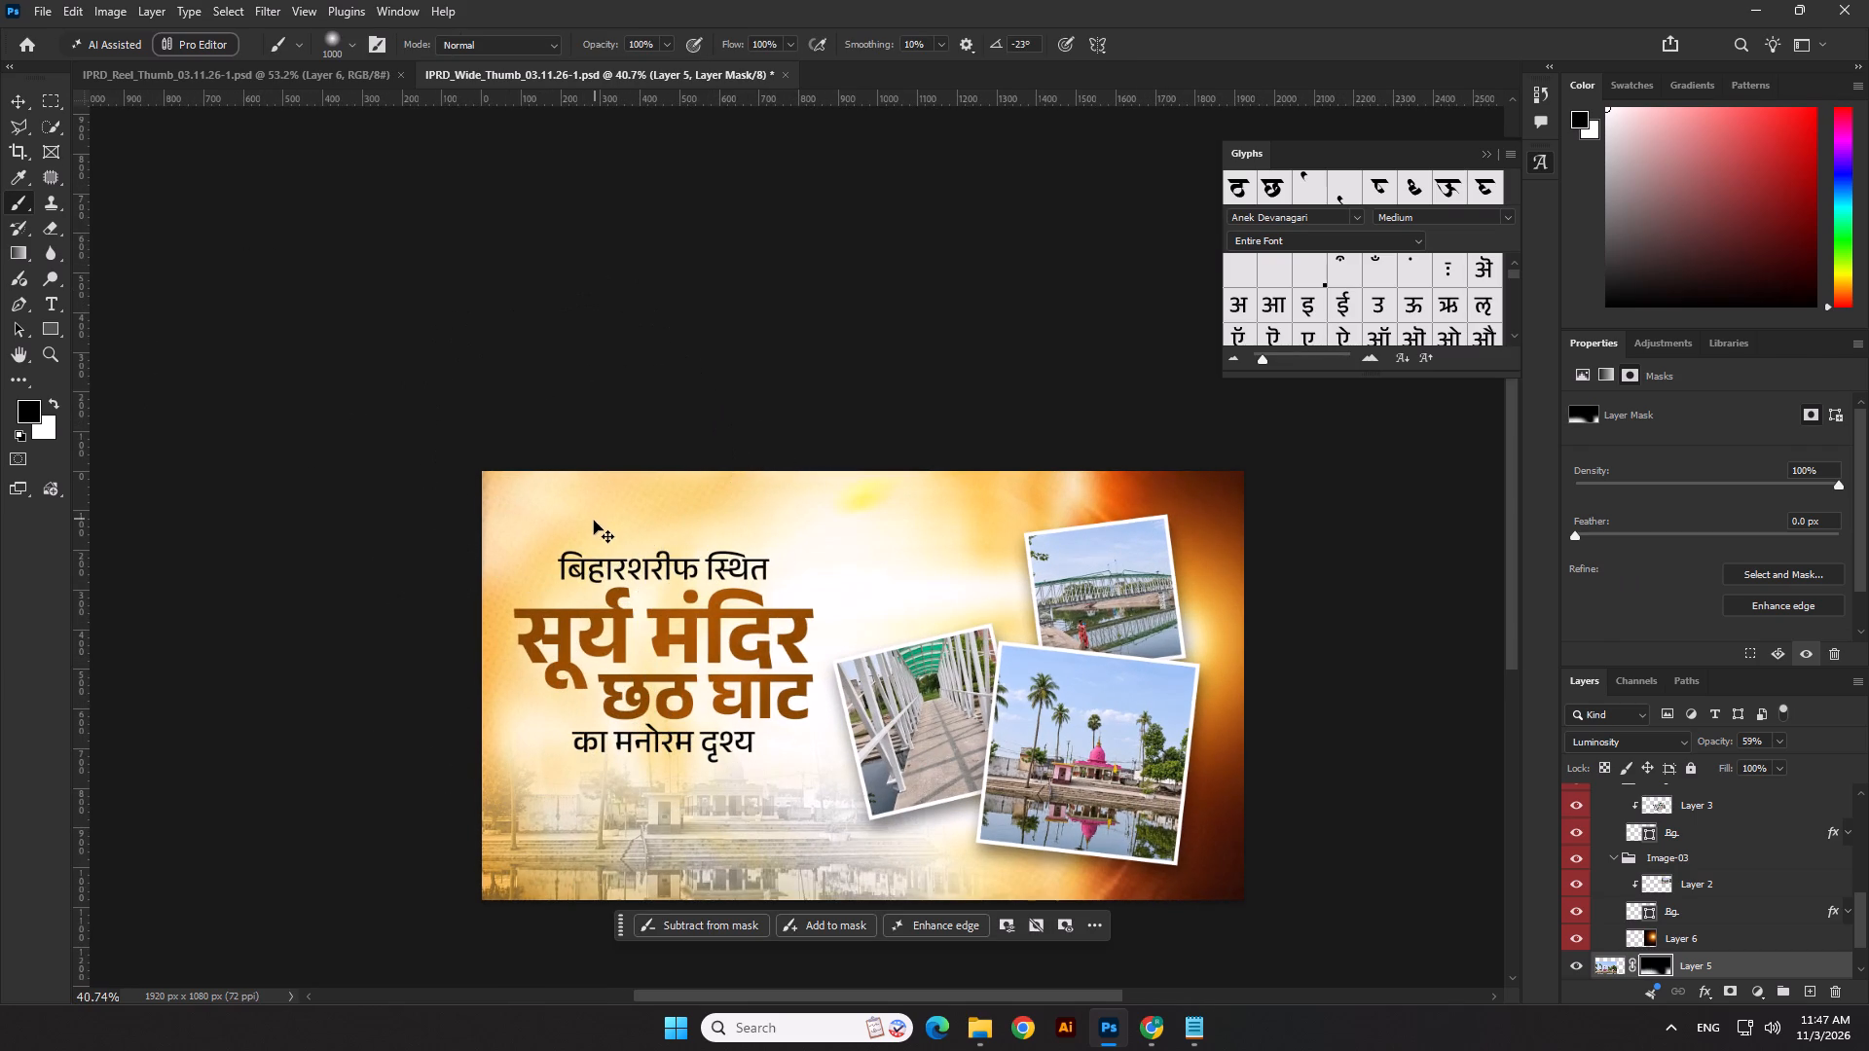
Scale the temple photo, Layer 5, to about 110%, extending it farther beyond the canvas's left edge.
{"action": "left_click", "coordinate": [26, 111]}
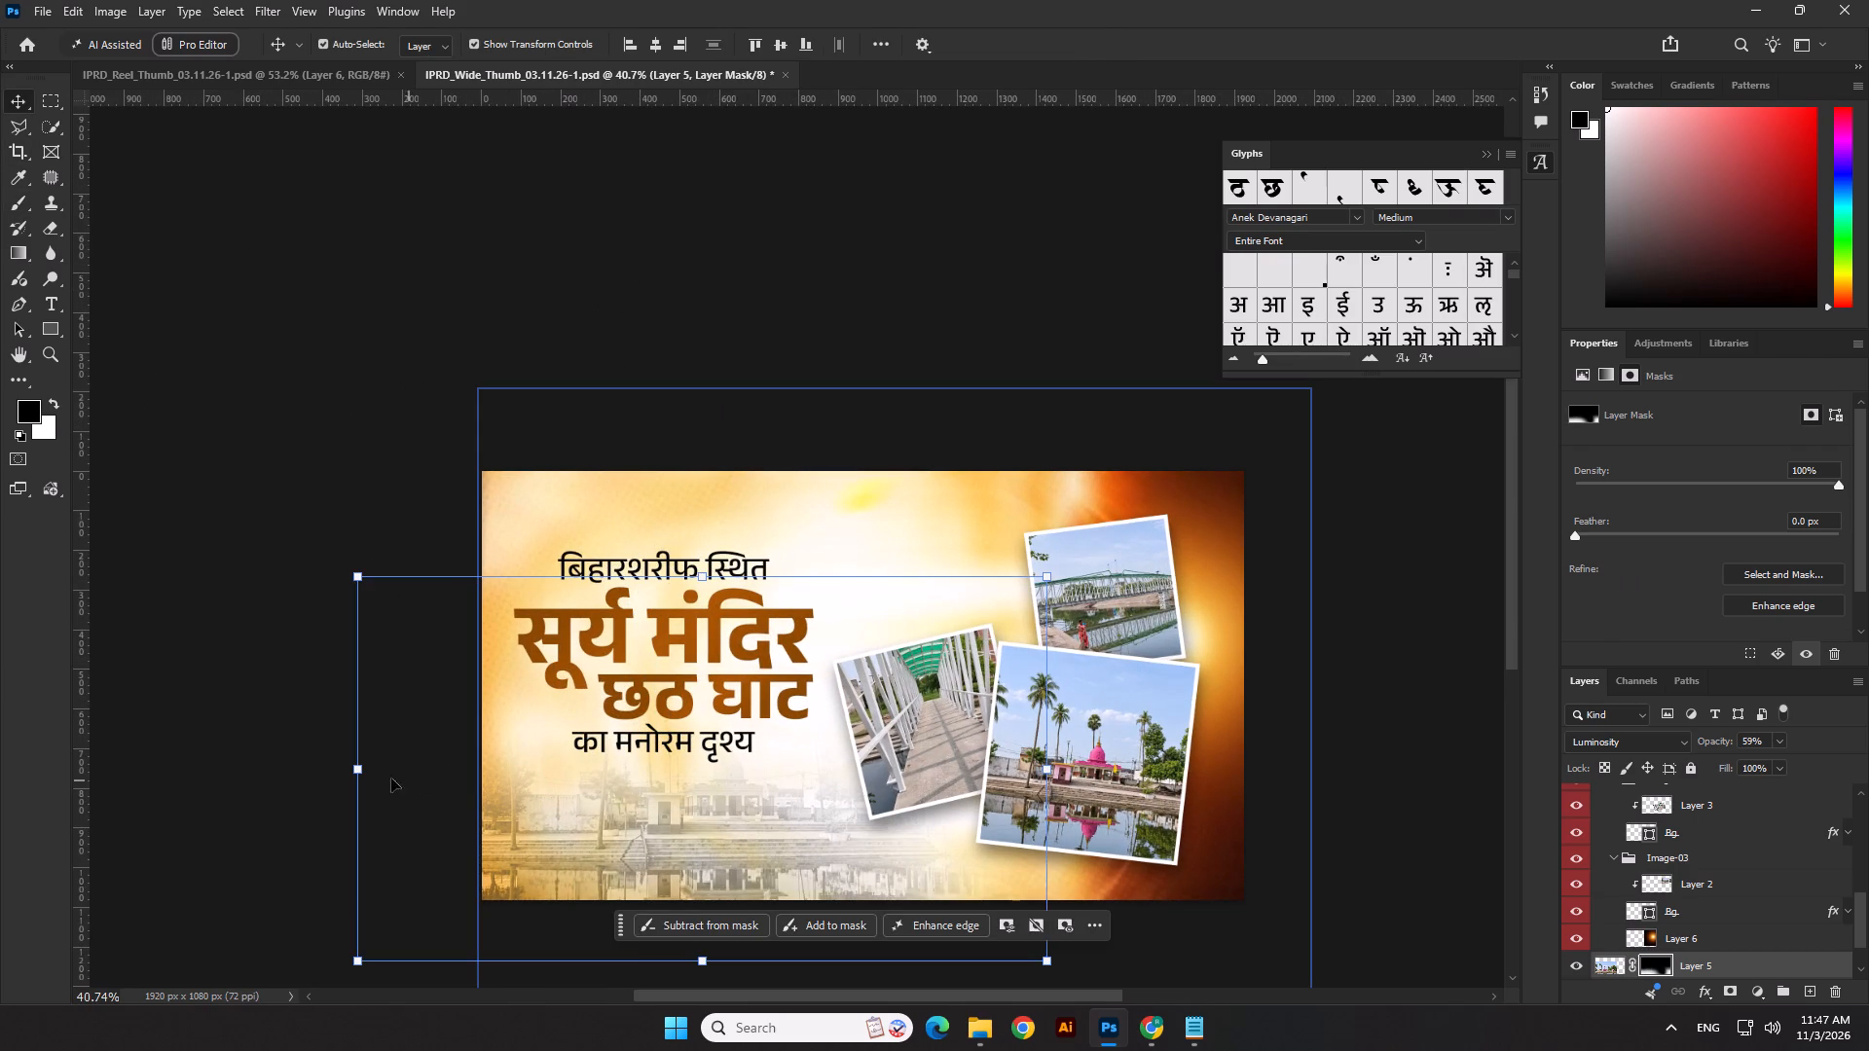
{"action": "left_click_drag", "start_coordinate": [362, 771], "coordinate": [290, 774]}
{"action": "key", "text": "Return"}
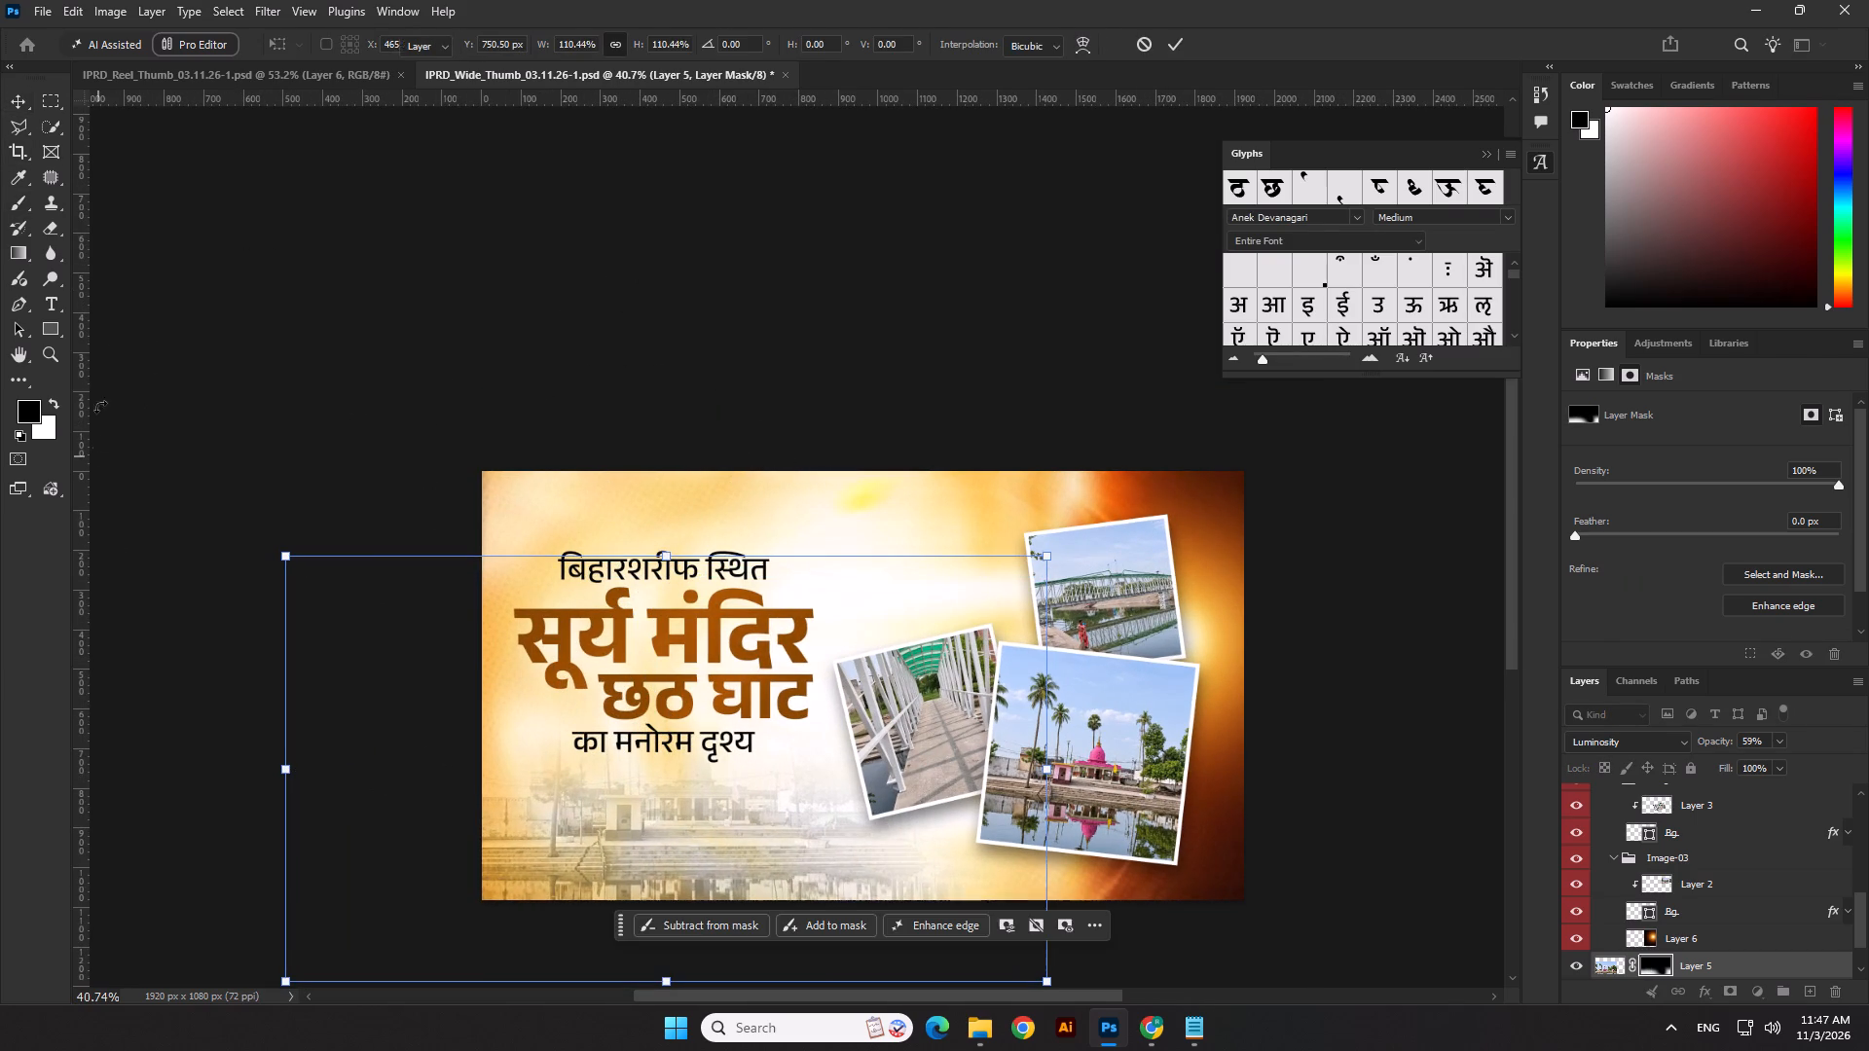
Erase on Layer 5's mask with the size 700 eraser to bring back the temple photo along the canvas's lower edge.
{"action": "left_click", "coordinate": [47, 225]}
{"action": "left_click", "coordinate": [708, 841]}
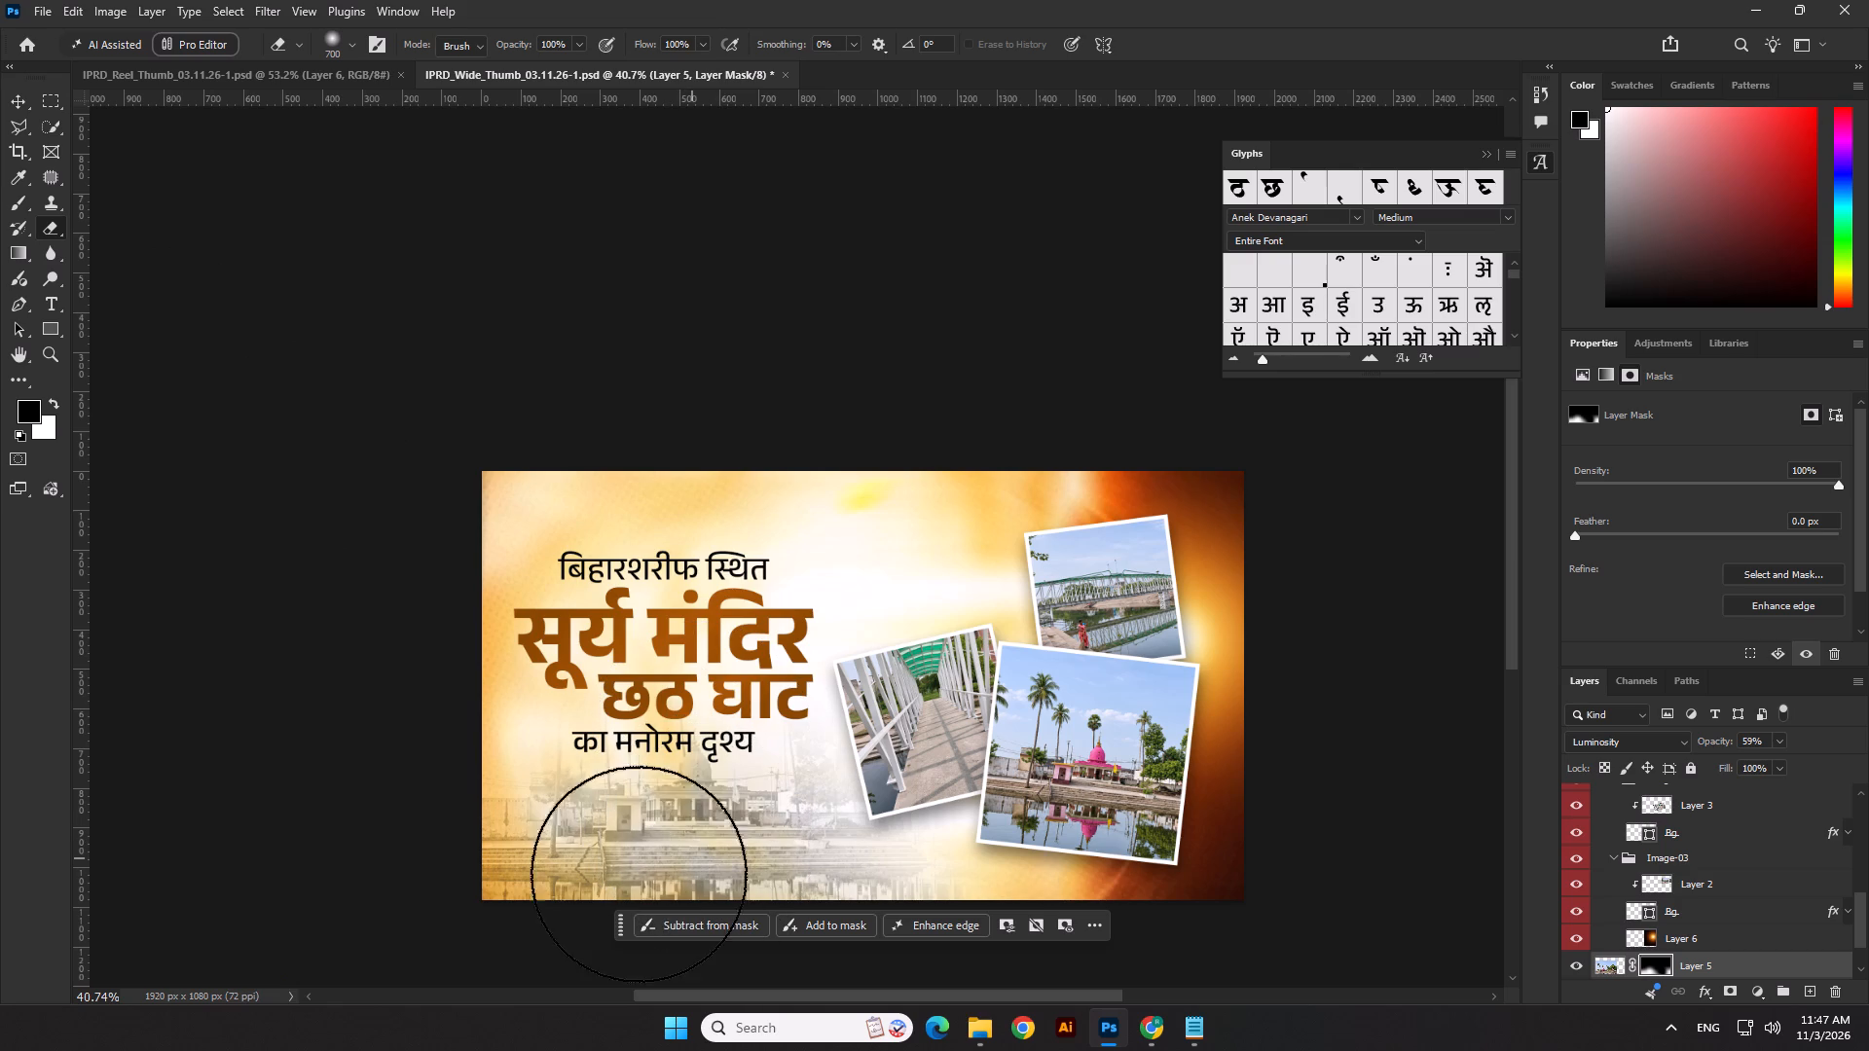
{"action": "left_click", "coordinate": [520, 896]}
{"action": "left_click", "coordinate": [848, 902]}
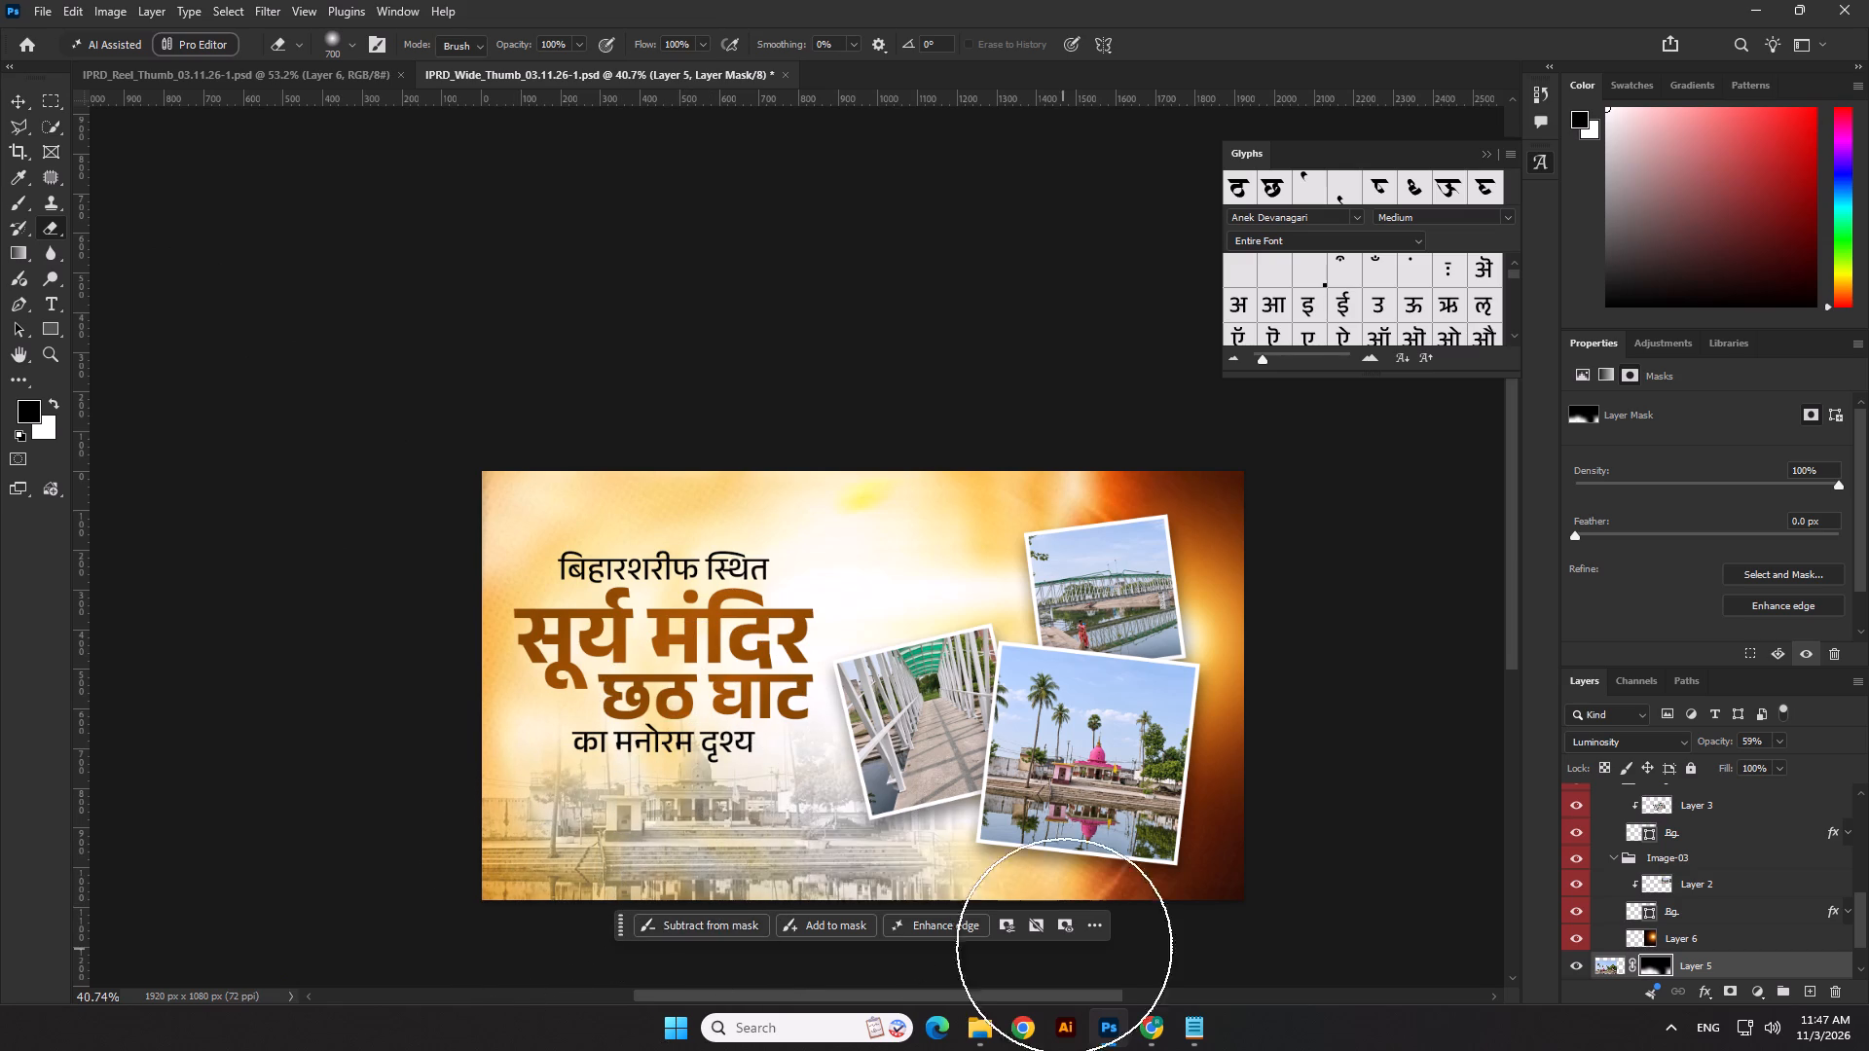
Paint black on Layer 5's mask over the photo collage area with the size 1000 soft brush, then deselect the layer.
{"action": "scroll", "coordinate": [779, 834], "scroll_direction": "down", "scroll_amount": 4}
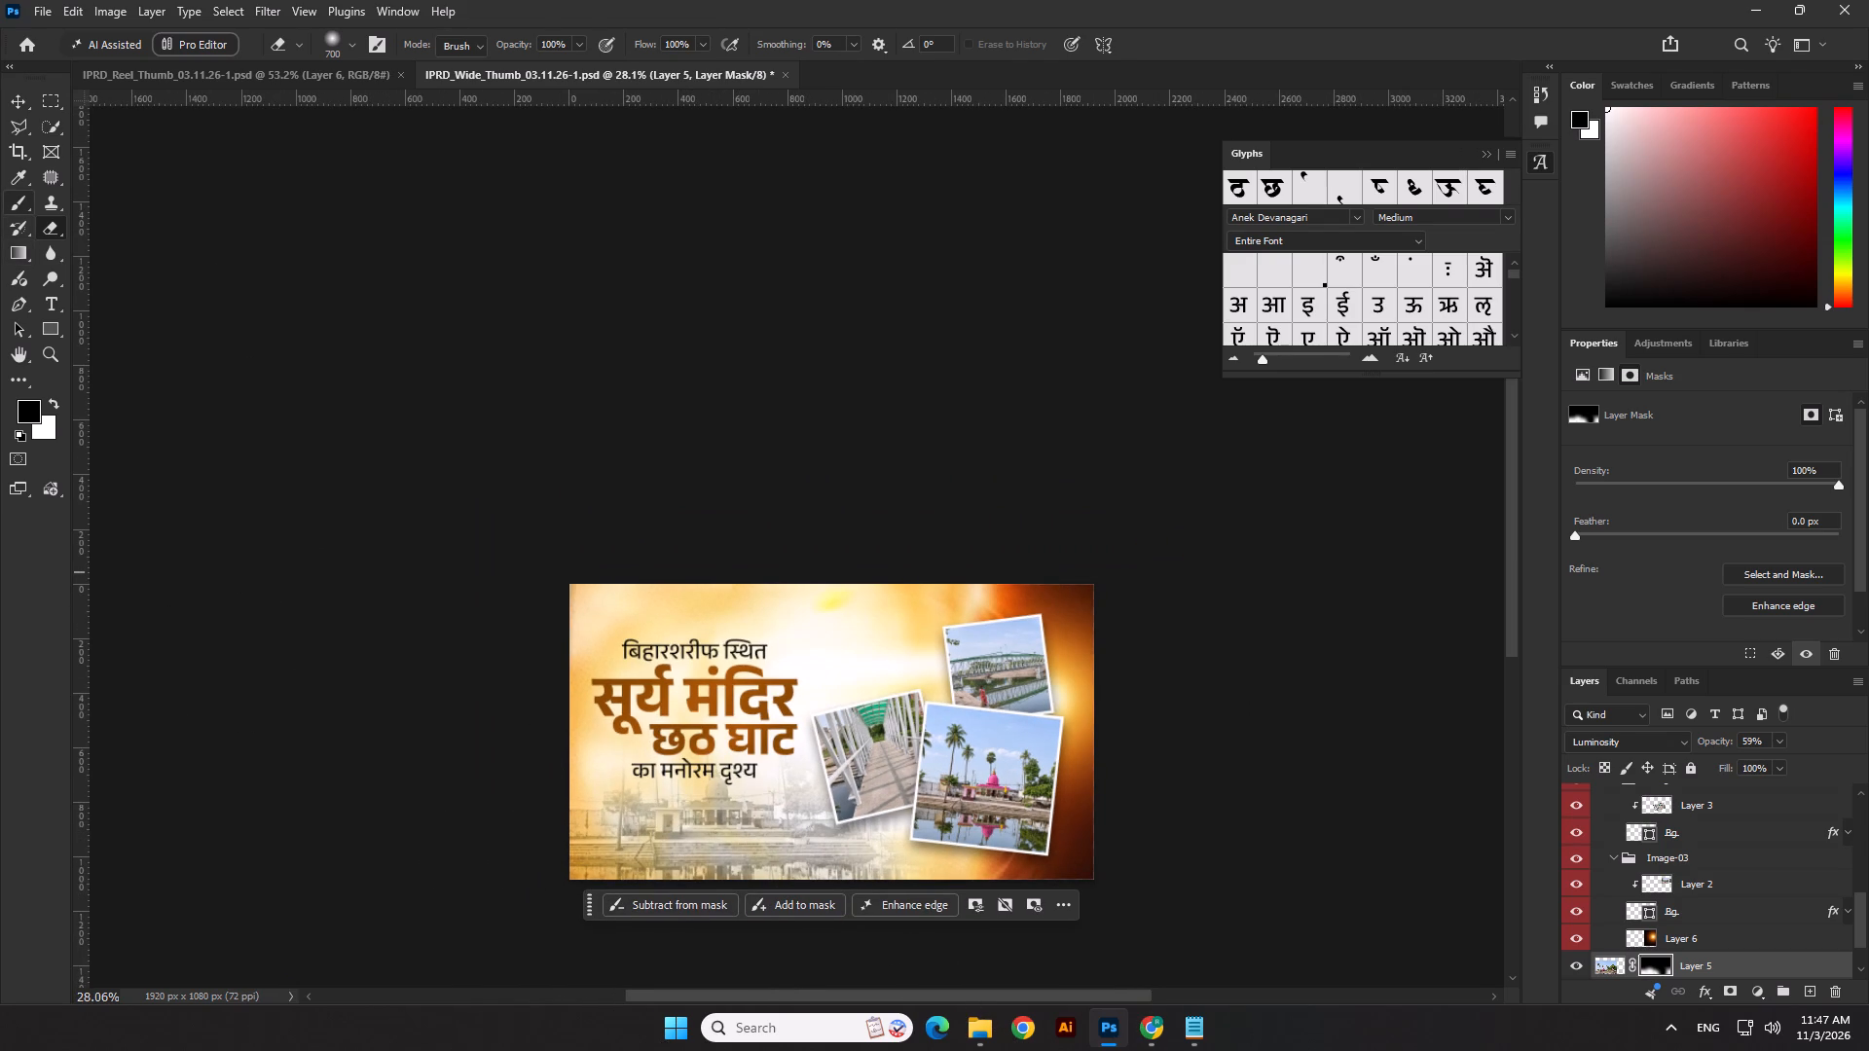
{"action": "left_click", "coordinate": [18, 199]}
{"action": "double_click", "coordinate": [988, 775]}
{"action": "left_click", "coordinate": [1003, 840]}
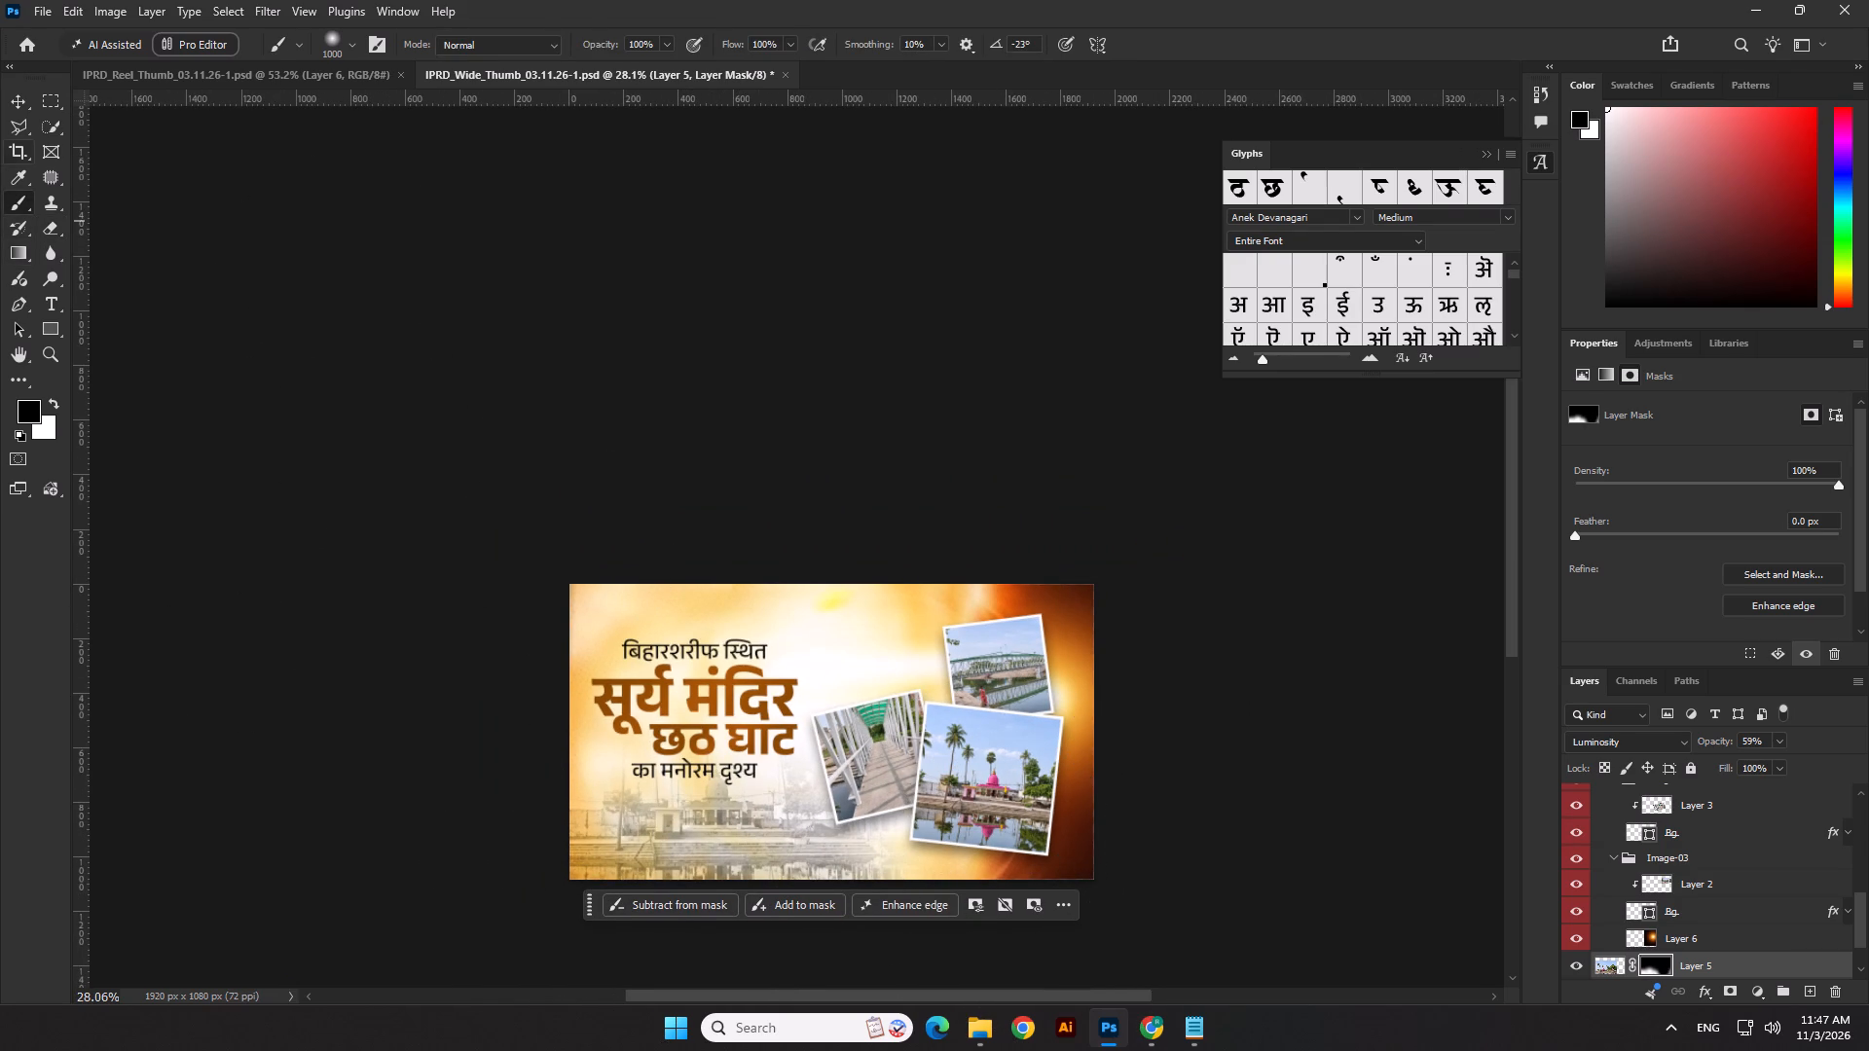
{"action": "left_click", "coordinate": [25, 104]}
{"action": "left_click", "coordinate": [257, 283]}
Save the Wide thumbnail document as a PSD with Maximize Compatibility.
{"action": "key", "text": "ctrl+s"}
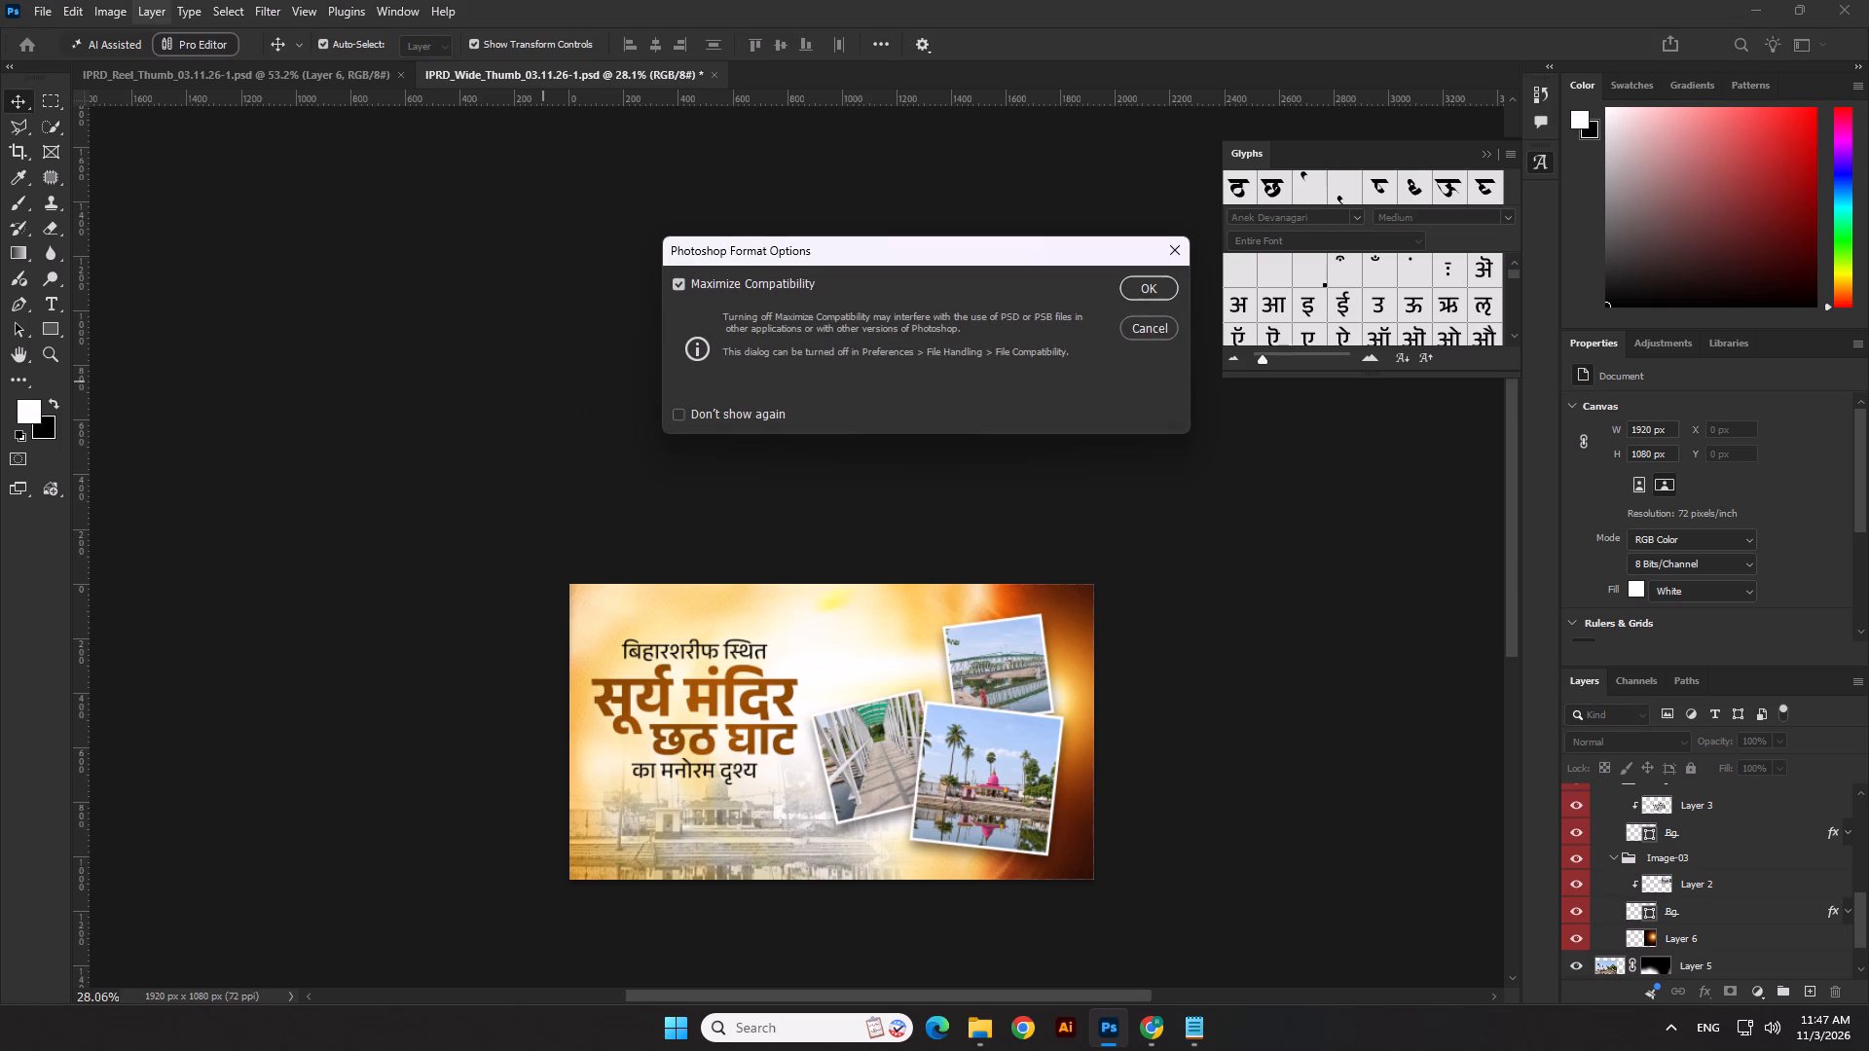
{"action": "left_click", "coordinate": [1157, 288]}
{"action": "key", "text": "ctrl+s"}
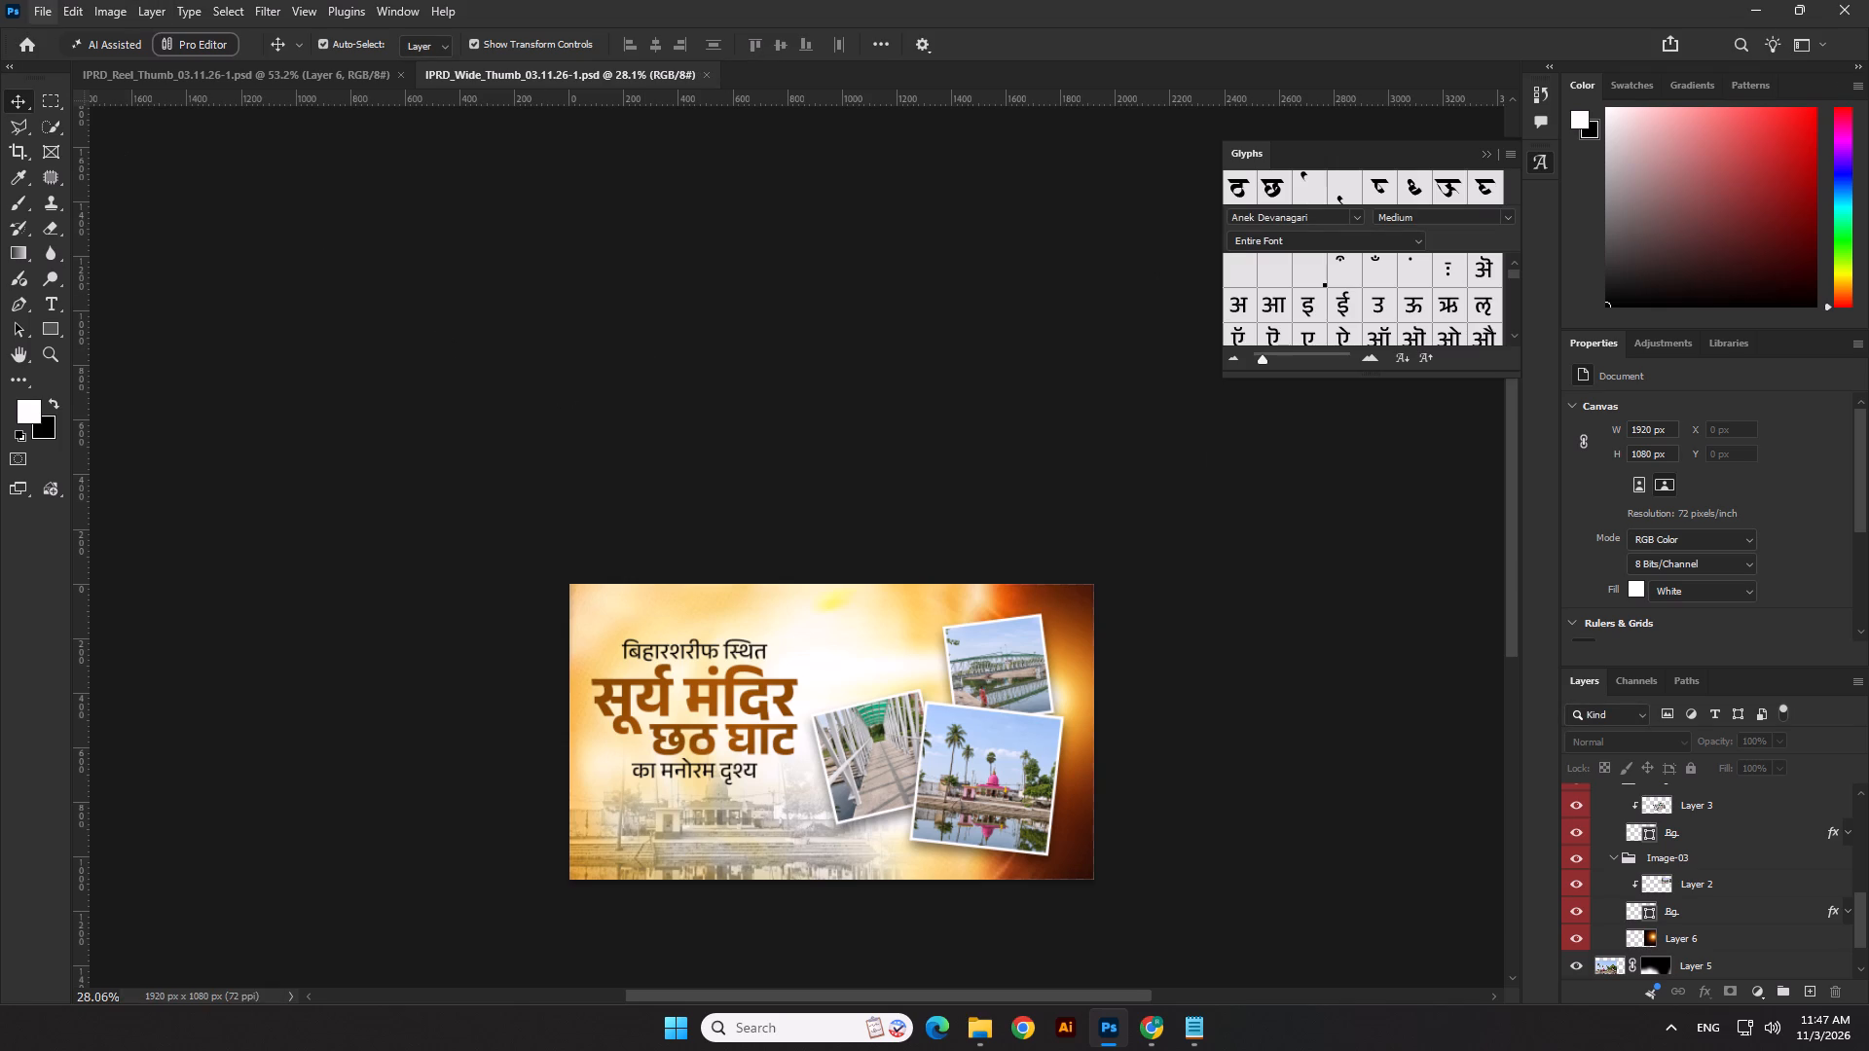
Save a PNG copy of the Wide document as IPRD_Wide_Thumb_03.11.26-1 copy.png, replacing the existing file and using large file size.
{"action": "left_click", "coordinate": [42, 11]}
{"action": "left_click", "coordinate": [143, 273]}
{"action": "left_click", "coordinate": [292, 836]}
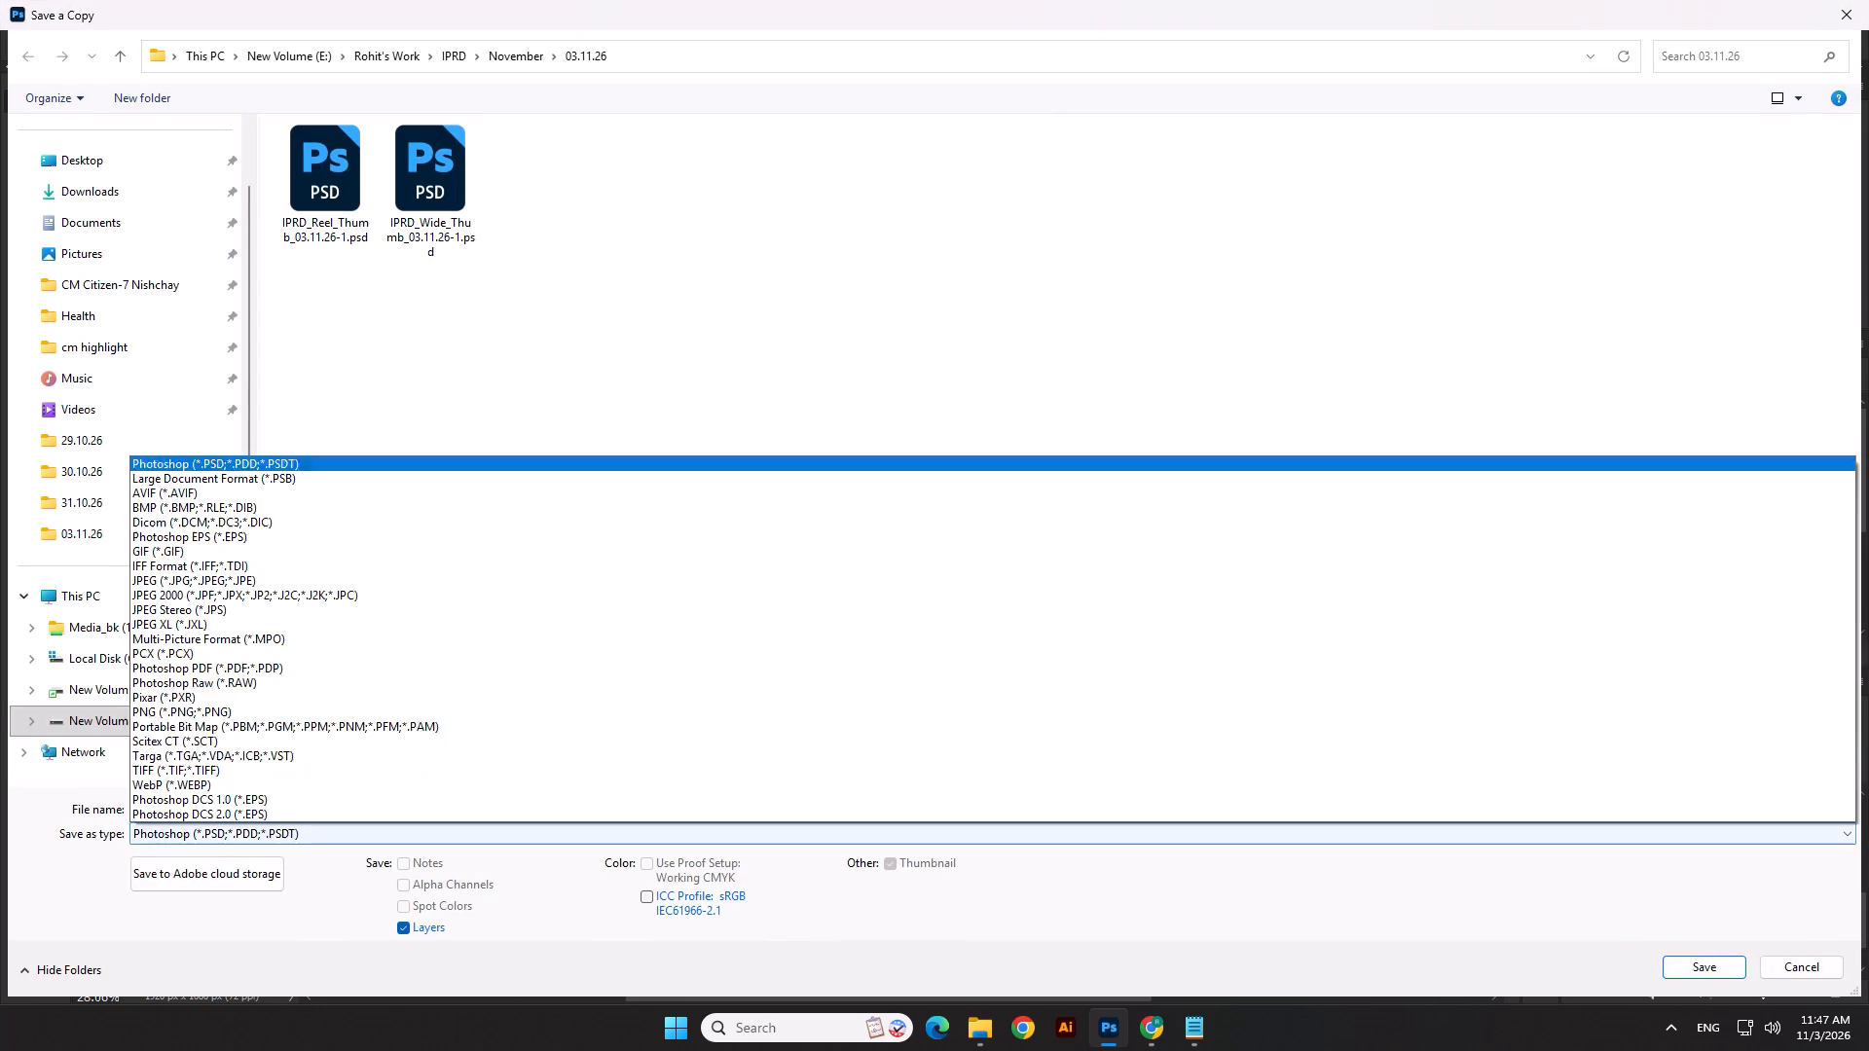
{"action": "left_click", "coordinate": [232, 705]}
{"action": "left_click", "coordinate": [1724, 968]}
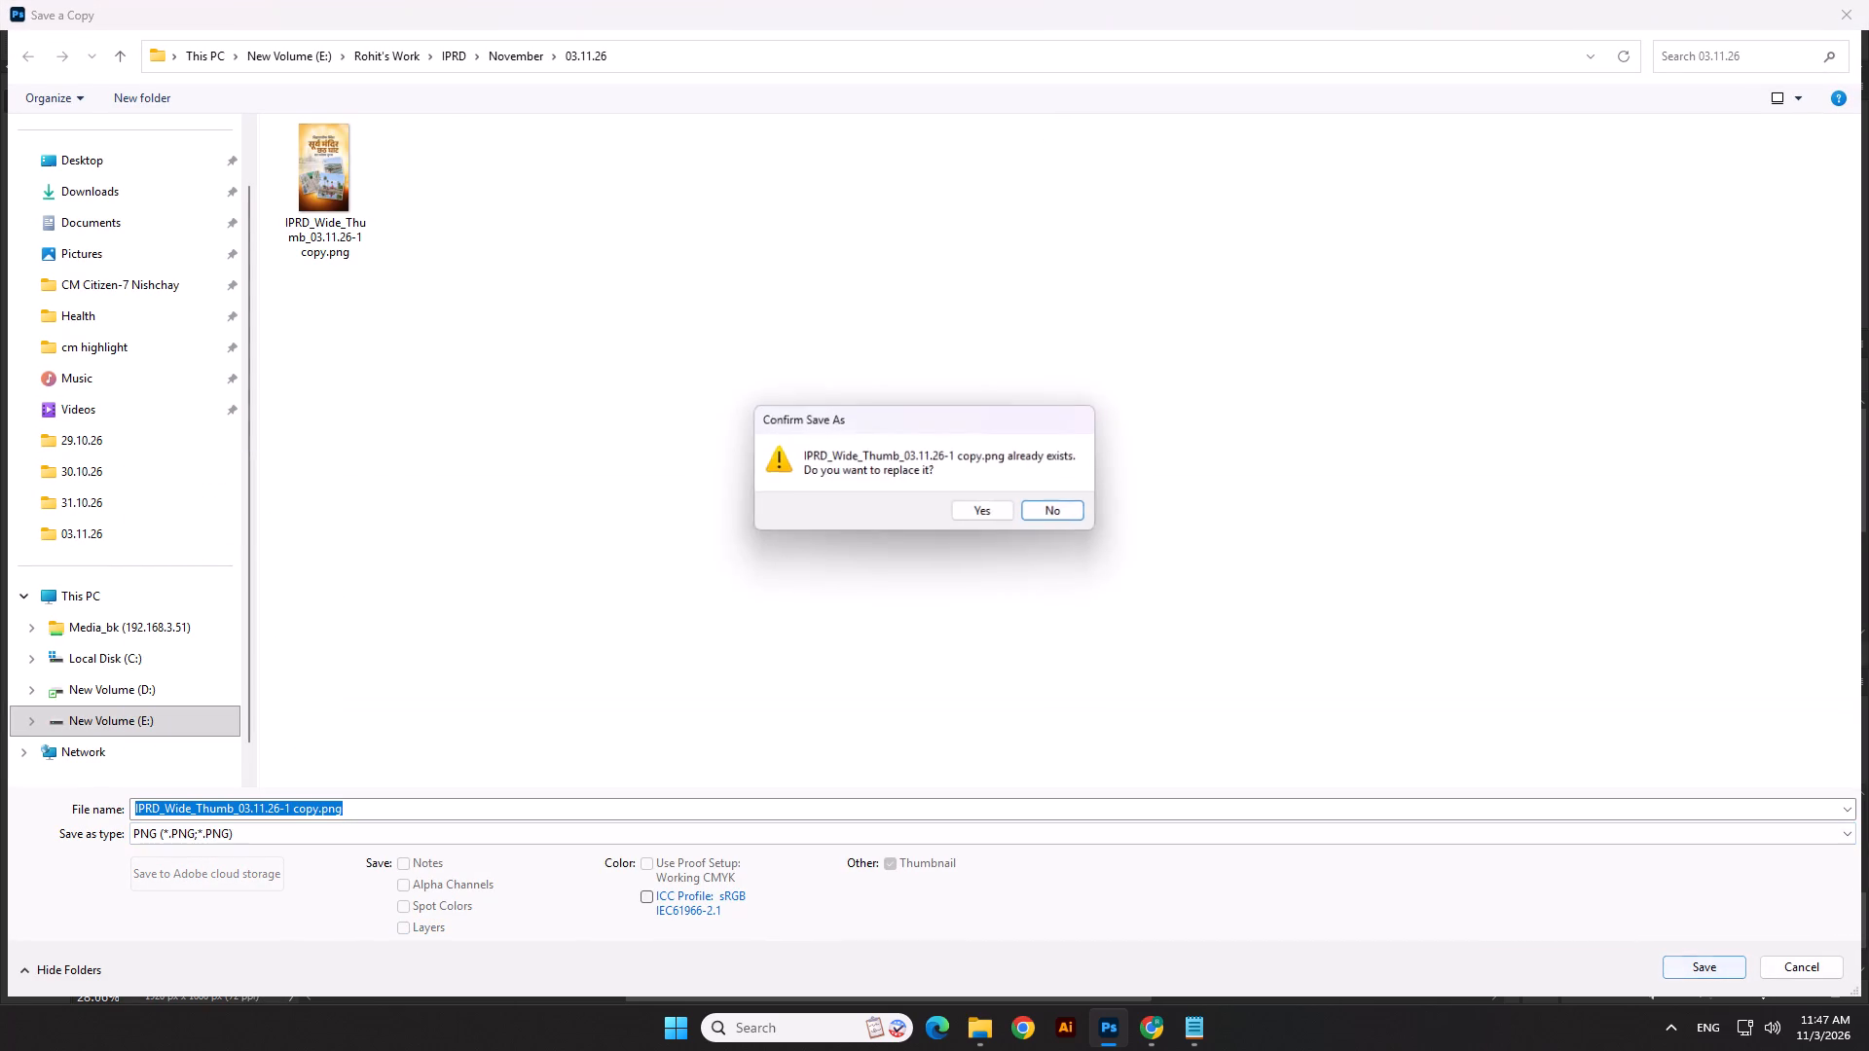
{"action": "left_click", "coordinate": [984, 514]}
{"action": "left_click", "coordinate": [1041, 308]}
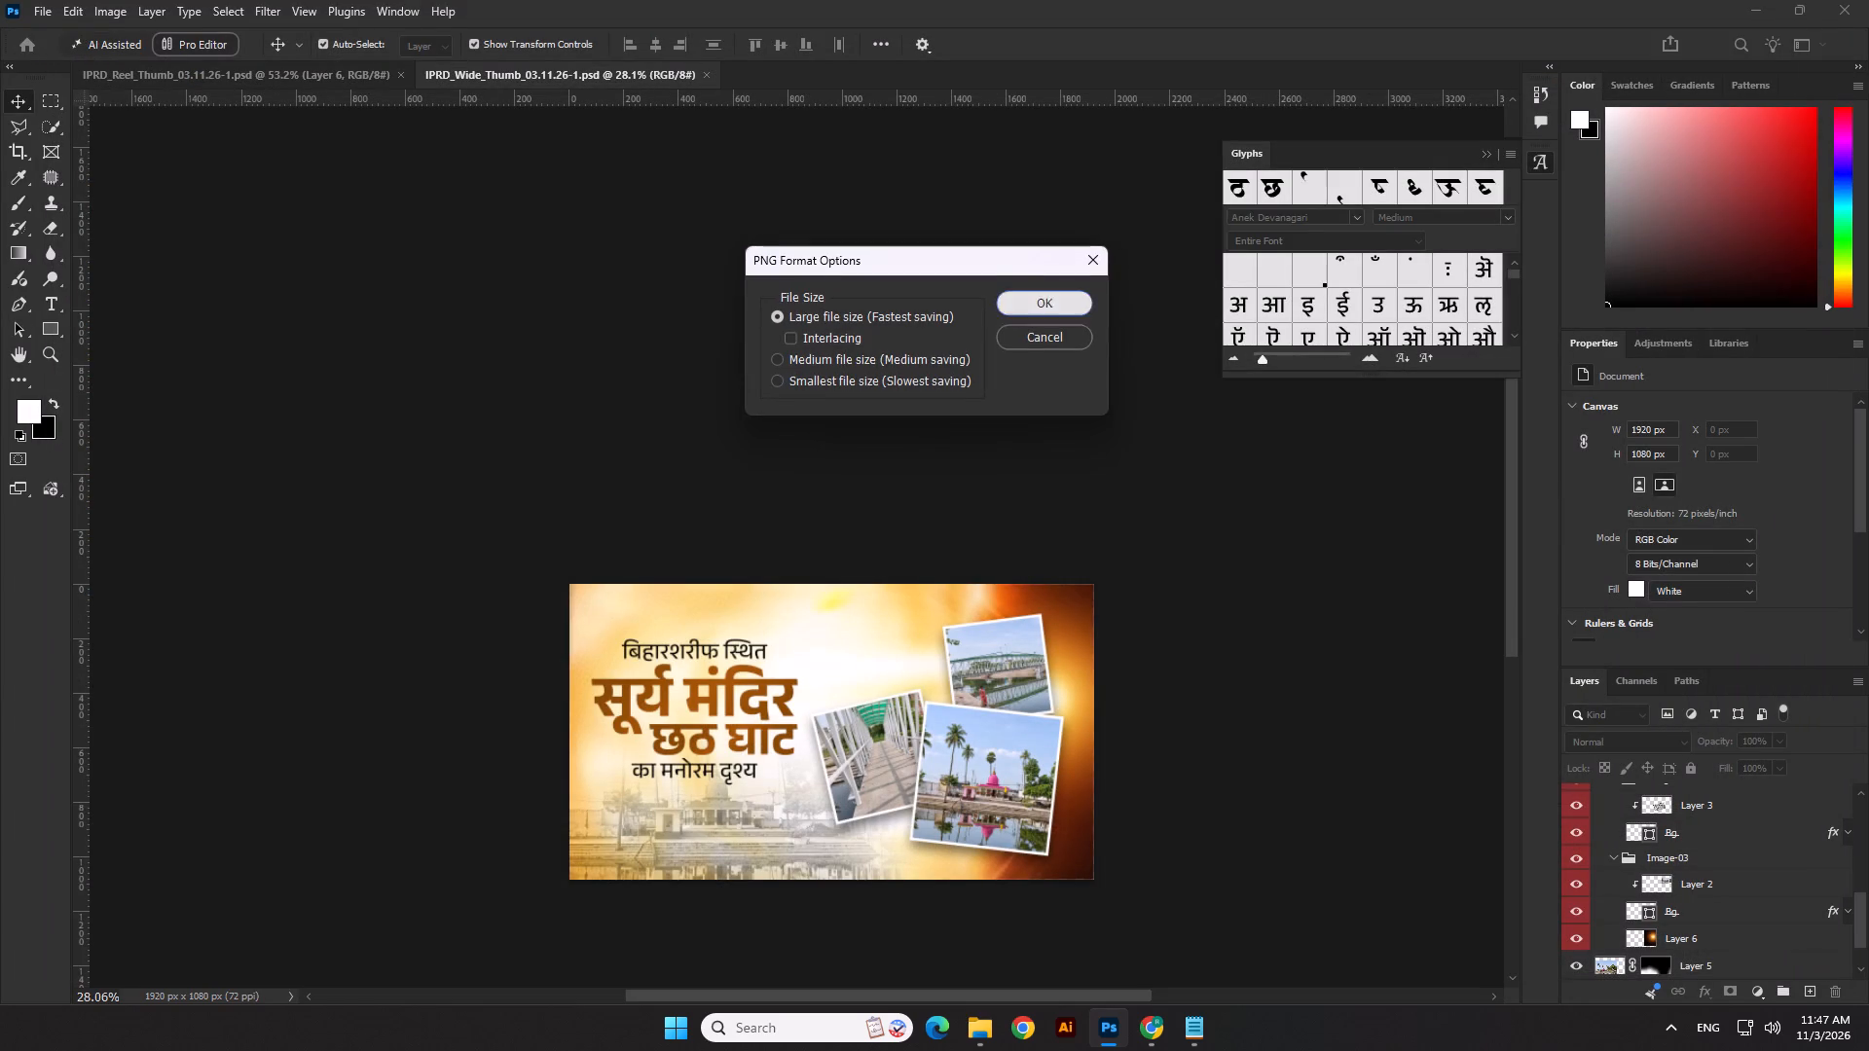
Switch to the Reel document and save a PNG copy as IPRD_Reel_Thumb_03.11.26-1 copy.png in the 03.11.26 folder.
{"action": "left_click", "coordinate": [293, 80]}
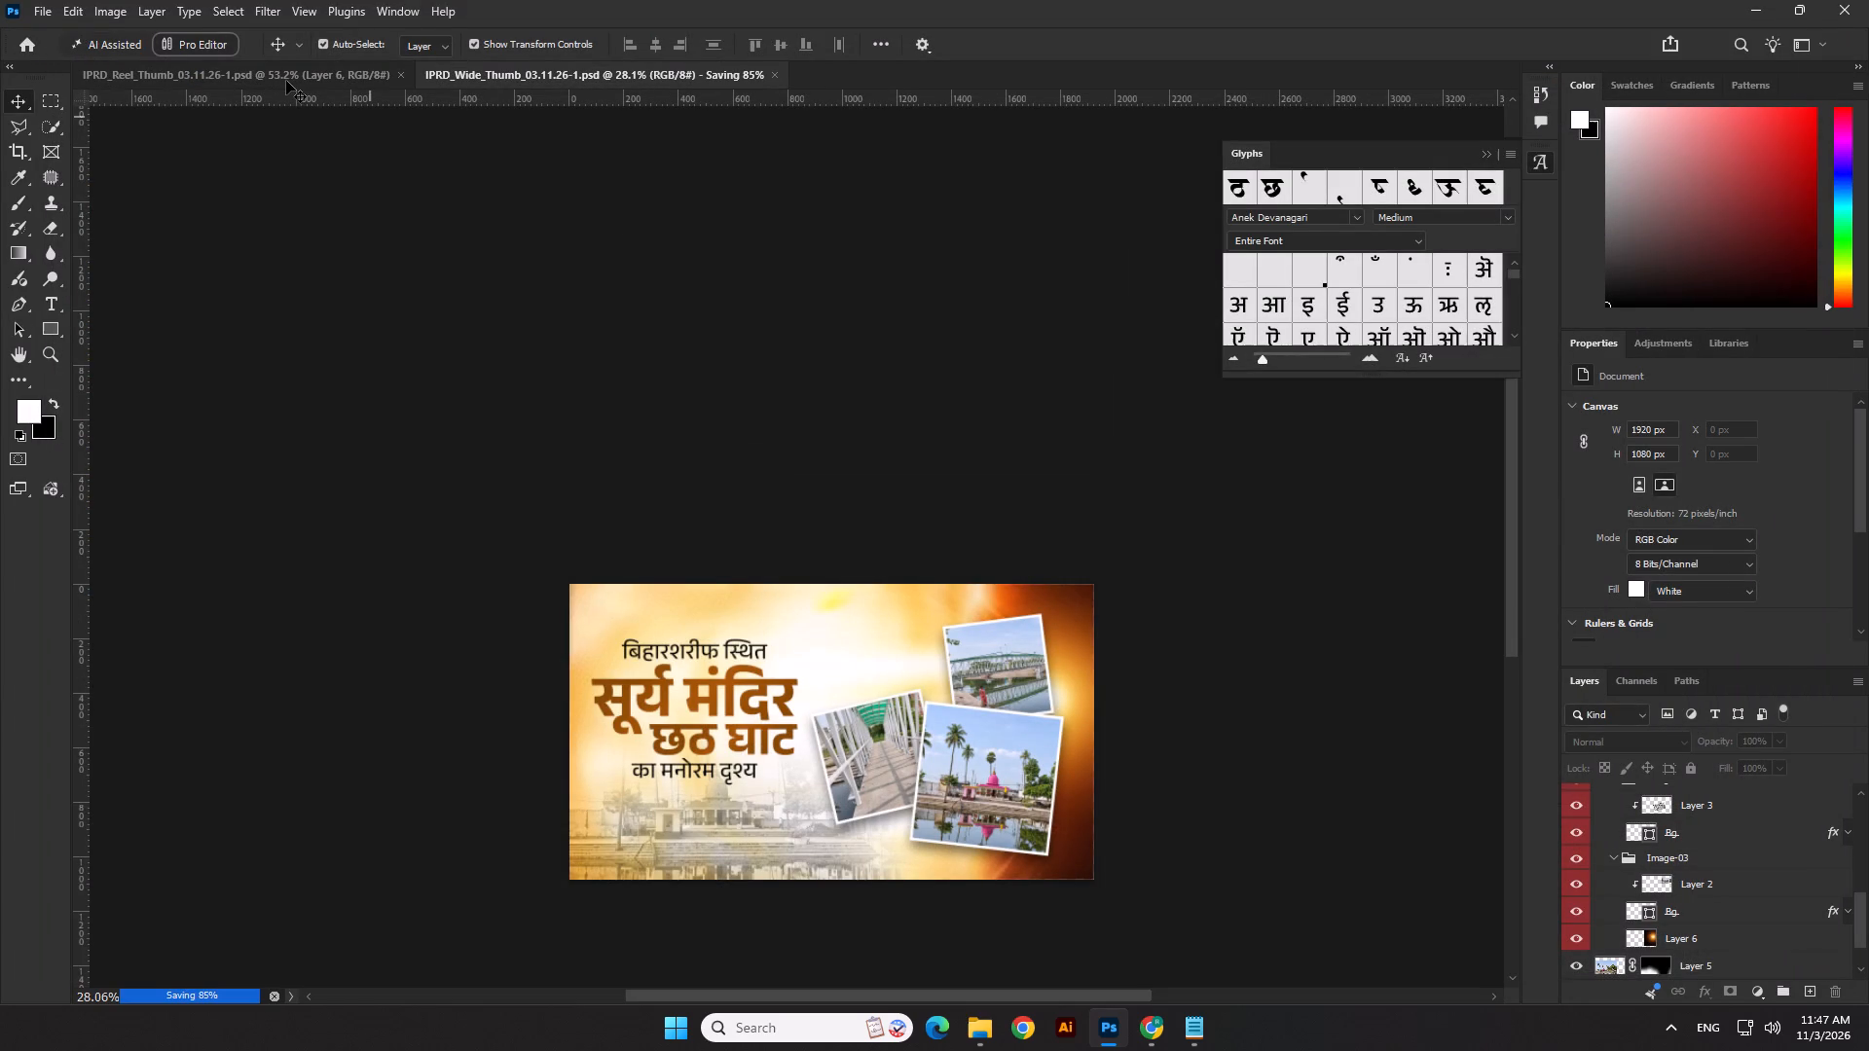
{"action": "left_click", "coordinate": [286, 81]}
{"action": "left_click", "coordinate": [45, 9]}
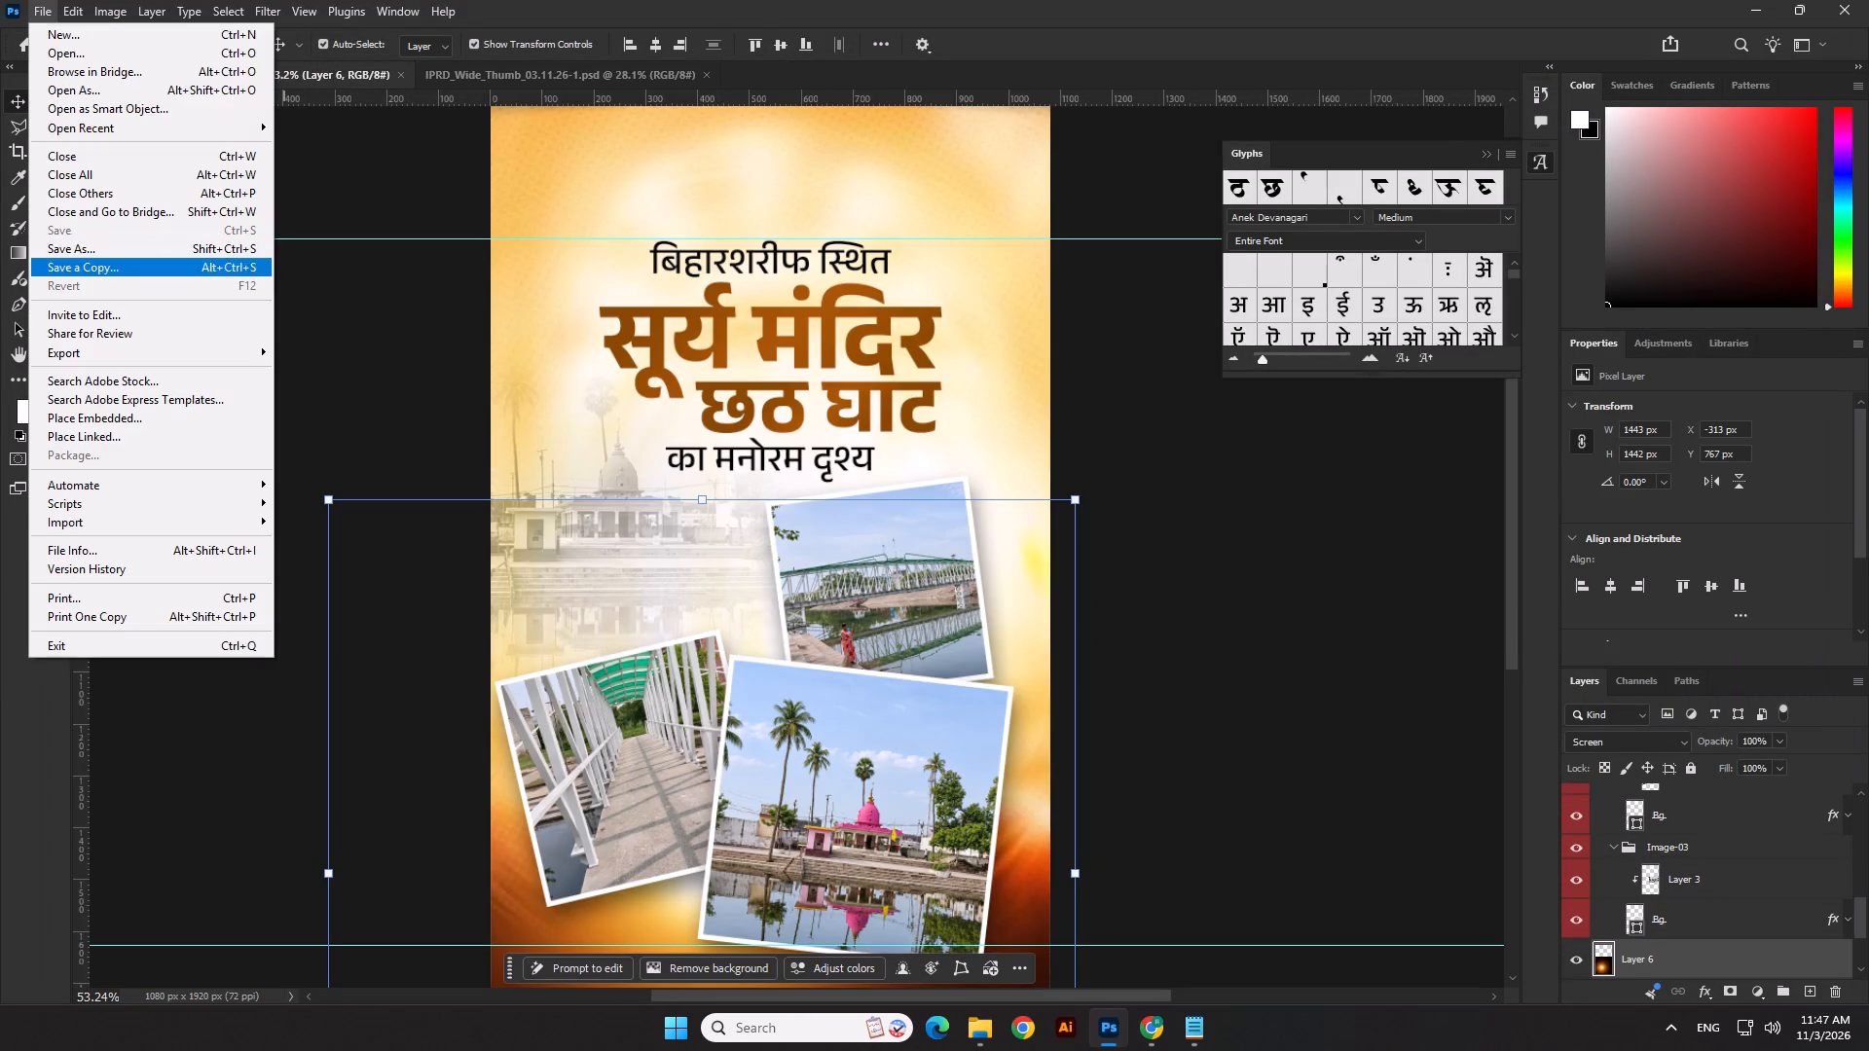
{"action": "left_click", "coordinate": [114, 264]}
{"action": "left_click", "coordinate": [158, 835]}
{"action": "left_click", "coordinate": [164, 707]}
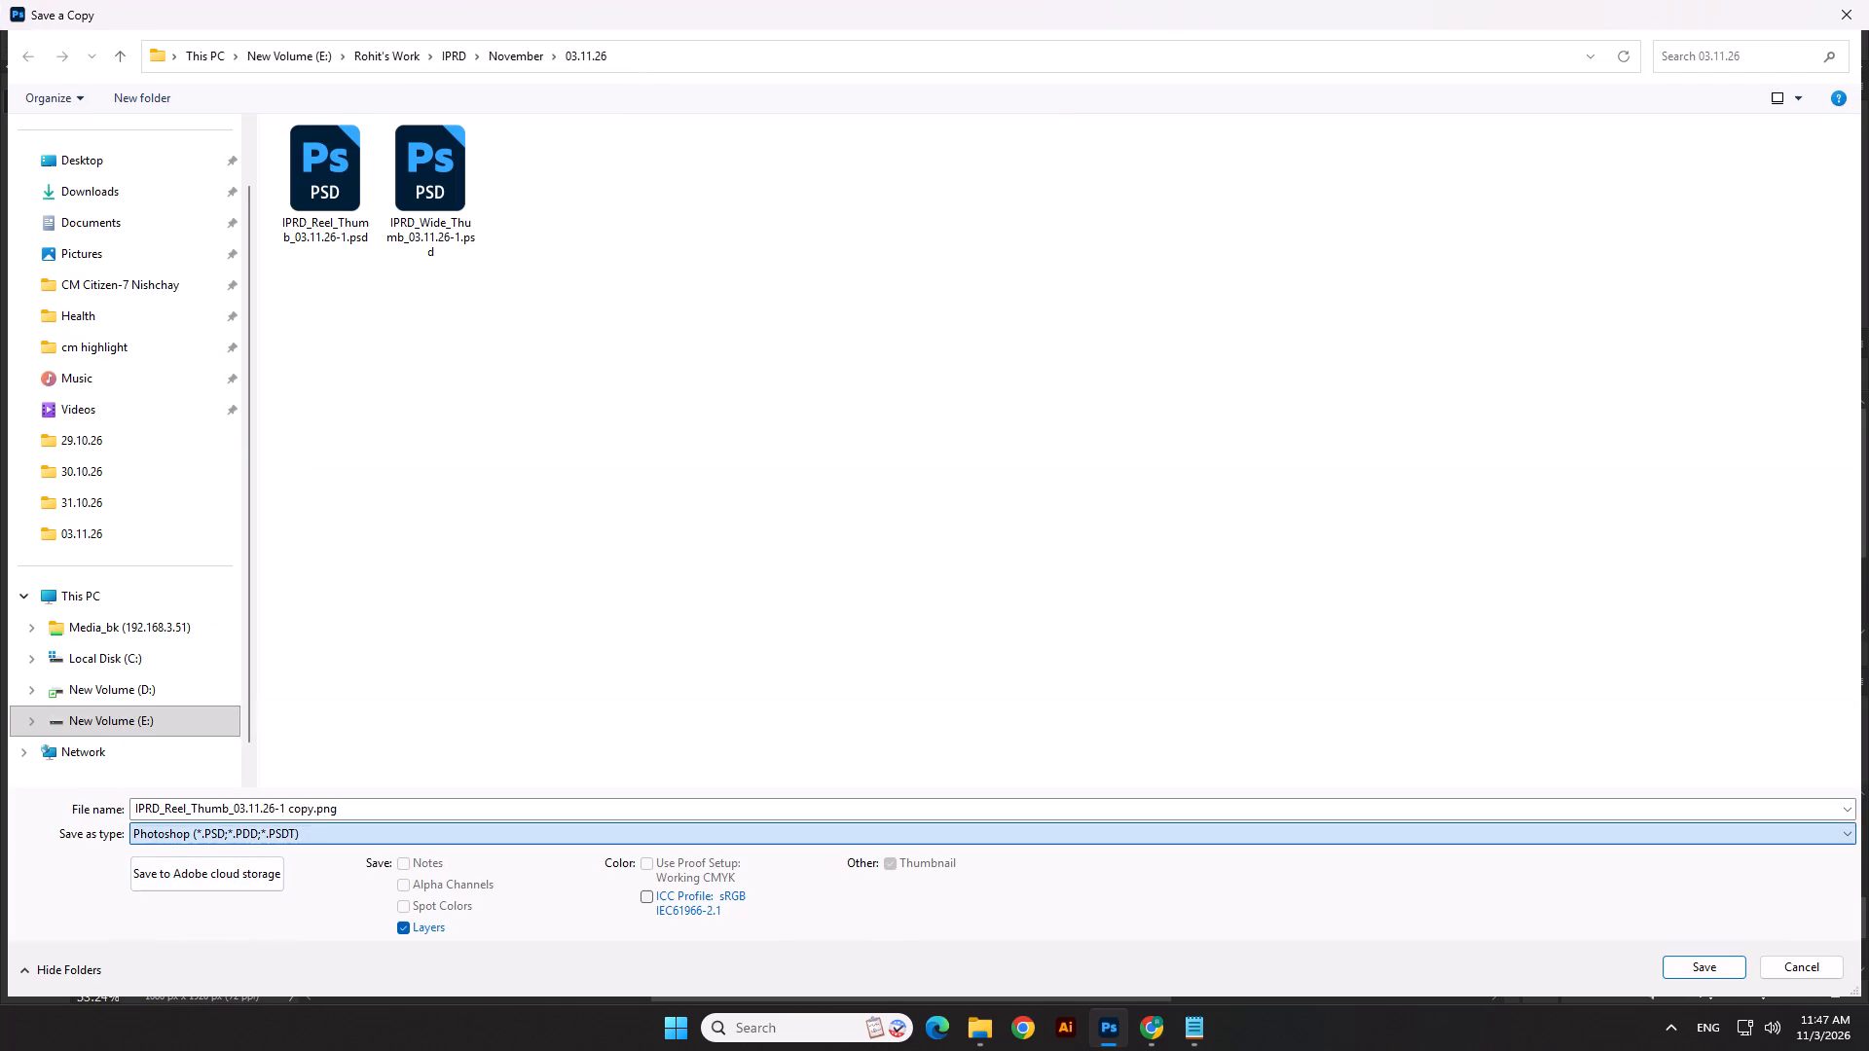
{"action": "left_click", "coordinate": [1684, 956]}
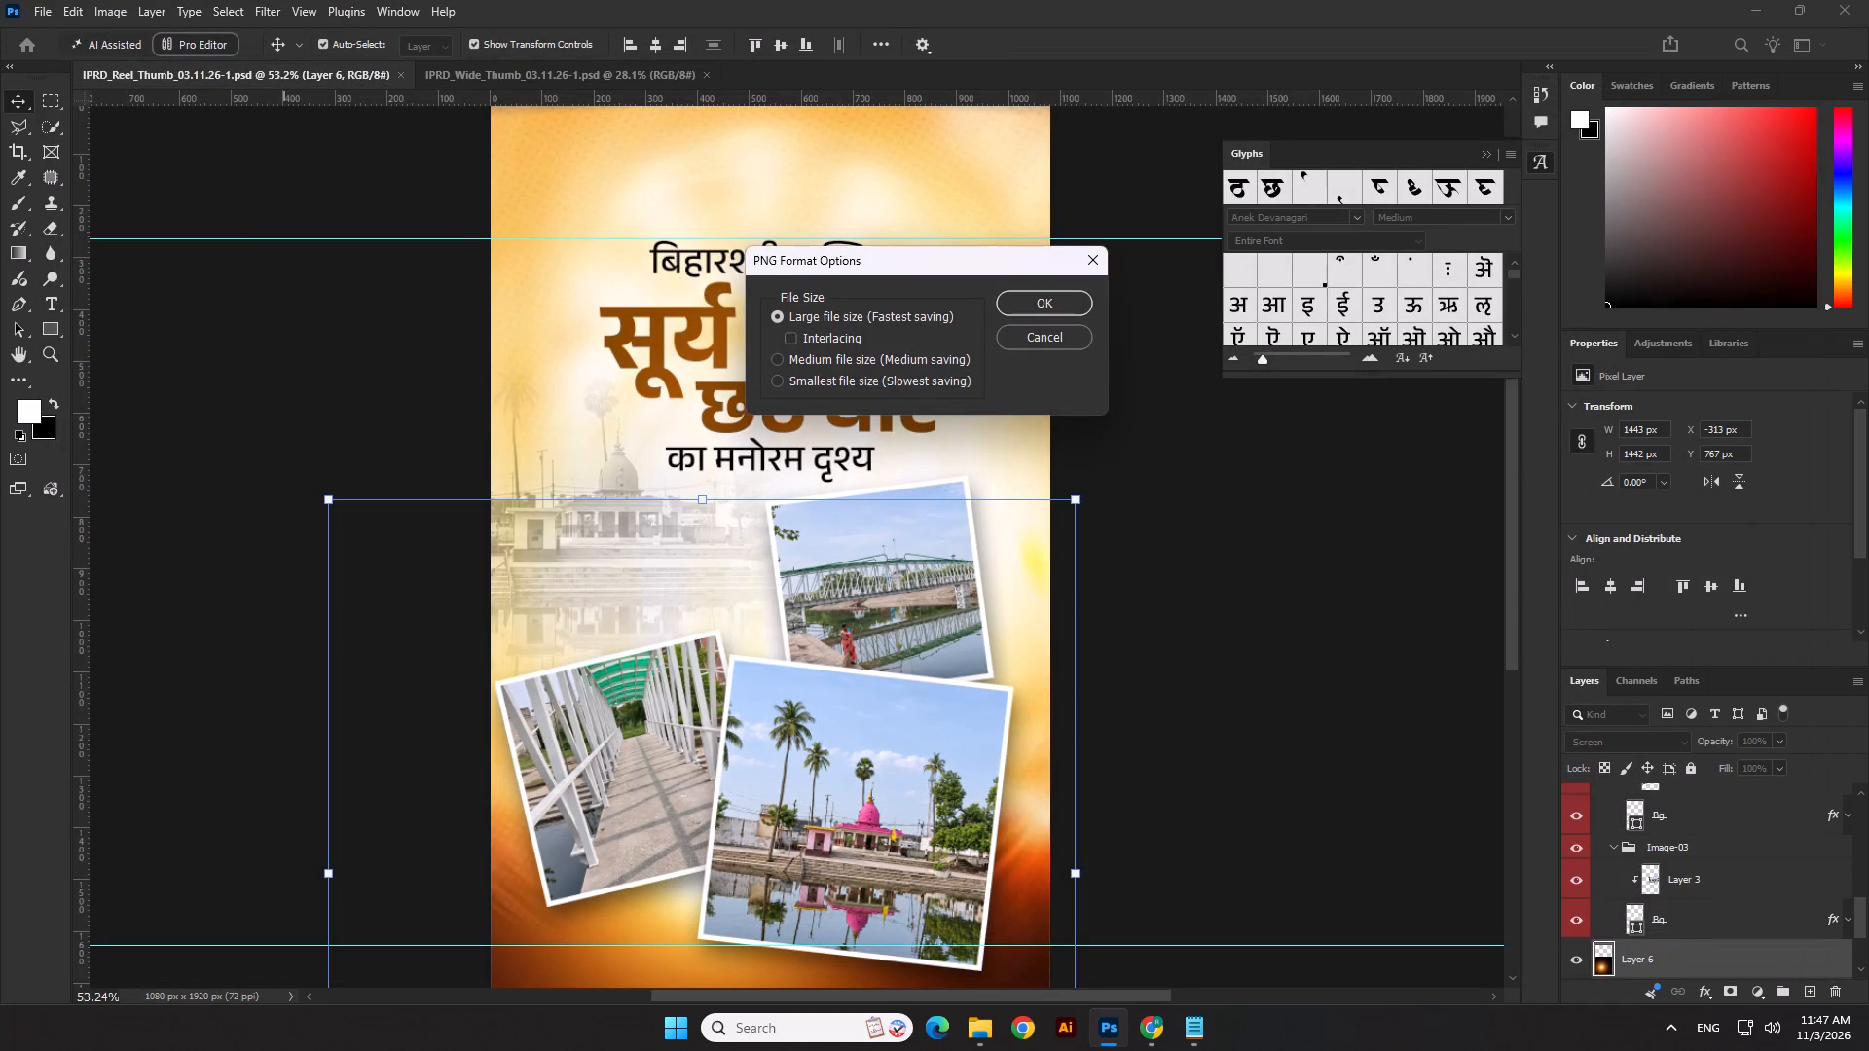
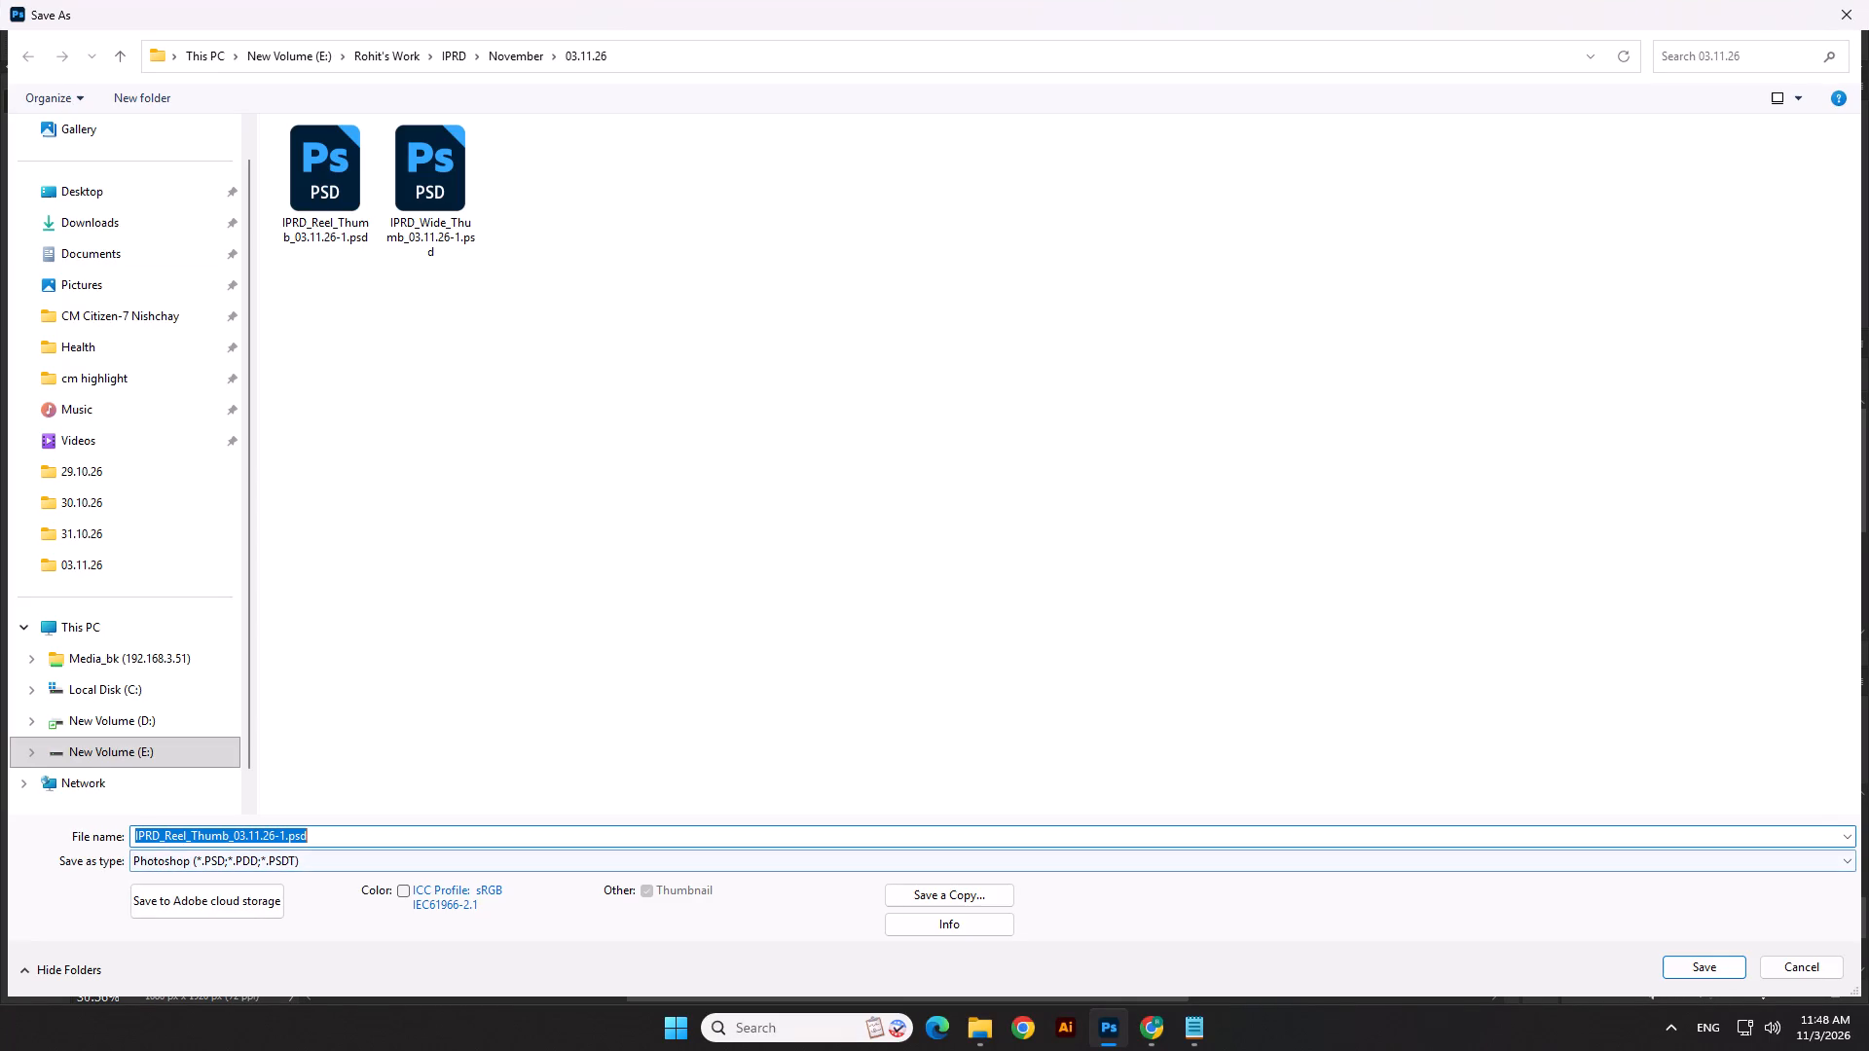
Save the Reel document as IPRD_Reel_Thumb_03.11.26-2.psd with Maximize Compatibility enabled.
{"action": "left_click", "coordinate": [285, 837]}
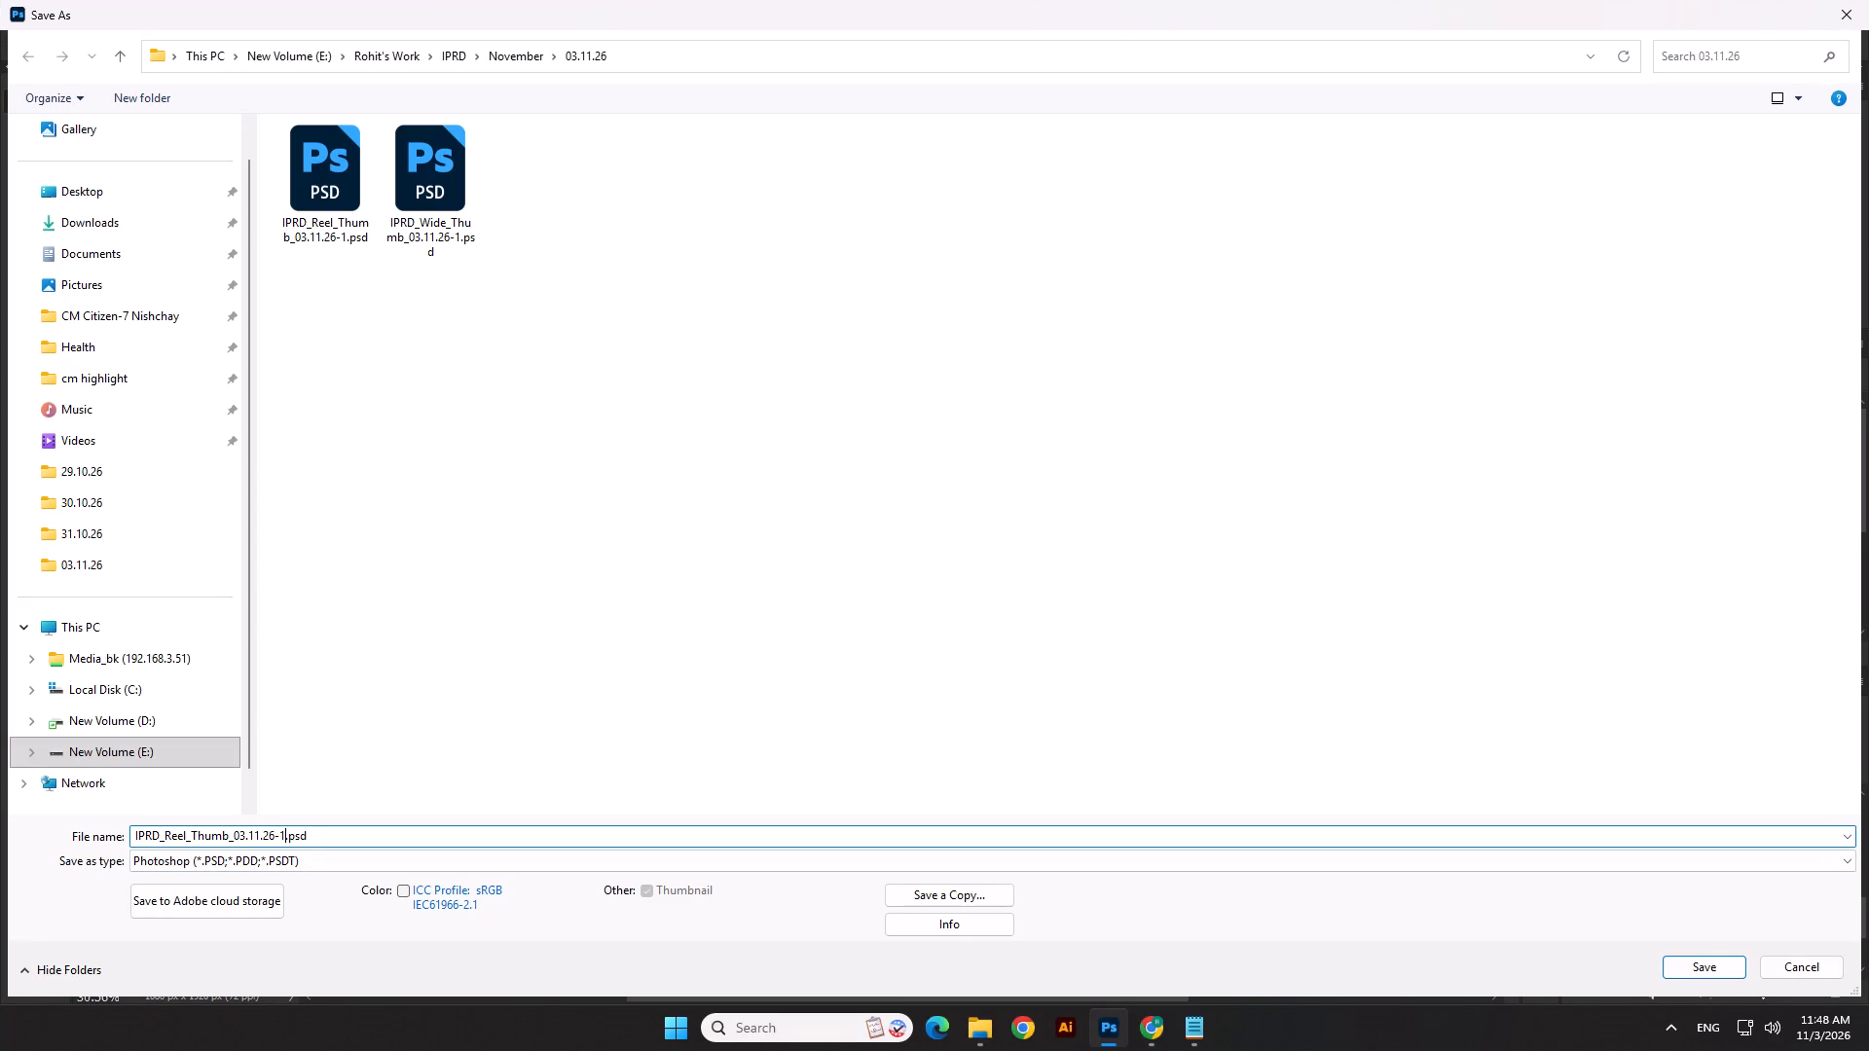
{"action": "key", "text": "BackSpace"}
{"action": "key", "text": "2"}
{"action": "key", "text": "Return"}
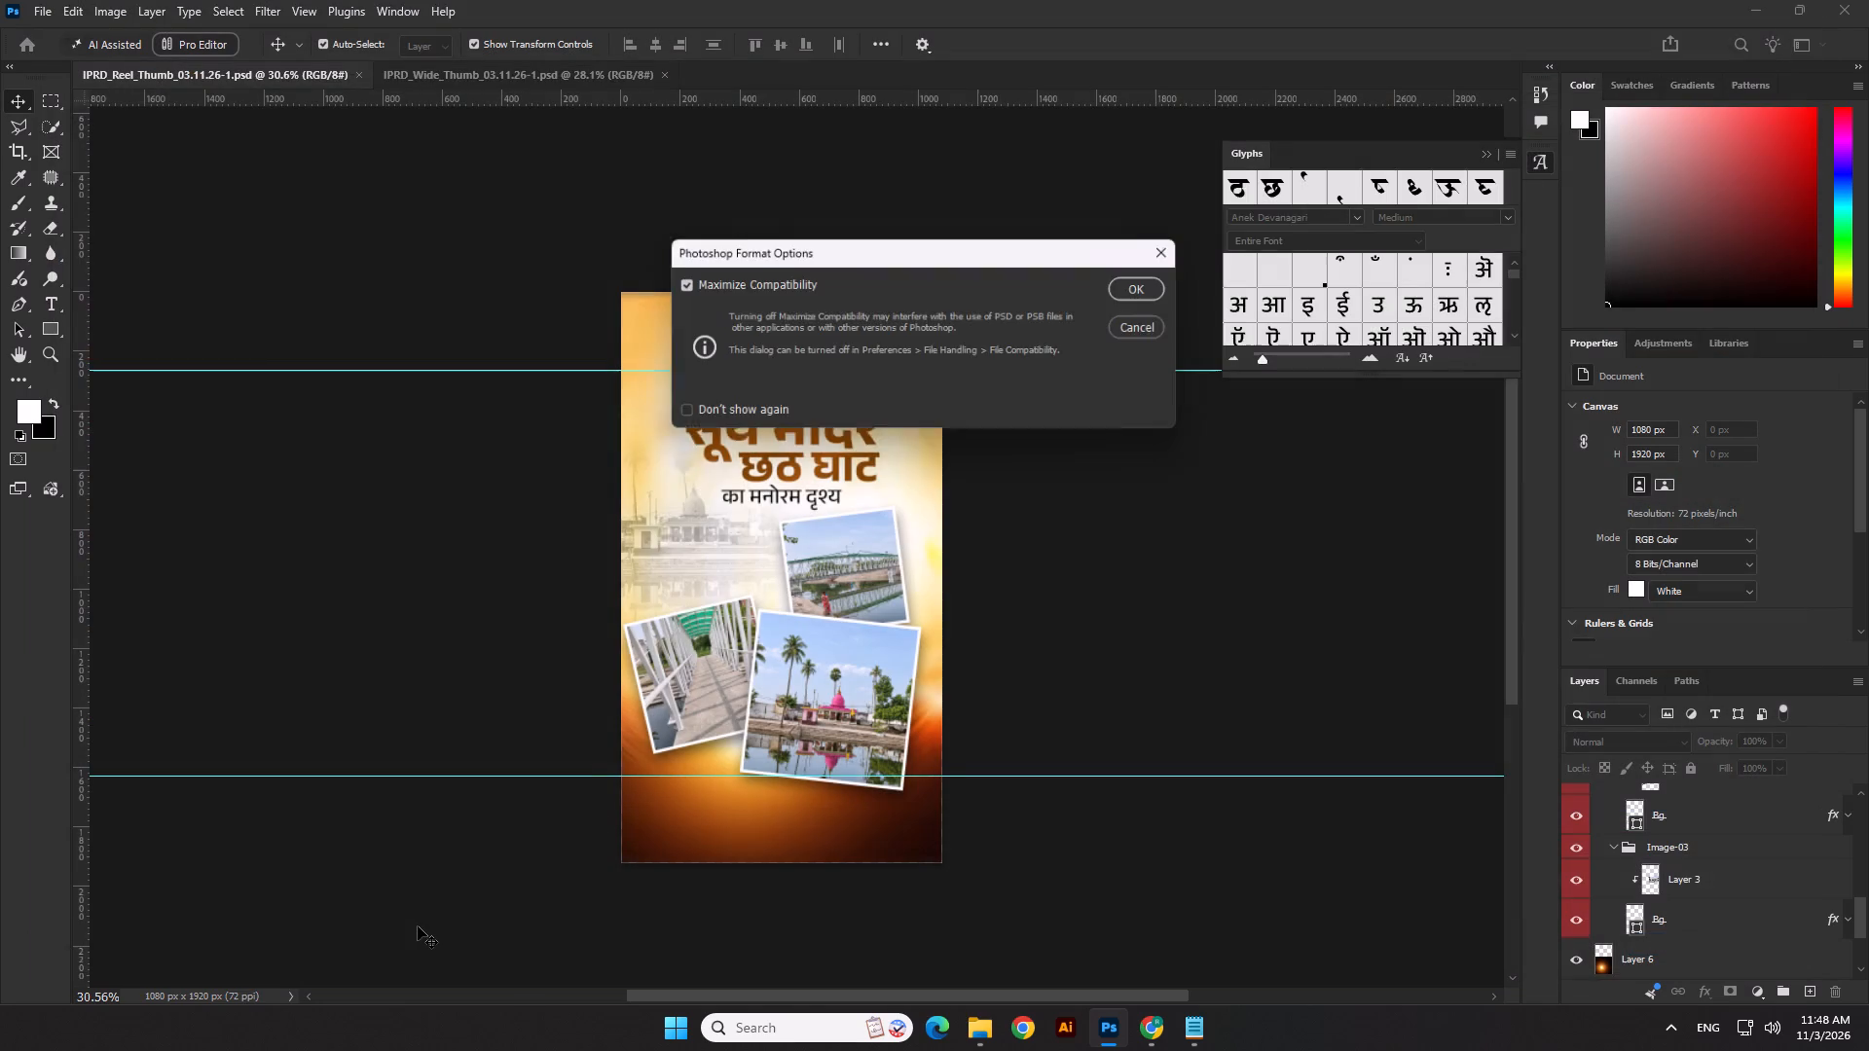
{"action": "key", "text": "Return"}
Close the Wide thumbnail document IPRD_Wide_Thumb_03.11.26-1.psd.
{"action": "left_click", "coordinate": [512, 71]}
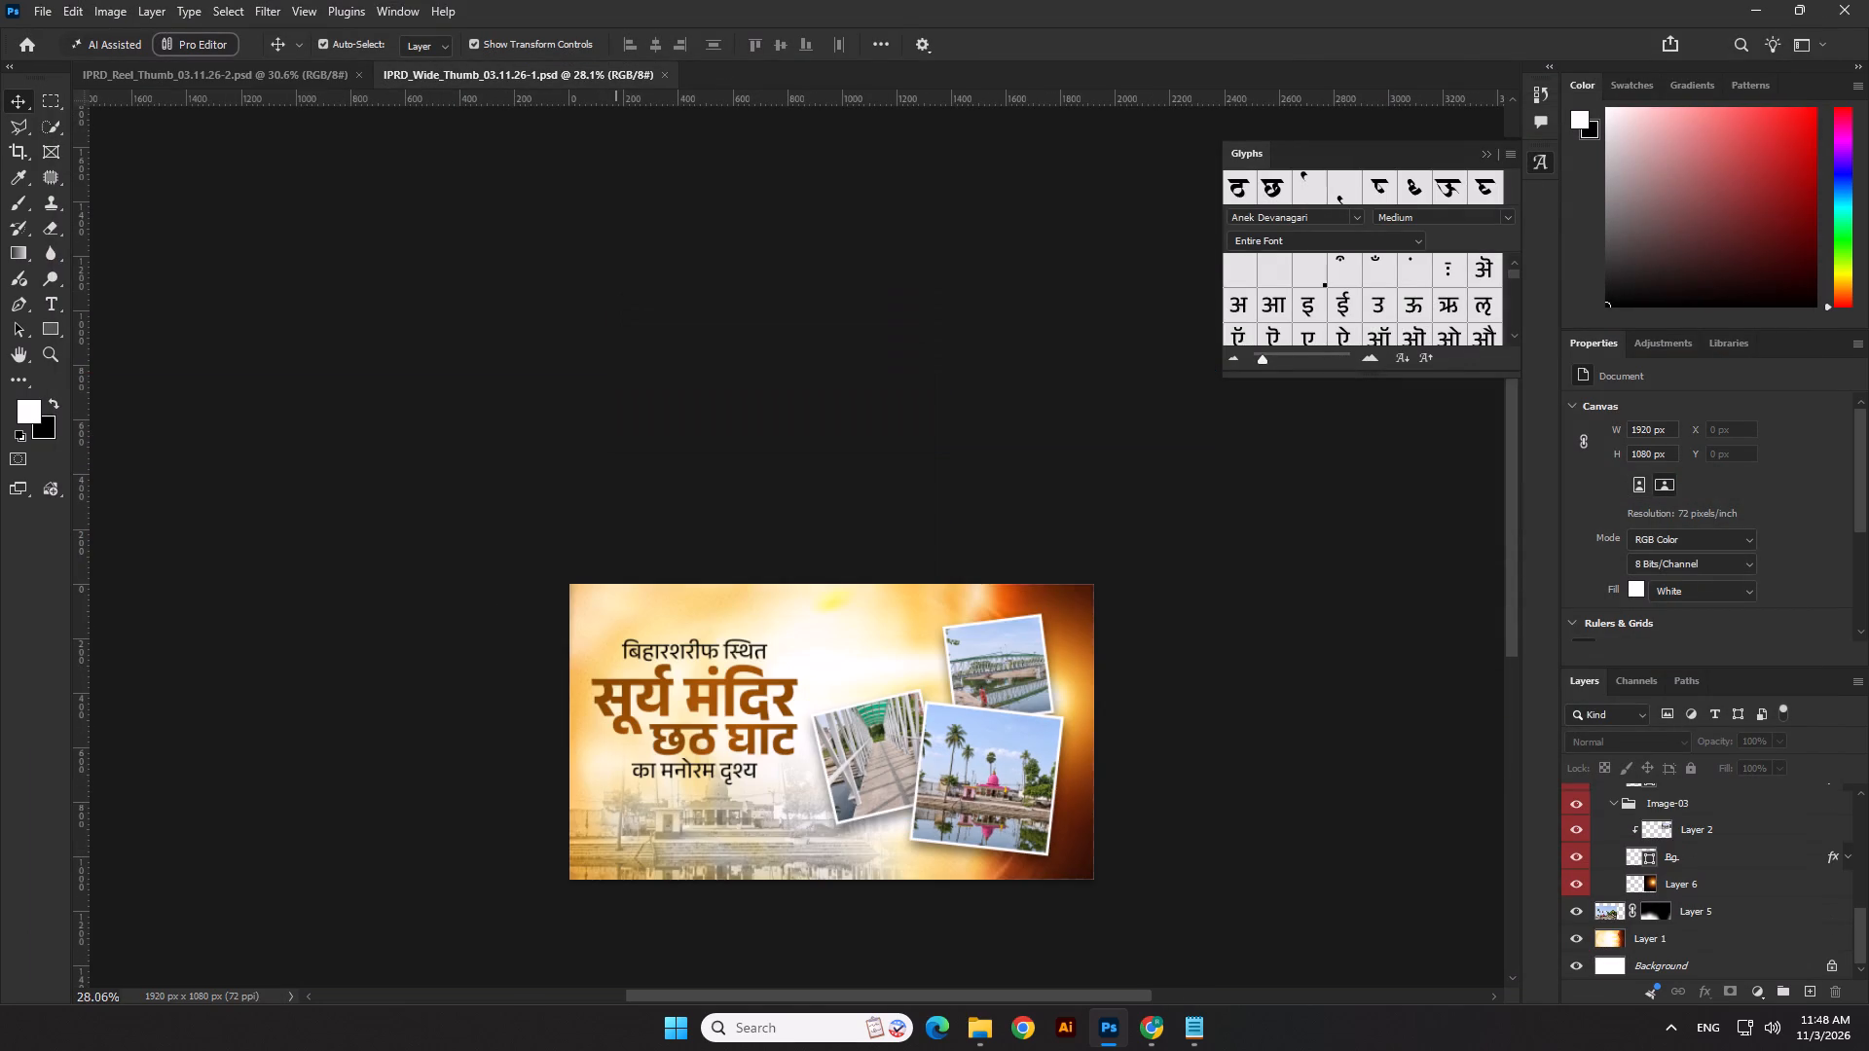
{"action": "left_click", "coordinate": [668, 73]}
Delete the walkway photo and the river bridge photo from the collage, together with their white-bordered frame shapes.
{"action": "scroll", "coordinate": [810, 676], "scroll_direction": "up", "scroll_amount": 4}
{"action": "left_click", "coordinate": [648, 679]}
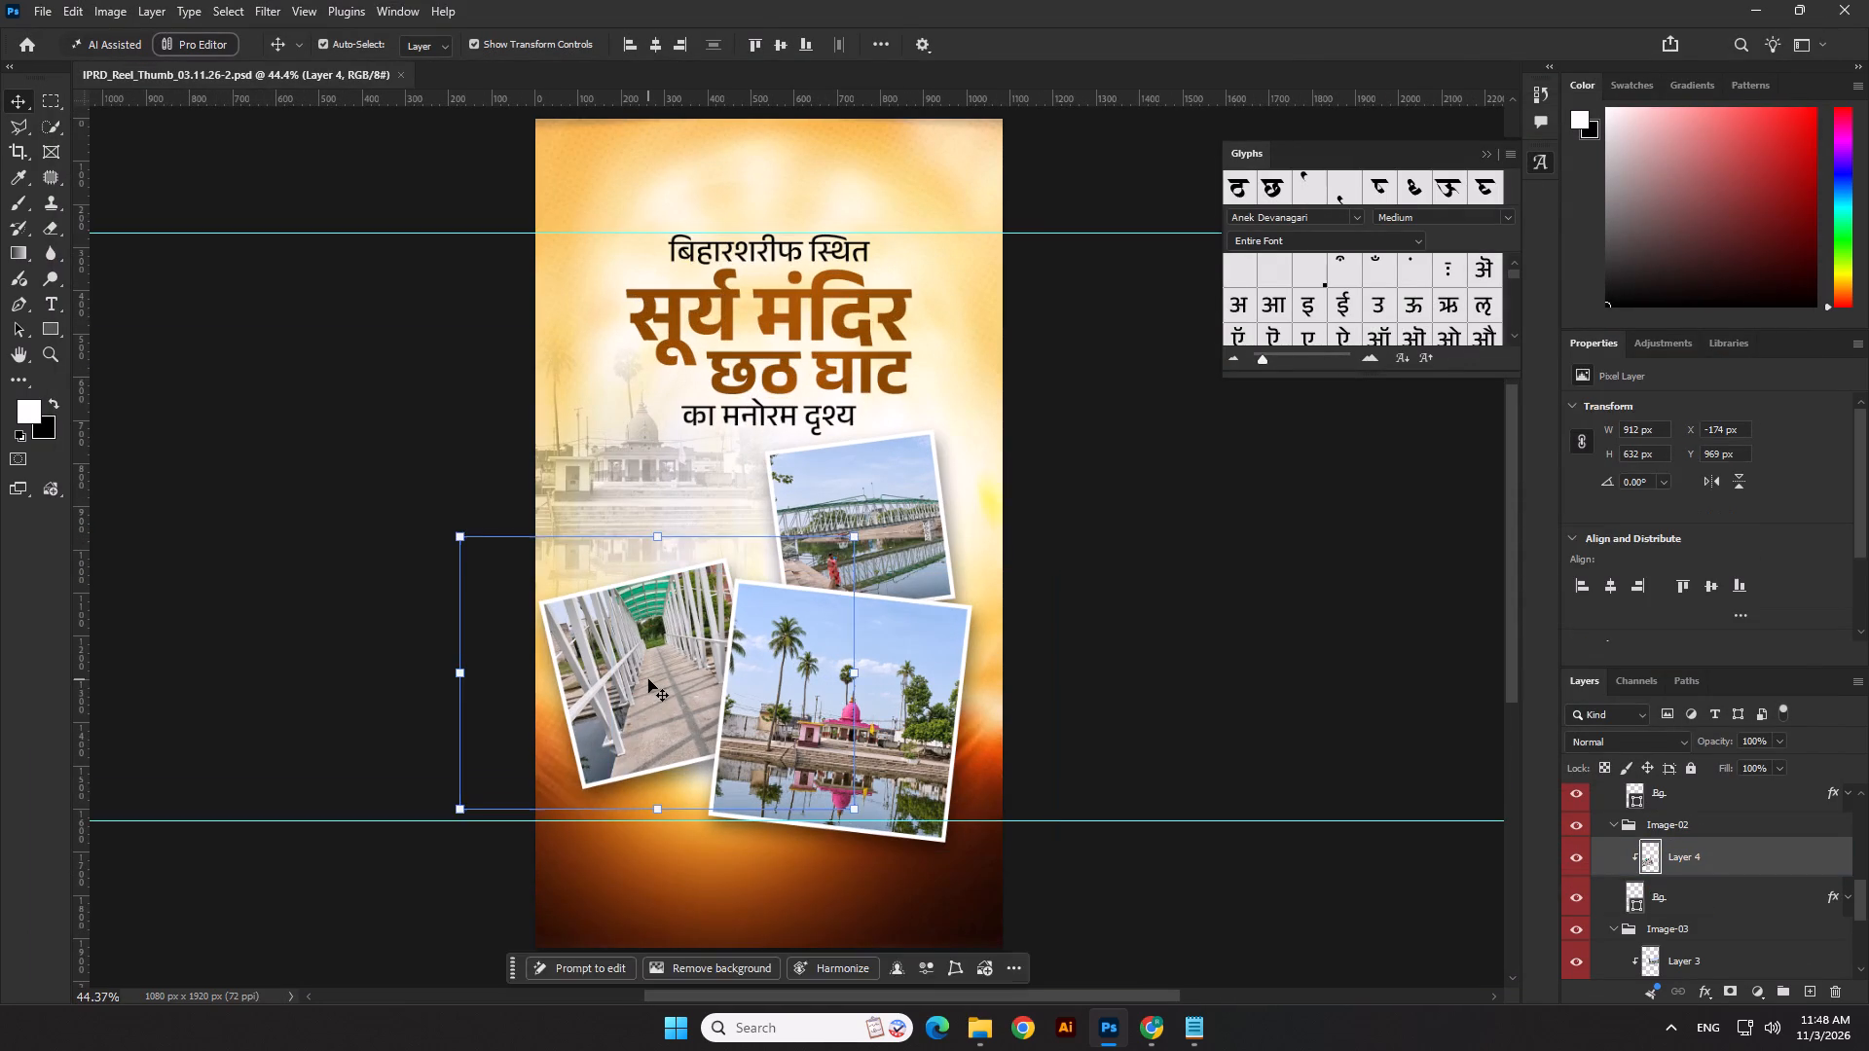
{"action": "key", "text": "Delete"}
{"action": "left_click", "coordinate": [647, 677]}
{"action": "key", "text": "Delete"}
{"action": "left_click", "coordinate": [863, 533]}
{"action": "key", "text": "Delete"}
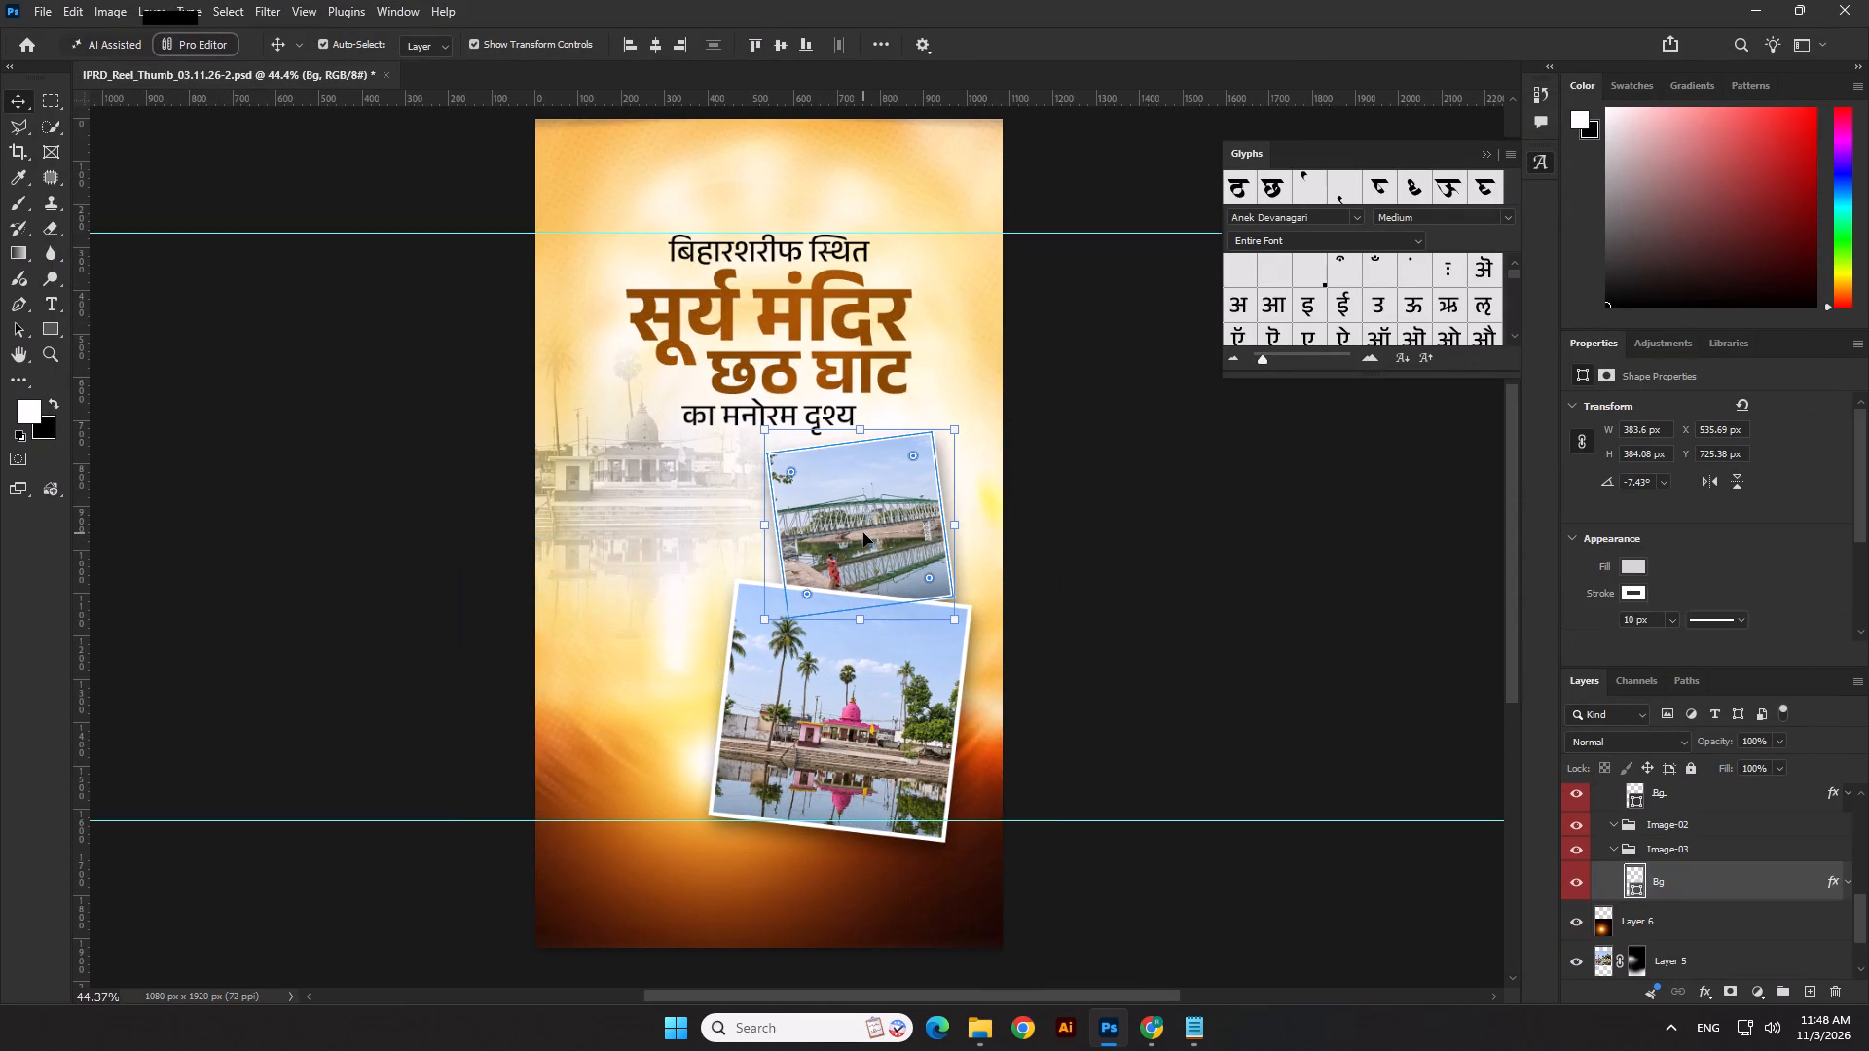
{"action": "left_click", "coordinate": [863, 533]}
{"action": "key", "text": "Delete"}
Delete the pink temple photo, Layer 2, from the Image-01 group, keeping its Bg frame.
{"action": "left_click", "coordinate": [847, 714]}
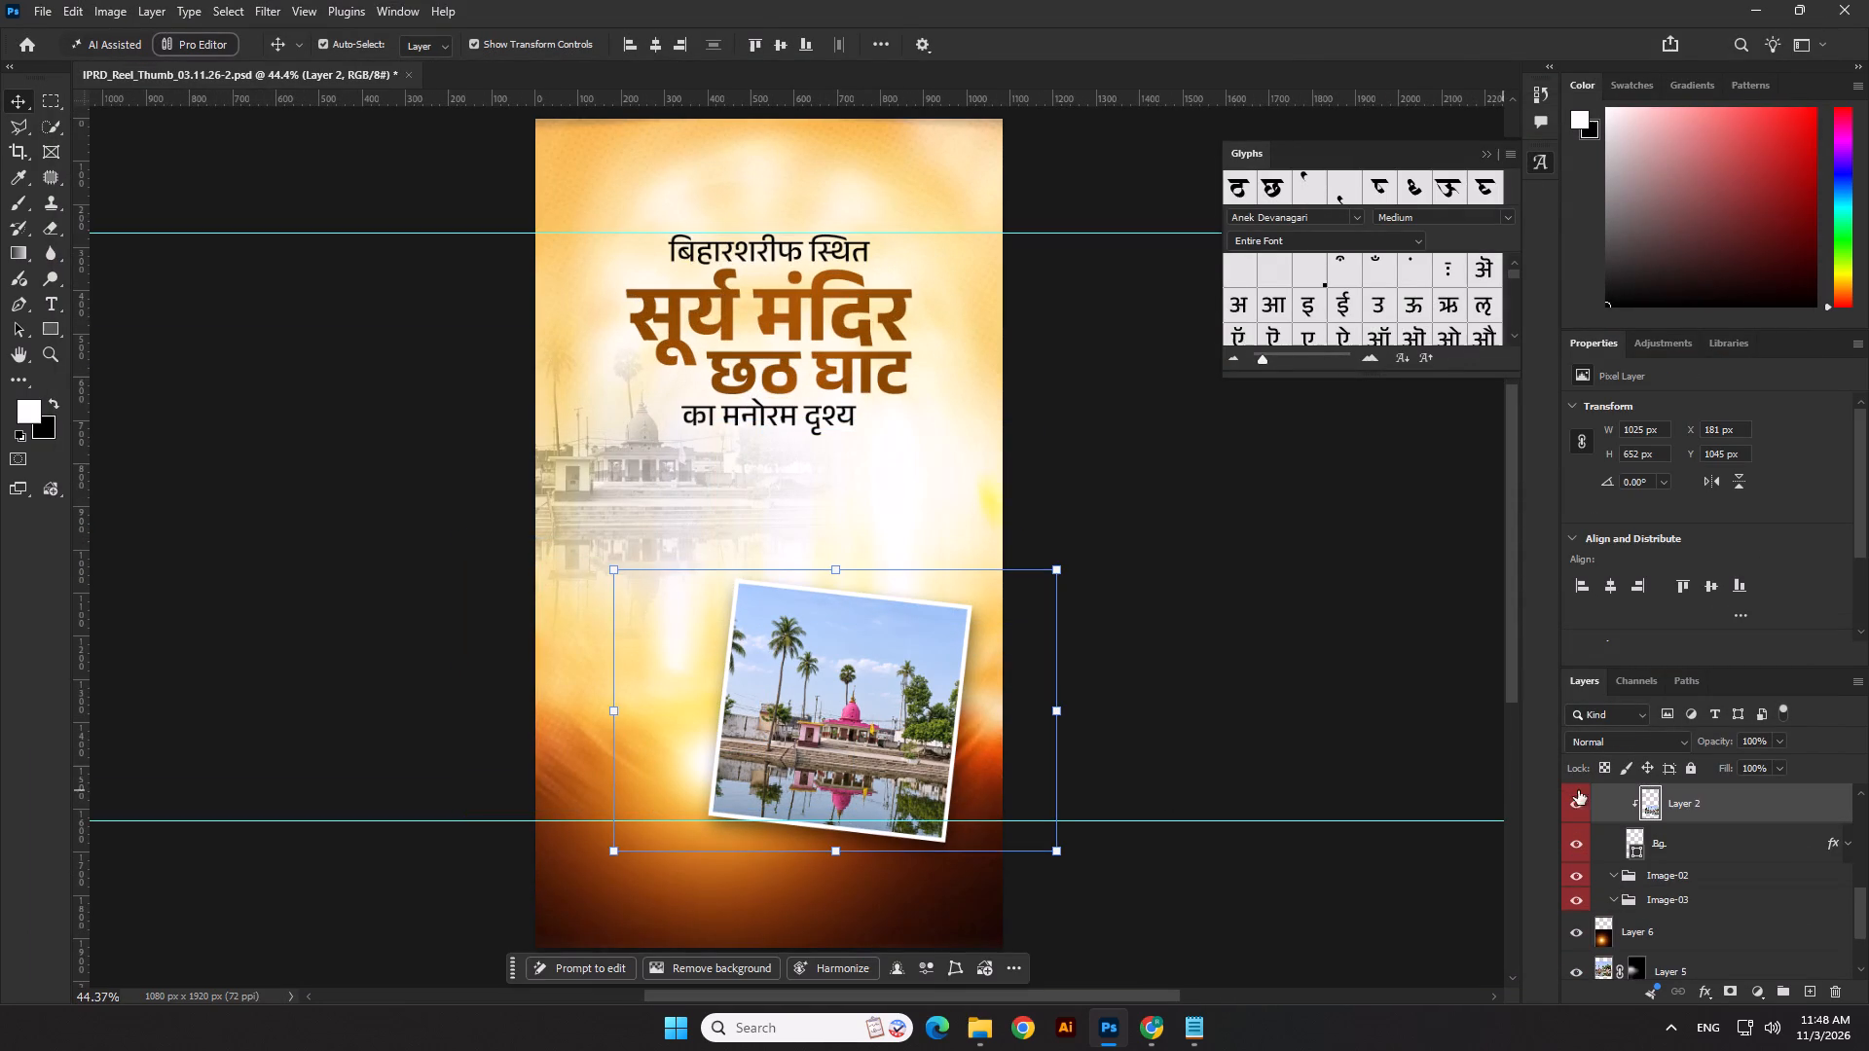
{"action": "scroll", "coordinate": [1677, 836], "scroll_direction": "up", "scroll_amount": 3}
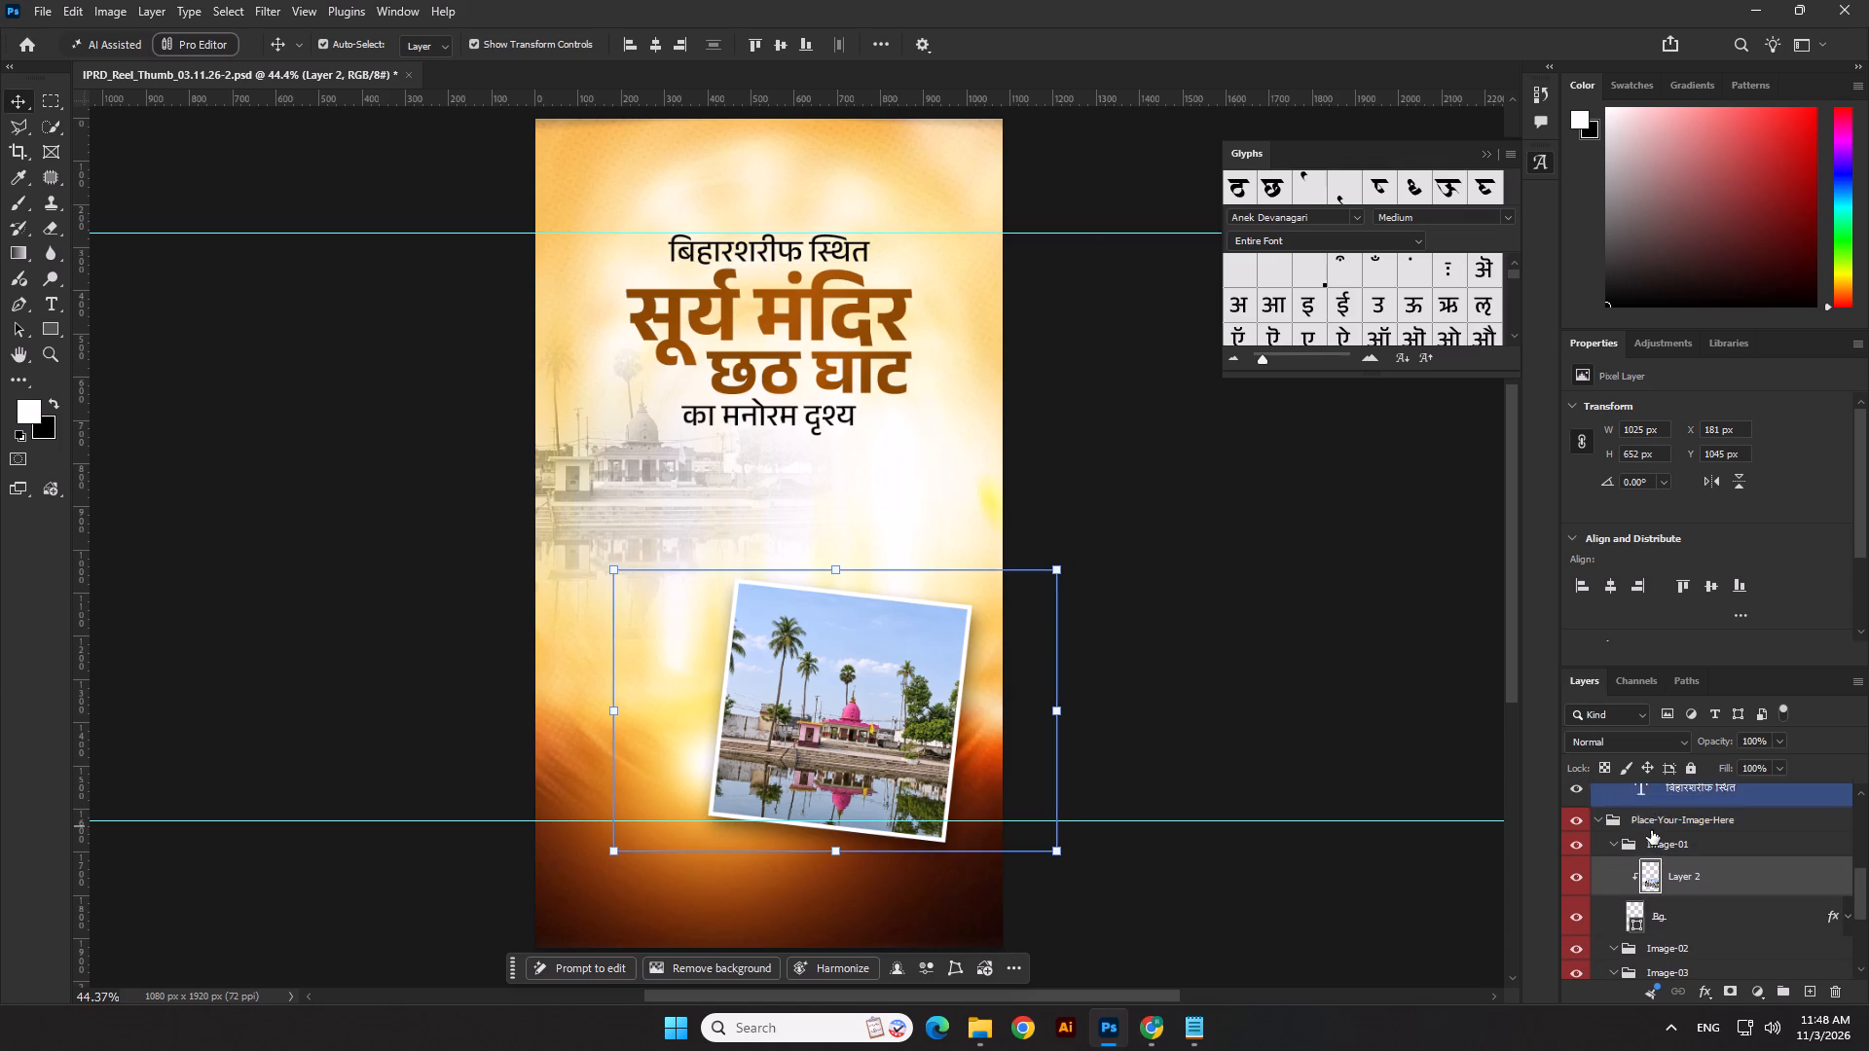
{"action": "scroll", "coordinate": [1651, 830], "scroll_direction": "up", "scroll_amount": 1}
{"action": "left_click_drag", "start_coordinate": [881, 739], "coordinate": [860, 735]}
{"action": "key", "text": "Delete"}
Widen the Image-01 Bg frame to about 153%, rotate it about -10.4°, and place it just below the title text.
{"action": "left_click", "coordinate": [815, 743]}
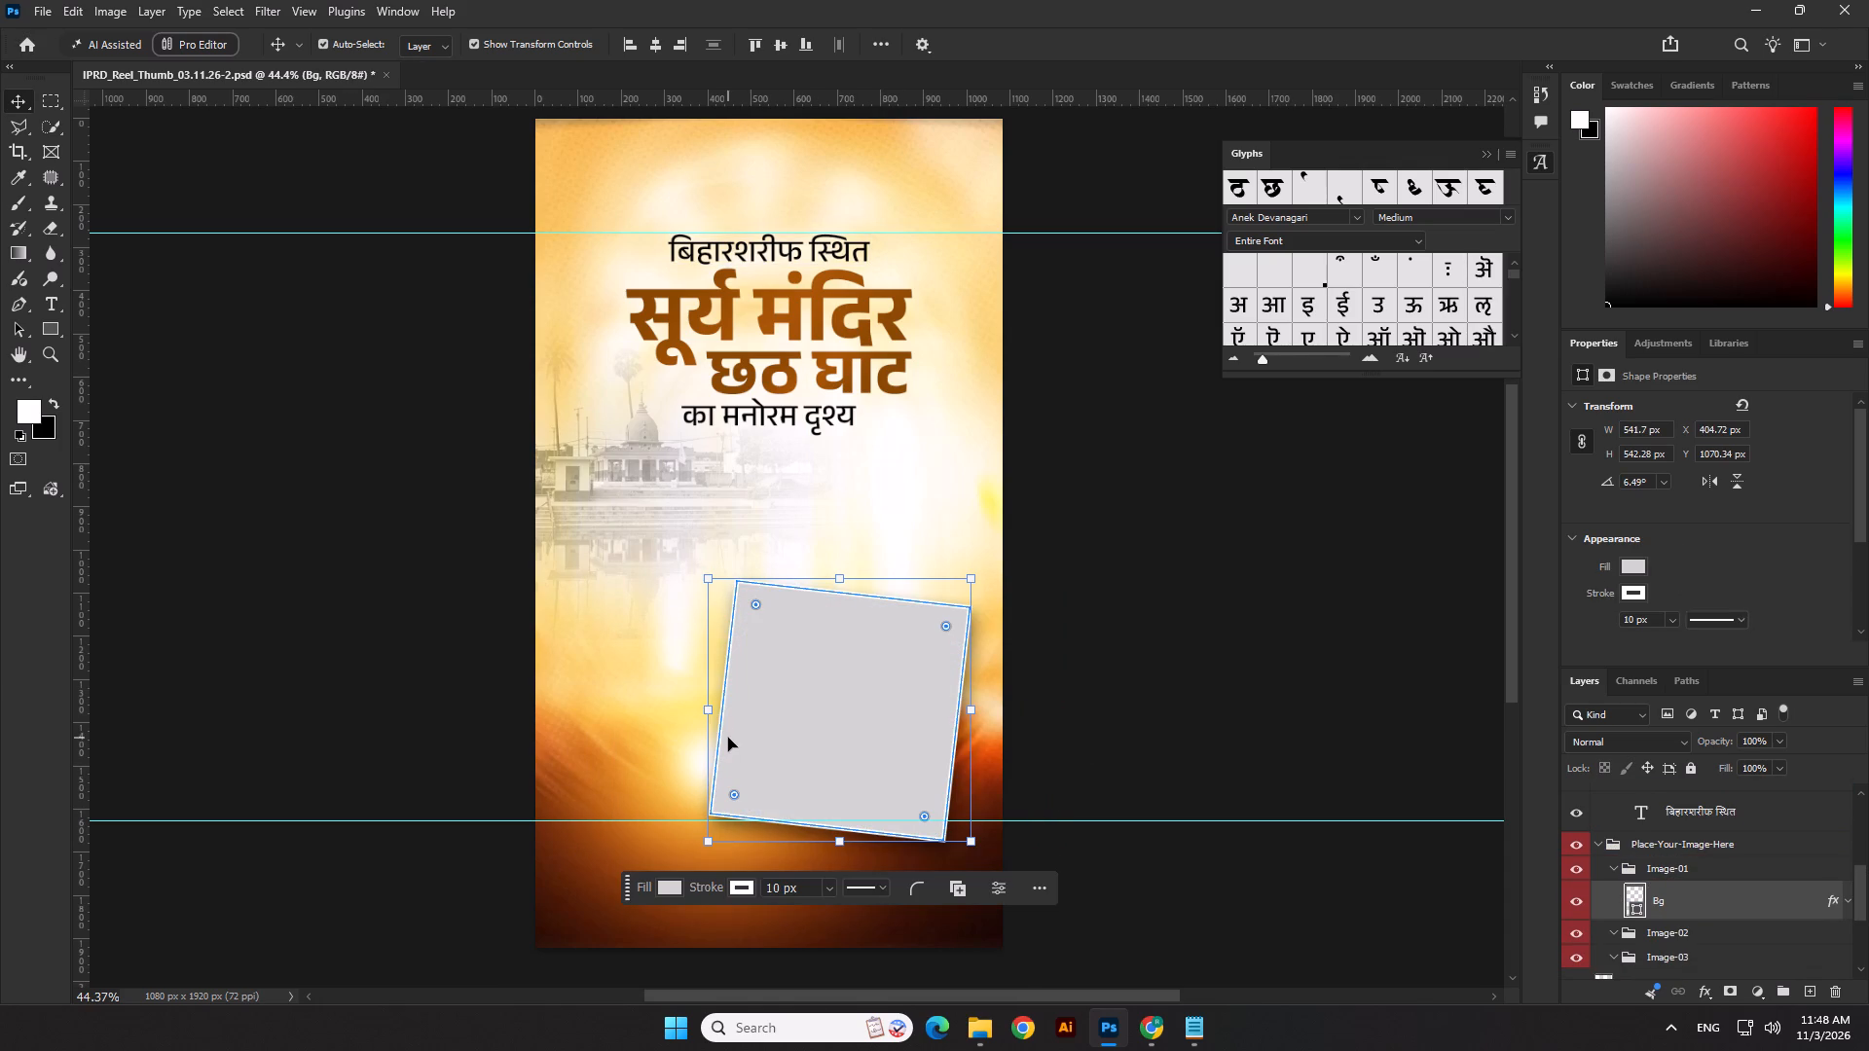
{"action": "left_click_drag", "start_coordinate": [704, 712], "coordinate": [600, 718], "text": "shift"}
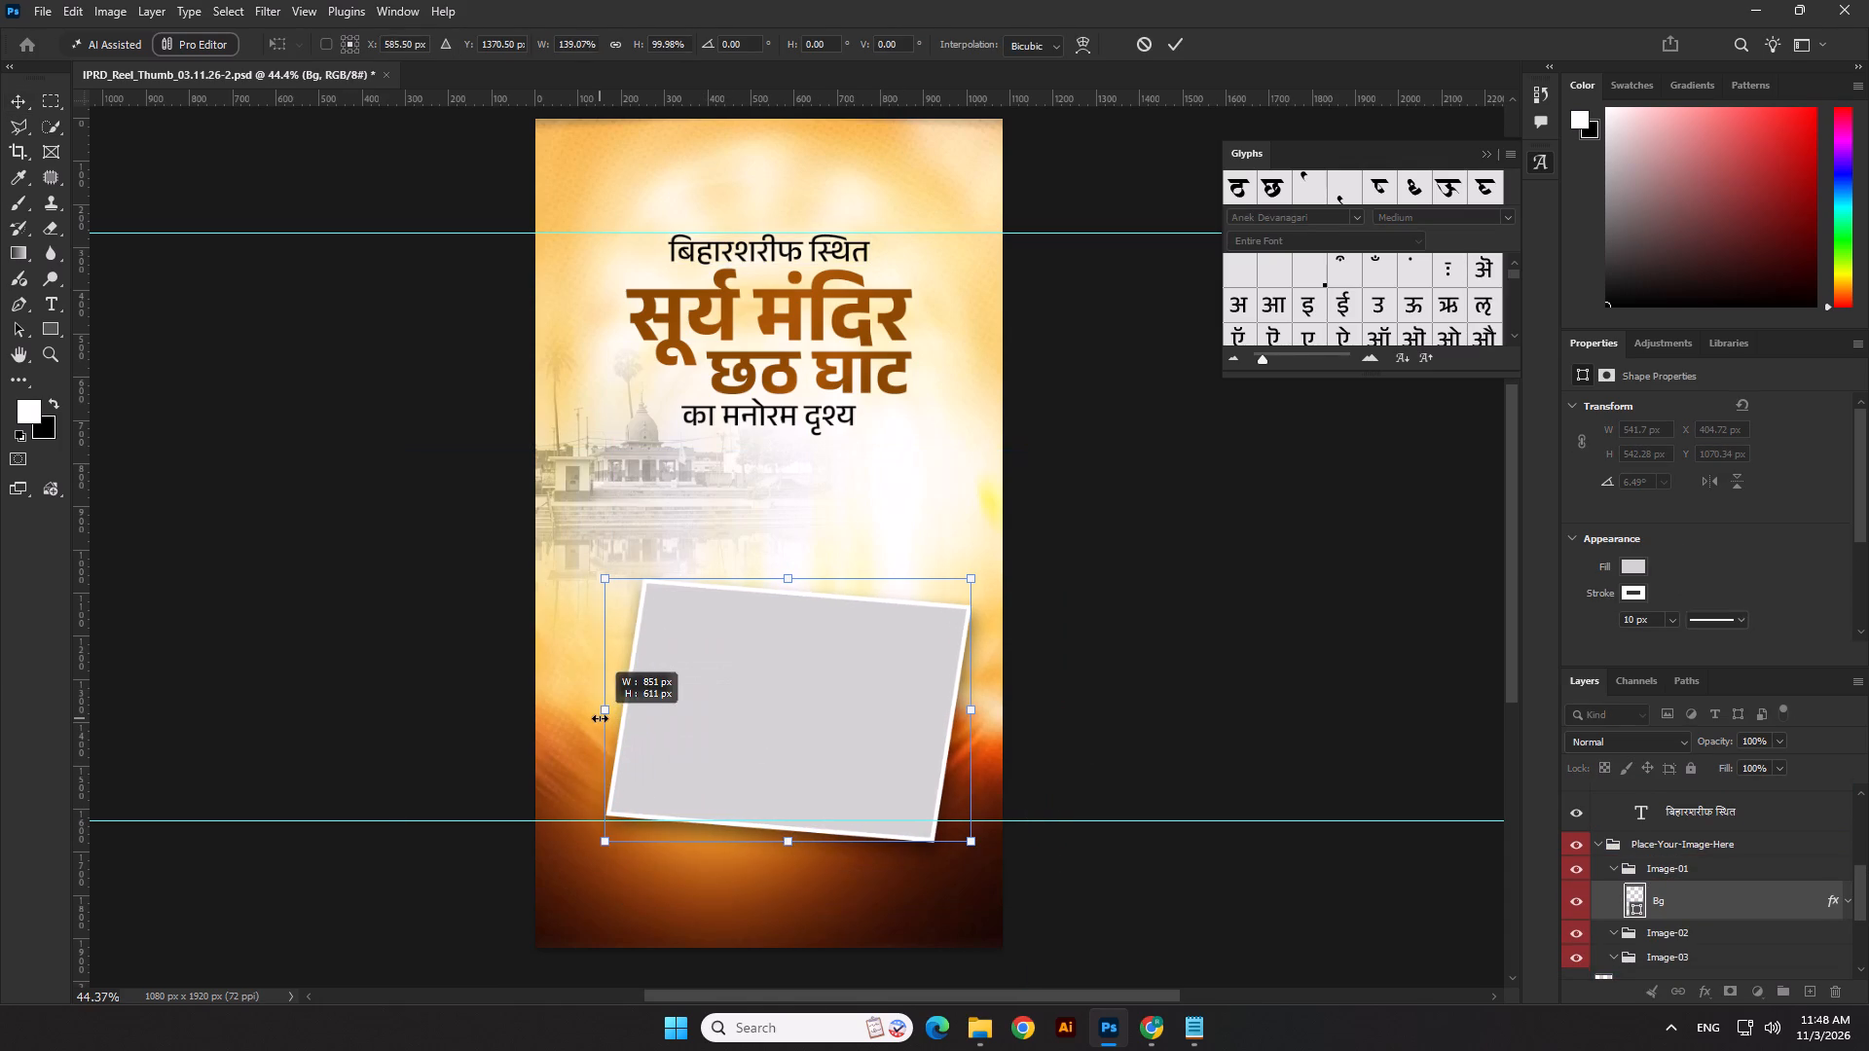
{"action": "left_click_drag", "start_coordinate": [600, 718], "coordinate": [563, 721], "text": "shift"}
{"action": "left_click_drag", "start_coordinate": [1047, 631], "coordinate": [1053, 611]}
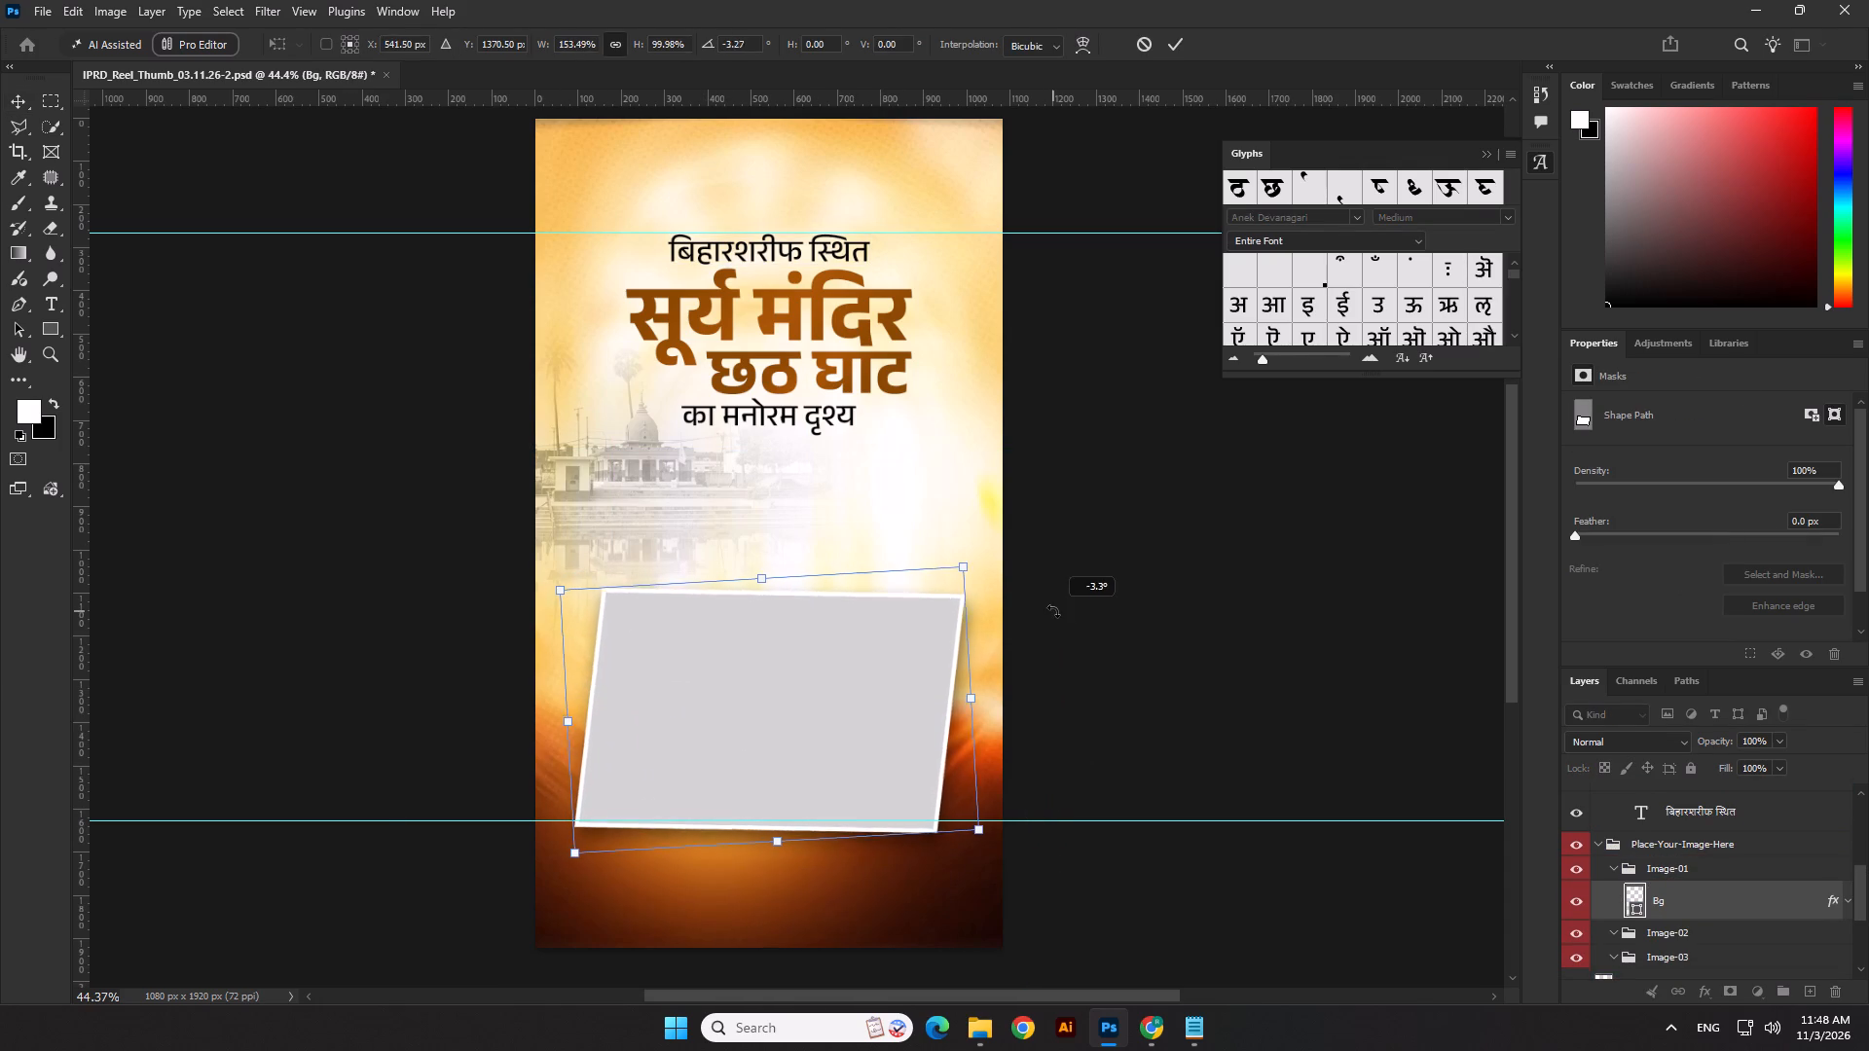
{"action": "left_click_drag", "start_coordinate": [1053, 611], "coordinate": [1036, 578]}
{"action": "left_click_drag", "start_coordinate": [805, 685], "coordinate": [807, 658]}
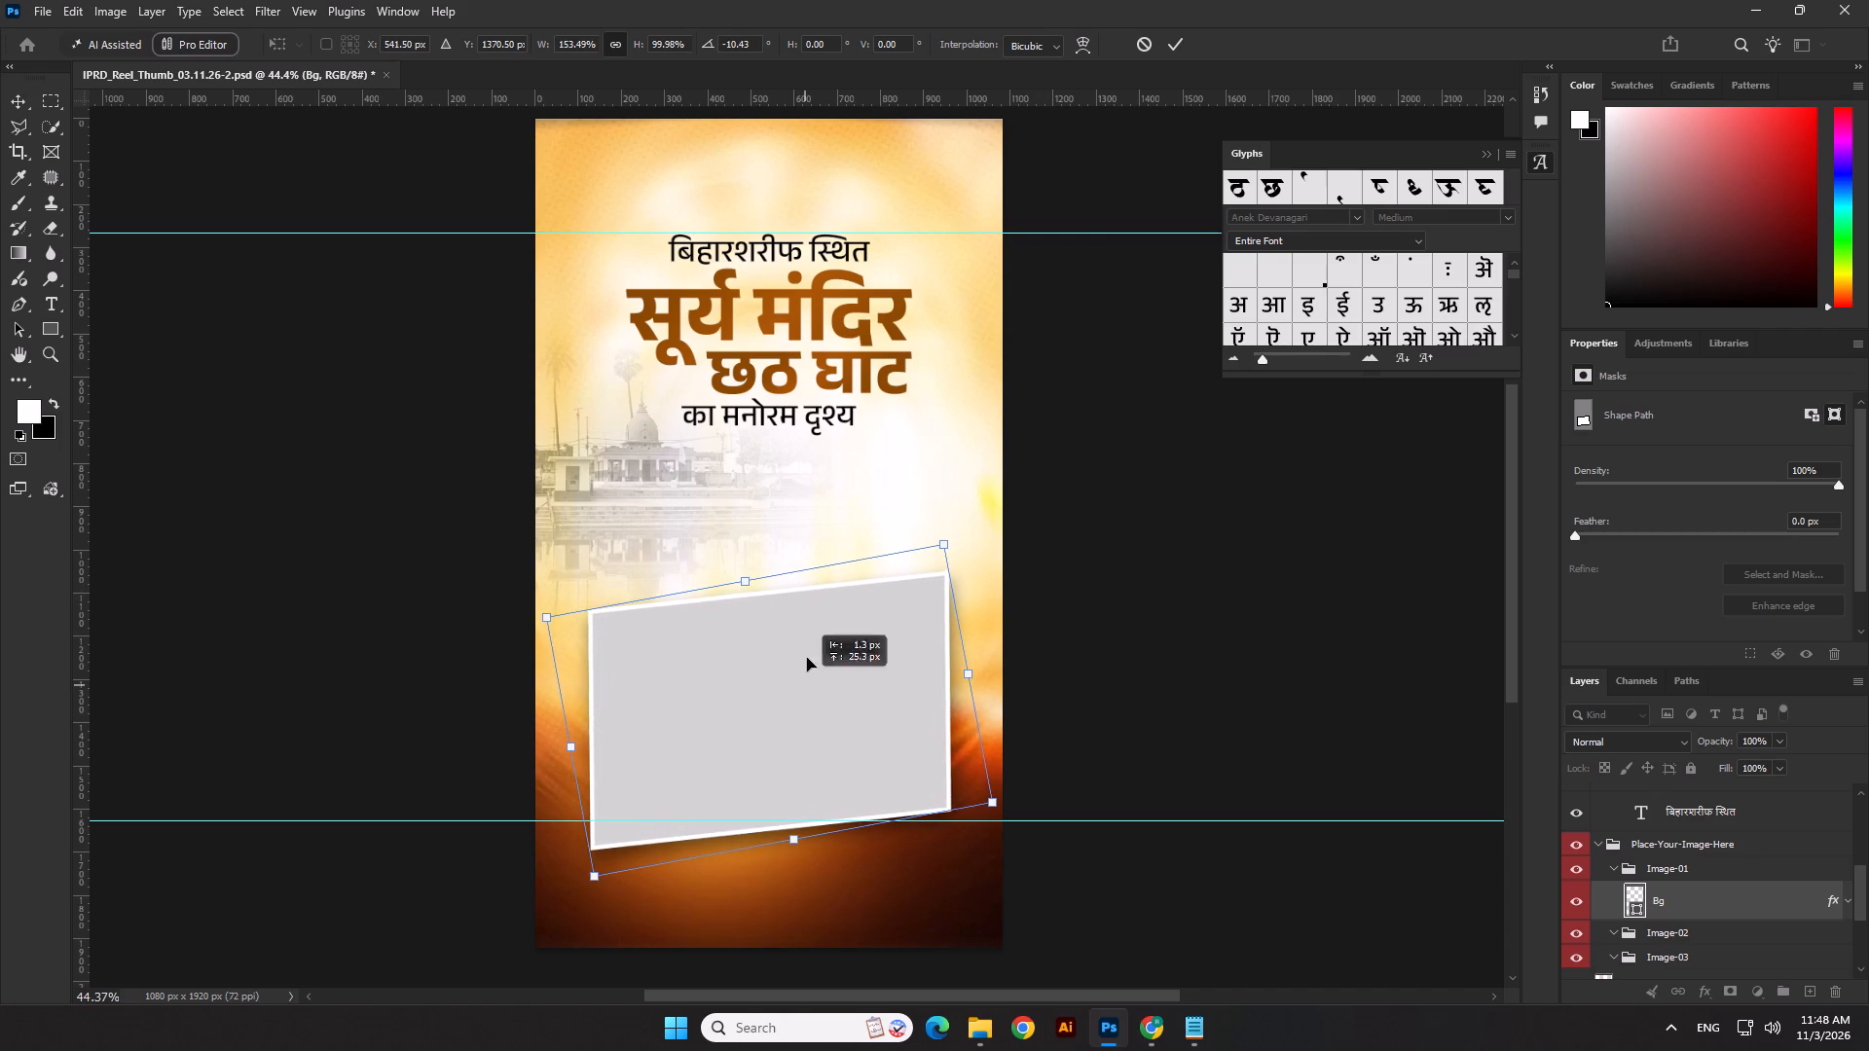
{"action": "left_click_drag", "start_coordinate": [807, 658], "coordinate": [807, 551]}
{"action": "key", "text": "Return"}
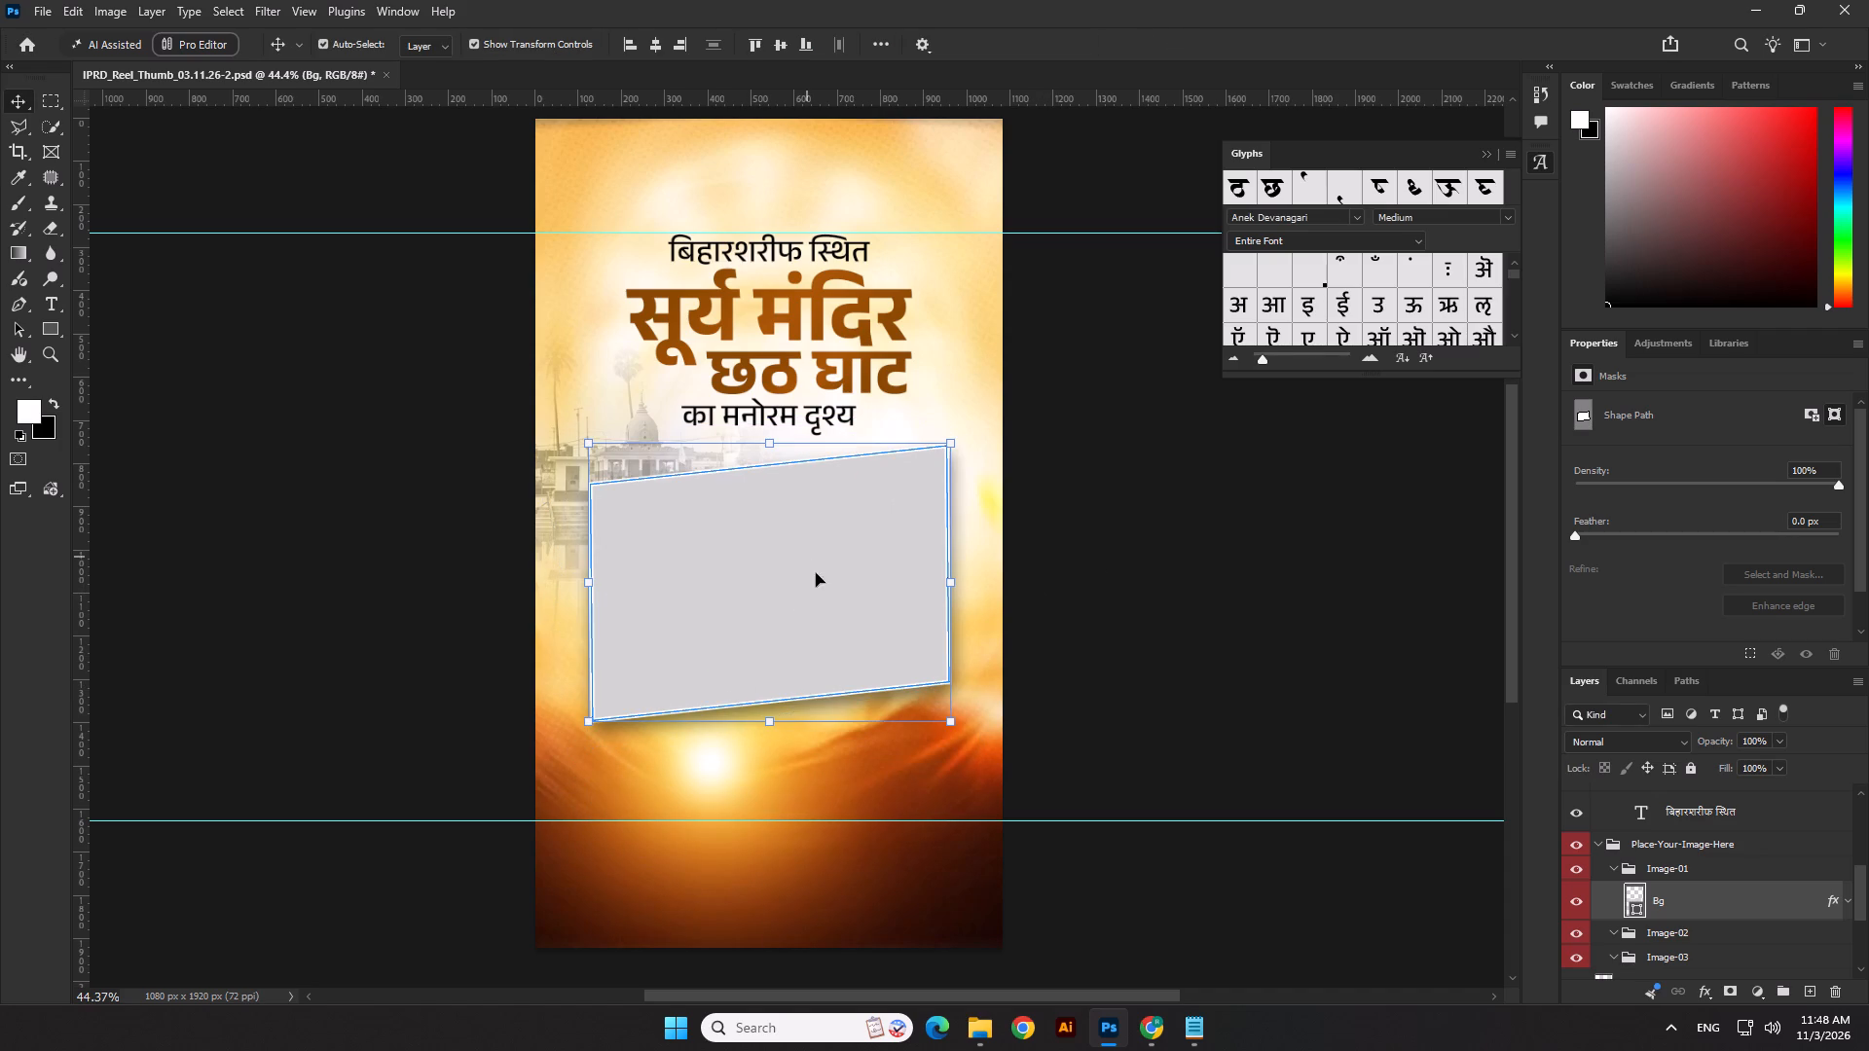
Duplicate the large Bg frame, scale the copy to about 74%, and place it overlapping the original's lower edge above the bottom guide.
{"action": "left_click_drag", "start_coordinate": [812, 546], "coordinate": [835, 698], "text": "alt+shift"}
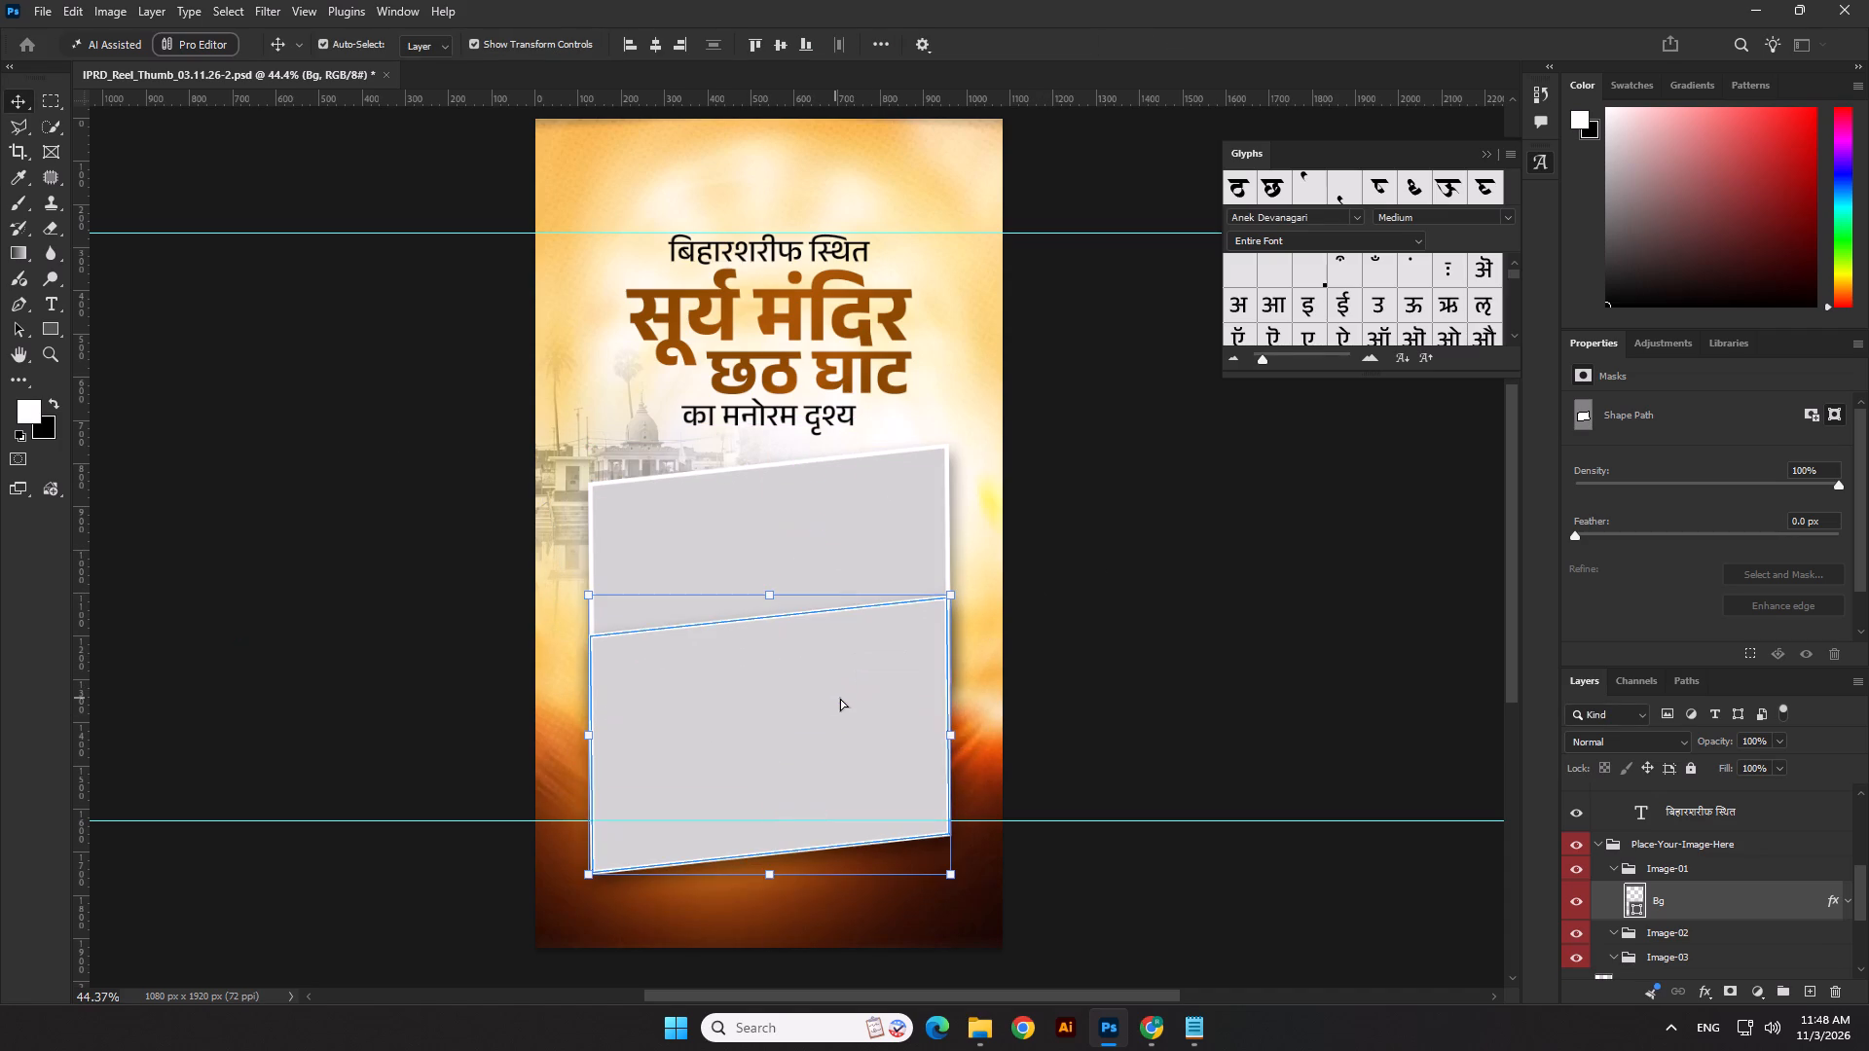
{"action": "left_click_drag", "start_coordinate": [947, 736], "coordinate": [850, 745]}
{"action": "left_click_drag", "start_coordinate": [766, 756], "coordinate": [836, 736]}
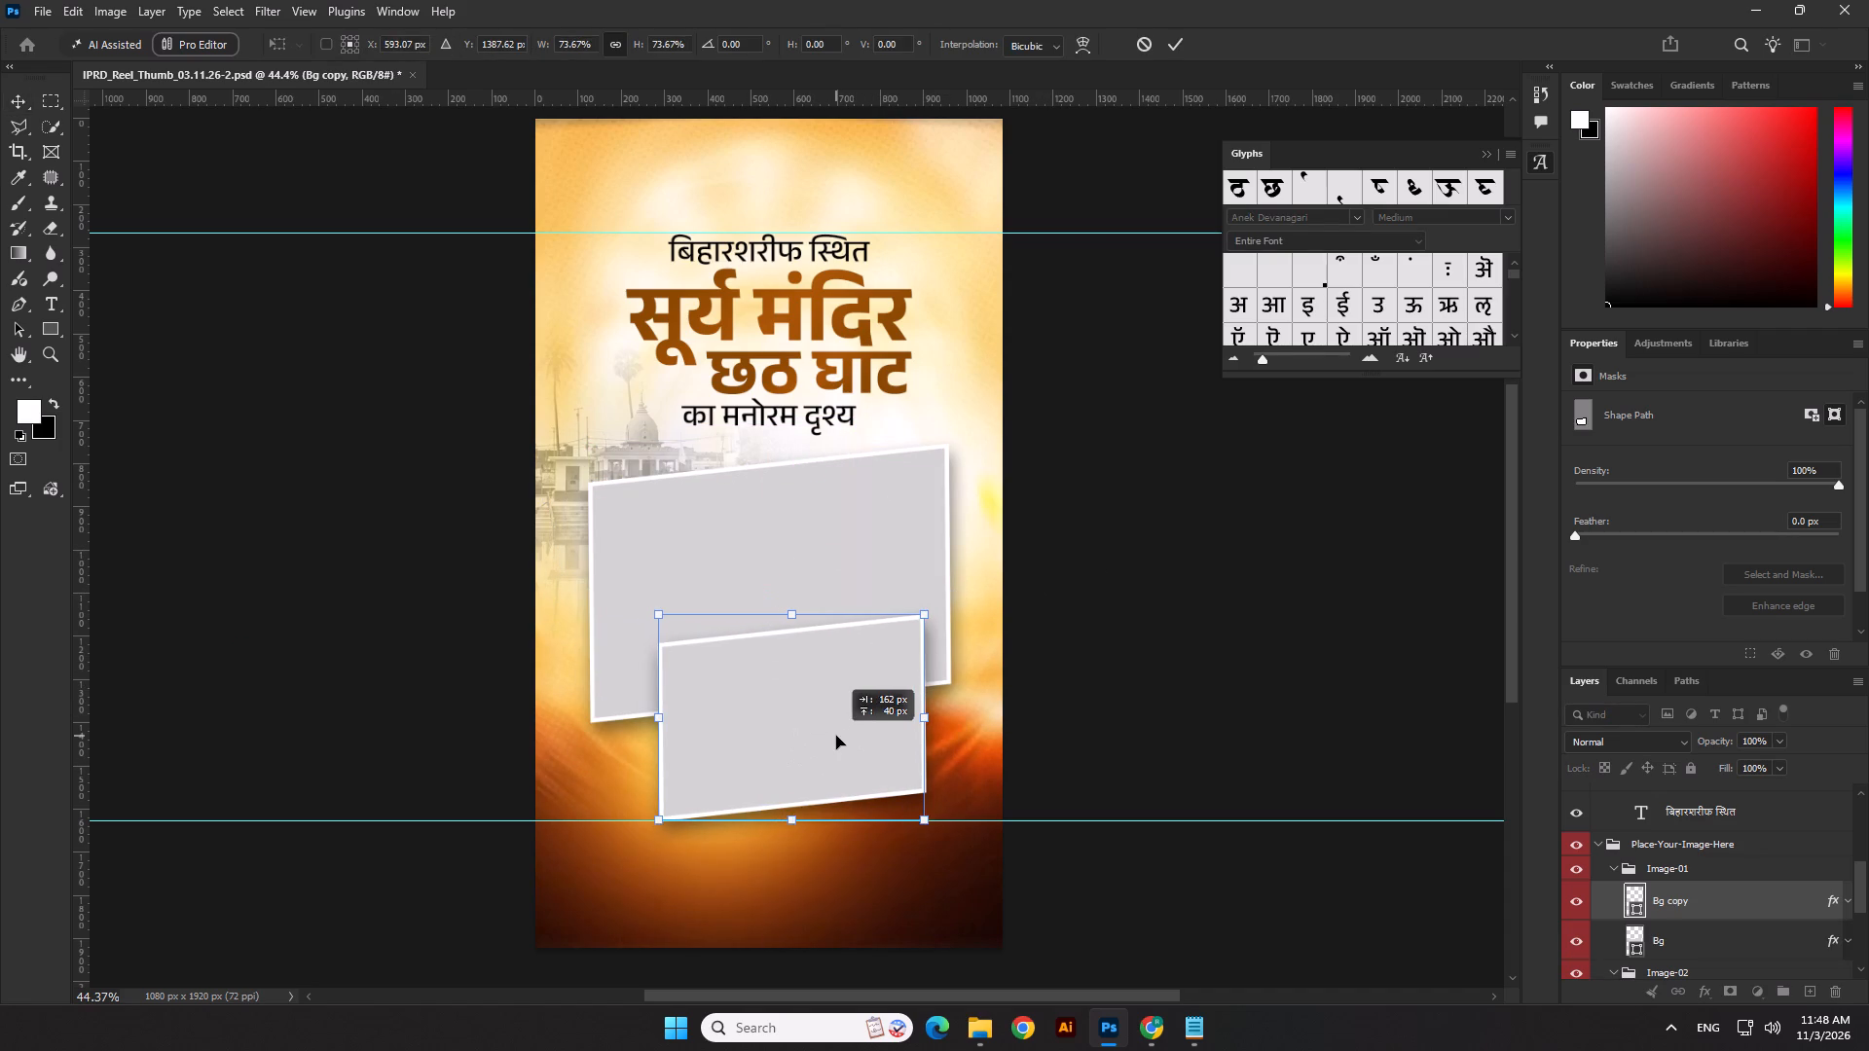
{"action": "left_click_drag", "start_coordinate": [836, 736], "coordinate": [823, 750]}
{"action": "key", "text": "Return"}
{"action": "left_click", "coordinate": [1195, 632]}
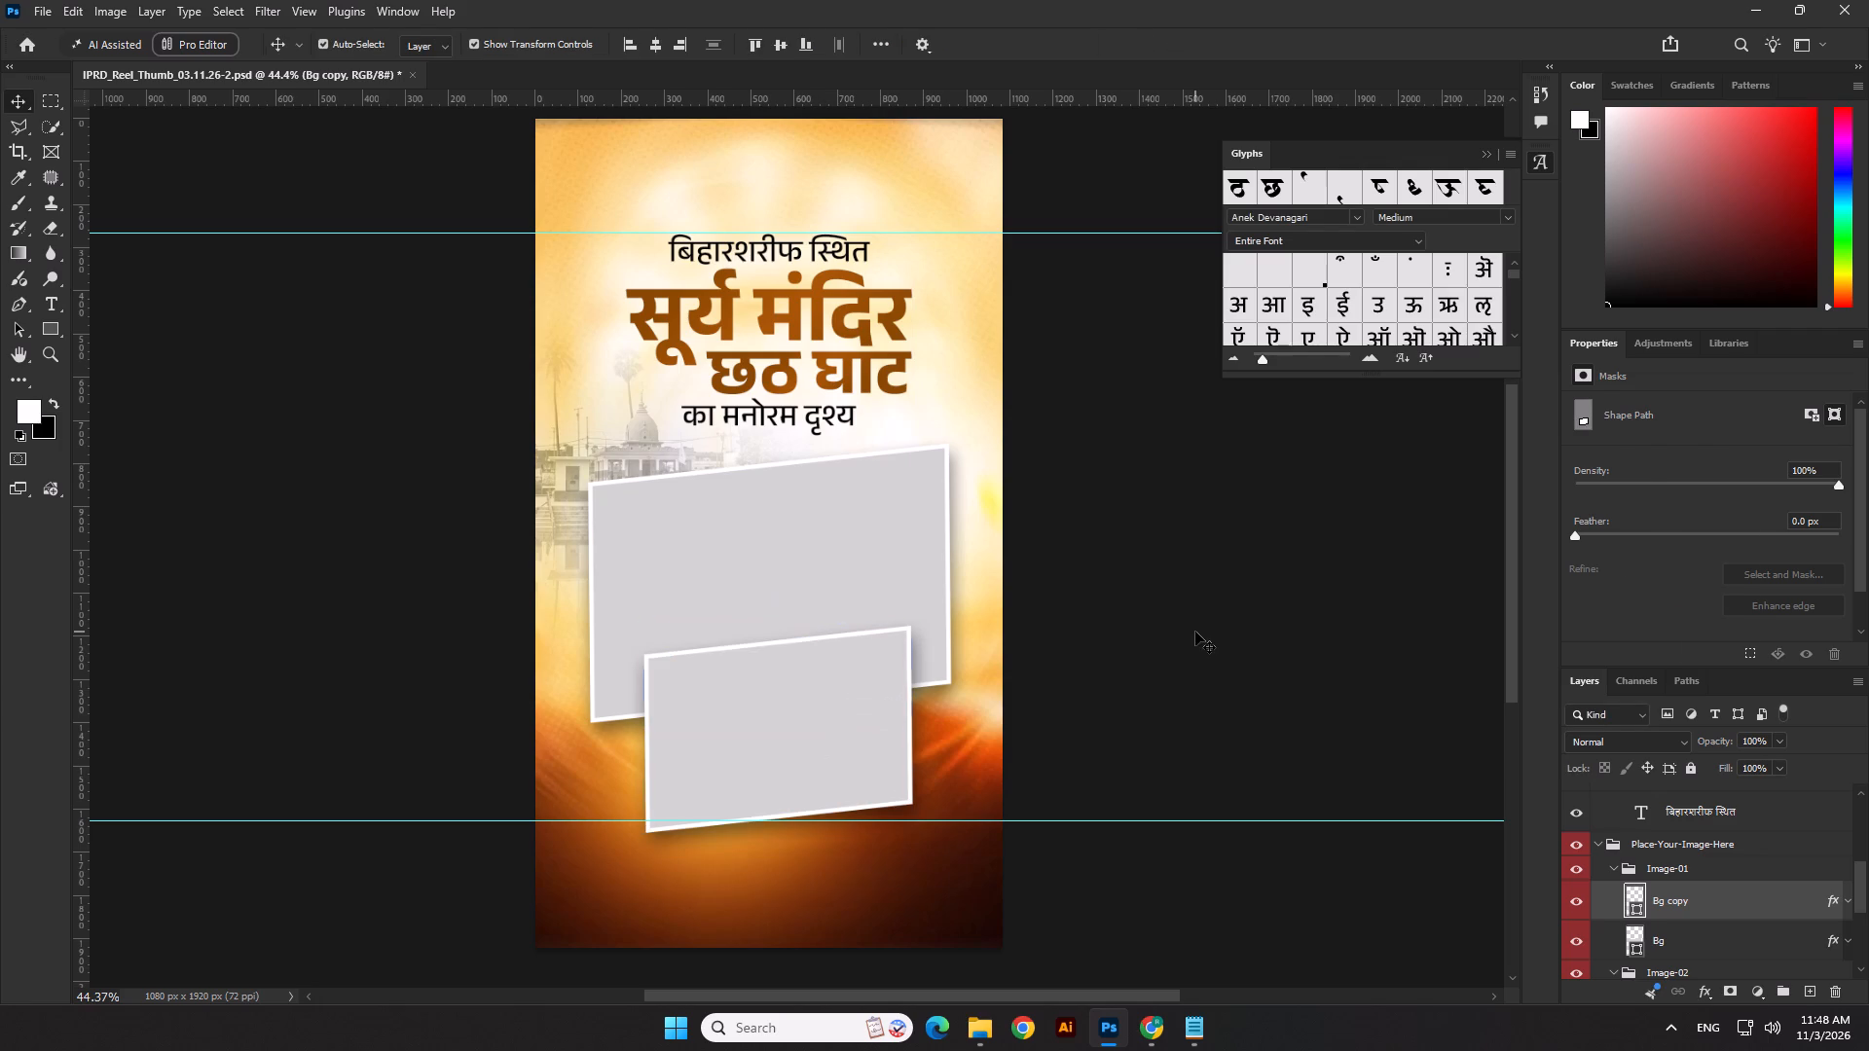
Nudge the large Bg frame up by 30 px, closer to the title text.
{"action": "left_click", "coordinate": [823, 530]}
{"action": "key", "text": "shift+Up"}
{"action": "key", "text": "shift+Up"}
{"action": "key", "text": "shift+Up"}
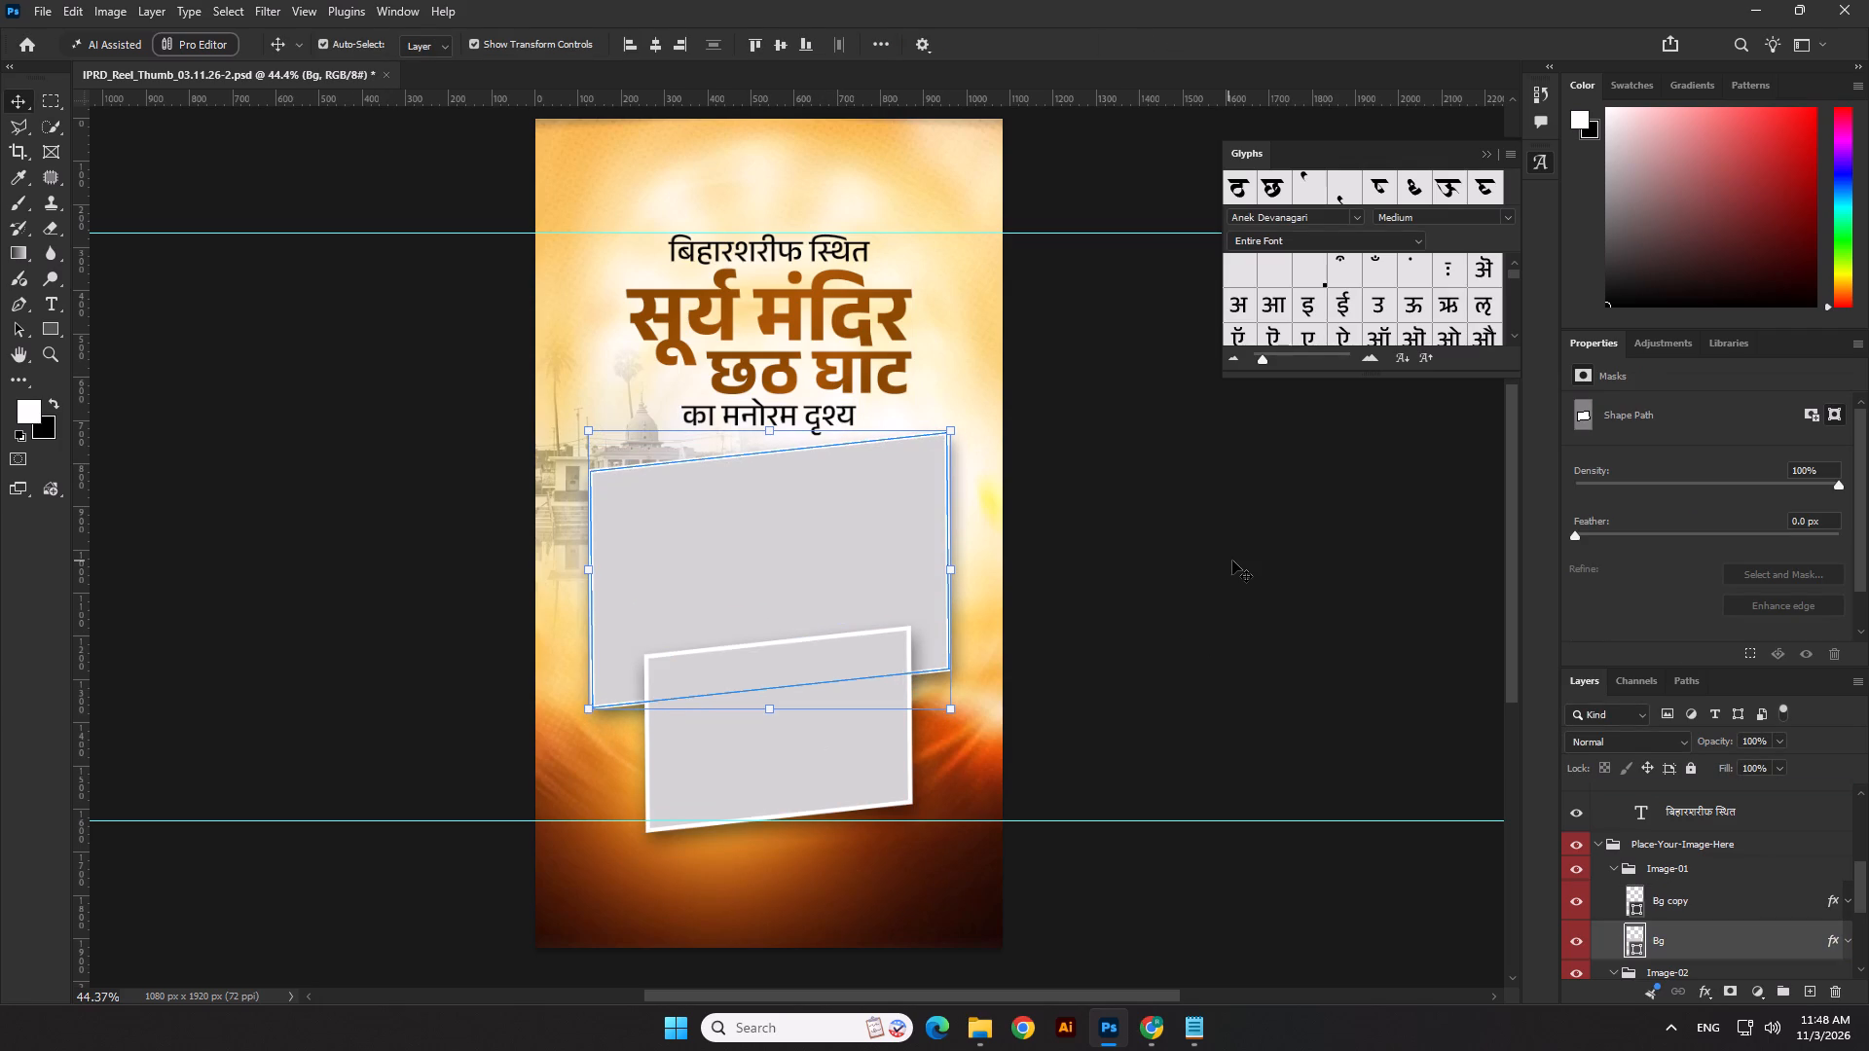
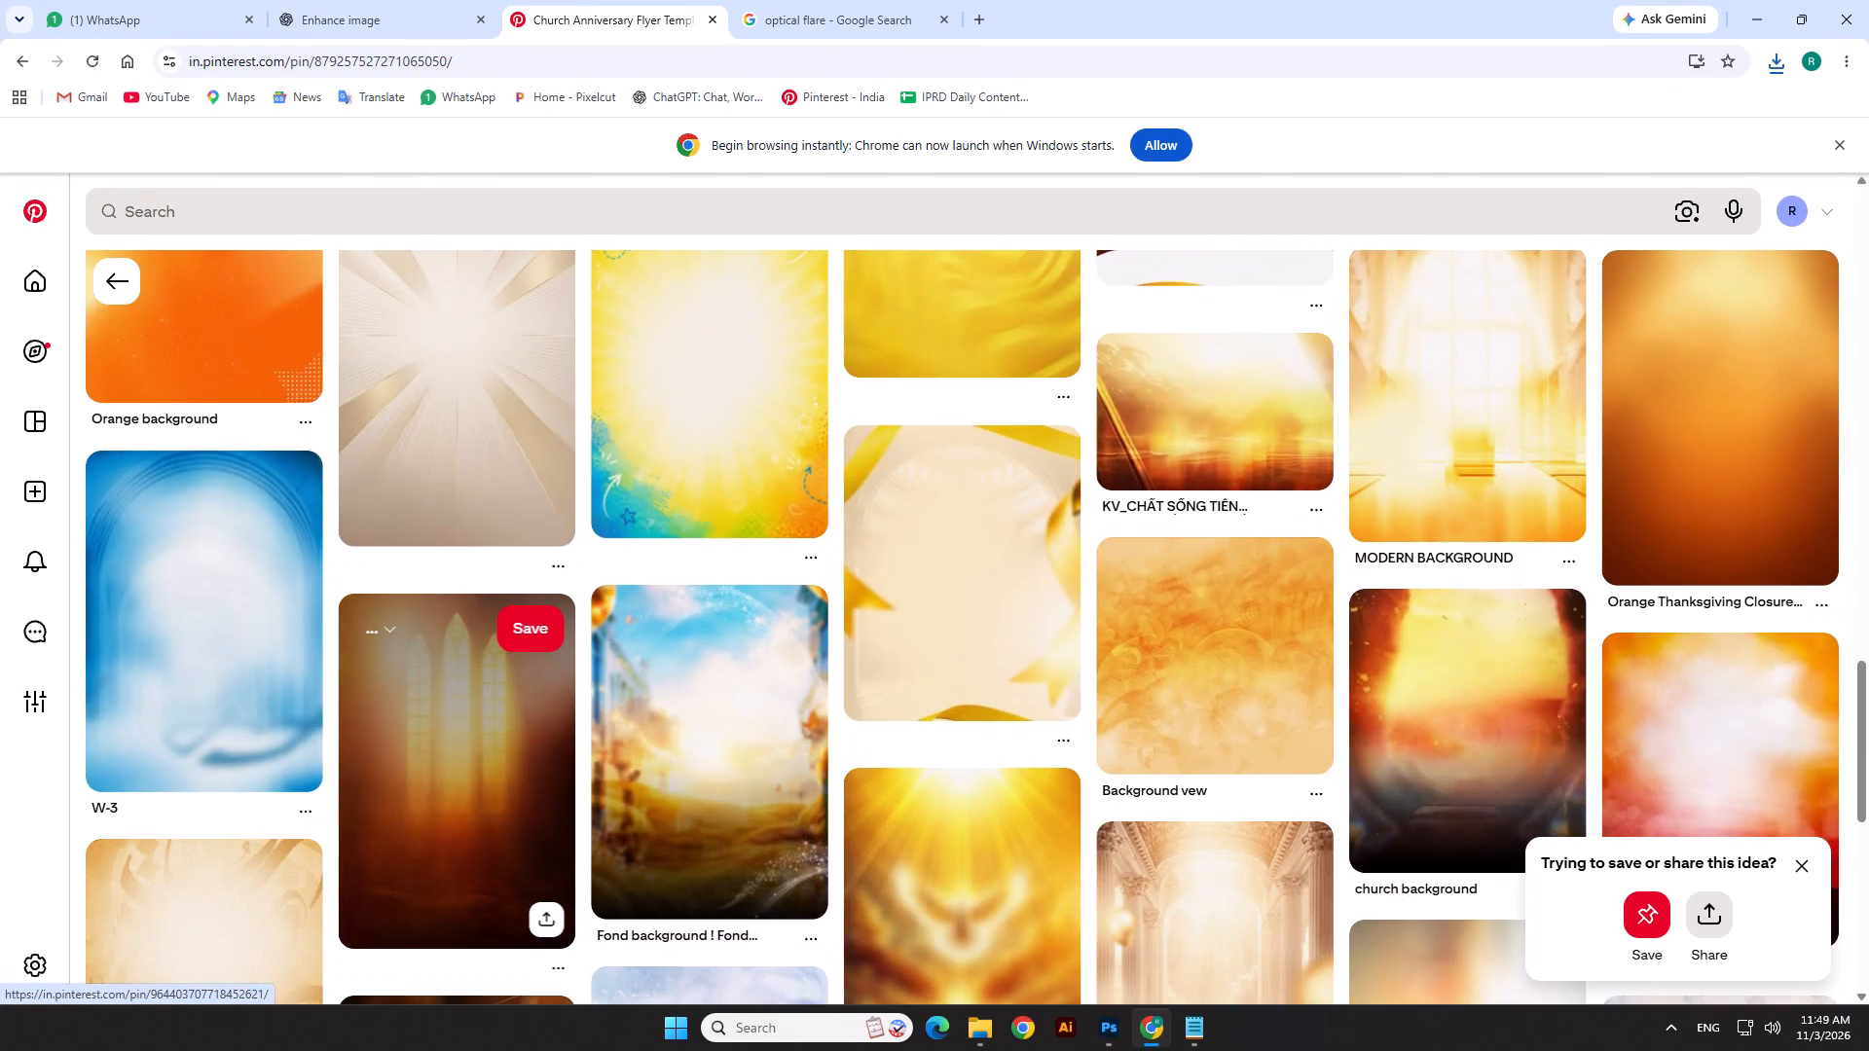
Look through Pinterest's related pins and the "bg" search results for a new thumbnail background.
{"action": "scroll", "coordinate": [479, 637], "scroll_direction": "down", "scroll_amount": 8}
{"action": "scroll", "coordinate": [467, 626], "scroll_direction": "up", "scroll_amount": 2}
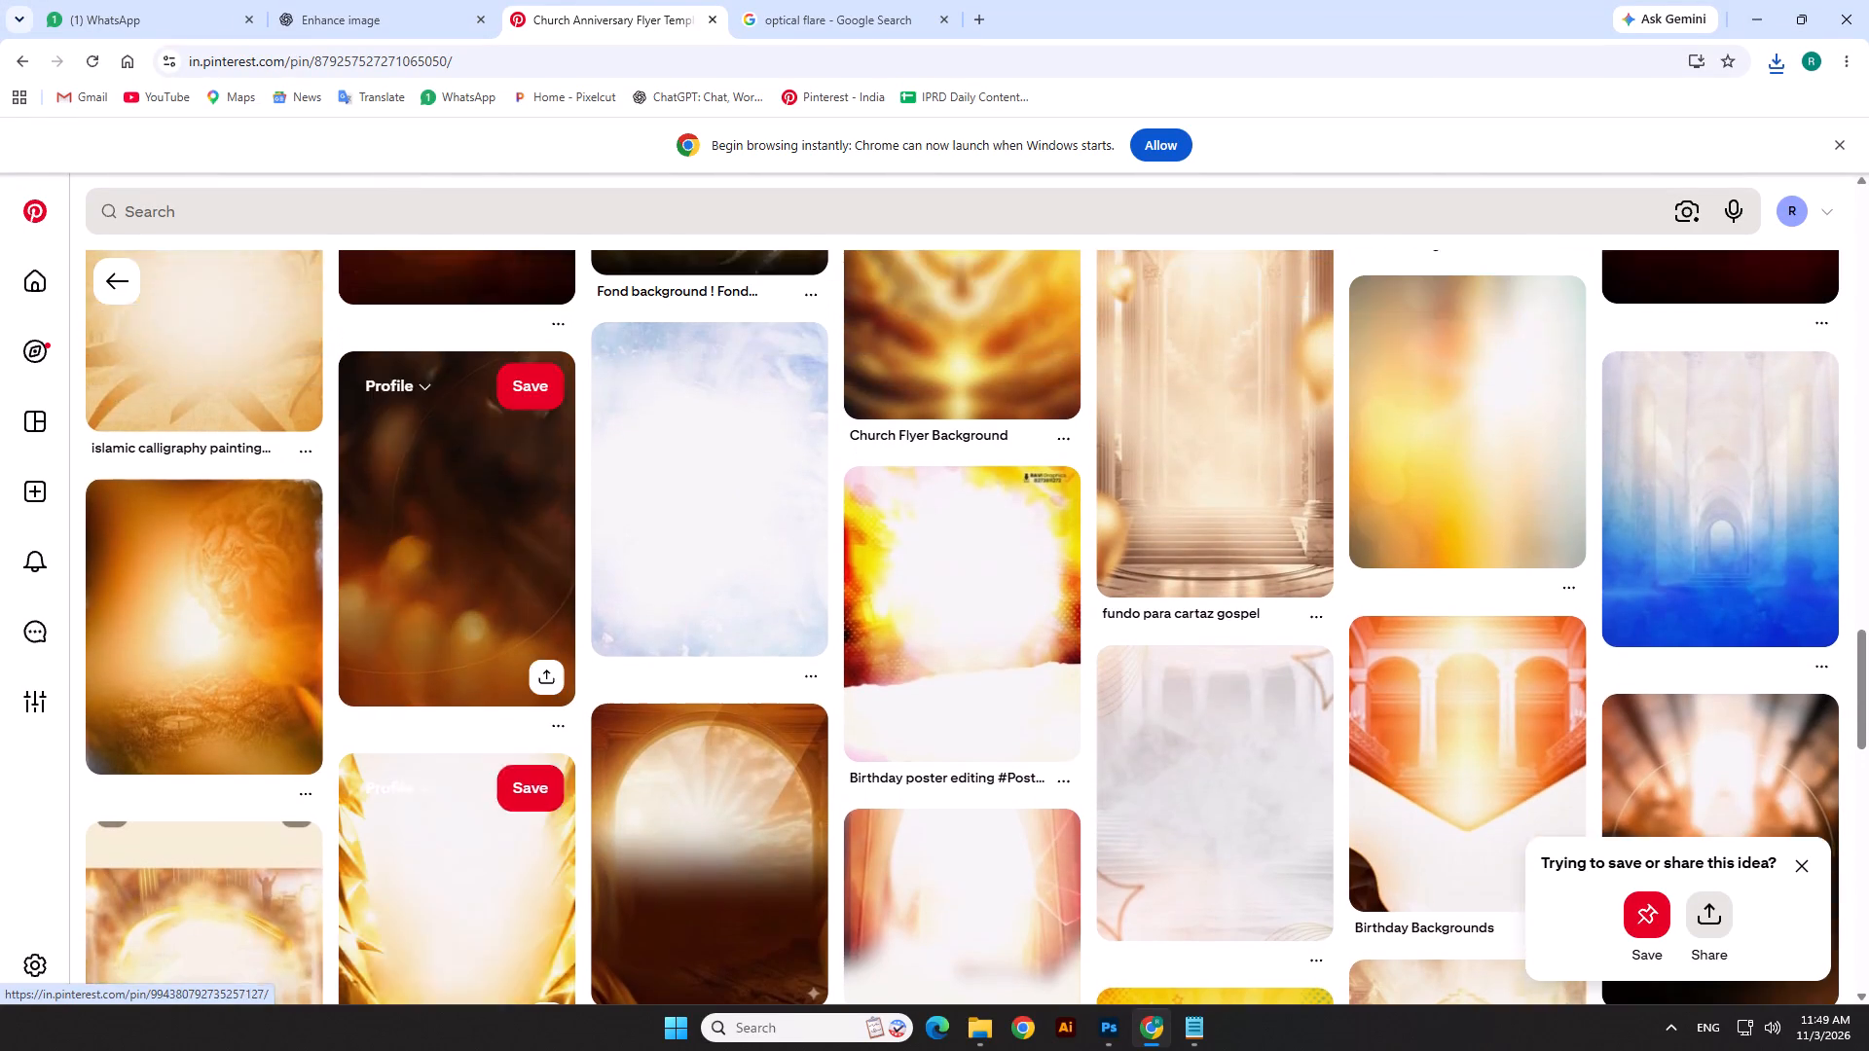
{"action": "scroll", "coordinate": [16, 77], "scroll_direction": "up", "scroll_amount": 1}
{"action": "left_click", "coordinate": [23, 71]}
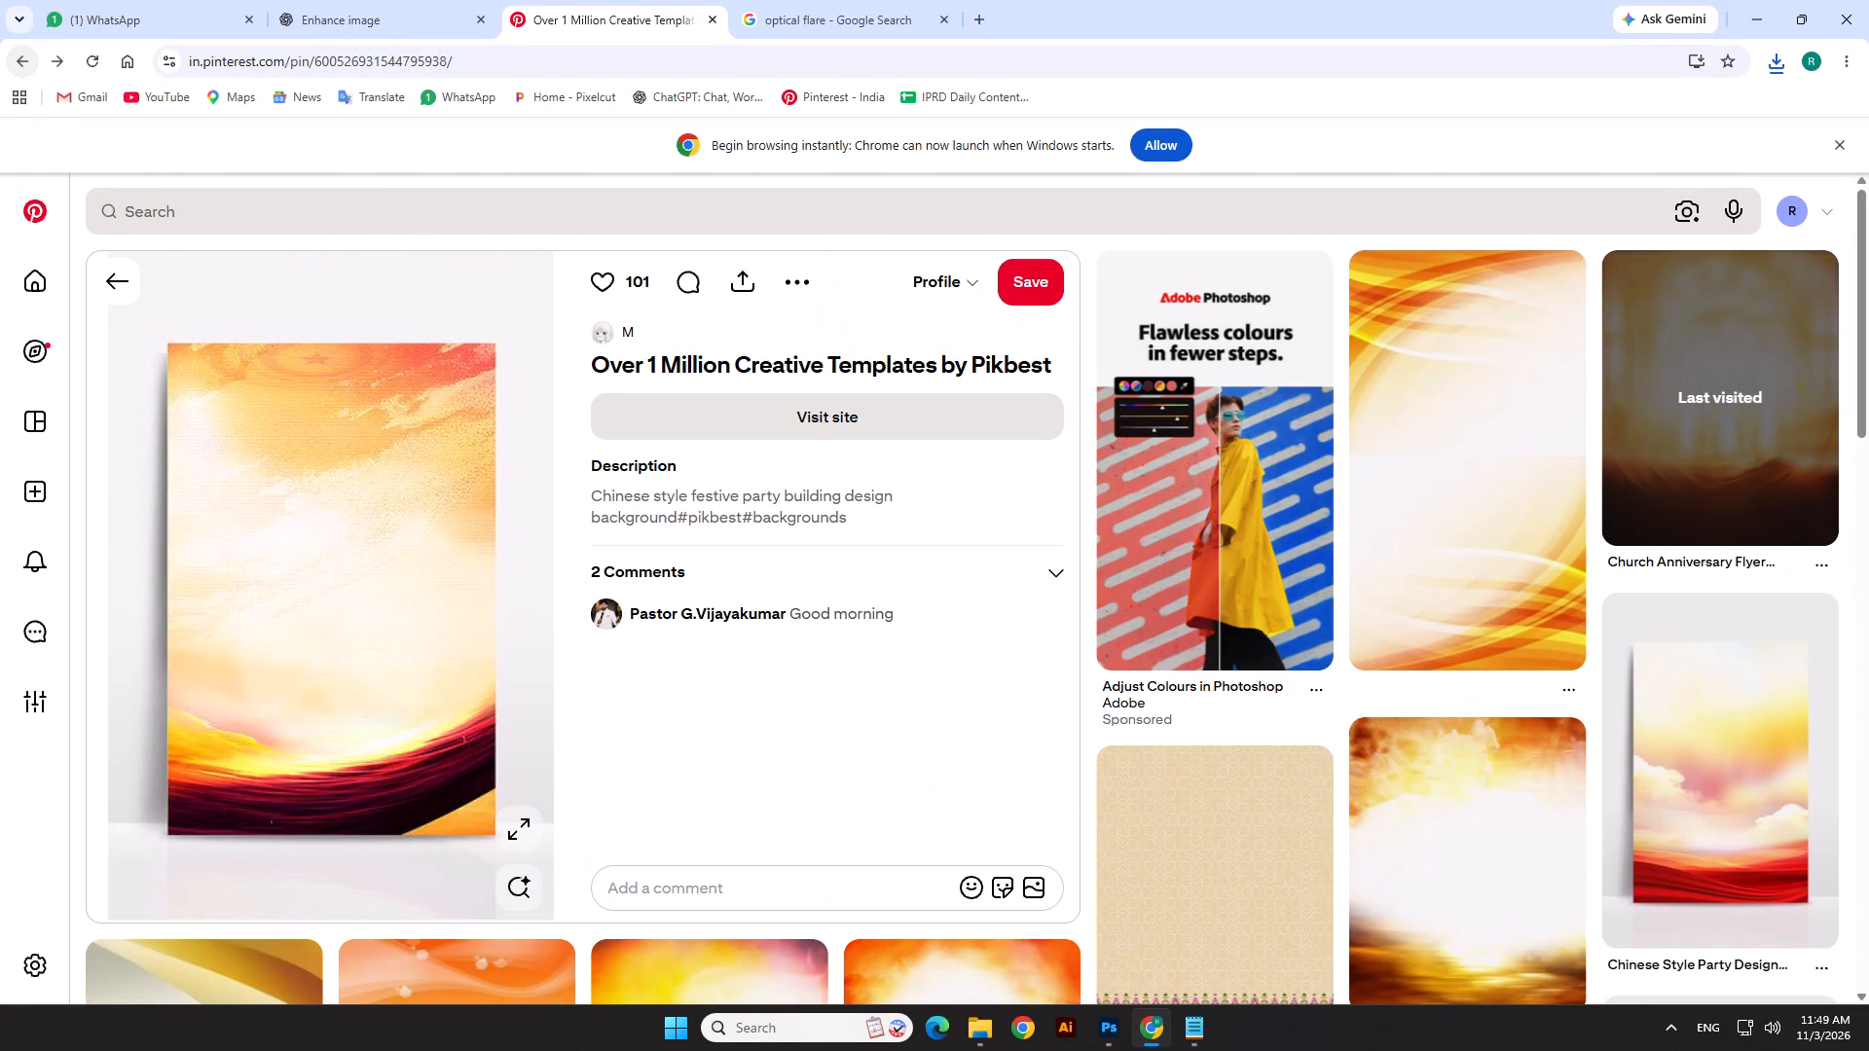
{"action": "scroll", "coordinate": [844, 777], "scroll_direction": "down", "scroll_amount": 10}
{"action": "scroll", "coordinate": [647, 559], "scroll_direction": "down", "scroll_amount": 5}
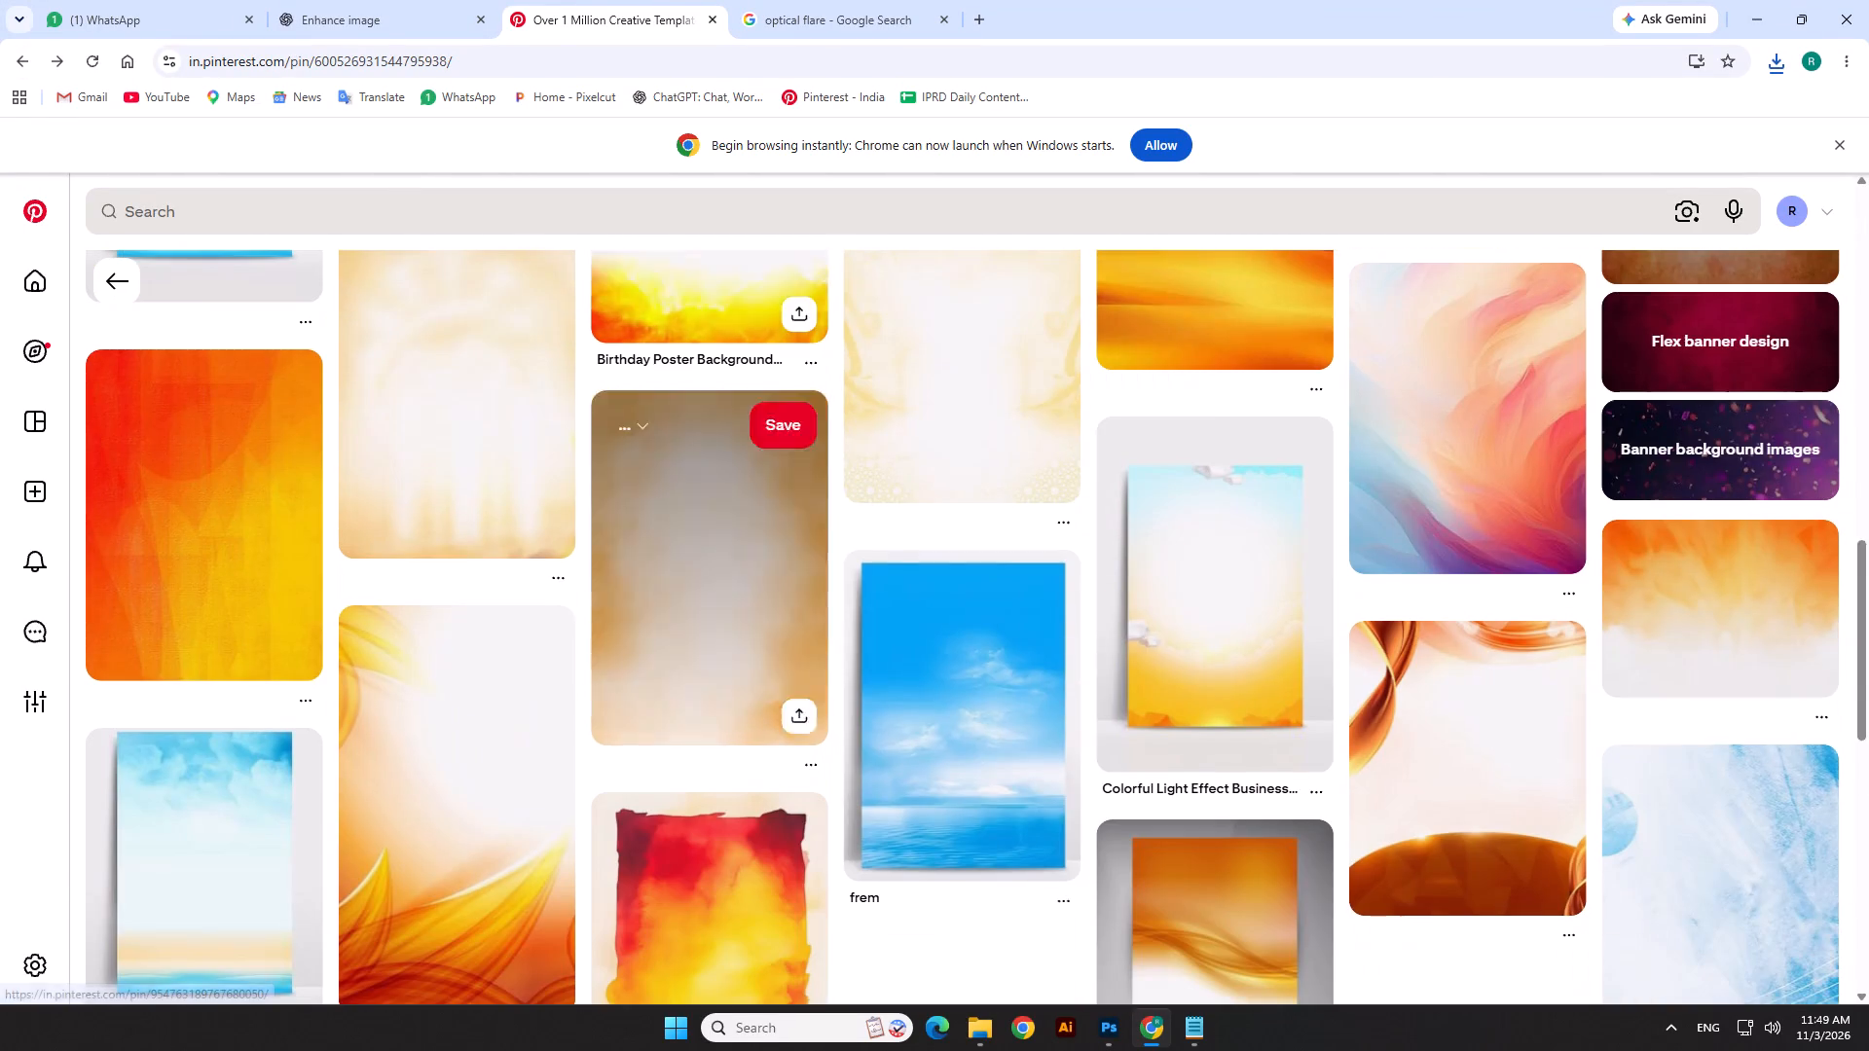
{"action": "scroll", "coordinate": [1017, 661], "scroll_direction": "up", "scroll_amount": 1}
{"action": "scroll", "coordinate": [1017, 662], "scroll_direction": "down", "scroll_amount": 4}
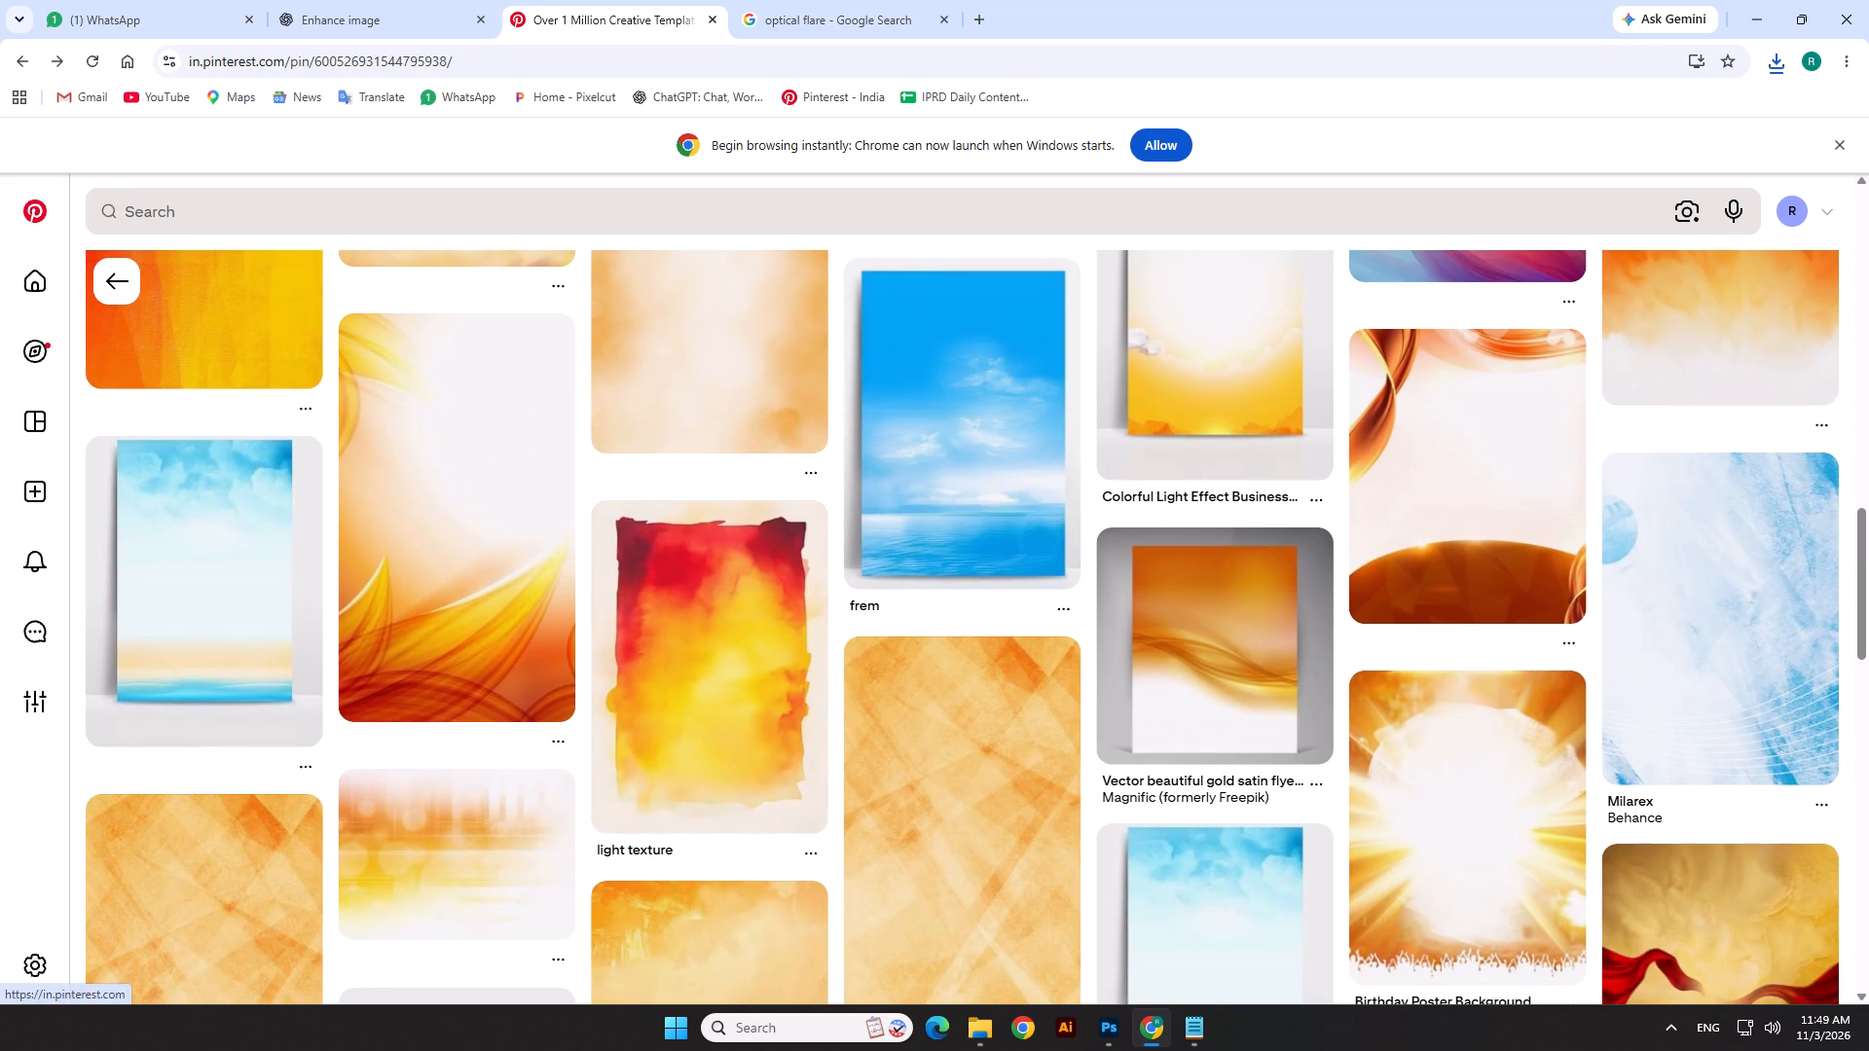
{"action": "left_click", "coordinate": [24, 55]}
{"action": "scroll", "coordinate": [942, 591], "scroll_direction": "down", "scroll_amount": 5}
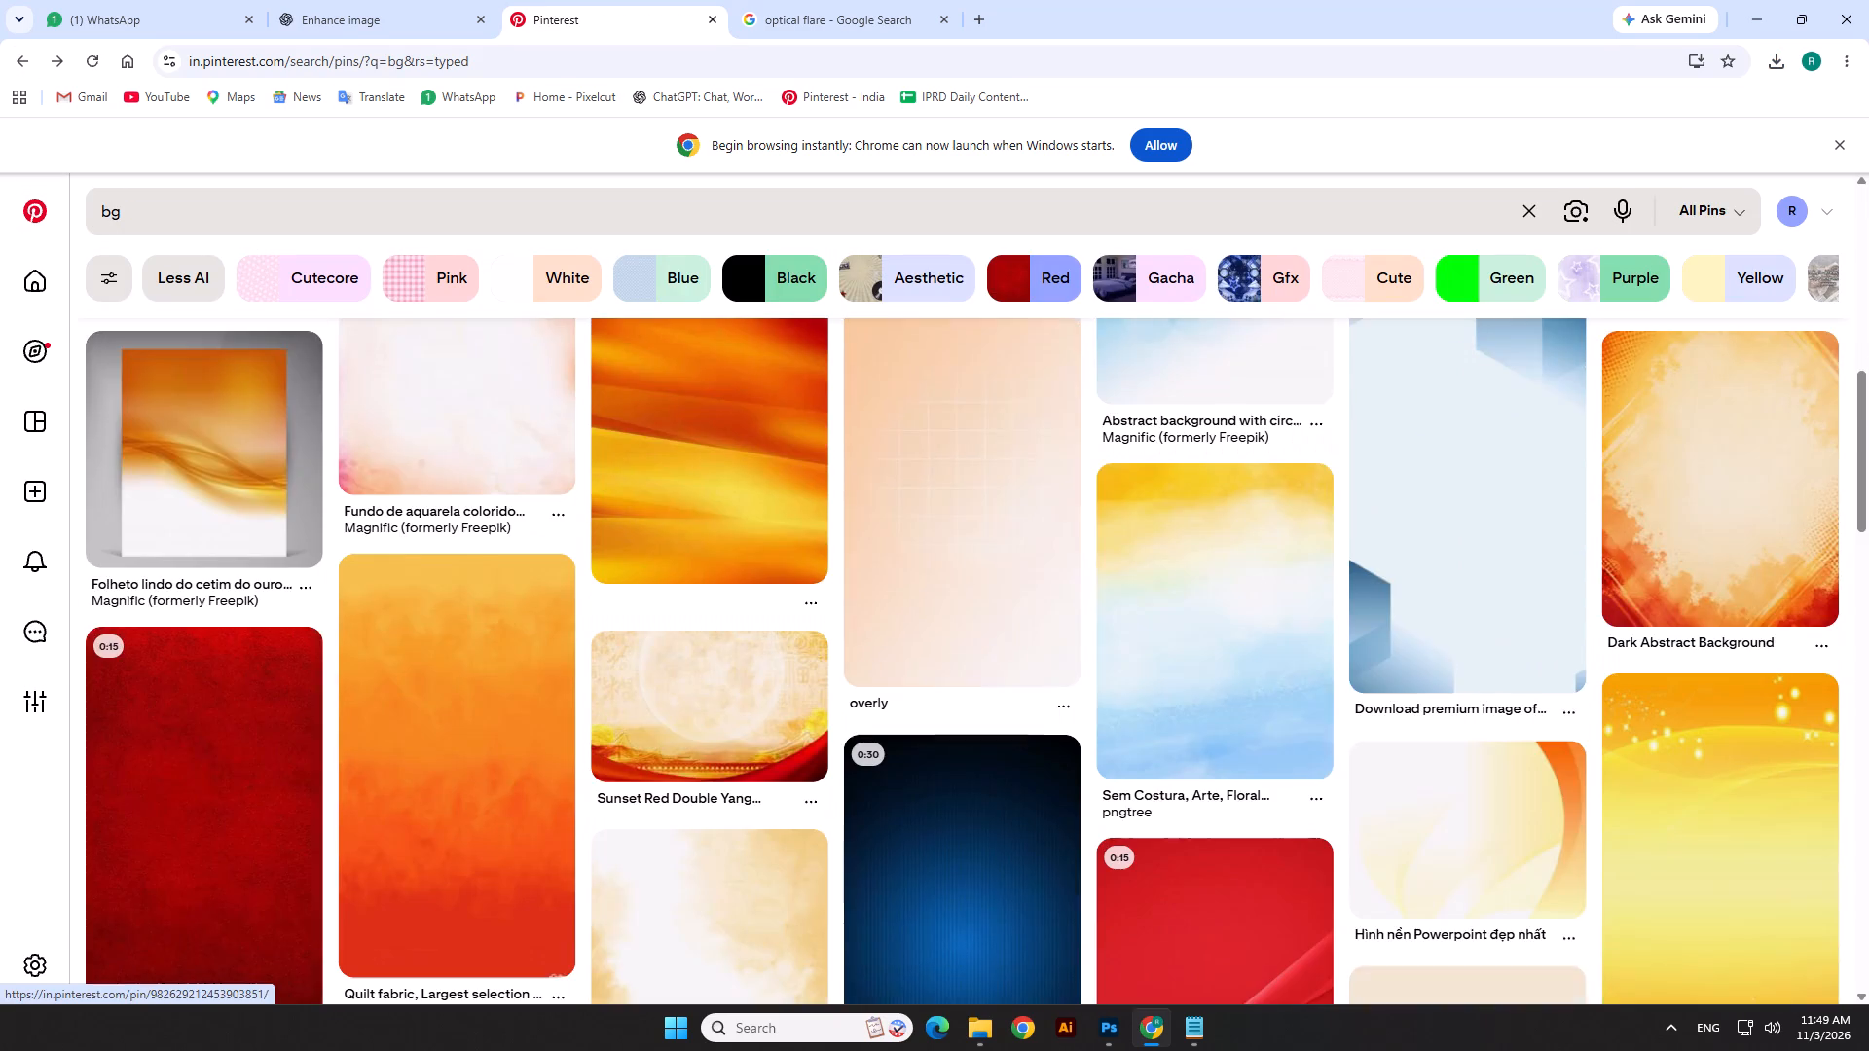
{"action": "scroll", "coordinate": [942, 595], "scroll_direction": "down", "scroll_amount": 5}
{"action": "scroll", "coordinate": [942, 595], "scroll_direction": "up", "scroll_amount": 3}
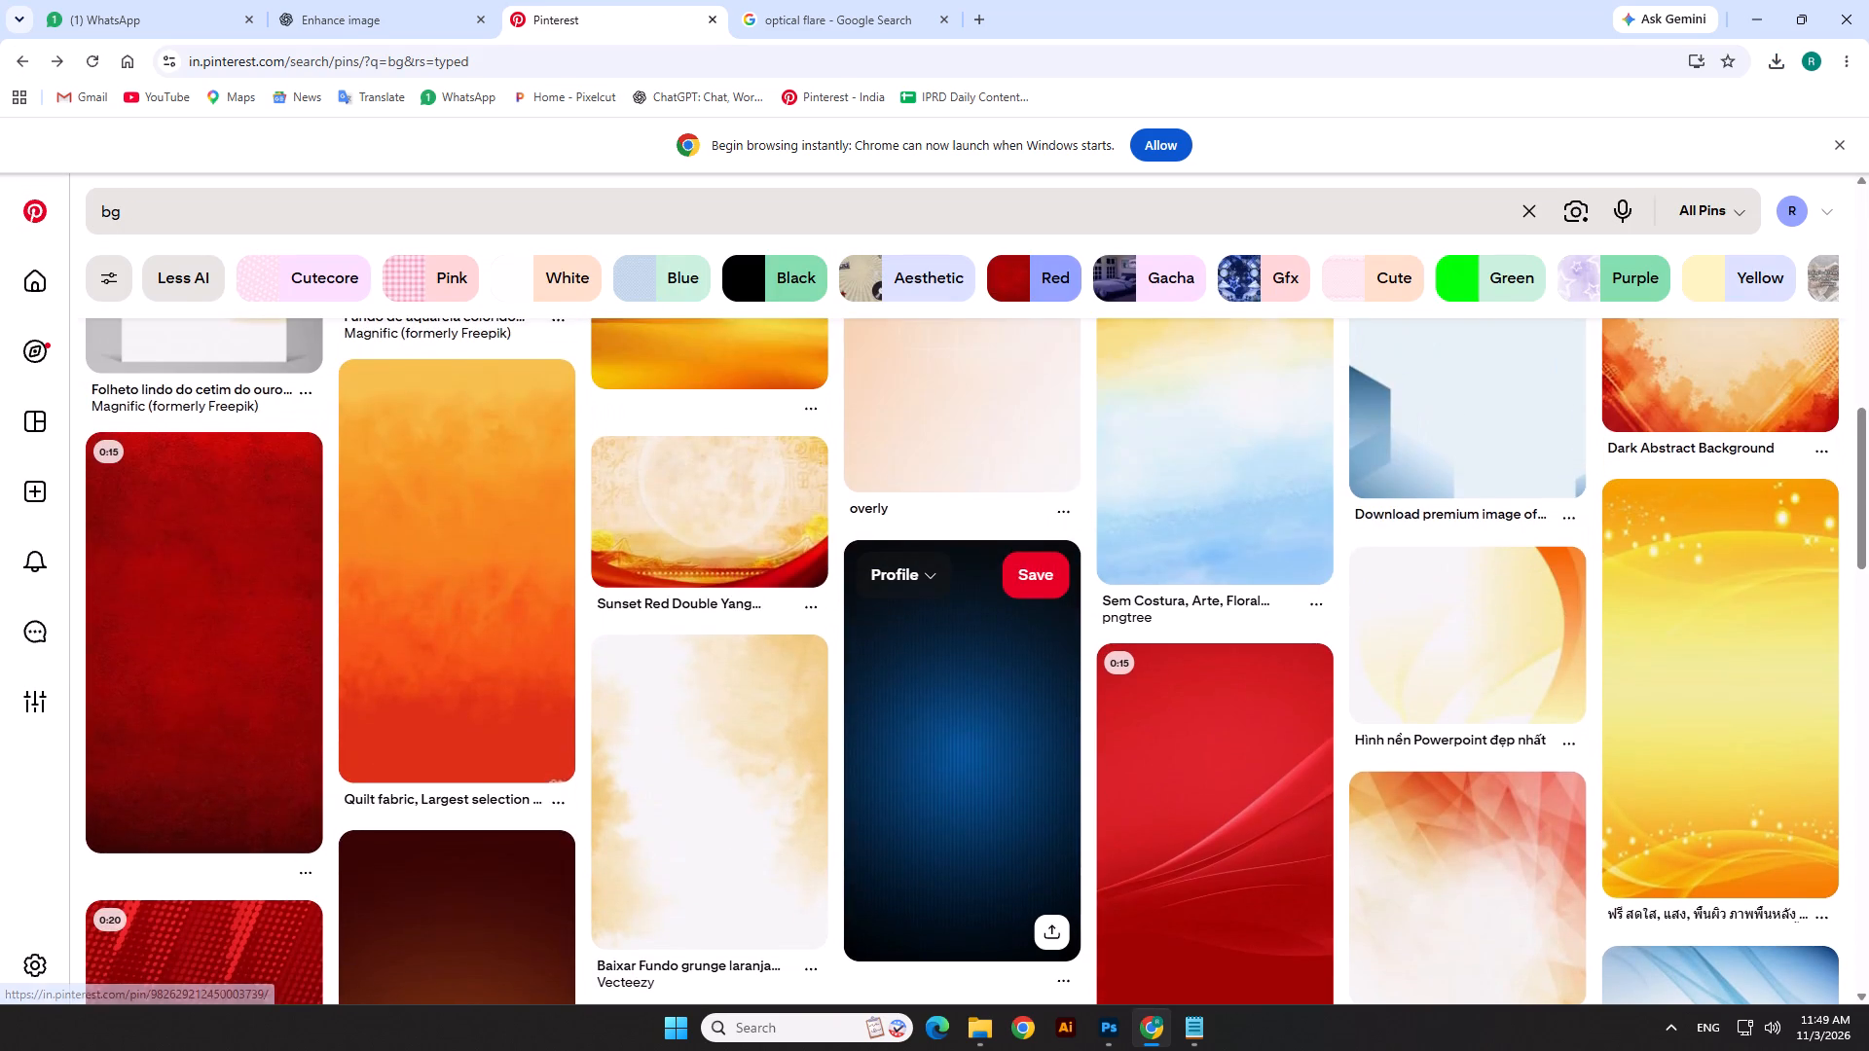
{"action": "scroll", "coordinate": [942, 595], "scroll_direction": "down", "scroll_amount": 5}
{"action": "scroll", "coordinate": [942, 595], "scroll_direction": "up", "scroll_amount": 3}
{"action": "scroll", "coordinate": [942, 595], "scroll_direction": "down", "scroll_amount": 4}
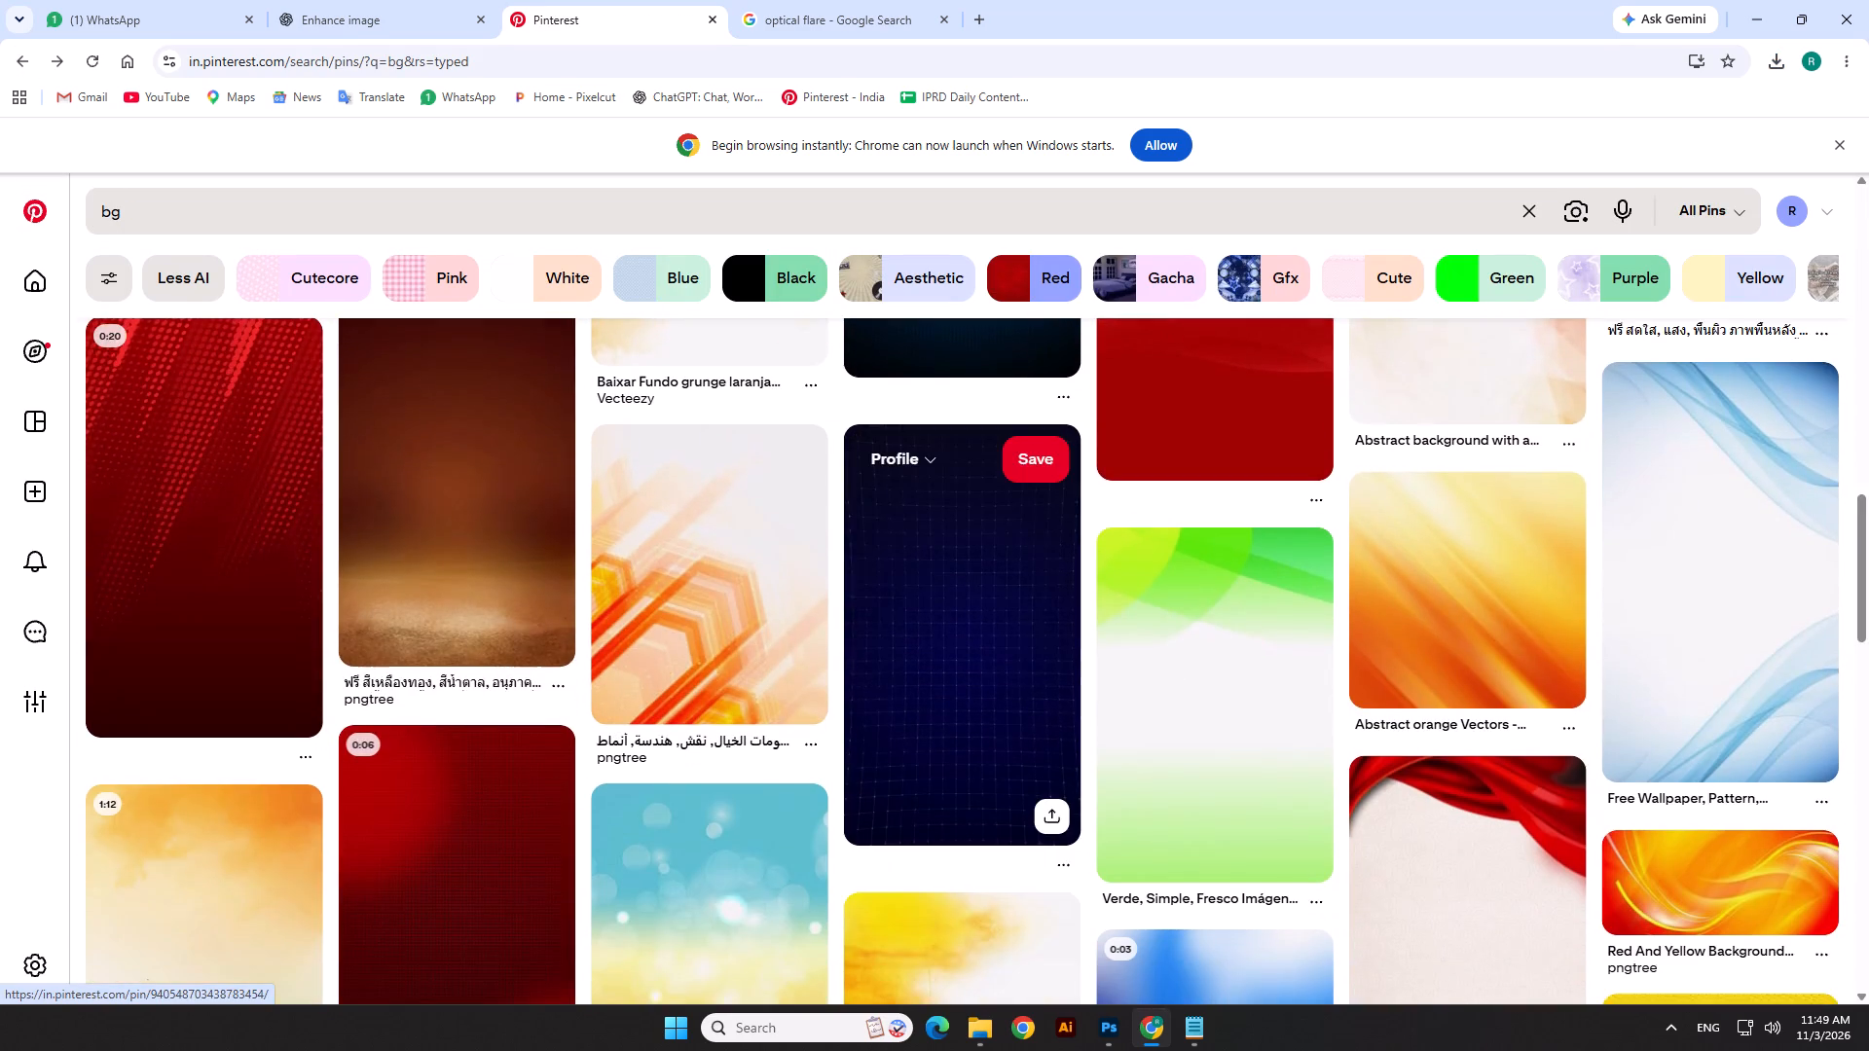
{"action": "scroll", "coordinate": [941, 595], "scroll_direction": "down", "scroll_amount": 6}
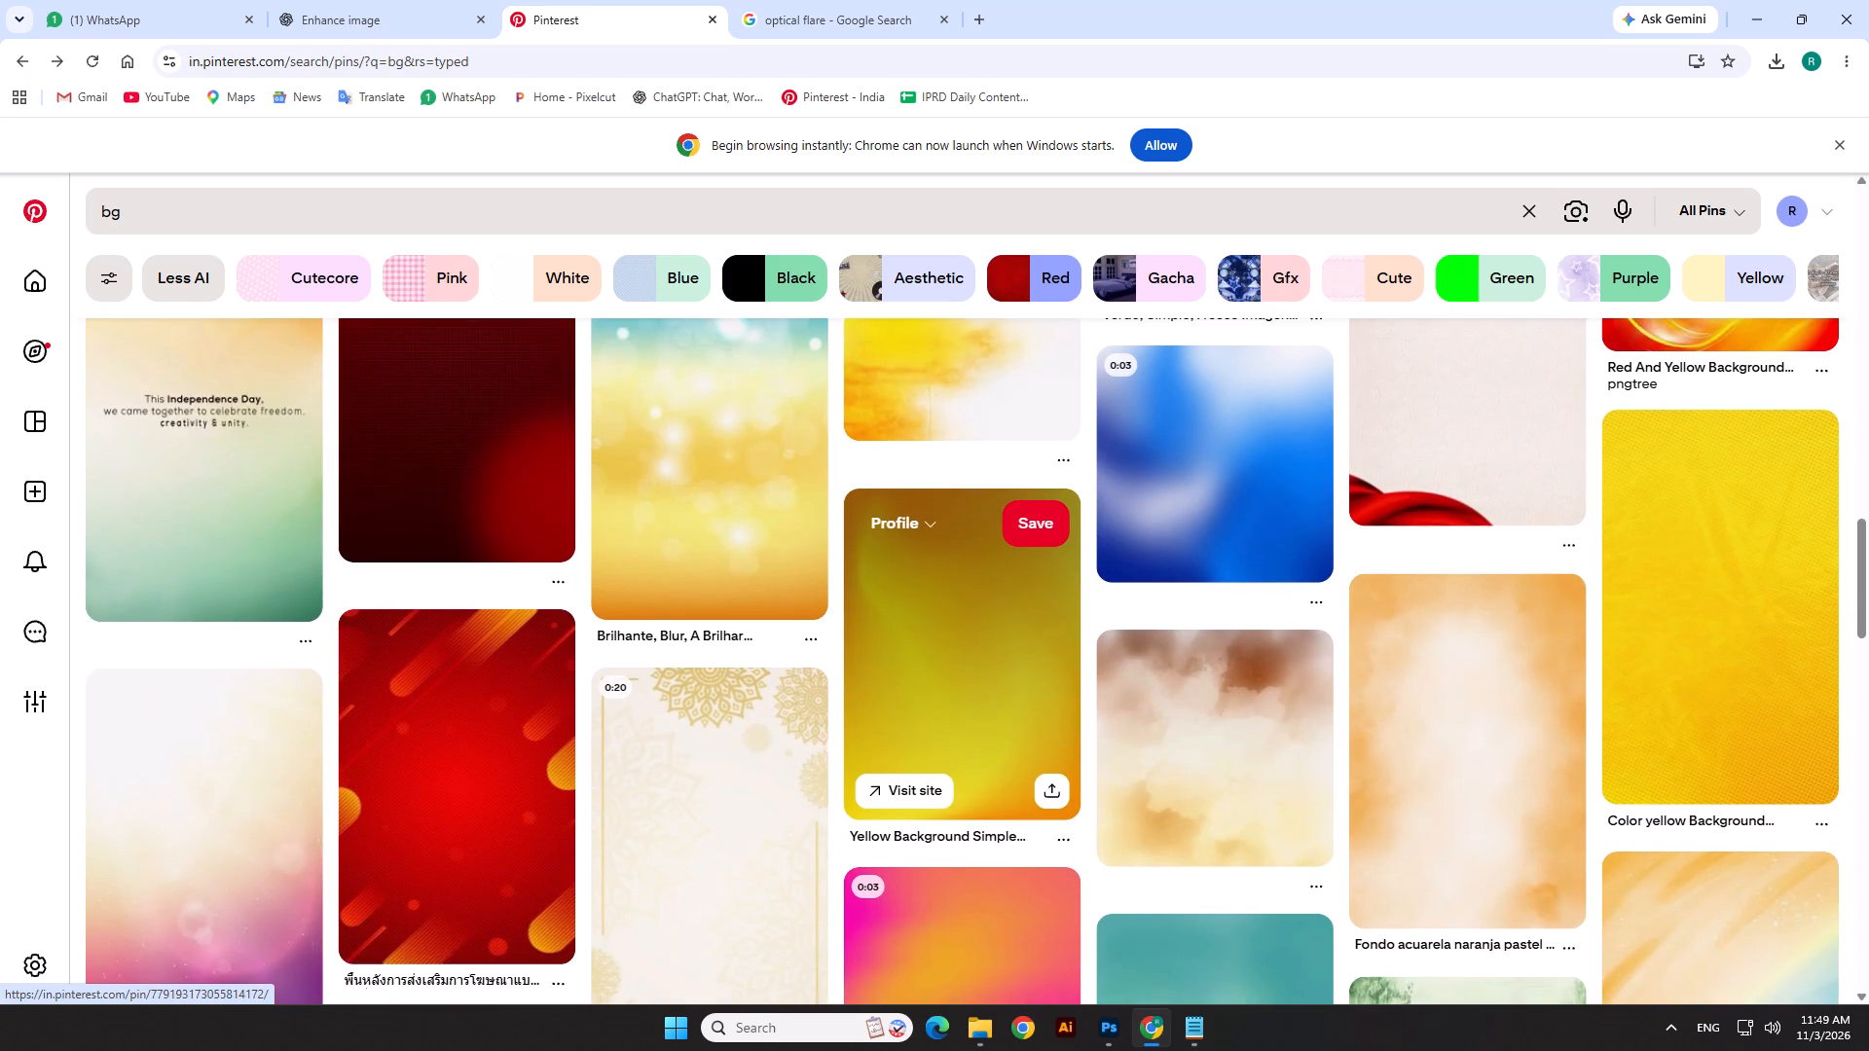
{"action": "scroll", "coordinate": [941, 595], "scroll_direction": "down", "scroll_amount": 16}
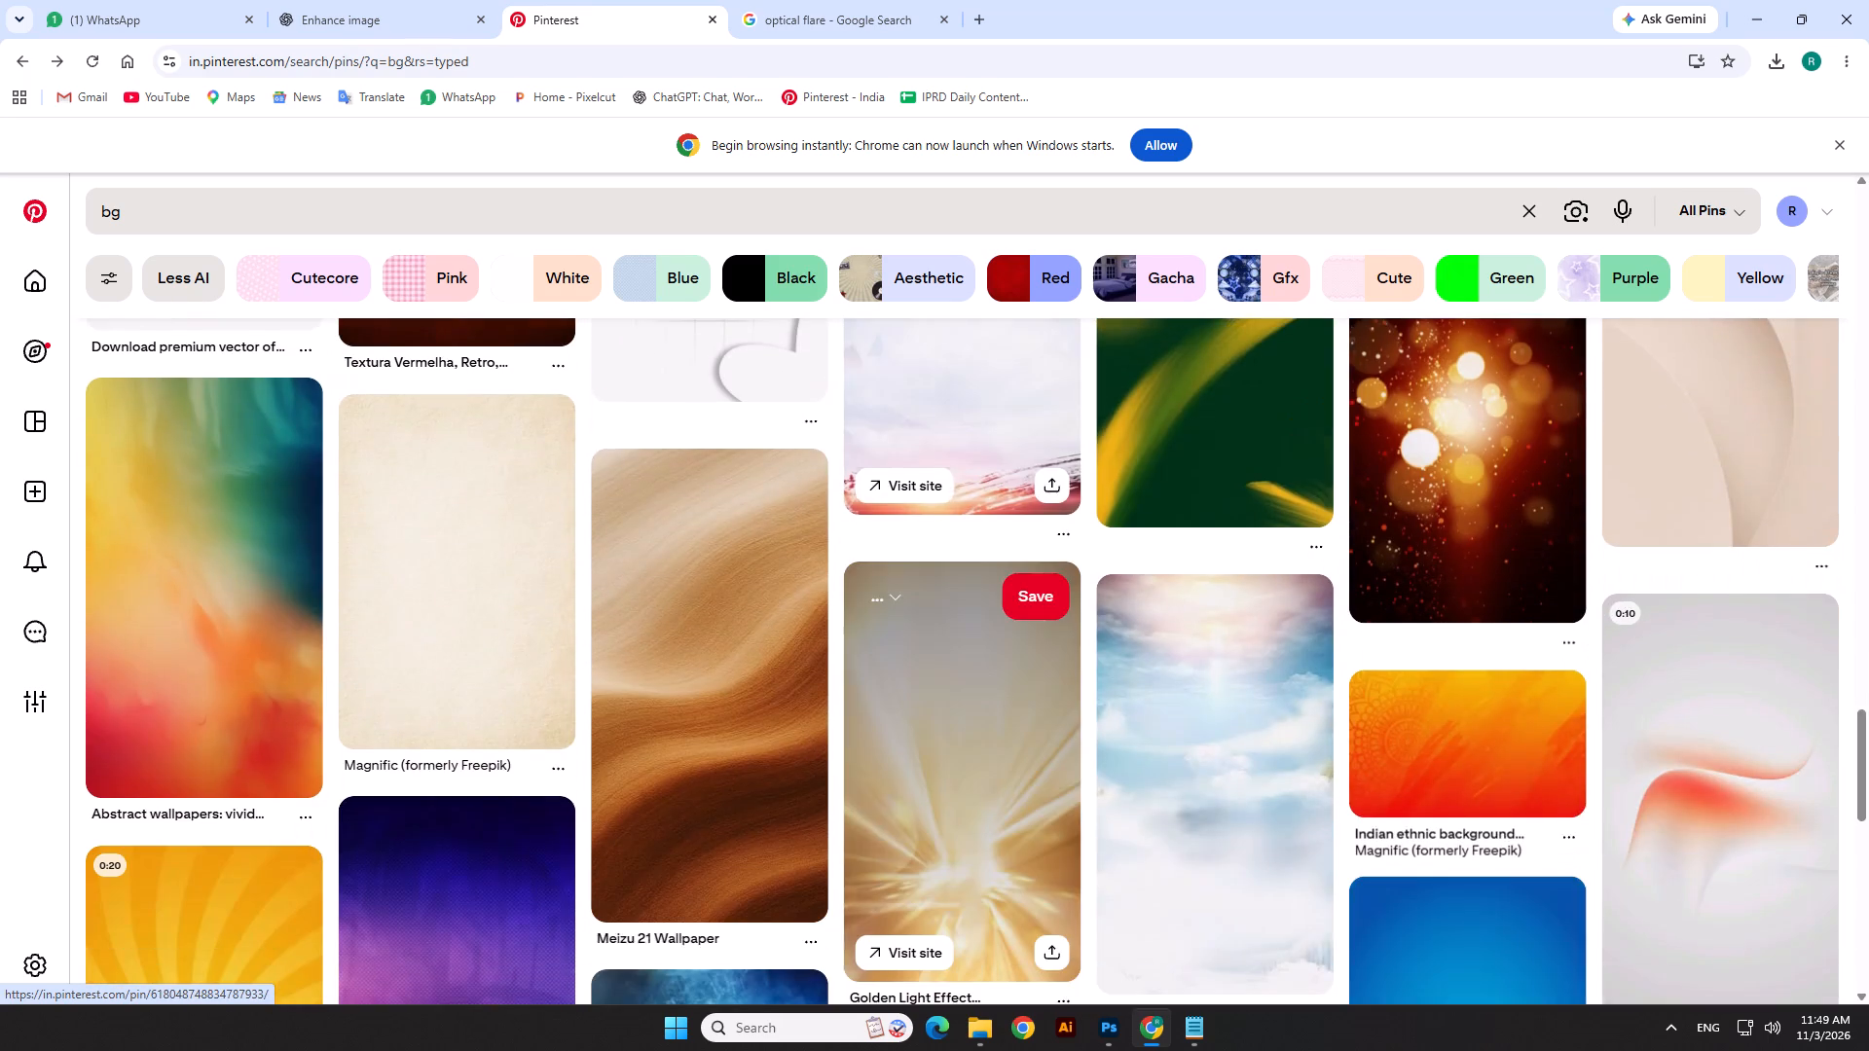
{"action": "scroll", "coordinate": [941, 607], "scroll_direction": "down", "scroll_amount": 9}
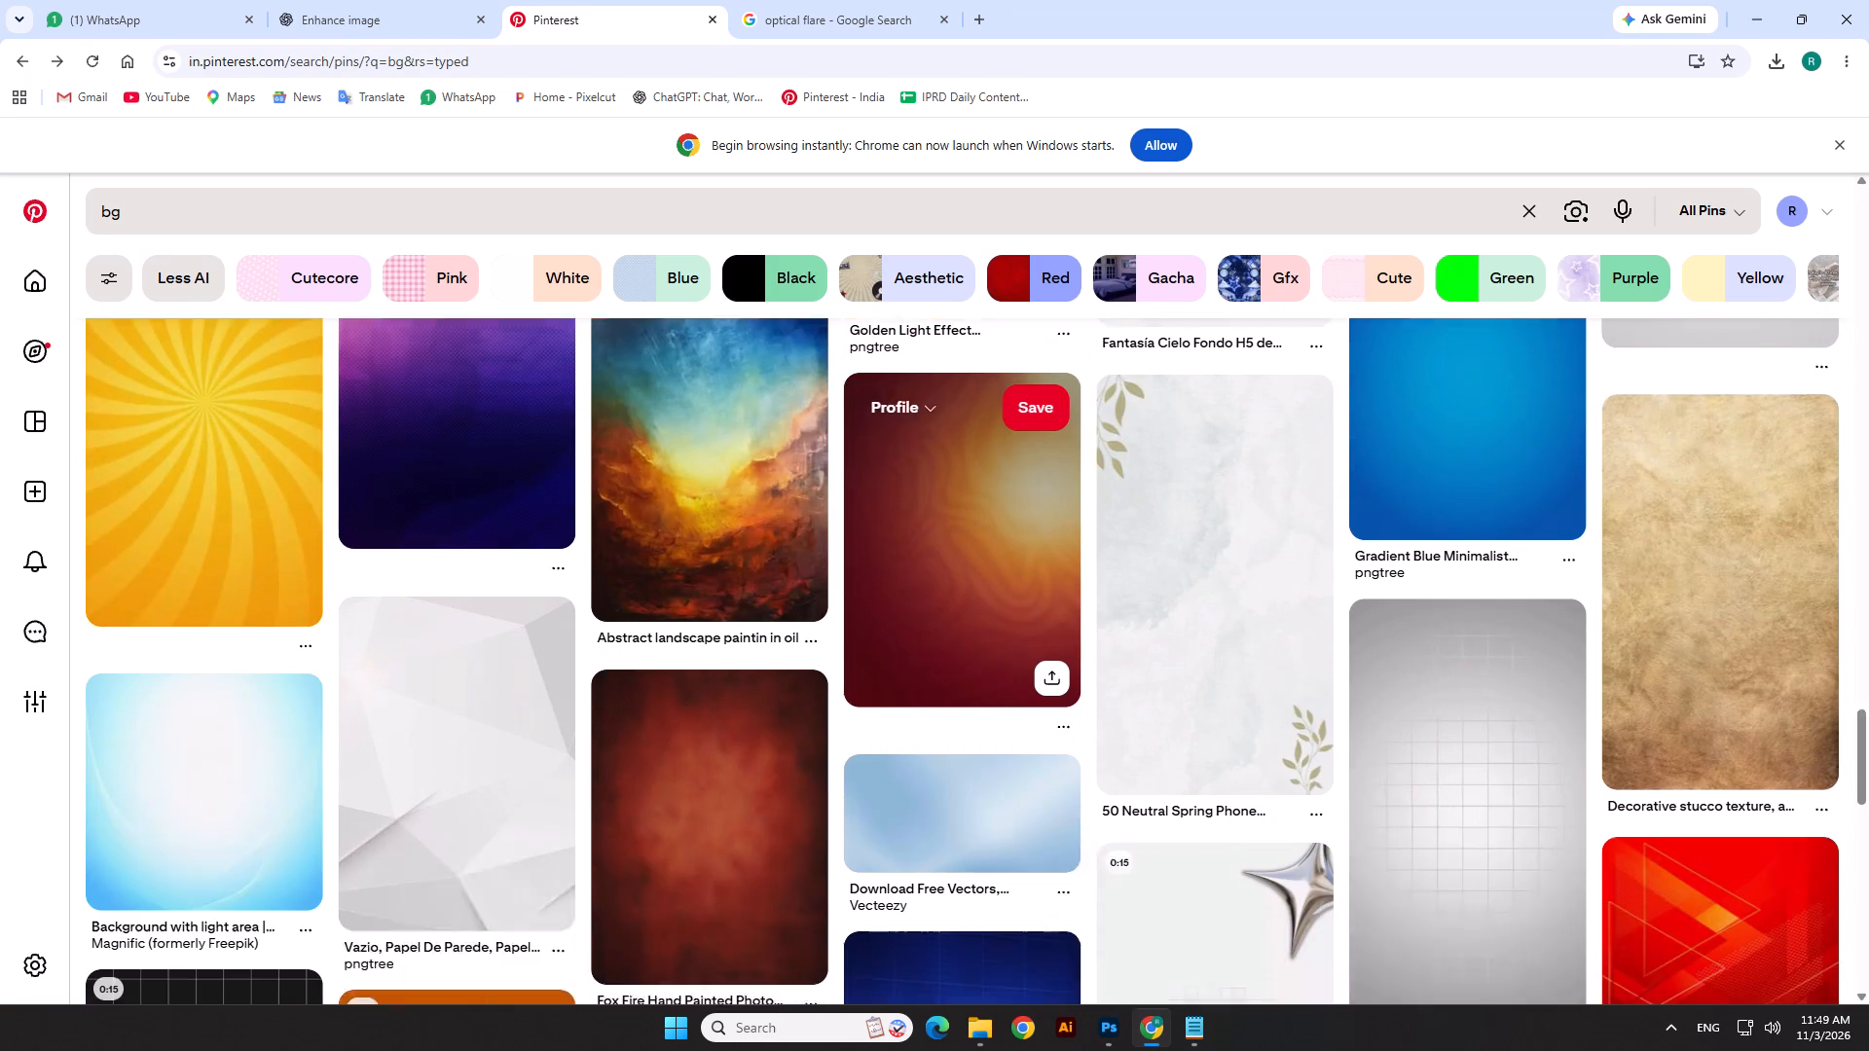
{"action": "scroll", "coordinate": [1330, 642], "scroll_direction": "down", "scroll_amount": 8}
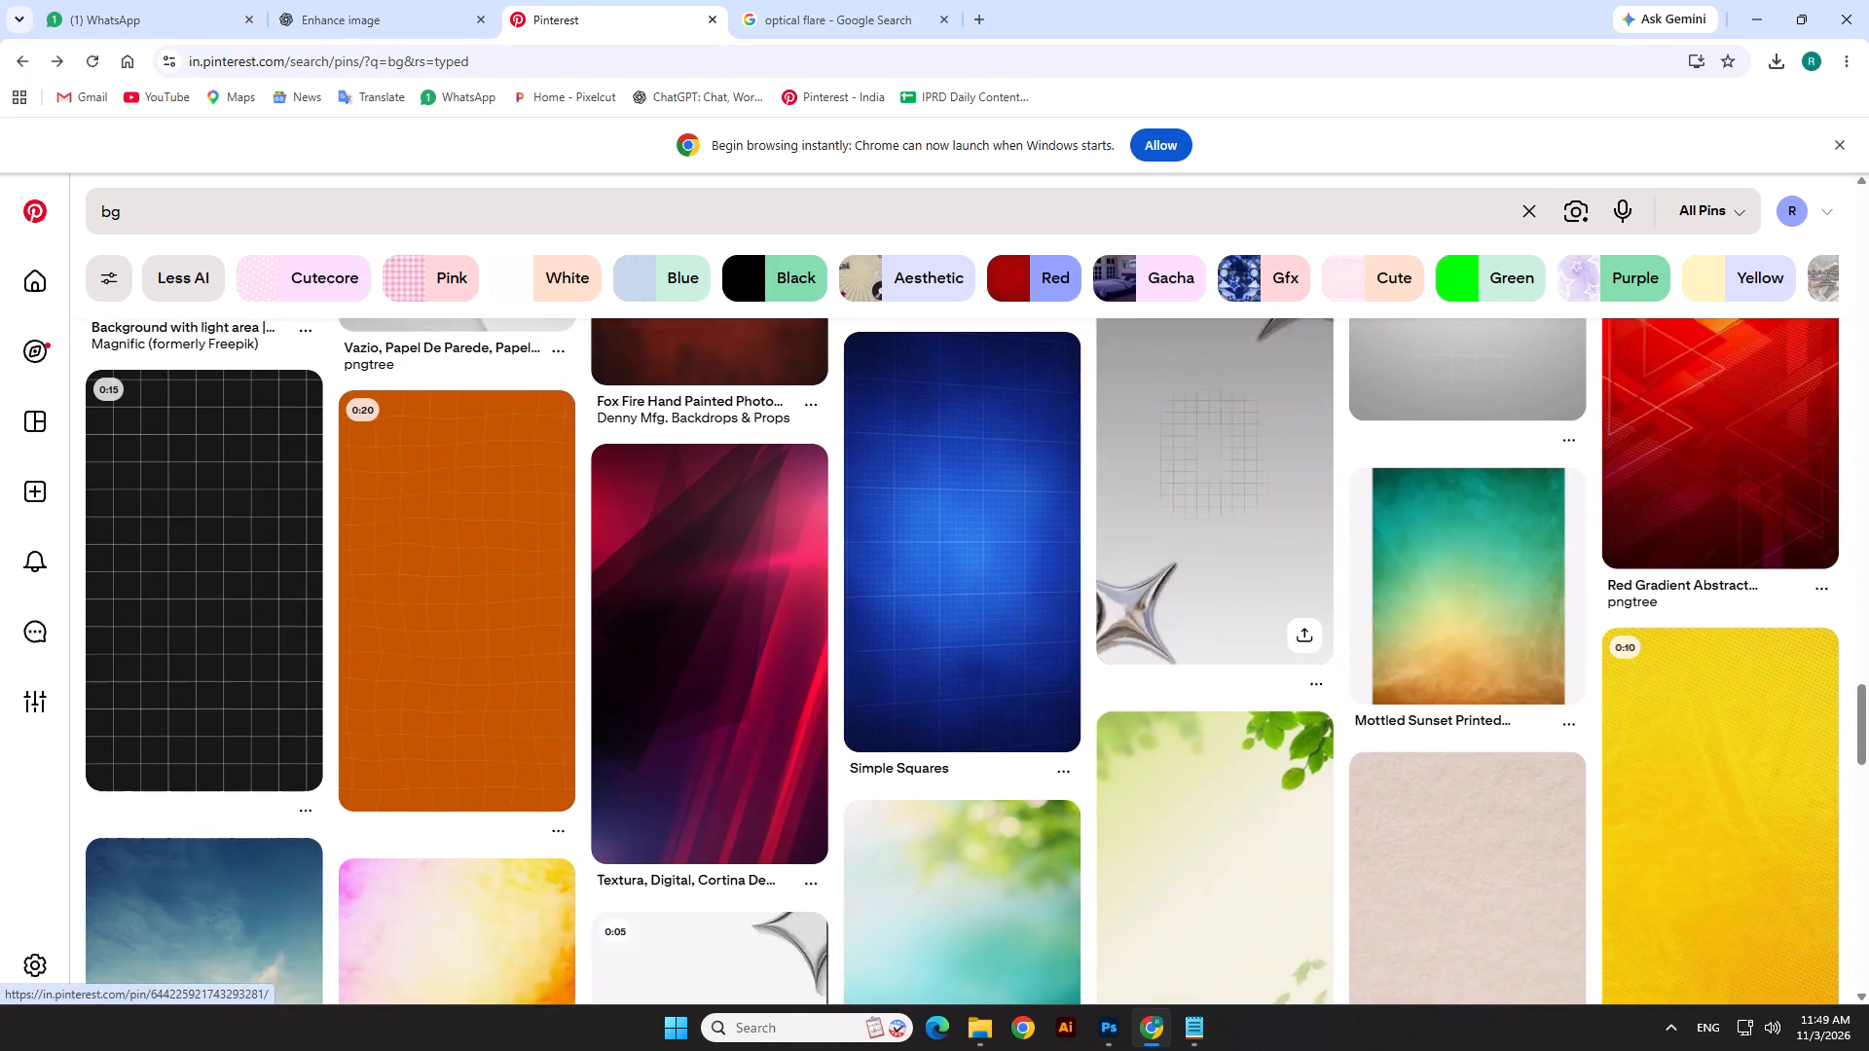
{"action": "scroll", "coordinate": [1330, 642], "scroll_direction": "up", "scroll_amount": 4}
{"action": "scroll", "coordinate": [1330, 642], "scroll_direction": "down", "scroll_amount": 8}
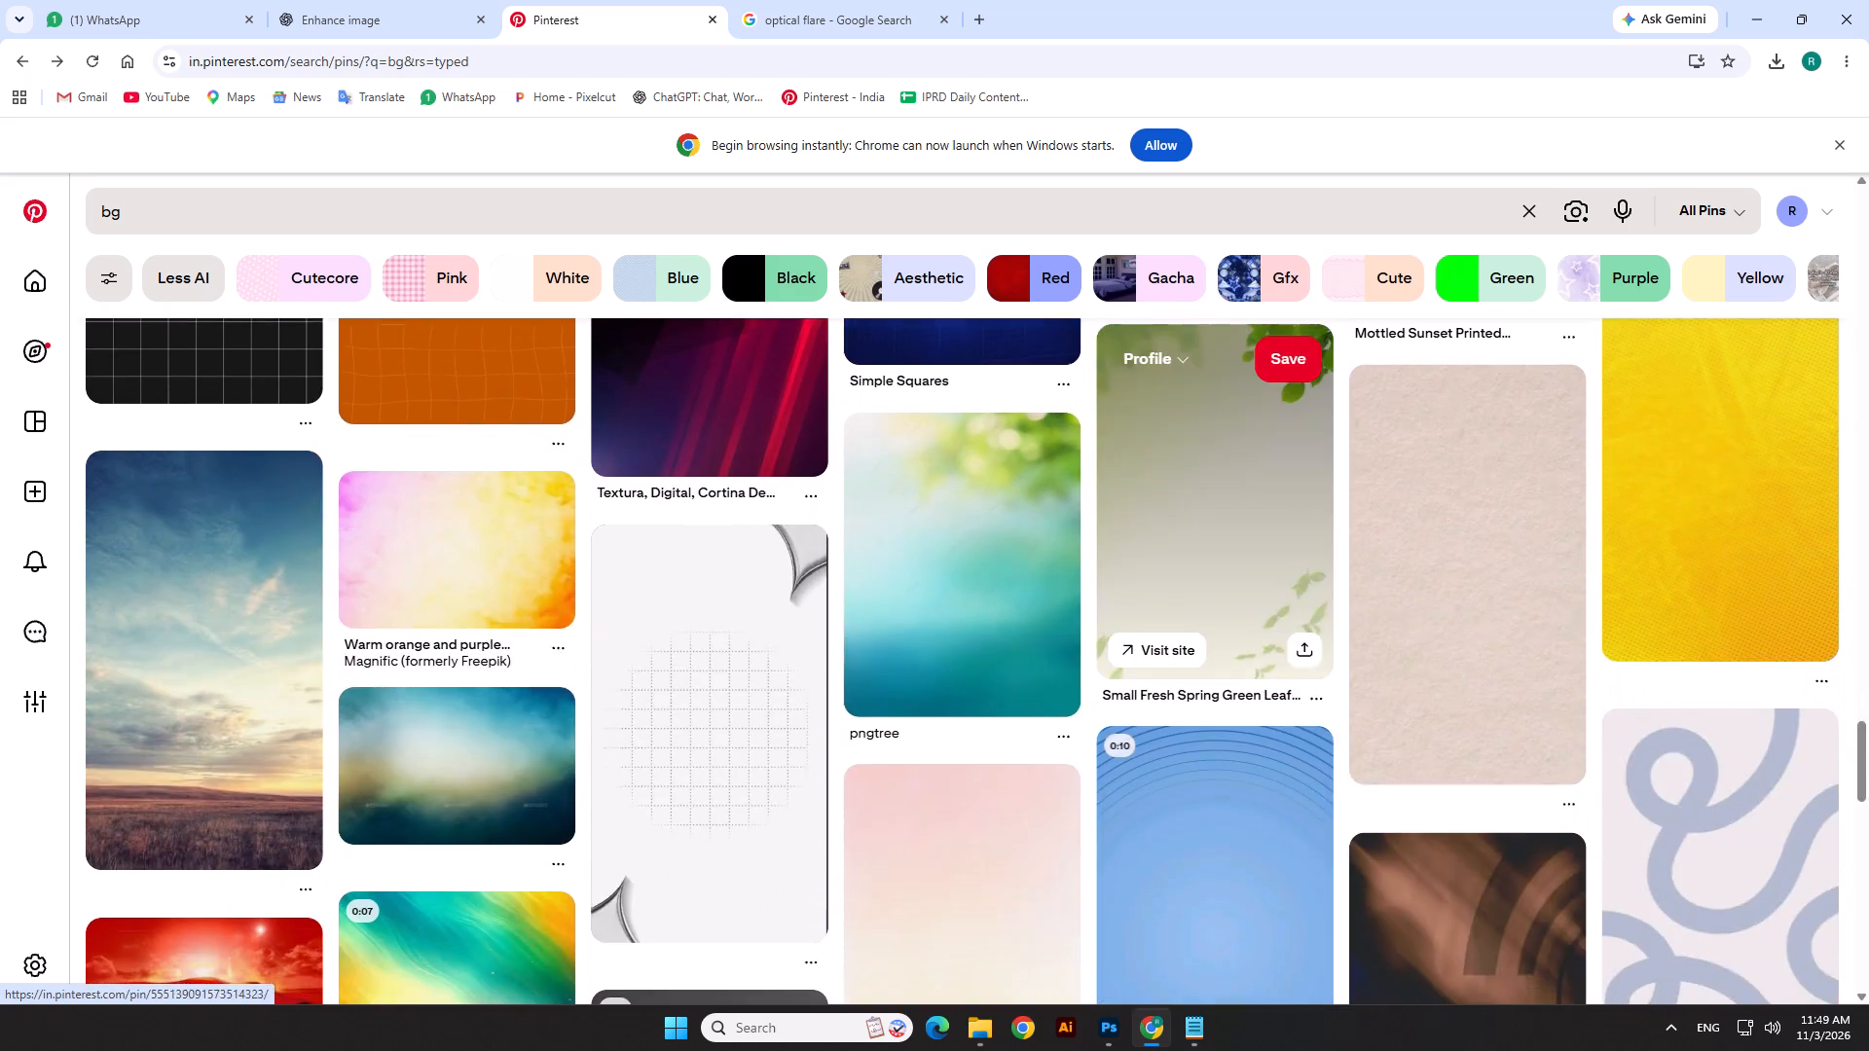
{"action": "scroll", "coordinate": [1330, 642], "scroll_direction": "down", "scroll_amount": 1}
{"action": "scroll", "coordinate": [1330, 642], "scroll_direction": "up", "scroll_amount": 2}
{"action": "scroll", "coordinate": [1330, 642], "scroll_direction": "down", "scroll_amount": 3}
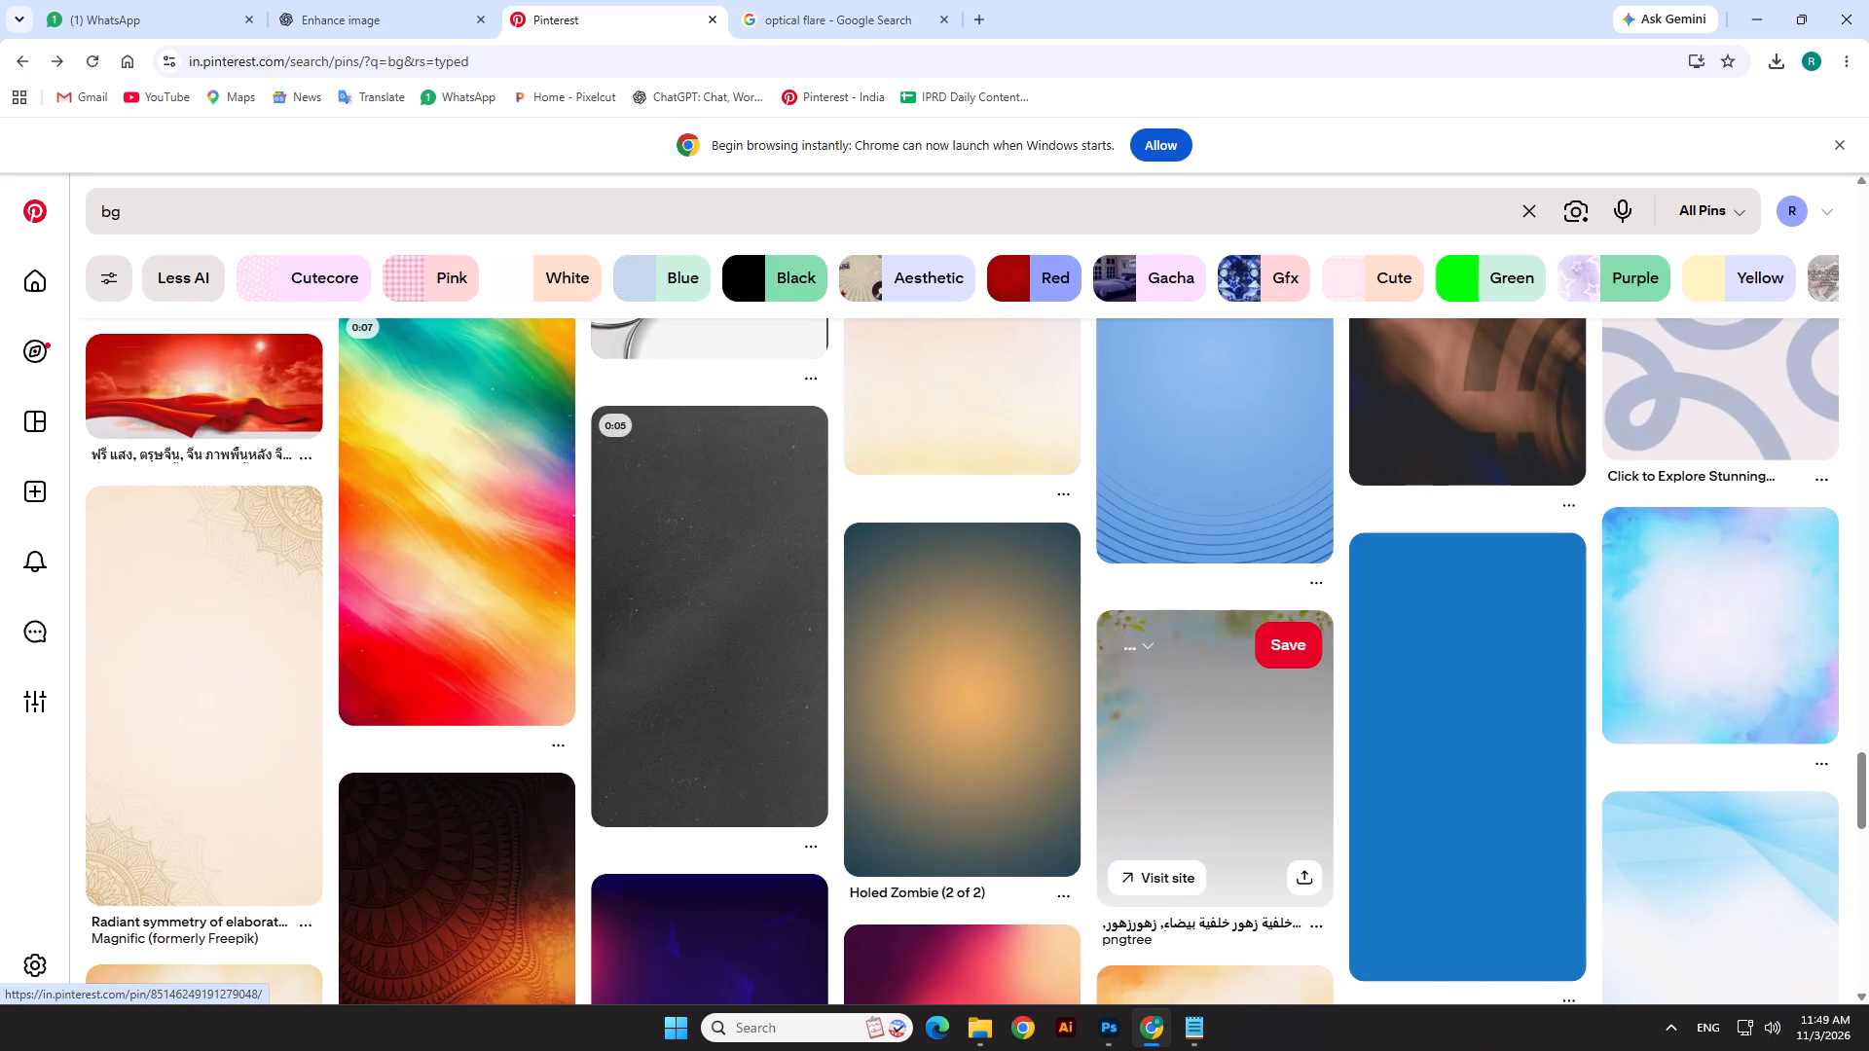
{"action": "scroll", "coordinate": [1330, 642], "scroll_direction": "down", "scroll_amount": 9}
{"action": "scroll", "coordinate": [1330, 642], "scroll_direction": "up", "scroll_amount": 4}
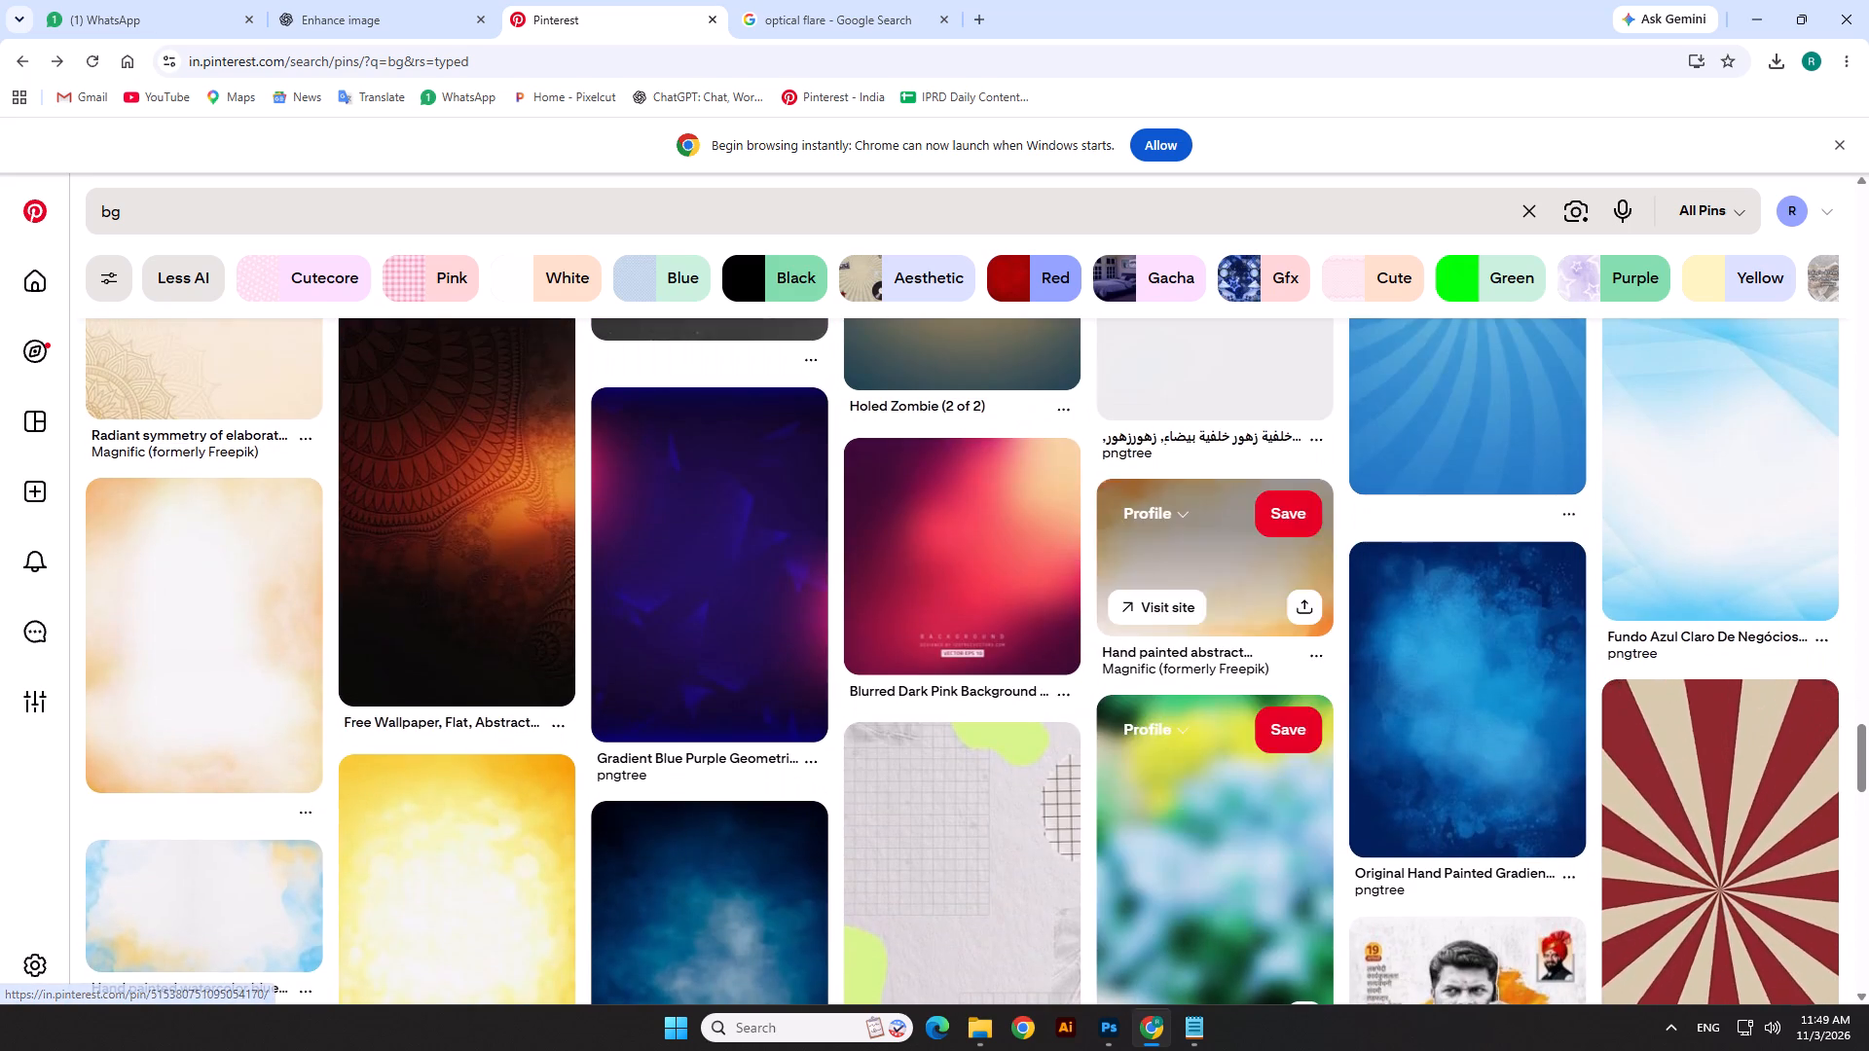
{"action": "scroll", "coordinate": [1341, 672], "scroll_direction": "down", "scroll_amount": 6}
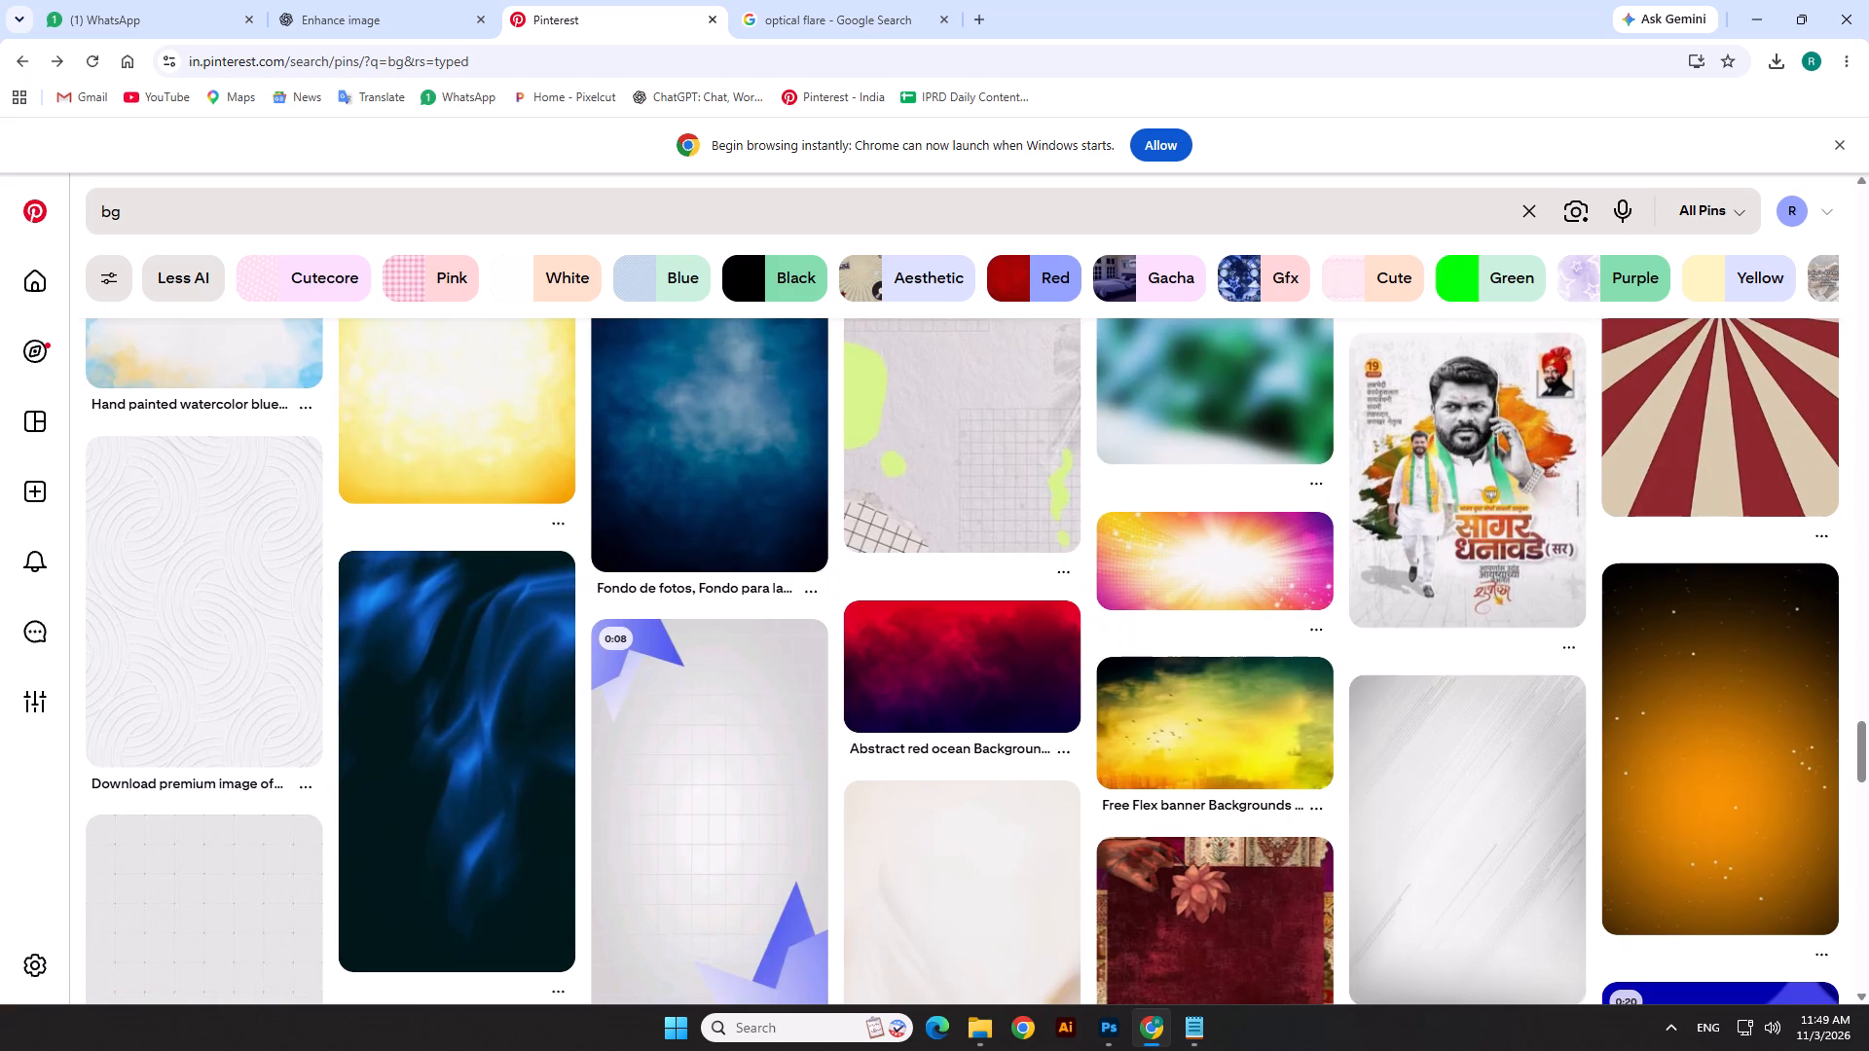
{"action": "scroll", "coordinate": [1338, 669], "scroll_direction": "down", "scroll_amount": 5}
{"action": "scroll", "coordinate": [1338, 669], "scroll_direction": "up", "scroll_amount": 11}
Open the orange "Hand painted abstract background" pin and copy its image.
{"action": "left_click", "coordinate": [1243, 554]}
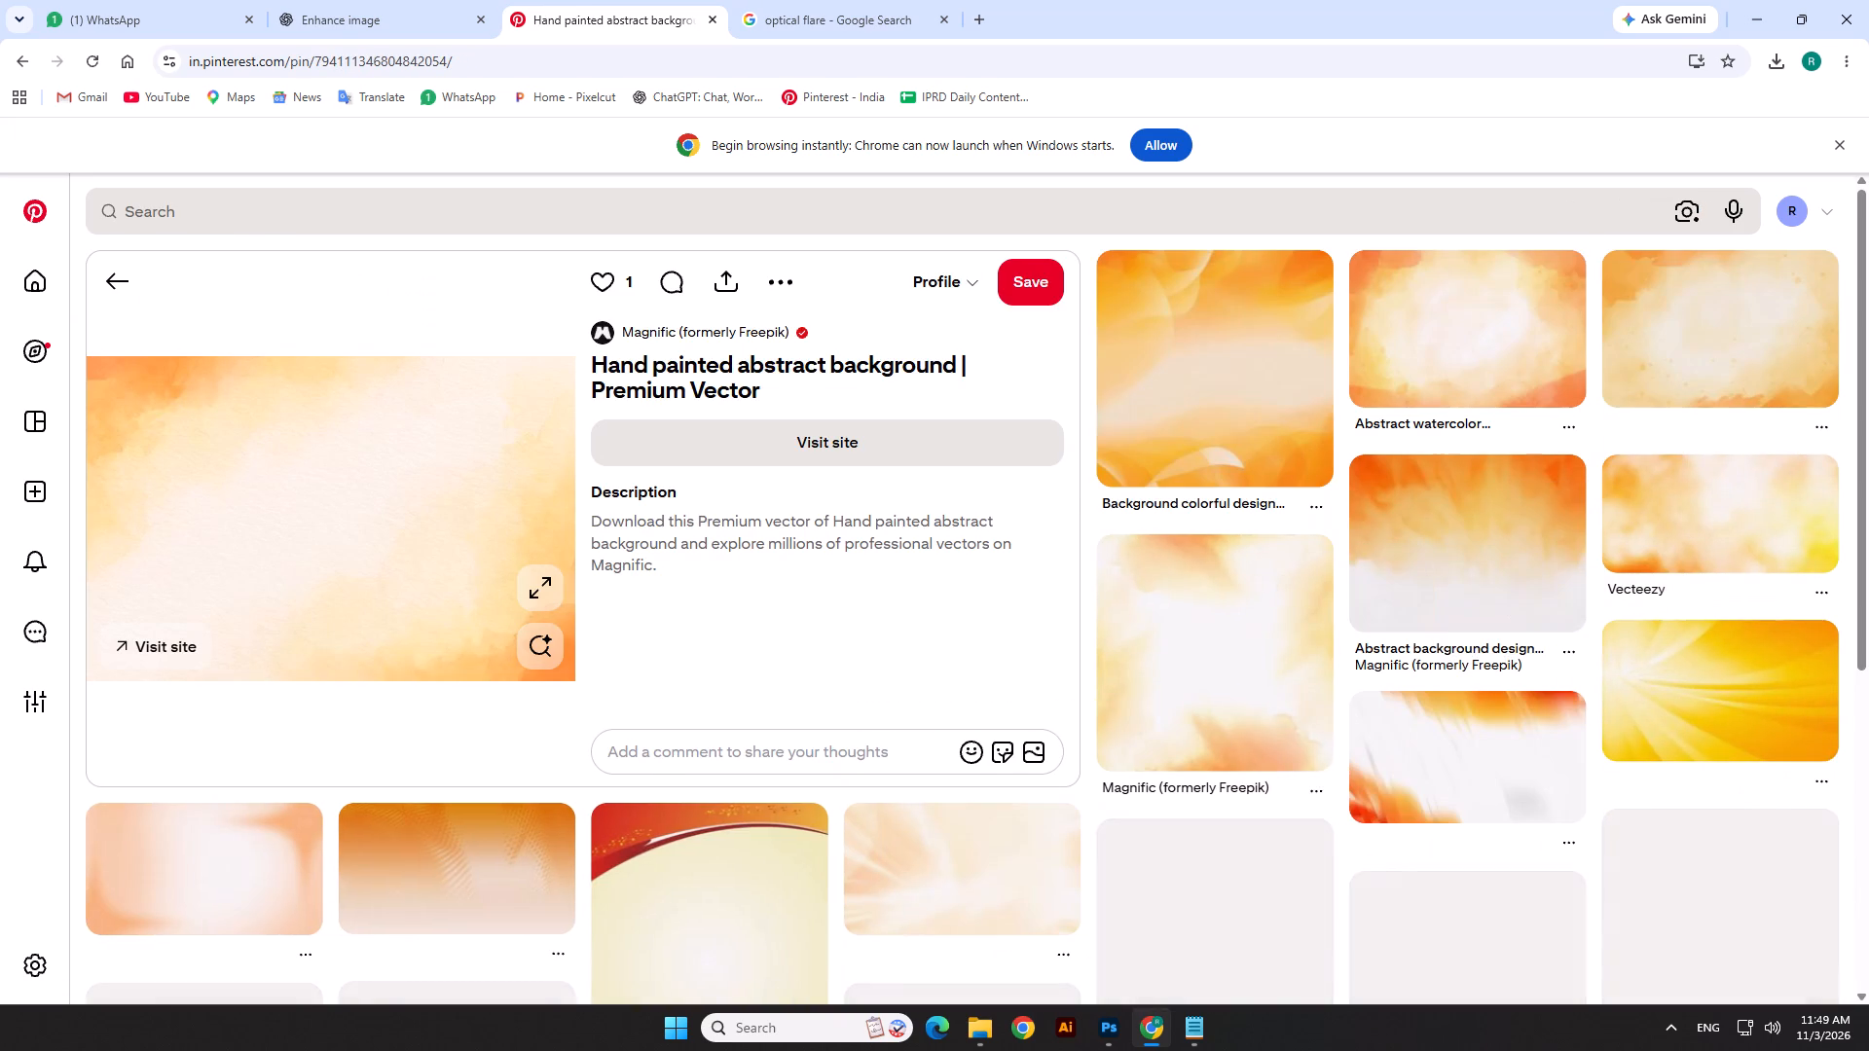
{"action": "right_click", "coordinate": [330, 504]}
{"action": "left_click", "coordinate": [415, 594]}
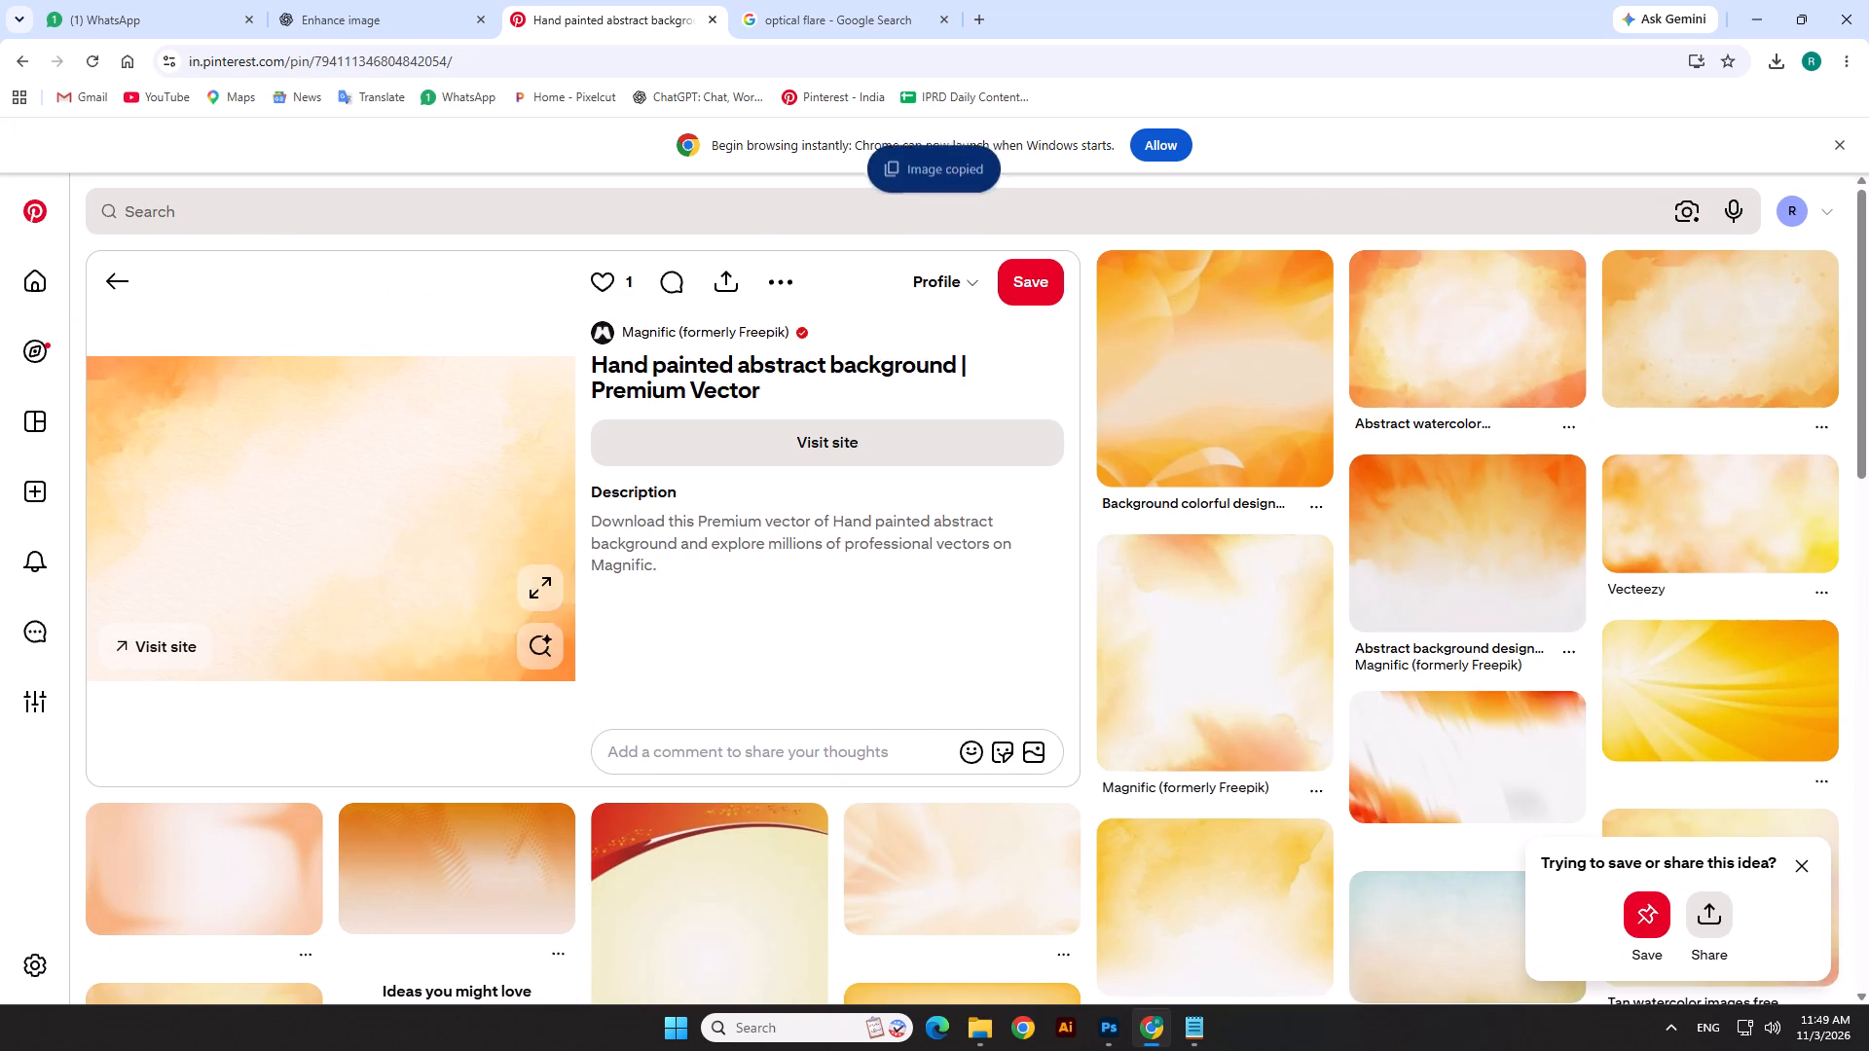
In Photoshop, paste the copied background above Layer 6, rotate it 90°, and scale it to about 1303 × 1957 px to cover the canvas.
{"action": "key", "text": "alt+Tab"}
{"action": "left_click", "coordinate": [980, 756]}
{"action": "scroll", "coordinate": [1086, 780], "scroll_direction": "down", "scroll_amount": 1}
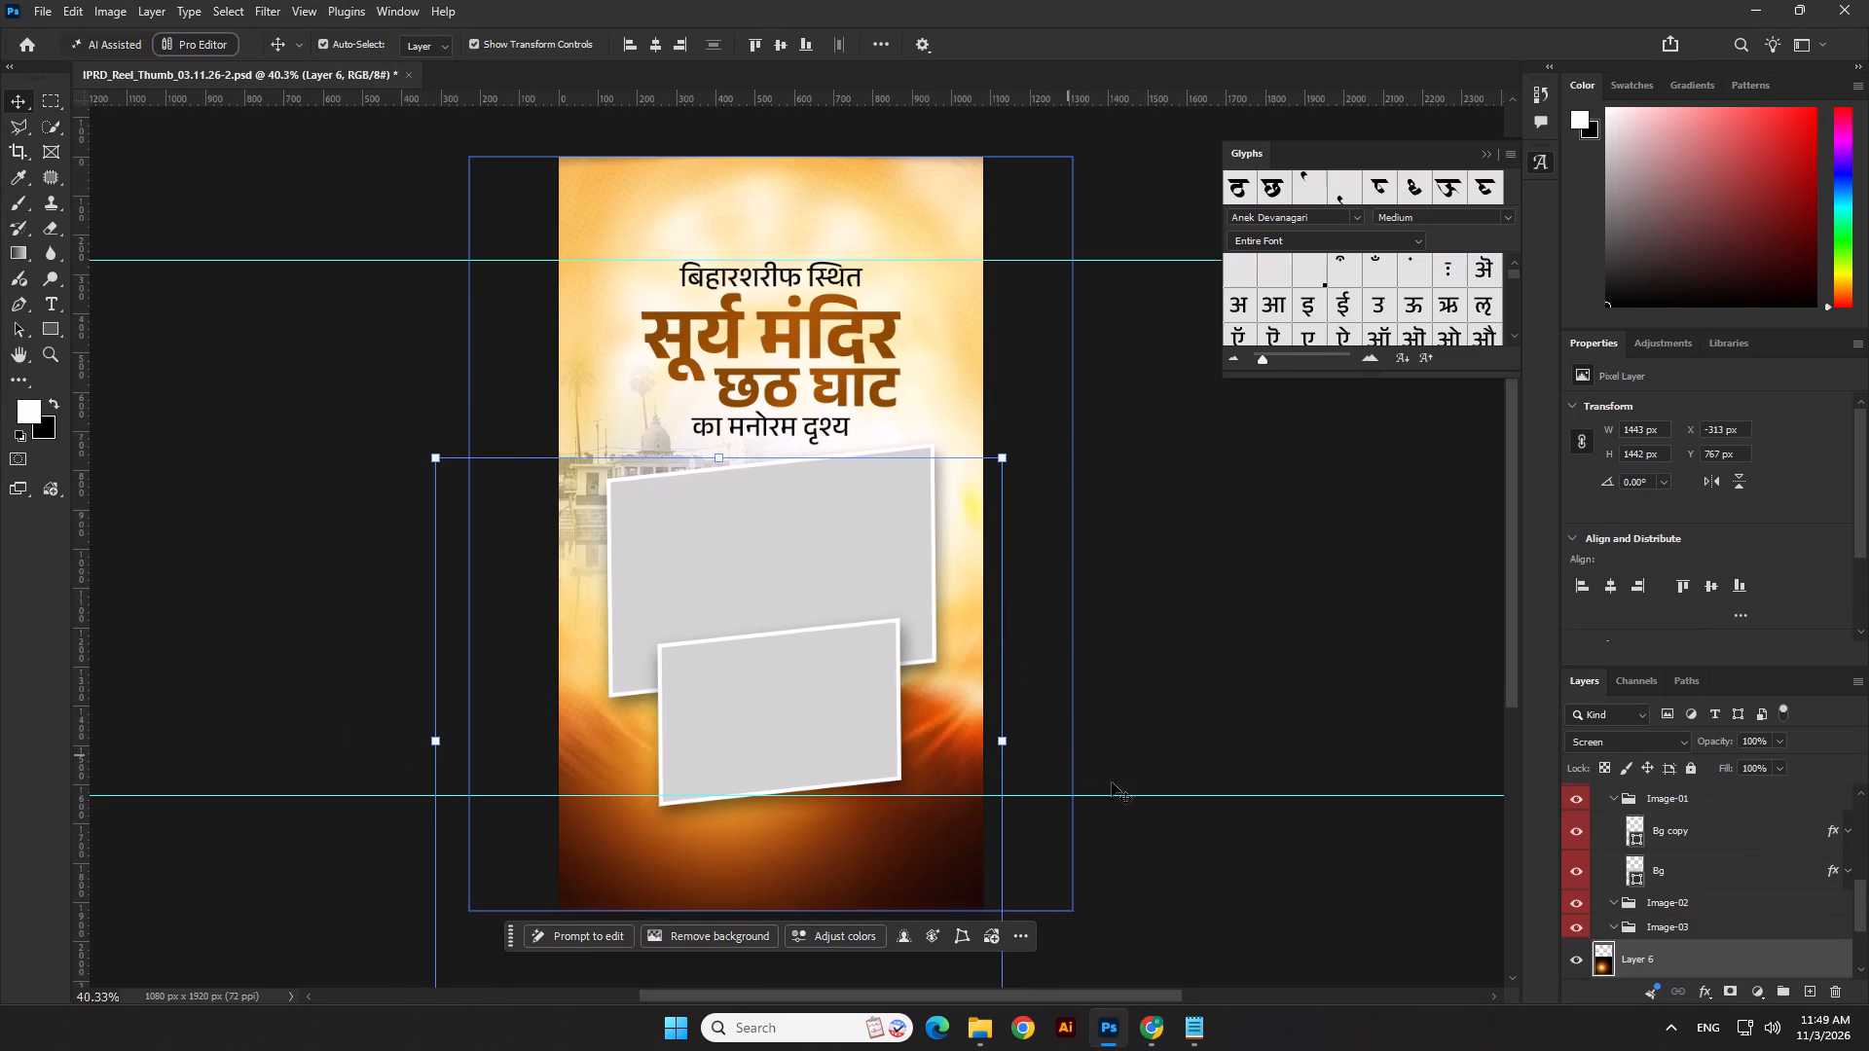
{"action": "key", "text": "ctrl+v"}
{"action": "scroll", "coordinate": [702, 531], "scroll_direction": "down", "scroll_amount": 3}
{"action": "left_click_drag", "start_coordinate": [758, 470], "coordinate": [758, 466]}
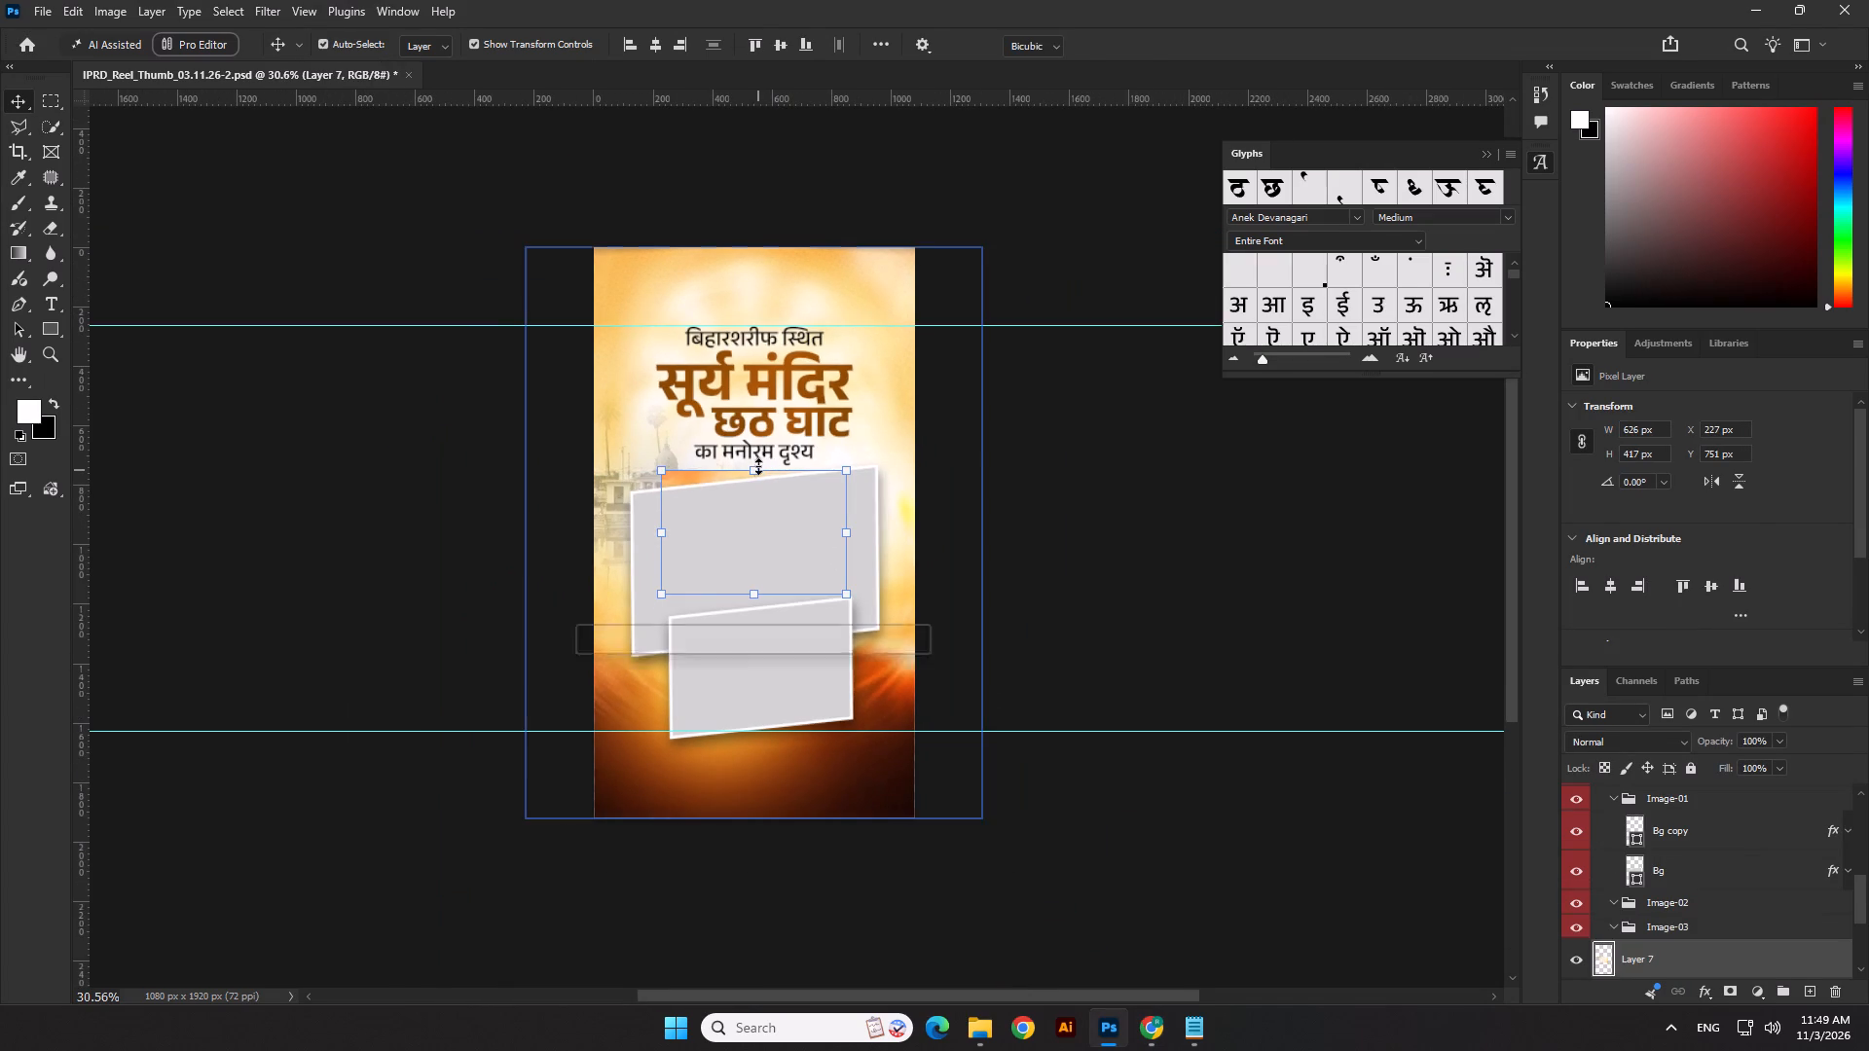
{"action": "left_click_drag", "start_coordinate": [758, 466], "coordinate": [766, 392]}
{"action": "left_click_drag", "start_coordinate": [851, 312], "coordinate": [907, 598]}
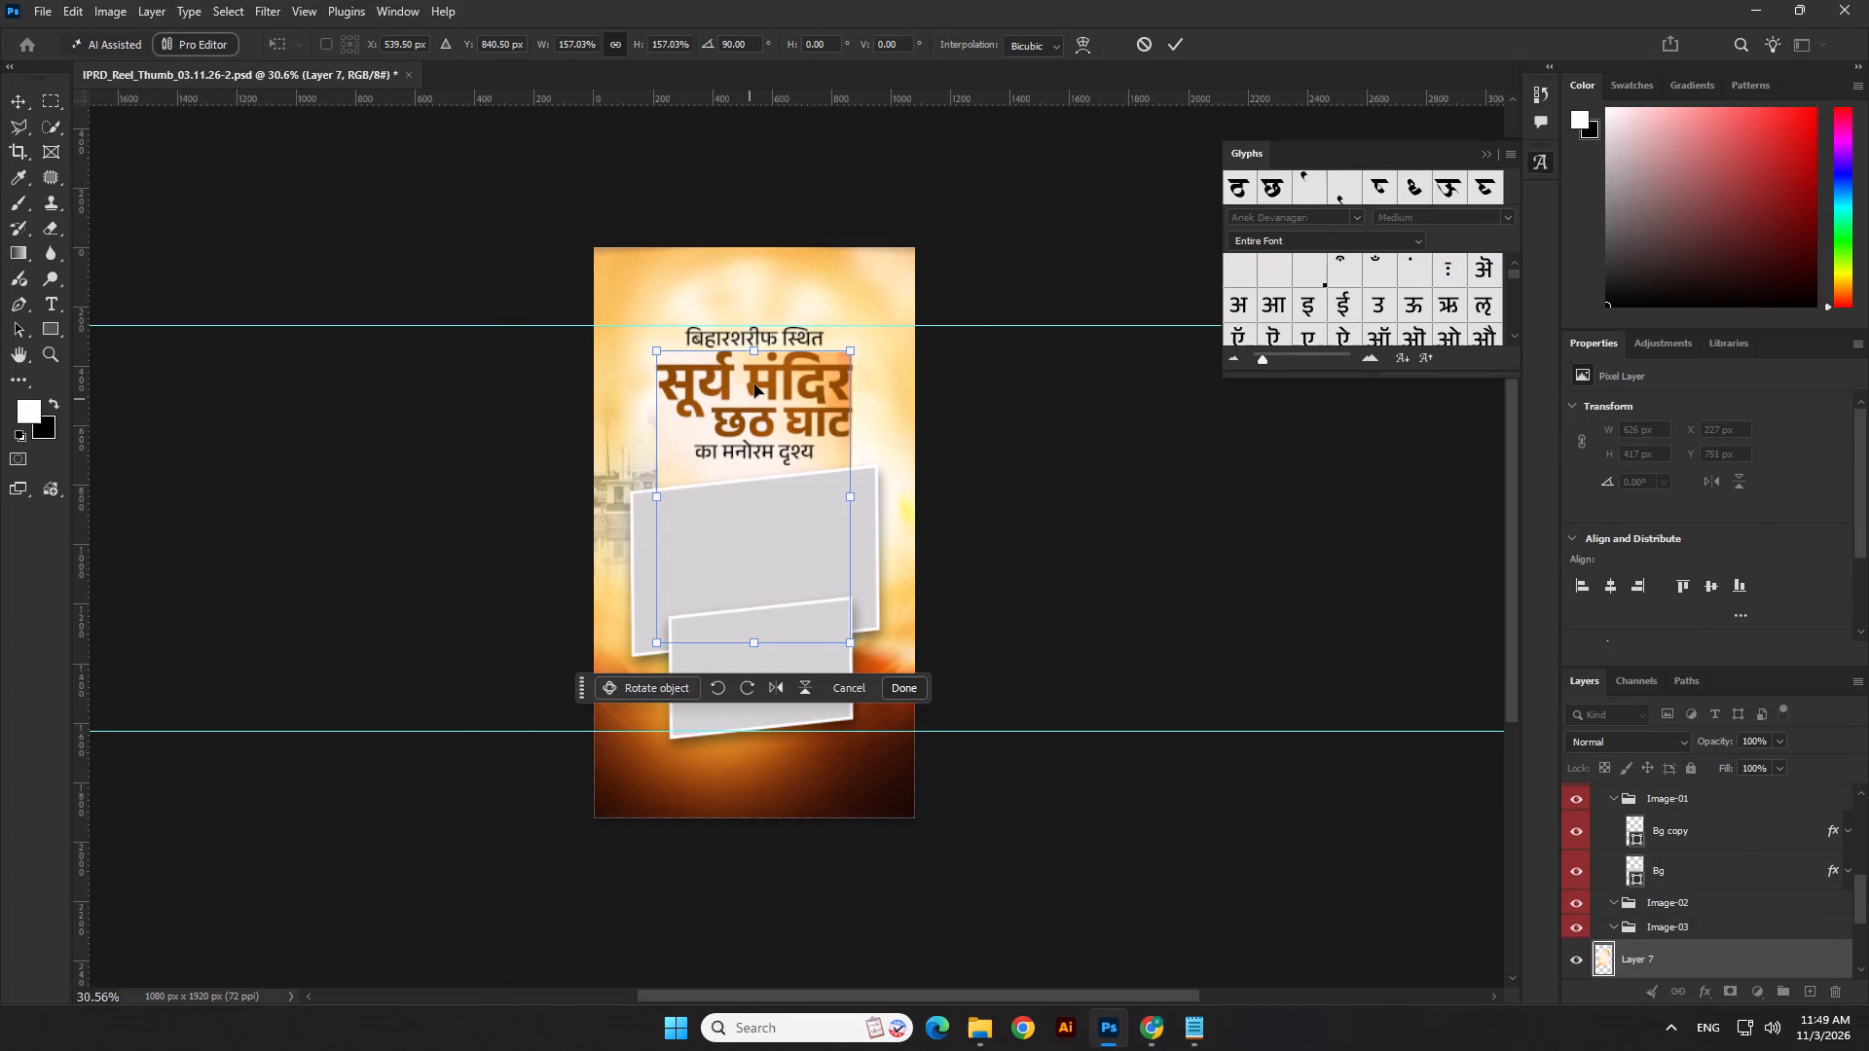
{"action": "left_click_drag", "start_coordinate": [752, 354], "coordinate": [761, 251]}
{"action": "left_click_drag", "start_coordinate": [753, 639], "coordinate": [751, 641]}
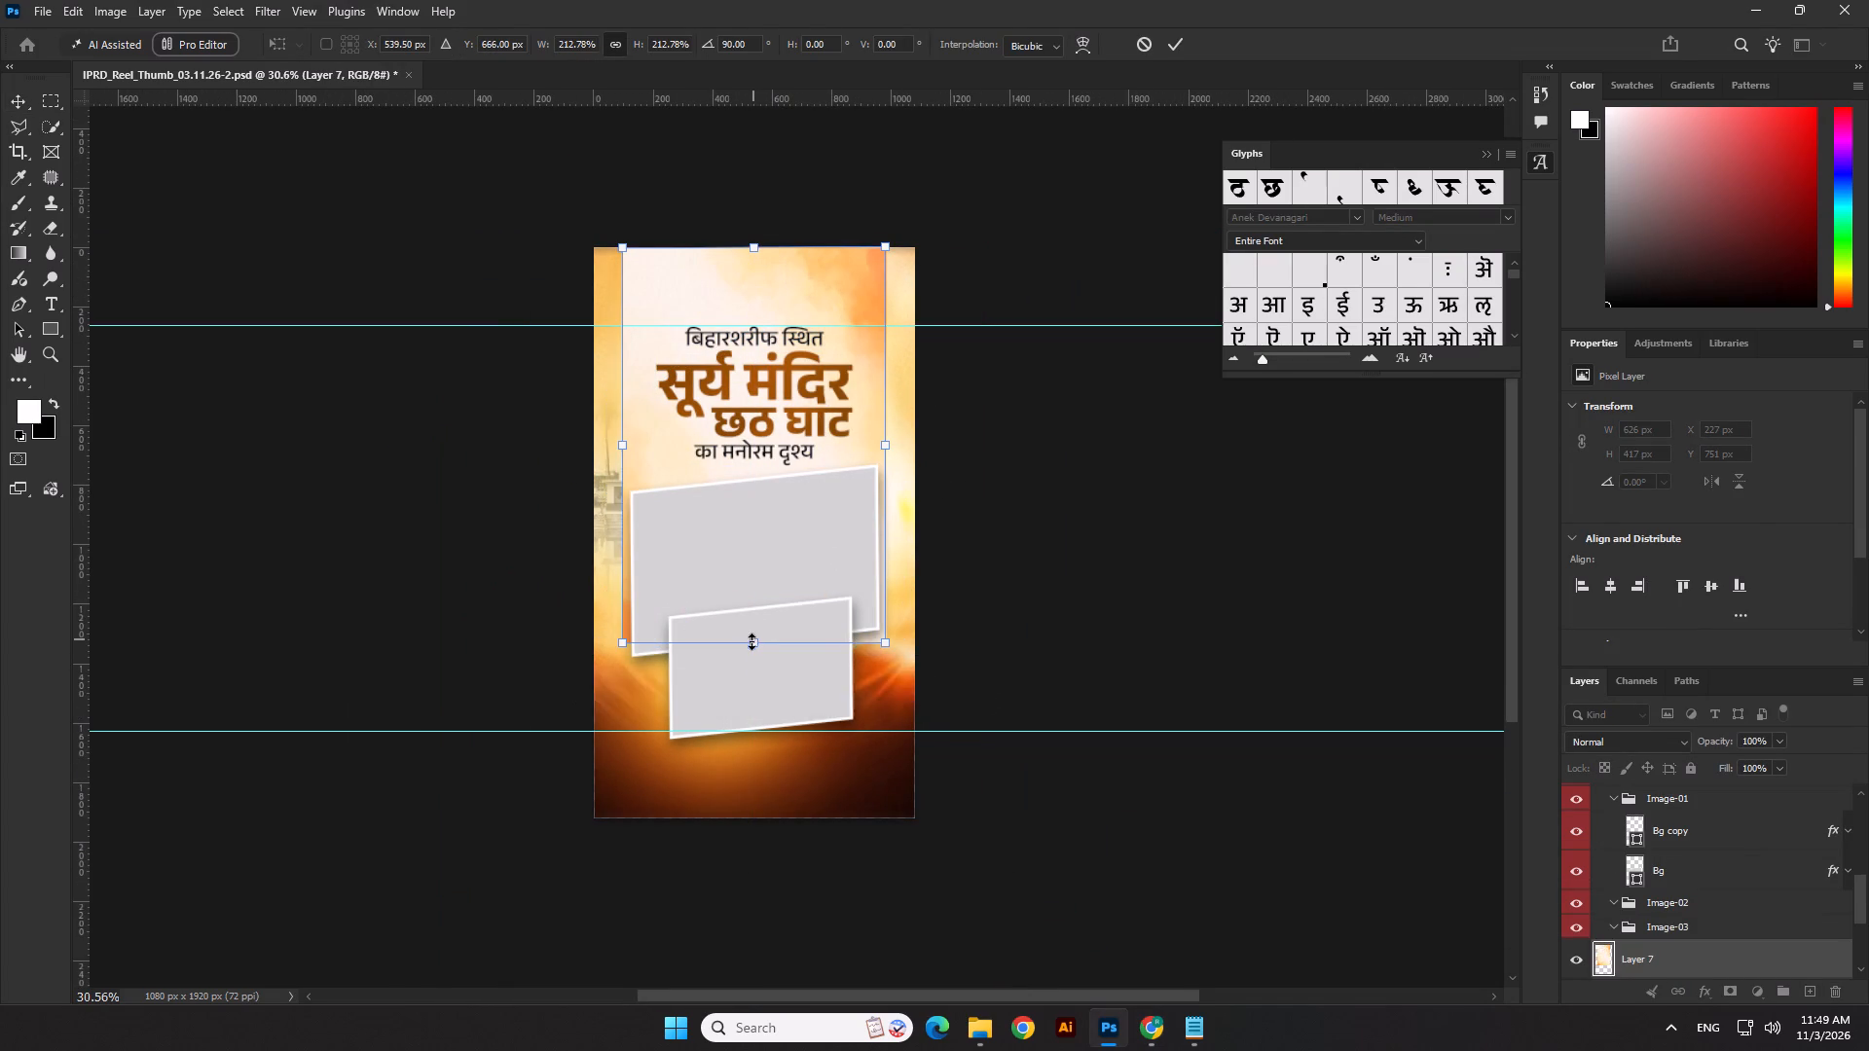
{"action": "left_click_drag", "start_coordinate": [751, 641], "coordinate": [741, 825]}
{"action": "key", "text": "Return"}
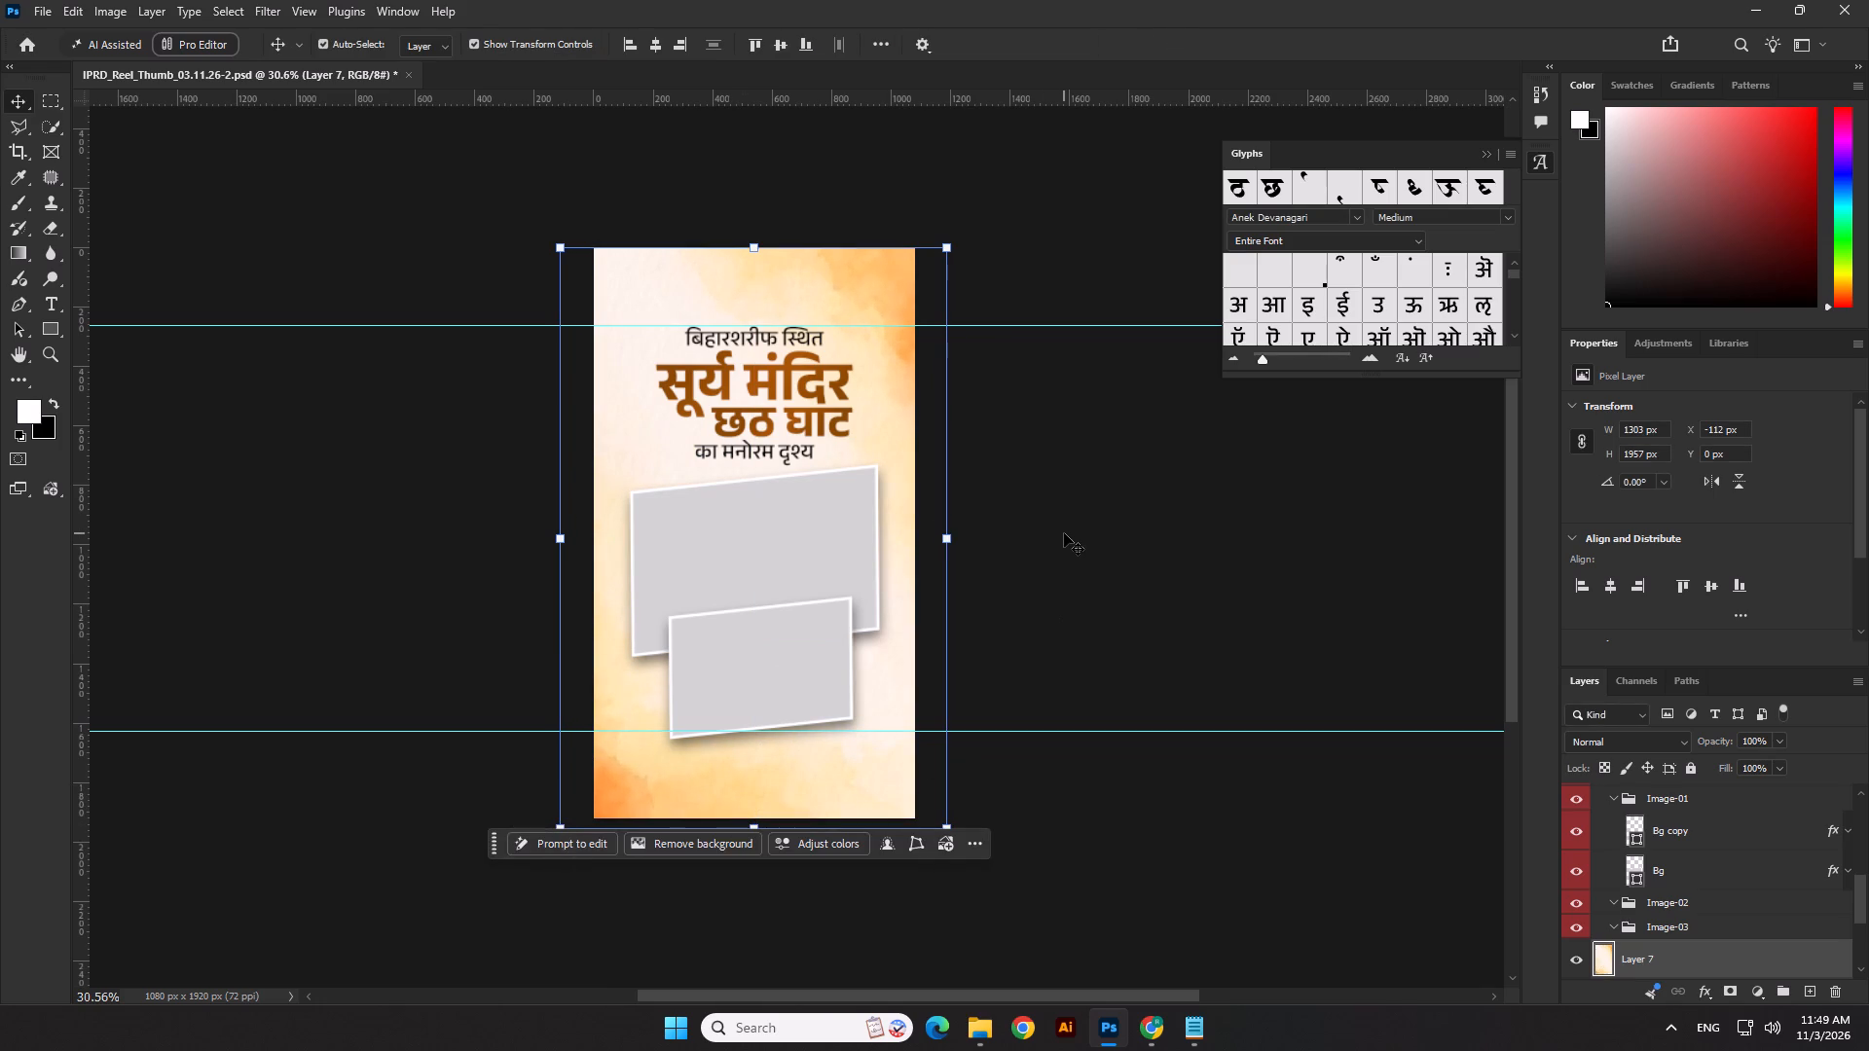
{"action": "left_click", "coordinate": [1133, 609]}
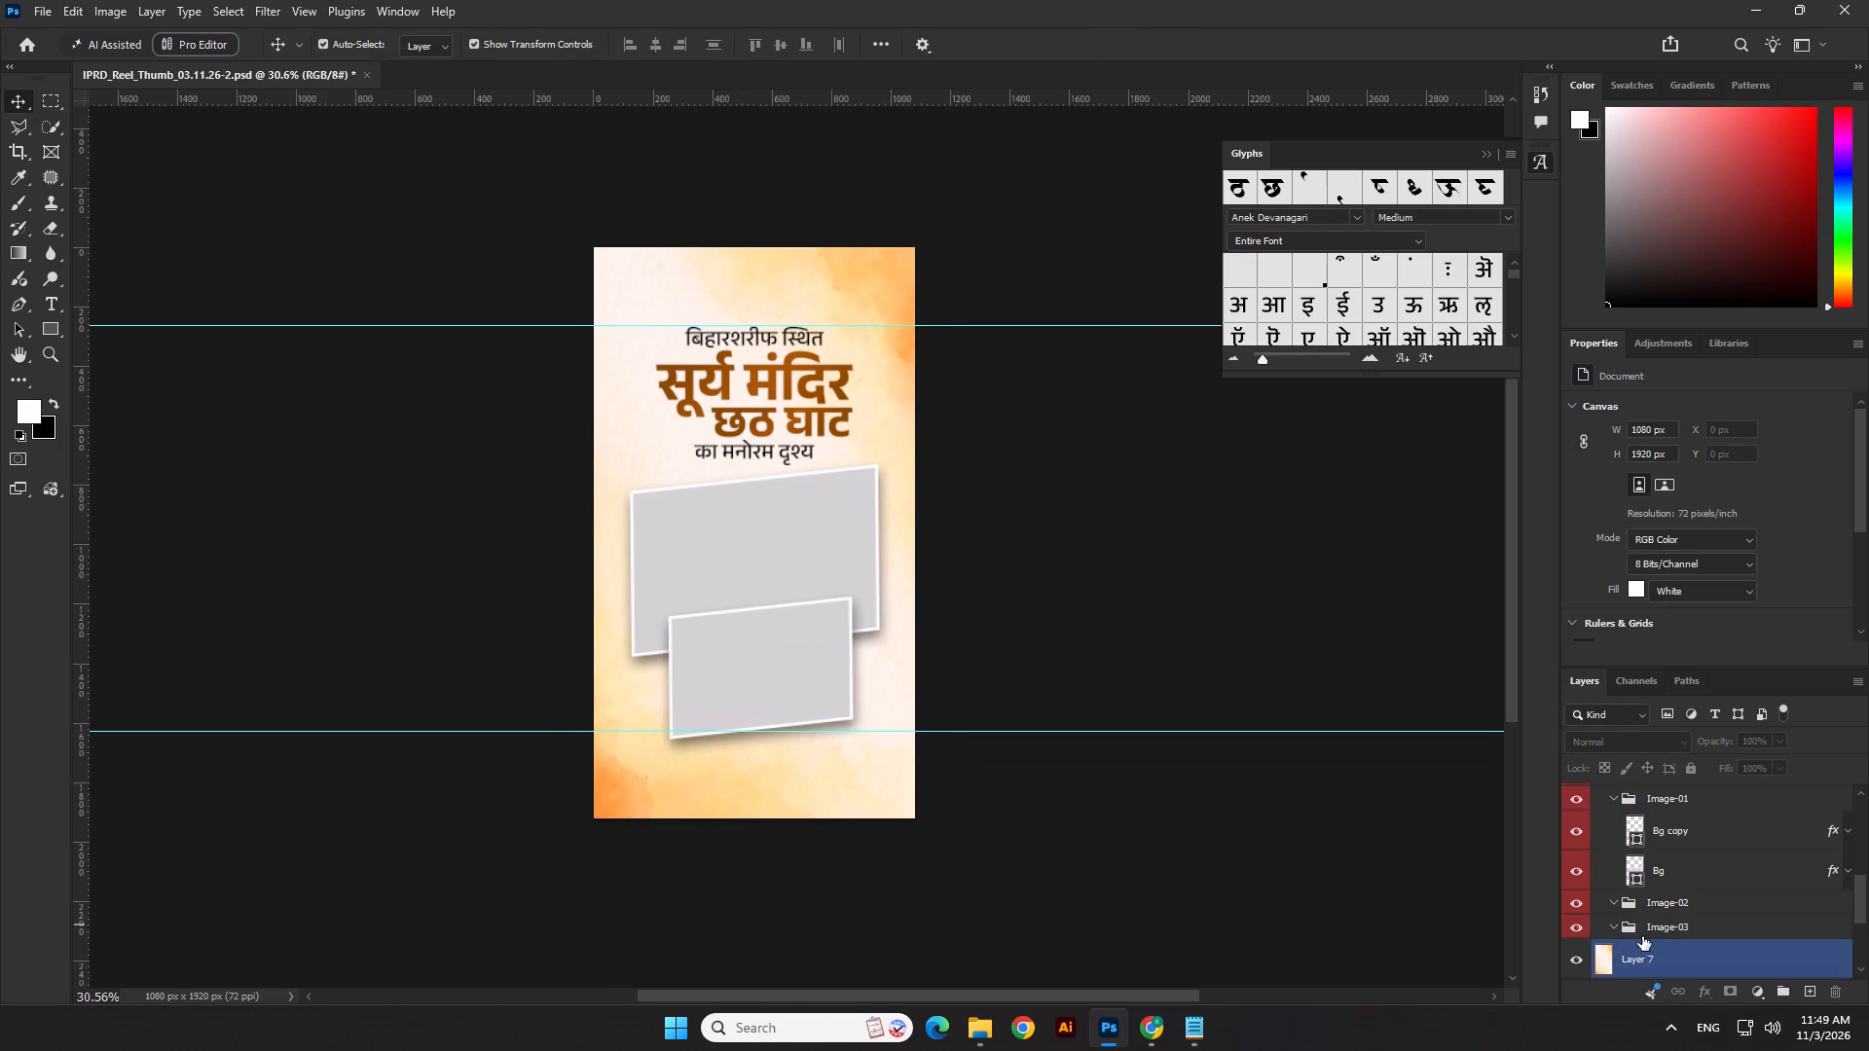
{"action": "left_click", "coordinate": [1158, 621]}
Centre the smaller Bg copy frame horizontally on the canvas.
{"action": "left_click", "coordinate": [789, 682]}
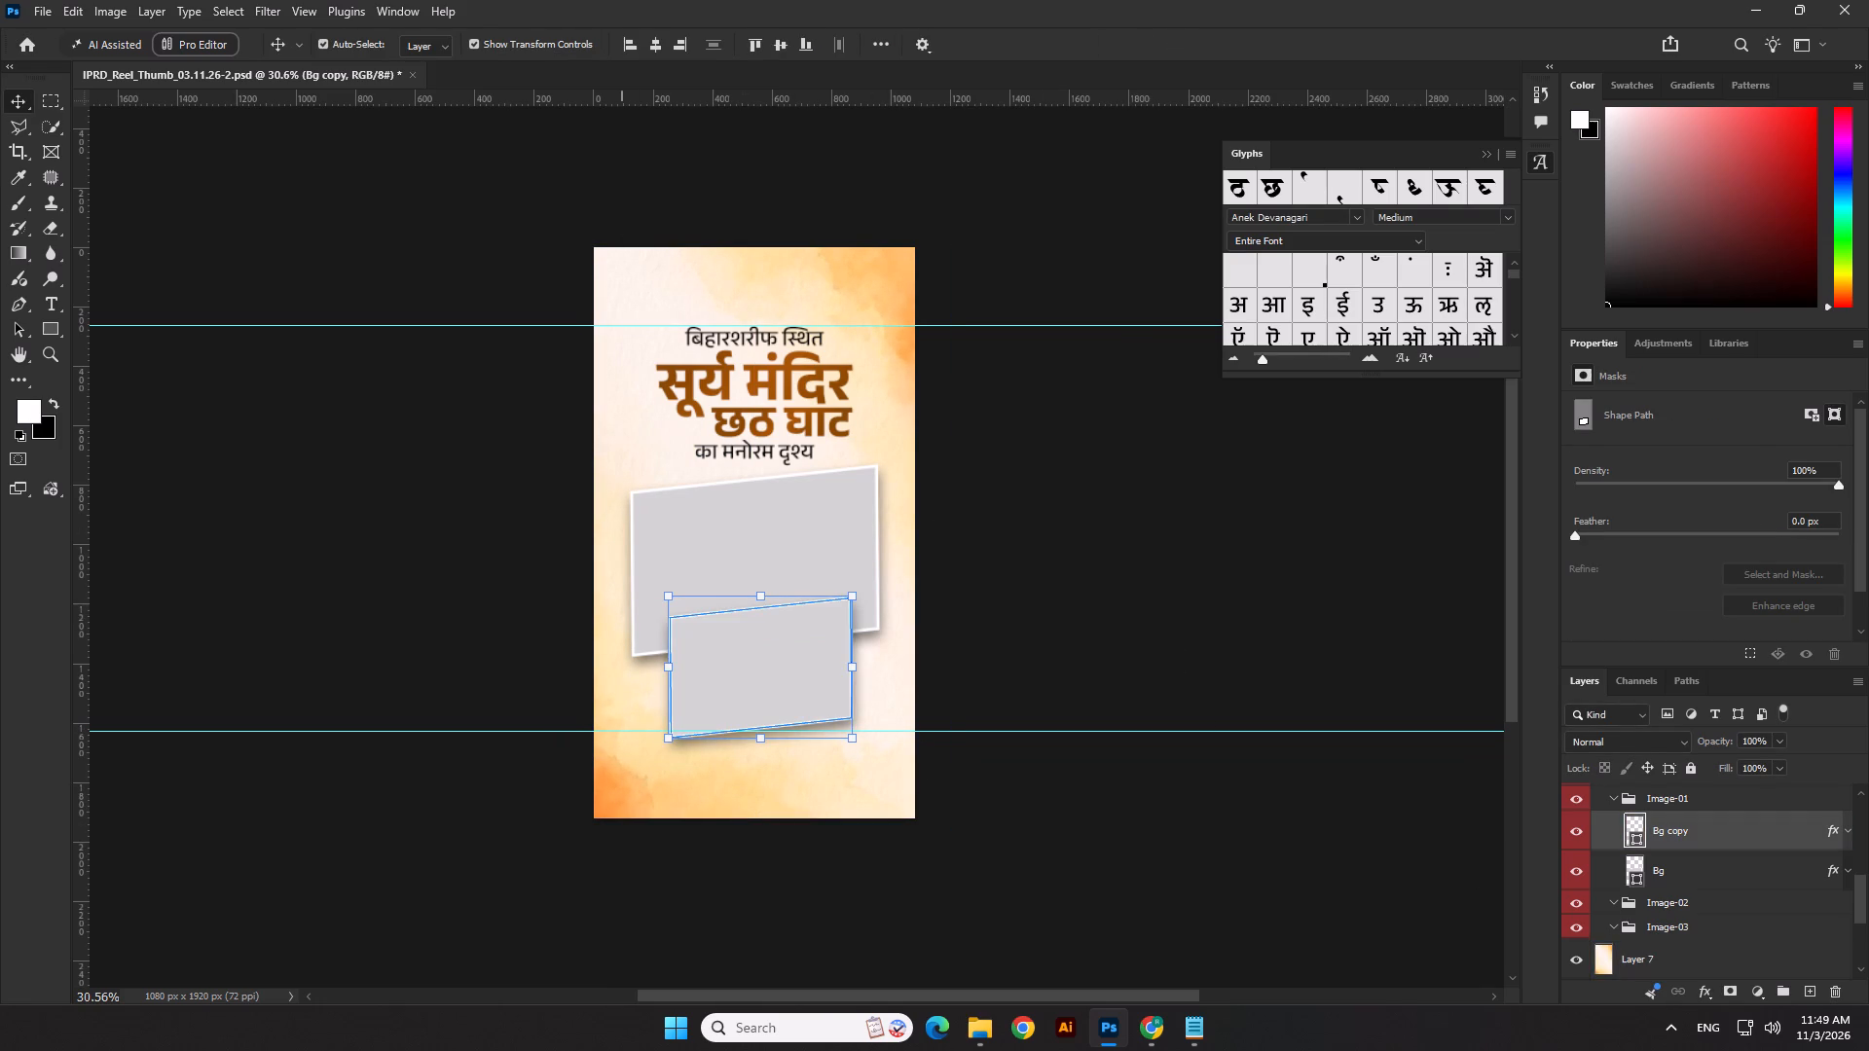
{"action": "left_click", "coordinate": [655, 44]}
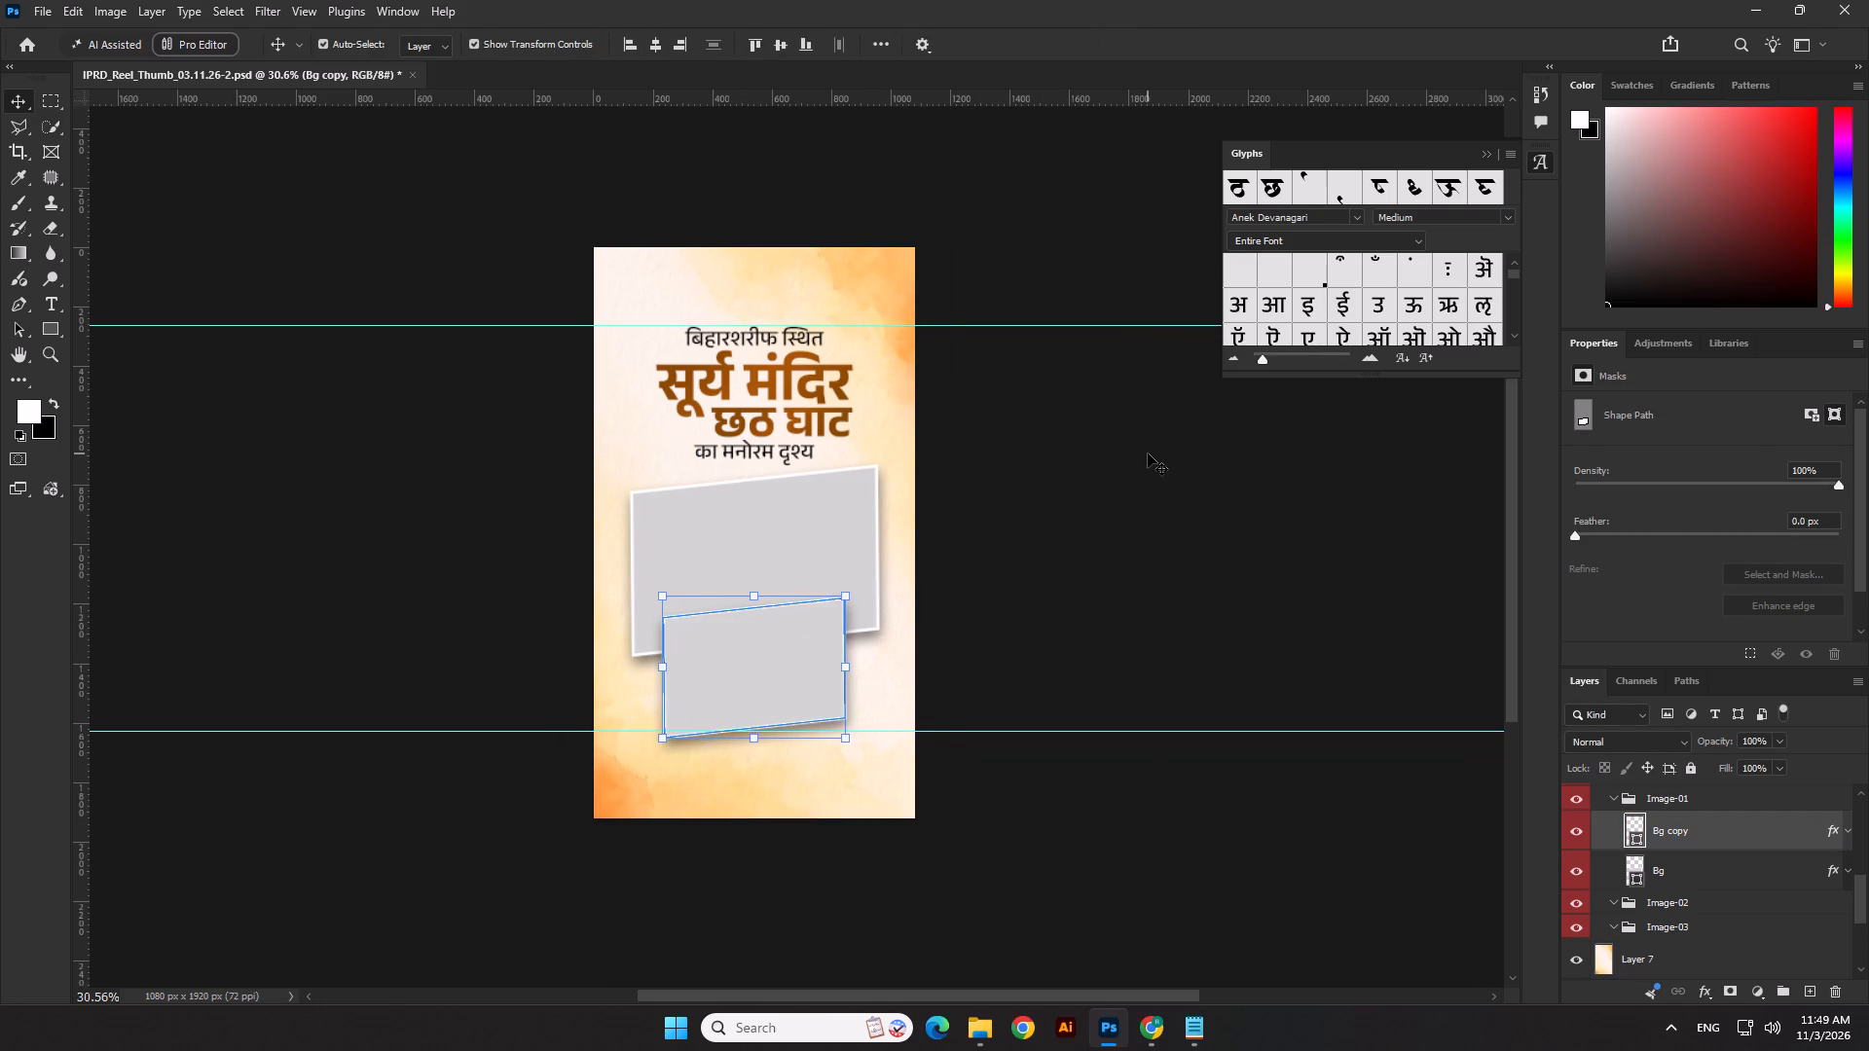
{"action": "left_click", "coordinate": [1144, 479]}
{"action": "left_click", "coordinate": [1024, 501]}
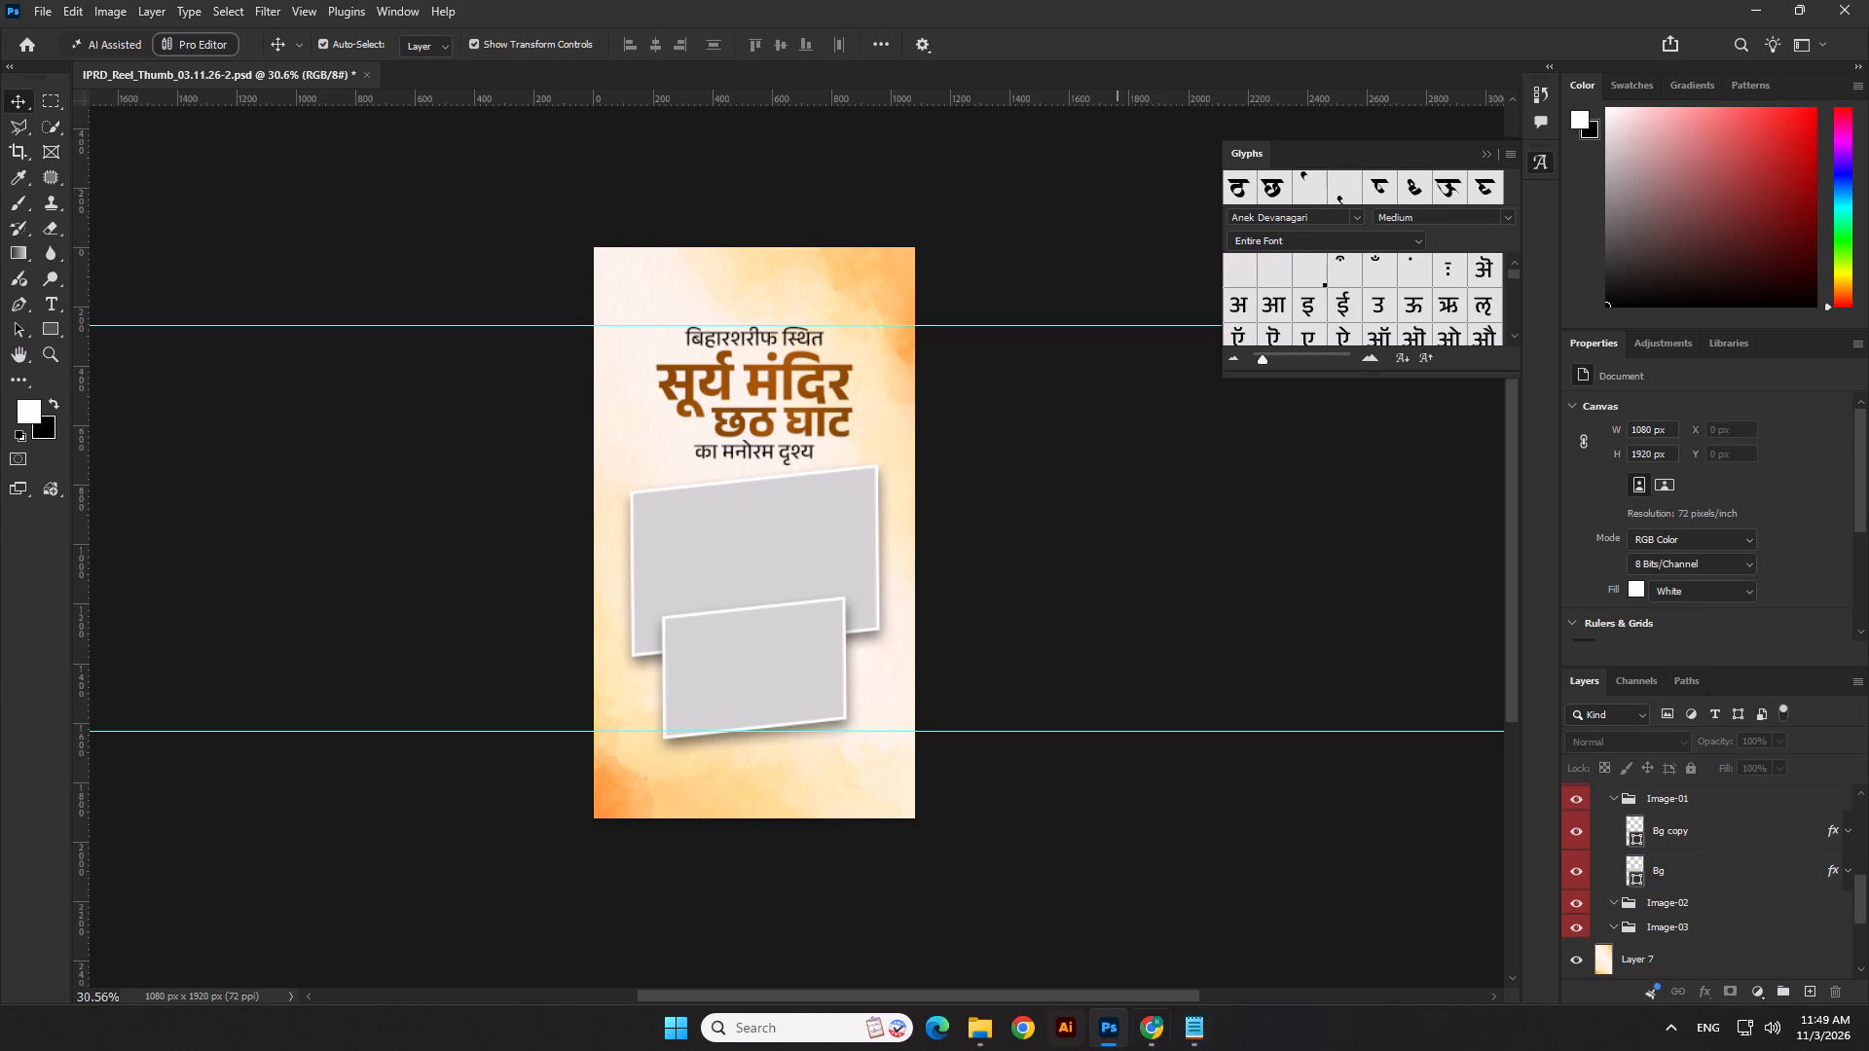
Switch to Notepad and copy the words छठ महापर्व from the second thumbnail line.
{"action": "left_click", "coordinate": [1194, 1024]}
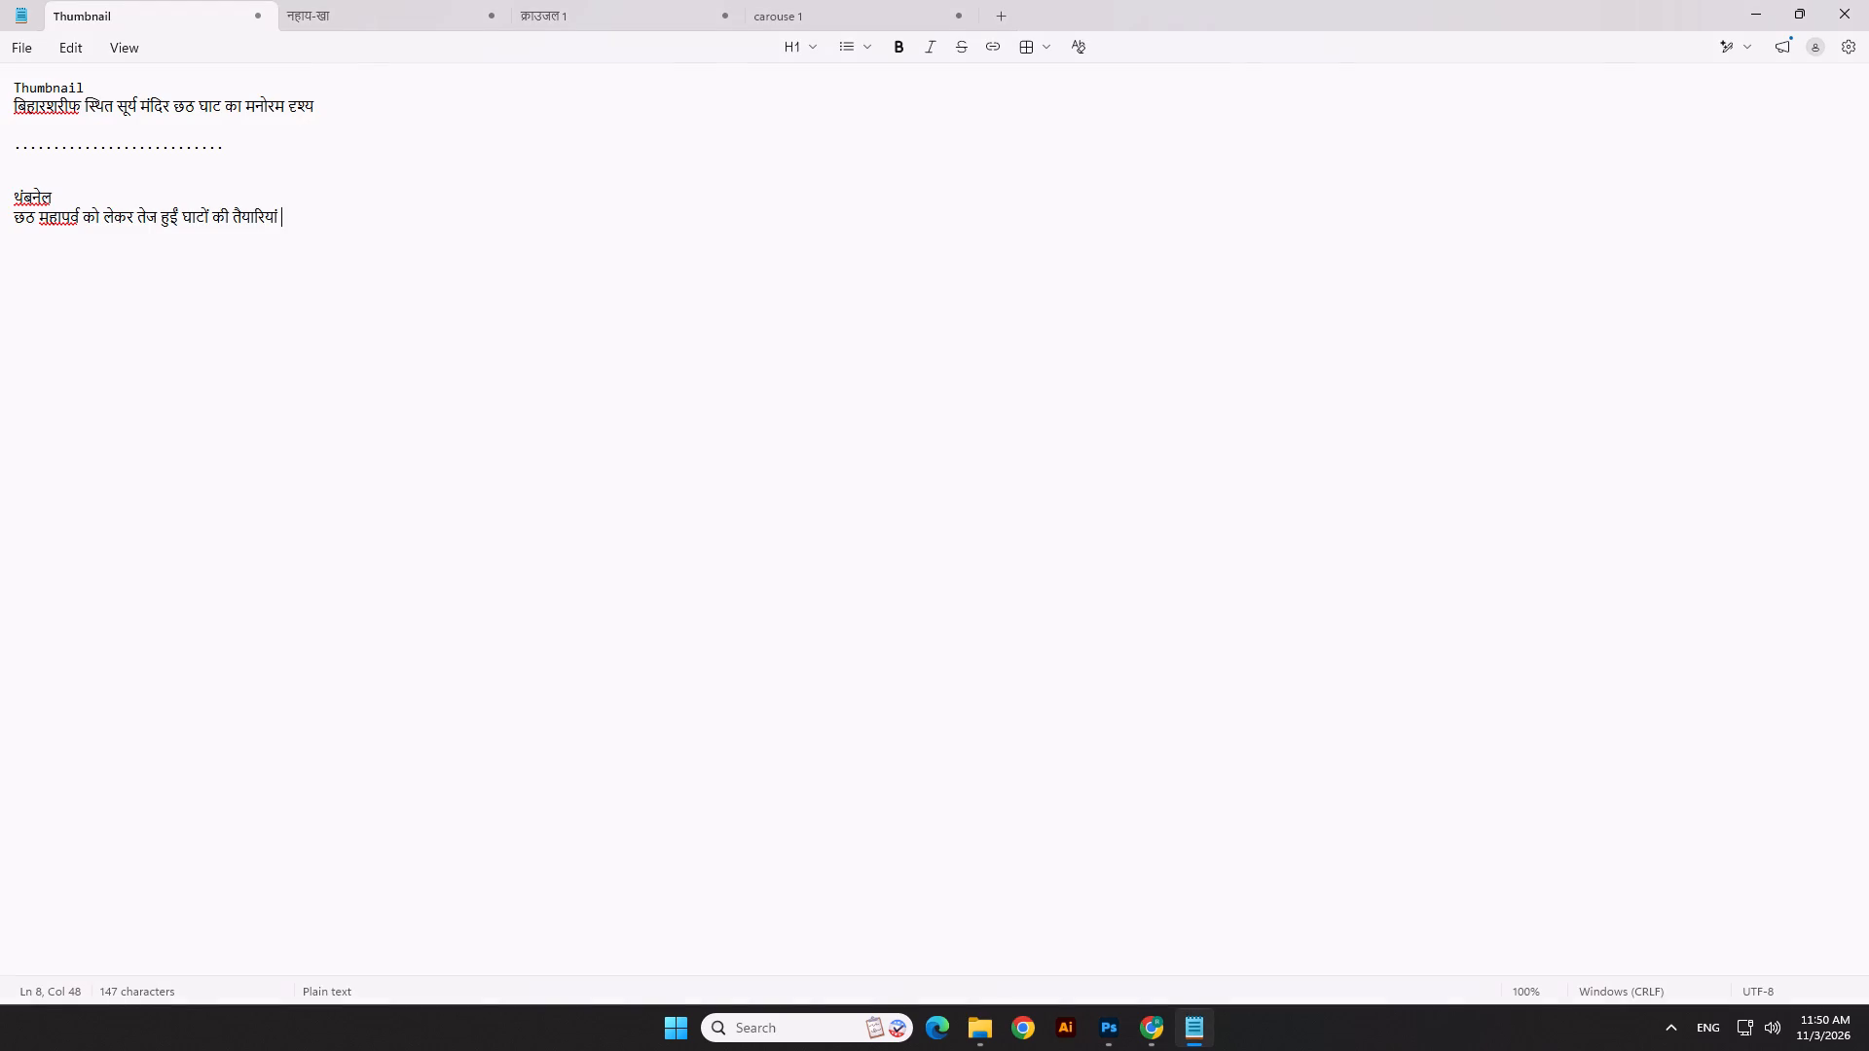
{"action": "left_click_drag", "start_coordinate": [17, 219], "coordinate": [71, 219]}
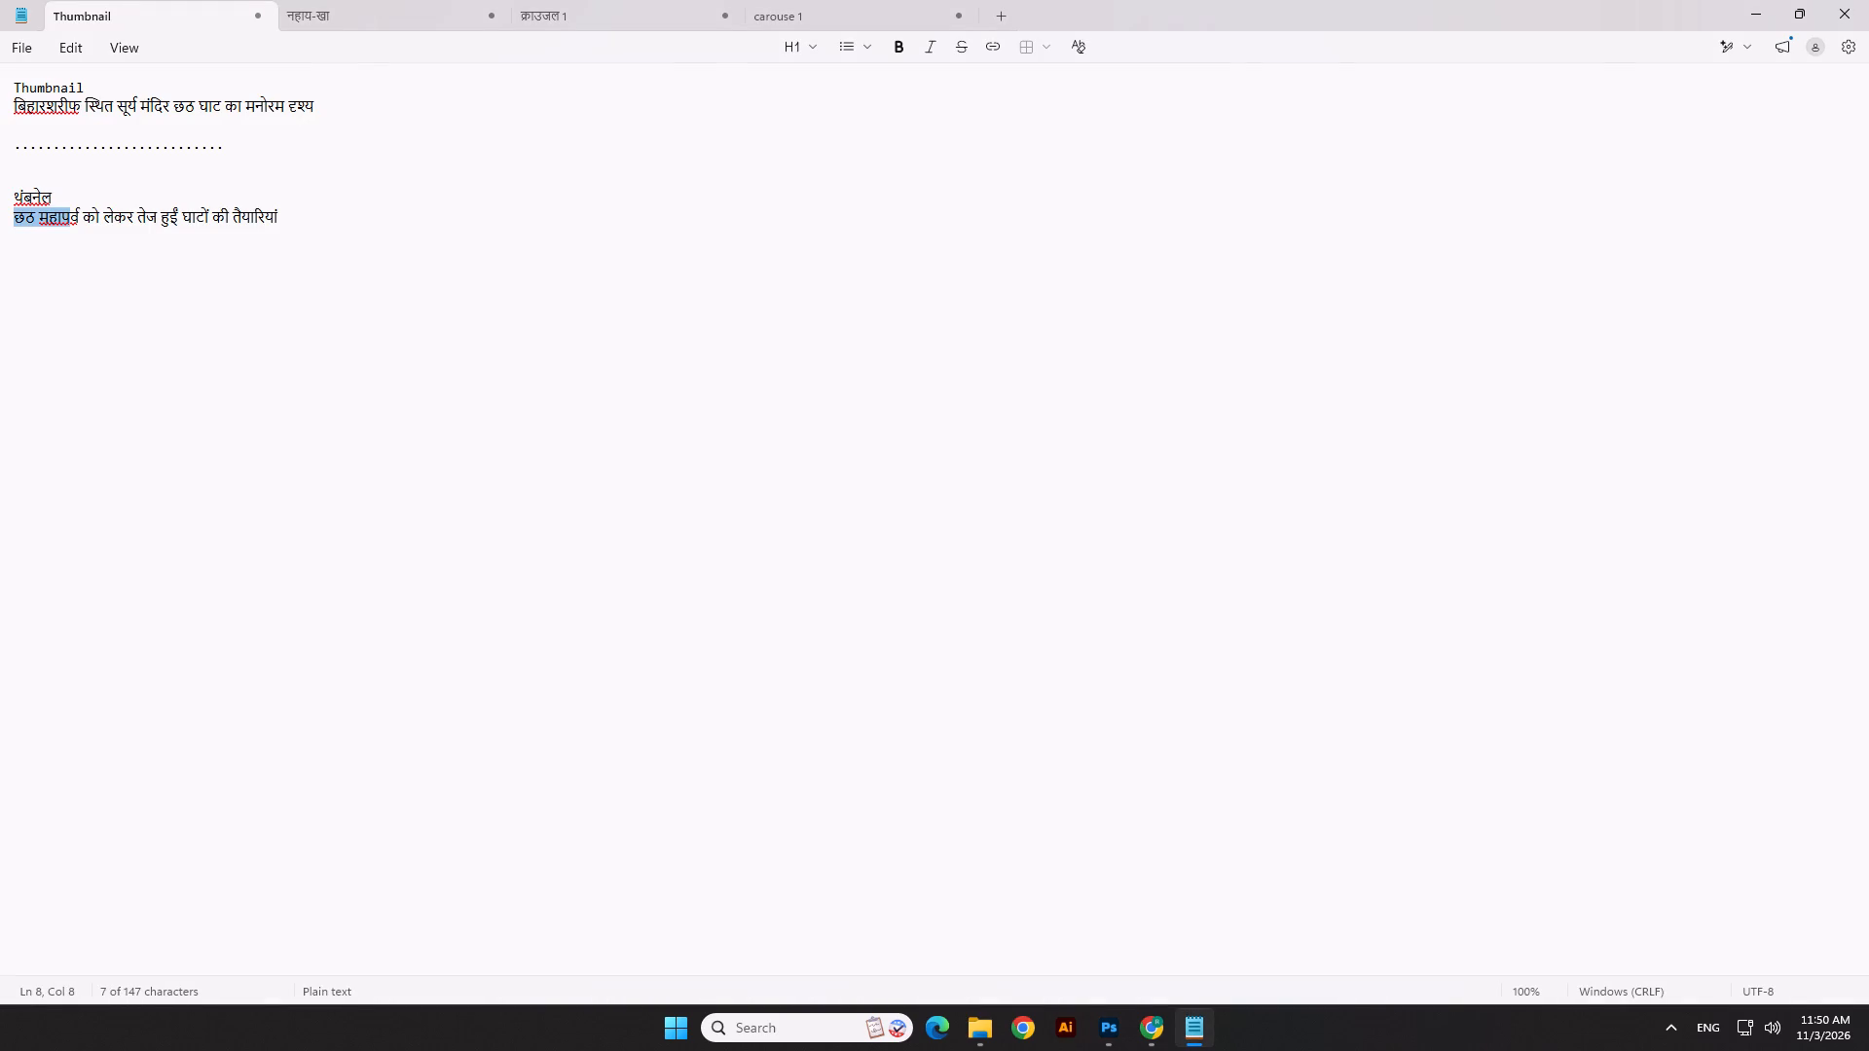
{"action": "left_click_drag", "start_coordinate": [71, 219], "coordinate": [81, 224]}
{"action": "key", "text": "ctrl+c"}
{"action": "key", "text": "ctrl+c"}
Back in Photoshop, delete the सूर्य मंदिर title line.
{"action": "key", "text": "alt+Tab"}
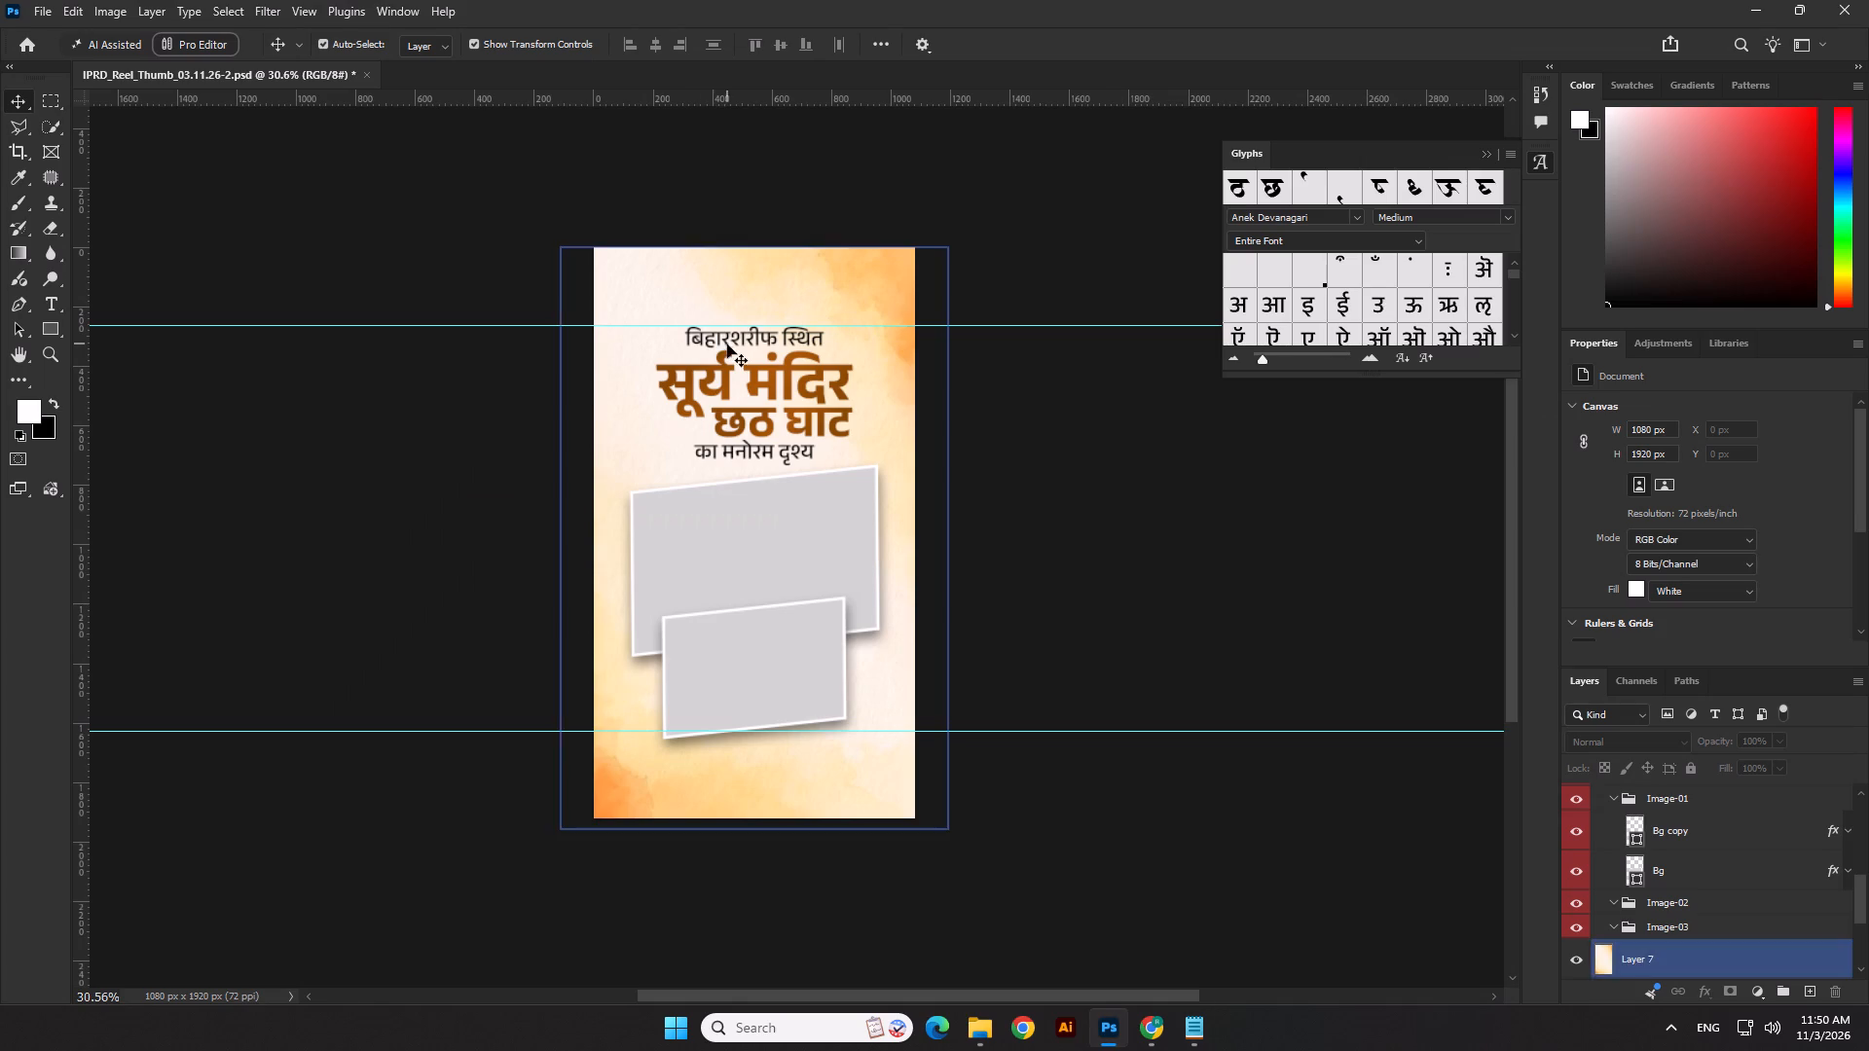
{"action": "left_click", "coordinate": [741, 381]}
{"action": "key", "text": "Delete"}
Replace the छठ घाट title text with the copied छठ महापर्व.
{"action": "double_click", "coordinate": [788, 414]}
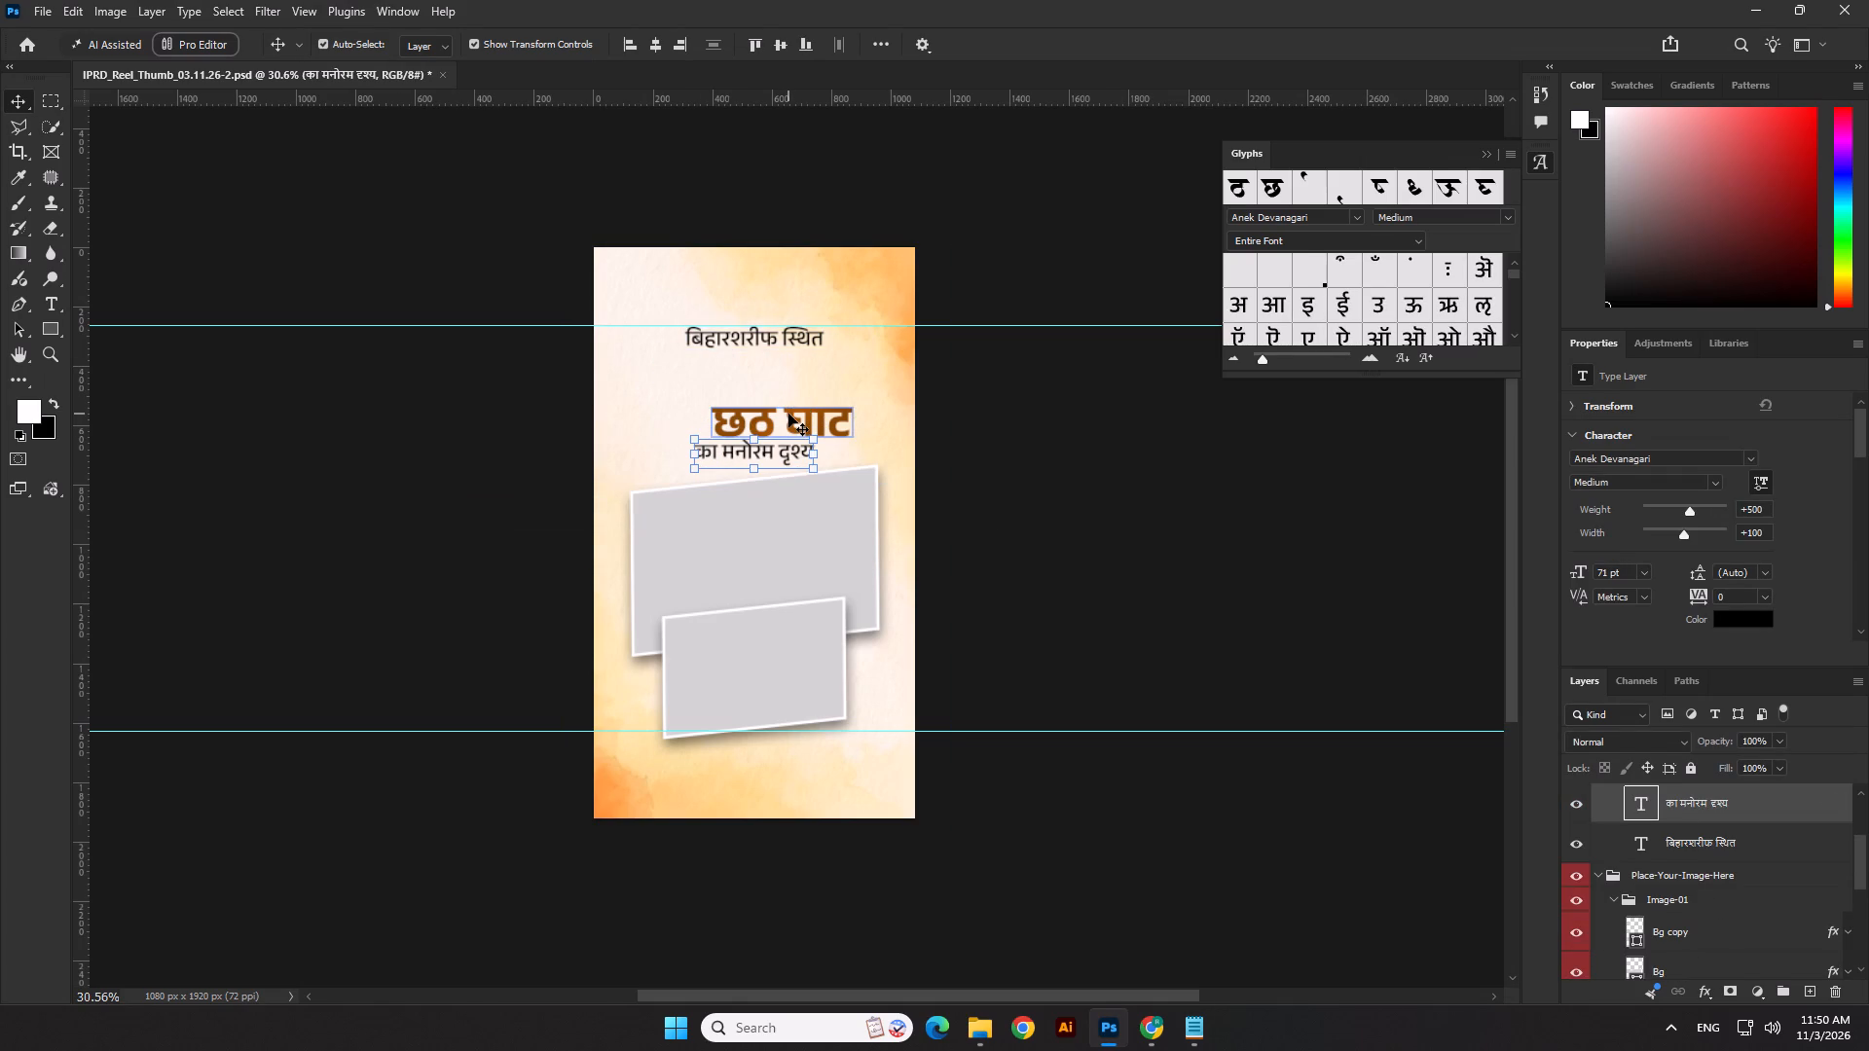
{"action": "key", "text": "ctrl+v"}
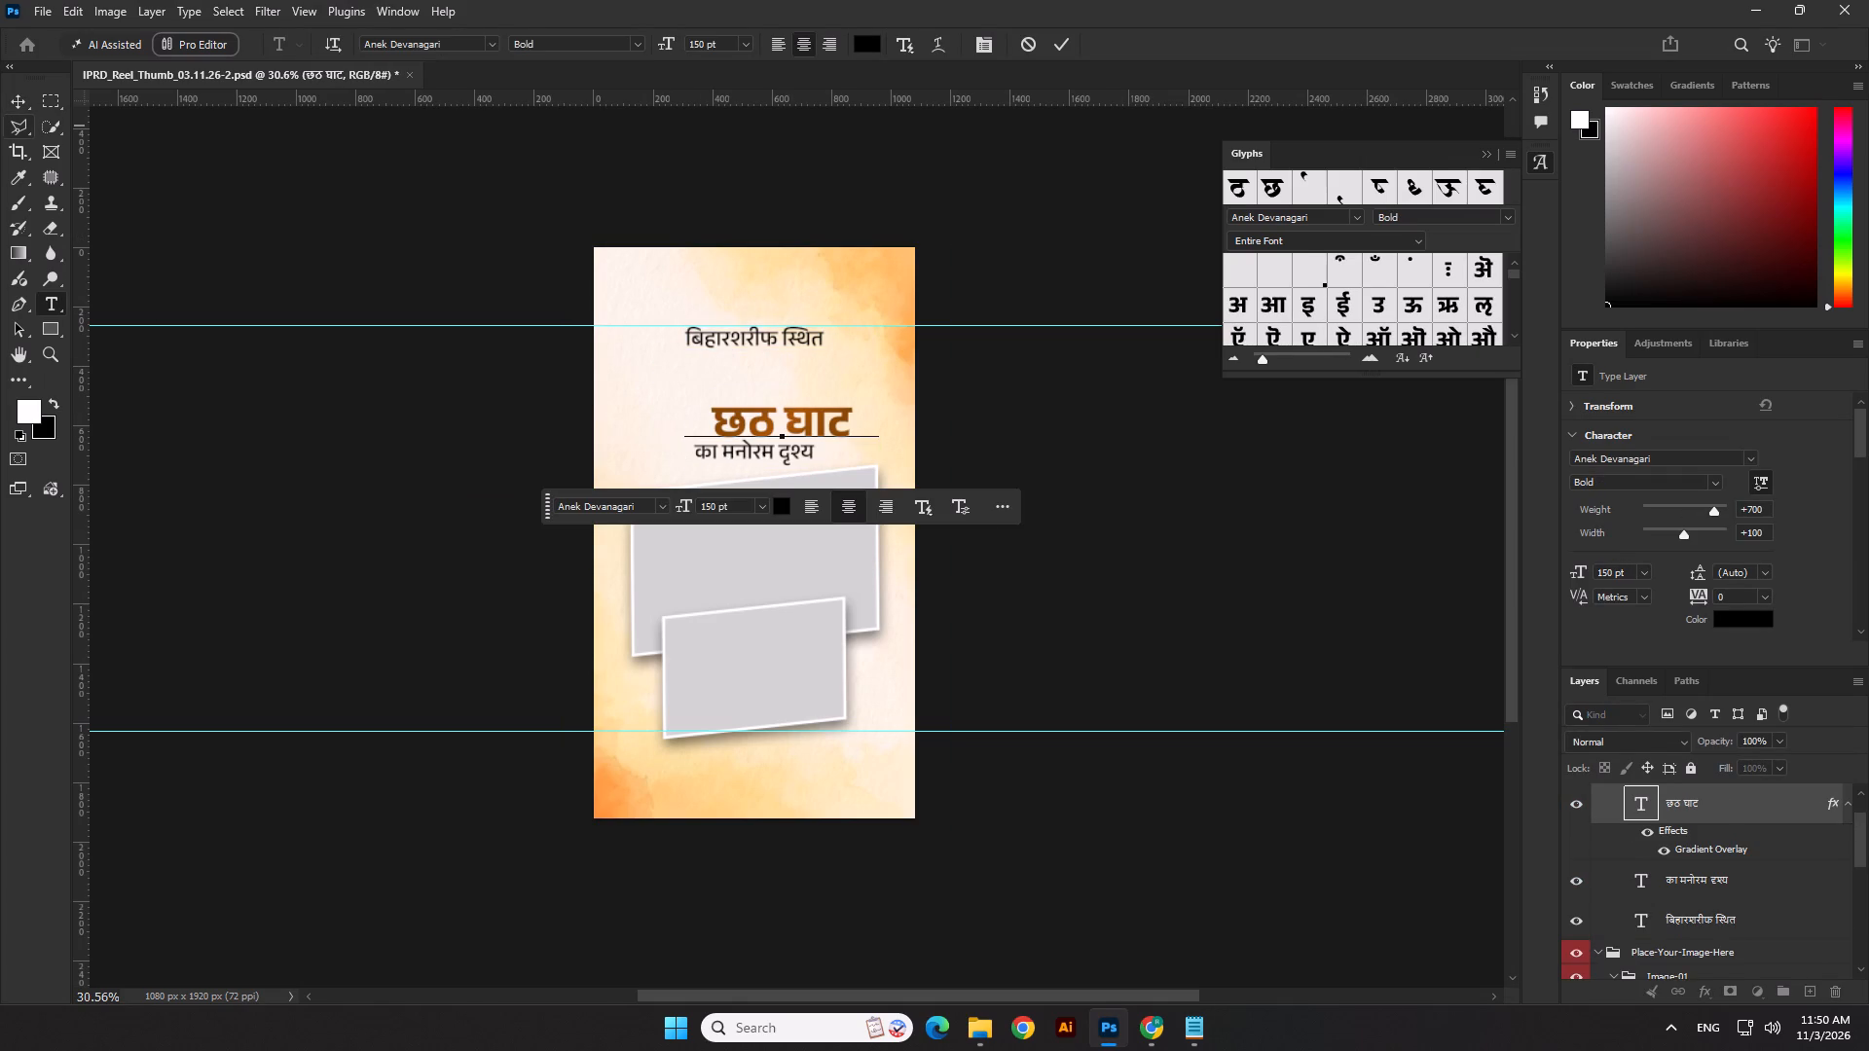
{"action": "left_click", "coordinate": [22, 108]}
Scale the छठ महापर्व title to about 113% and centre it horizontally just below the upper guide.
{"action": "left_click_drag", "start_coordinate": [778, 399], "coordinate": [775, 363]}
{"action": "left_click_drag", "start_coordinate": [786, 391], "coordinate": [760, 369]}
{"action": "left_click_drag", "start_coordinate": [911, 388], "coordinate": [902, 385]}
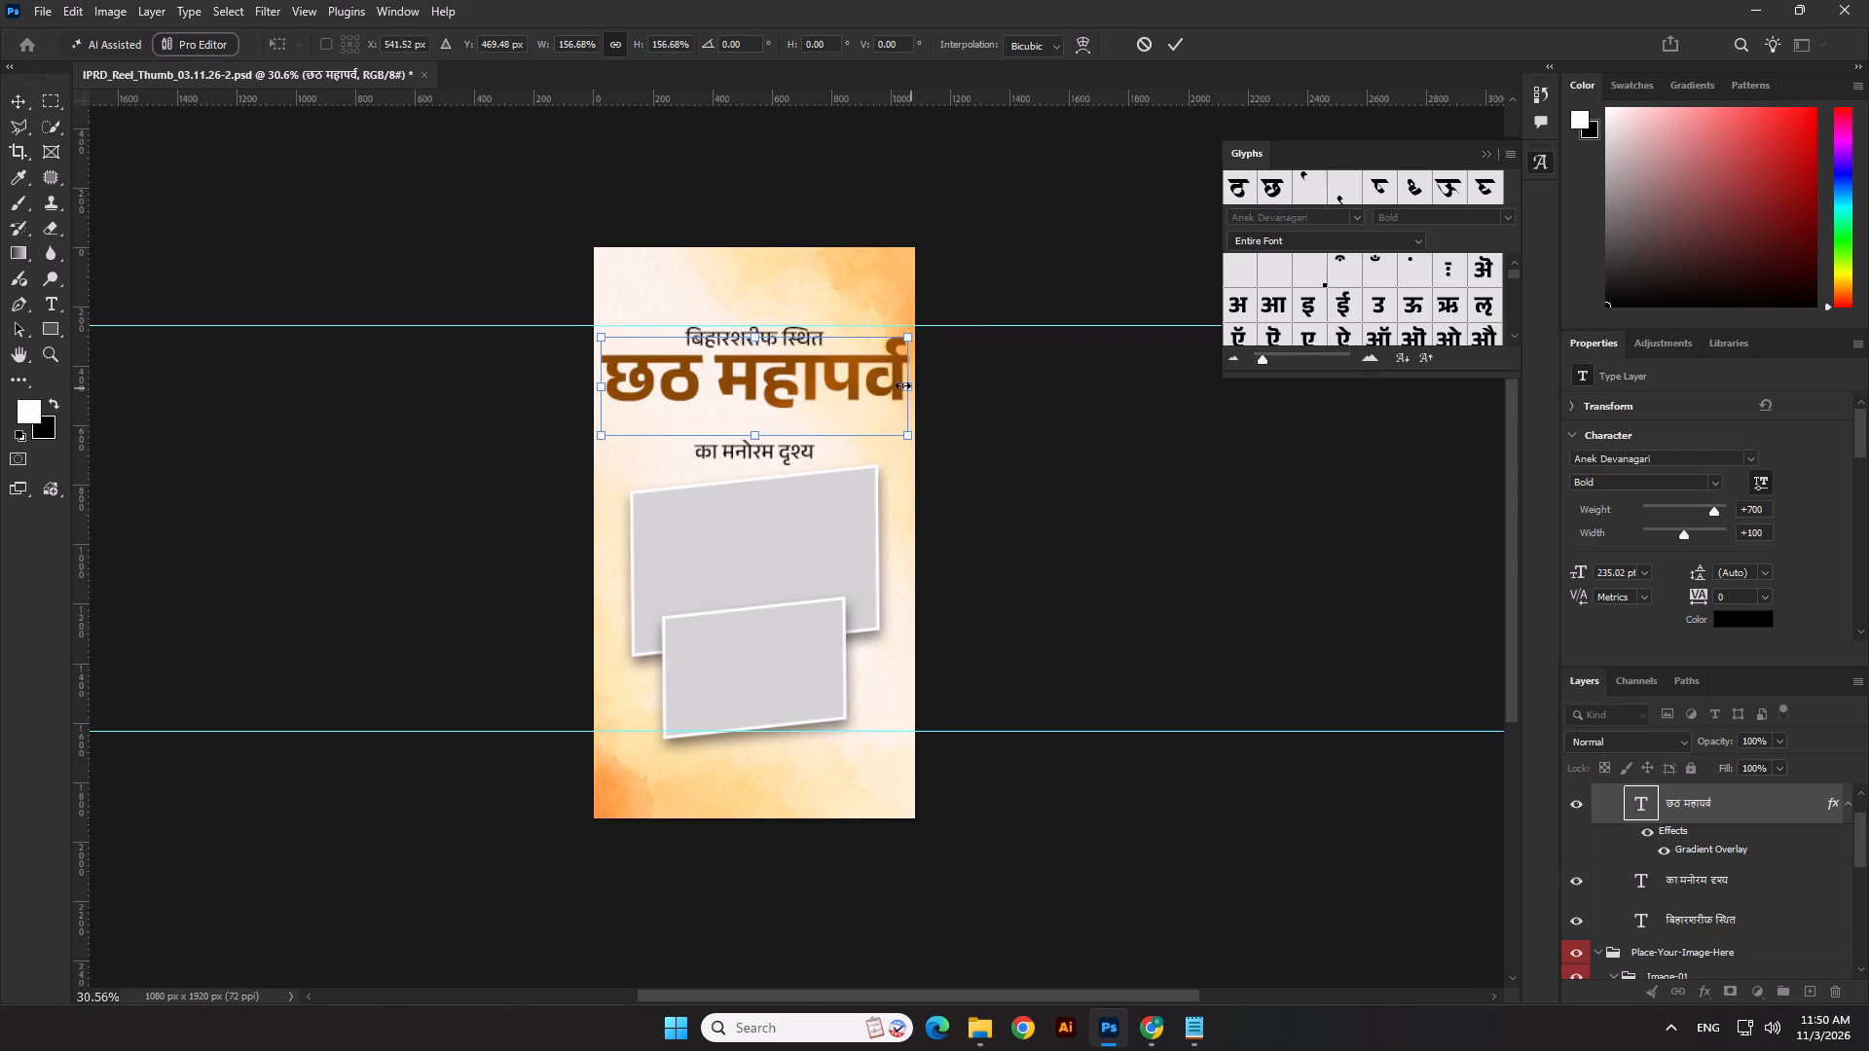
{"action": "left_click_drag", "start_coordinate": [902, 385], "coordinate": [823, 381]}
{"action": "left_click_drag", "start_coordinate": [760, 398], "coordinate": [801, 379]}
{"action": "key", "text": "Return"}
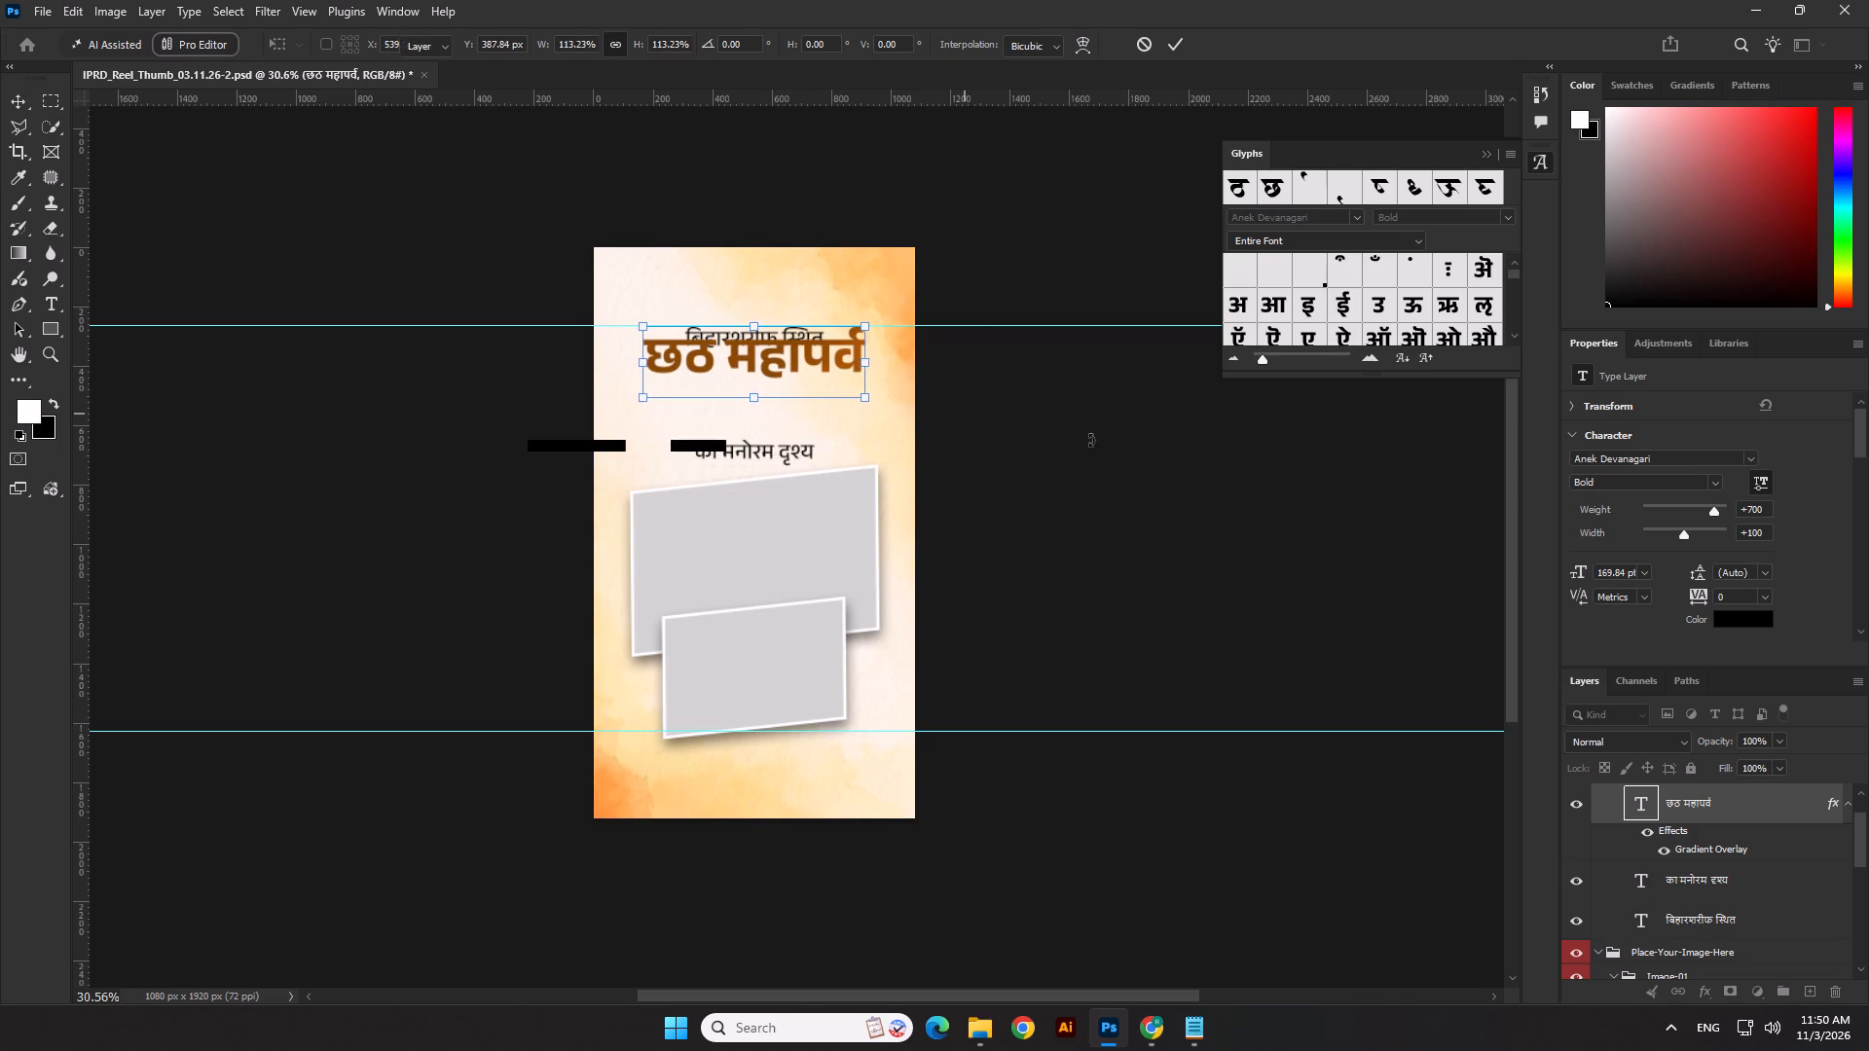
{"action": "left_click", "coordinate": [1090, 440]}
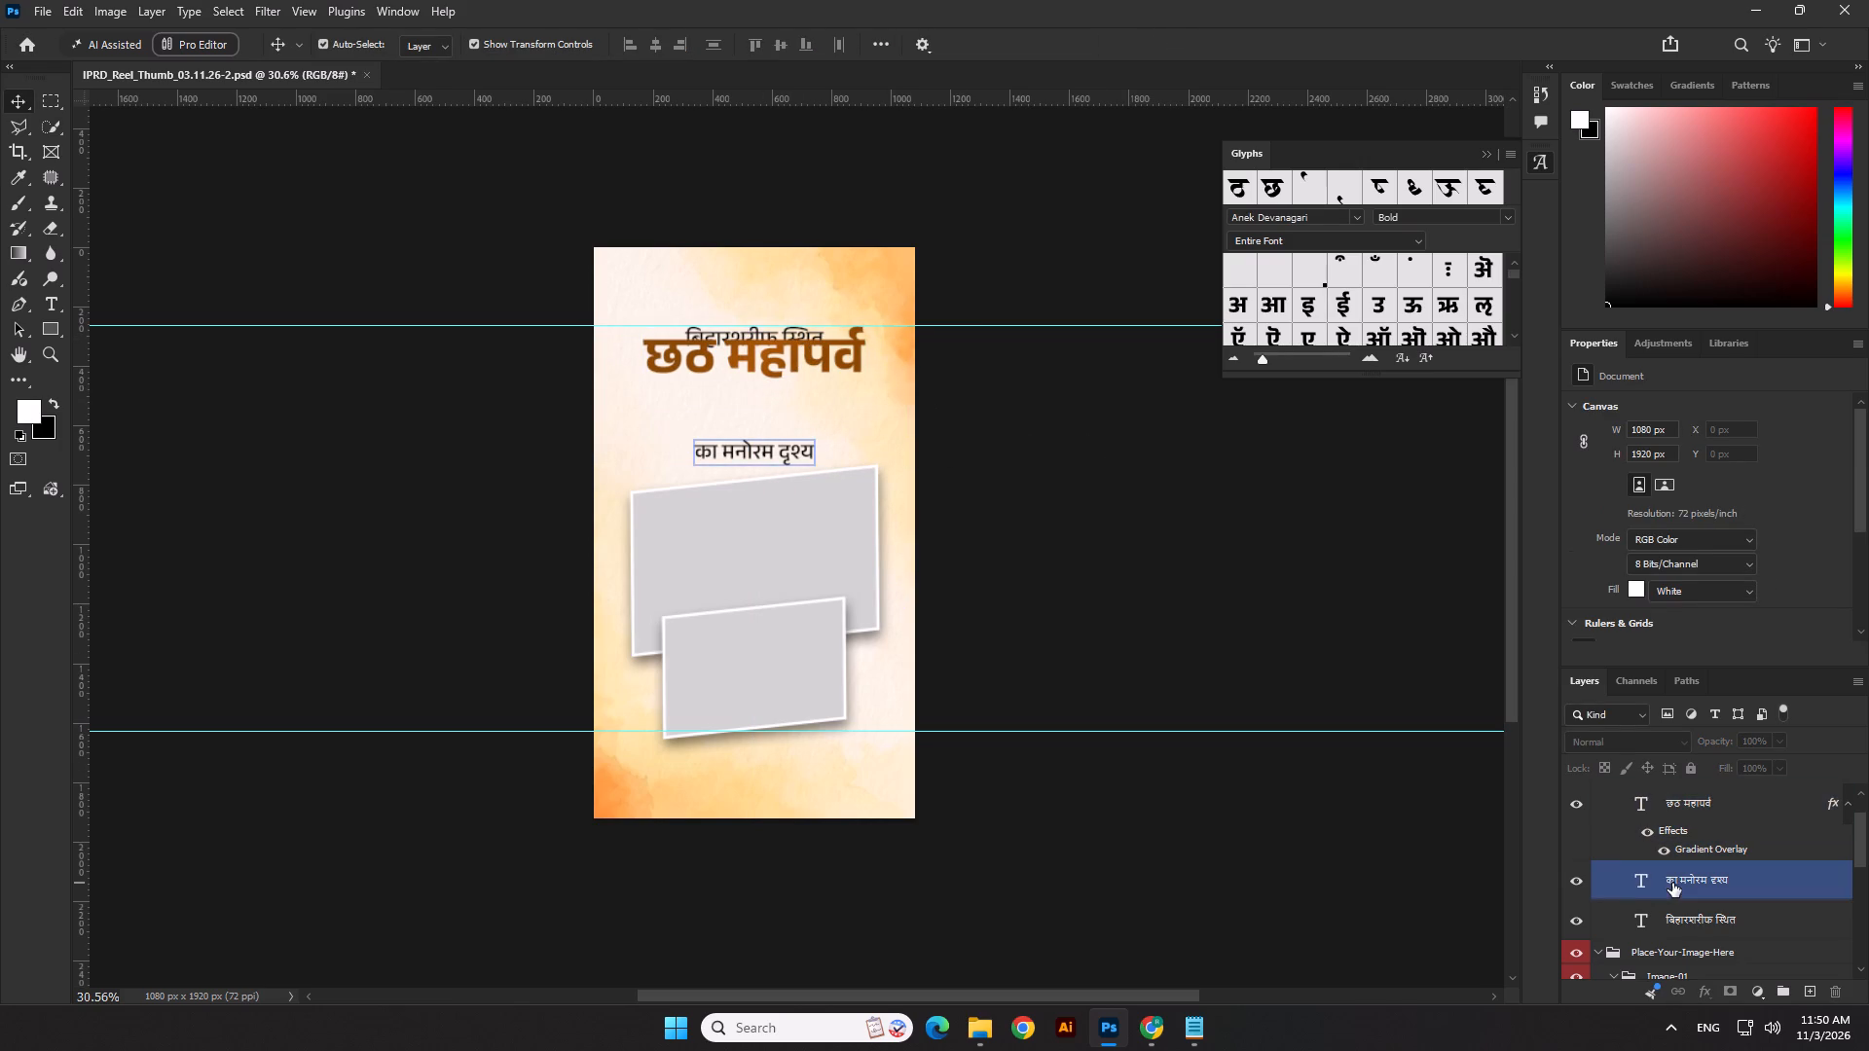
Delete the बिहारशरीफ स्थित text layer.
{"action": "left_click", "coordinate": [1672, 883]}
{"action": "left_click", "coordinate": [1682, 915]}
{"action": "key", "text": "Delete"}
Recolour the छठ महापर्व title's gradient overlay, with the start stop at #ac3405 and the end stop at #d56a02.
{"action": "left_click", "coordinate": [788, 345]}
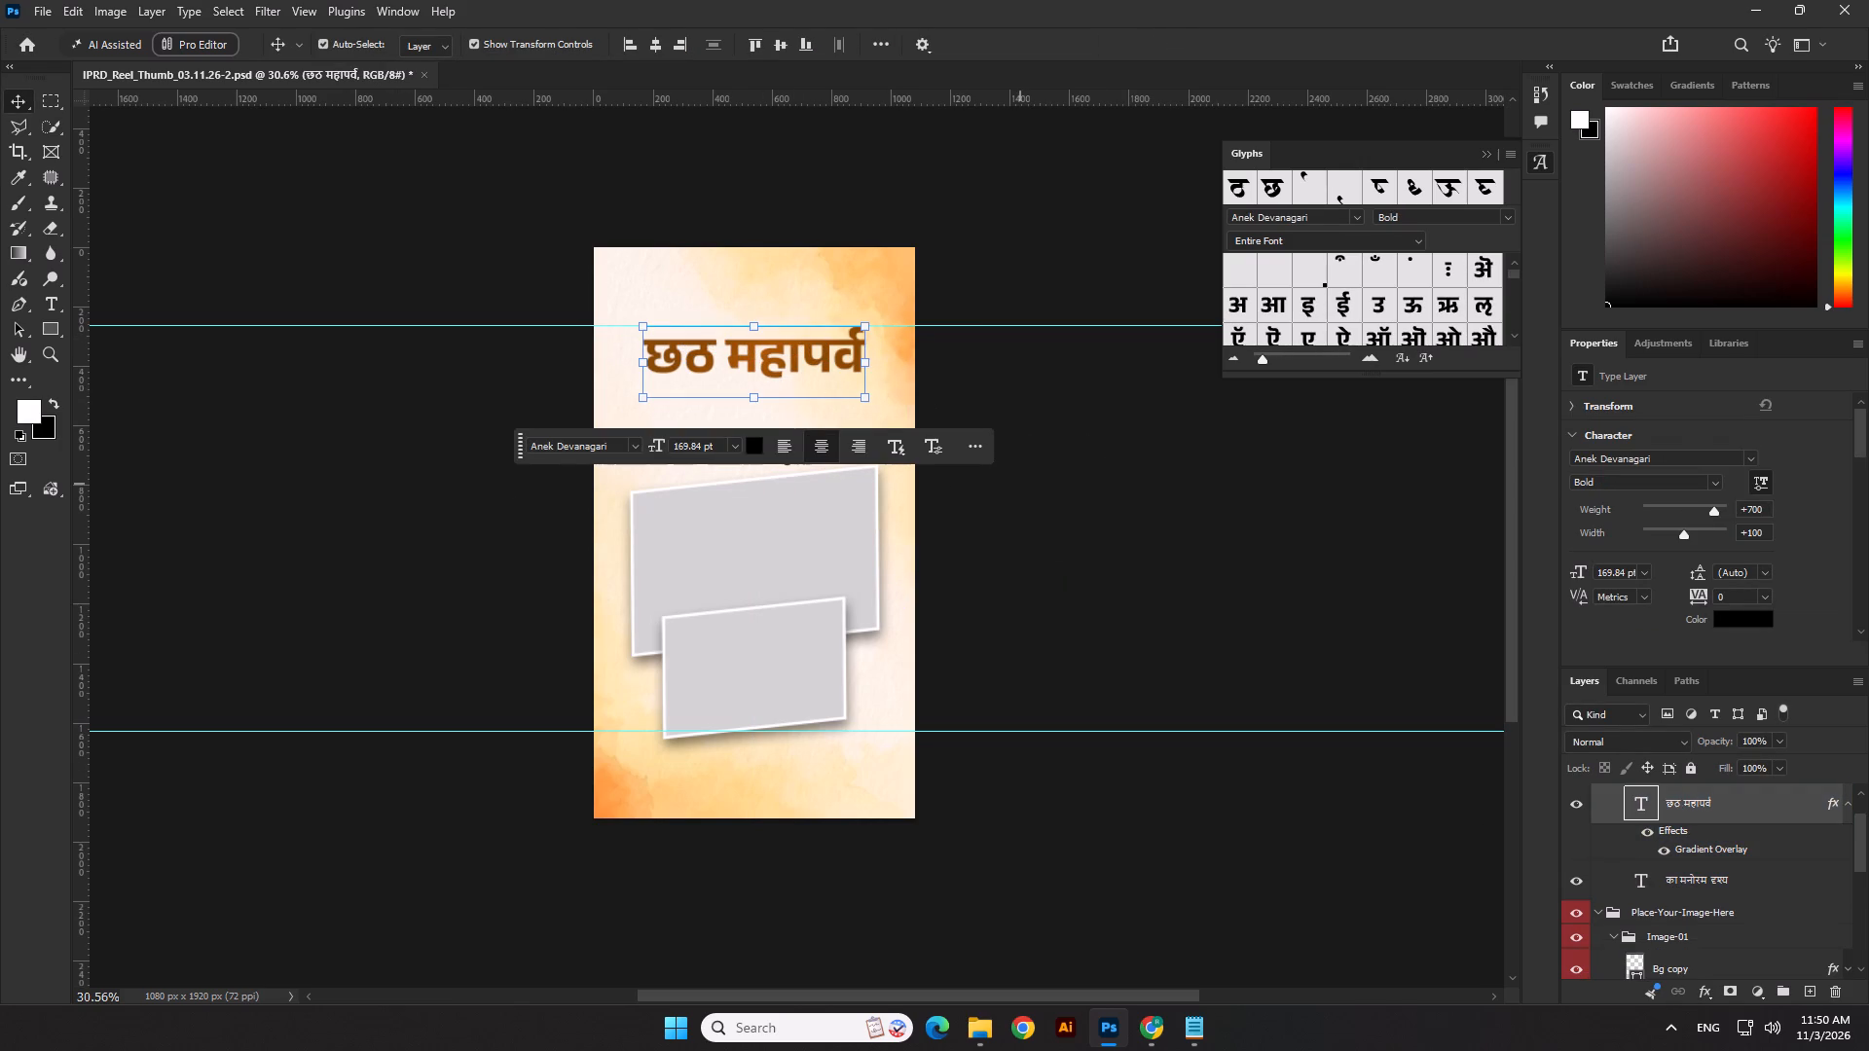
{"action": "double_click", "coordinate": [1699, 851]}
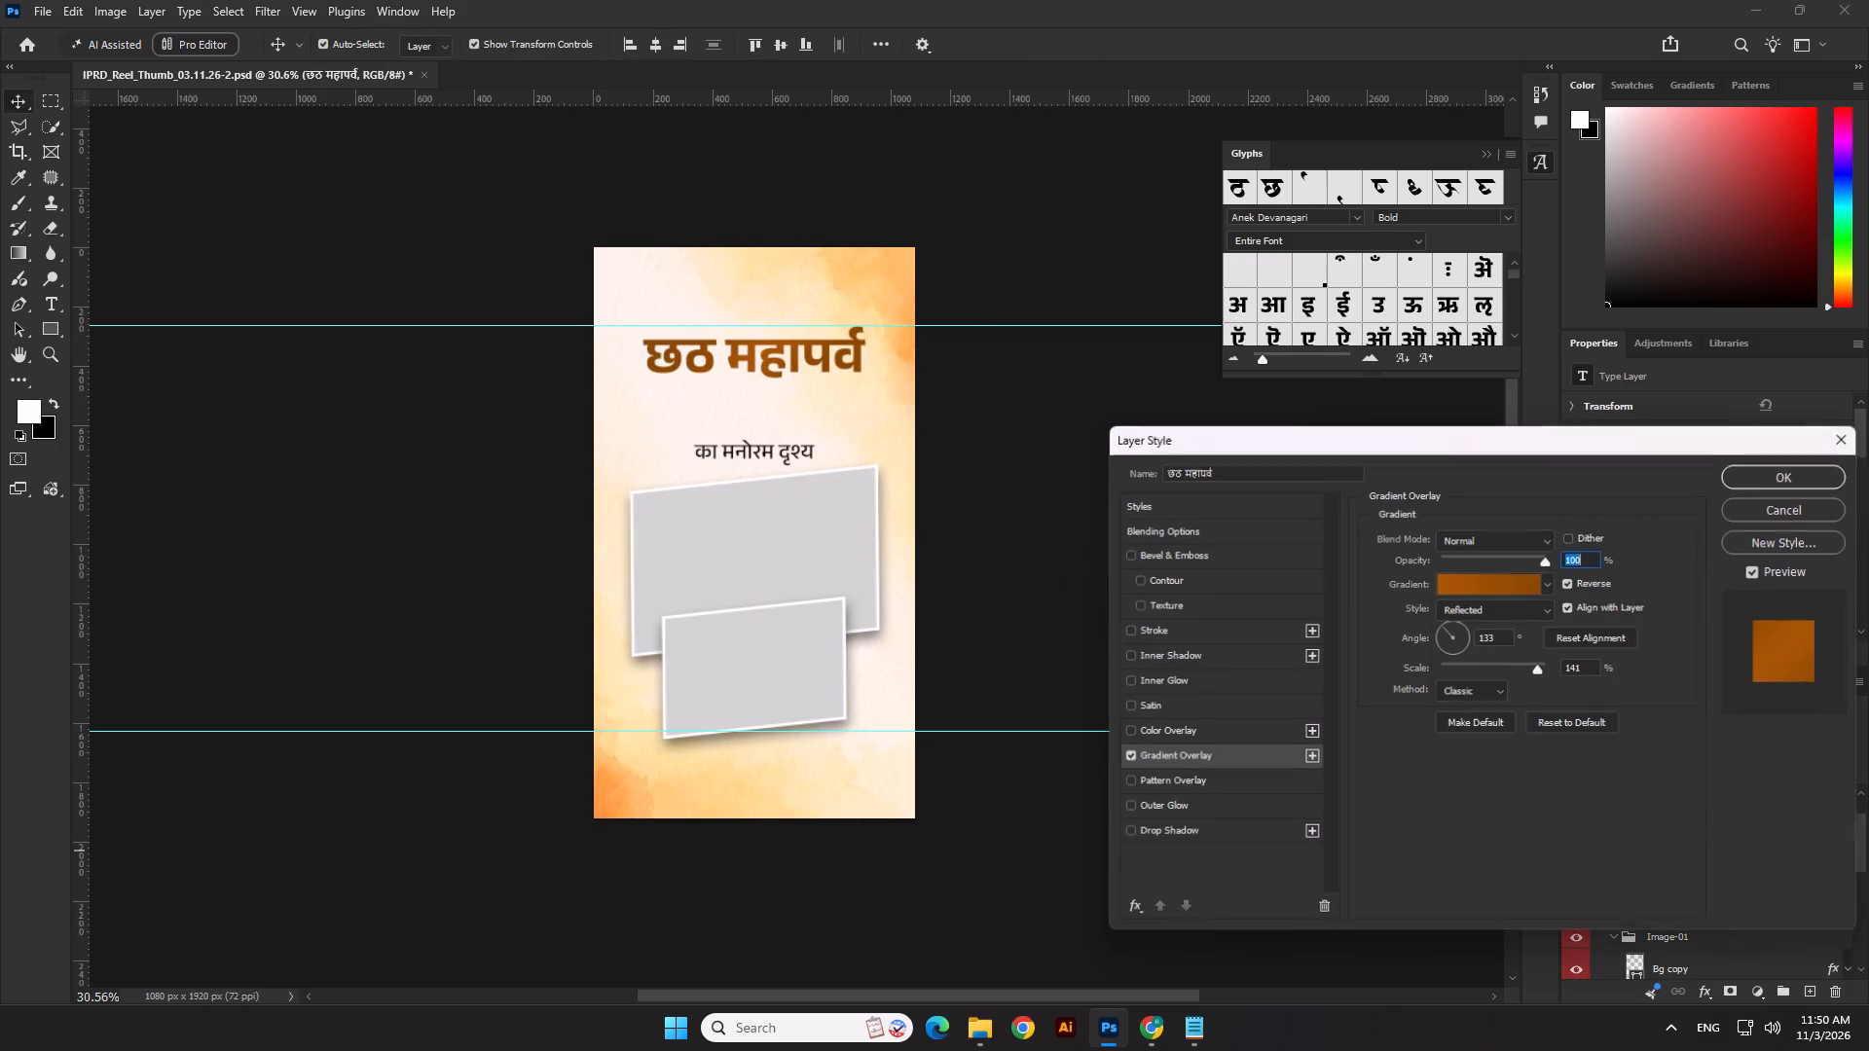
{"action": "left_click", "coordinate": [1444, 585]}
{"action": "left_click", "coordinate": [1366, 567]}
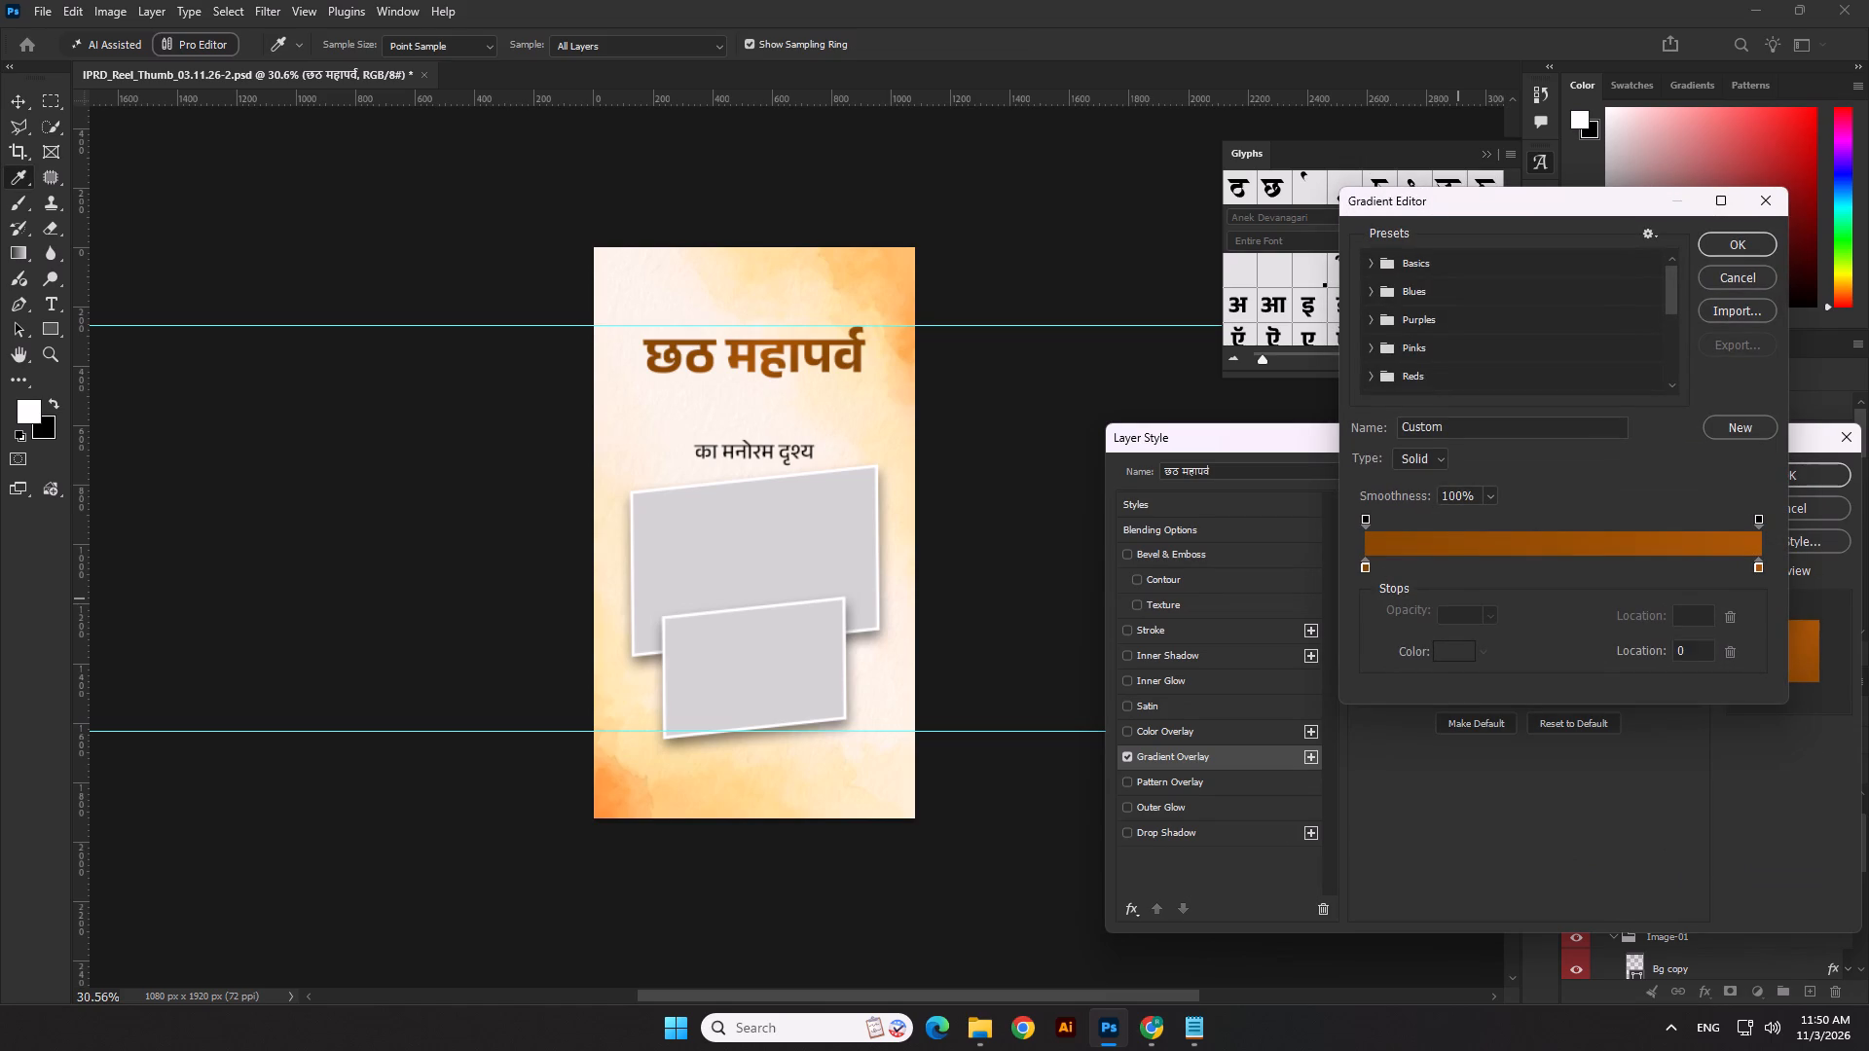
{"action": "left_click", "coordinate": [1459, 654]}
{"action": "left_click", "coordinate": [1610, 902]}
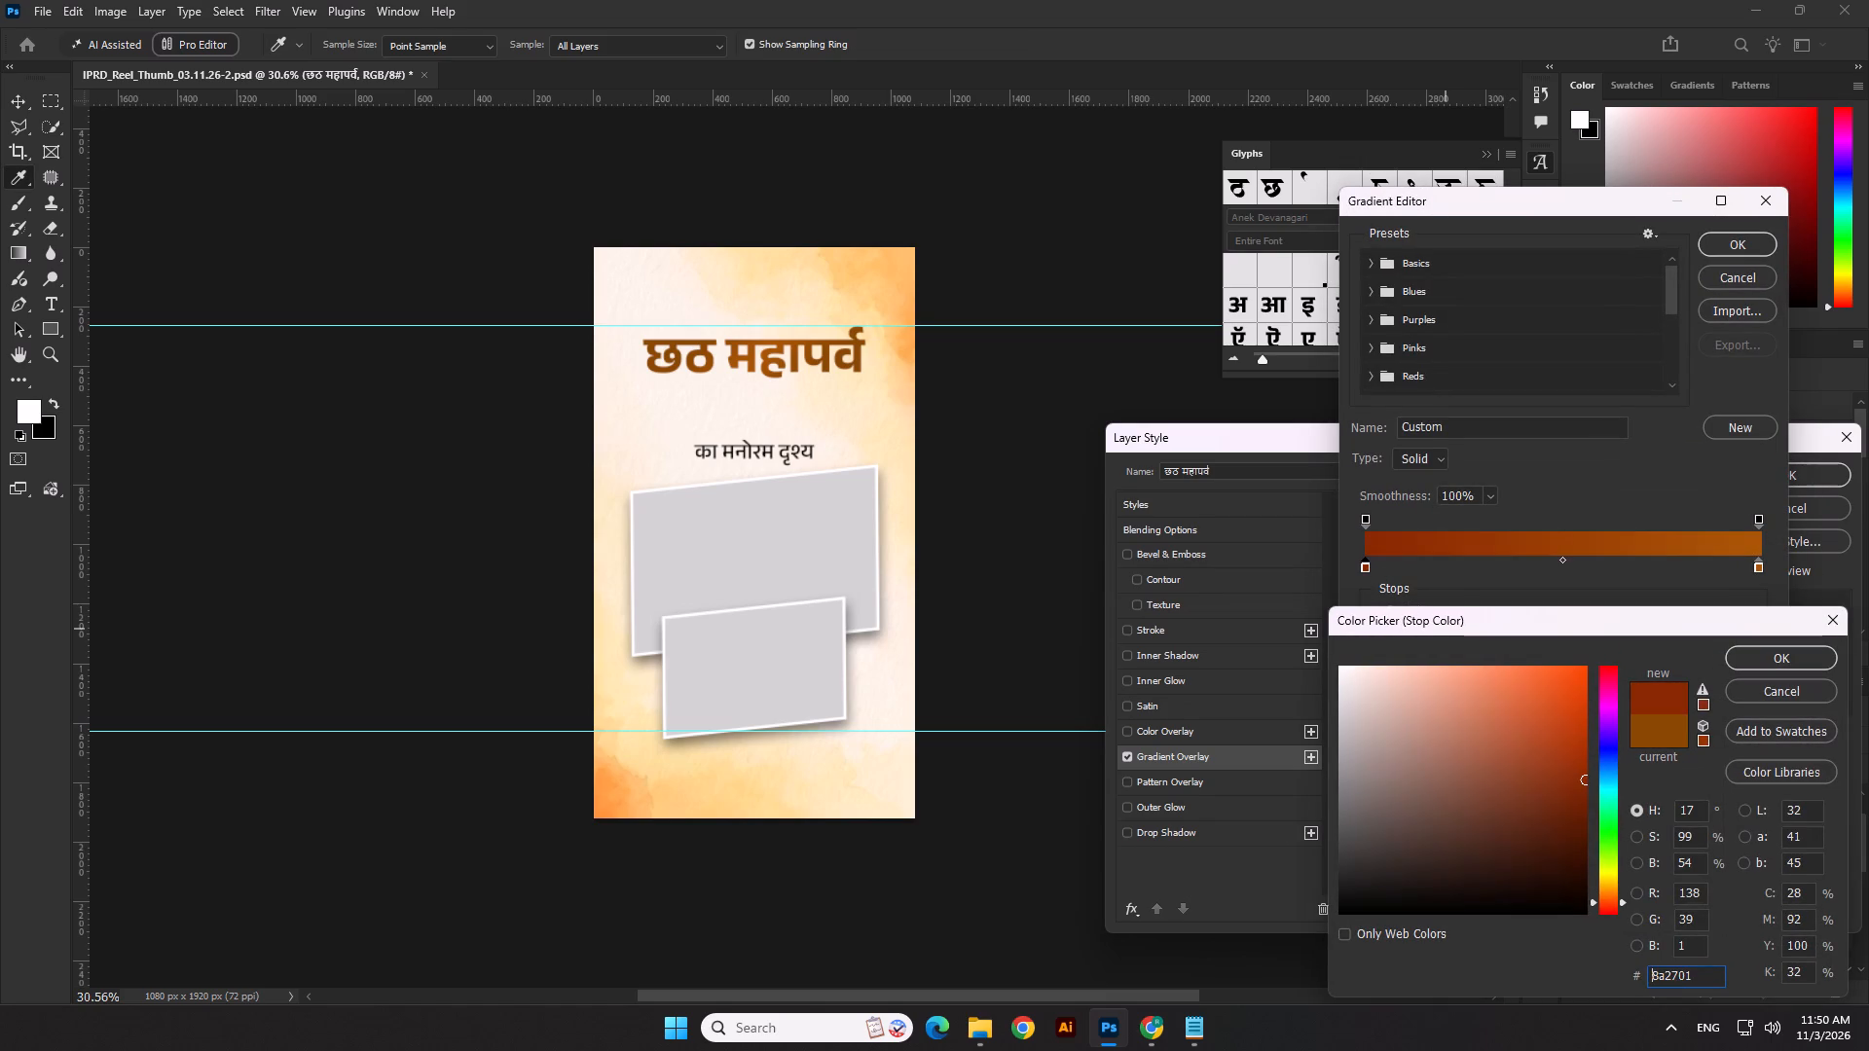
{"action": "left_click", "coordinate": [1580, 746]}
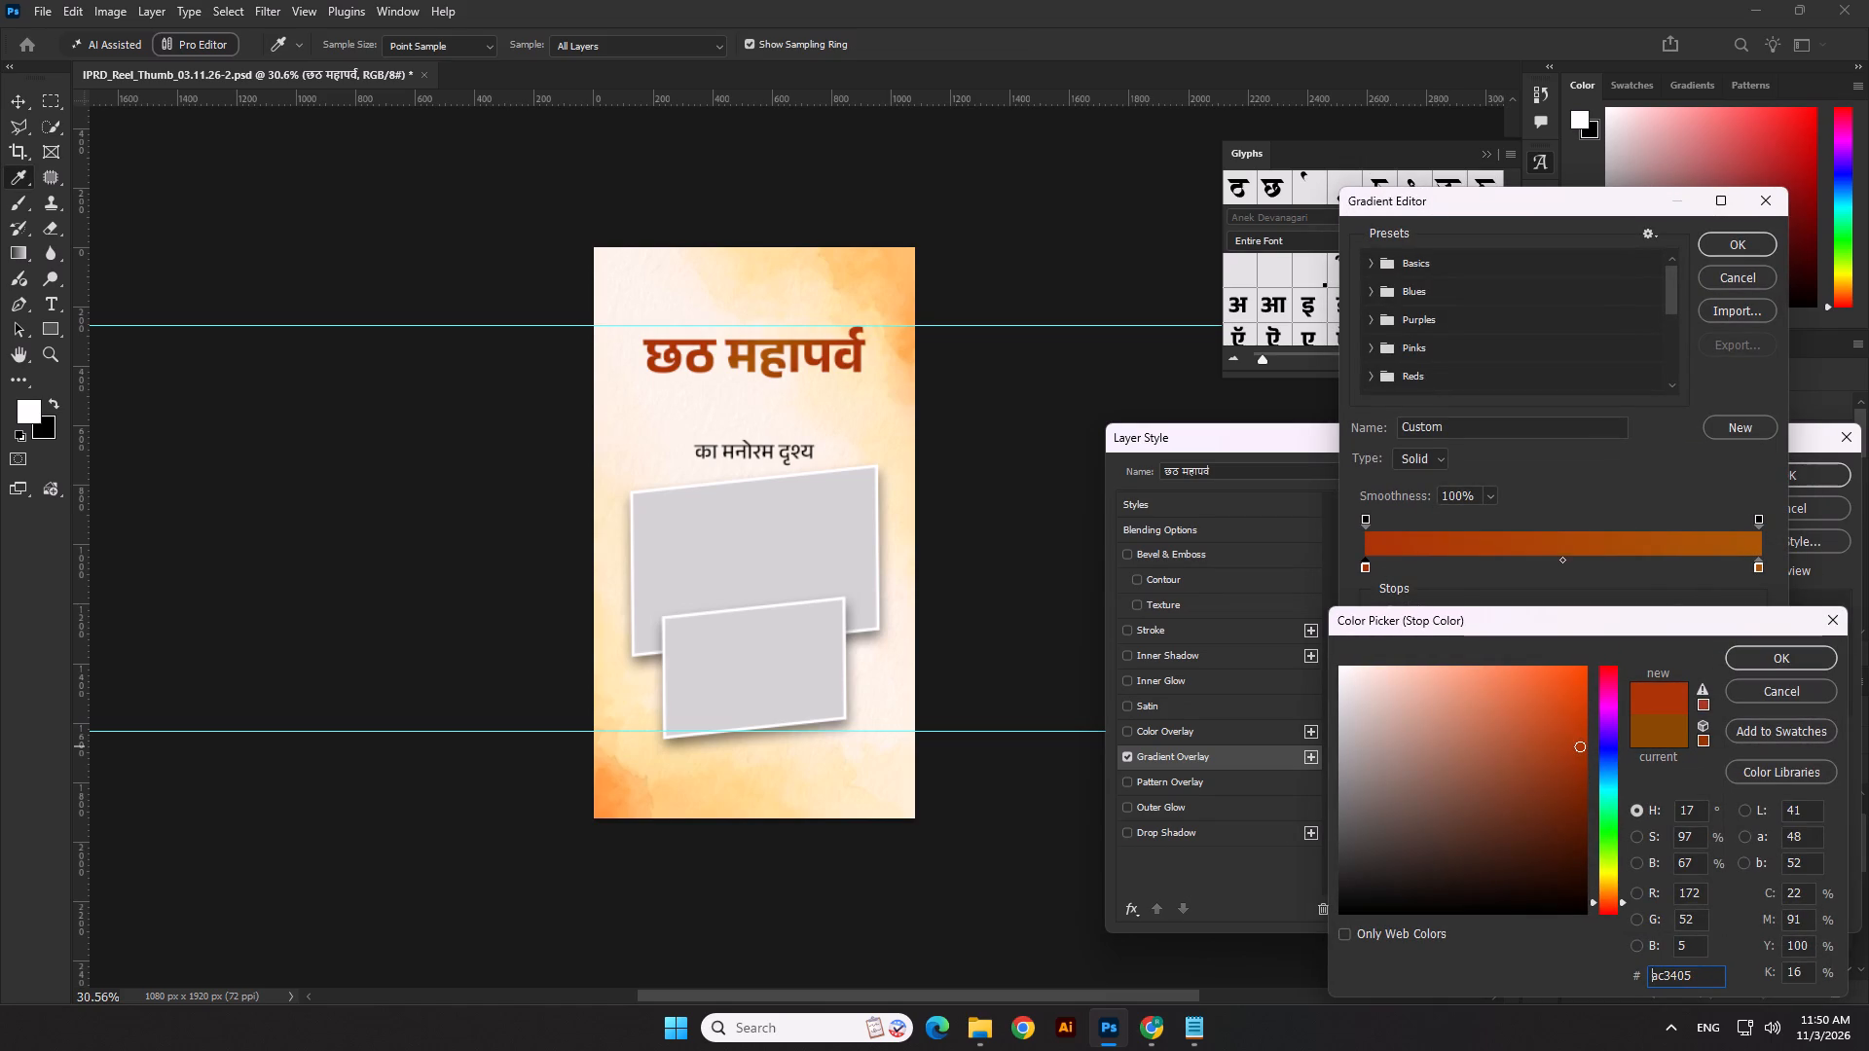
{"action": "left_click", "coordinate": [1744, 657]}
{"action": "left_click", "coordinate": [1760, 567]}
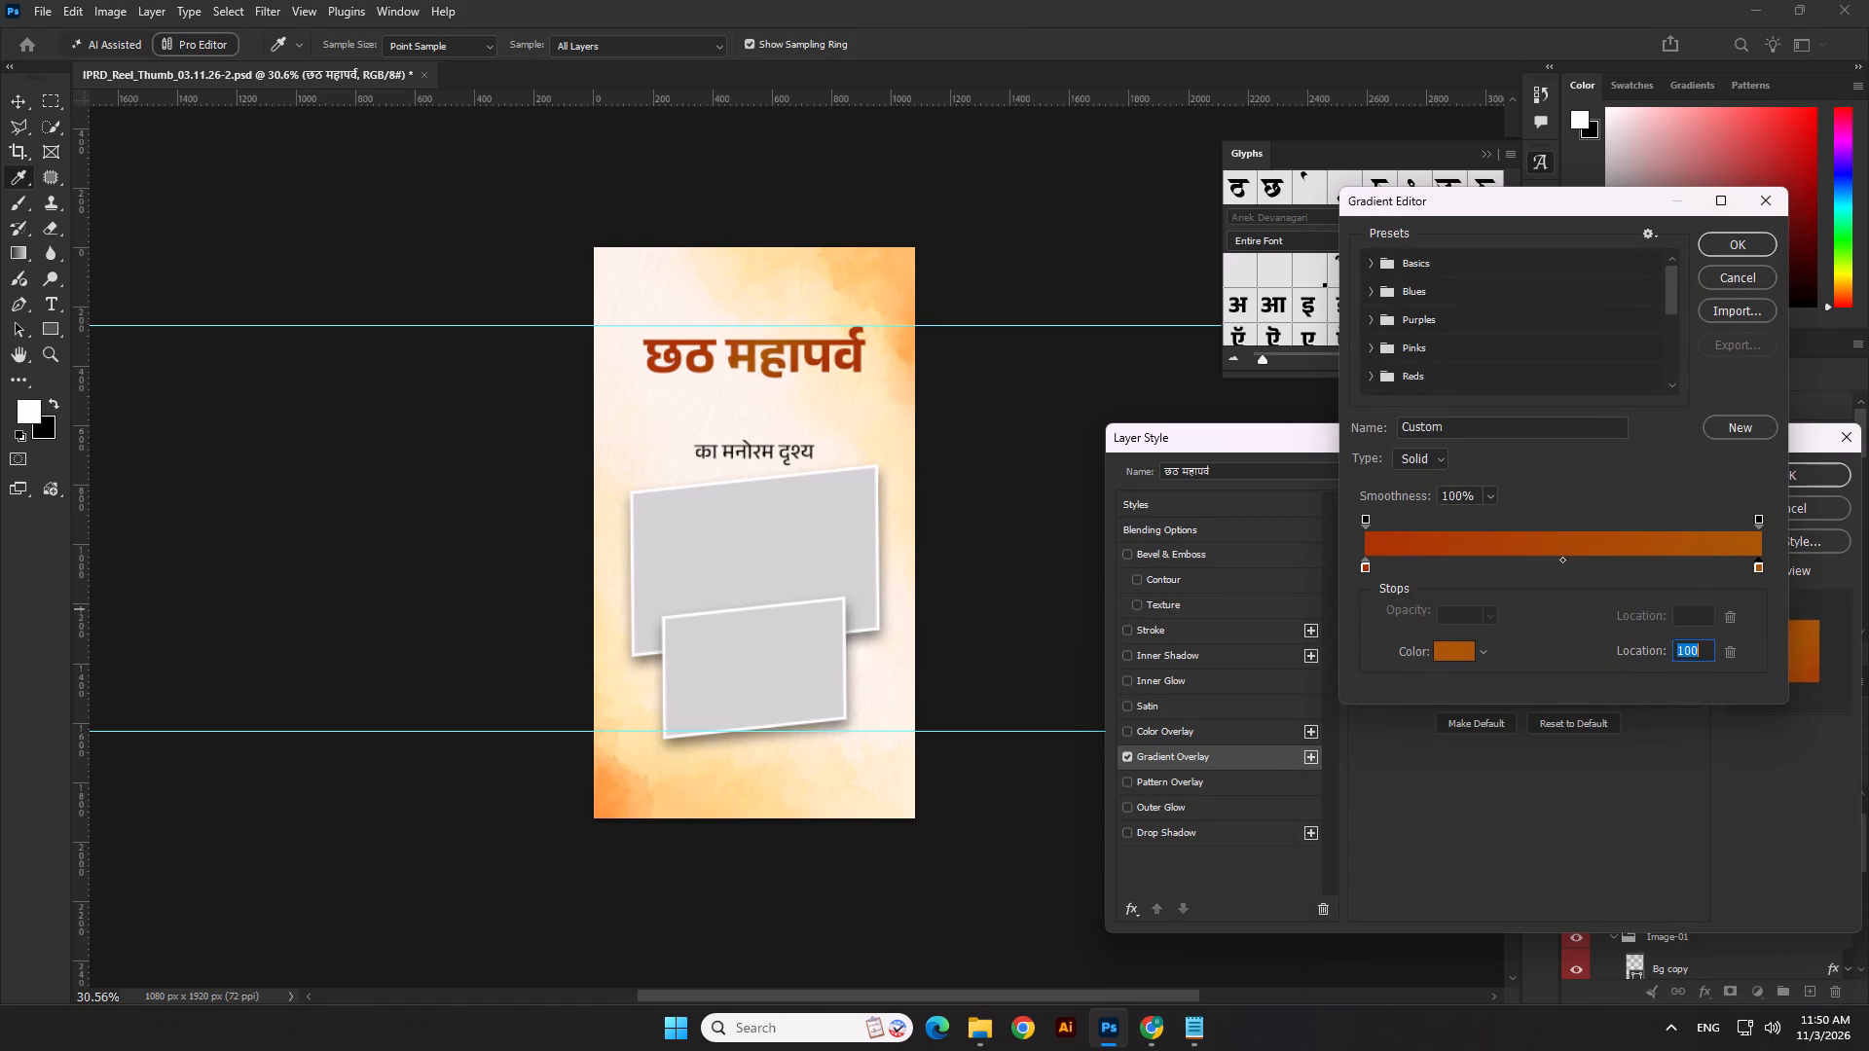
{"action": "left_click", "coordinate": [1456, 646]}
{"action": "left_click", "coordinate": [1585, 707]}
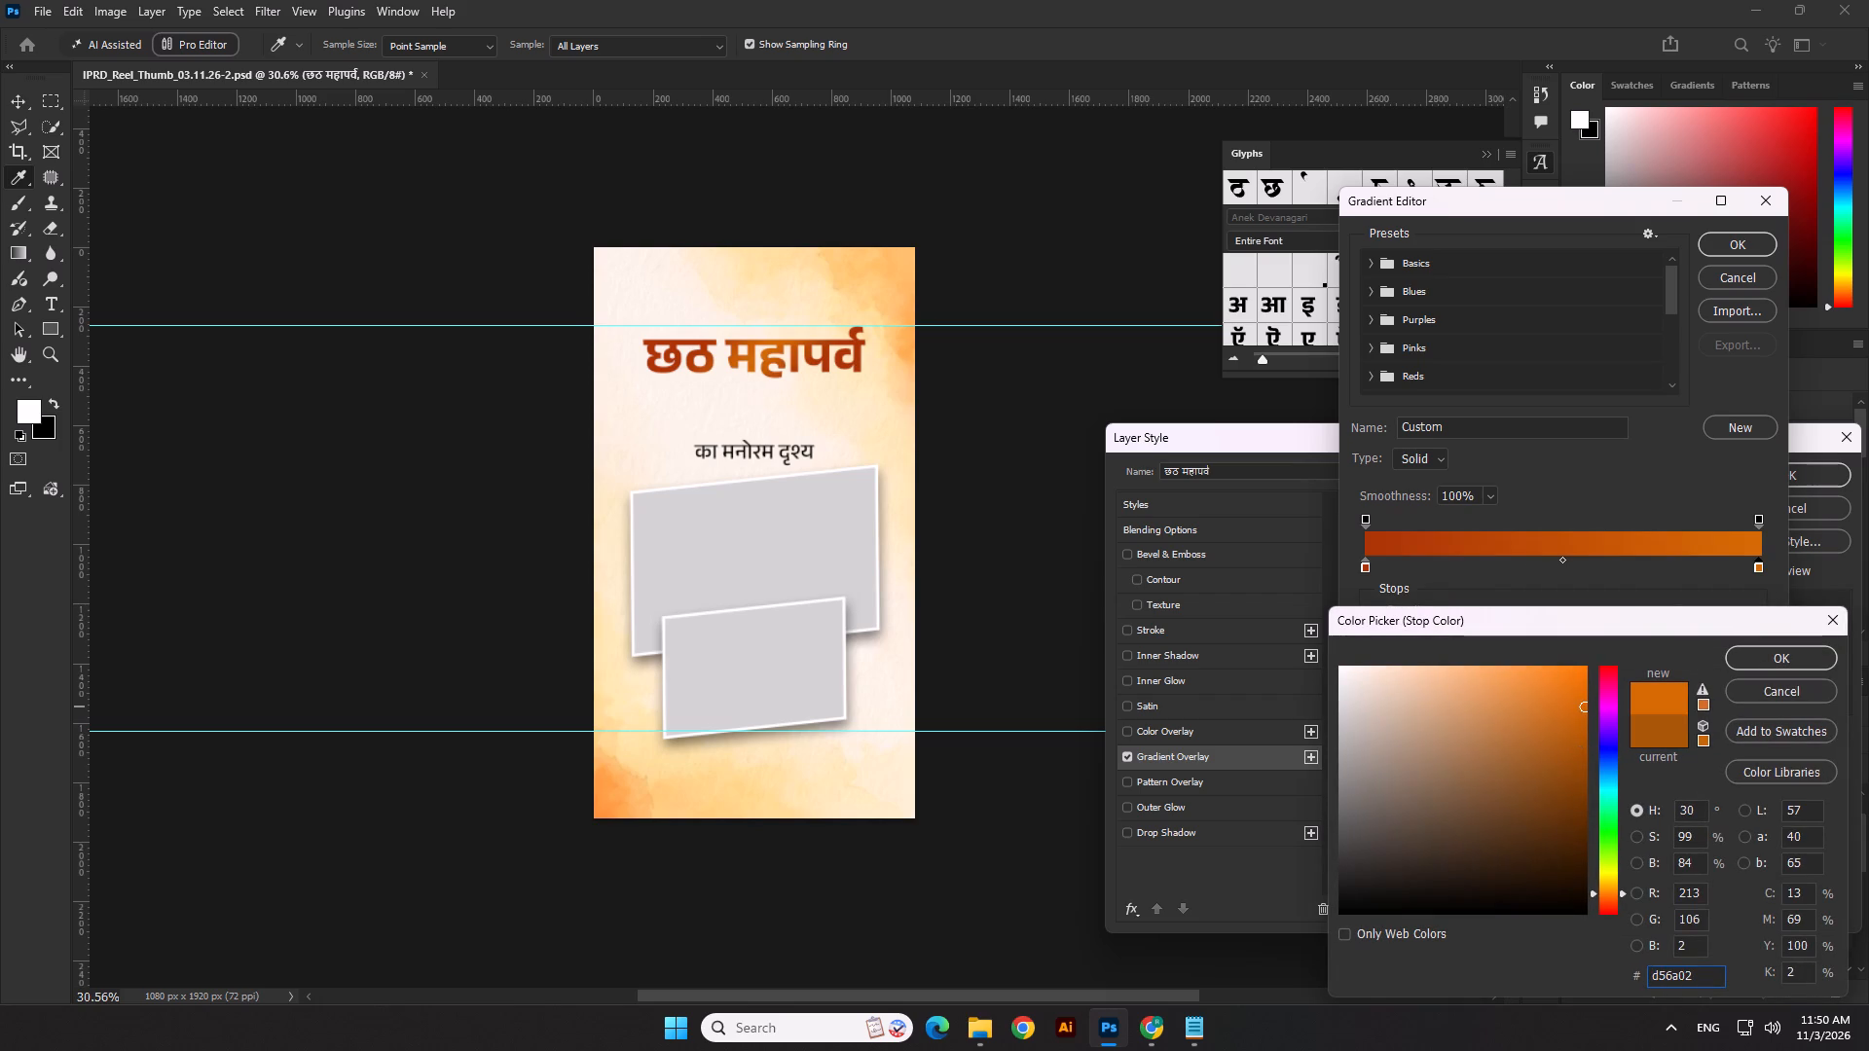
{"action": "left_click", "coordinate": [1779, 662]}
{"action": "left_click", "coordinate": [1726, 250]}
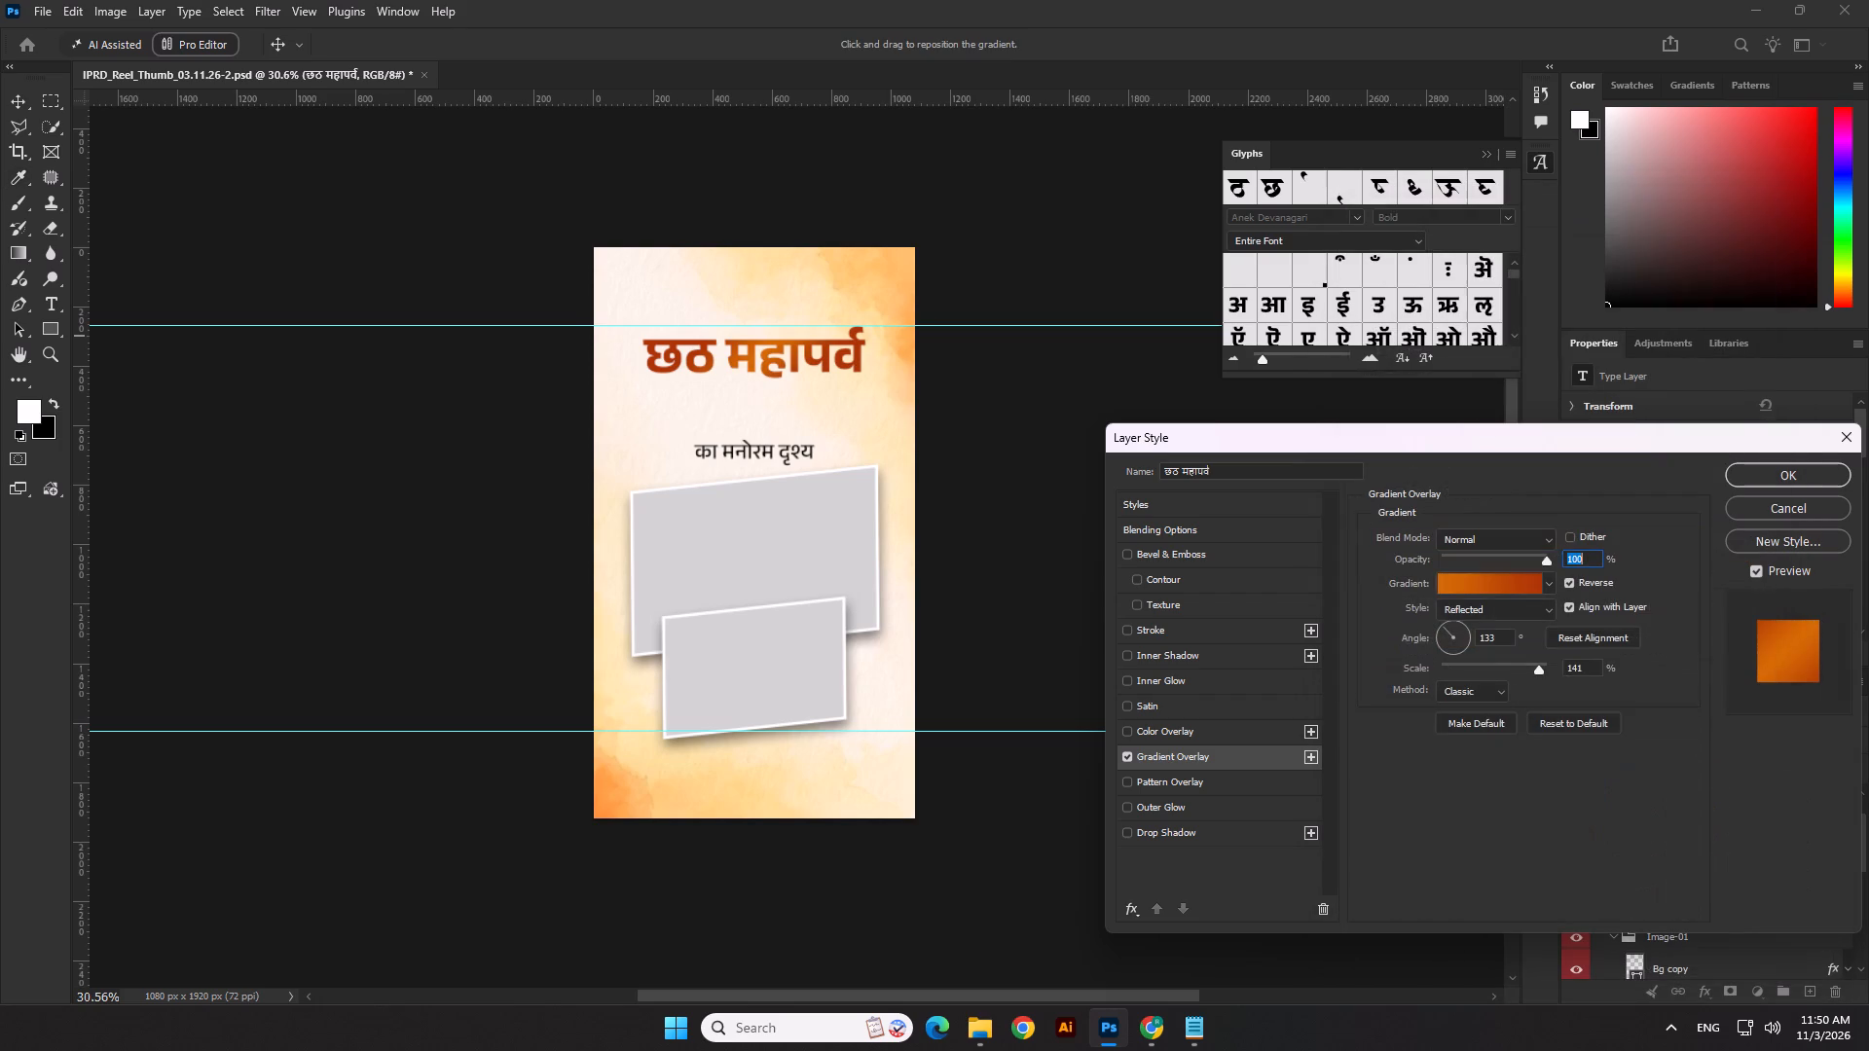
Make the title's gradient radial at 50% scale, unaligned with the layer, and position its orange centre over the middle of the title.
{"action": "left_click", "coordinate": [1481, 613]}
{"action": "left_click", "coordinate": [1477, 637]}
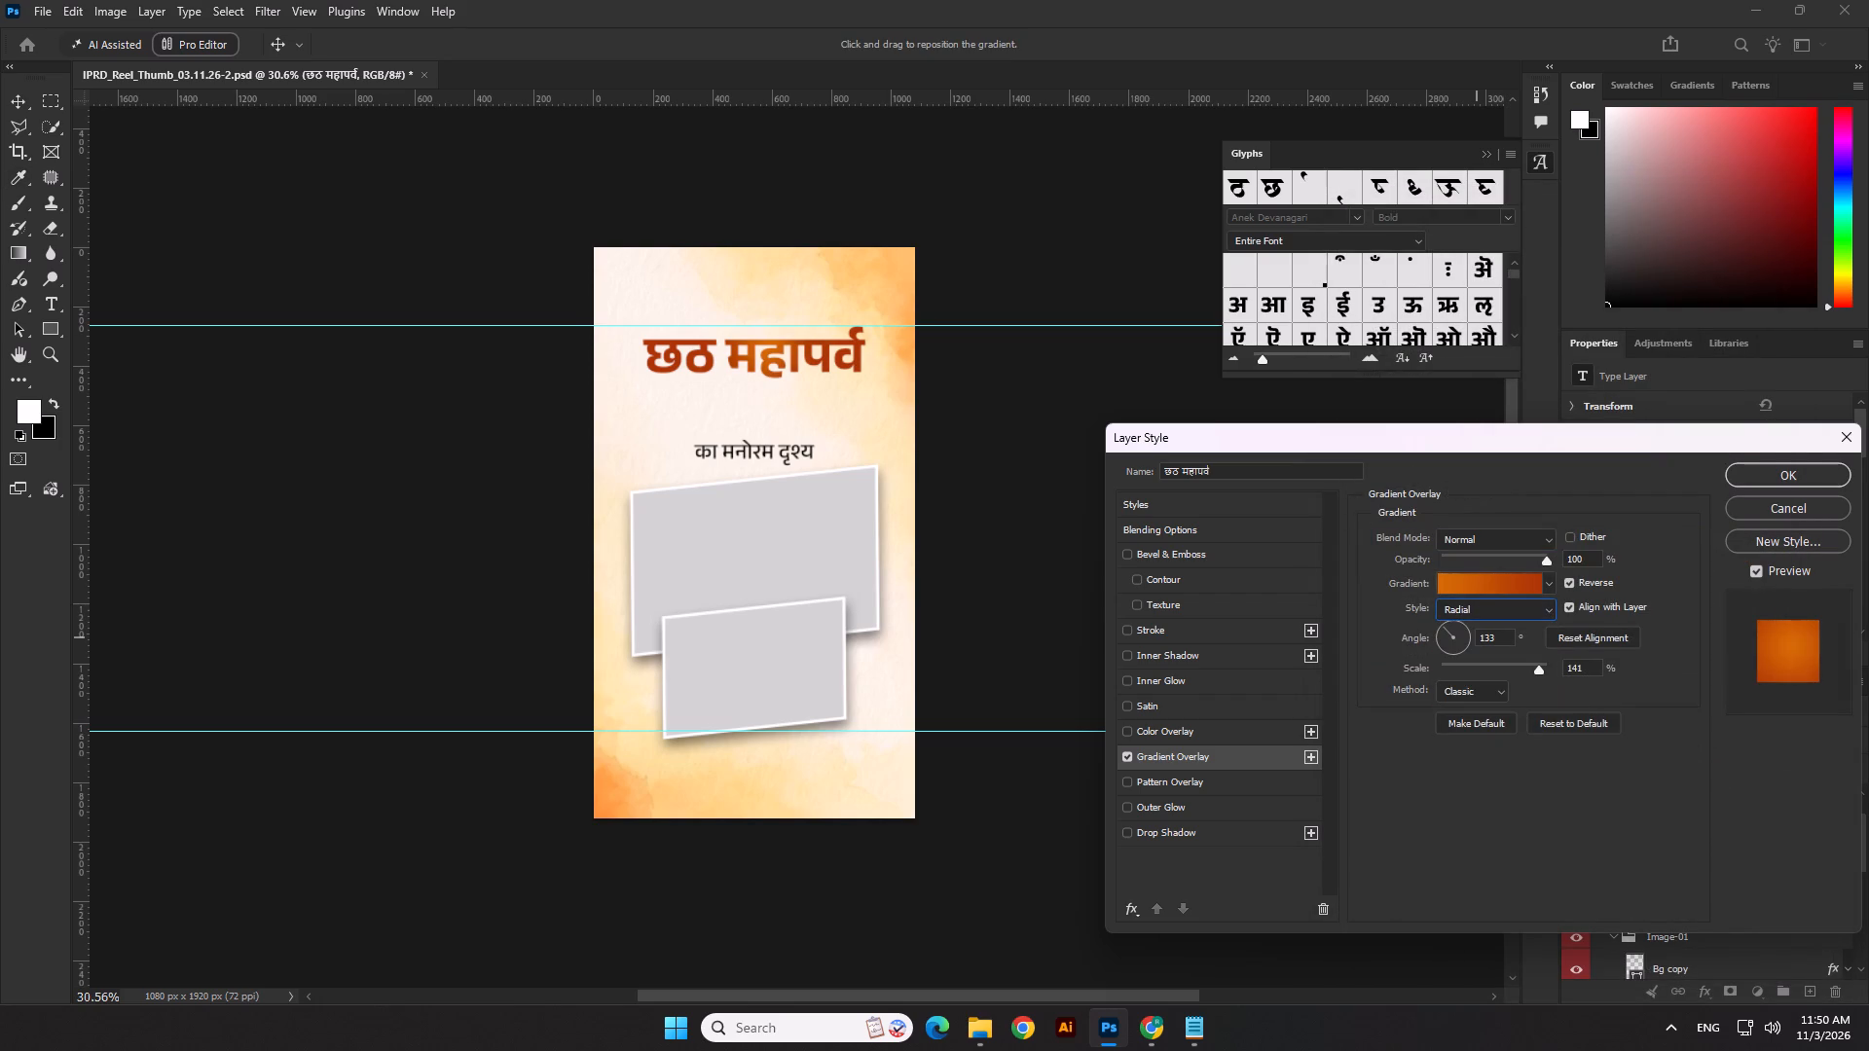
{"action": "left_click_drag", "start_coordinate": [799, 374], "coordinate": [791, 387]}
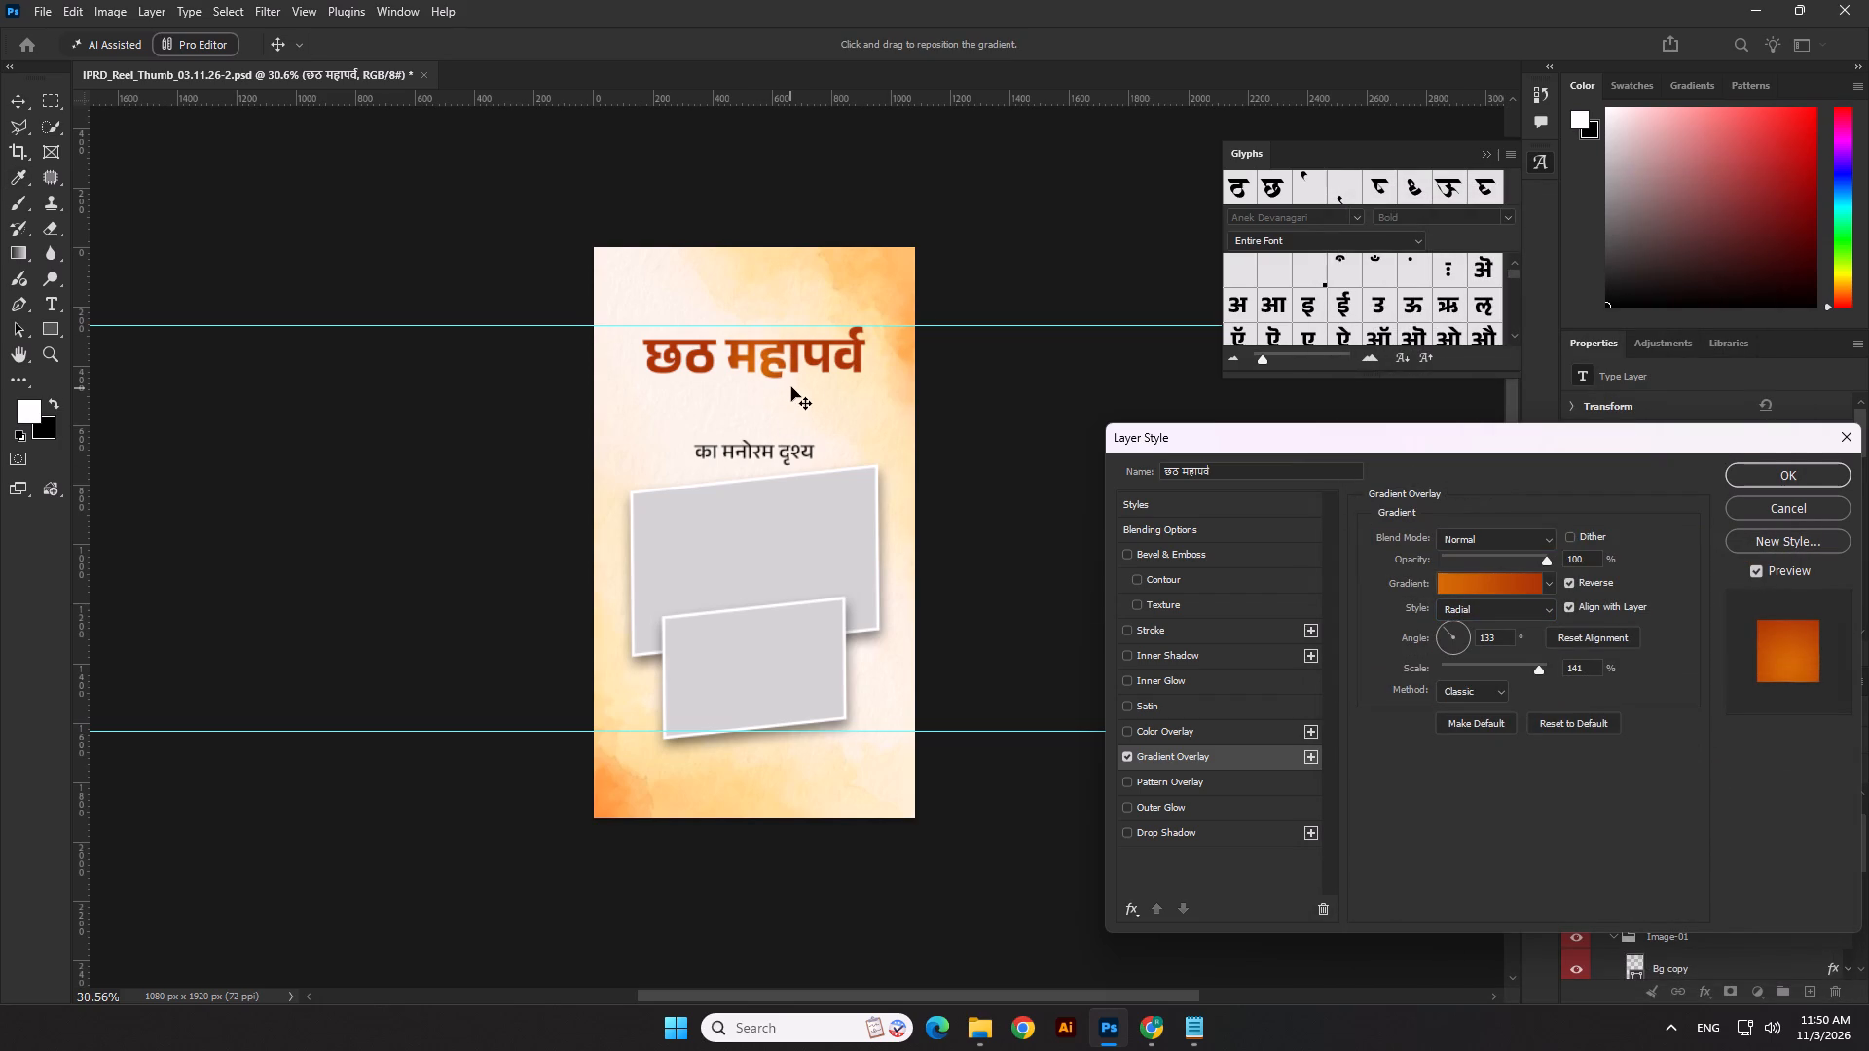
{"action": "left_click_drag", "start_coordinate": [791, 387], "coordinate": [793, 387]}
{"action": "left_click", "coordinate": [1566, 601]}
{"action": "left_click_drag", "start_coordinate": [810, 391], "coordinate": [788, 274]}
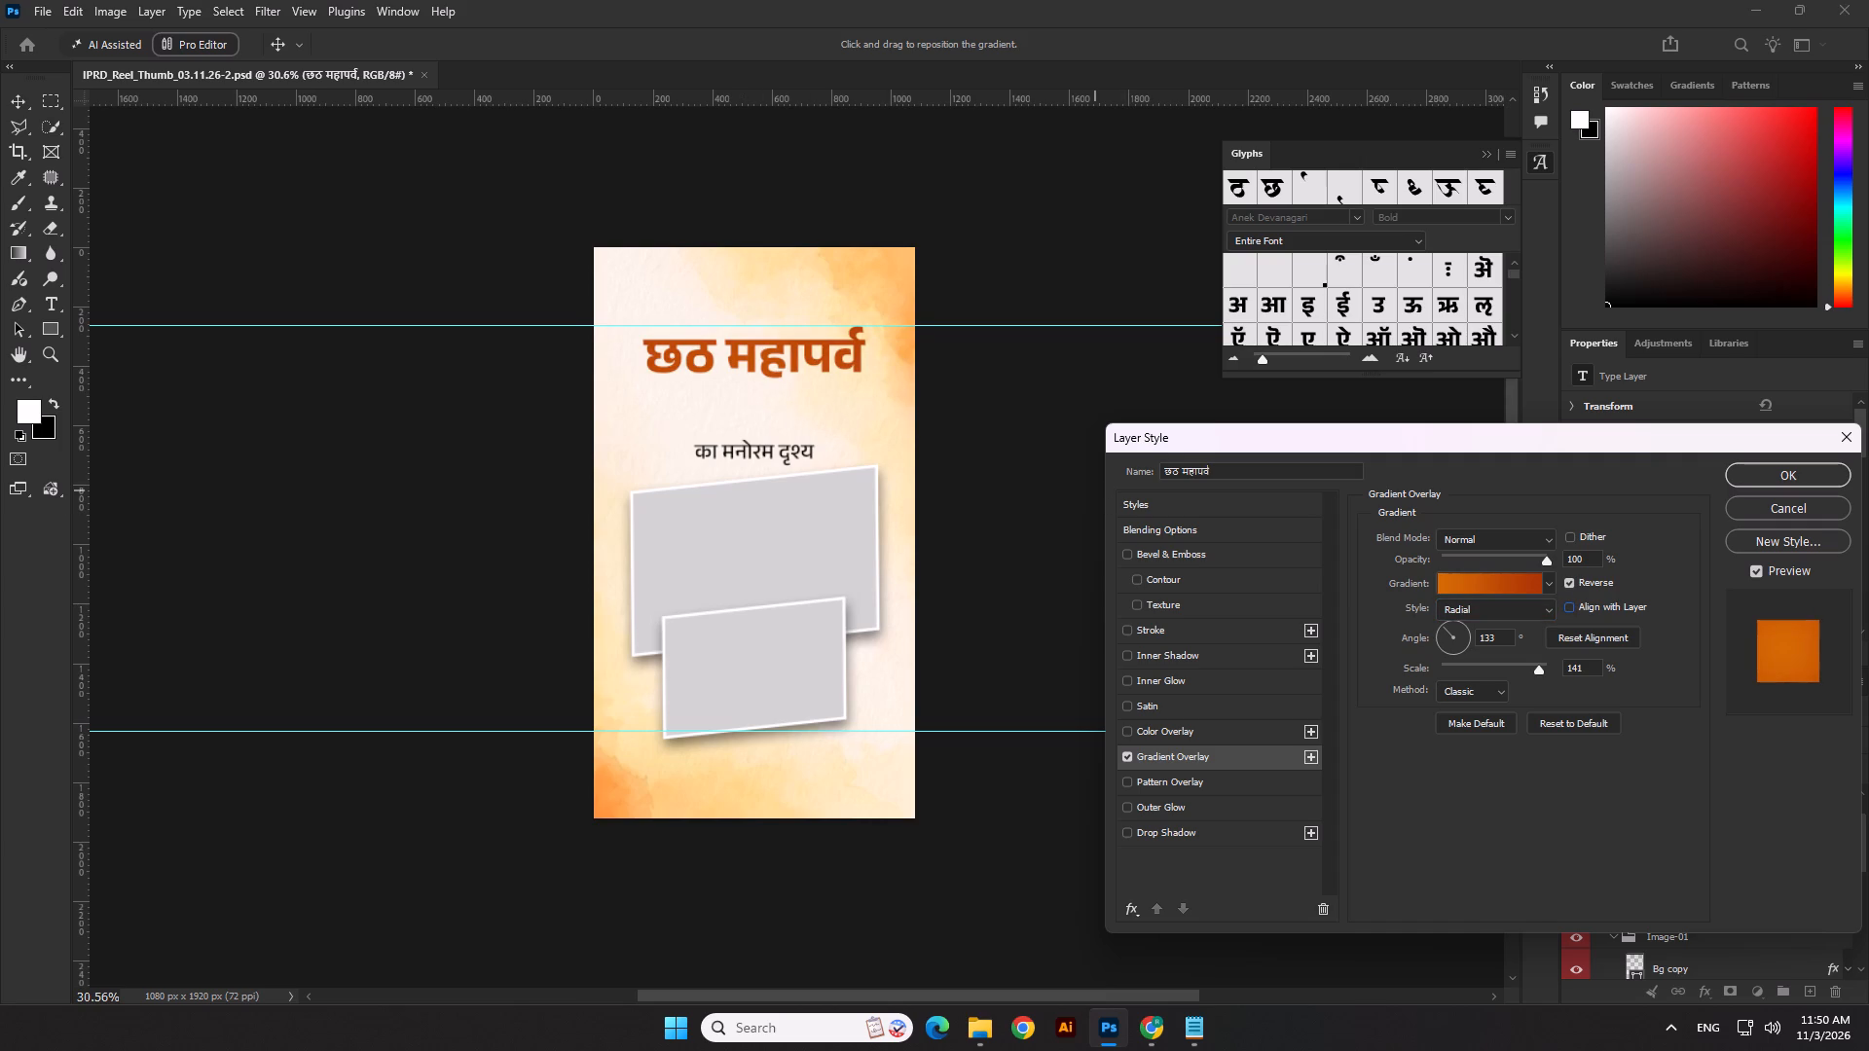
{"action": "left_click", "coordinate": [1491, 672]}
{"action": "left_click_drag", "start_coordinate": [761, 417], "coordinate": [781, 299]}
{"action": "double_click", "coordinate": [1476, 668]}
{"action": "double_click", "coordinate": [1466, 668]}
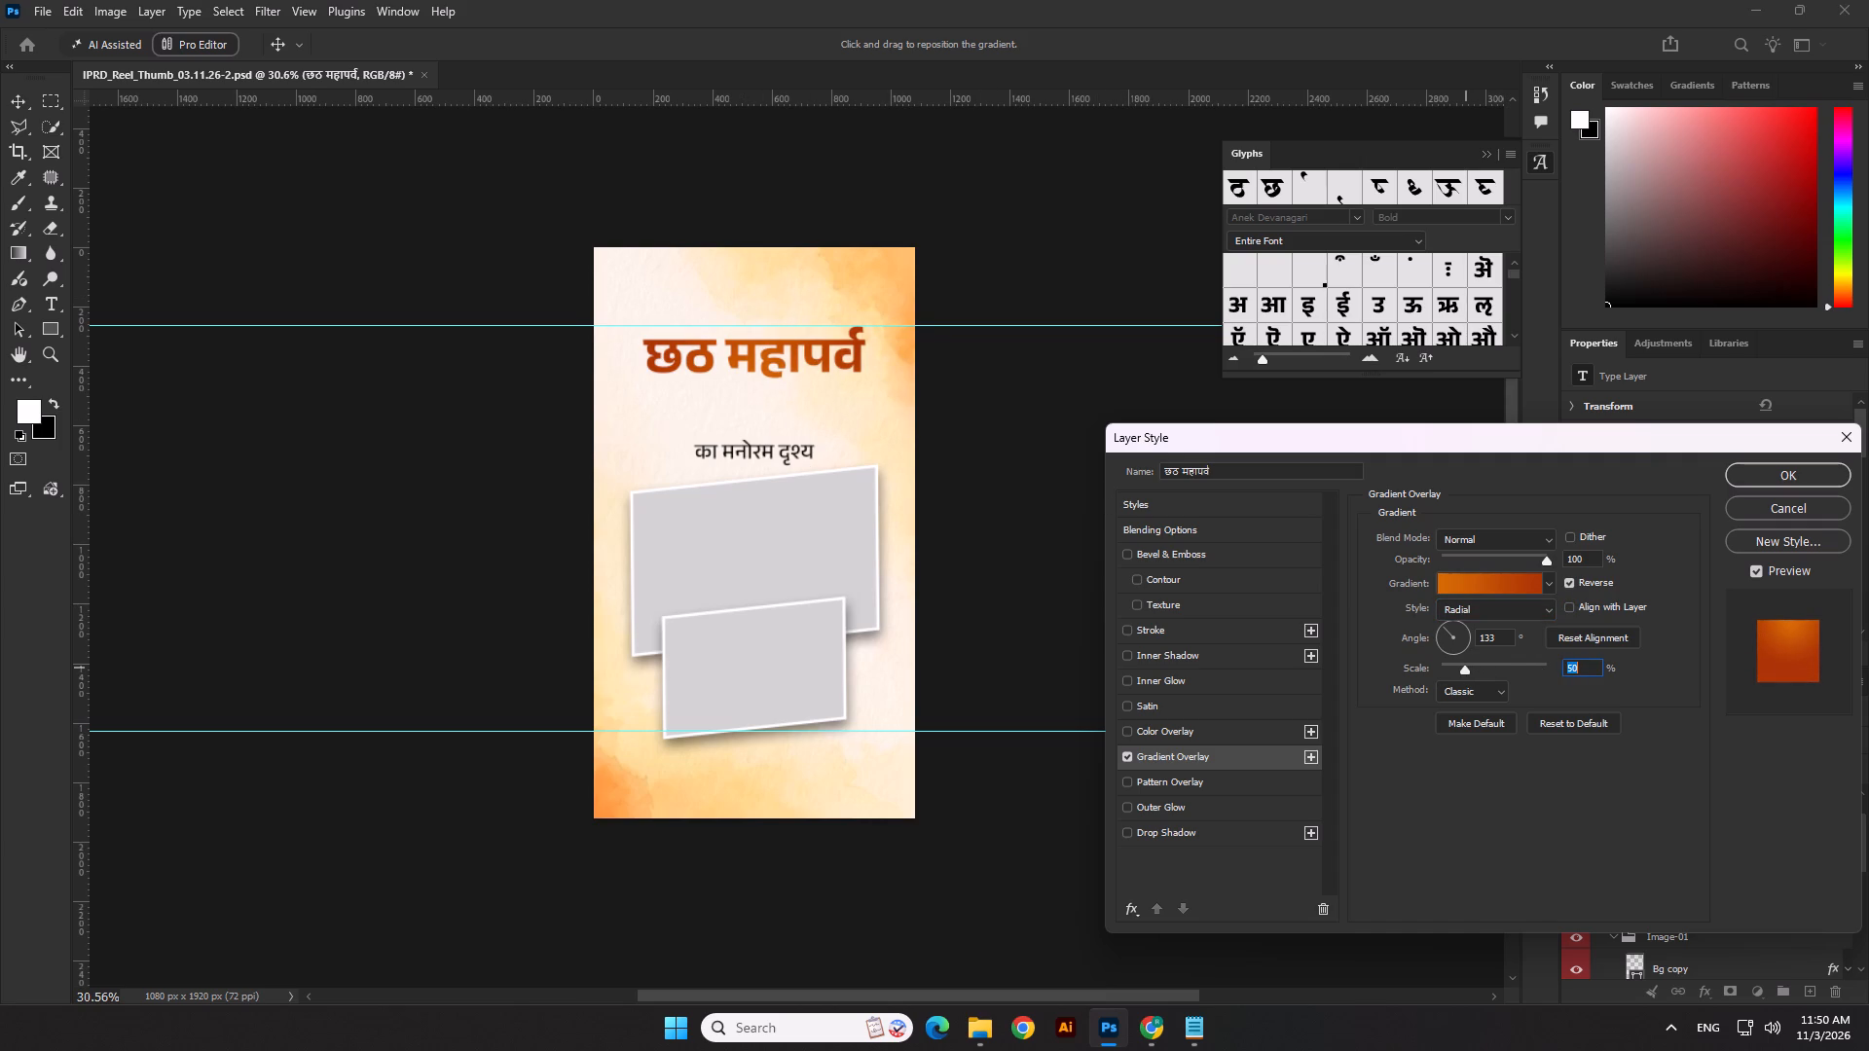
{"action": "left_click_drag", "start_coordinate": [788, 419], "coordinate": [786, 371]}
{"action": "left_click", "coordinate": [1809, 481]}
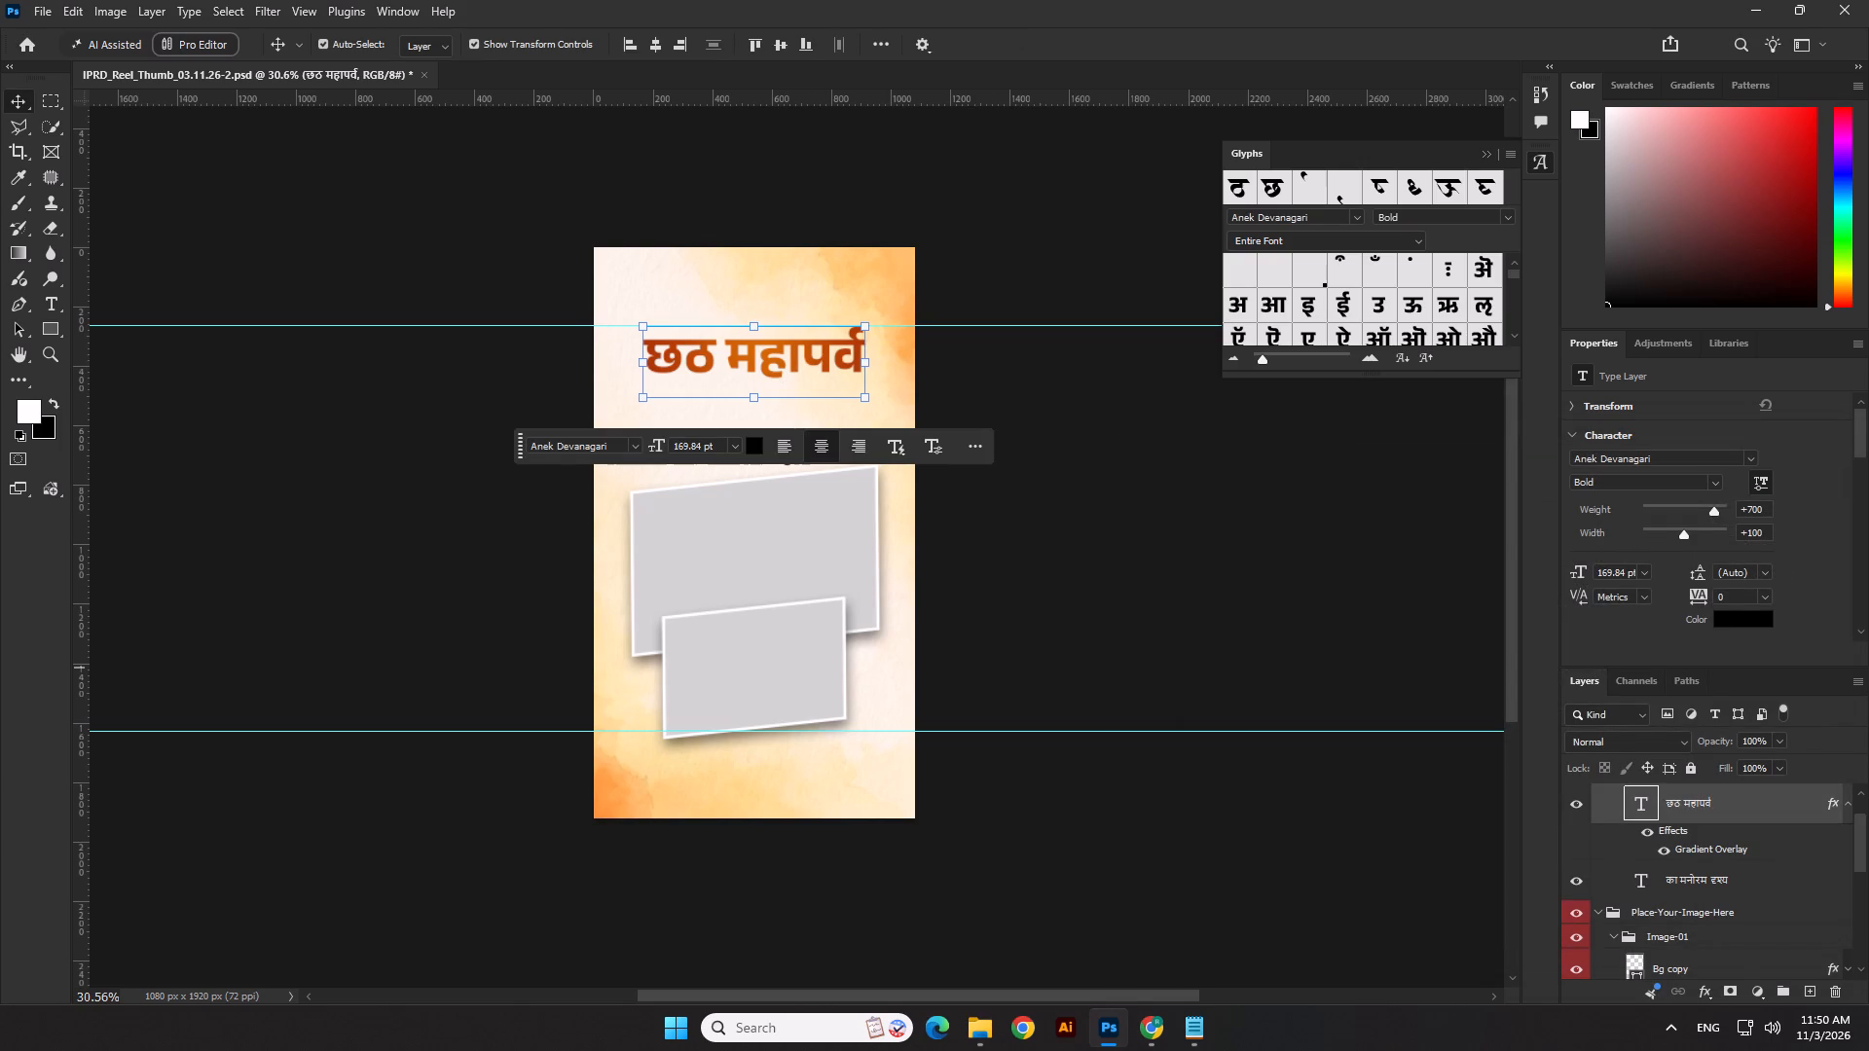
Re-centre the छठ महापर्व title horizontally on the canvas.
{"action": "left_click", "coordinate": [1719, 482]}
{"action": "left_click", "coordinate": [1659, 673]}
{"action": "left_click", "coordinate": [773, 372]}
{"action": "left_click", "coordinate": [661, 49]}
{"action": "left_click", "coordinate": [1242, 504]}
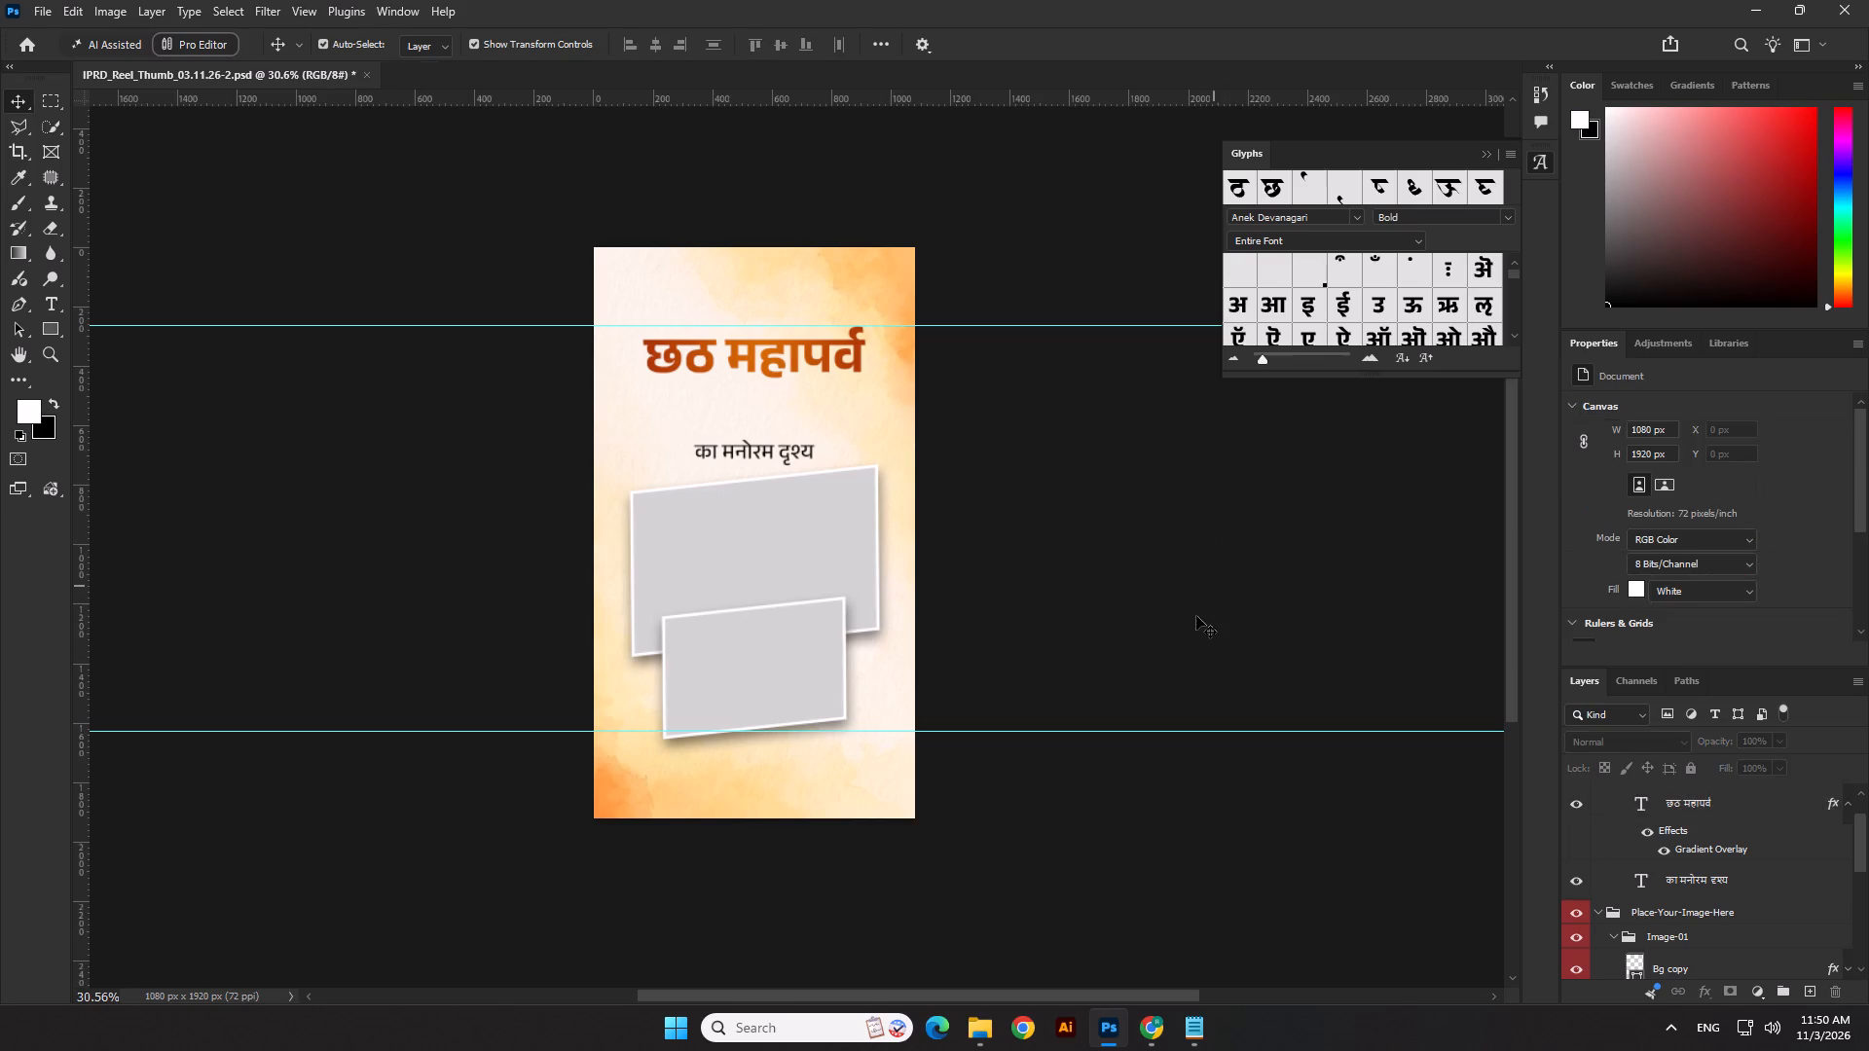
Switch to Notepad and copy the phrase को लेकर तेज हुईं from the second thumbnail text.
{"action": "key", "text": "alt+Tab"}
{"action": "left_click_drag", "start_coordinate": [85, 221], "coordinate": [85, 220]}
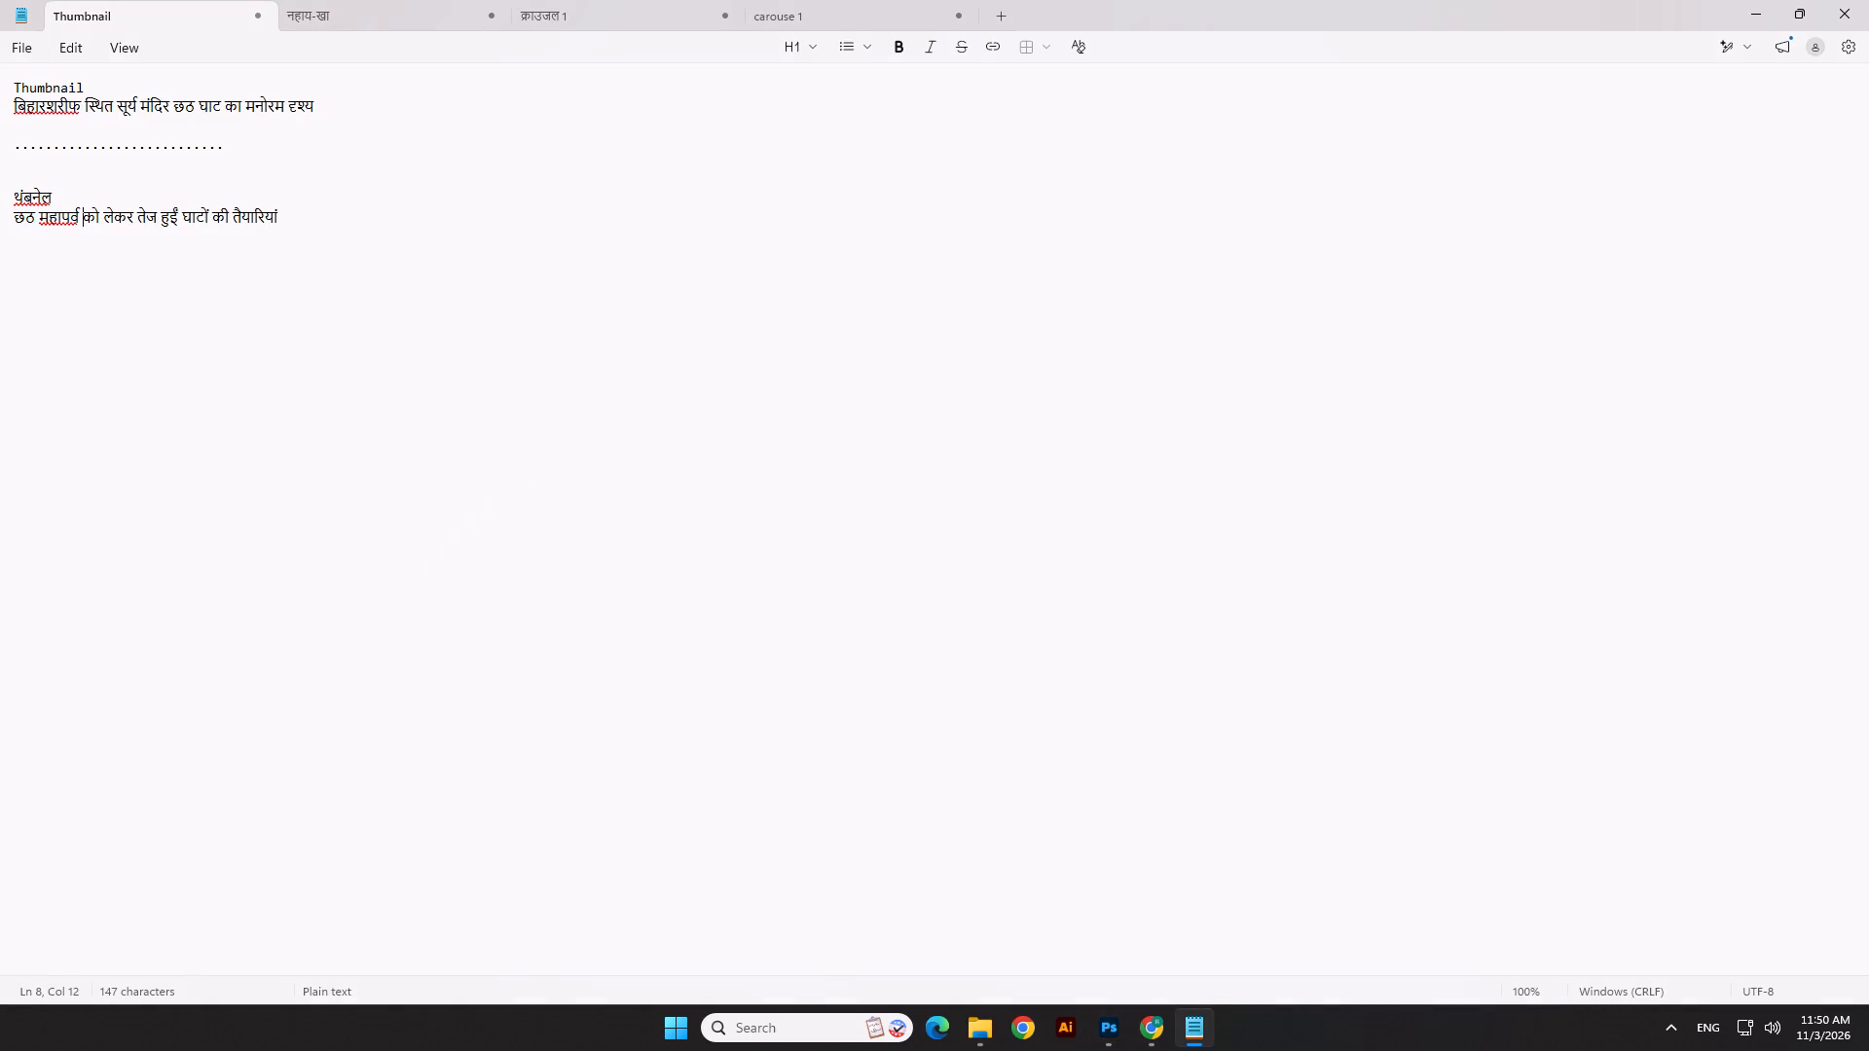
{"action": "left_click_drag", "start_coordinate": [85, 220], "coordinate": [169, 221]}
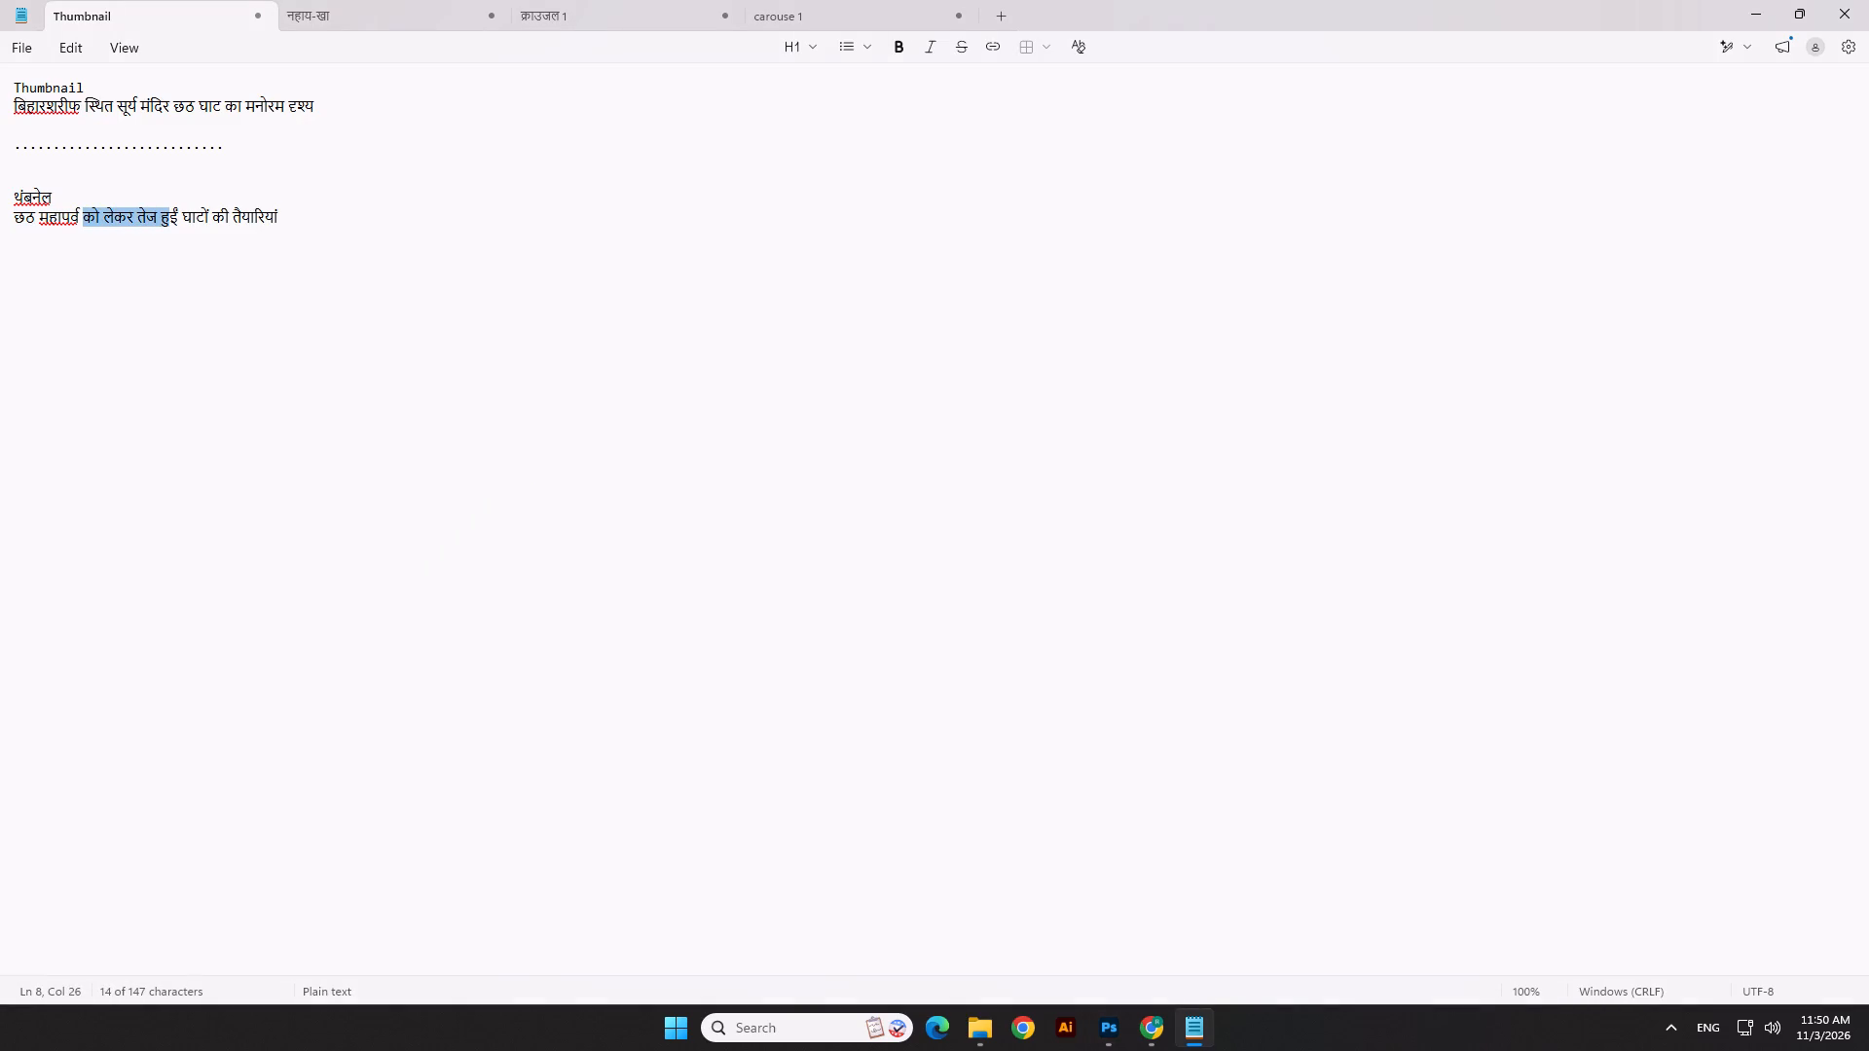
{"action": "left_click_drag", "start_coordinate": [169, 221], "coordinate": [181, 222]}
{"action": "key", "text": "ctrl+c"}
{"action": "key", "text": "ctrl+c"}
{"action": "key", "text": "alt+Tab"}
Back in Photoshop, replace the का मनोरम दृश्य line with the copied phrase, centred directly beneath the title.
{"action": "scroll", "coordinate": [928, 365], "scroll_direction": "up", "scroll_amount": 3}
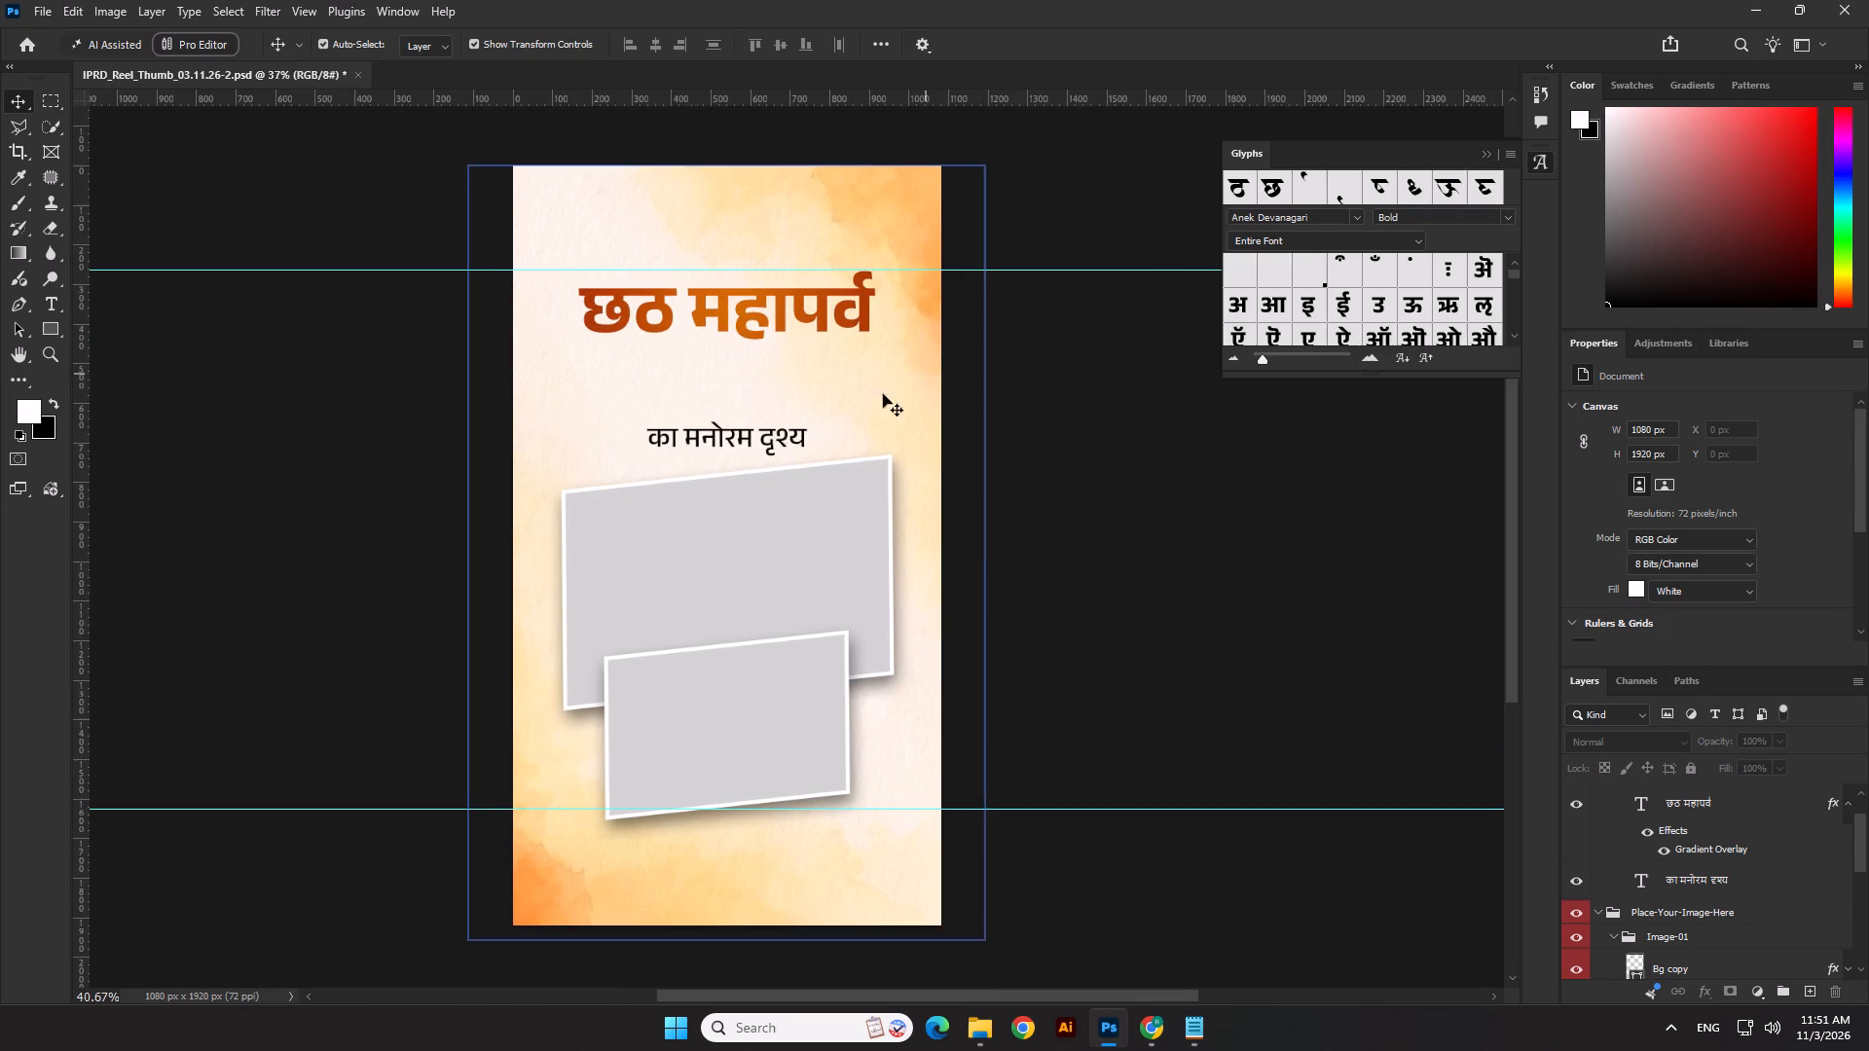
{"action": "left_click_drag", "start_coordinate": [782, 434], "coordinate": [788, 358]}
{"action": "double_click", "coordinate": [788, 360]}
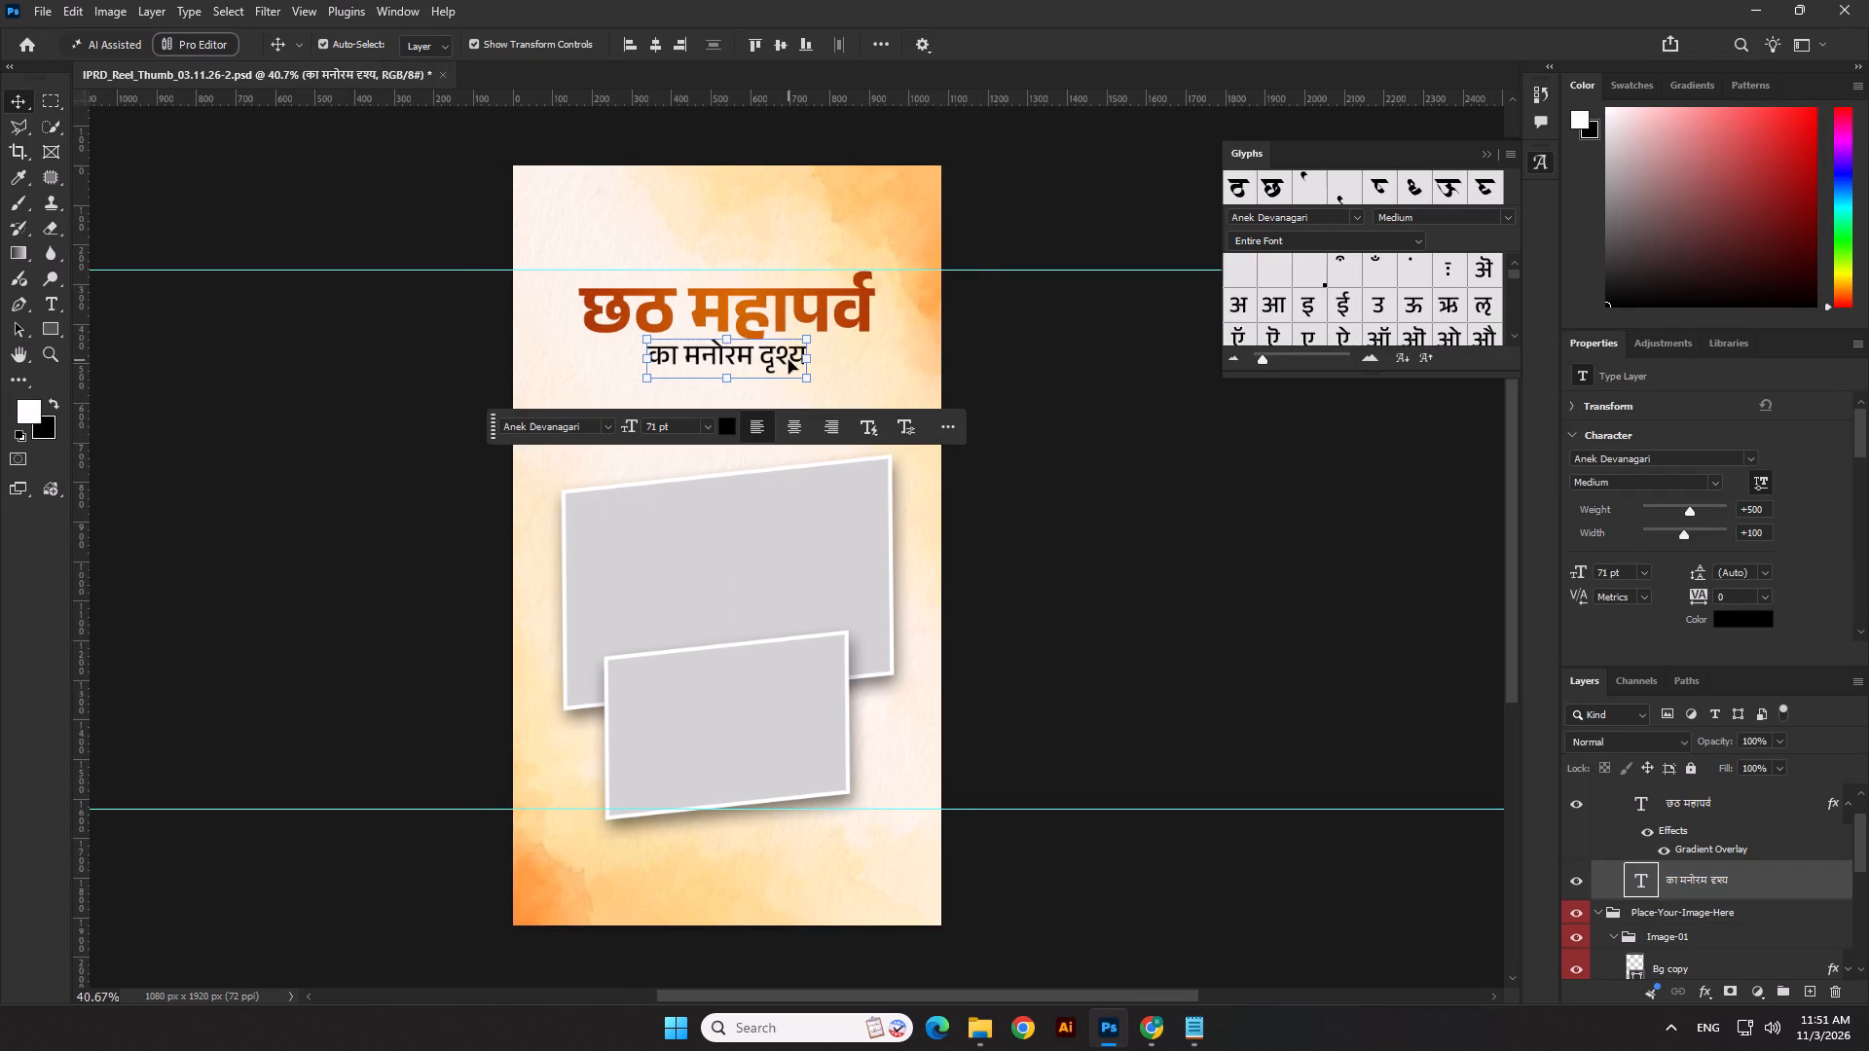
{"action": "key", "text": "ctrl+v"}
{"action": "left_click", "coordinate": [1065, 41]}
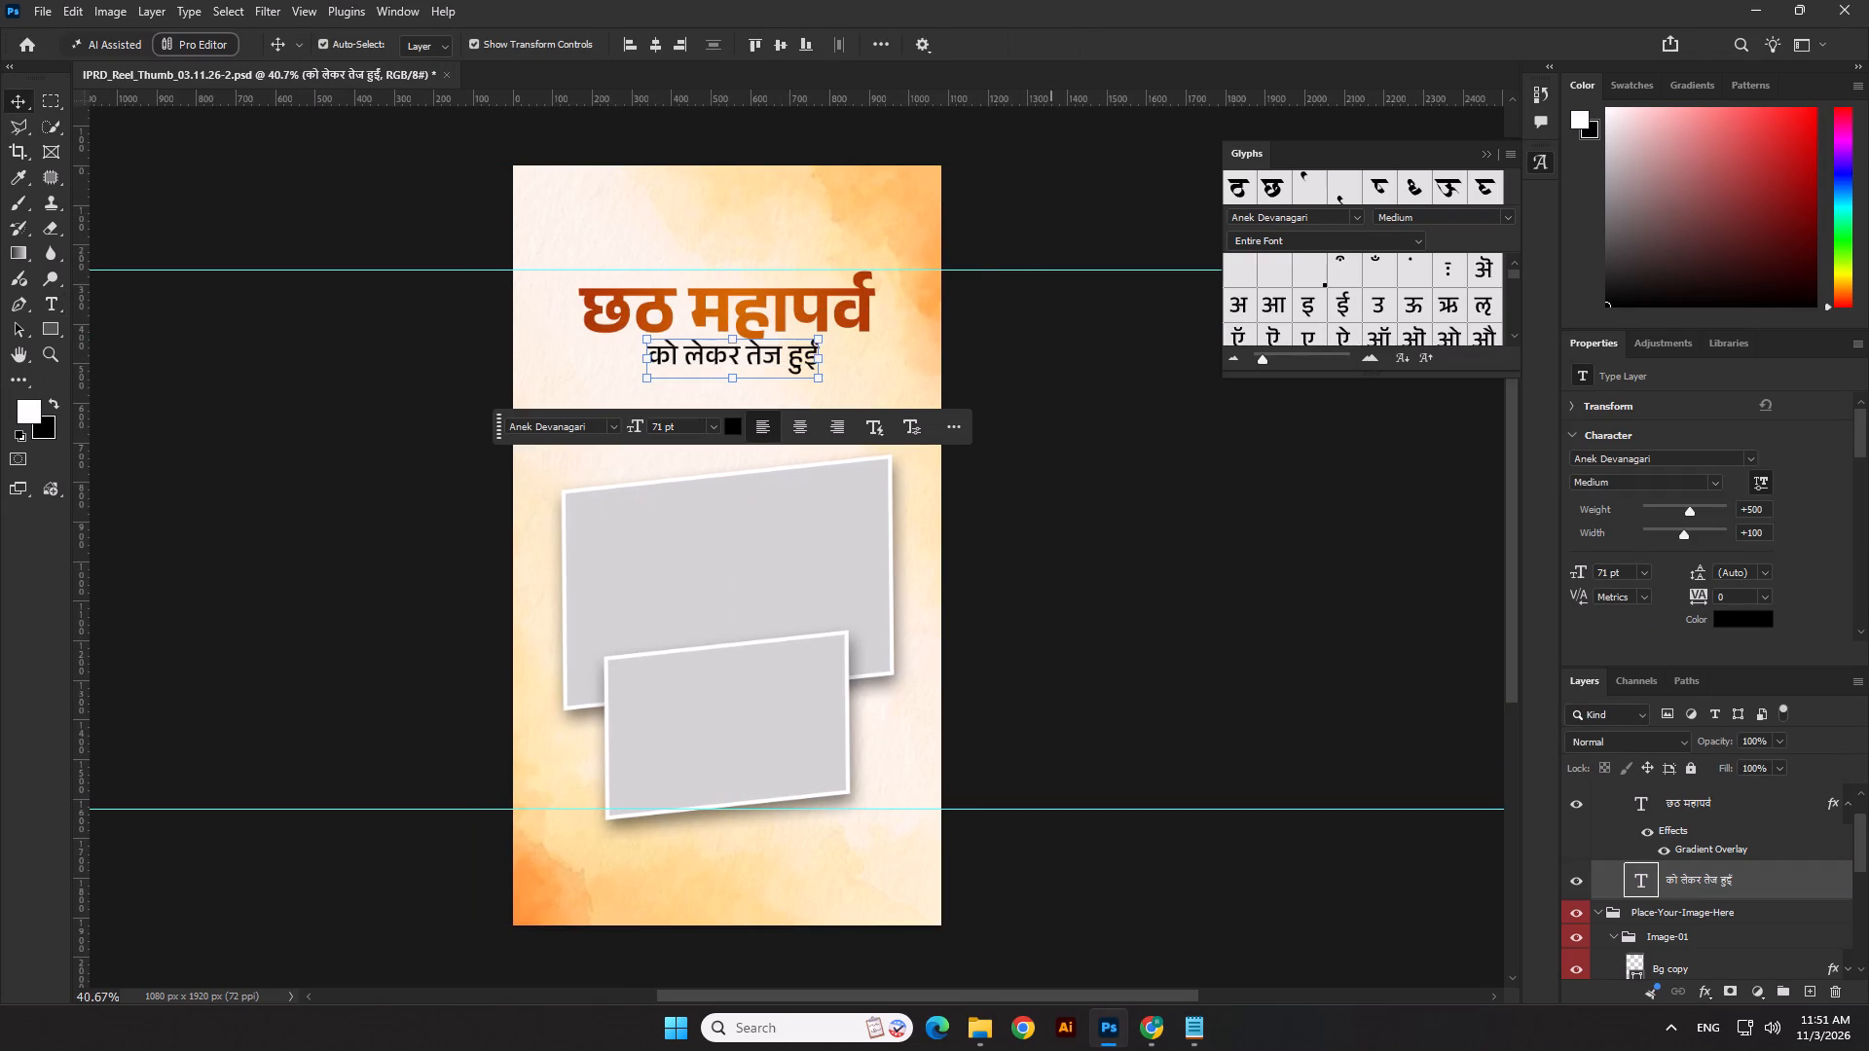
{"action": "left_click", "coordinate": [658, 38]}
Scale the को लेकर तेज हुईं line proportionally to about 98 pt and nudge it slightly down from the title.
{"action": "scroll", "coordinate": [746, 411], "scroll_direction": "up", "scroll_amount": 2}
{"action": "left_click_drag", "start_coordinate": [711, 347], "coordinate": [711, 367]}
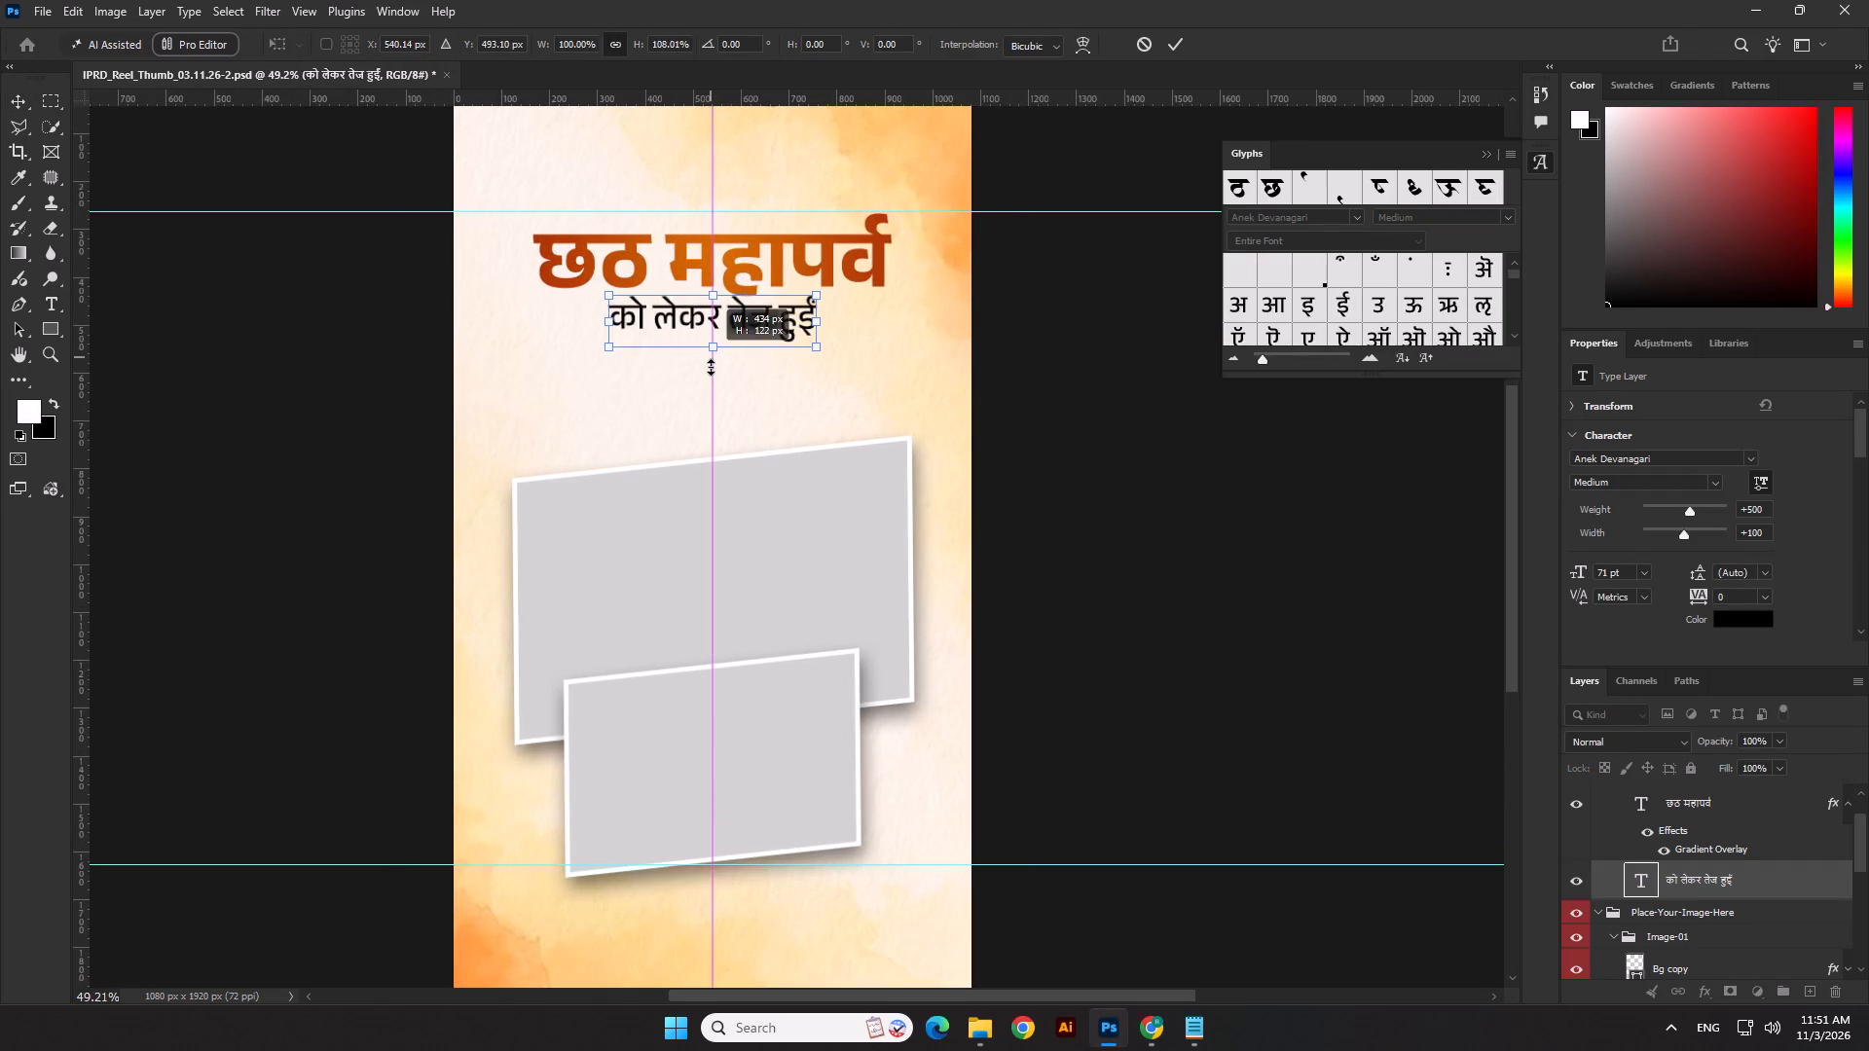
{"action": "left_click_drag", "start_coordinate": [711, 367], "coordinate": [710, 373]}
{"action": "key", "text": "ctrl+z"}
{"action": "left_click_drag", "start_coordinate": [706, 351], "coordinate": [703, 370]}
{"action": "left_click_drag", "start_coordinate": [732, 331], "coordinate": [731, 341]}
{"action": "key", "text": "Return"}
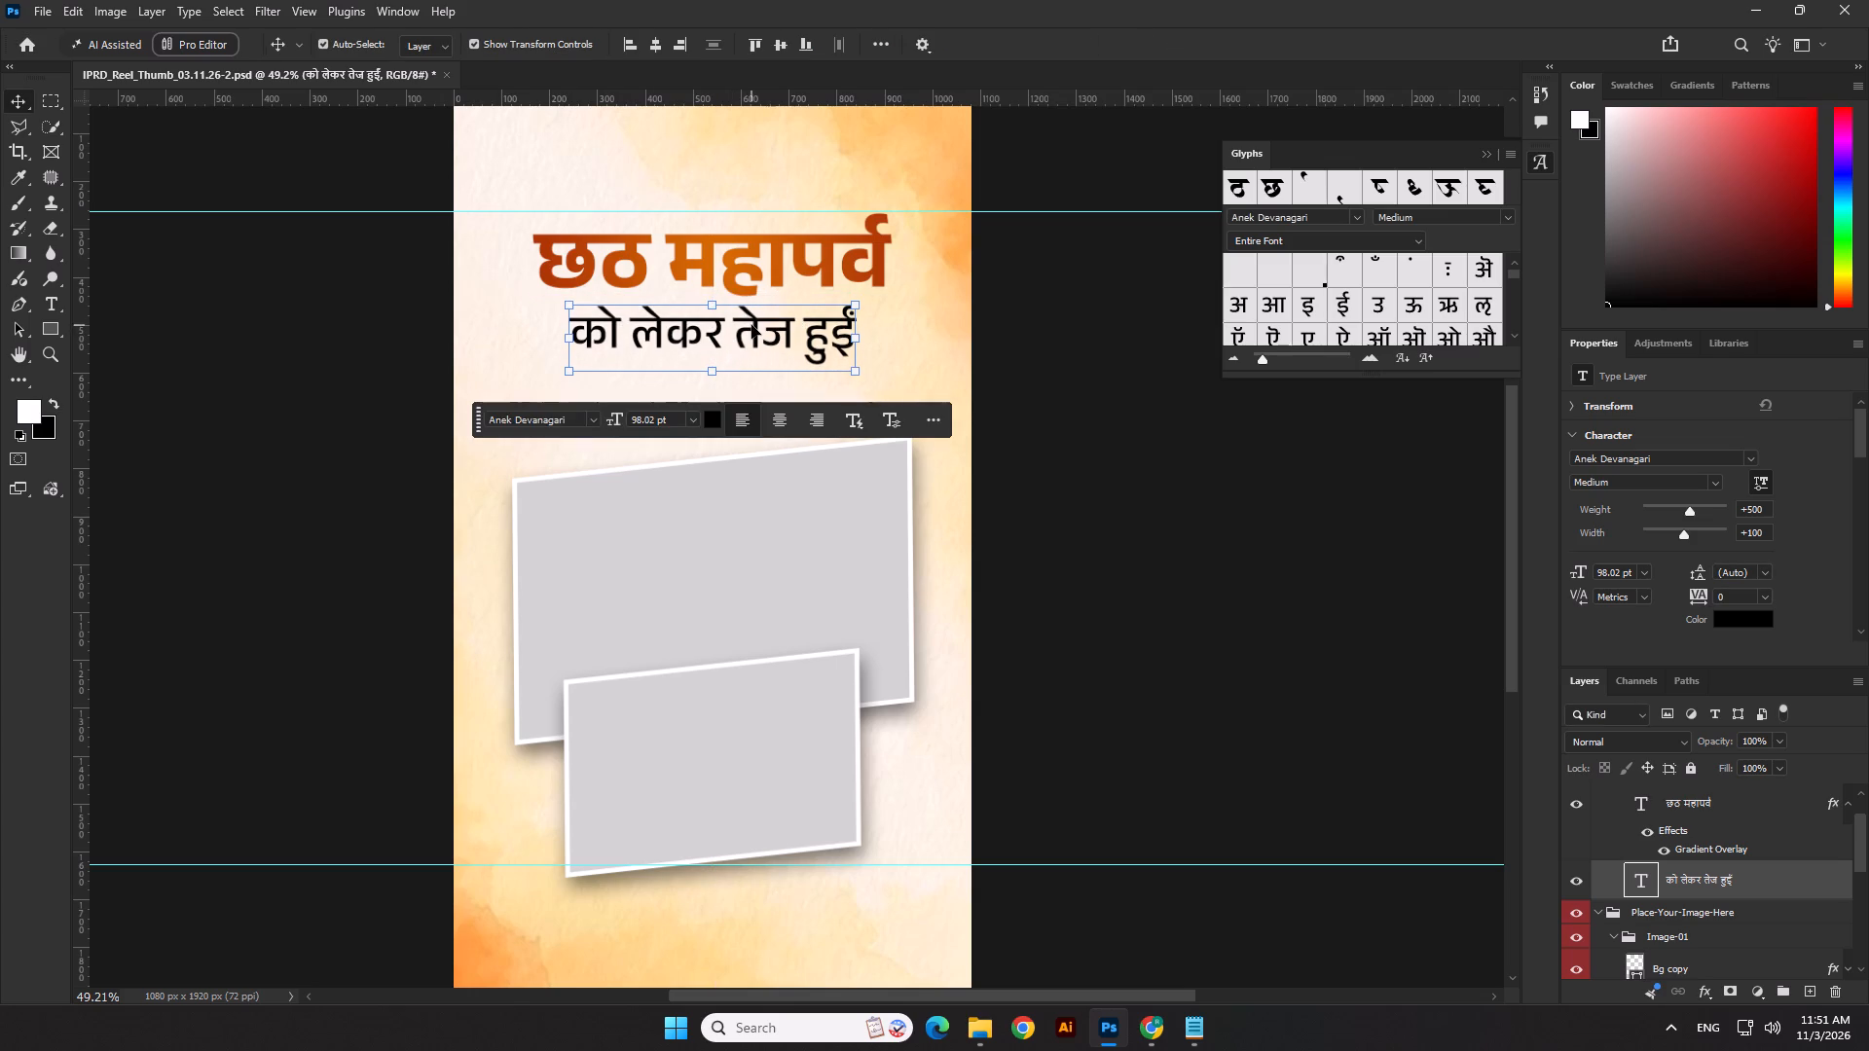
Duplicate the को लेकर तेज हुईं line directly below itself, just above the large photo frame.
{"action": "left_click_drag", "start_coordinate": [751, 330], "coordinate": [751, 395], "text": "alt"}
Switch to Notepad and copy the closing phrase घाटों की तैयारियां from the thumbnail text.
{"action": "key", "text": "alt+Tab"}
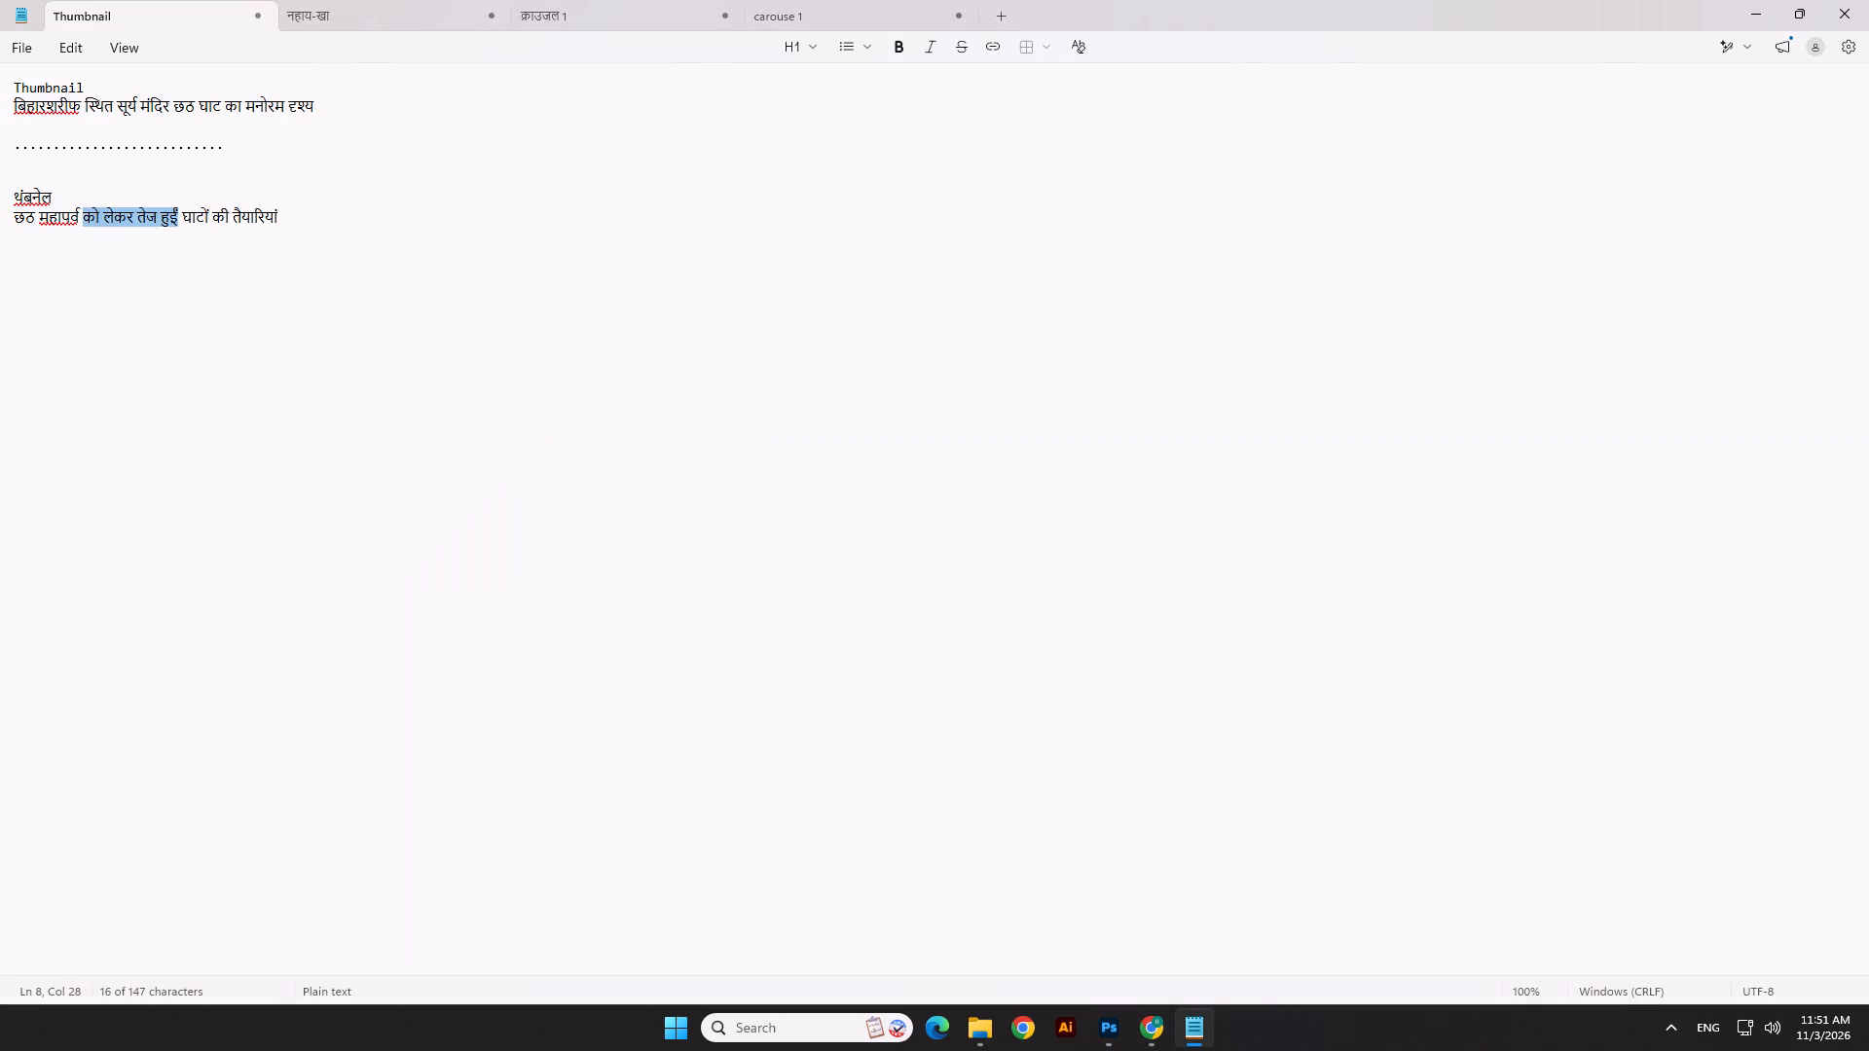
{"action": "left_click_drag", "start_coordinate": [285, 215], "coordinate": [187, 220]}
{"action": "key", "text": "ctrl+c"}
{"action": "key", "text": "ctrl+c"}
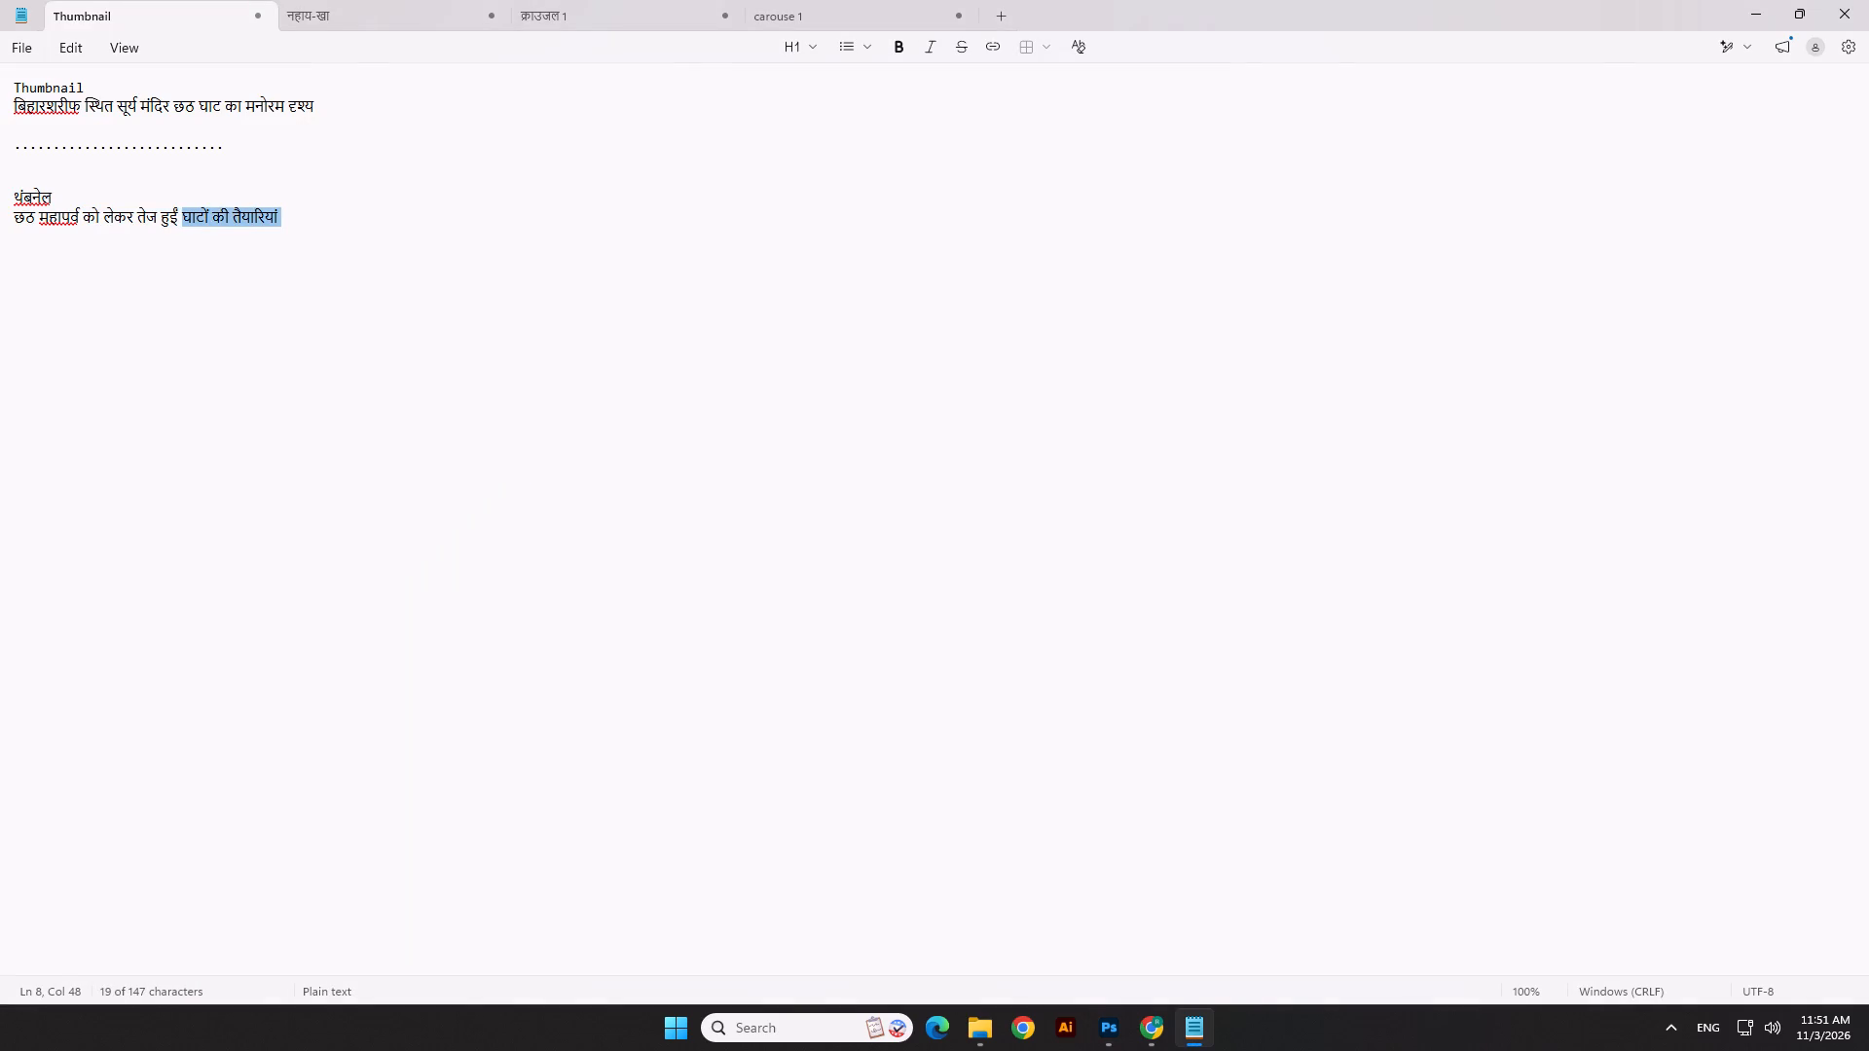
Back in Photoshop, replace the duplicated line's text with the copied घाटों की तैयारियां.
{"action": "key", "text": "alt+Tab"}
{"action": "double_click", "coordinate": [810, 406]}
{"action": "key", "text": "ctrl+v"}
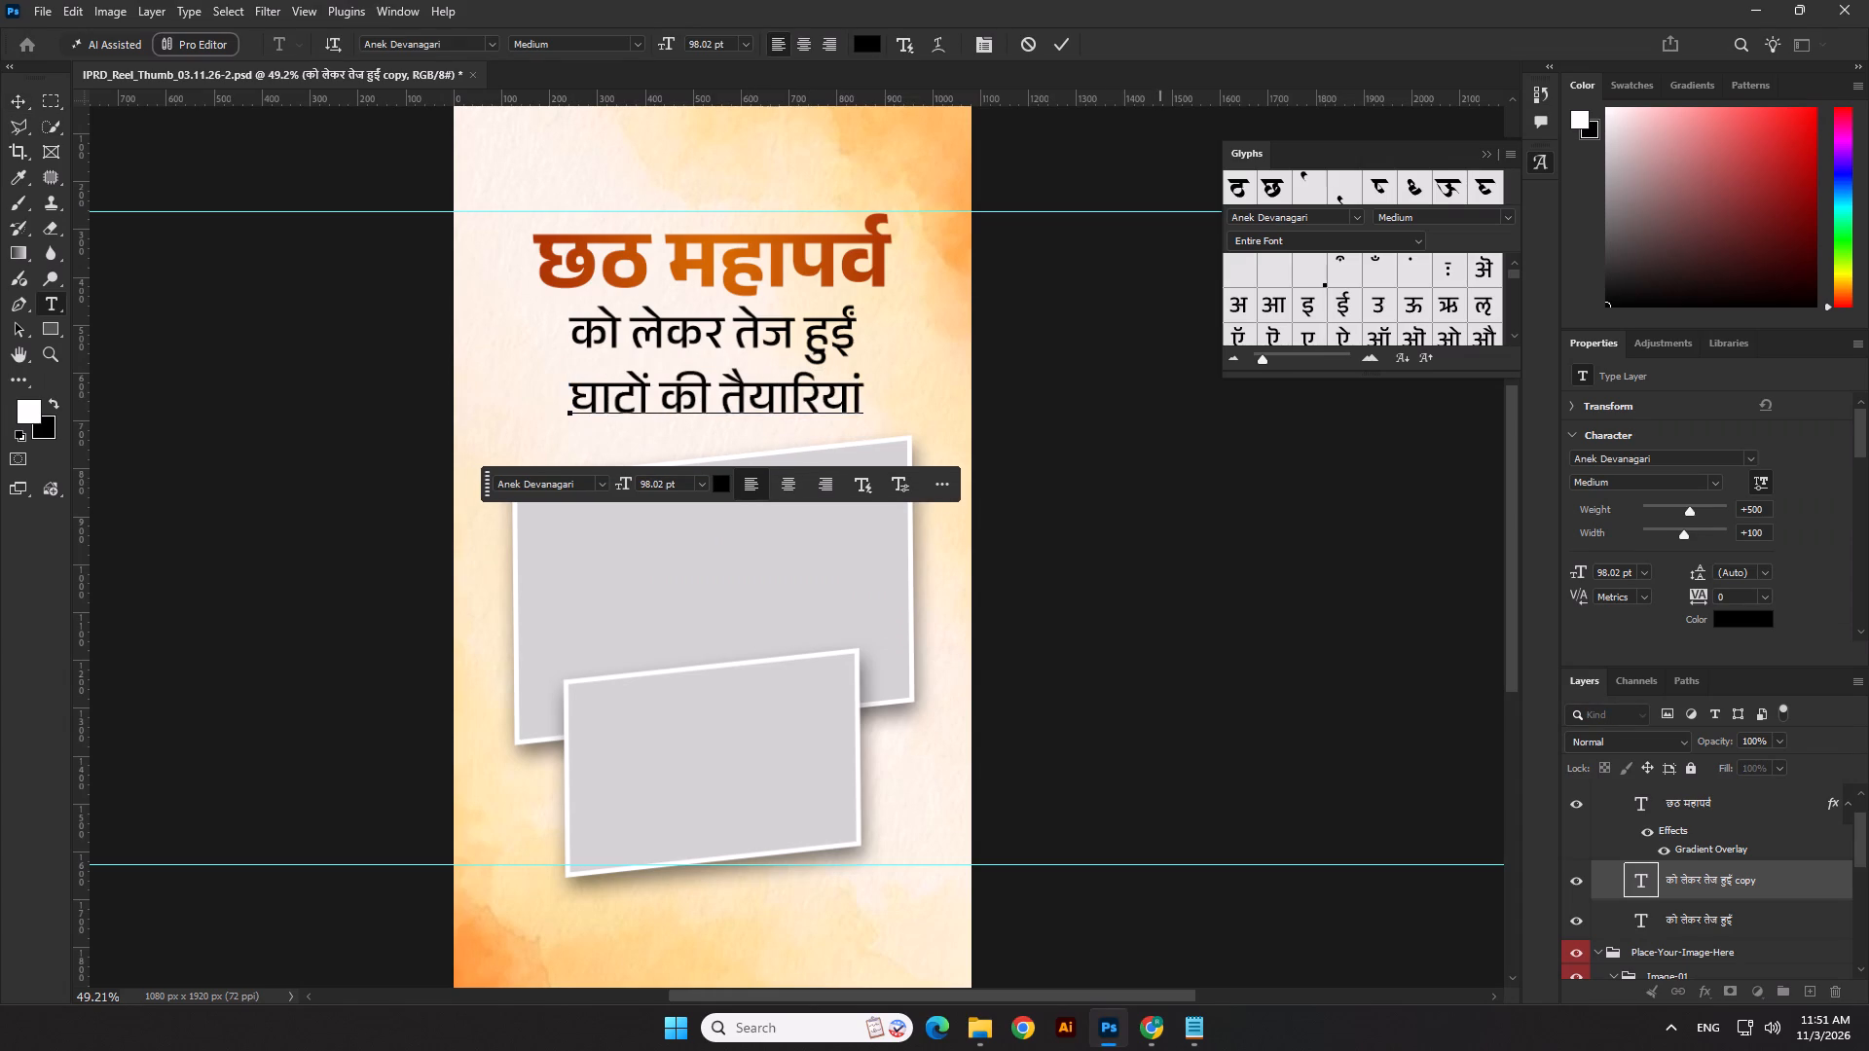
{"action": "left_click", "coordinate": [1053, 41]}
In File Explorer, open IPRD_Reel_Thumb_31.10.26-2.png from the October 31.10.26 folder and examine its headline styling as a reference.
{"action": "left_click", "coordinate": [974, 1037]}
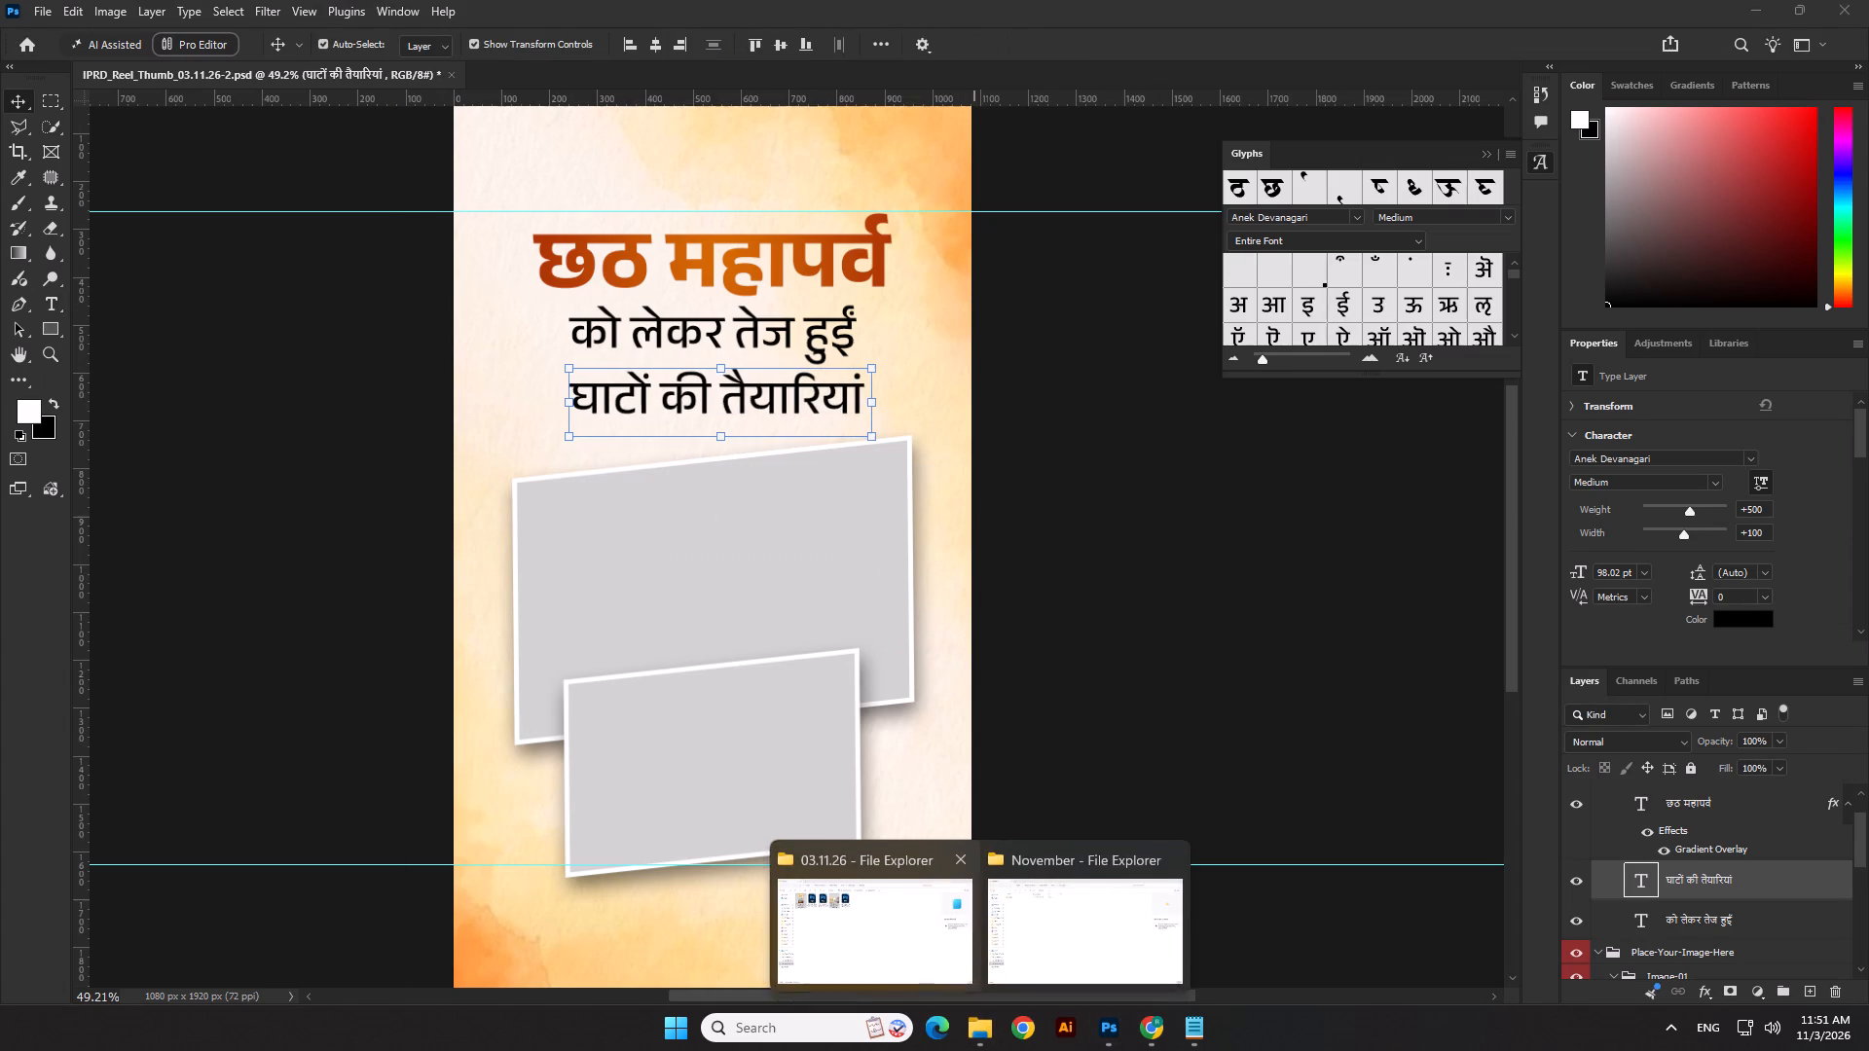
{"action": "left_click", "coordinate": [937, 938]}
{"action": "left_click", "coordinate": [634, 61]}
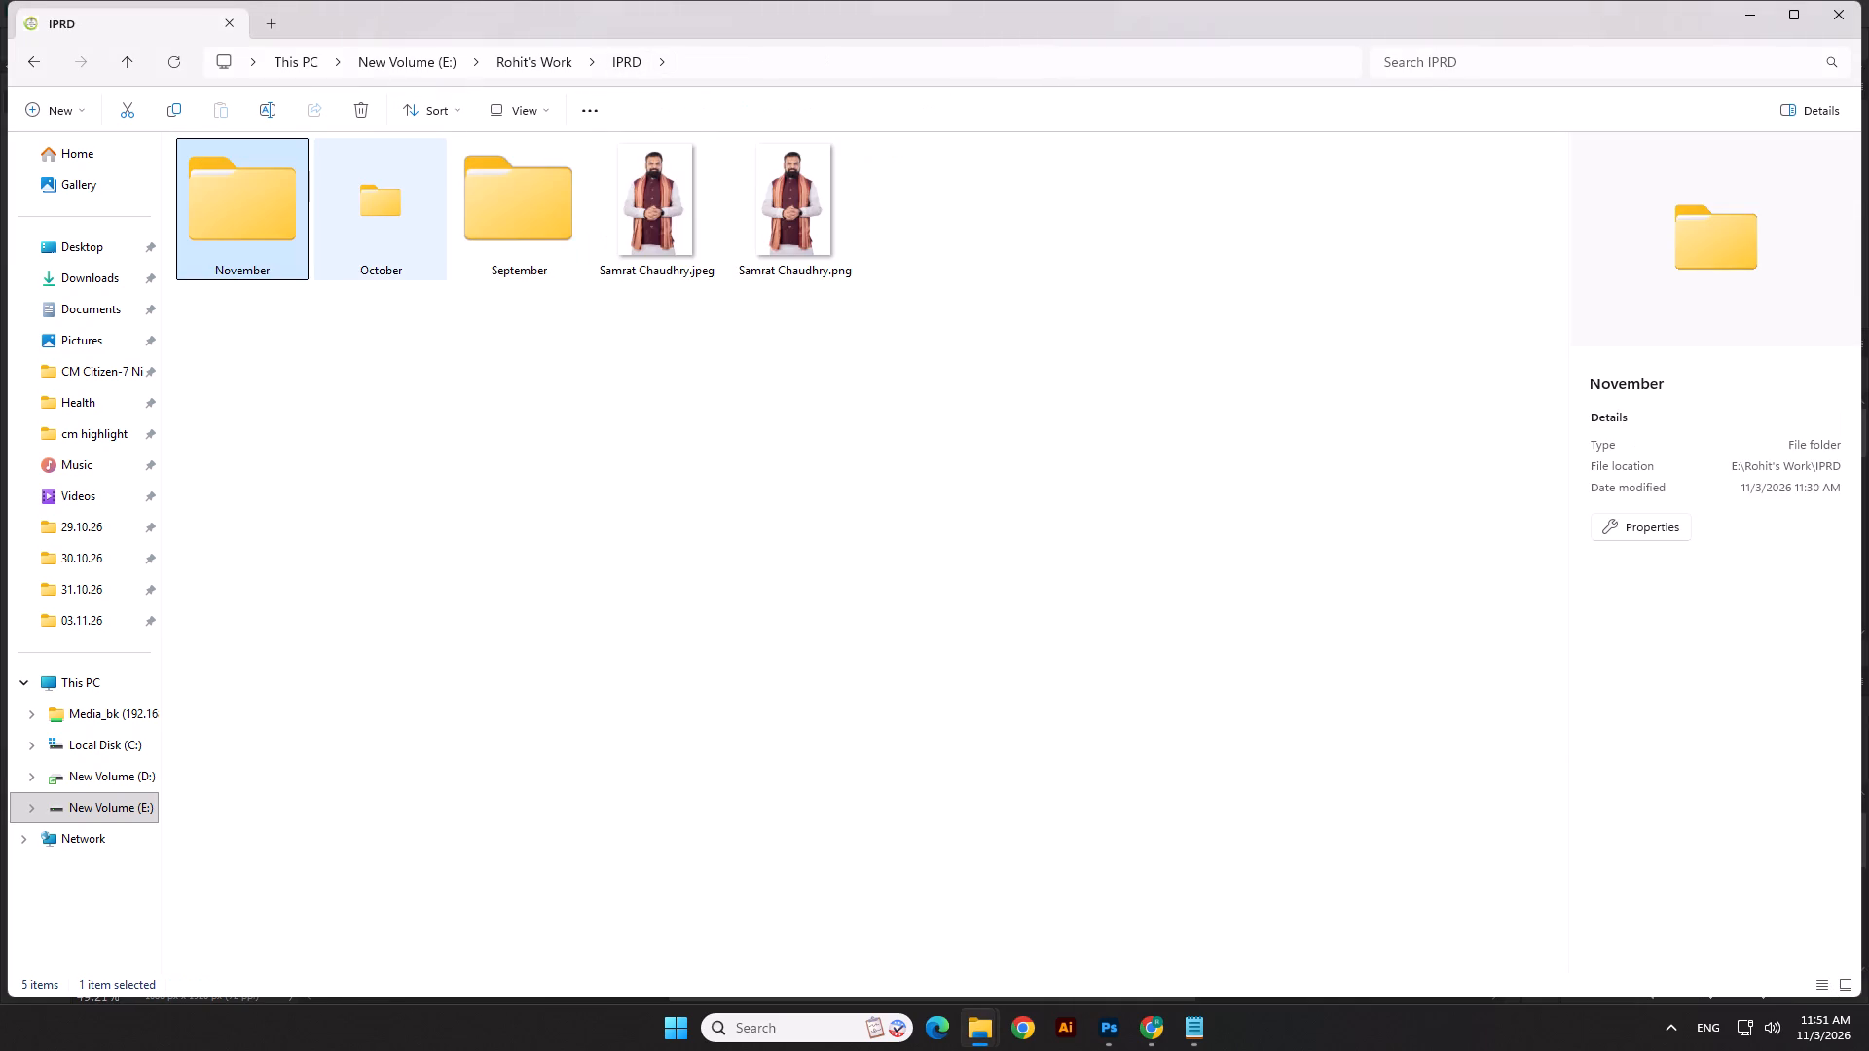
{"action": "double_click", "coordinate": [380, 225]}
{"action": "left_click", "coordinate": [1330, 320]}
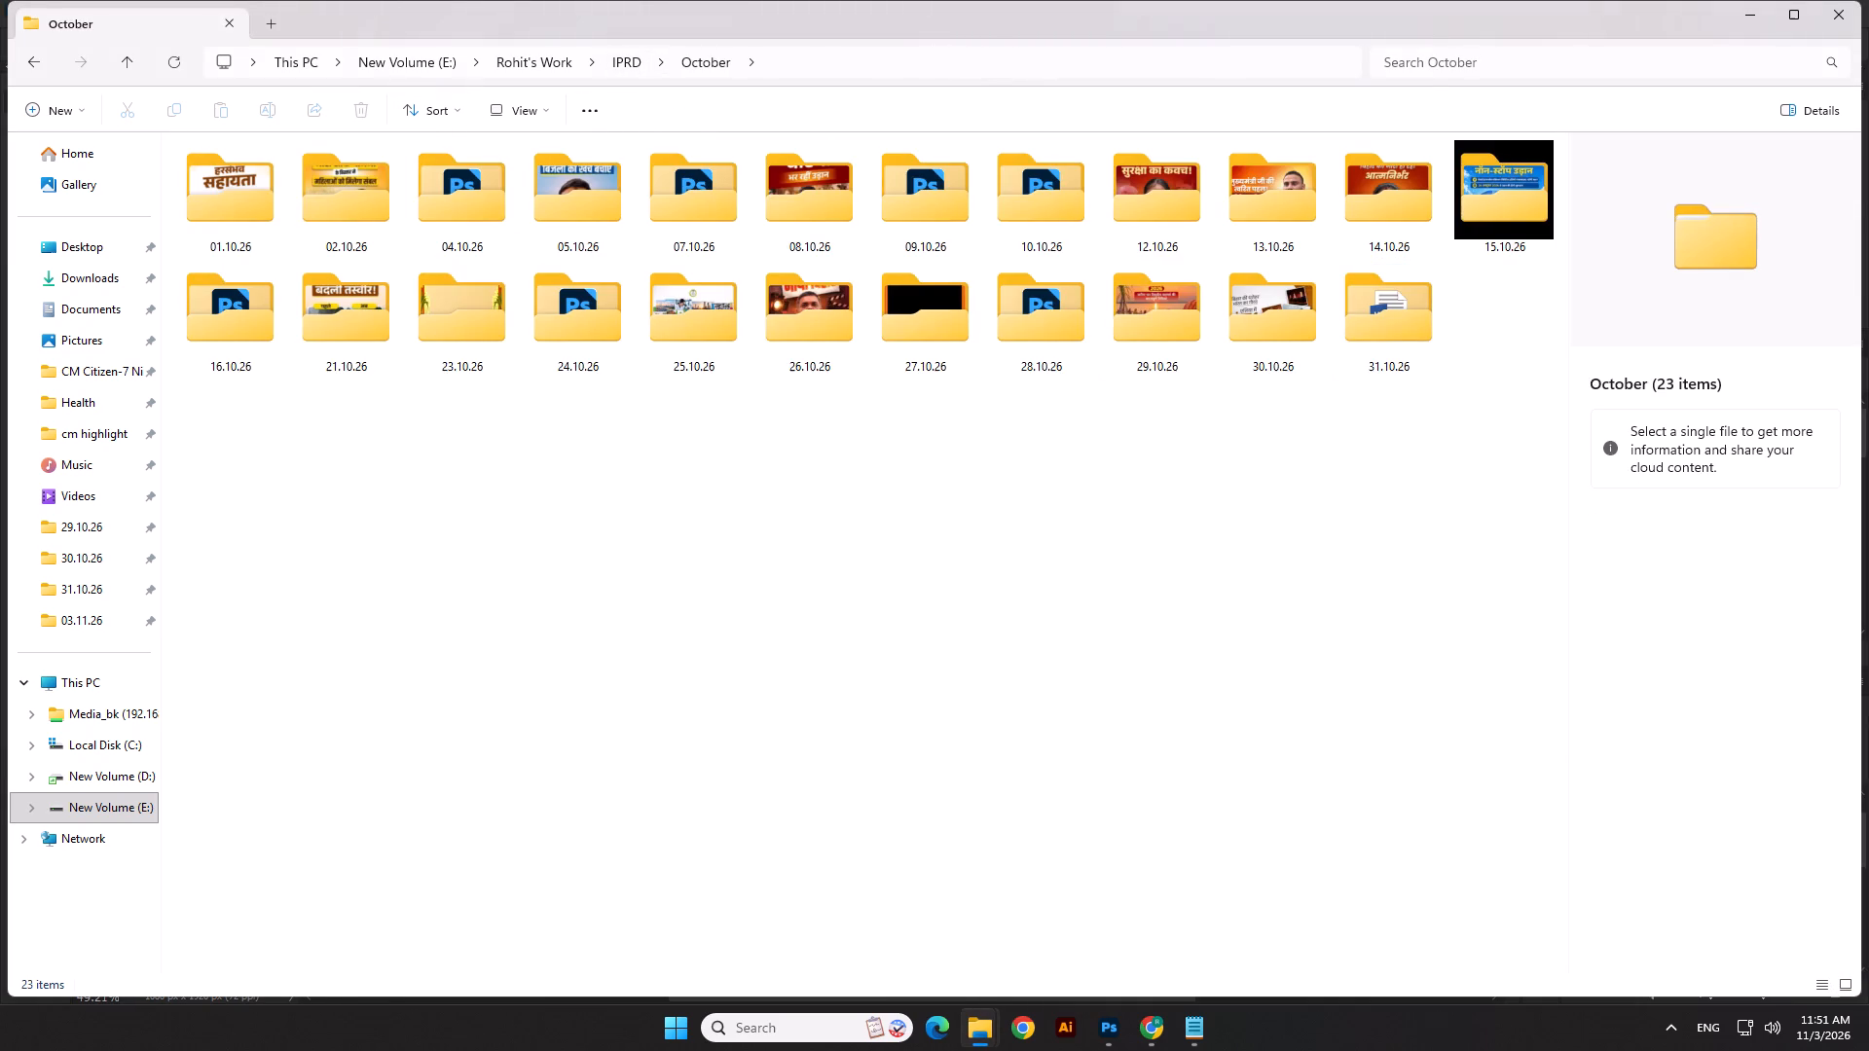
{"action": "double_click", "coordinate": [1403, 313]}
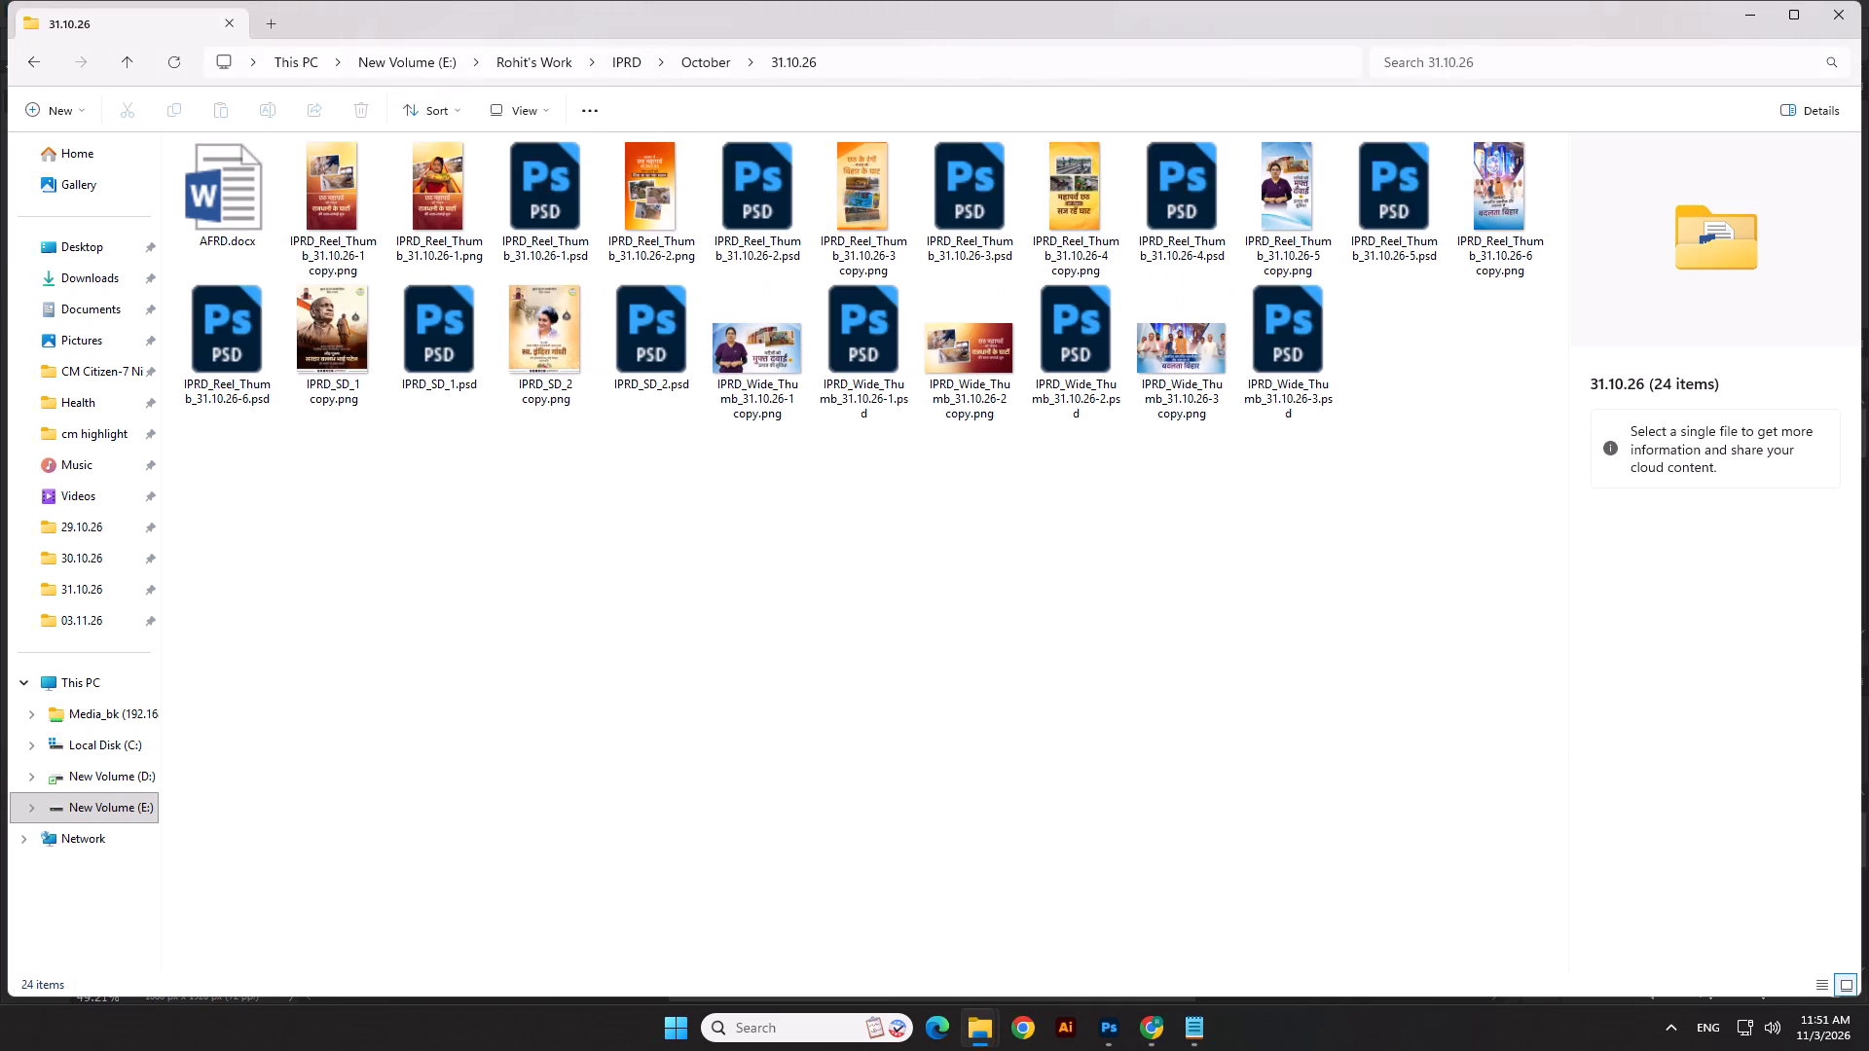
{"action": "double_click", "coordinate": [667, 168]}
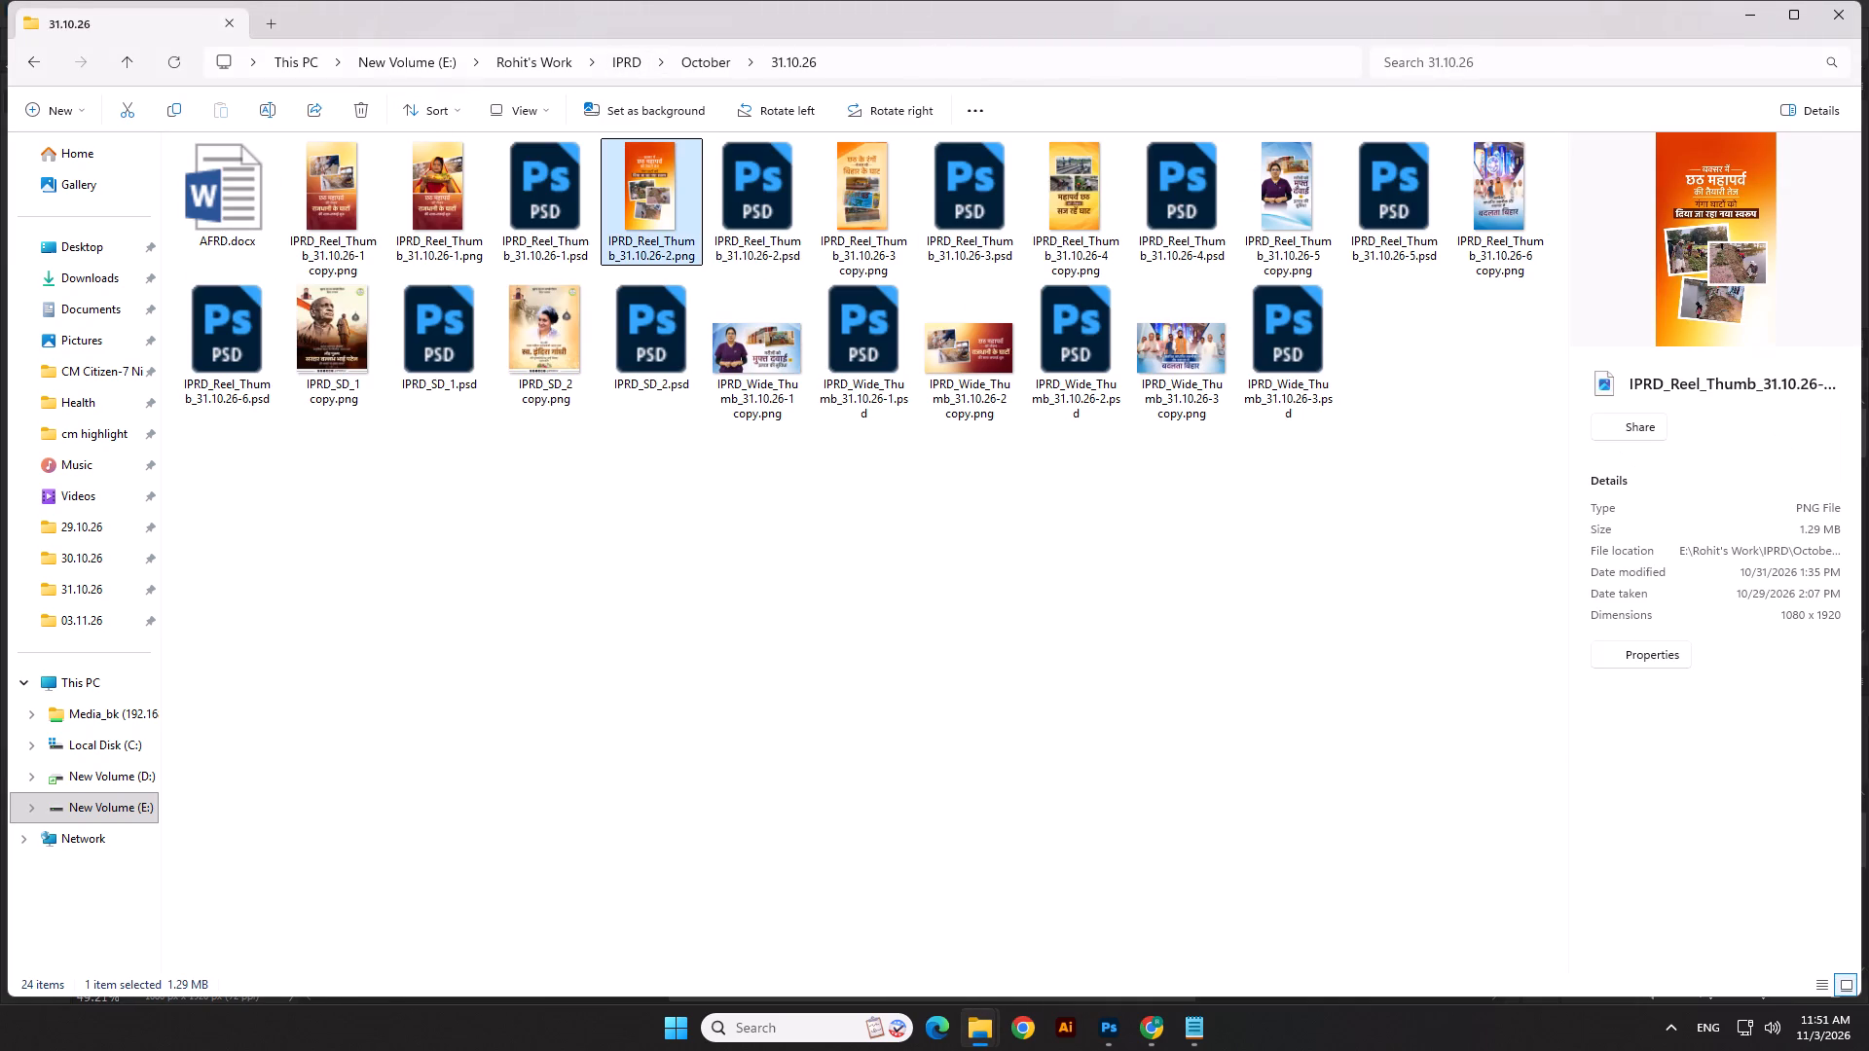
{"action": "left_click", "coordinate": [1616, 246]}
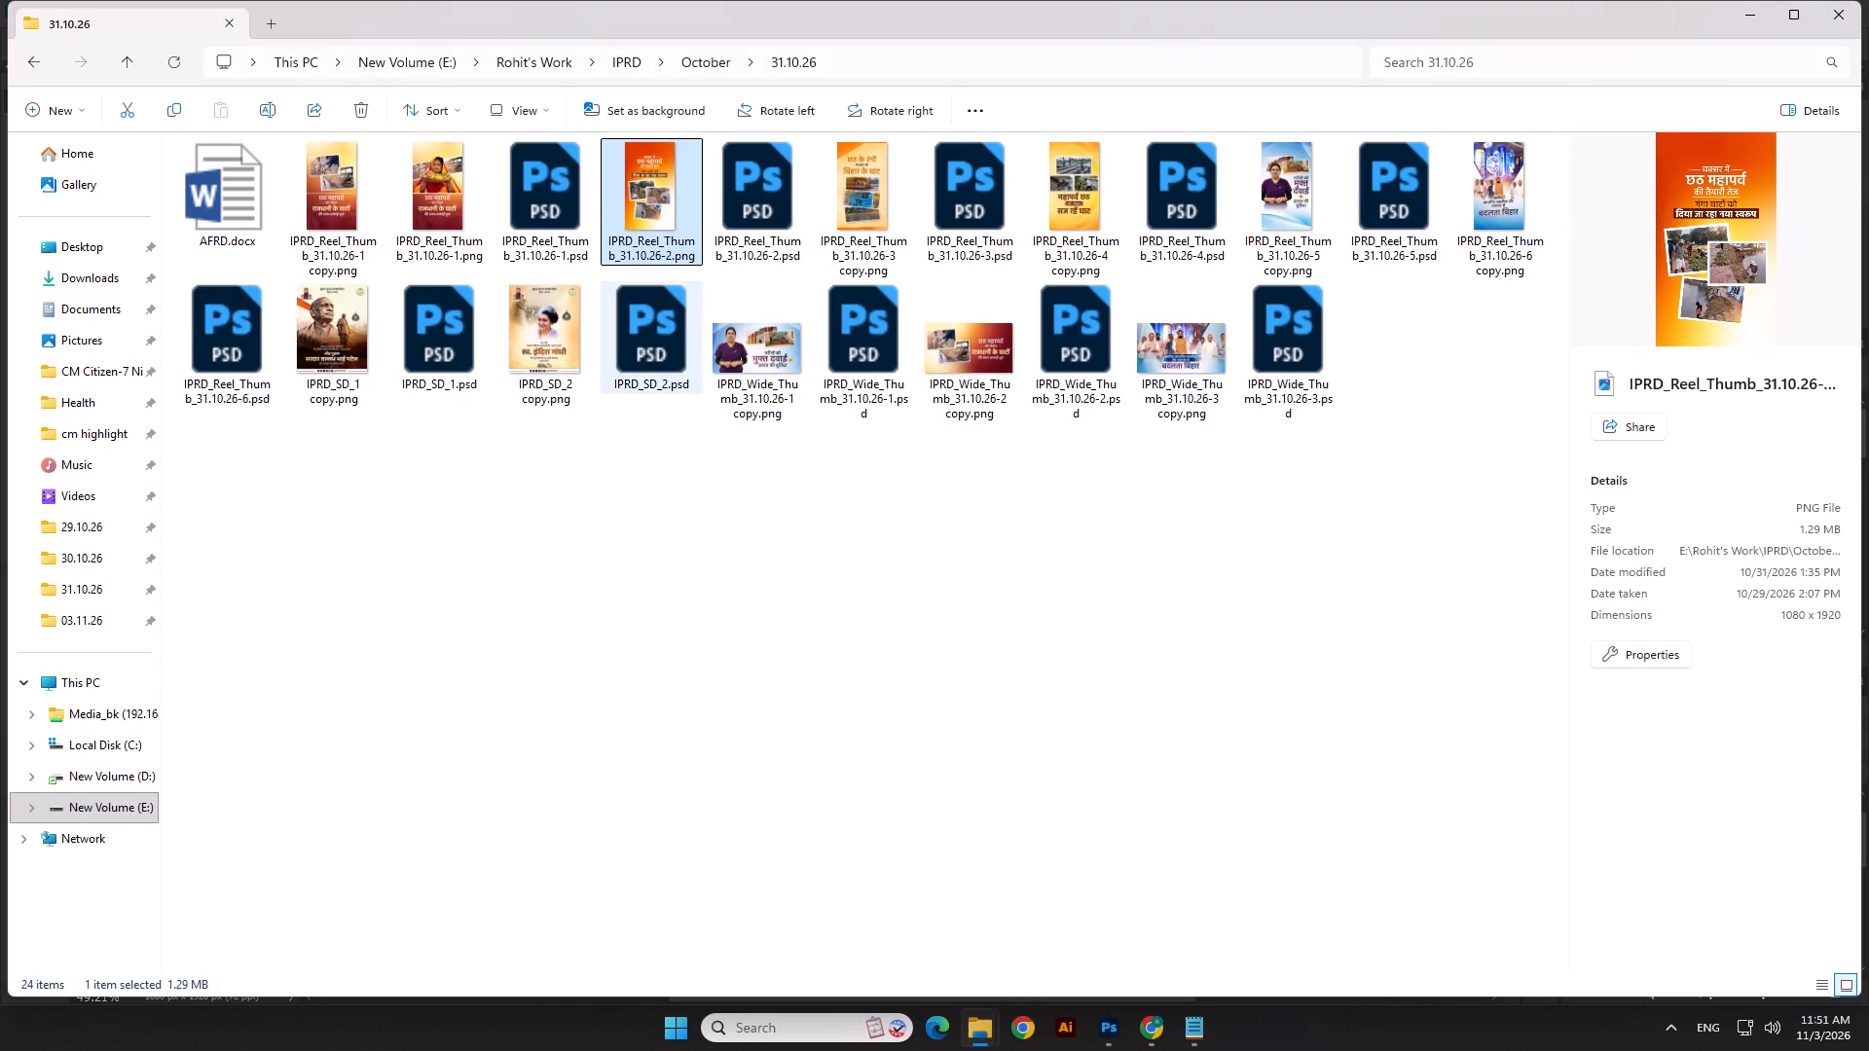
Return to Photoshop and draw a rectangle about 746 × 113 px over घाटों की तैयारियां, skewing it into a parallelogram that leans right.
{"action": "key", "text": "alt+Tab"}
{"action": "scroll", "coordinate": [430, 345], "scroll_direction": "up", "scroll_amount": 2}
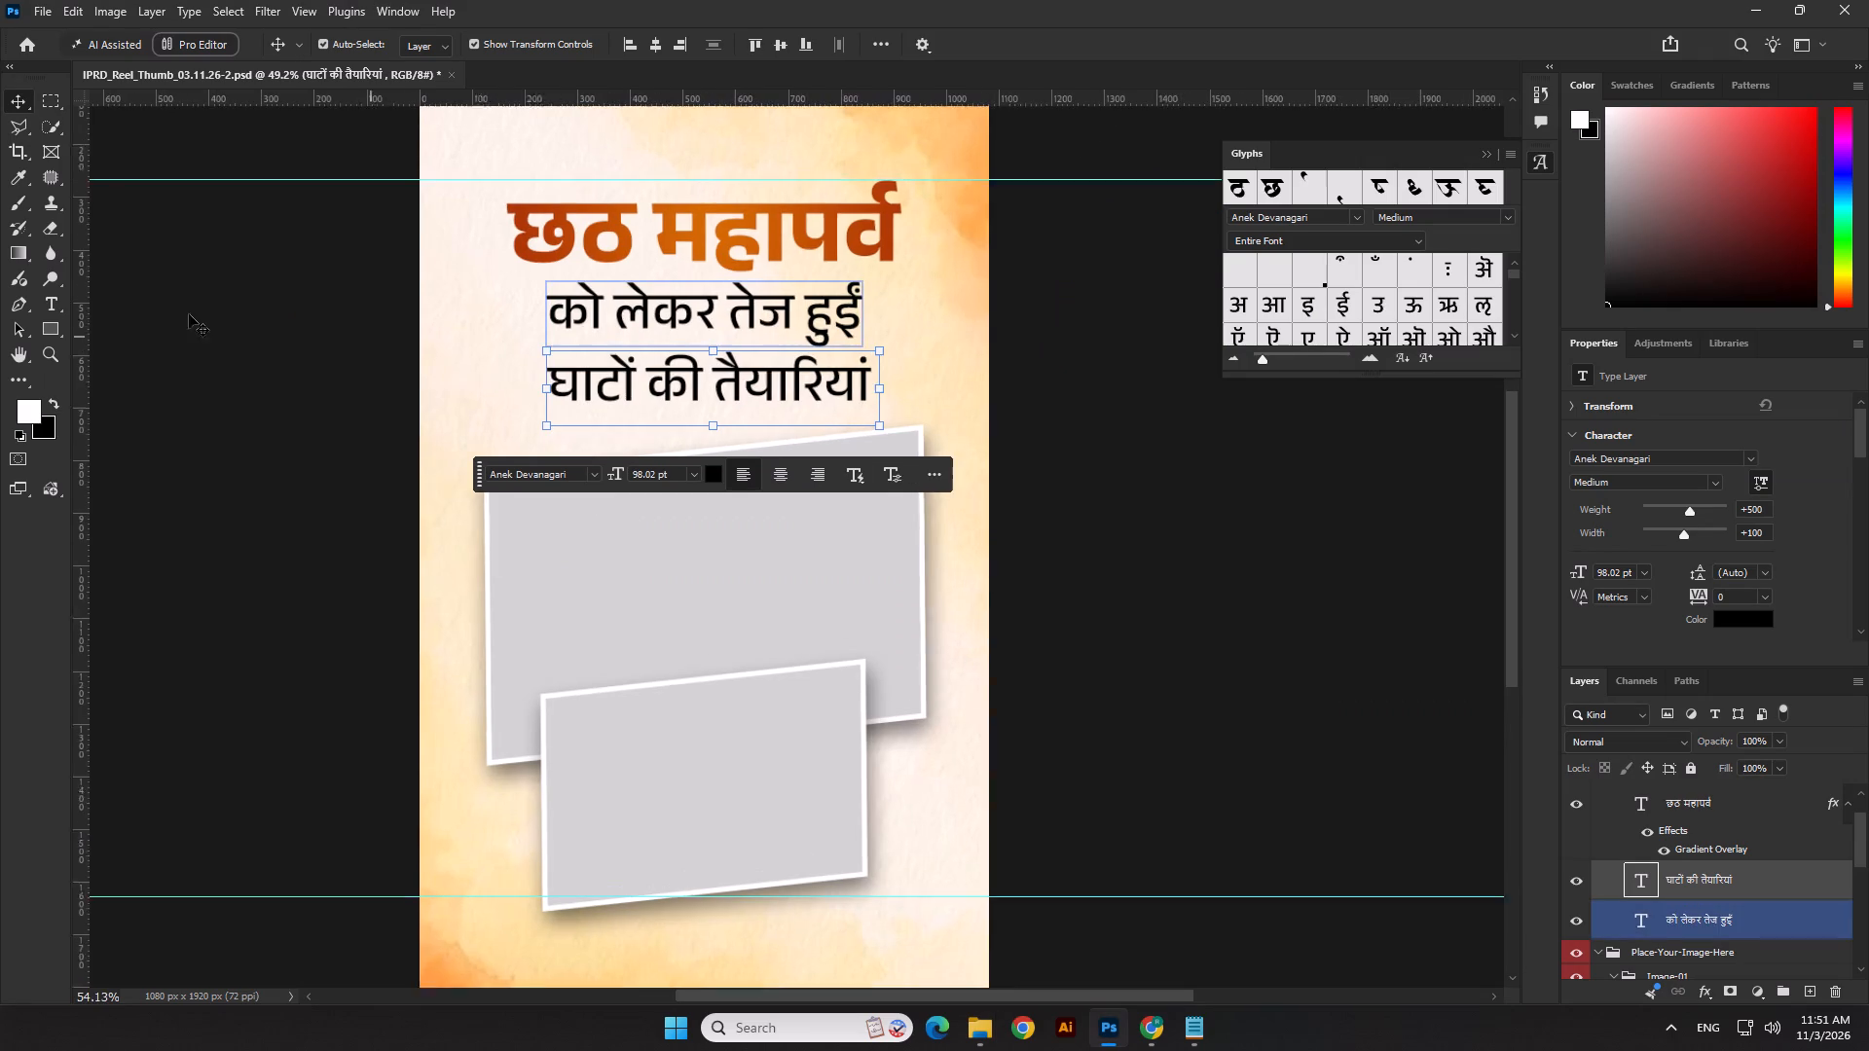
{"action": "left_click", "coordinate": [51, 329]}
{"action": "scroll", "coordinate": [632, 353], "scroll_direction": "up", "scroll_amount": 2}
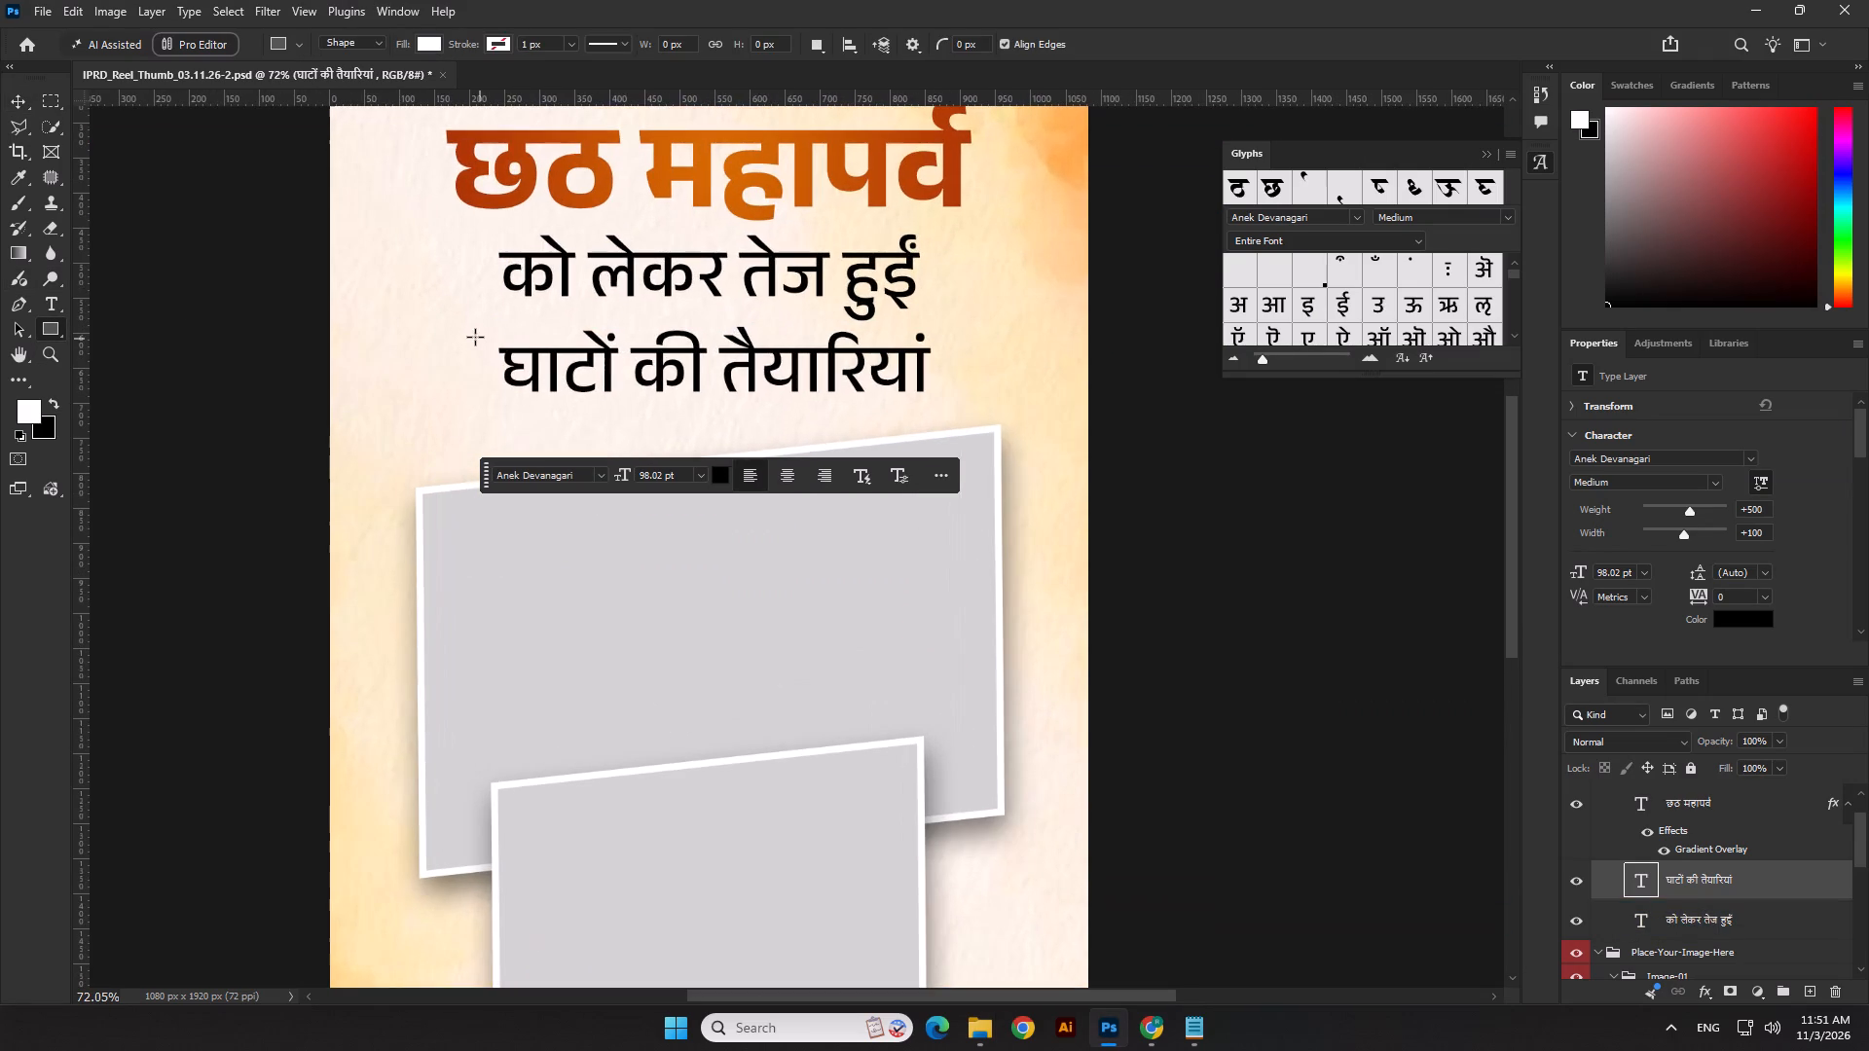
{"action": "left_click_drag", "start_coordinate": [458, 333], "coordinate": [960, 411]}
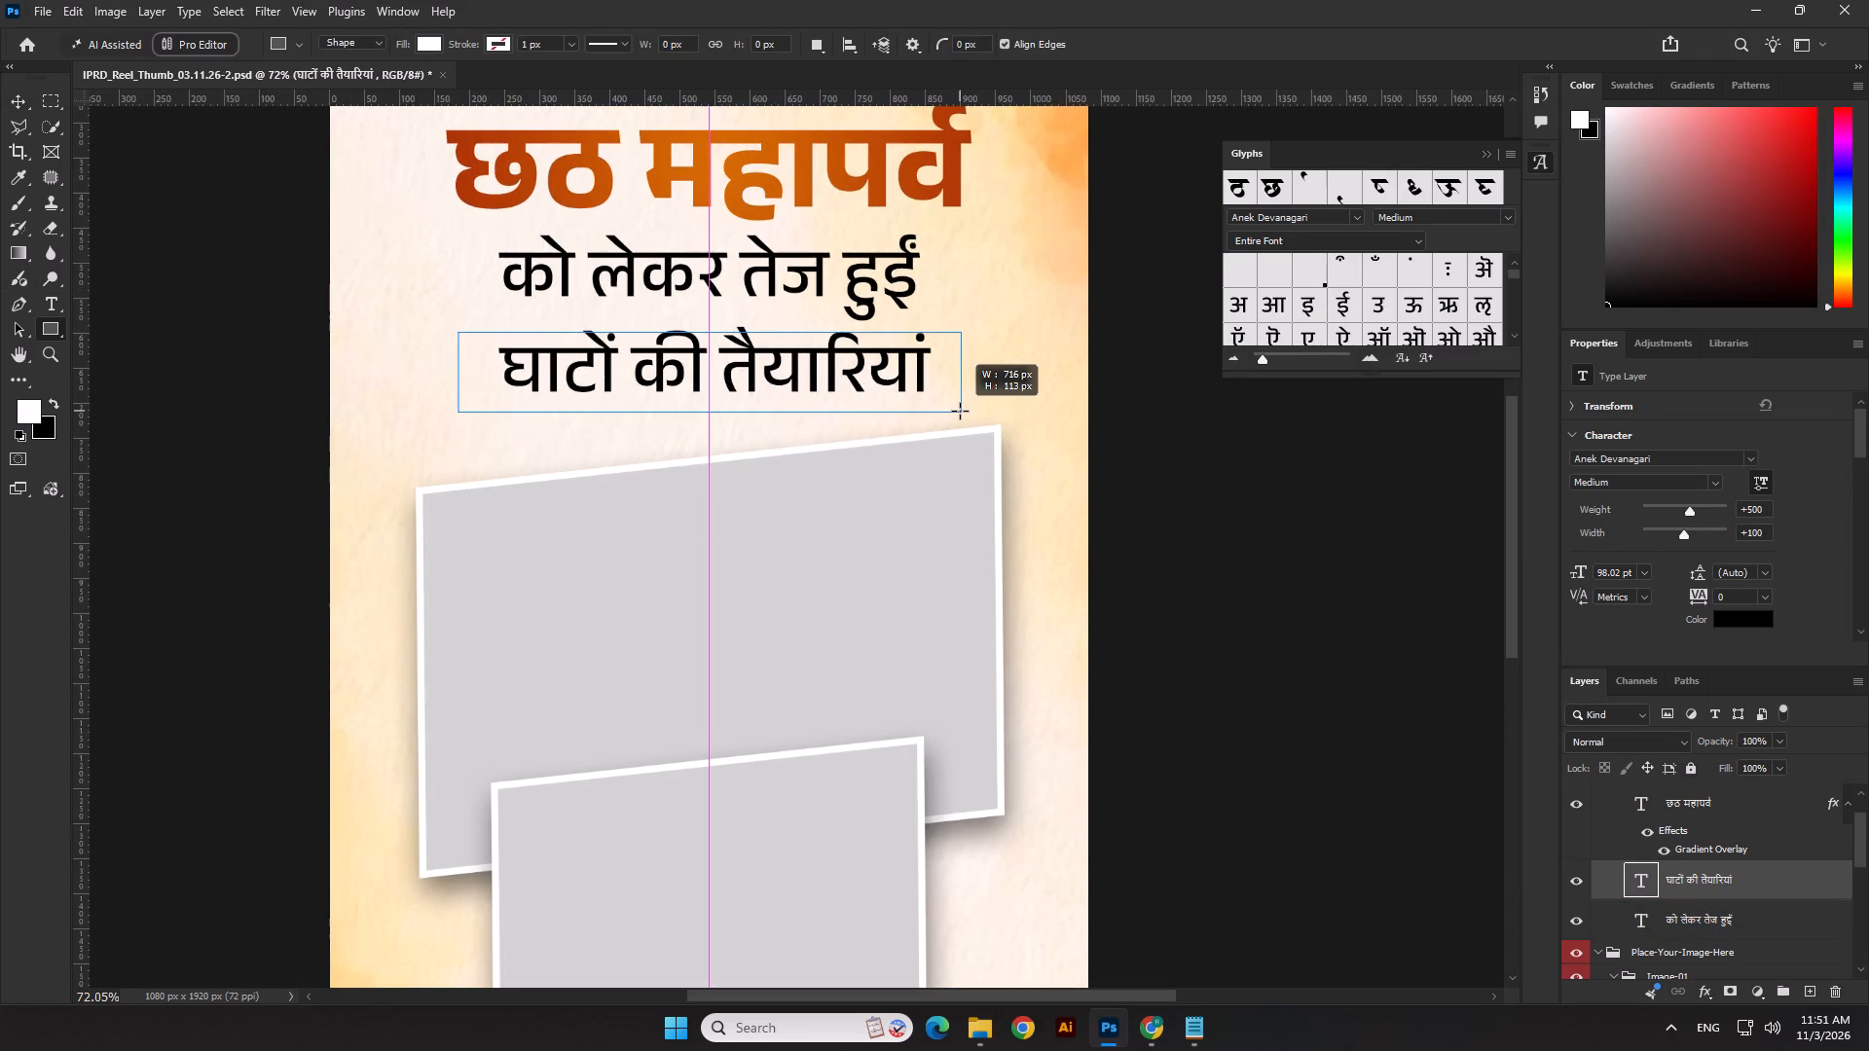
{"action": "left_click_drag", "start_coordinate": [960, 411], "coordinate": [981, 411]}
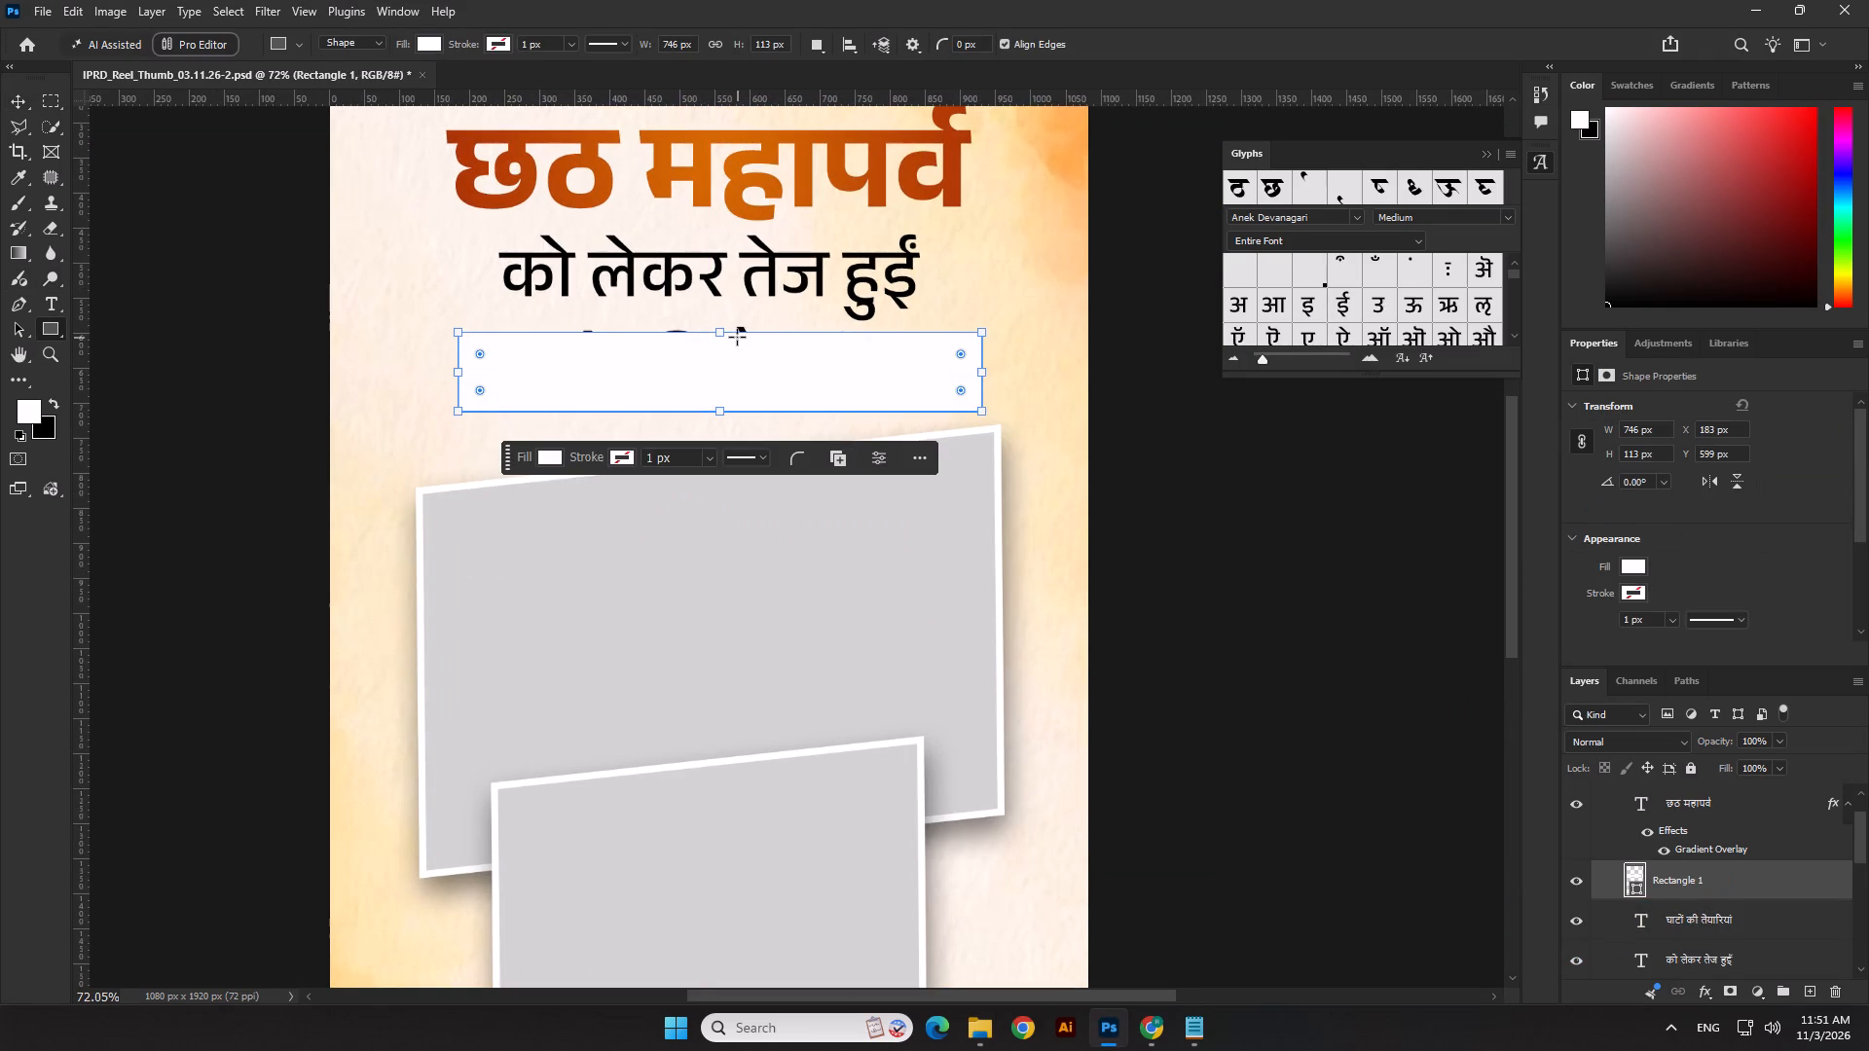
{"action": "left_click_drag", "start_coordinate": [722, 329], "coordinate": [737, 330], "text": "ctrl"}
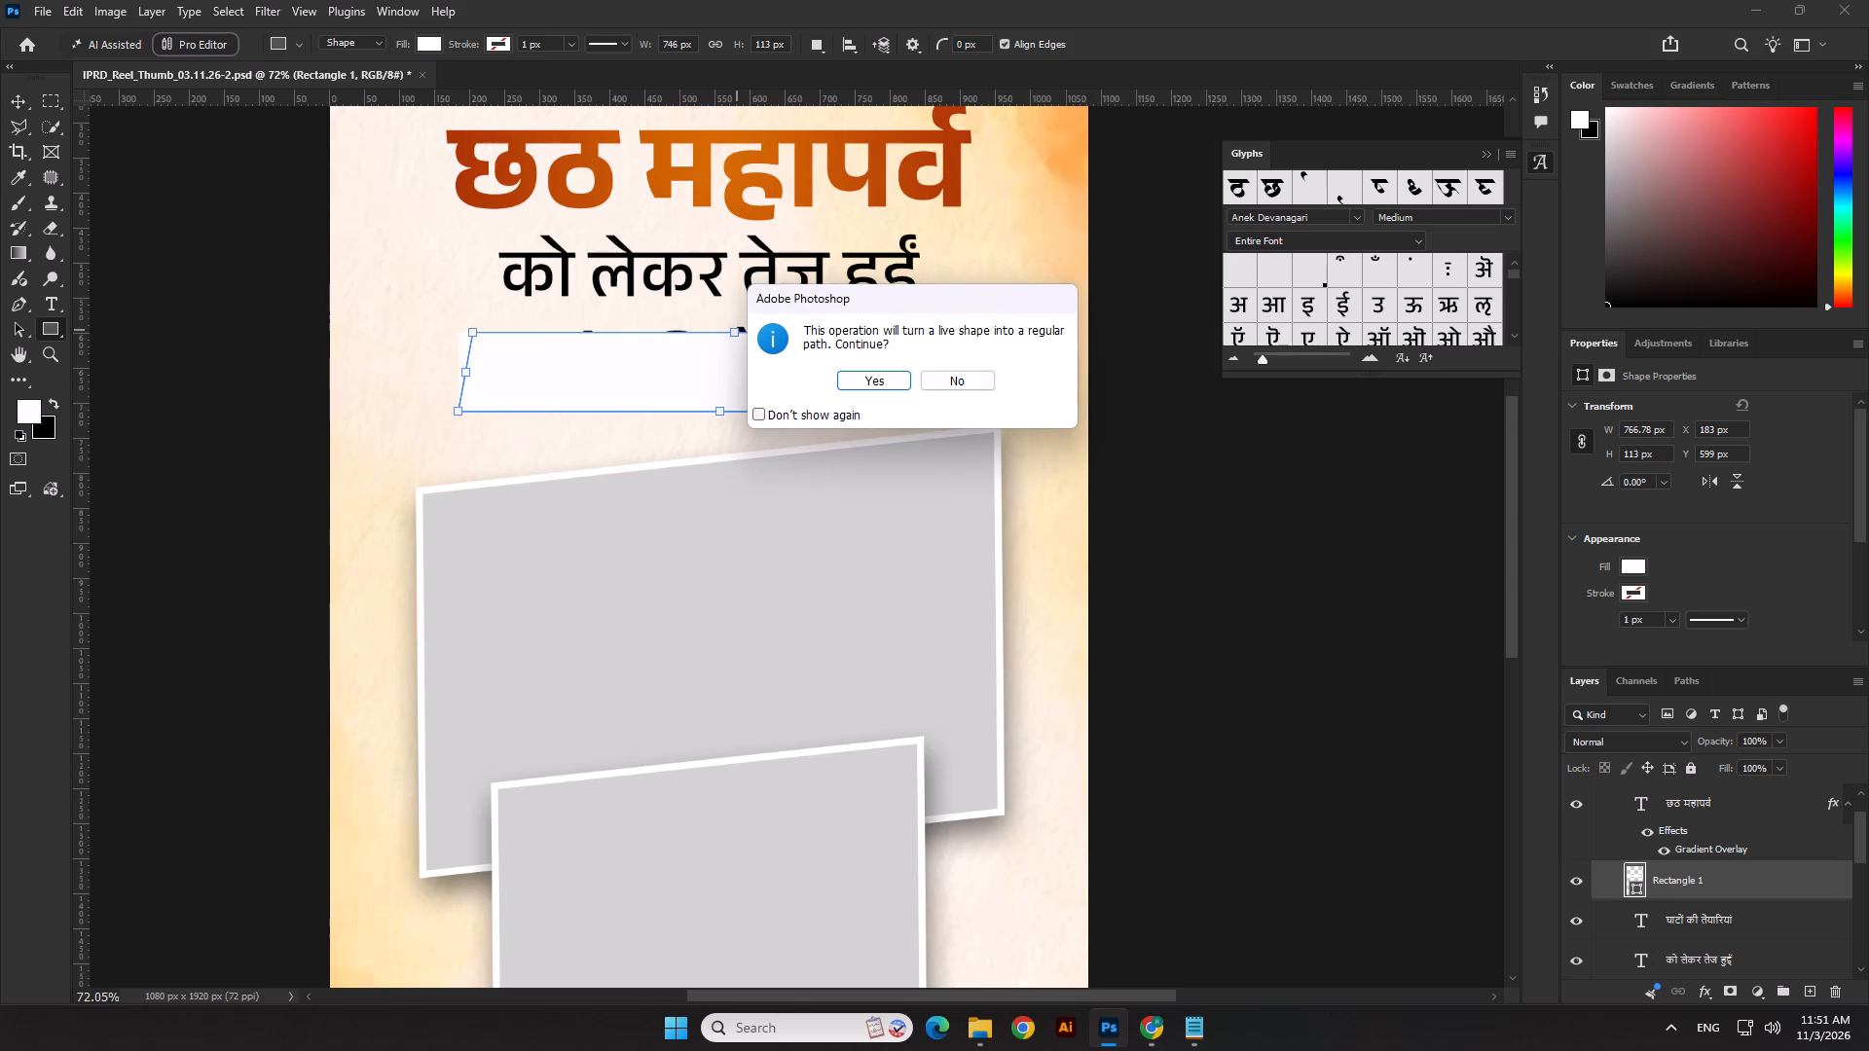
{"action": "left_click", "coordinate": [903, 375]}
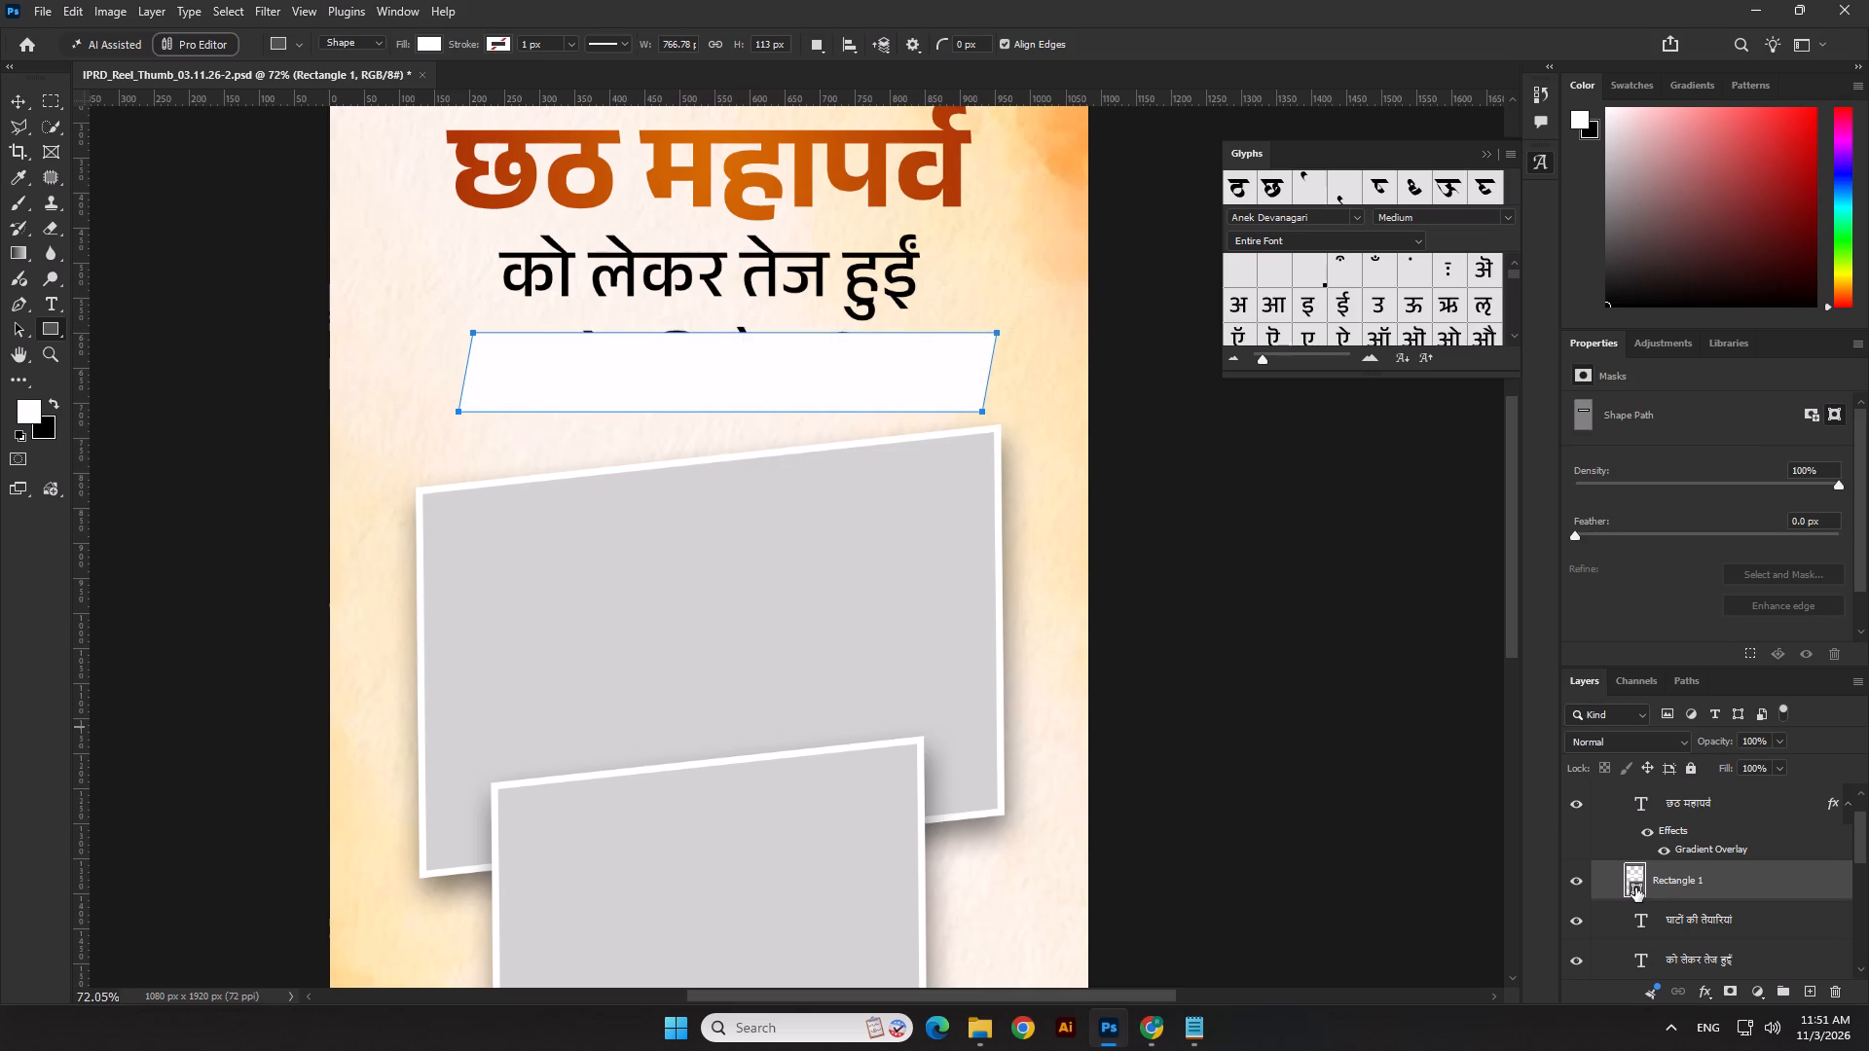
Fill the parallelogram with orange #c35303 sampled from the छठ महापर्व headline.
{"action": "double_click", "coordinate": [1635, 888]}
{"action": "left_click", "coordinate": [839, 135]}
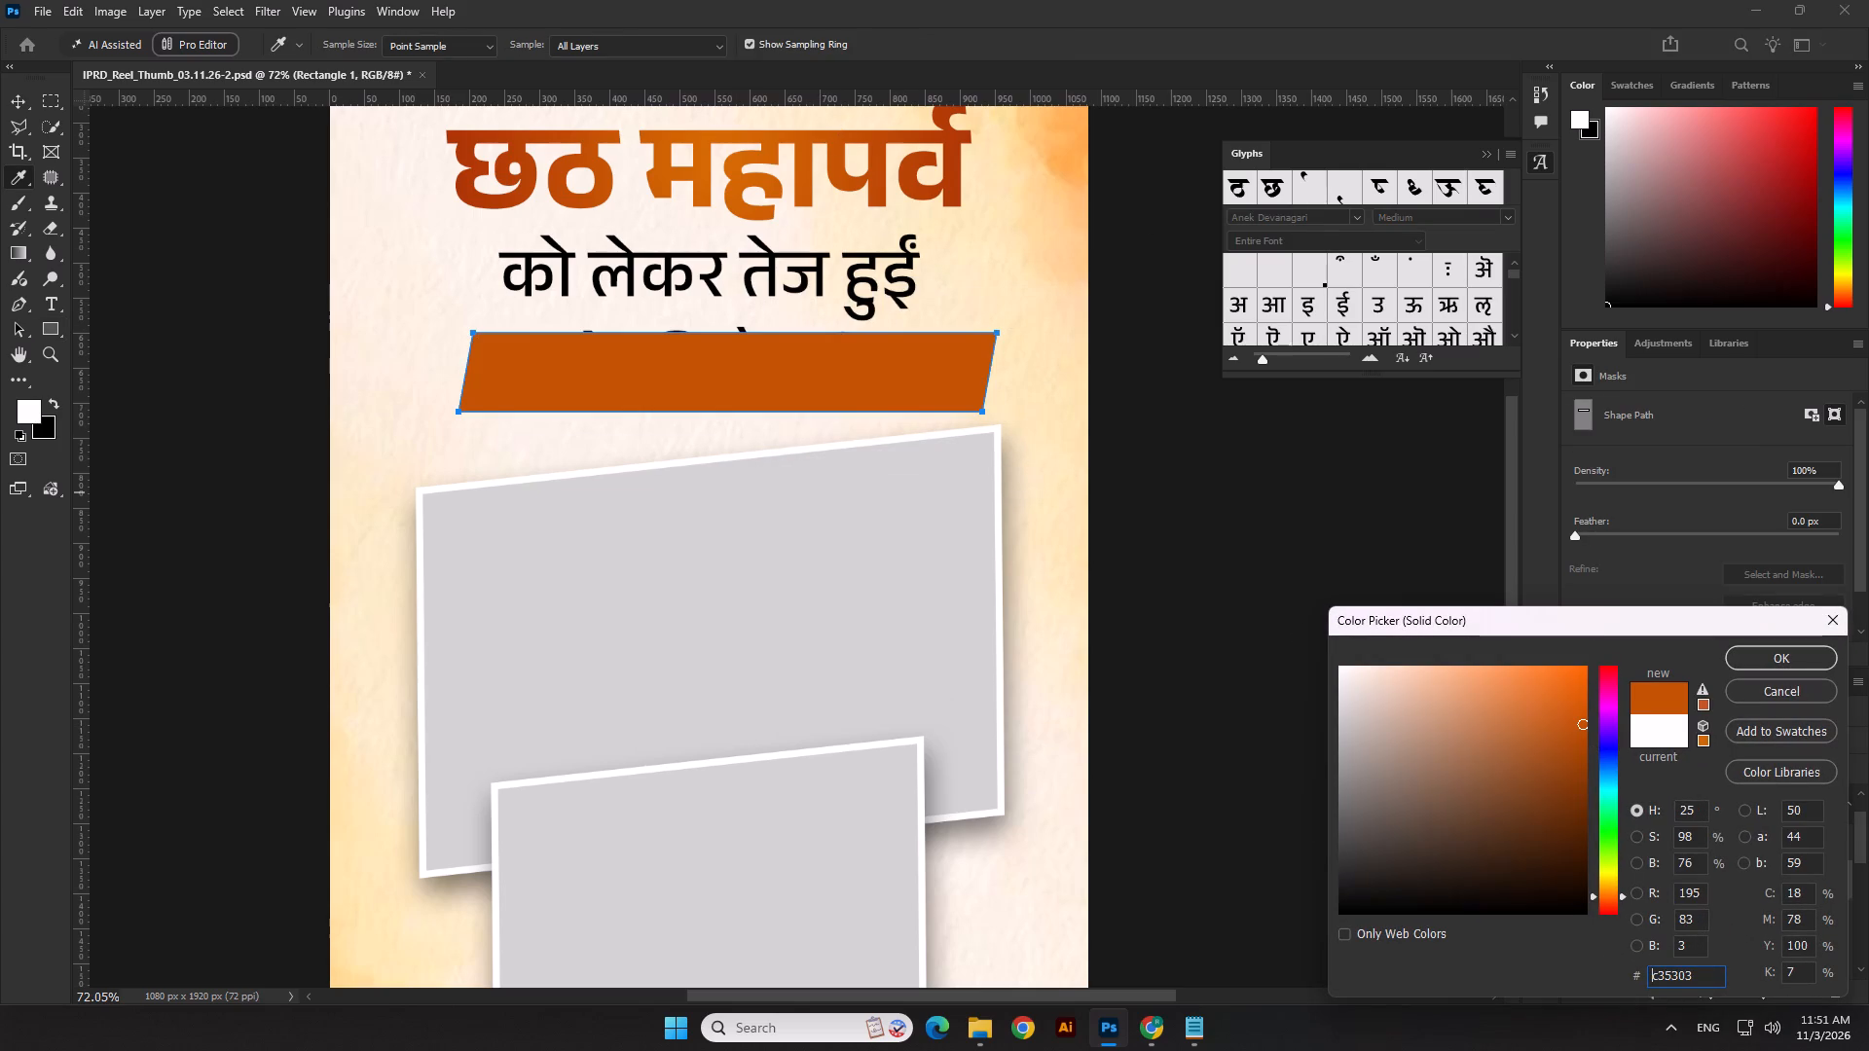
{"action": "left_click", "coordinate": [1729, 649]}
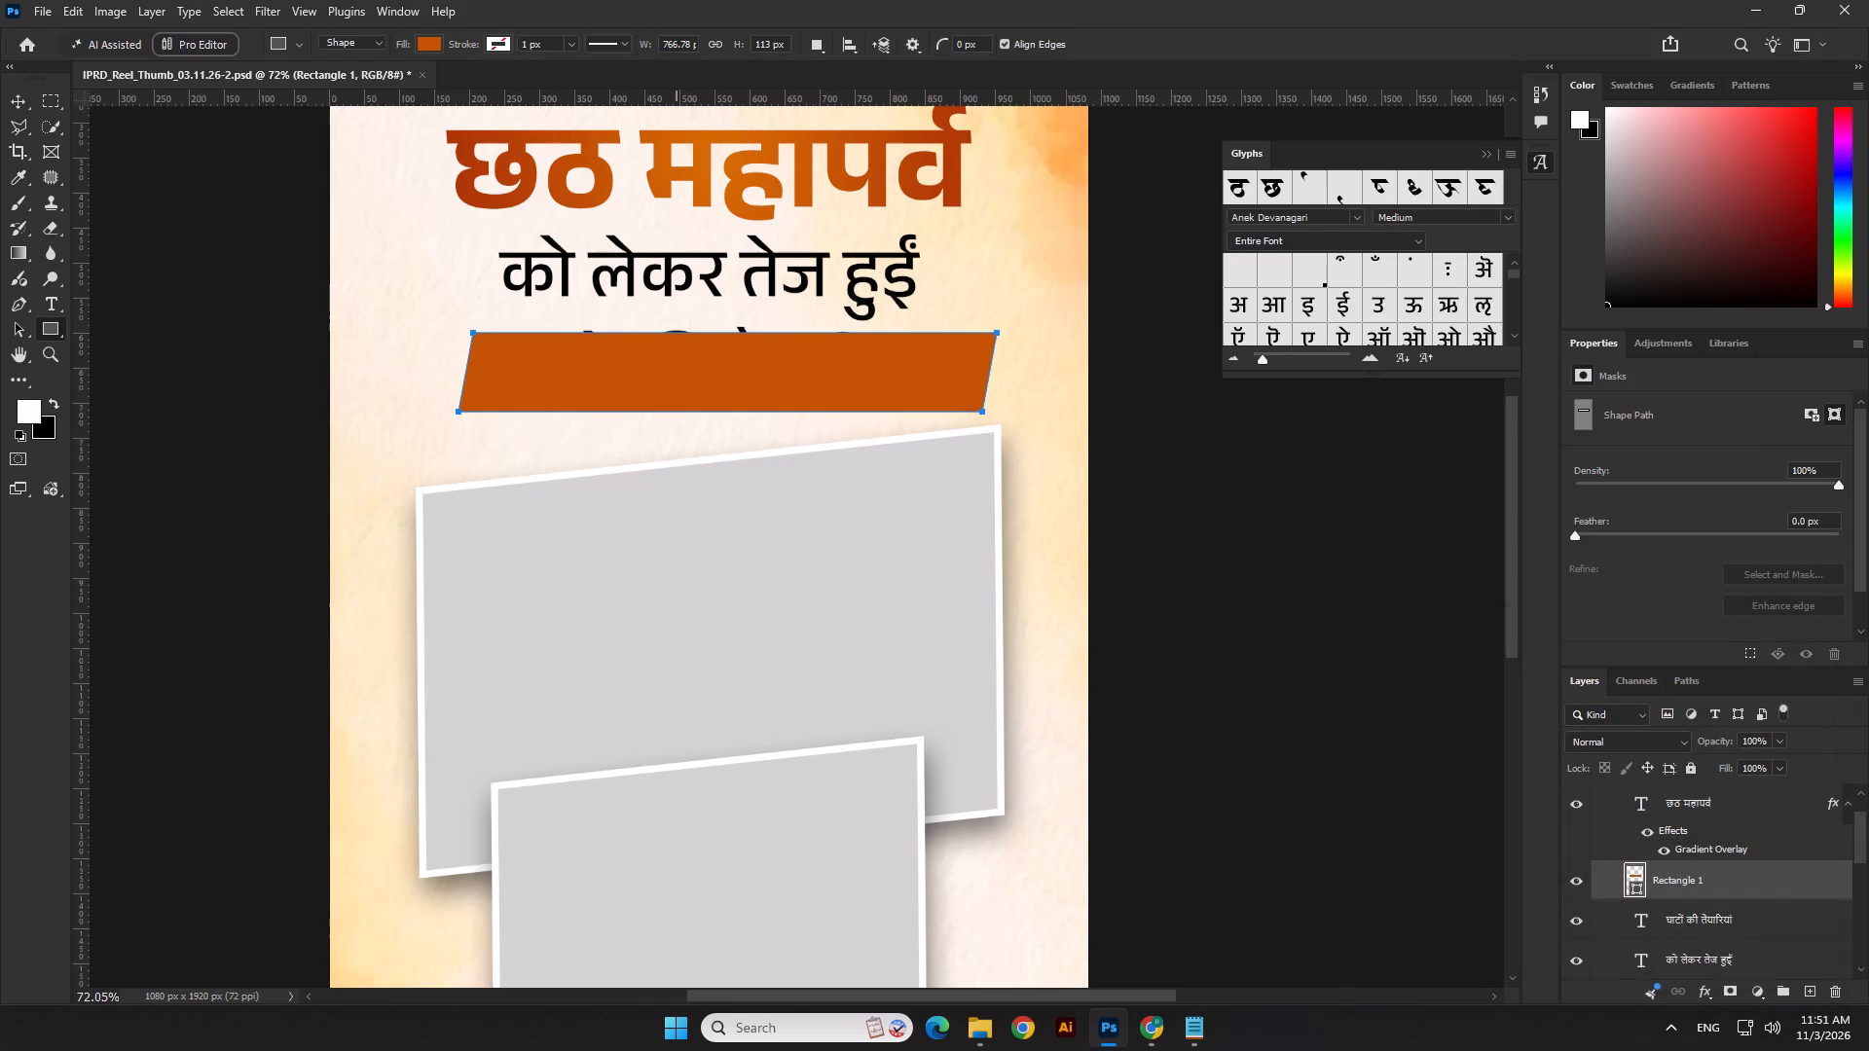
Centre the orange band horizontally on the canvas and place the घाटों की तैयारियां layer above it in the stack.
{"action": "left_click", "coordinate": [19, 100]}
{"action": "left_click", "coordinate": [650, 46]}
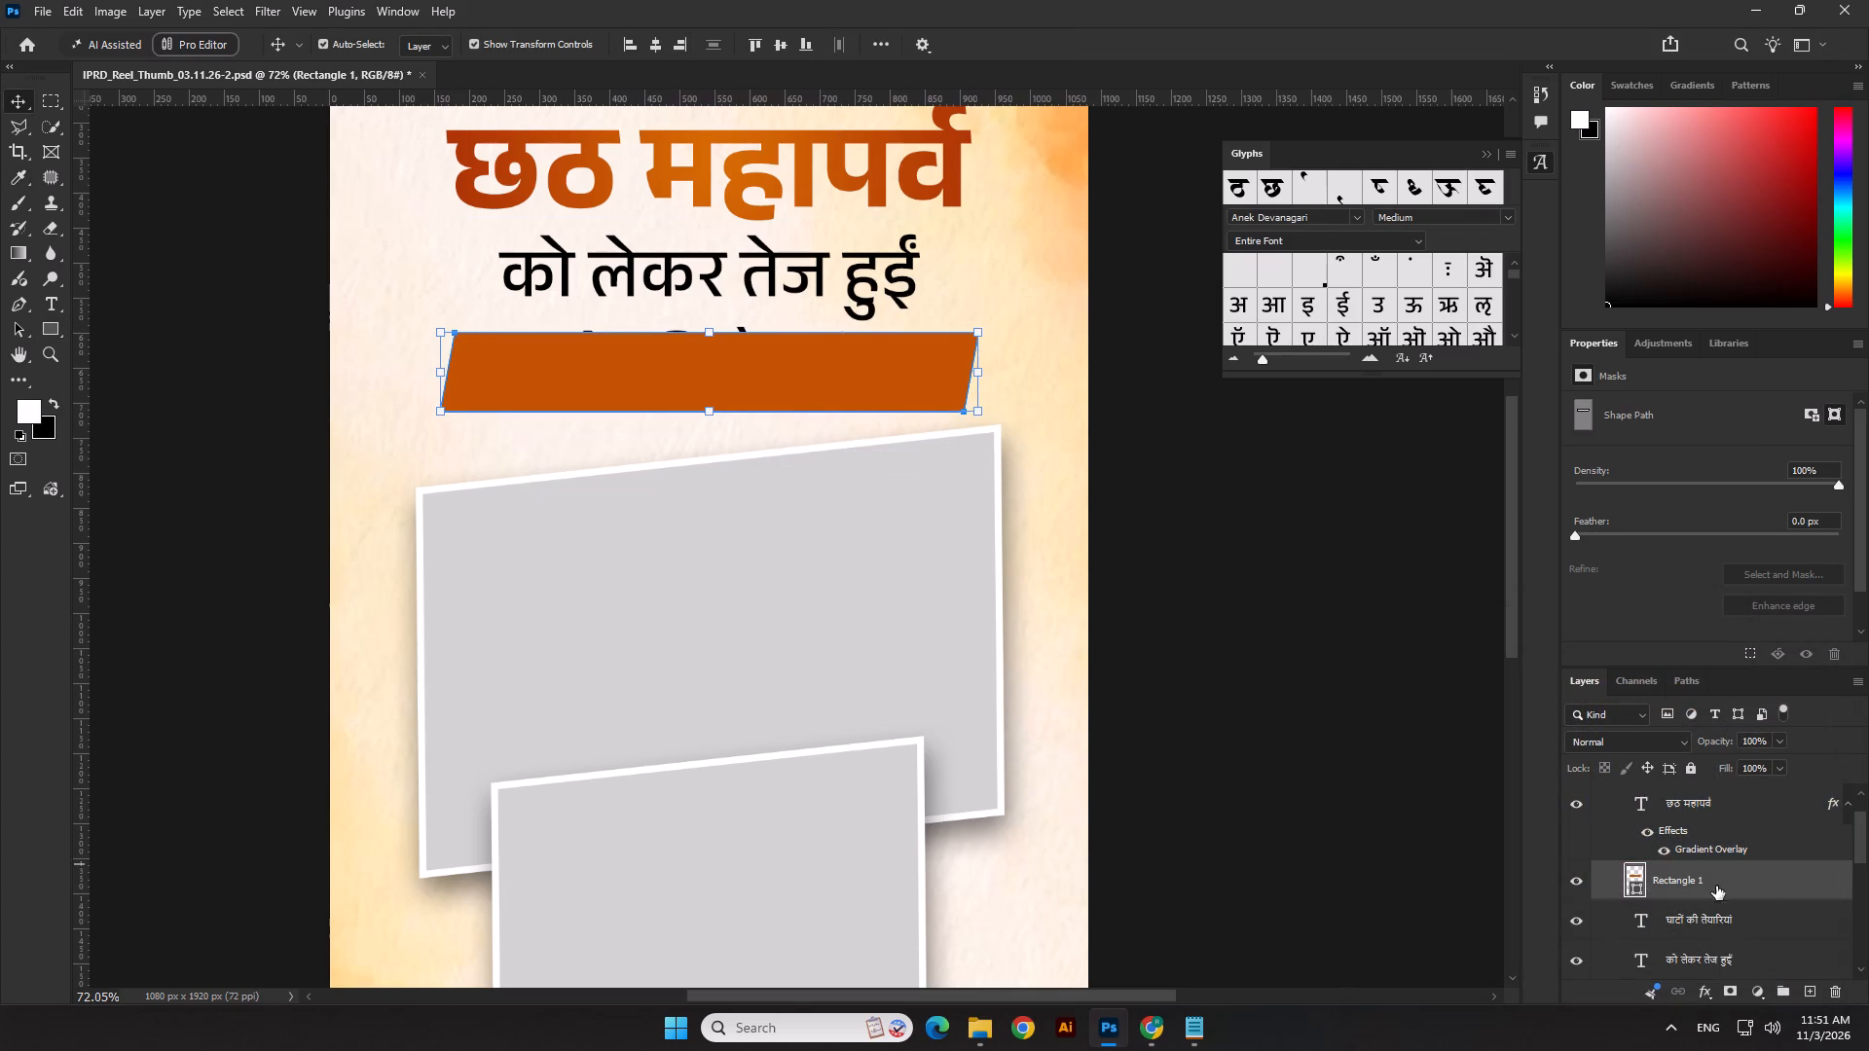
{"action": "left_click_drag", "start_coordinate": [1709, 924], "coordinate": [1709, 875]}
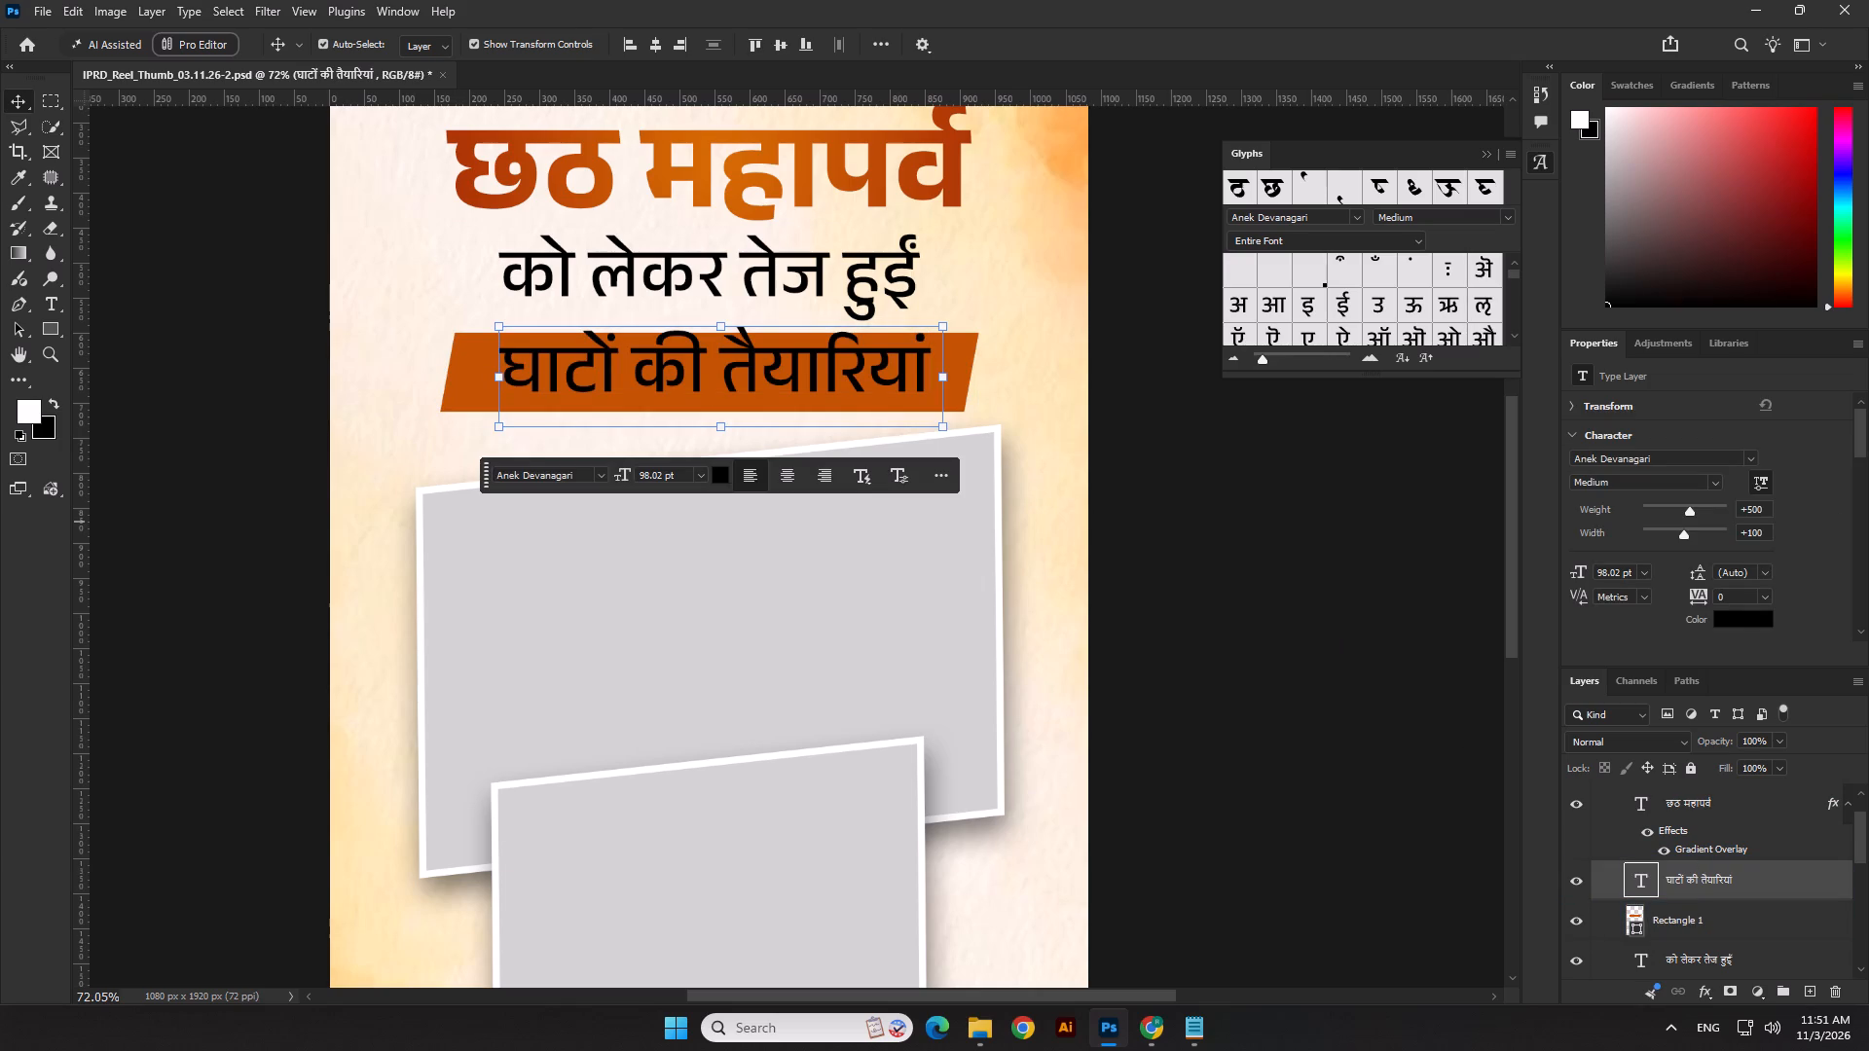
Make the घाटों की तैयारियां text white (#ffffff) and set its font style to Bold.
{"action": "left_click", "coordinate": [1741, 616]}
{"action": "left_click_drag", "start_coordinate": [1452, 754], "coordinate": [1273, 593]}
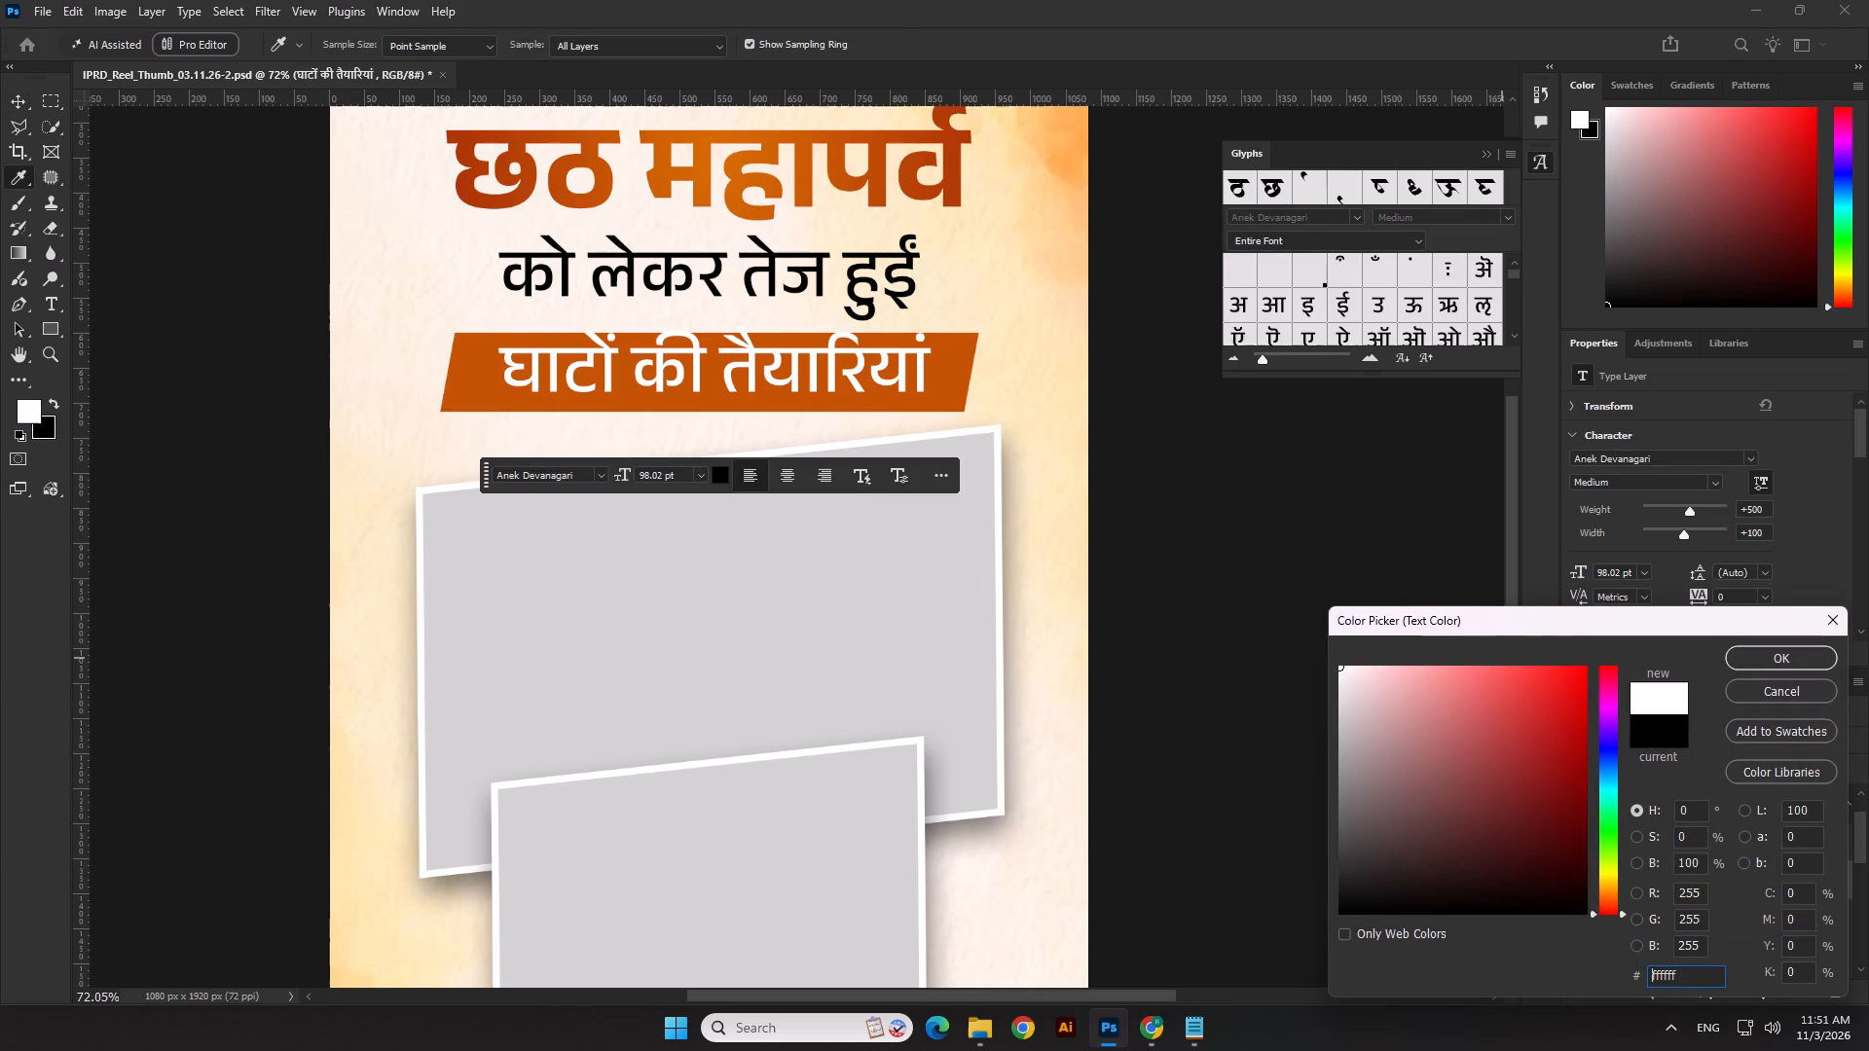
{"action": "left_click", "coordinate": [1748, 651]}
{"action": "left_click", "coordinate": [1720, 481]}
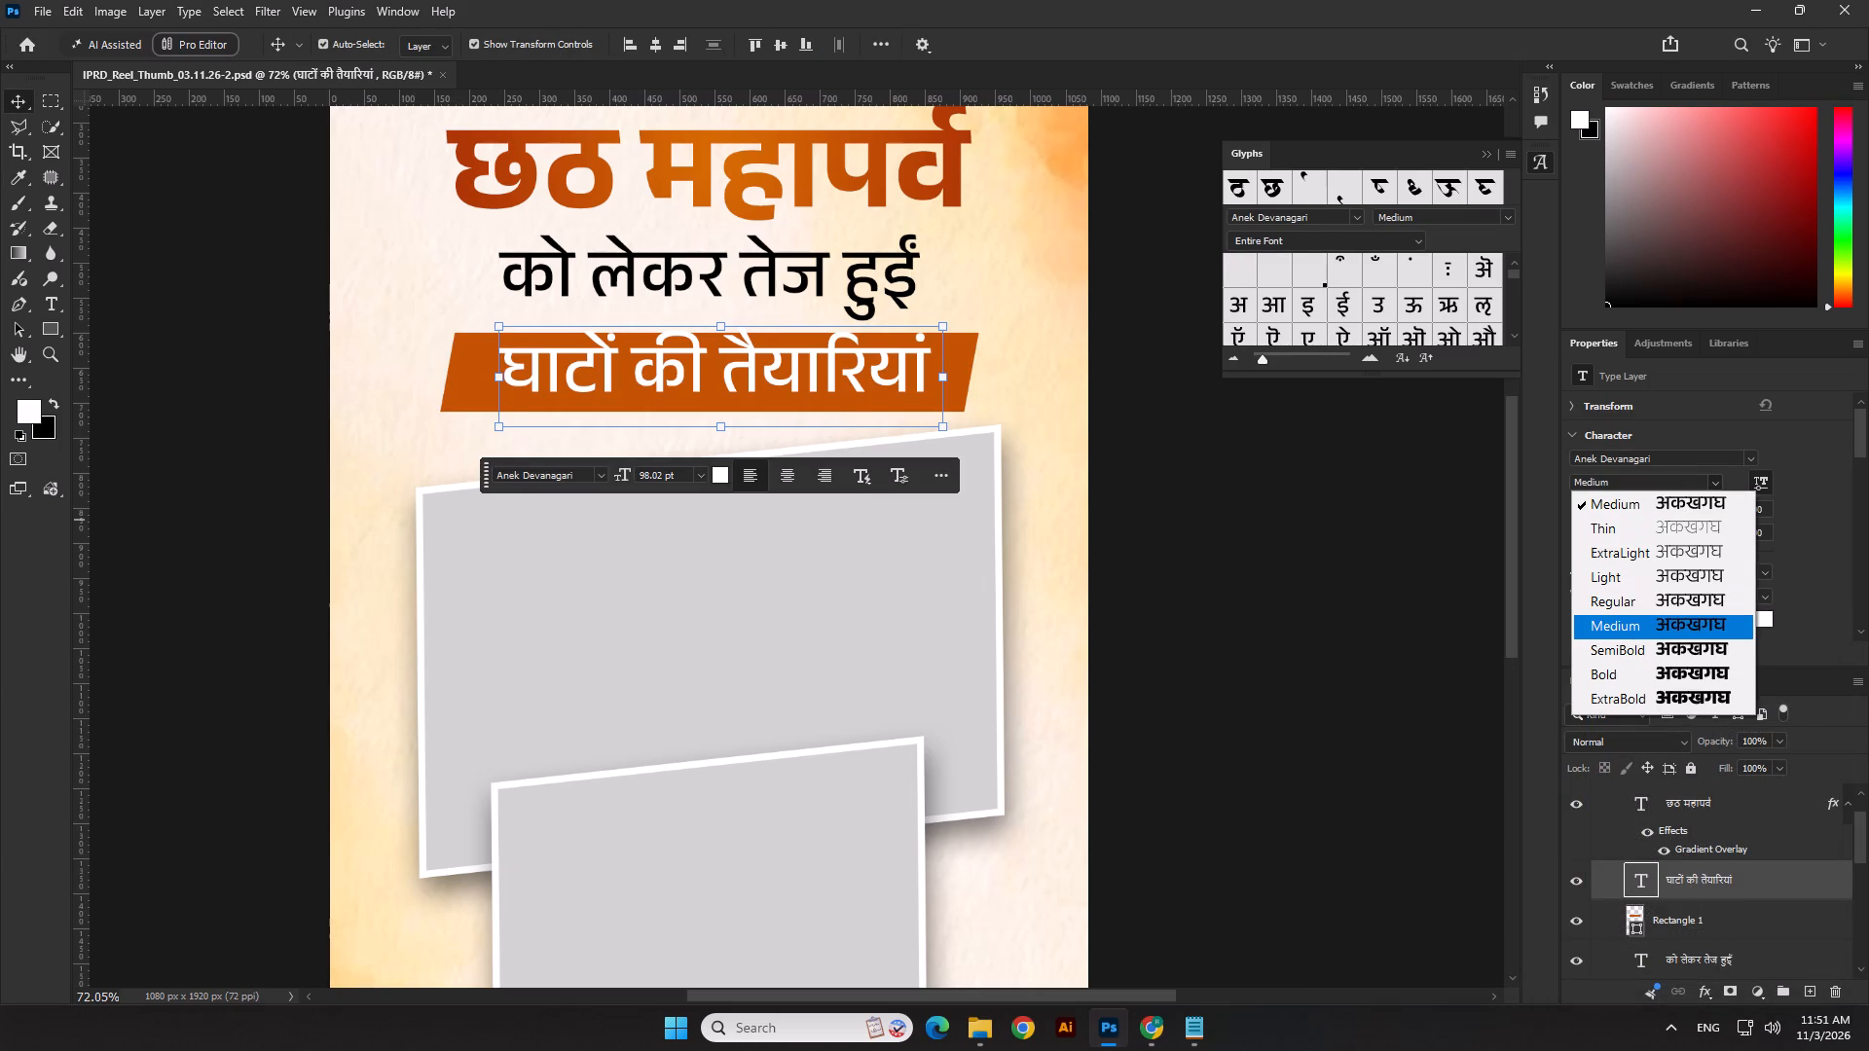
{"action": "left_click", "coordinate": [1654, 616]}
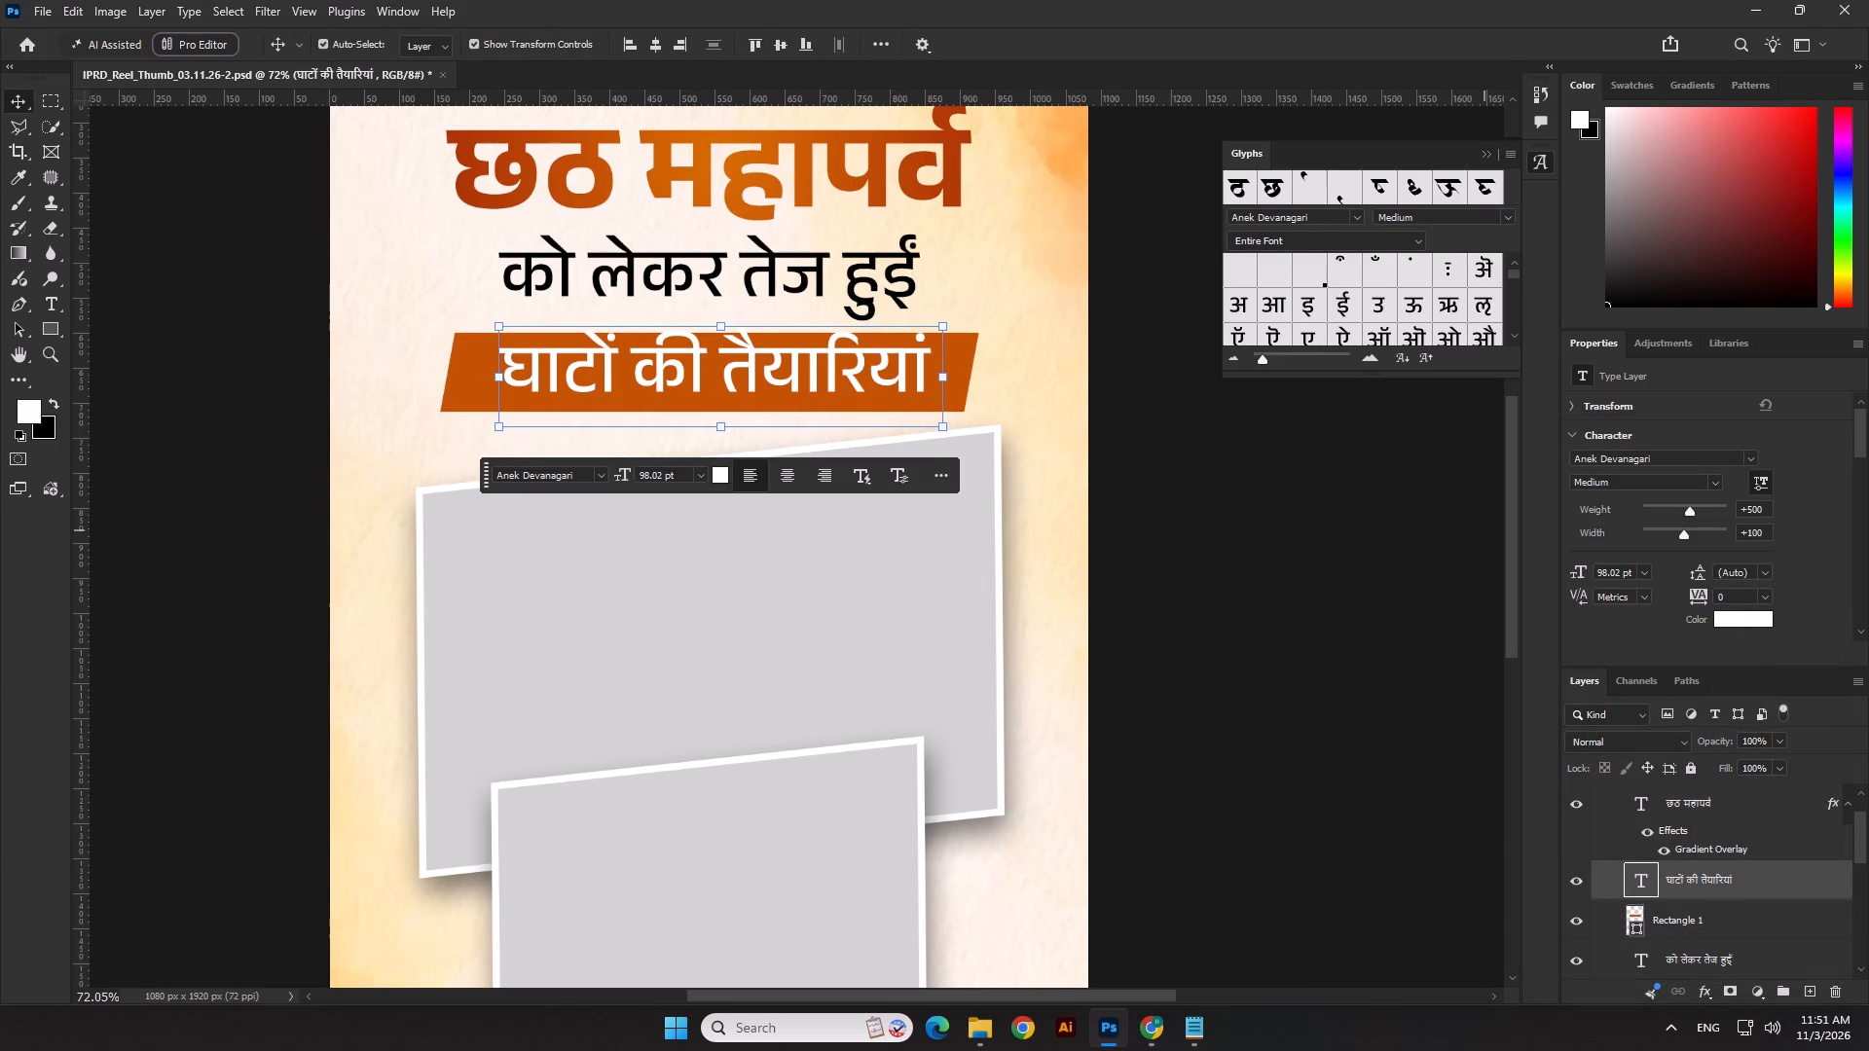
{"action": "key", "text": "Return"}
{"action": "left_click", "coordinate": [1714, 482]}
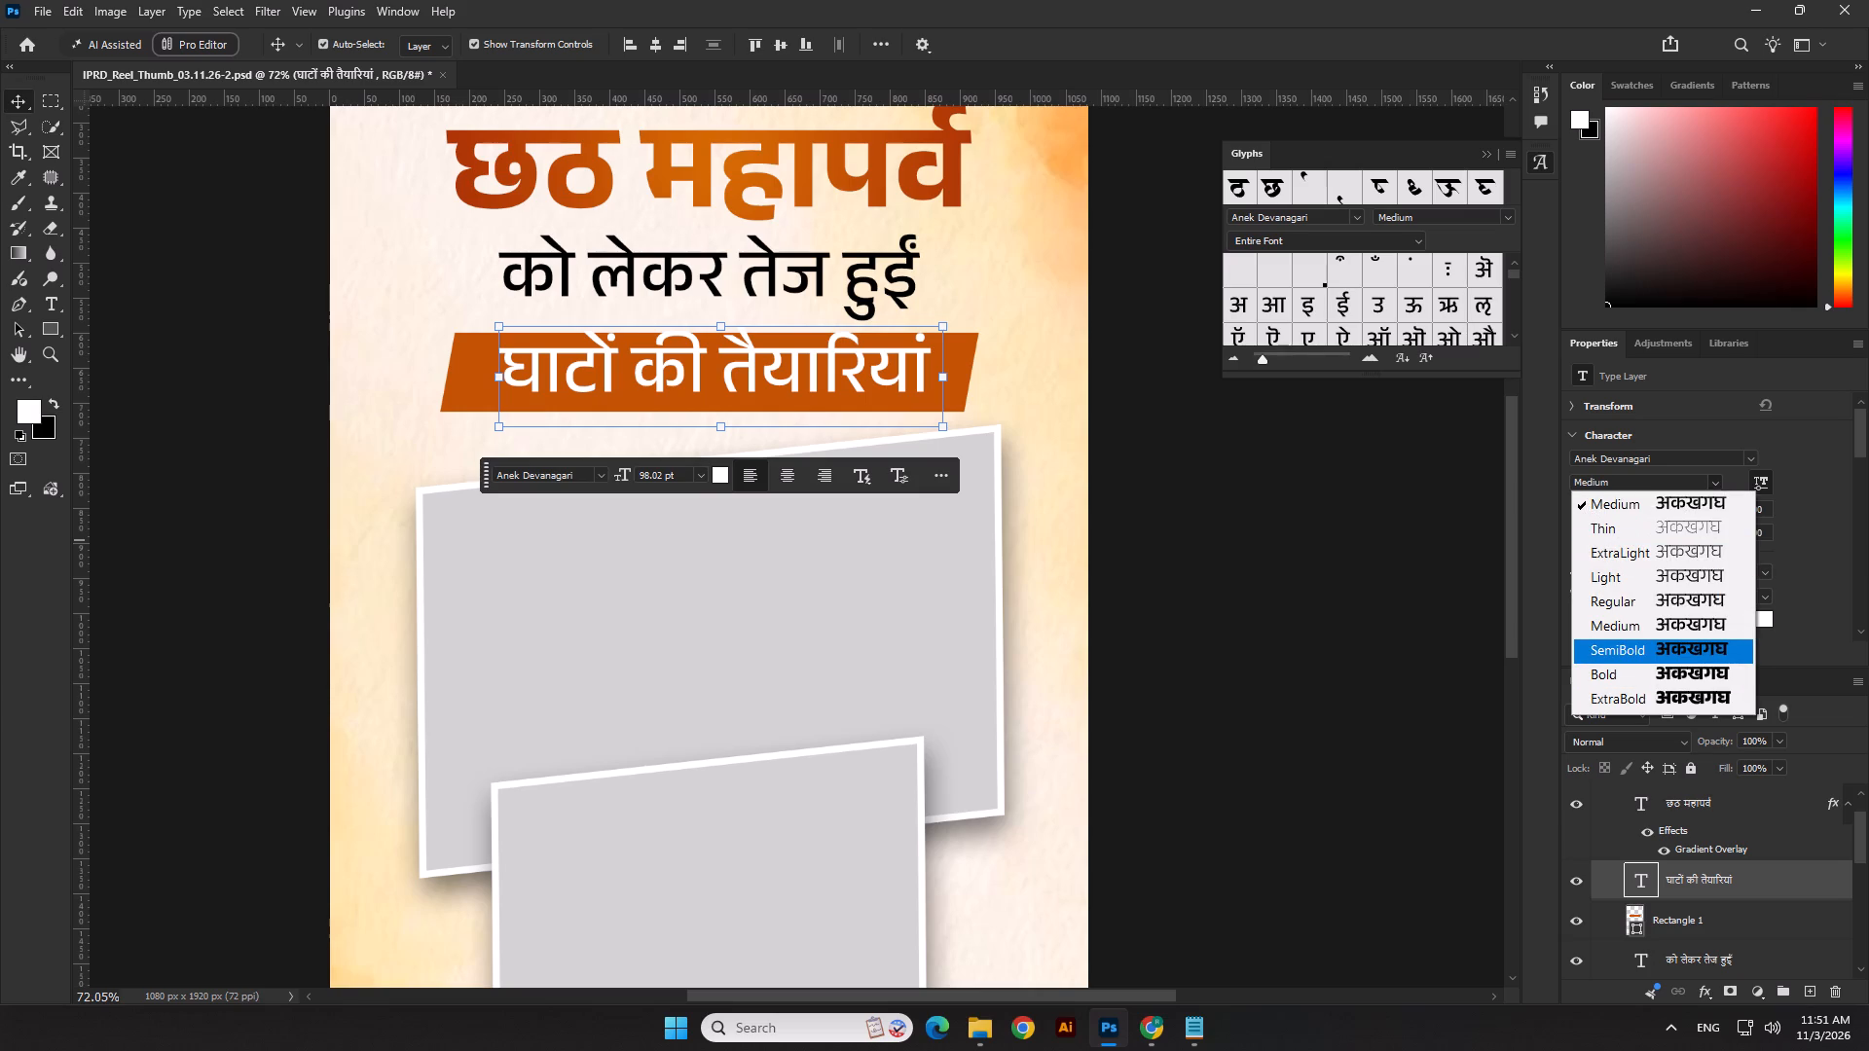
{"action": "left_click", "coordinate": [1670, 682]}
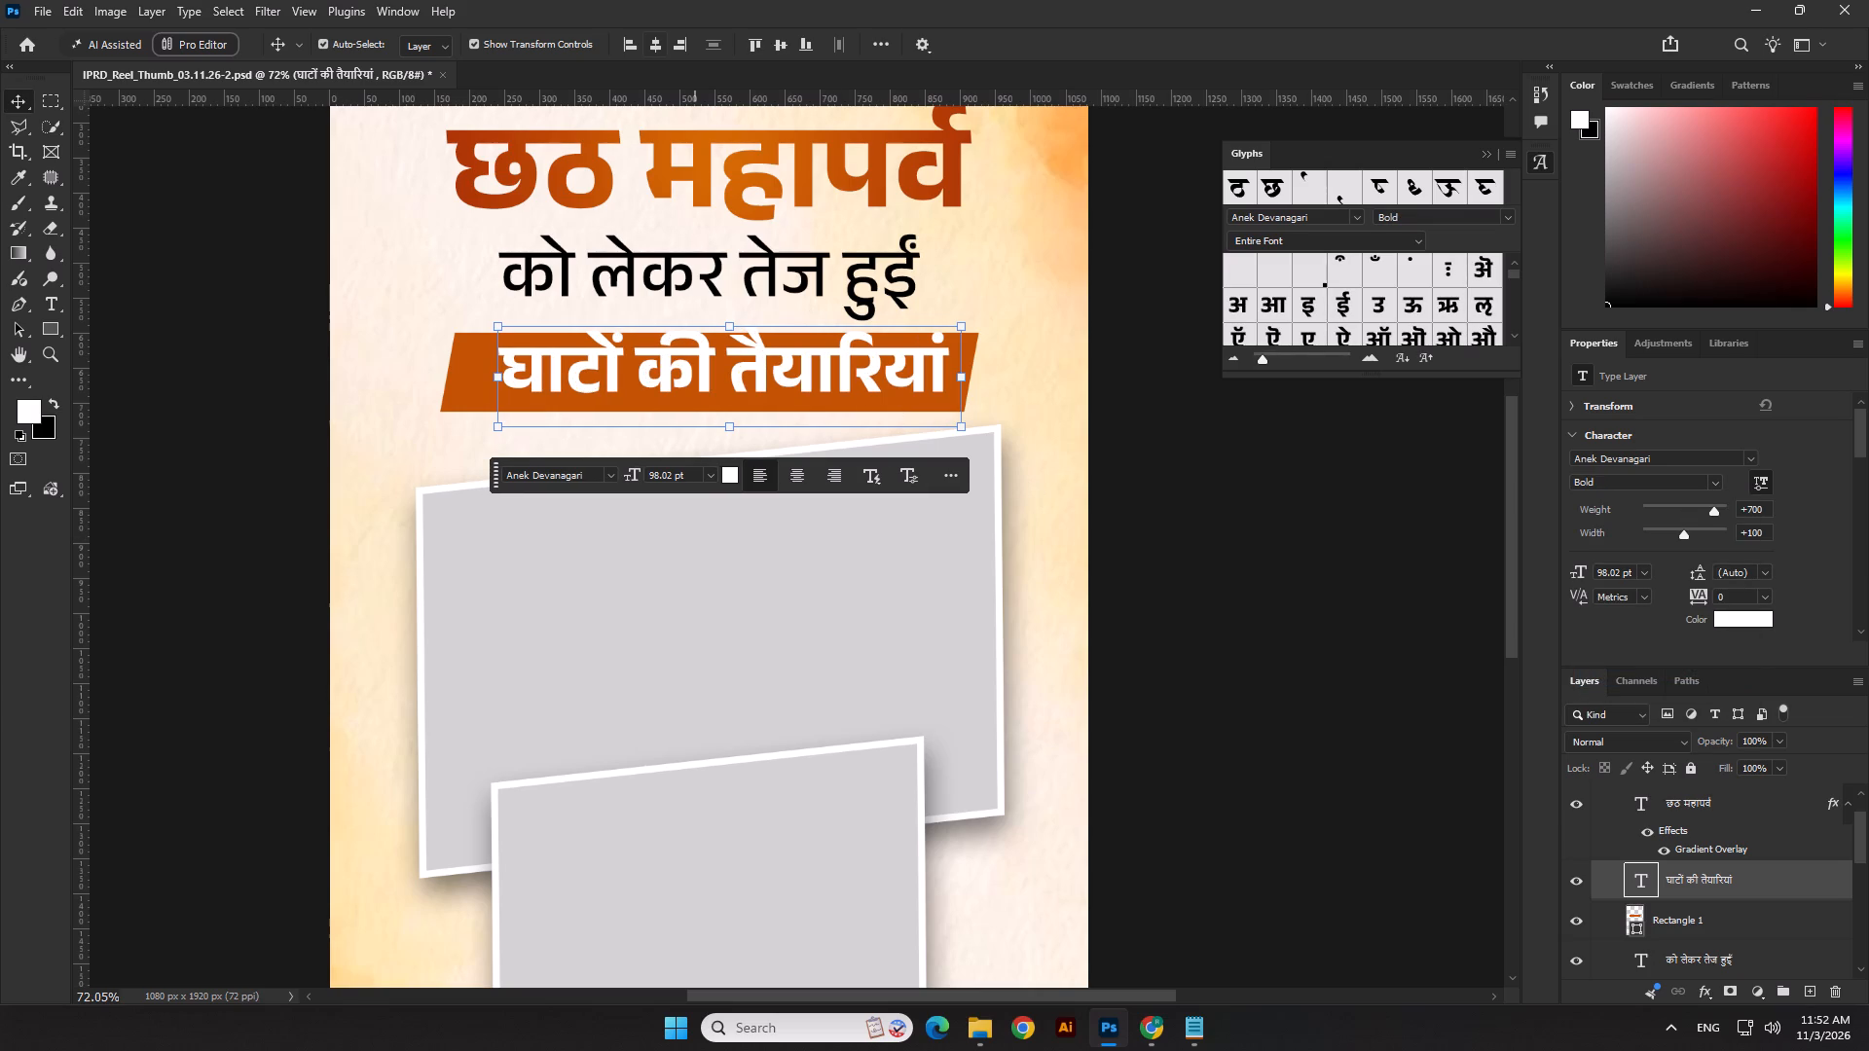
Centre घाटों की तैयारियां horizontally, nudge it down about 18 px to sit within the orange band, and recentre the band.
{"action": "left_click", "coordinate": [657, 35]}
{"action": "key", "text": "shift+Down"}
{"action": "key", "text": "shift+Down"}
{"action": "key", "text": "Up"}
{"action": "key", "text": "Up"}
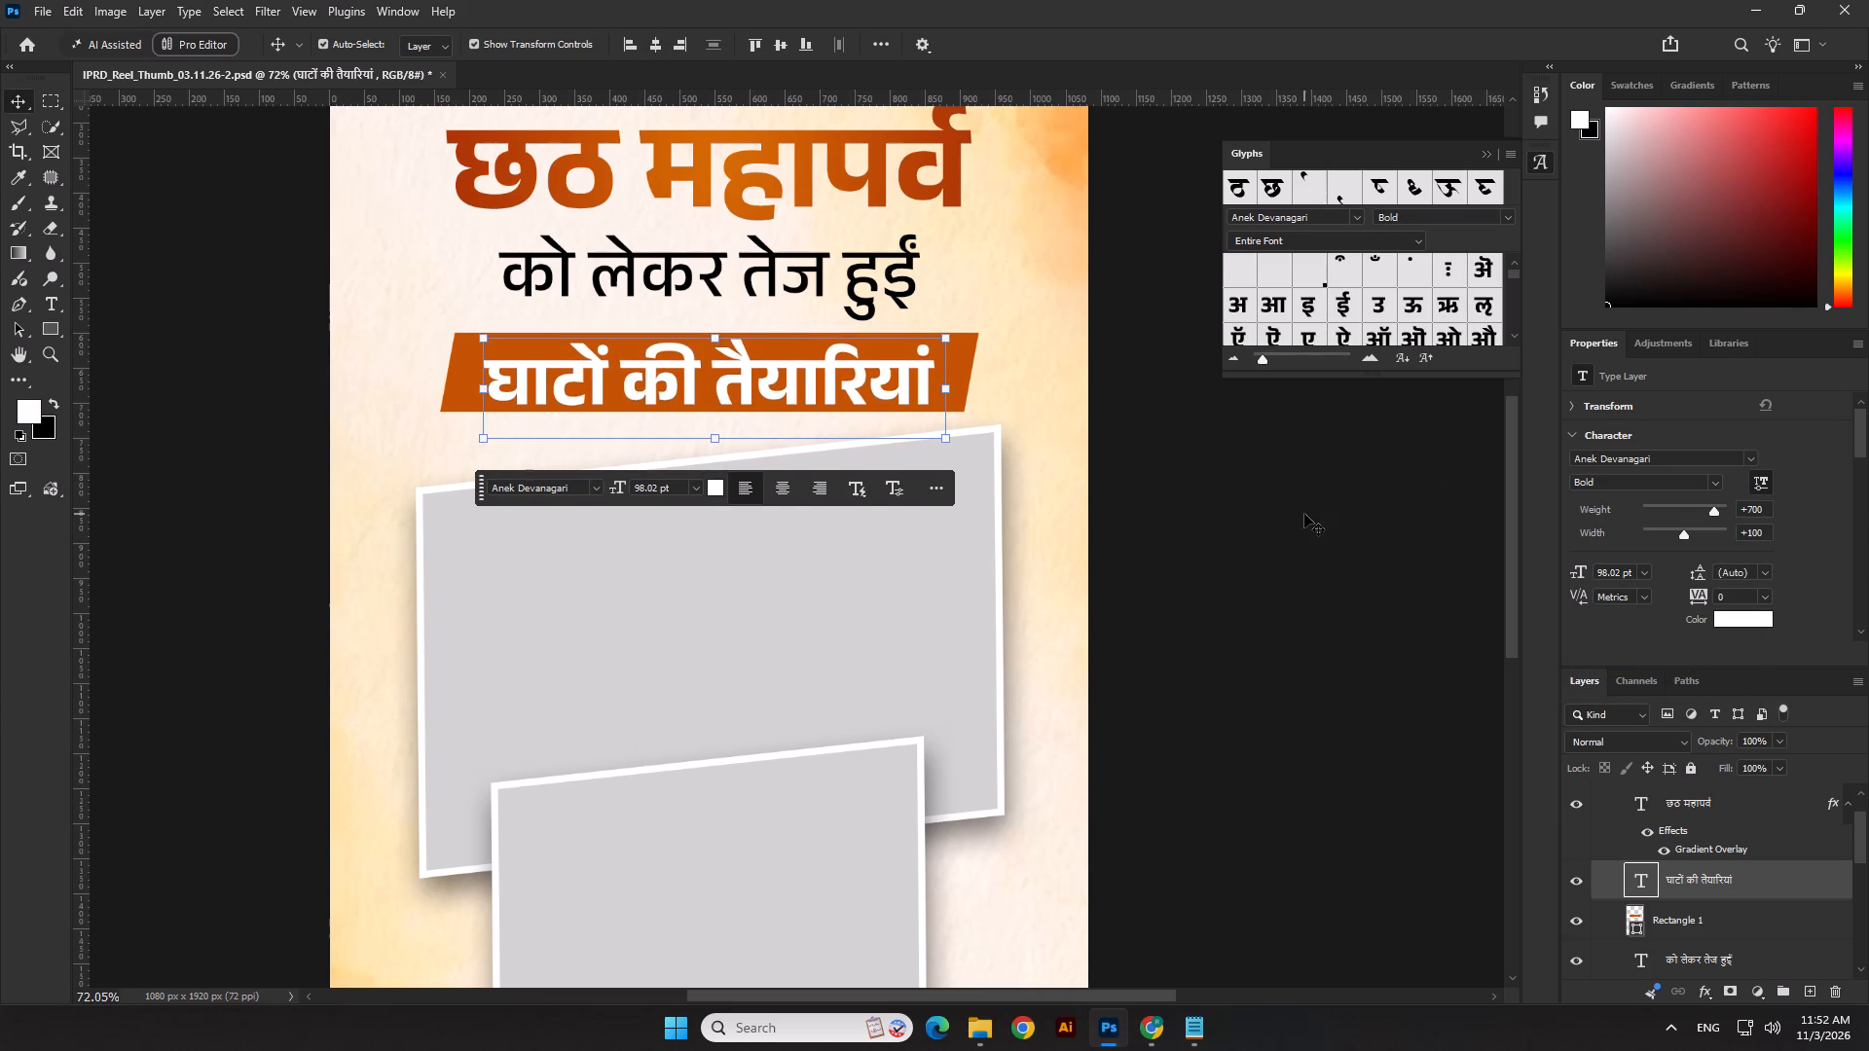
{"action": "key", "text": "Up"}
{"action": "key", "text": "Down"}
{"action": "left_click", "coordinate": [1303, 515]}
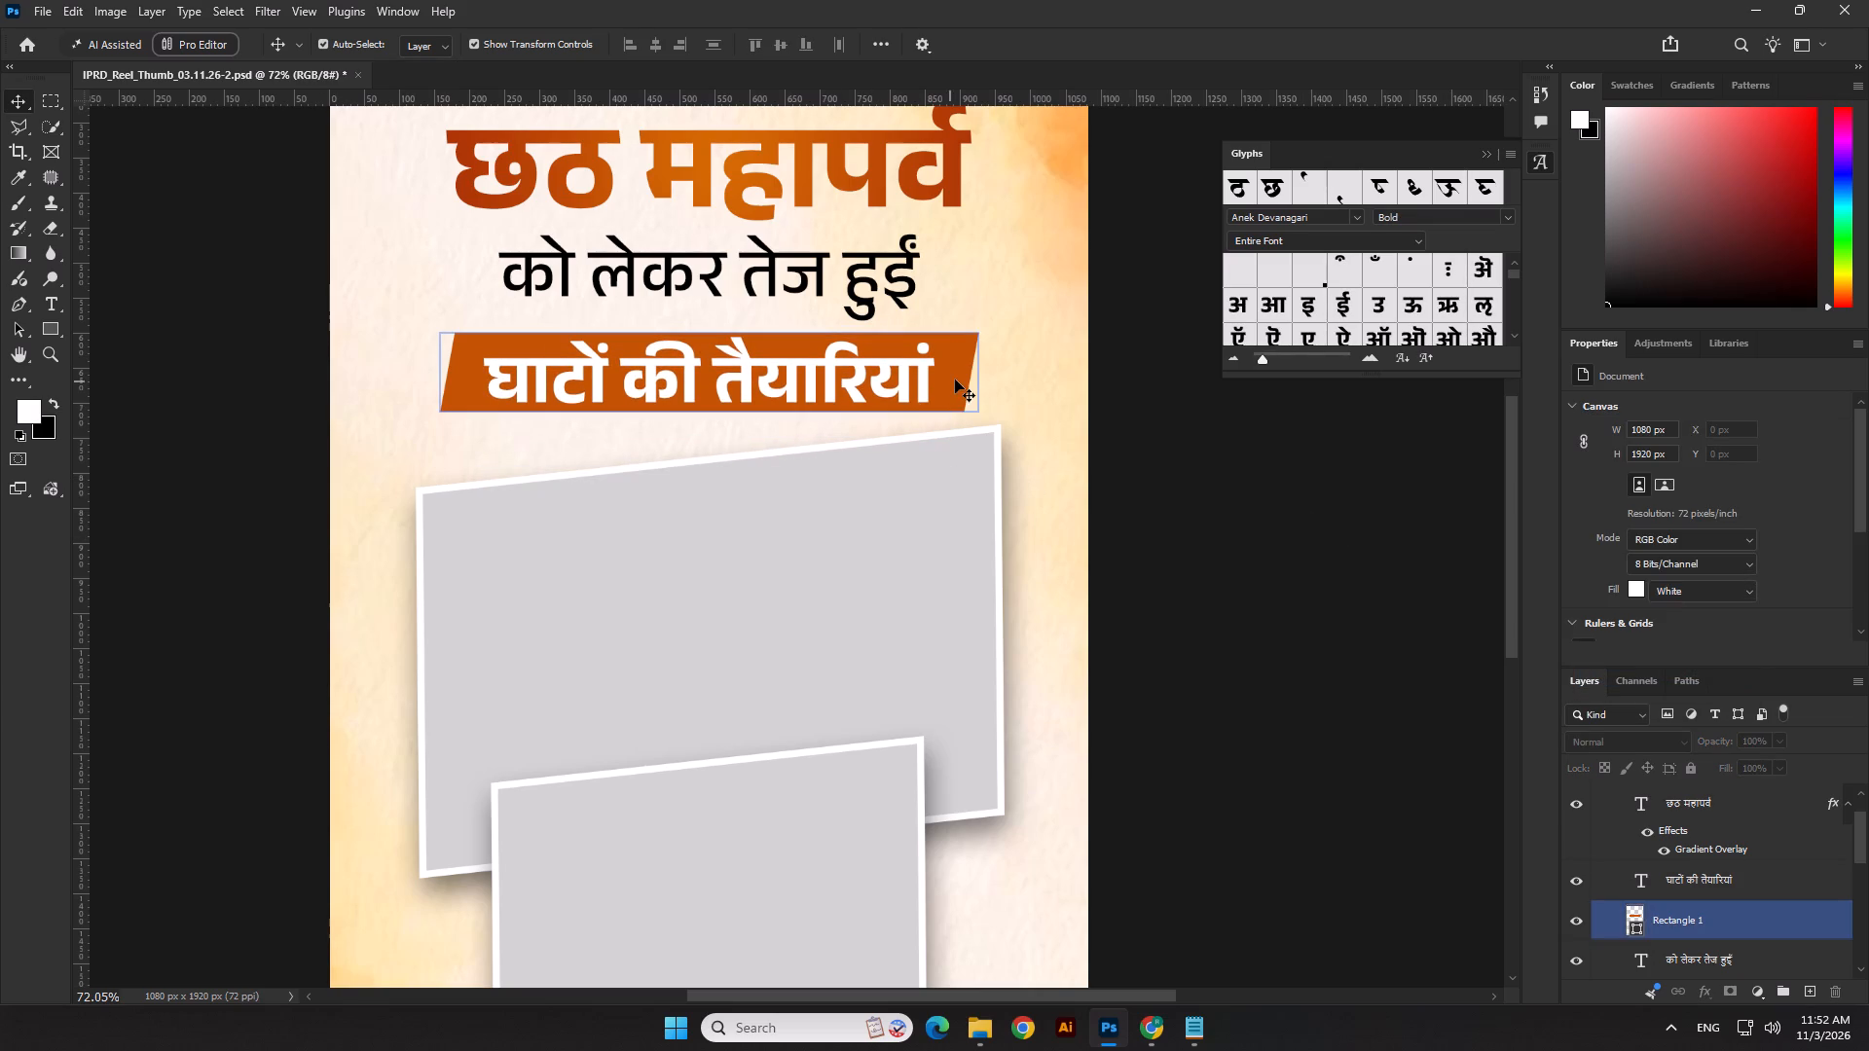
{"action": "left_click", "coordinate": [960, 379]}
{"action": "left_click", "coordinate": [657, 40]}
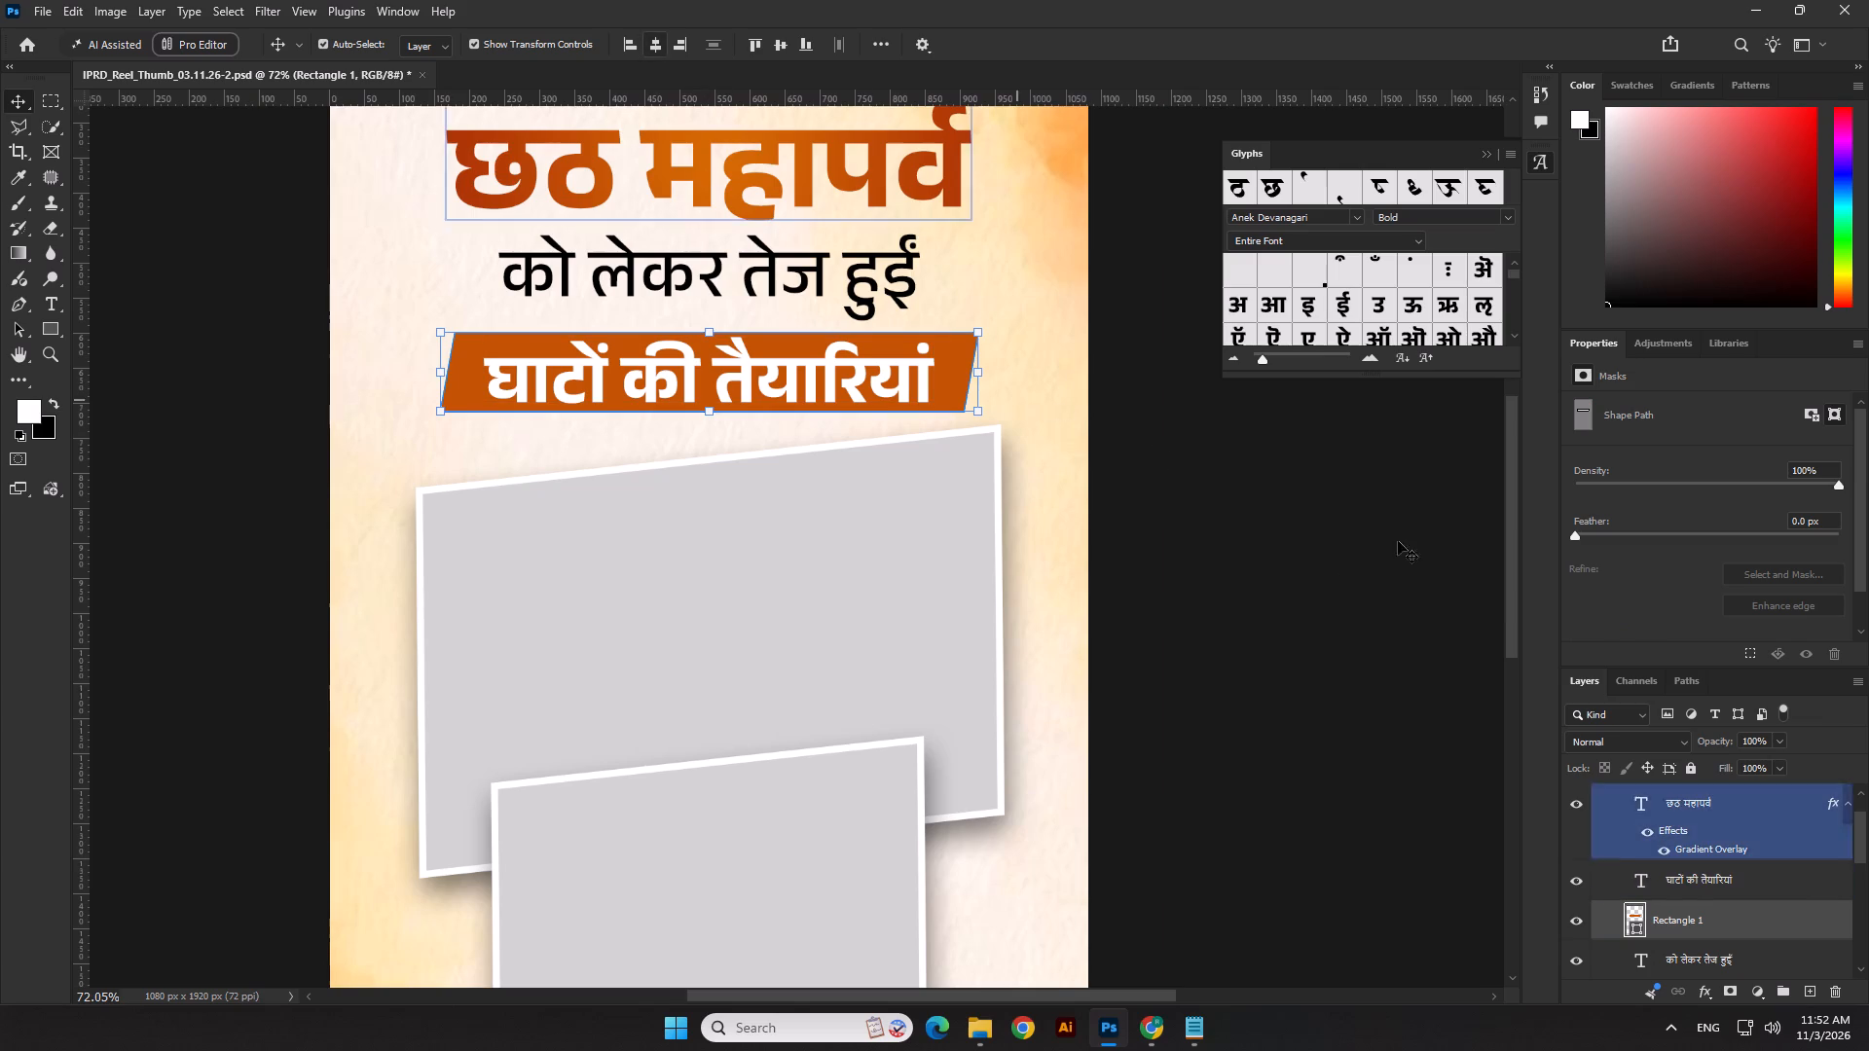
Duplicate the orange band in place and recolour the lower copy white.
{"action": "left_click_drag", "start_coordinate": [1820, 920], "coordinate": [1814, 990]}
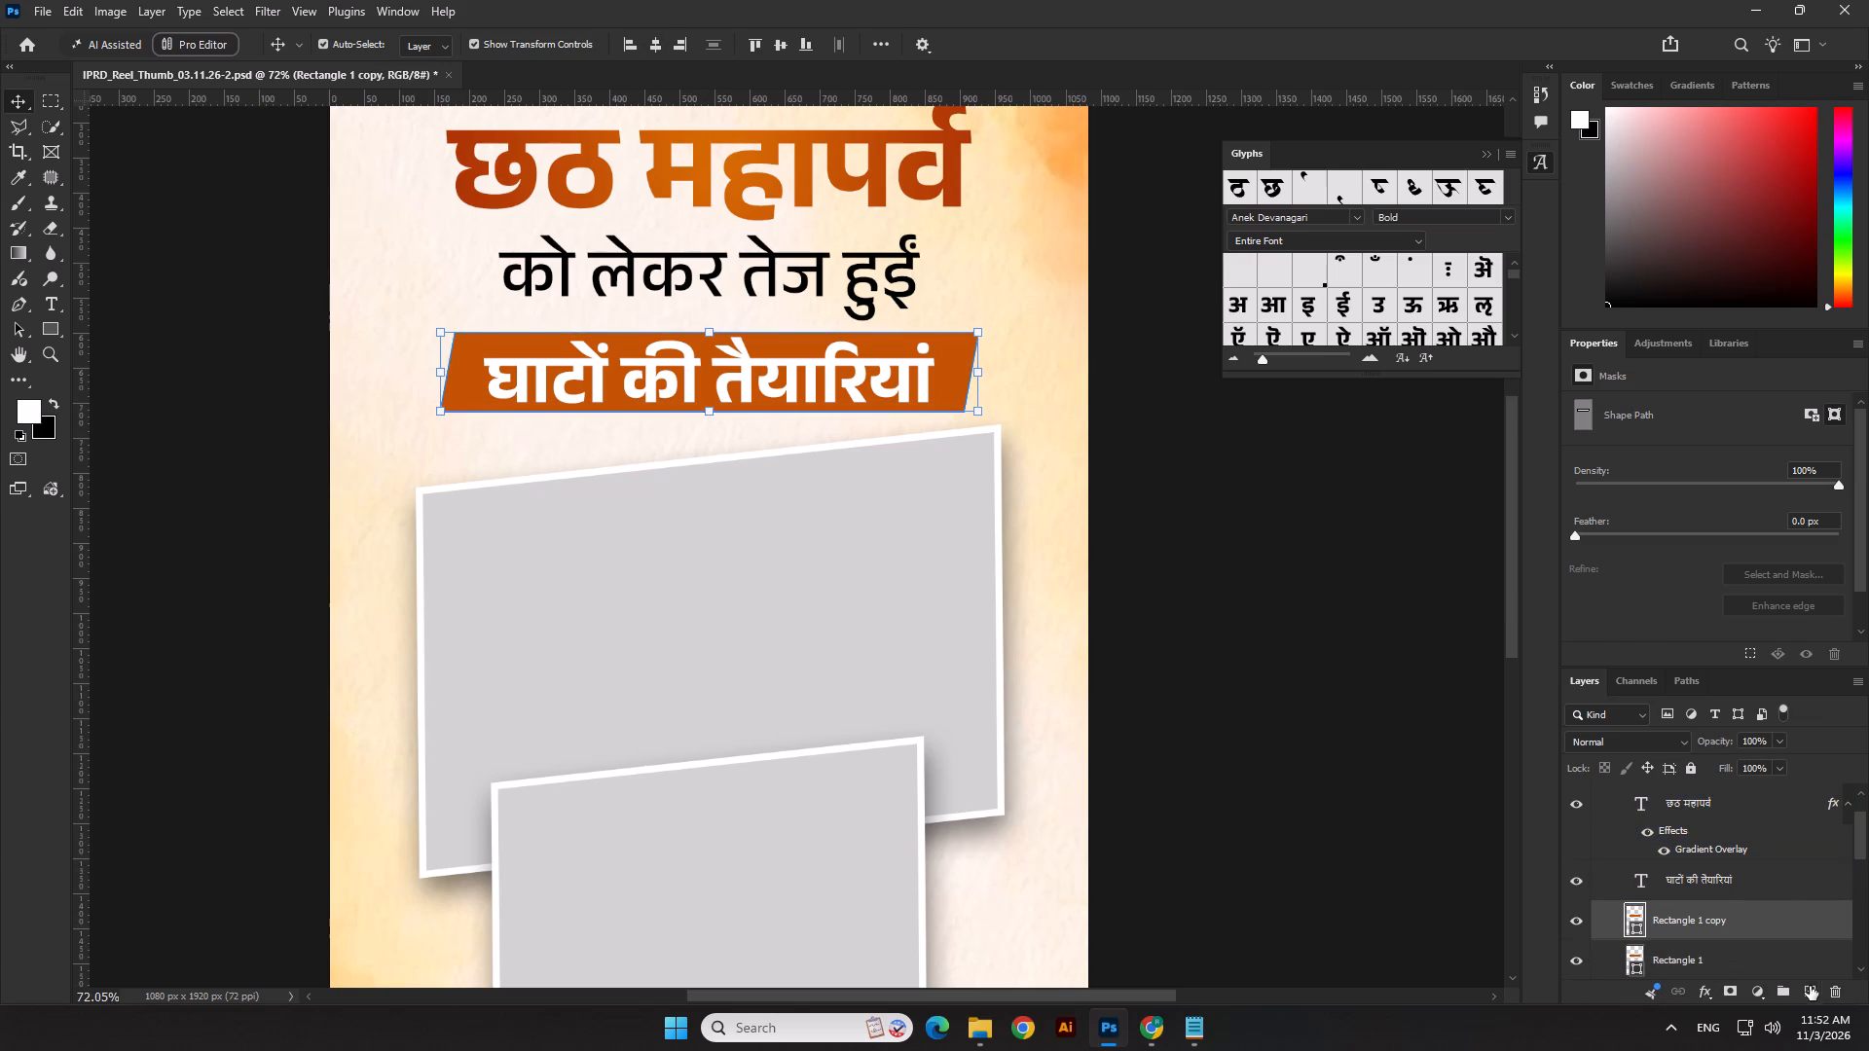
{"action": "scroll", "coordinate": [1746, 940], "scroll_direction": "down", "scroll_amount": 2}
{"action": "double_click", "coordinate": [1633, 921]}
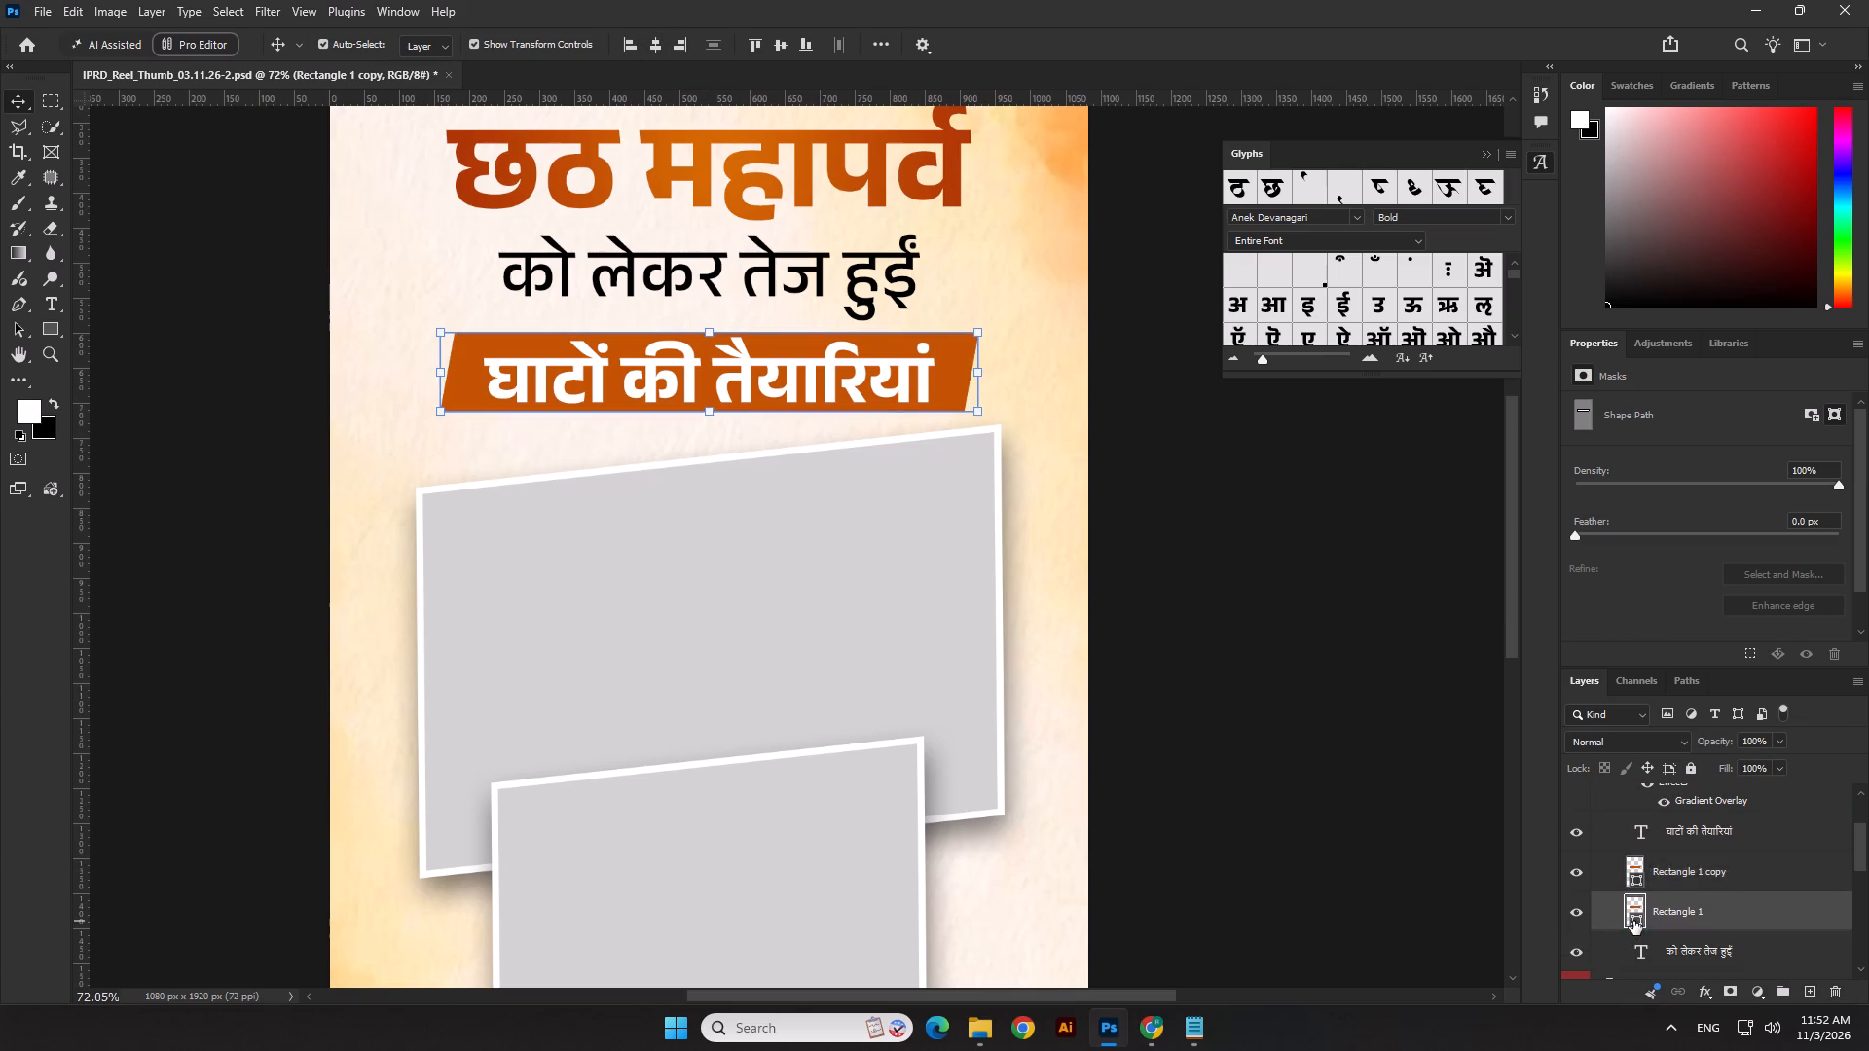
{"action": "left_click_drag", "start_coordinate": [1462, 754], "coordinate": [1386, 690]}
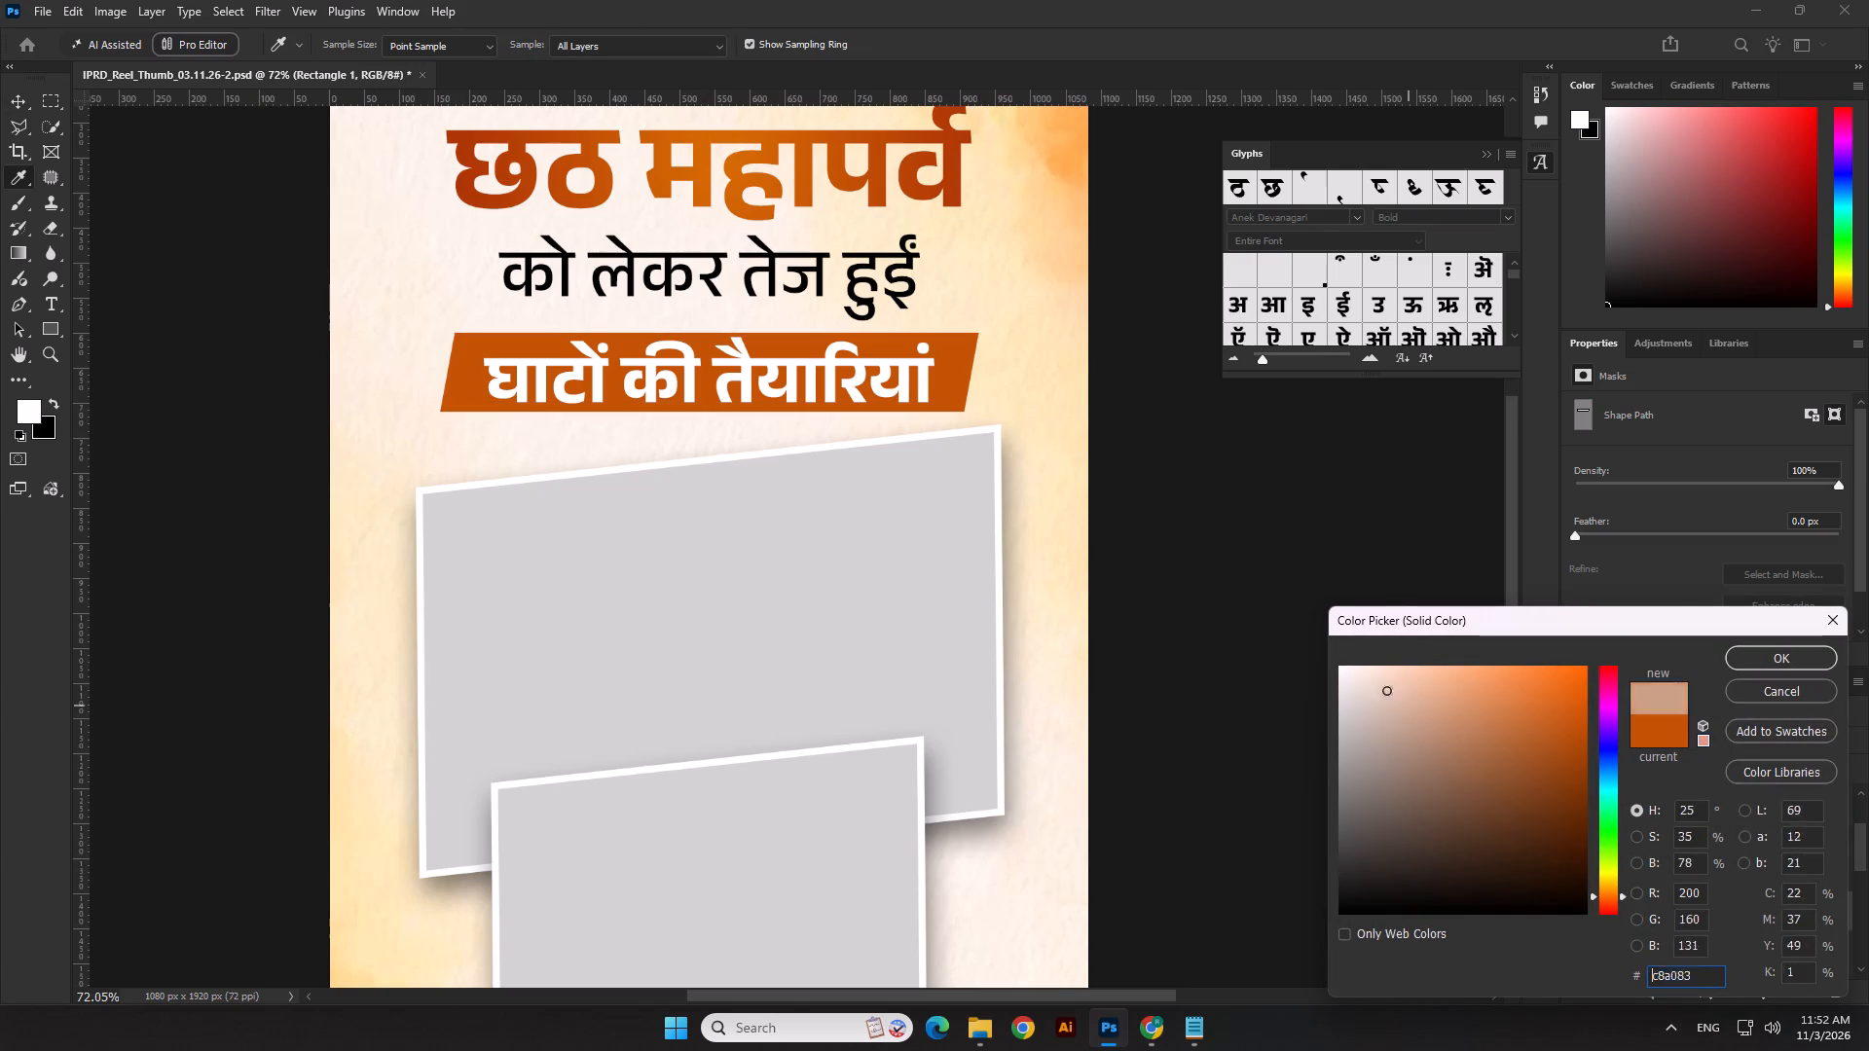
{"action": "left_click_drag", "start_coordinate": [1386, 690], "coordinate": [1332, 654]}
{"action": "left_click", "coordinate": [1745, 650]}
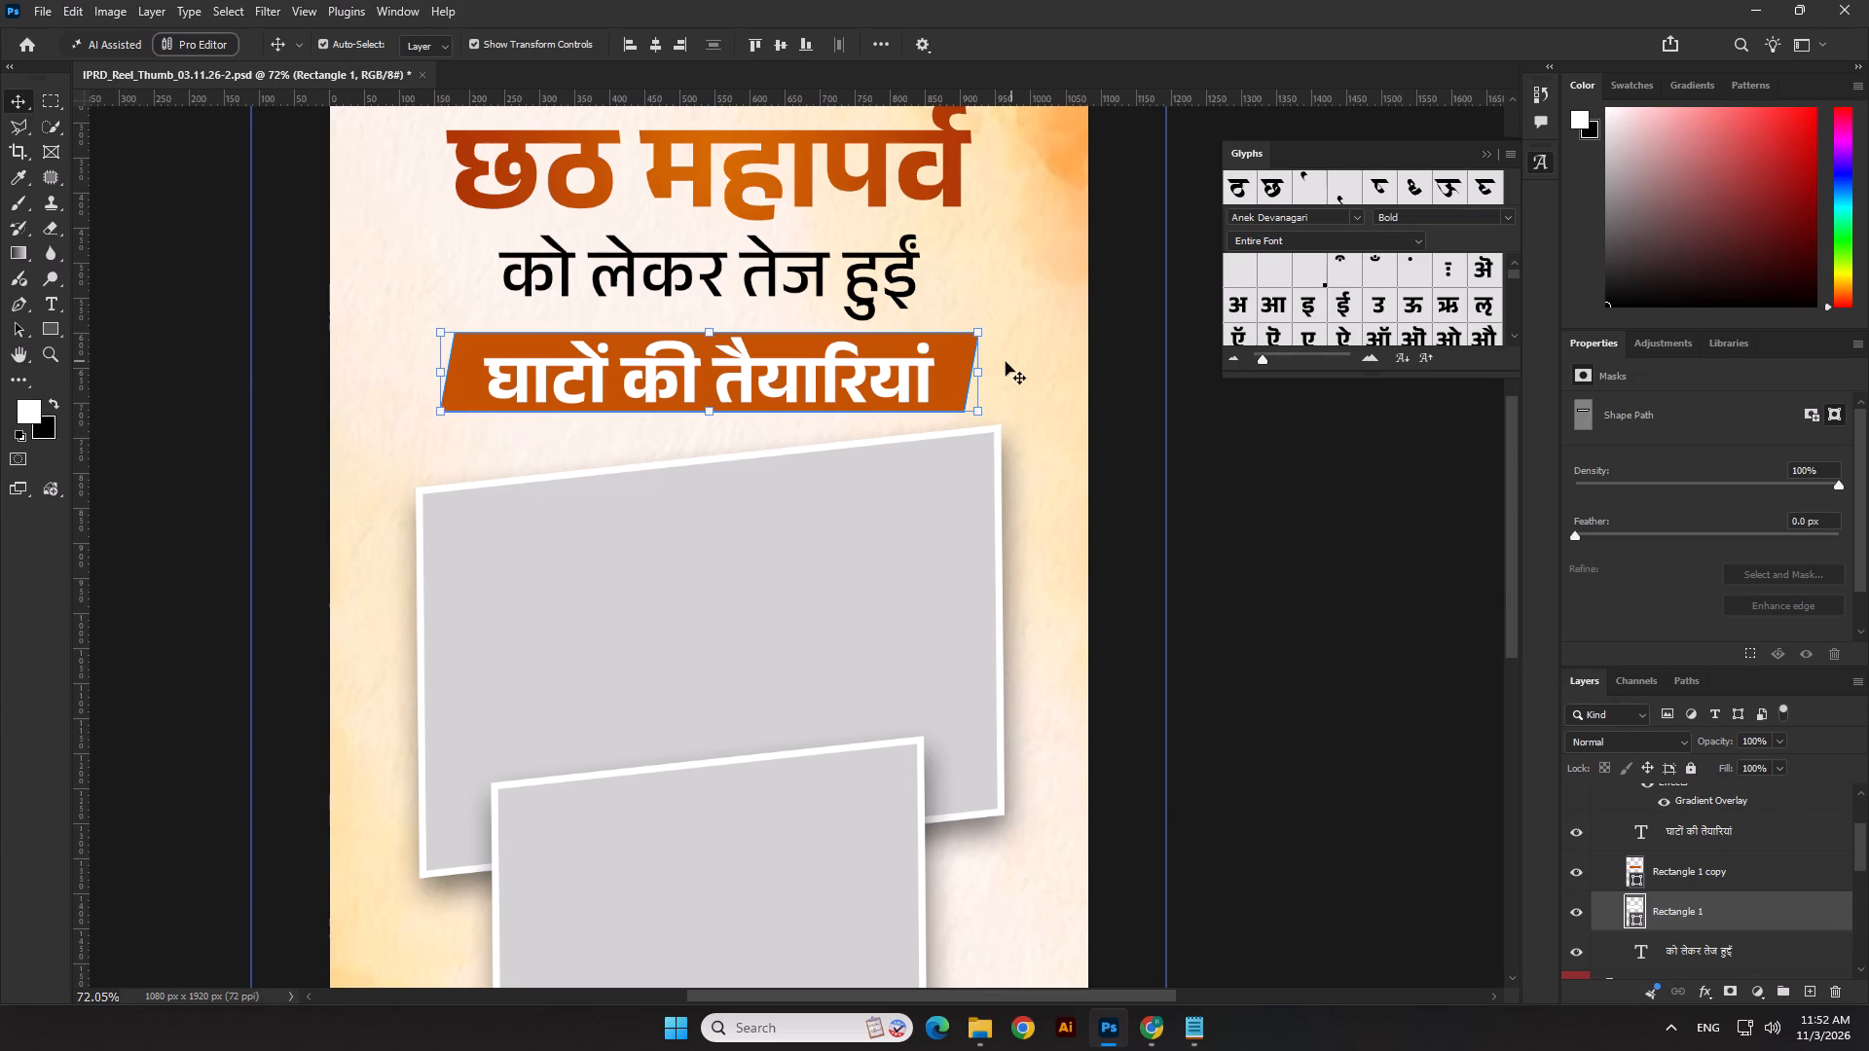
Flip the white band behind the orange one horizontally.
{"action": "key", "text": "ctrl+t"}
{"action": "right_click", "coordinate": [945, 371]}
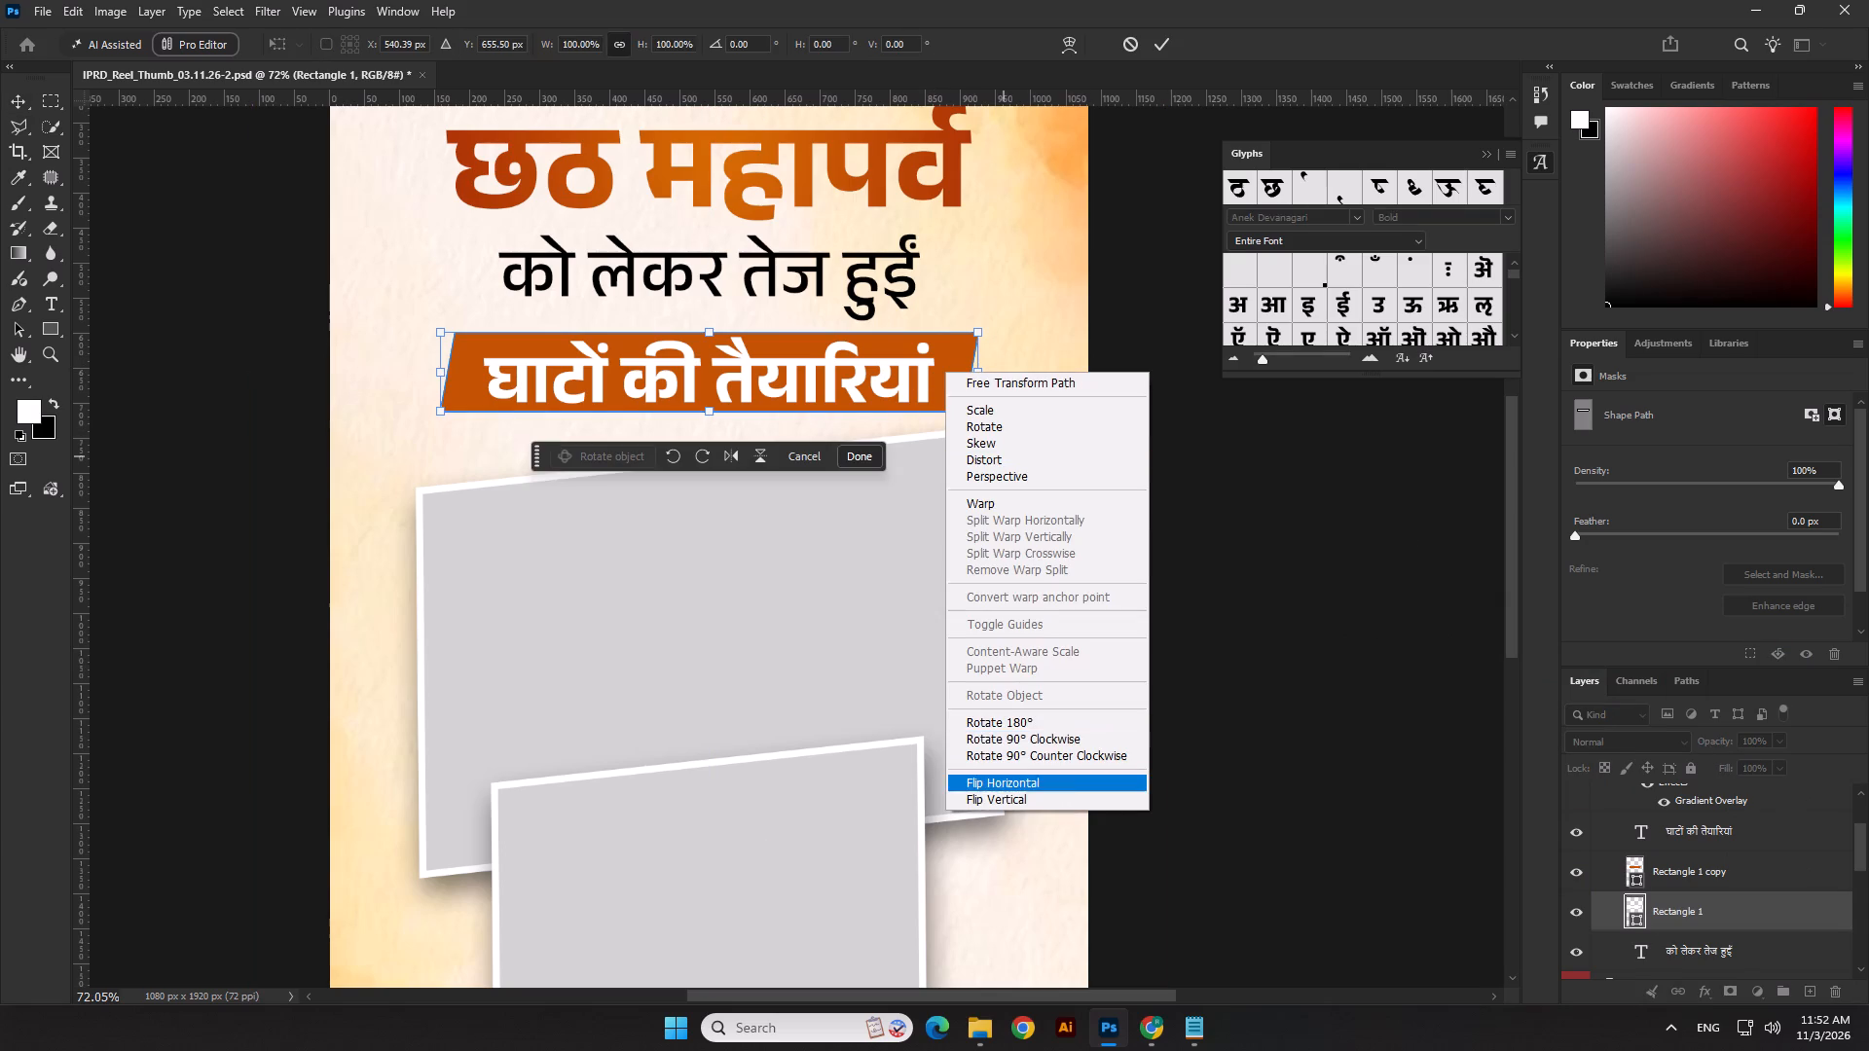
{"action": "left_click", "coordinate": [1069, 775]}
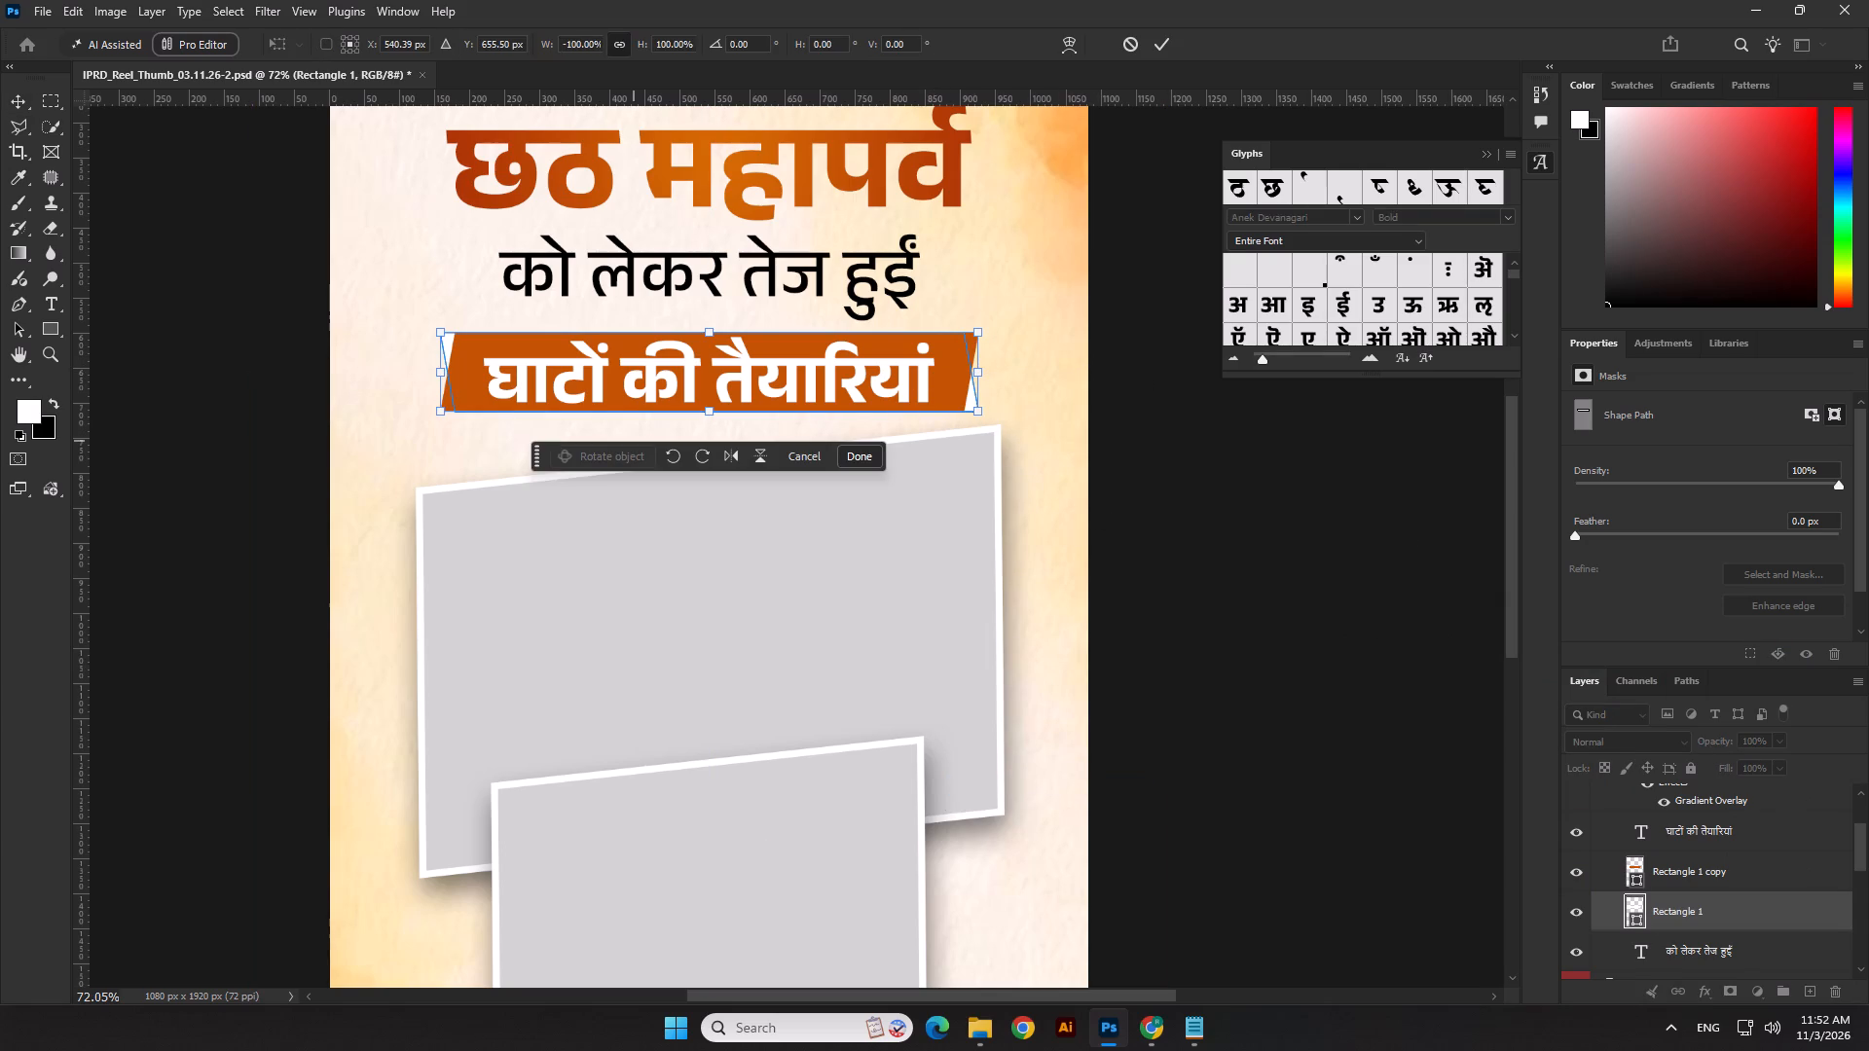
{"action": "scroll", "coordinate": [972, 379], "scroll_direction": "up", "scroll_amount": 6}
{"action": "key", "text": "Return"}
Skew the white band's upper-right corner and lower-left corner outward so it forms an upright rectangle showing at both ends of the orange band.
{"action": "scroll", "coordinate": [976, 311], "scroll_direction": "up", "scroll_amount": 3}
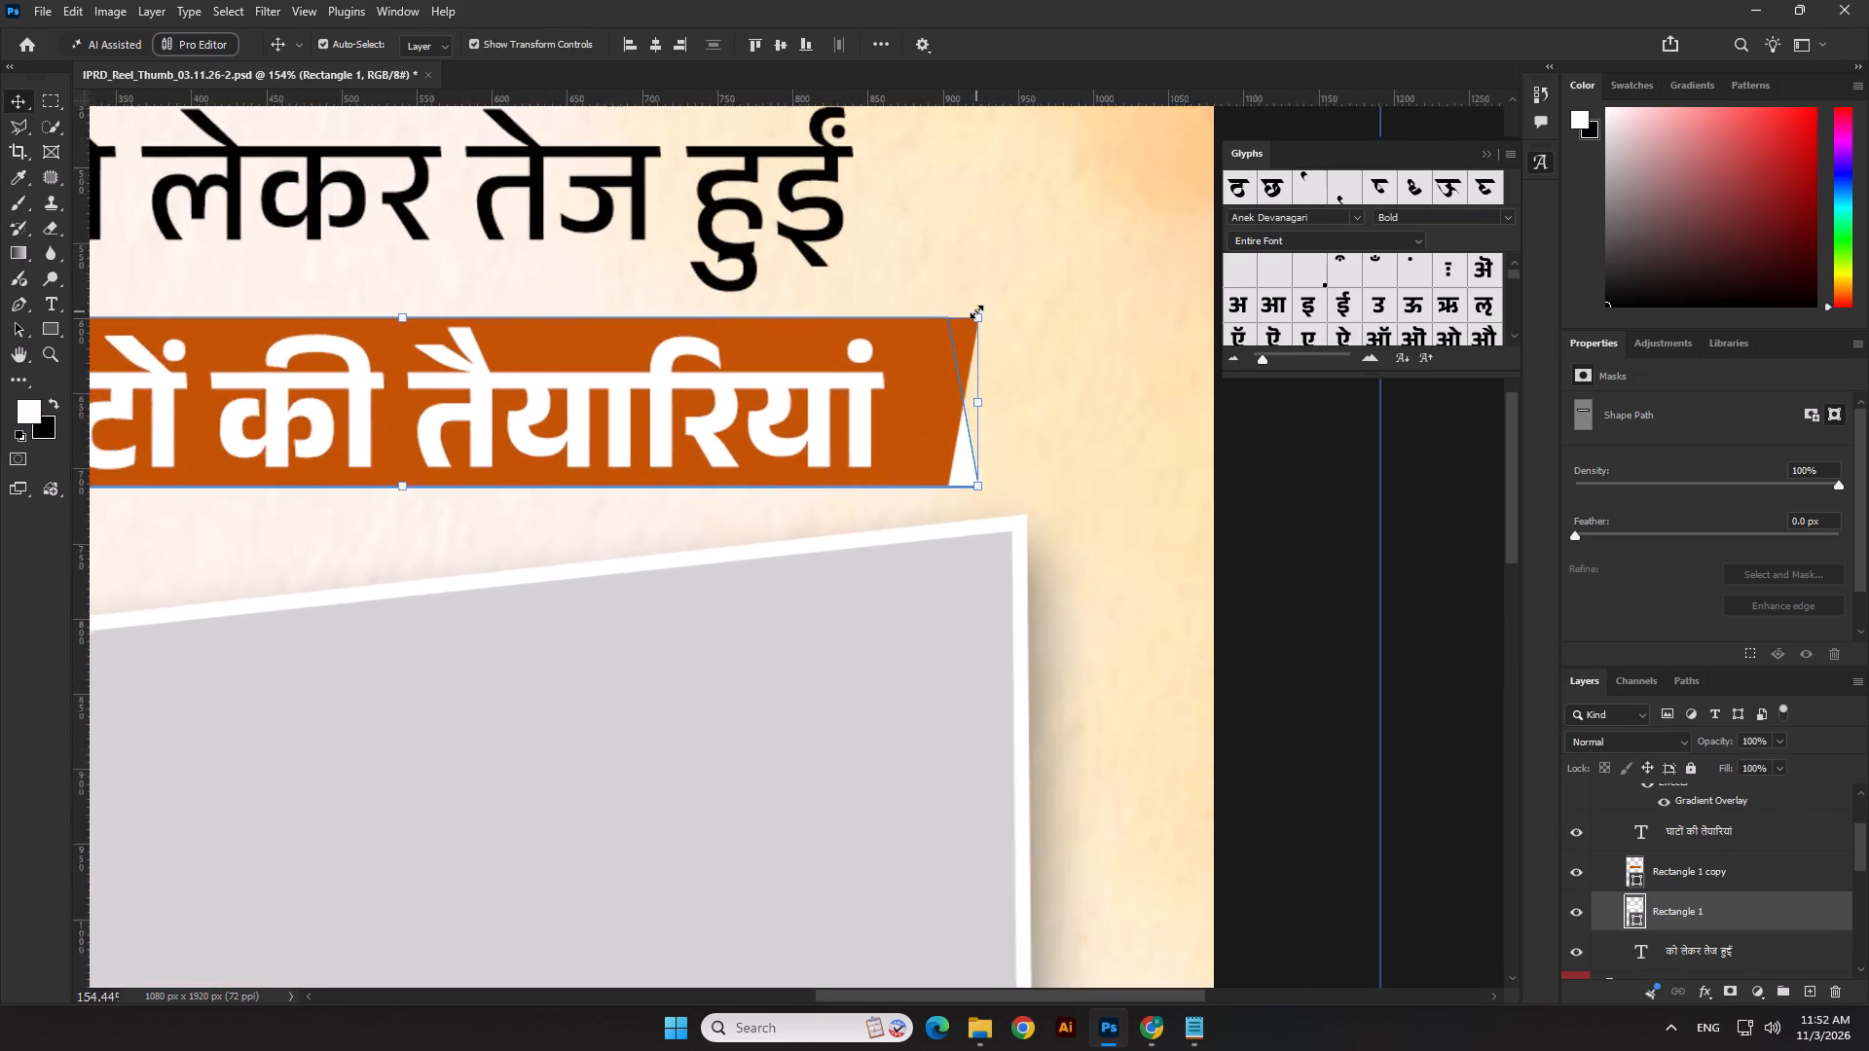
{"action": "scroll", "coordinate": [976, 311], "scroll_direction": "up", "scroll_amount": 2}
{"action": "left_click_drag", "start_coordinate": [979, 321], "coordinate": [1032, 313], "text": "ctrl"}
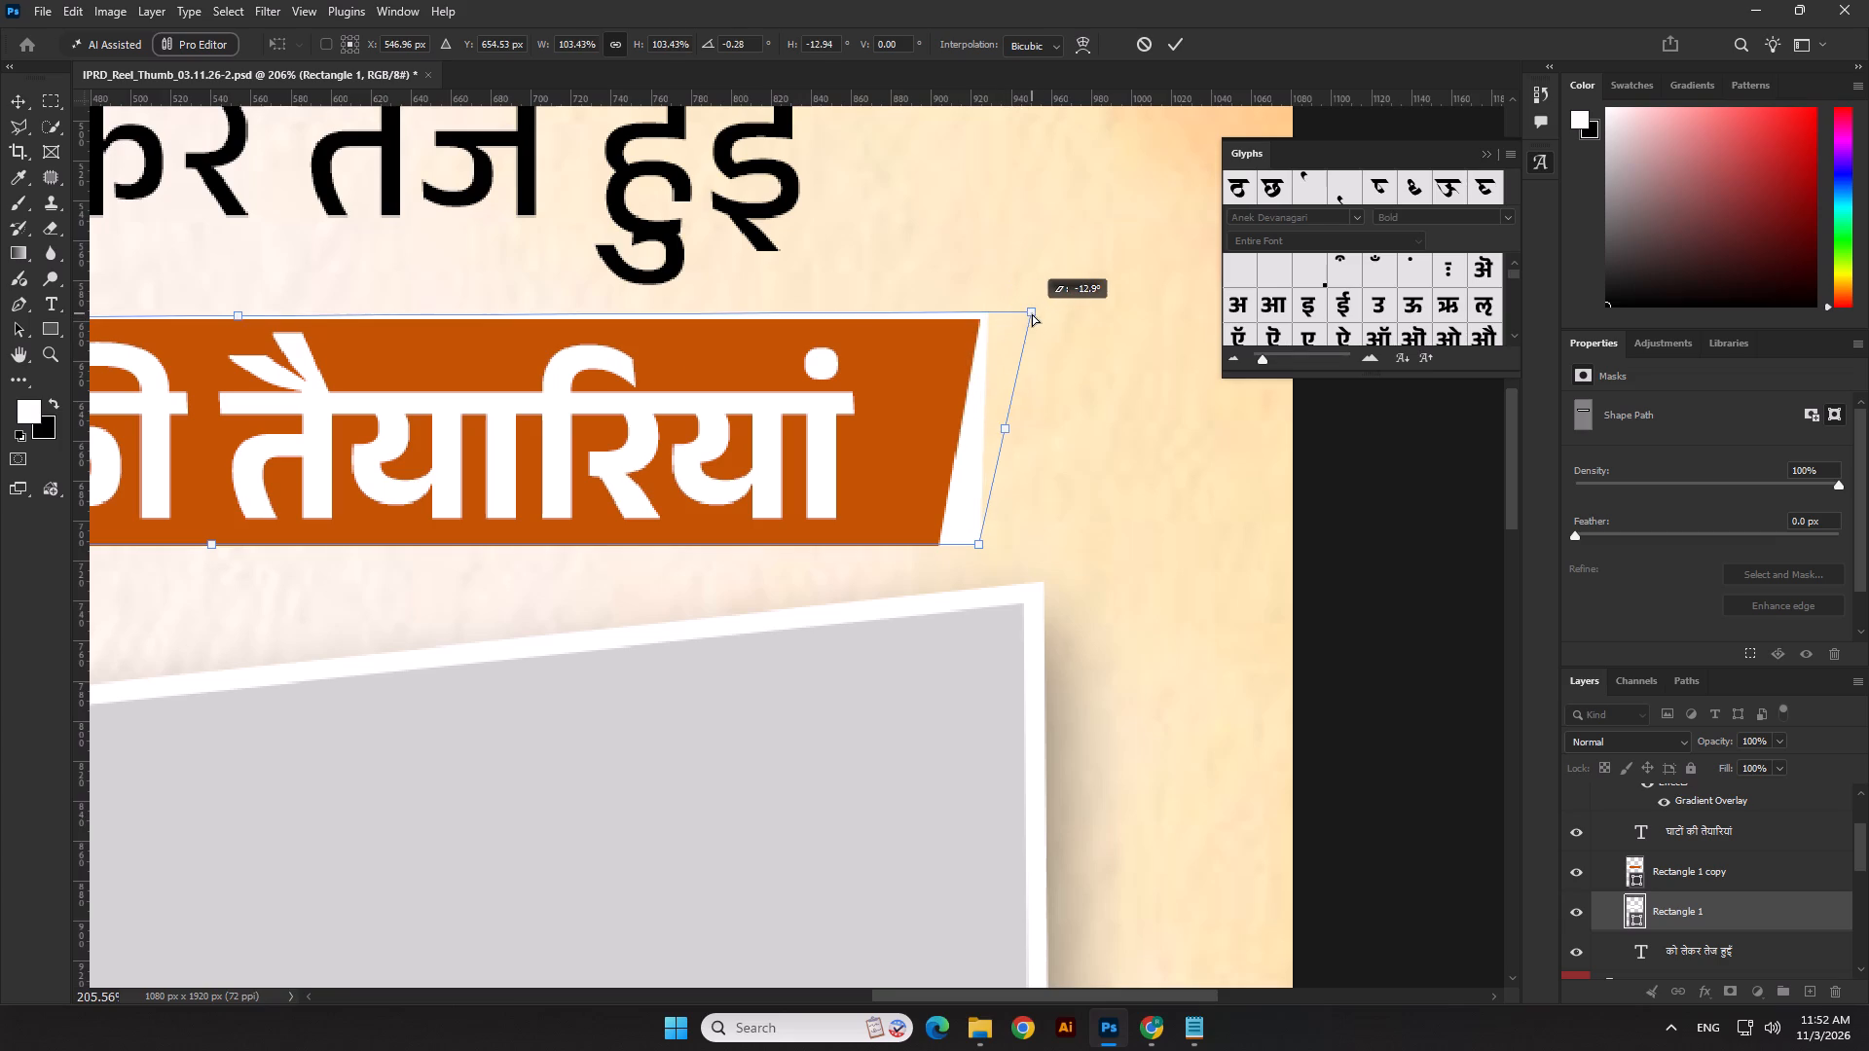
{"action": "left_click_drag", "start_coordinate": [1032, 313], "coordinate": [1025, 320], "text": "ctrl"}
{"action": "scroll", "coordinate": [1200, 447], "scroll_direction": "down", "scroll_amount": 9}
{"action": "scroll", "coordinate": [262, 367], "scroll_direction": "up", "scroll_amount": 2}
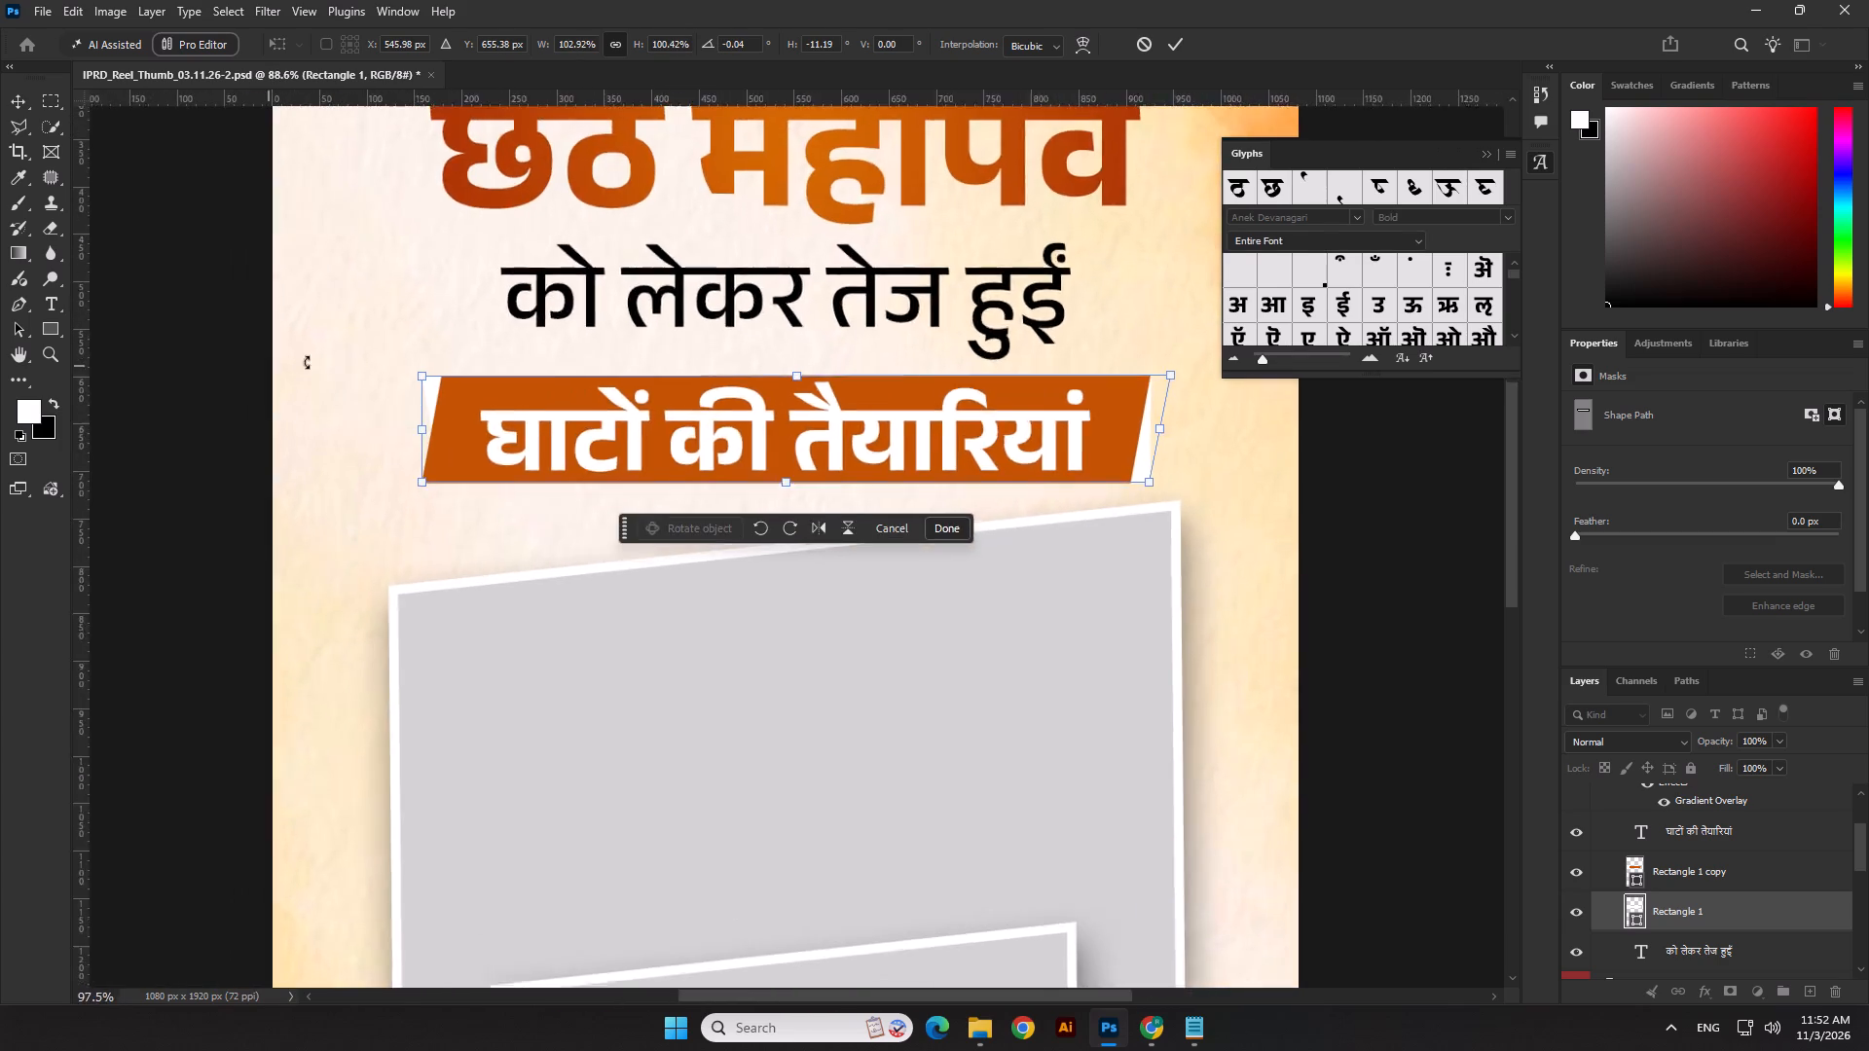
{"action": "scroll", "coordinate": [306, 362], "scroll_direction": "up", "scroll_amount": 8}
{"action": "scroll", "coordinate": [458, 598], "scroll_direction": "up", "scroll_amount": 4}
{"action": "left_click_drag", "start_coordinate": [460, 594], "coordinate": [431, 599], "text": "ctrl"}
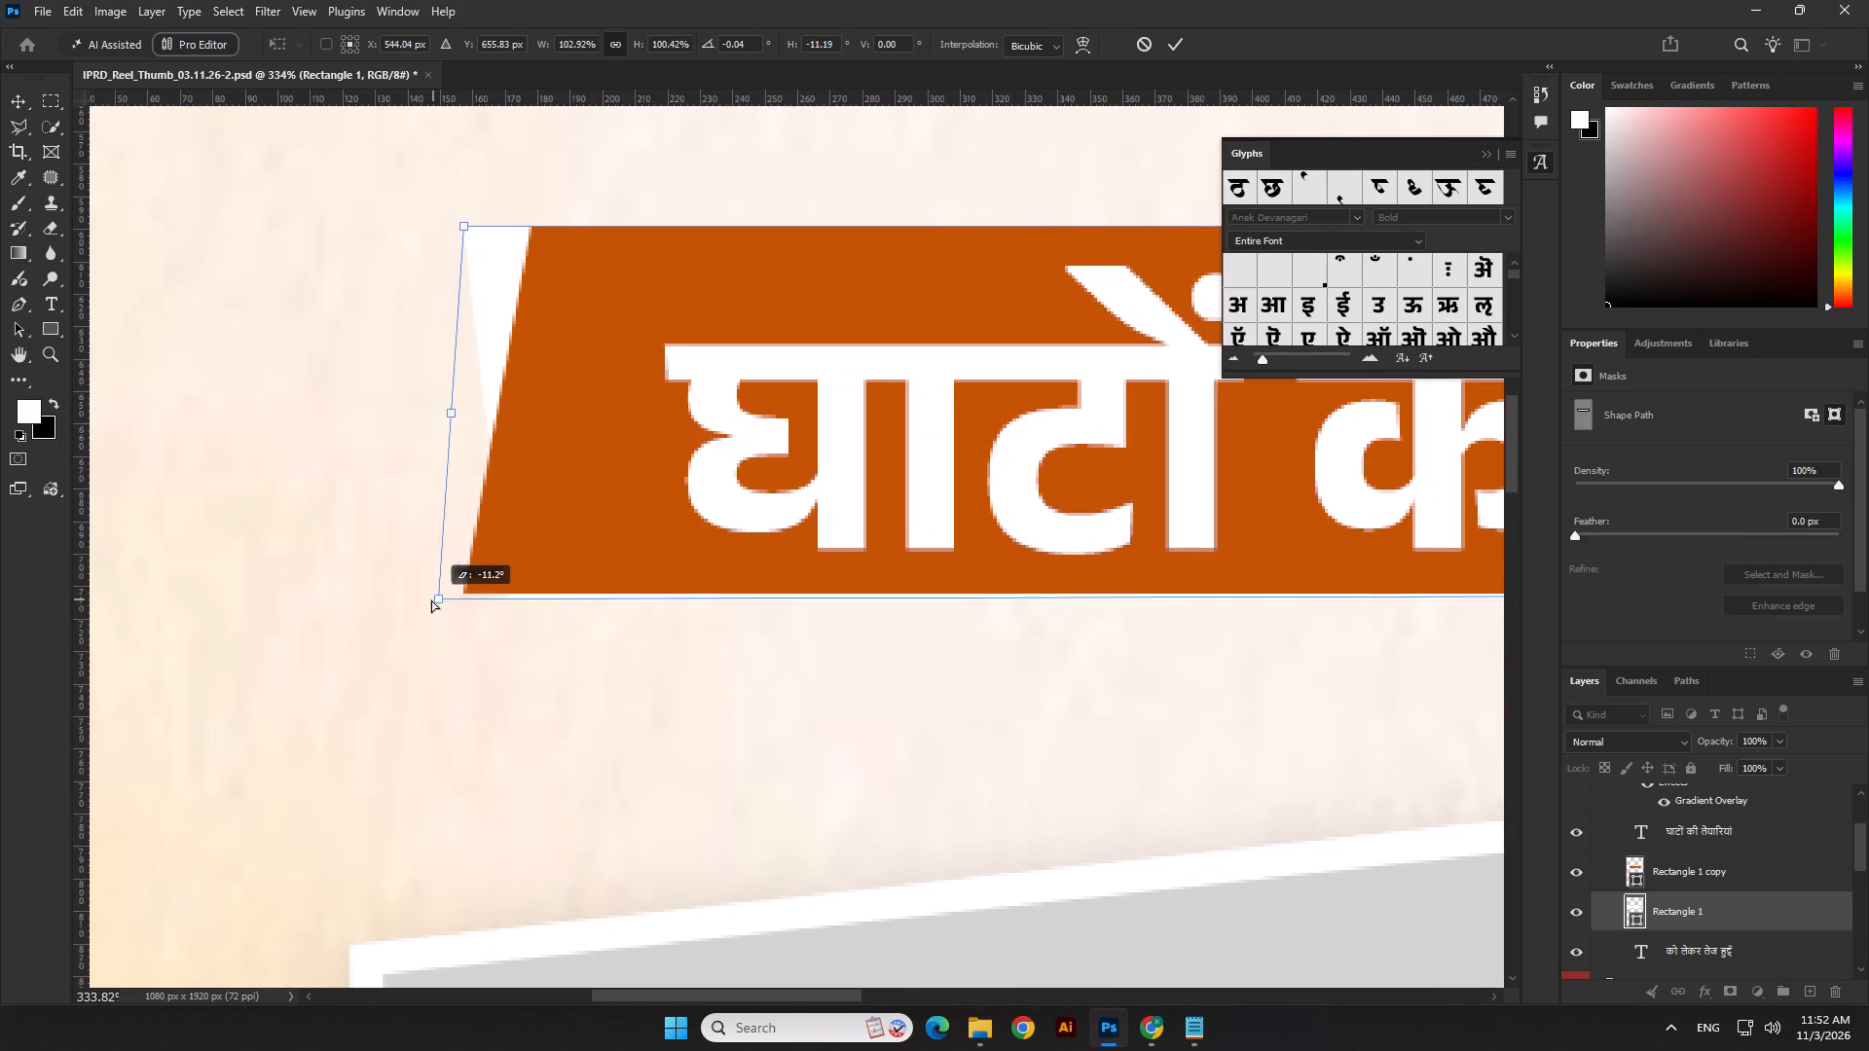
{"action": "left_click_drag", "start_coordinate": [431, 599], "coordinate": [389, 592], "text": "ctrl"}
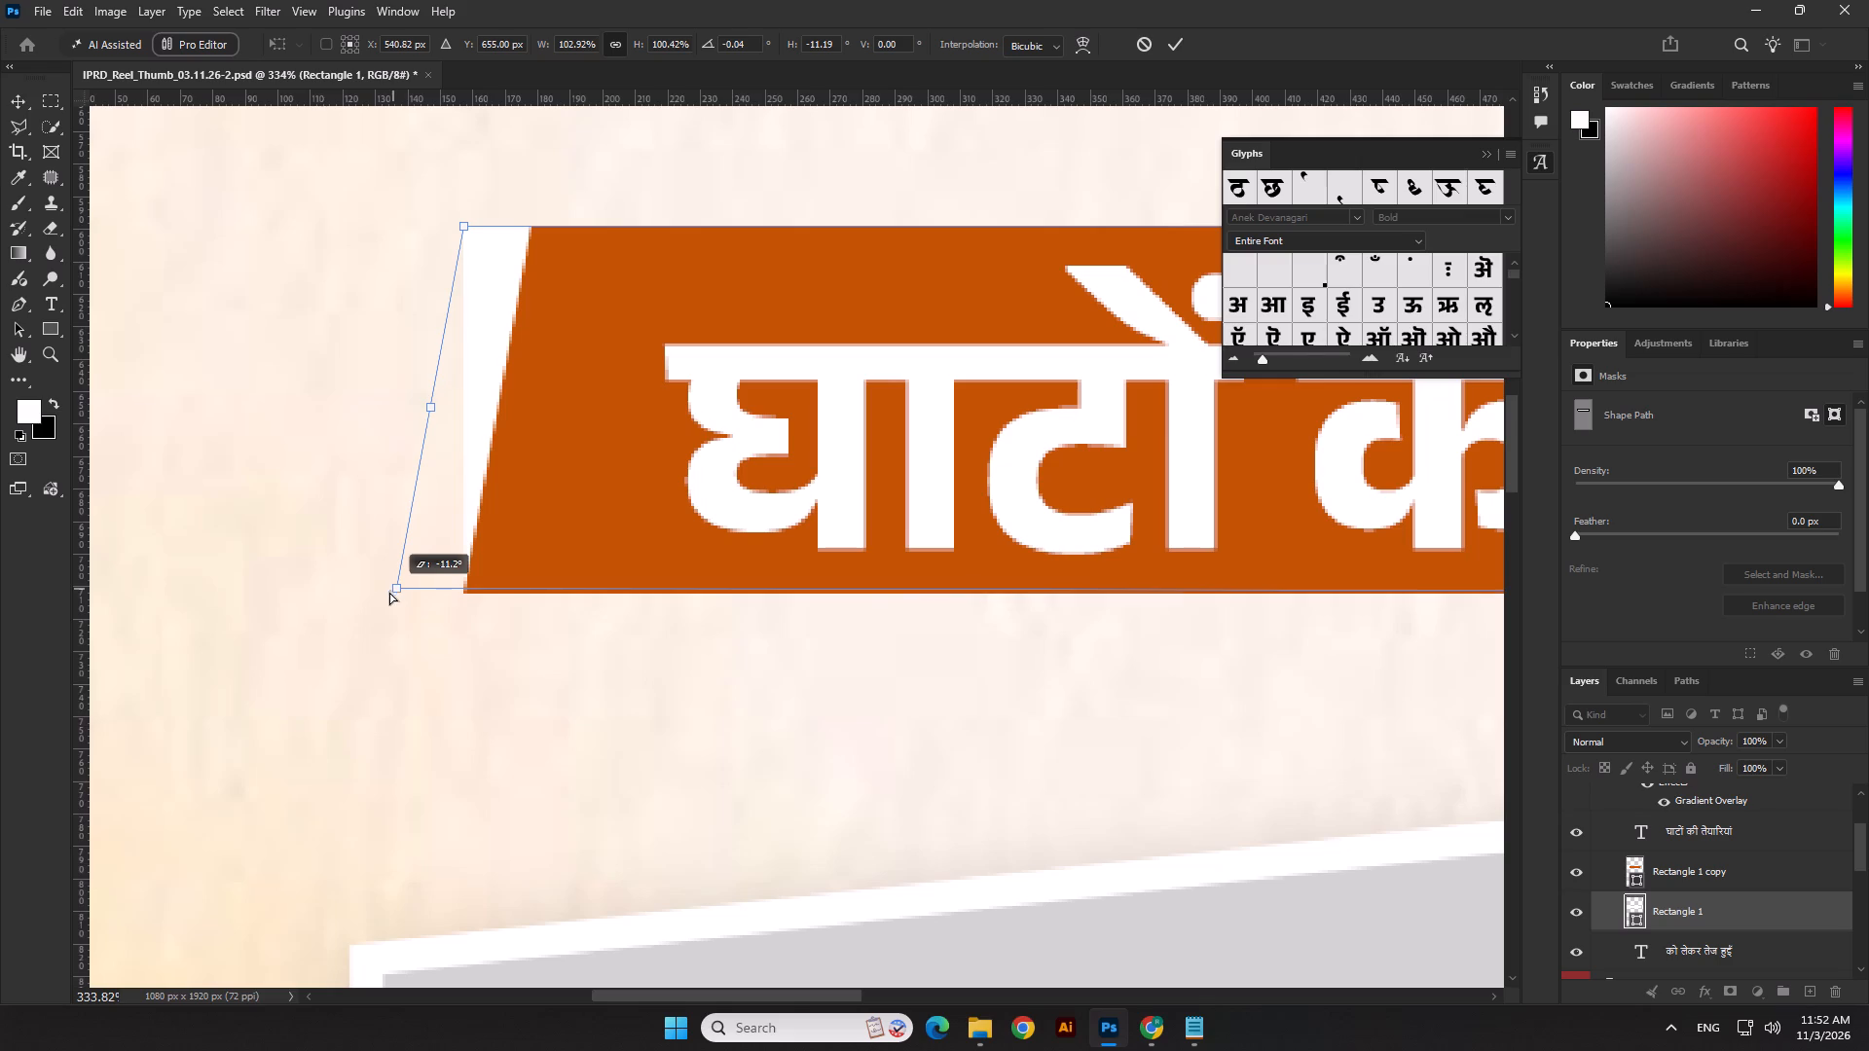
{"action": "left_click_drag", "start_coordinate": [389, 592], "coordinate": [389, 594], "text": "ctrl"}
{"action": "scroll", "coordinate": [335, 582], "scroll_direction": "down", "scroll_amount": 7}
{"action": "scroll", "coordinate": [331, 582], "scroll_direction": "up", "scroll_amount": 1}
{"action": "scroll", "coordinate": [331, 582], "scroll_direction": "down", "scroll_amount": 4}
{"action": "scroll", "coordinate": [331, 582], "scroll_direction": "up", "scroll_amount": 1}
{"action": "scroll", "coordinate": [331, 582], "scroll_direction": "down", "scroll_amount": 5}
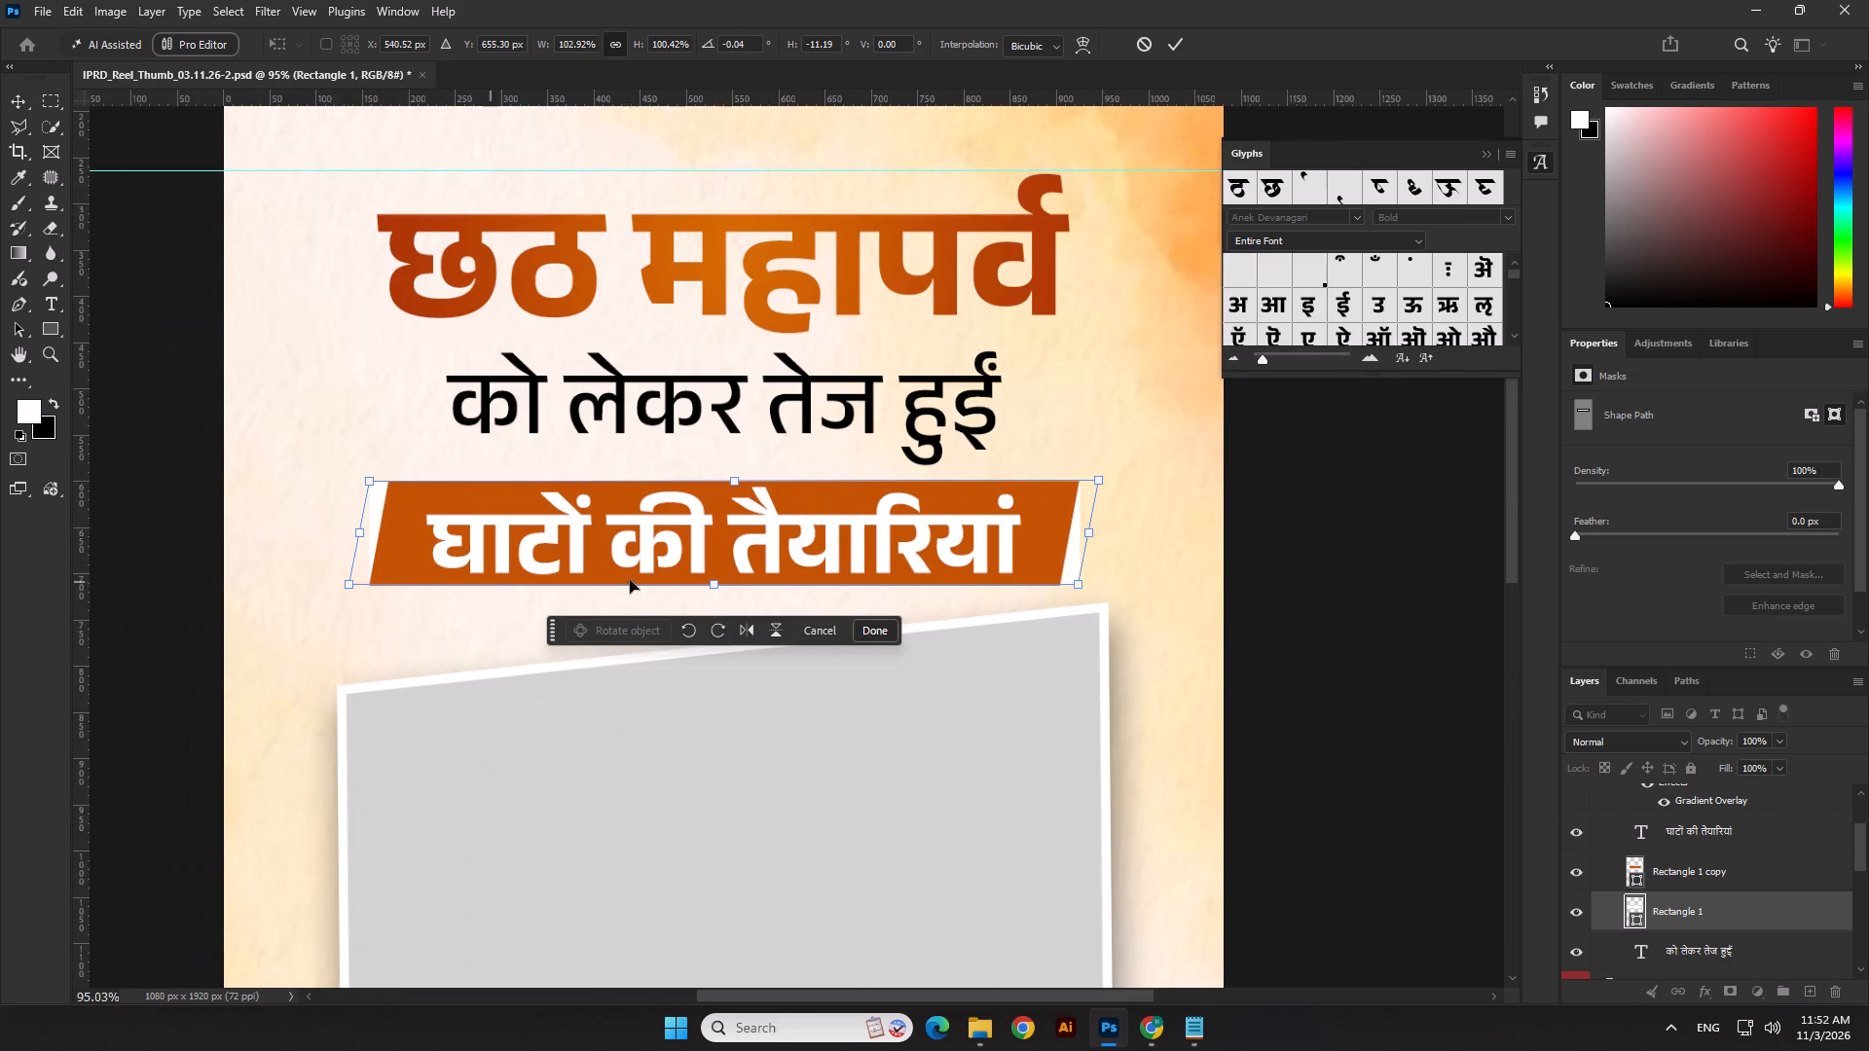
{"action": "key", "text": "Return"}
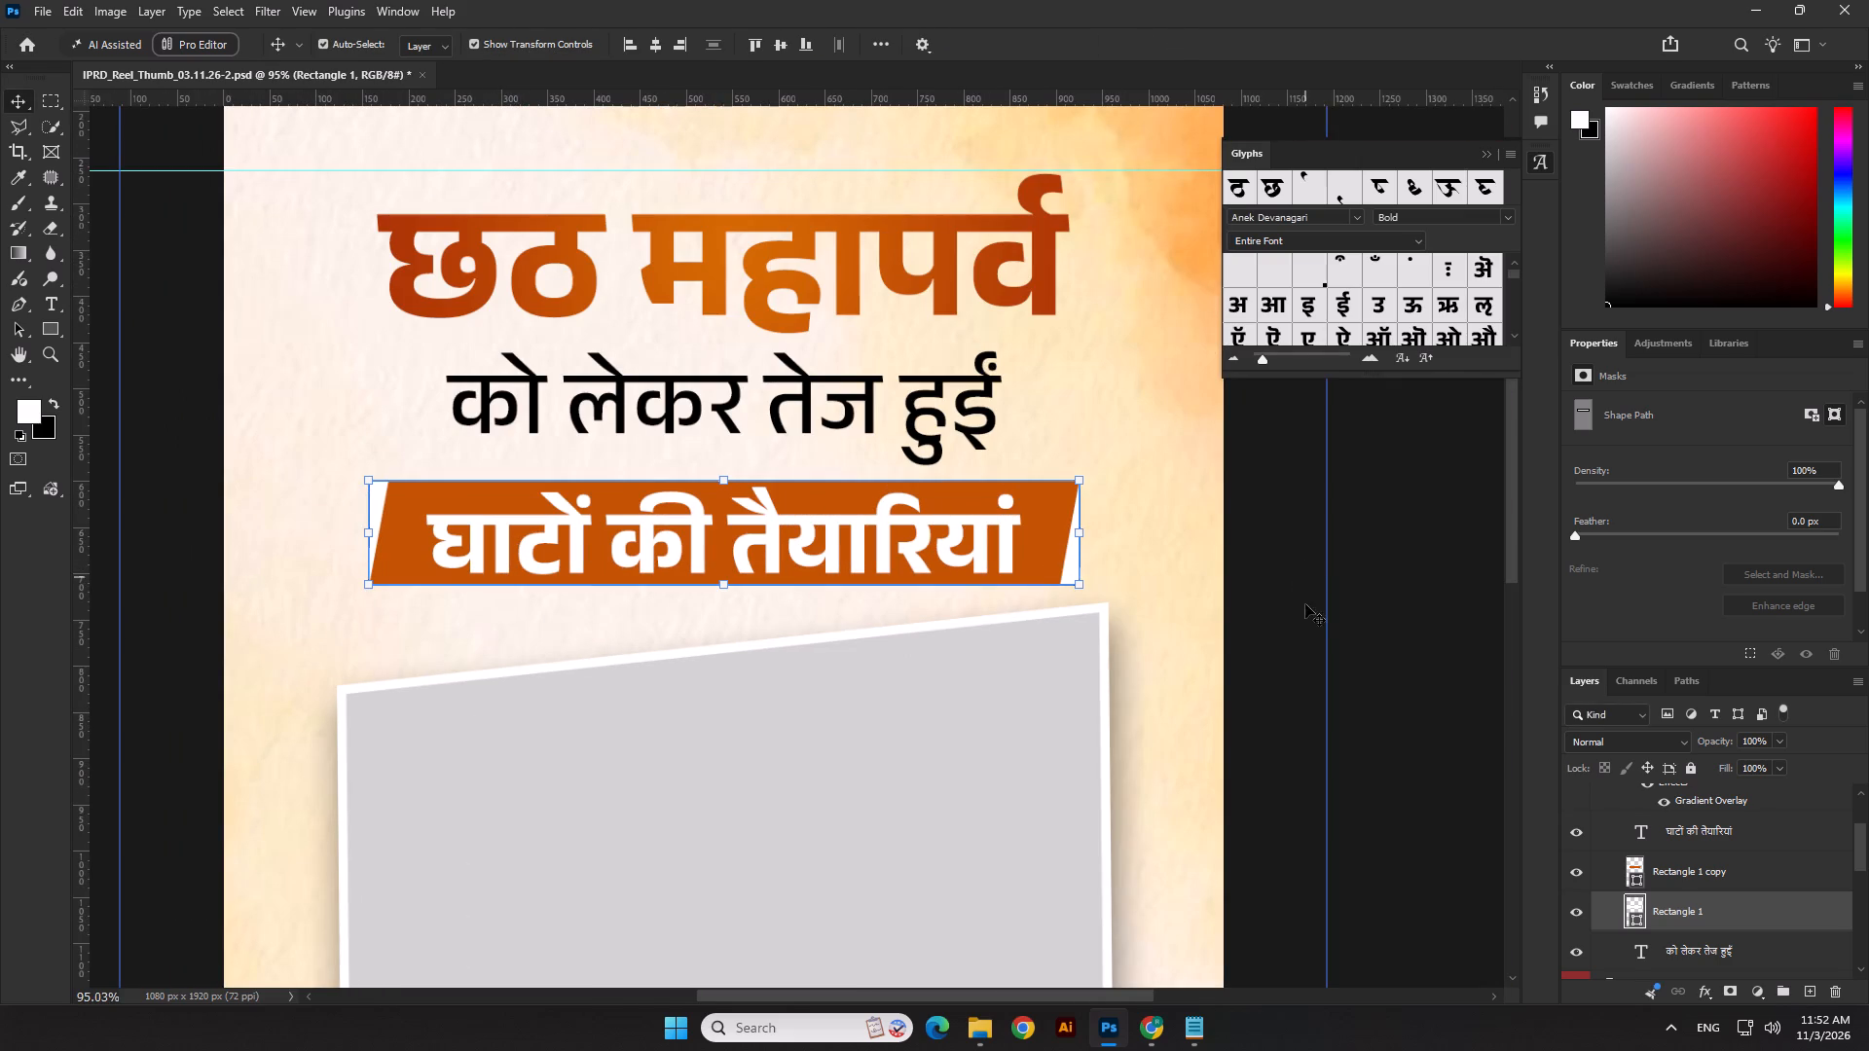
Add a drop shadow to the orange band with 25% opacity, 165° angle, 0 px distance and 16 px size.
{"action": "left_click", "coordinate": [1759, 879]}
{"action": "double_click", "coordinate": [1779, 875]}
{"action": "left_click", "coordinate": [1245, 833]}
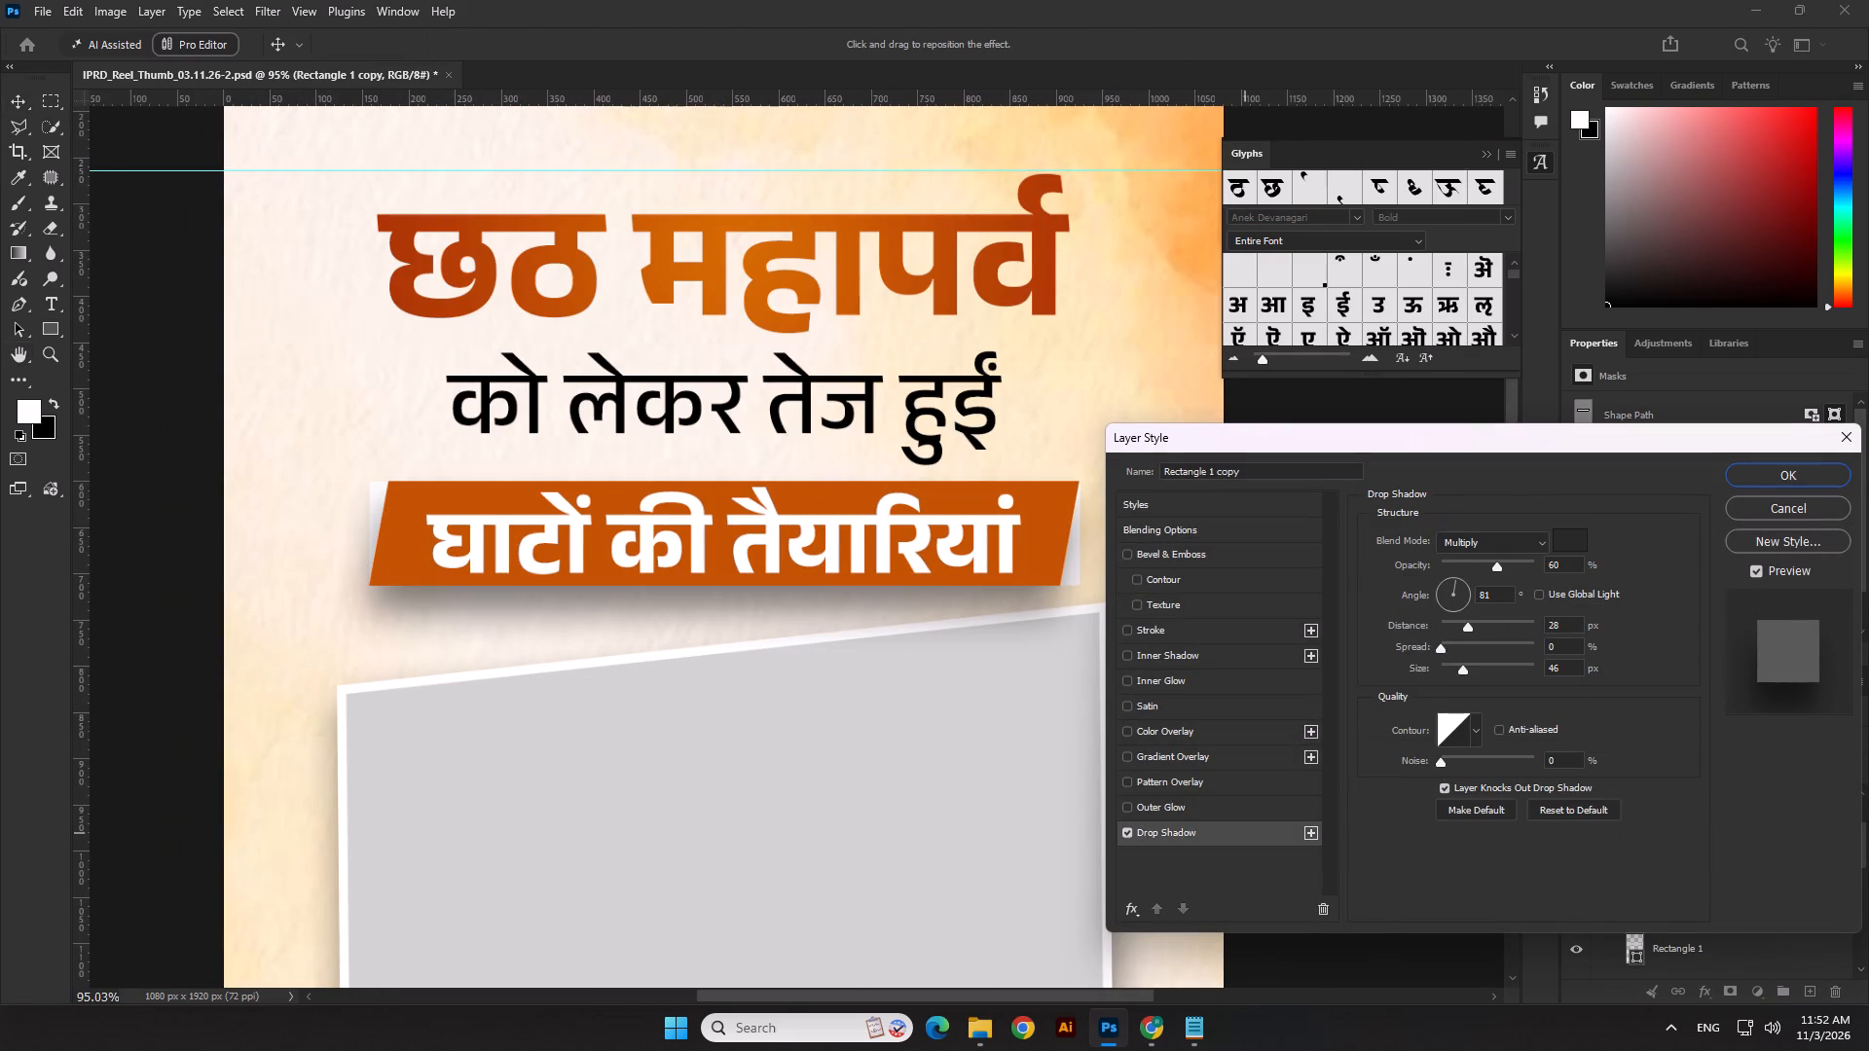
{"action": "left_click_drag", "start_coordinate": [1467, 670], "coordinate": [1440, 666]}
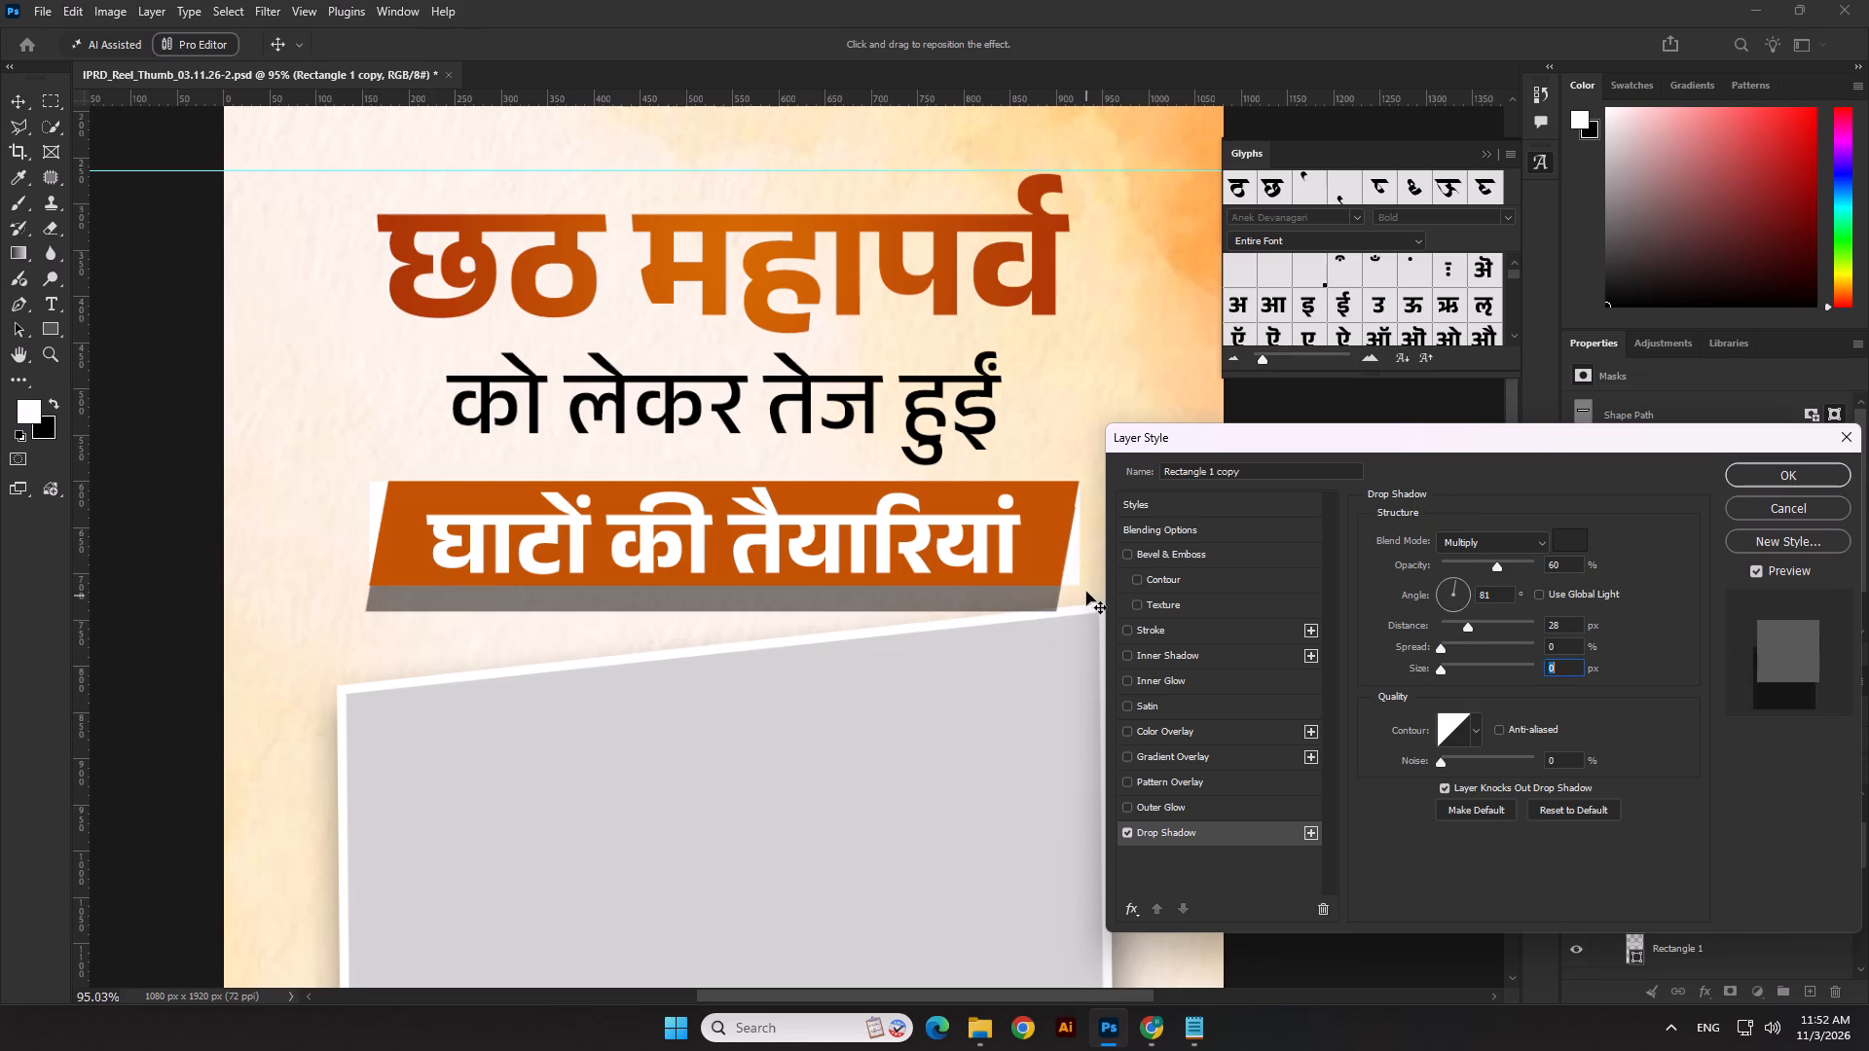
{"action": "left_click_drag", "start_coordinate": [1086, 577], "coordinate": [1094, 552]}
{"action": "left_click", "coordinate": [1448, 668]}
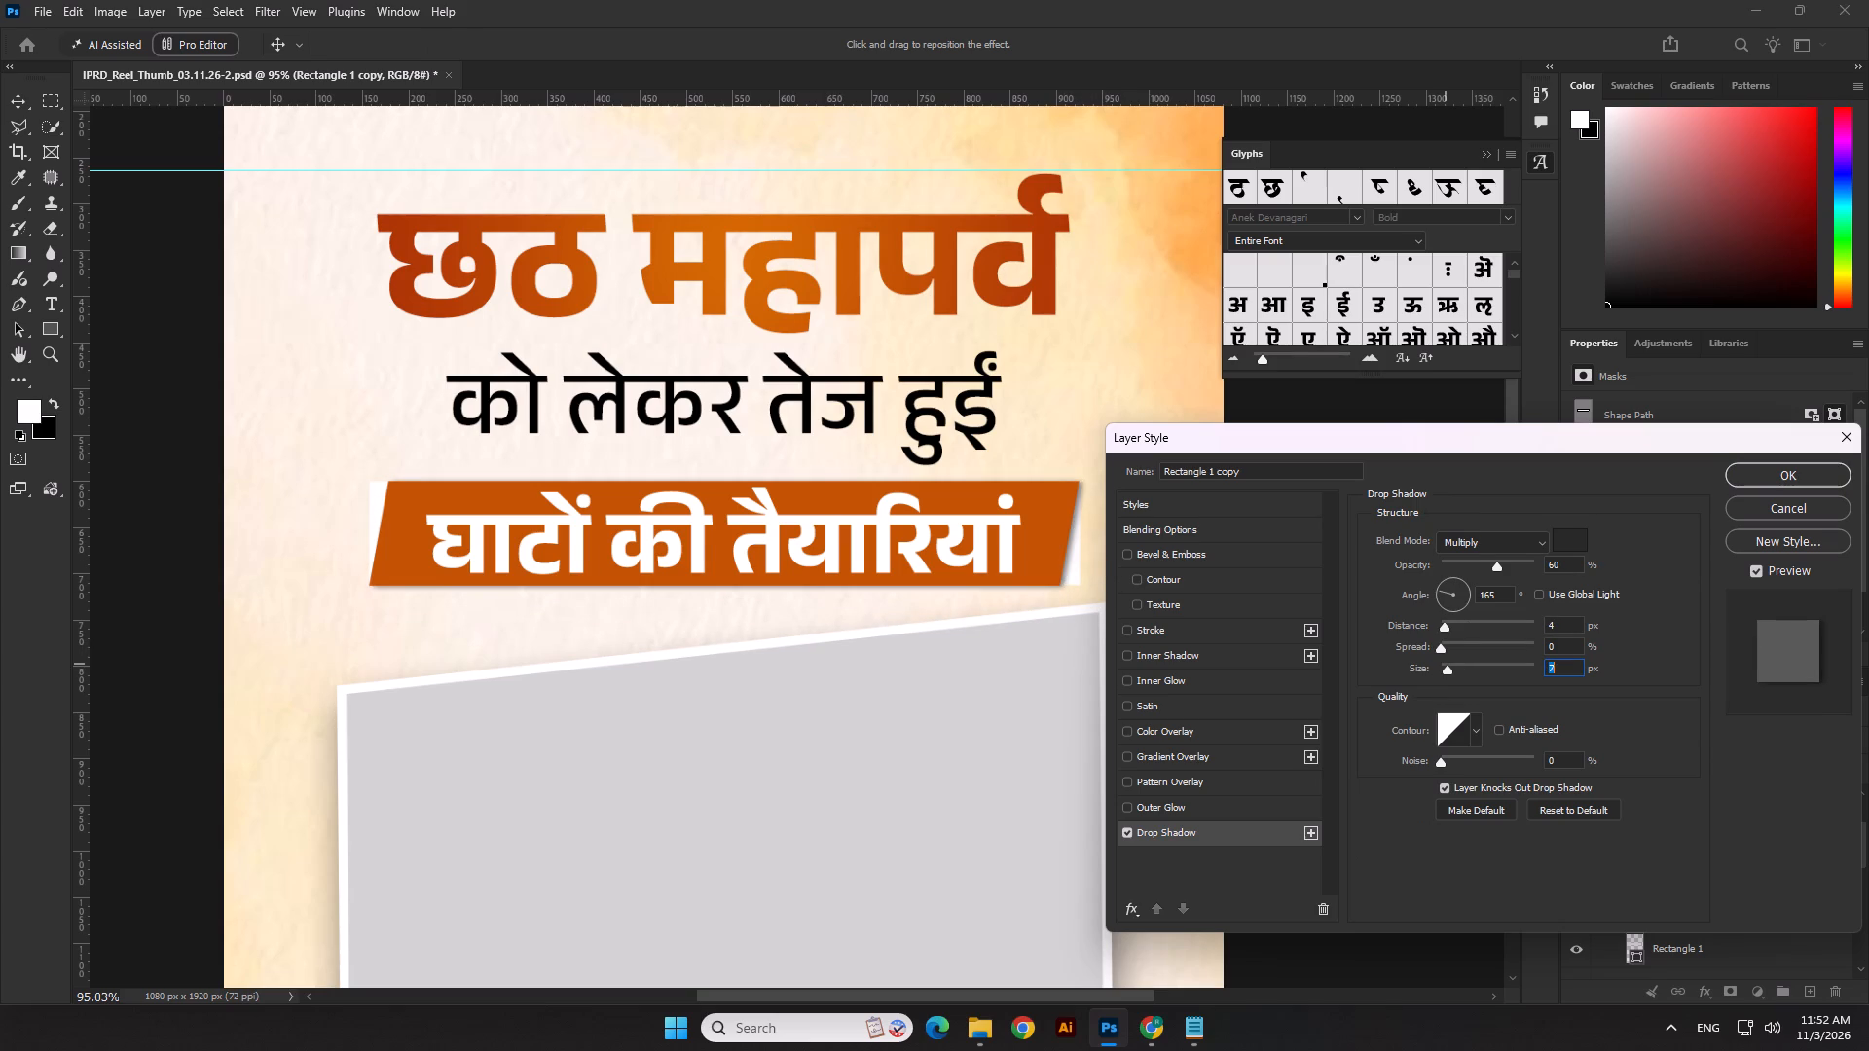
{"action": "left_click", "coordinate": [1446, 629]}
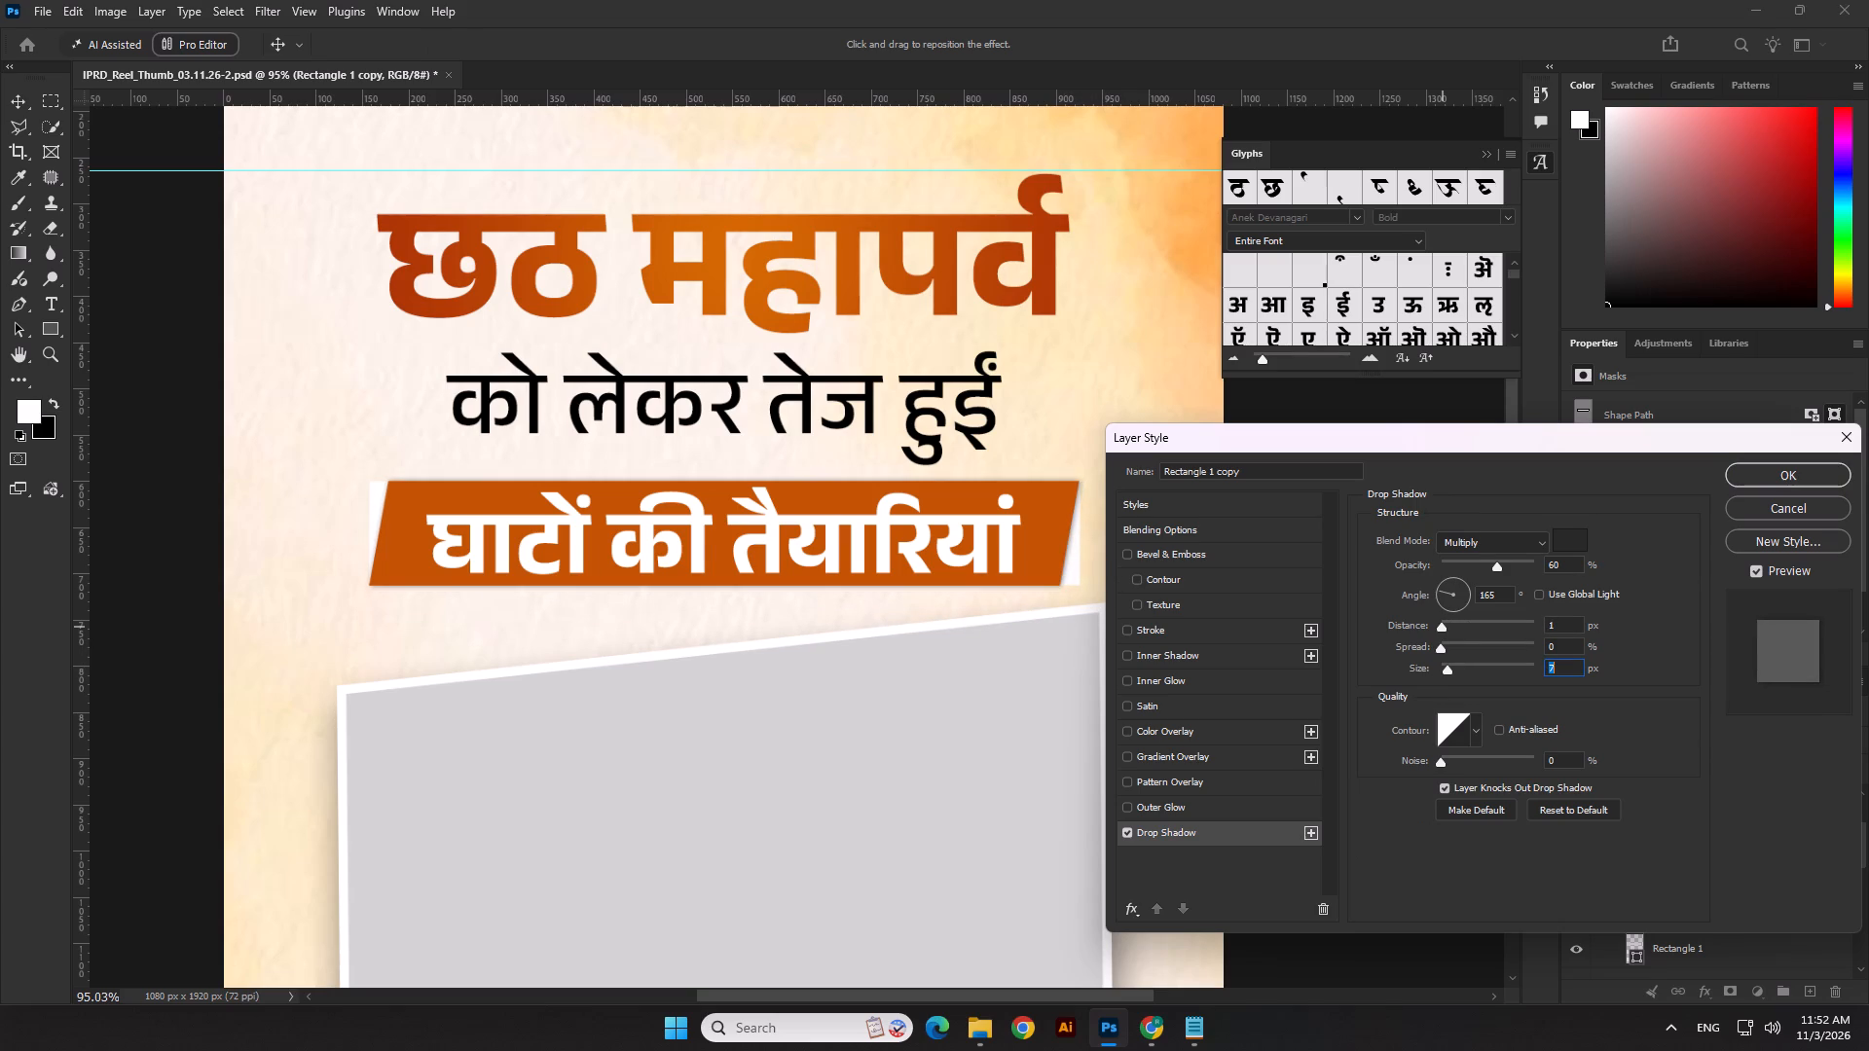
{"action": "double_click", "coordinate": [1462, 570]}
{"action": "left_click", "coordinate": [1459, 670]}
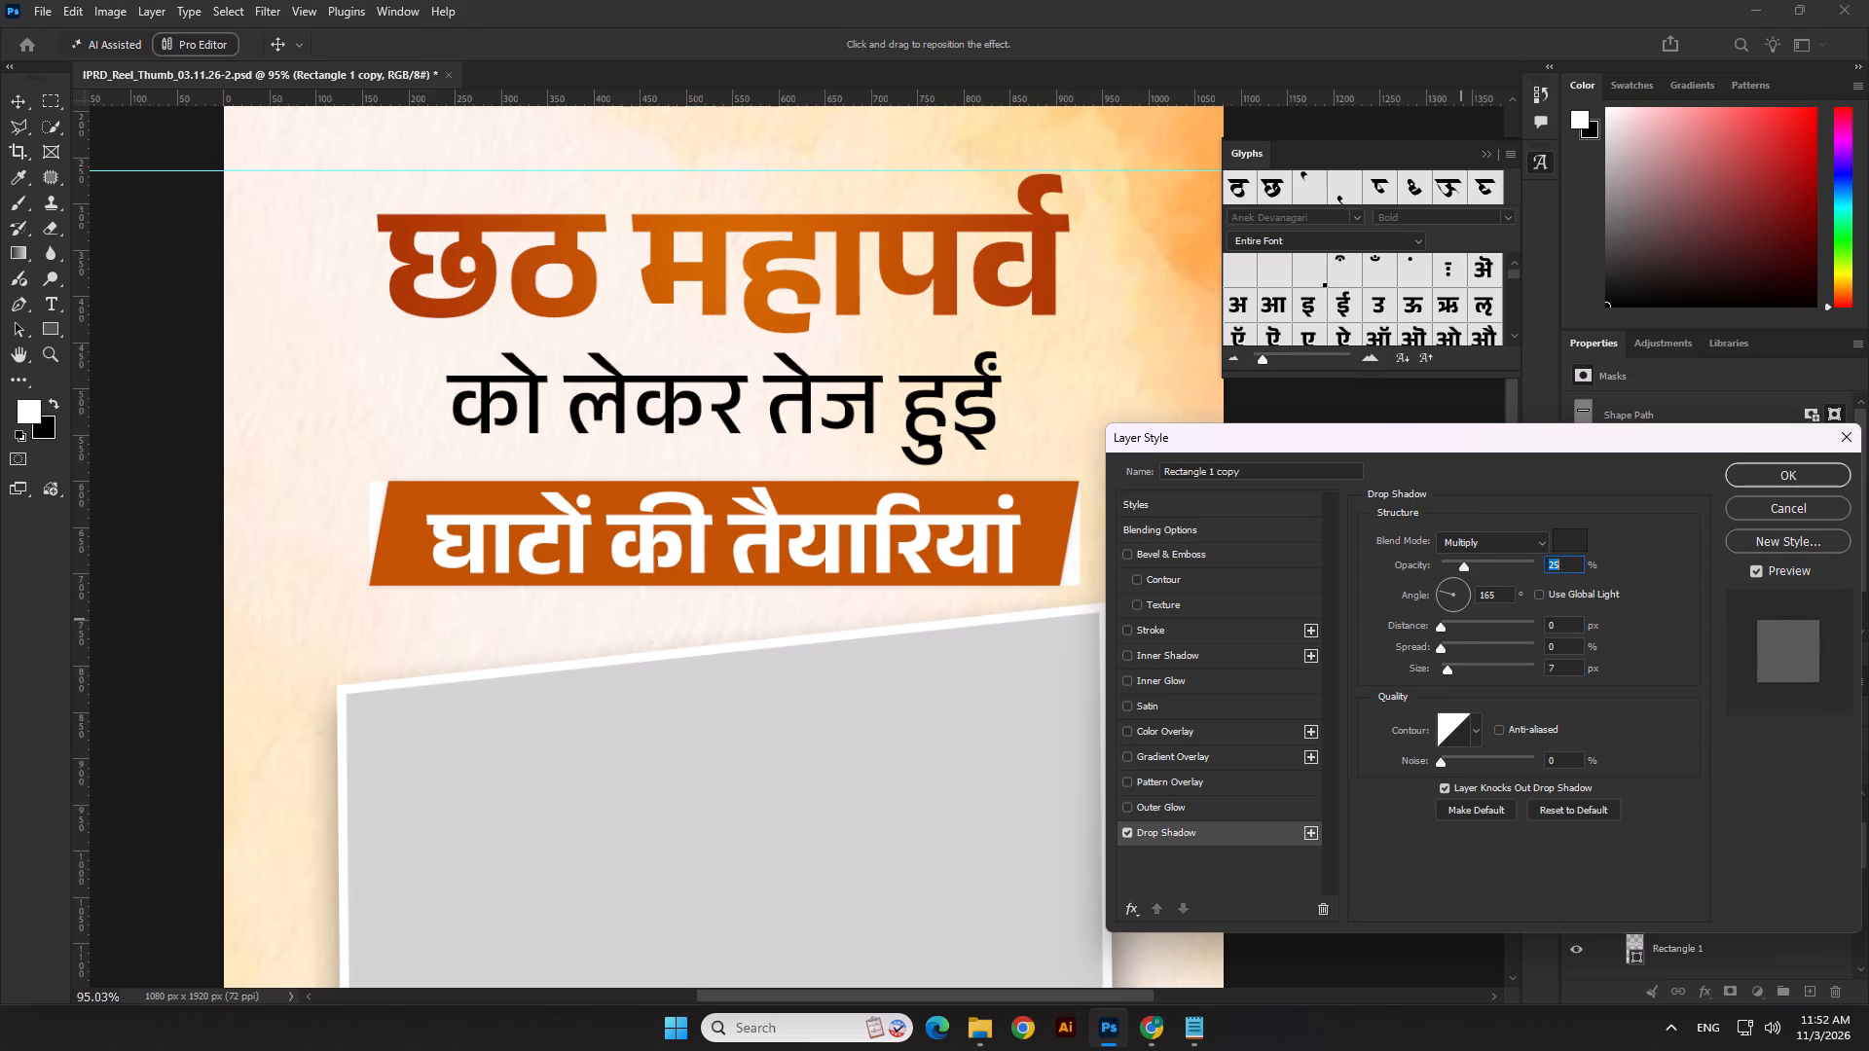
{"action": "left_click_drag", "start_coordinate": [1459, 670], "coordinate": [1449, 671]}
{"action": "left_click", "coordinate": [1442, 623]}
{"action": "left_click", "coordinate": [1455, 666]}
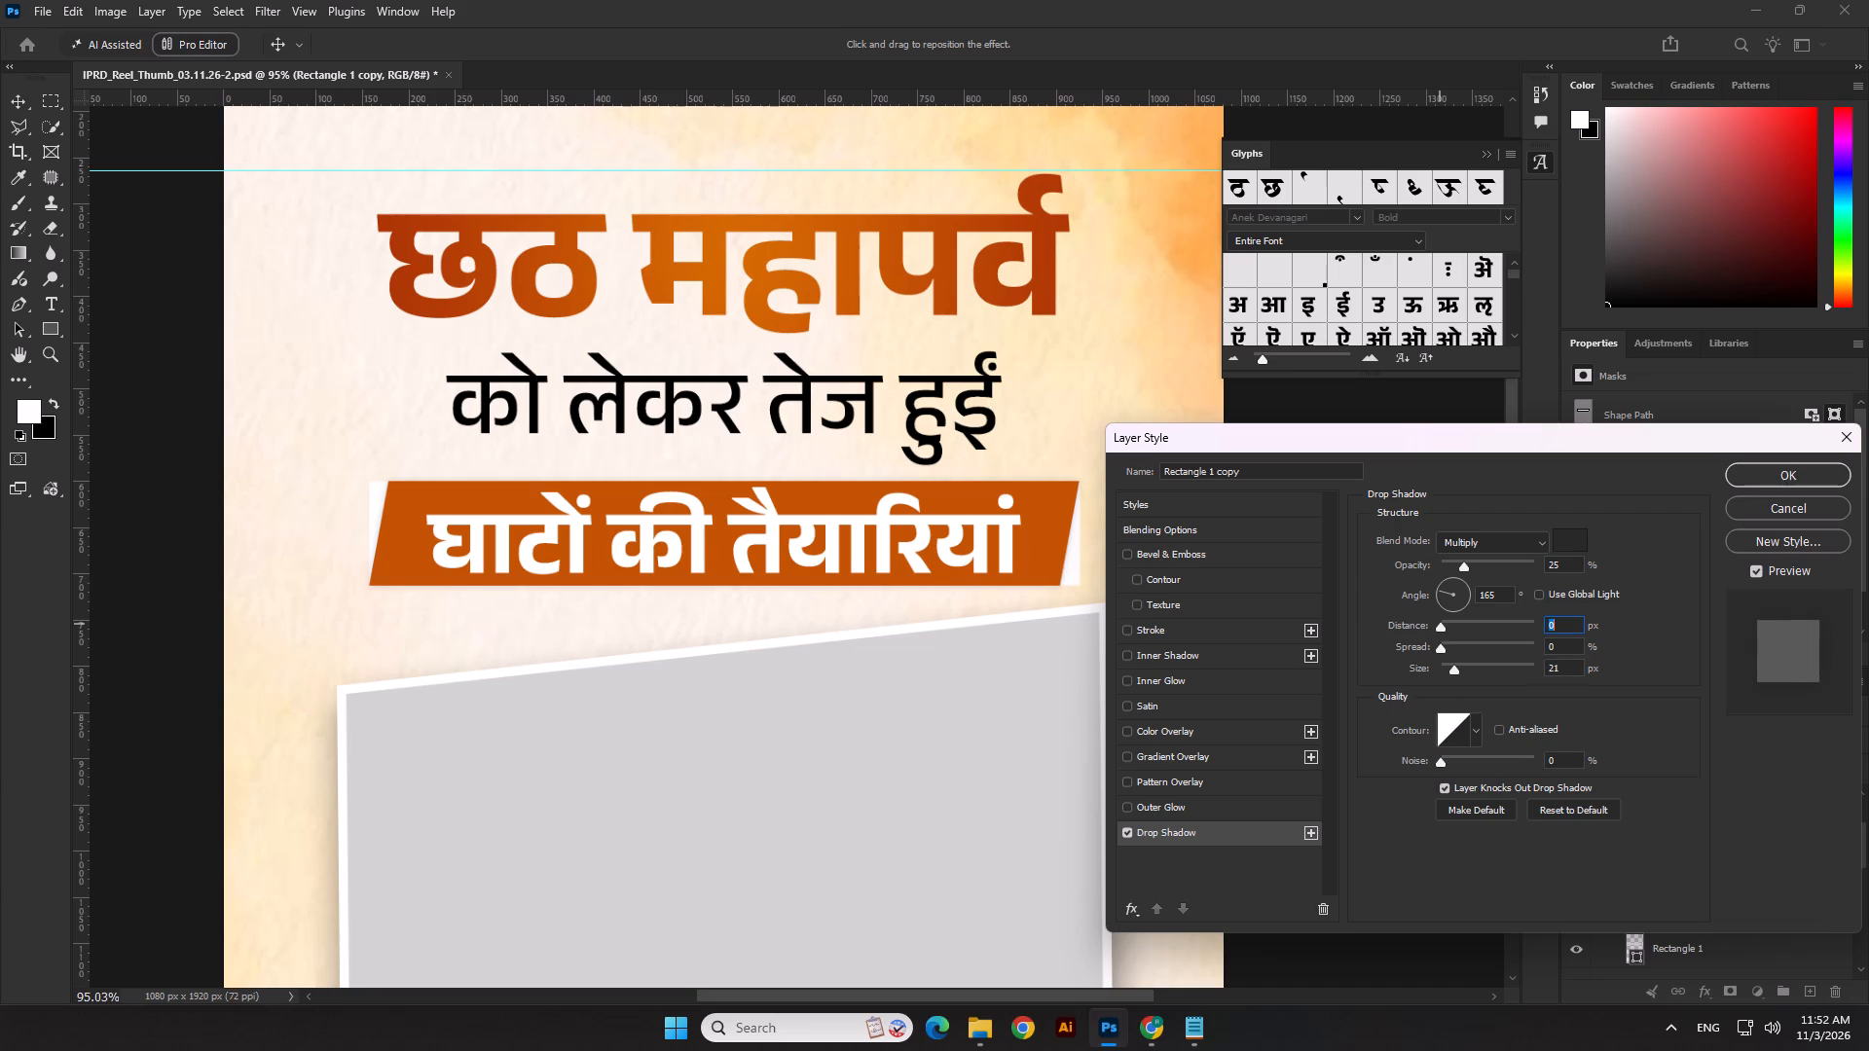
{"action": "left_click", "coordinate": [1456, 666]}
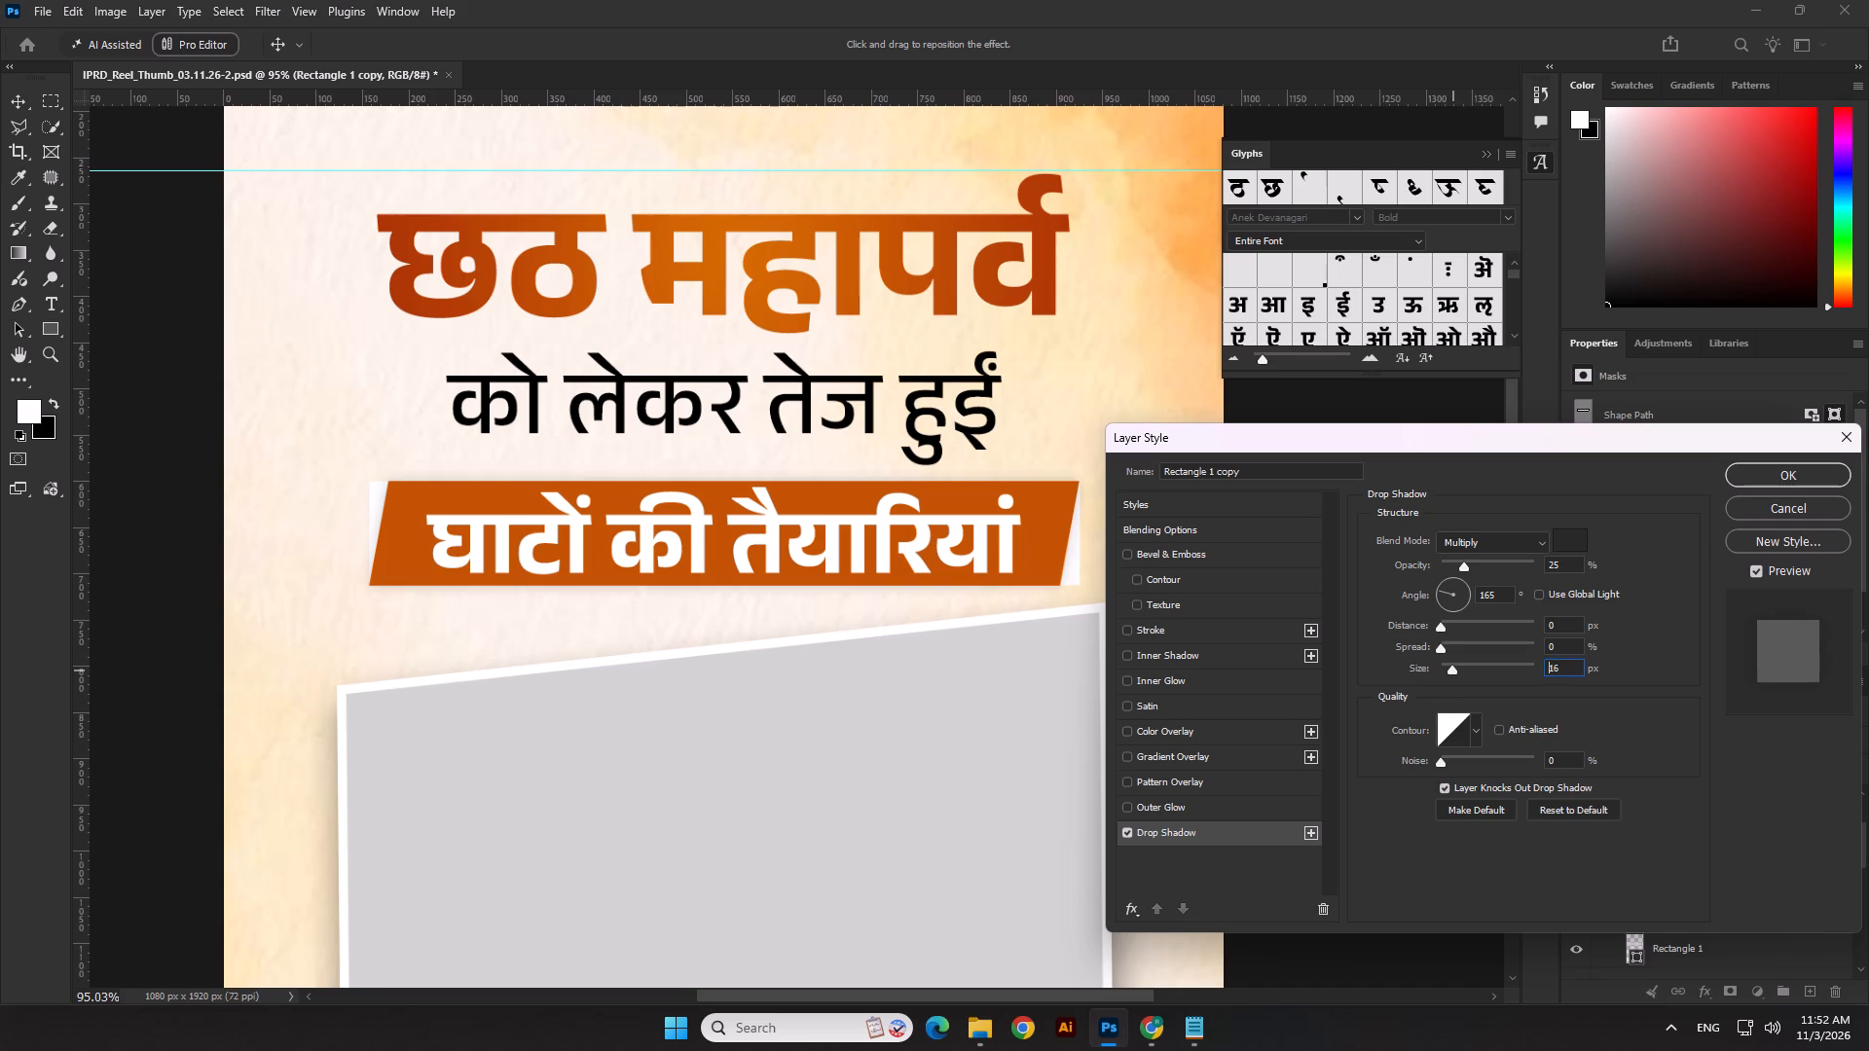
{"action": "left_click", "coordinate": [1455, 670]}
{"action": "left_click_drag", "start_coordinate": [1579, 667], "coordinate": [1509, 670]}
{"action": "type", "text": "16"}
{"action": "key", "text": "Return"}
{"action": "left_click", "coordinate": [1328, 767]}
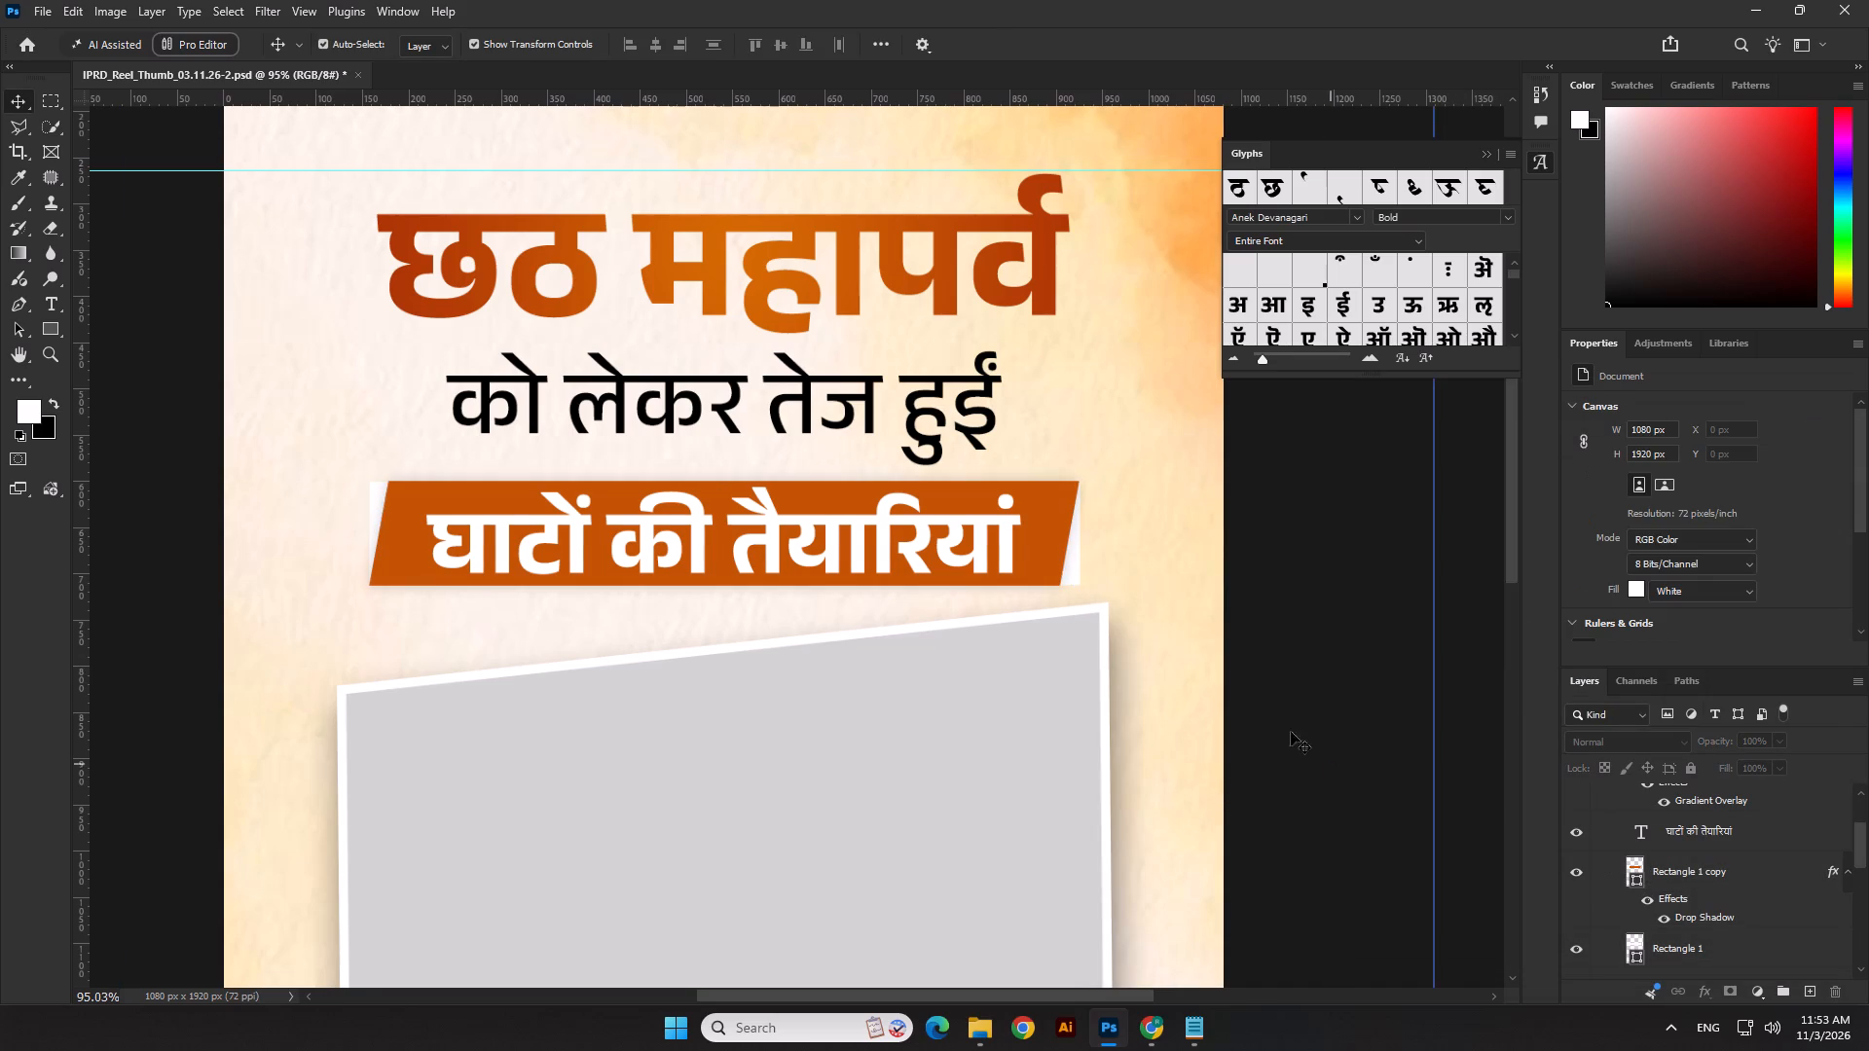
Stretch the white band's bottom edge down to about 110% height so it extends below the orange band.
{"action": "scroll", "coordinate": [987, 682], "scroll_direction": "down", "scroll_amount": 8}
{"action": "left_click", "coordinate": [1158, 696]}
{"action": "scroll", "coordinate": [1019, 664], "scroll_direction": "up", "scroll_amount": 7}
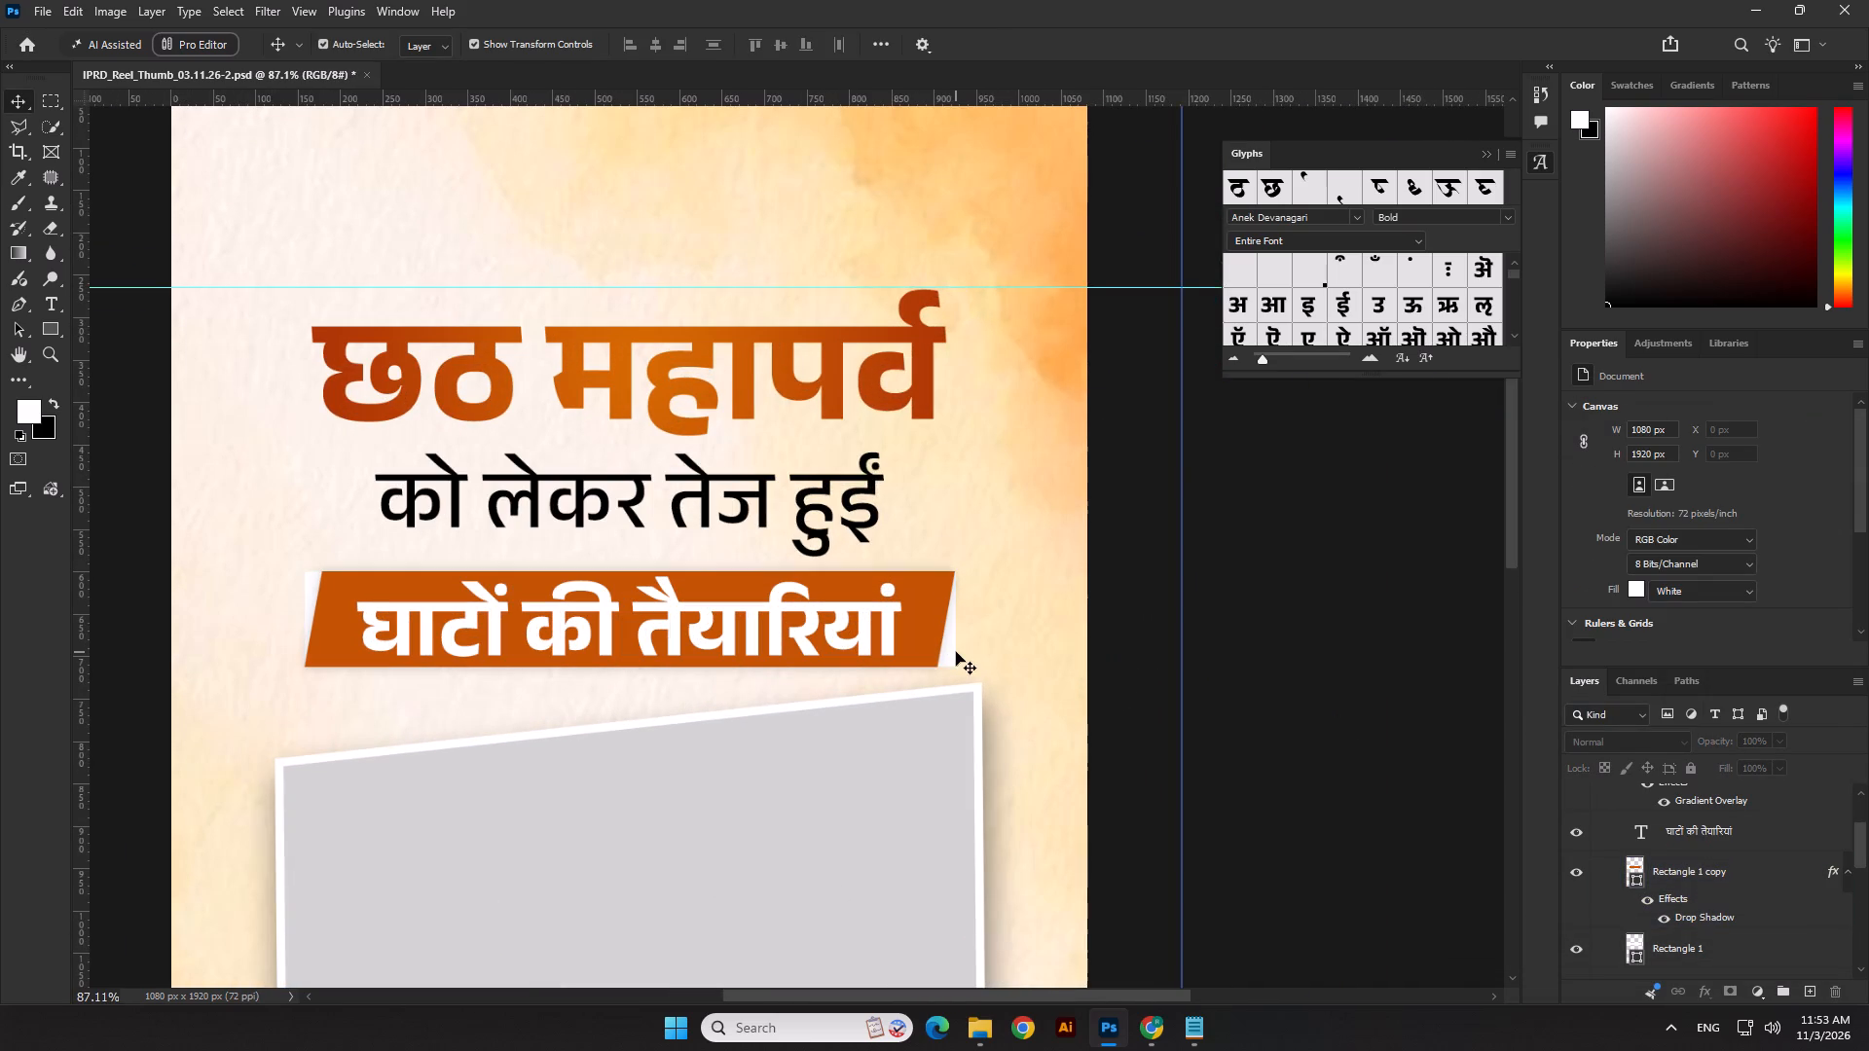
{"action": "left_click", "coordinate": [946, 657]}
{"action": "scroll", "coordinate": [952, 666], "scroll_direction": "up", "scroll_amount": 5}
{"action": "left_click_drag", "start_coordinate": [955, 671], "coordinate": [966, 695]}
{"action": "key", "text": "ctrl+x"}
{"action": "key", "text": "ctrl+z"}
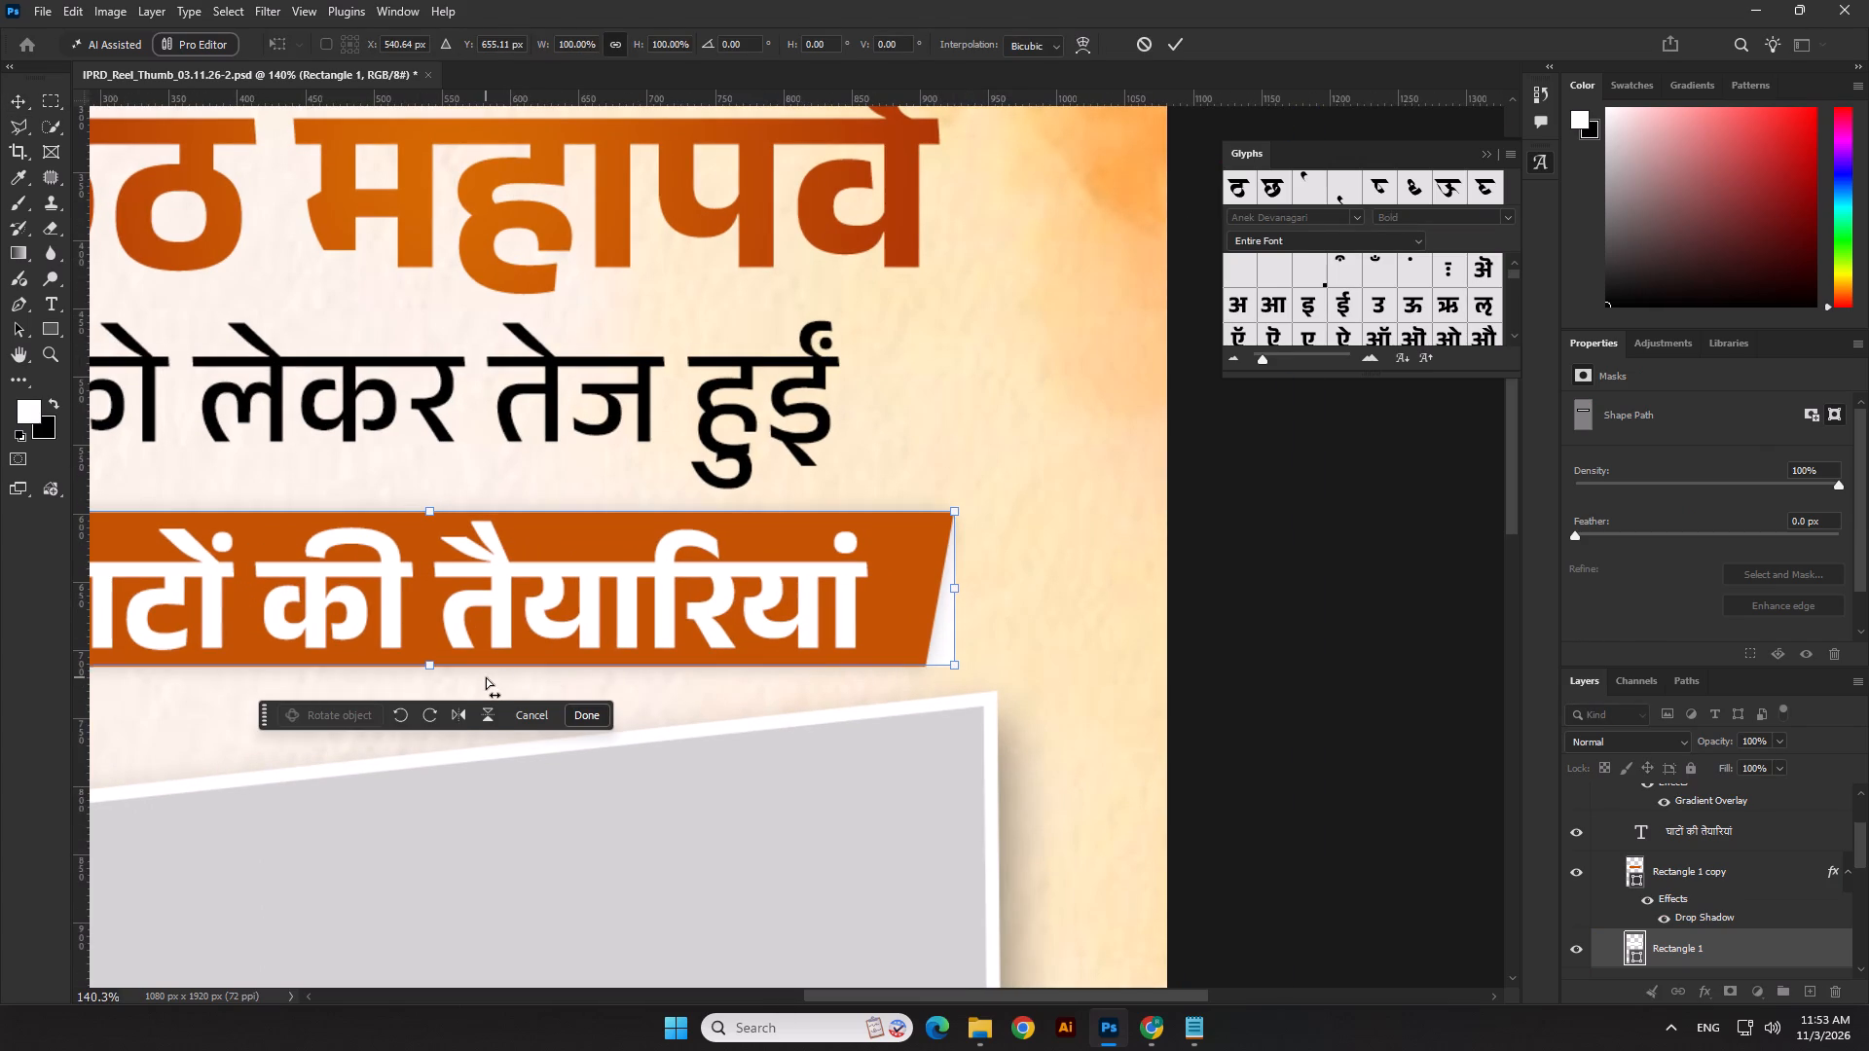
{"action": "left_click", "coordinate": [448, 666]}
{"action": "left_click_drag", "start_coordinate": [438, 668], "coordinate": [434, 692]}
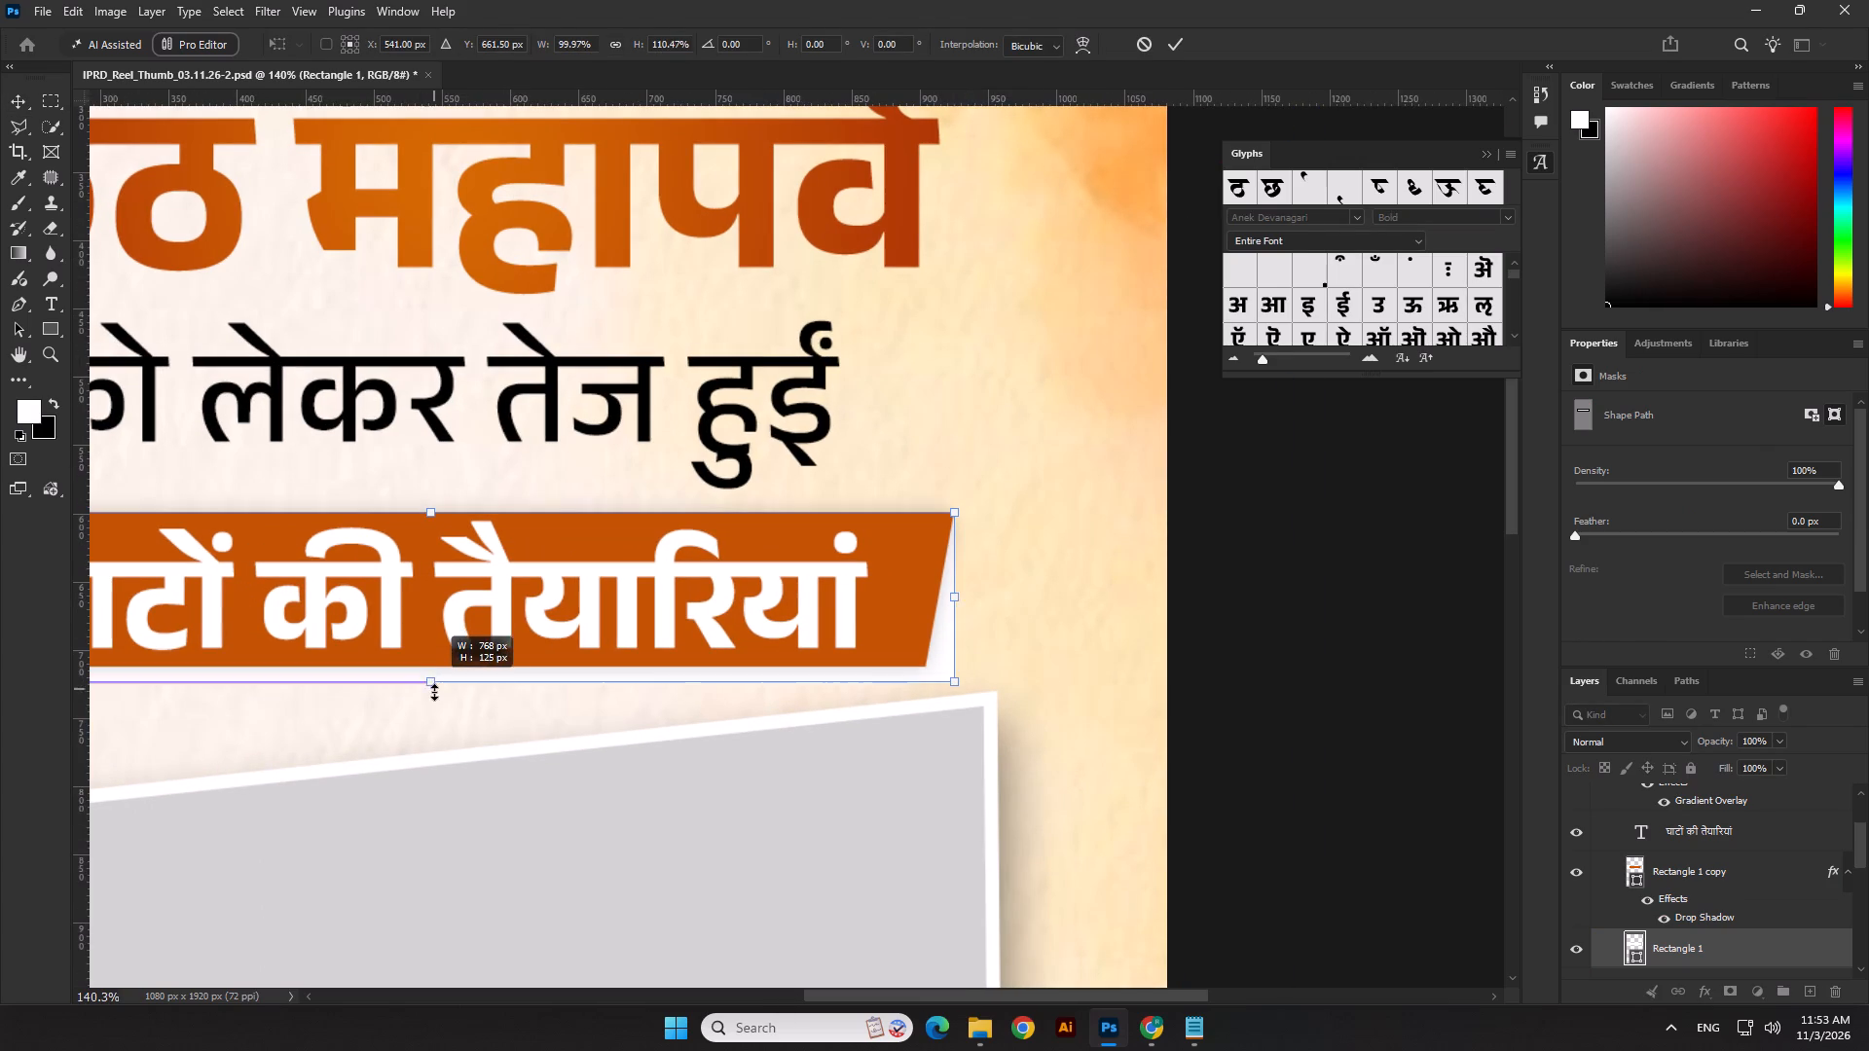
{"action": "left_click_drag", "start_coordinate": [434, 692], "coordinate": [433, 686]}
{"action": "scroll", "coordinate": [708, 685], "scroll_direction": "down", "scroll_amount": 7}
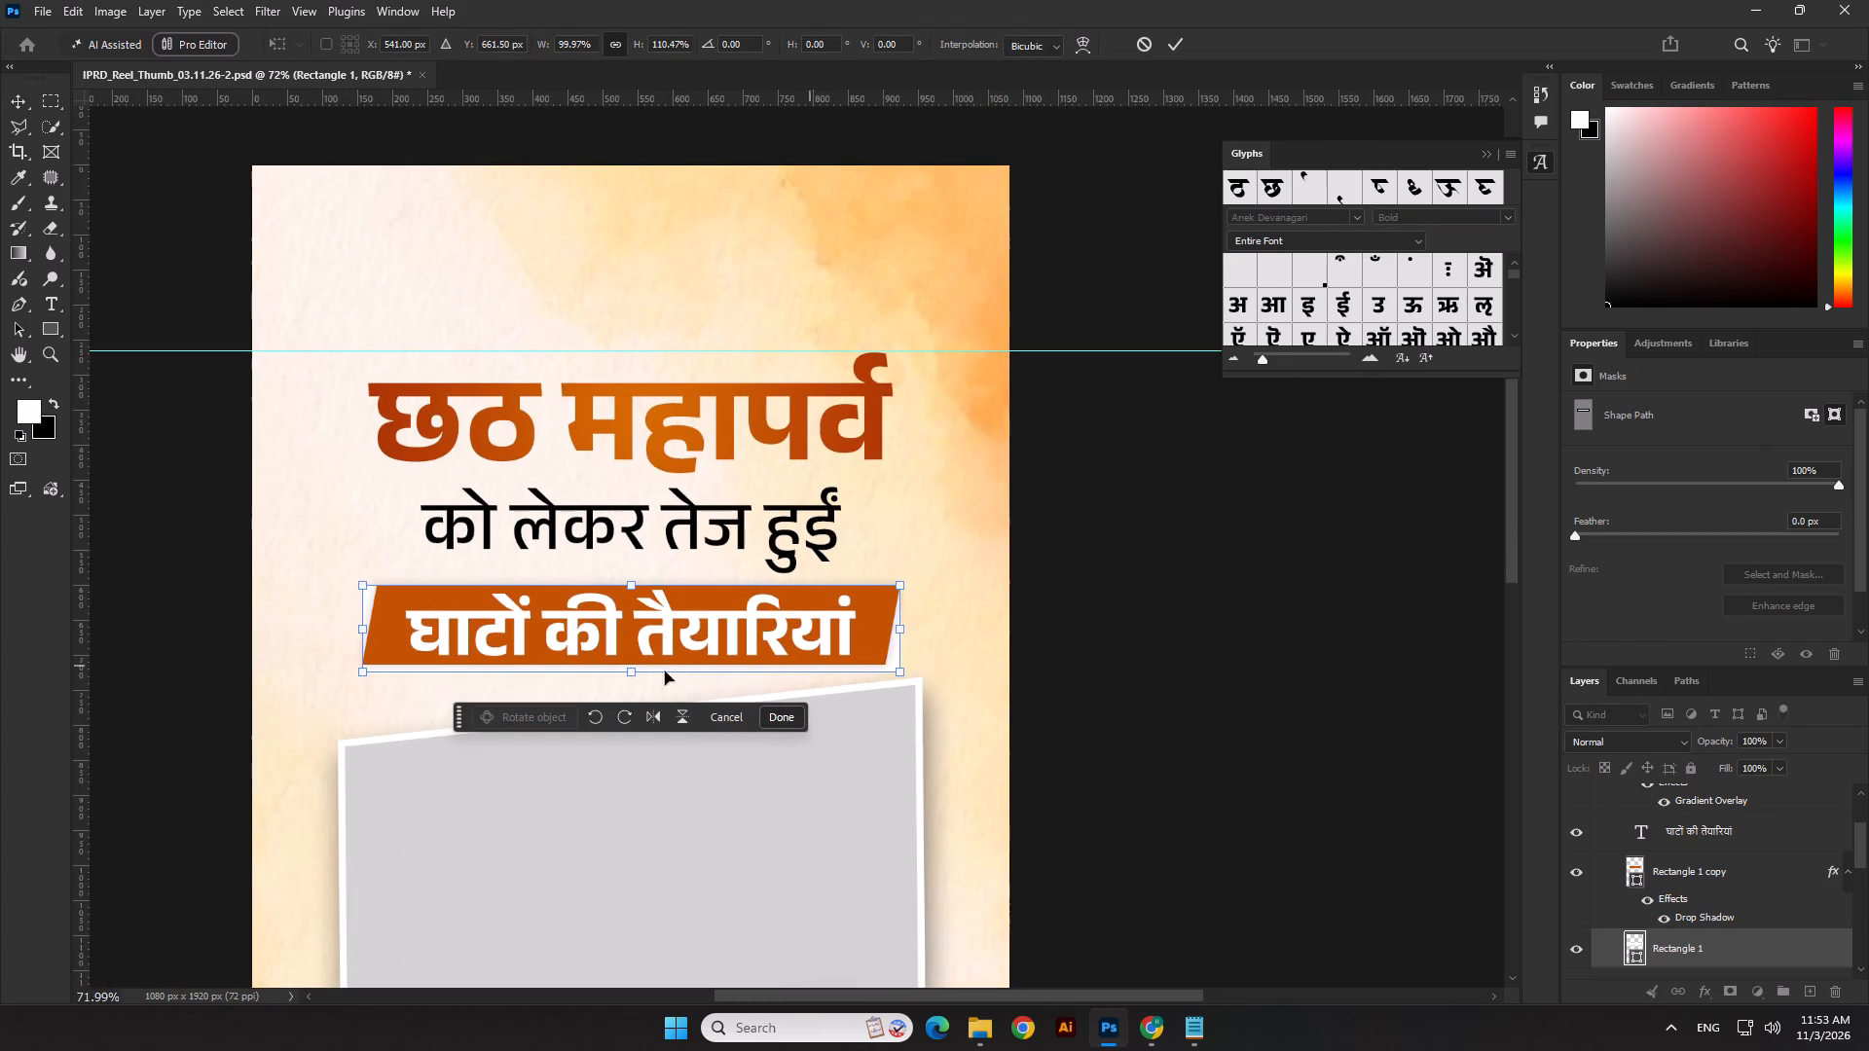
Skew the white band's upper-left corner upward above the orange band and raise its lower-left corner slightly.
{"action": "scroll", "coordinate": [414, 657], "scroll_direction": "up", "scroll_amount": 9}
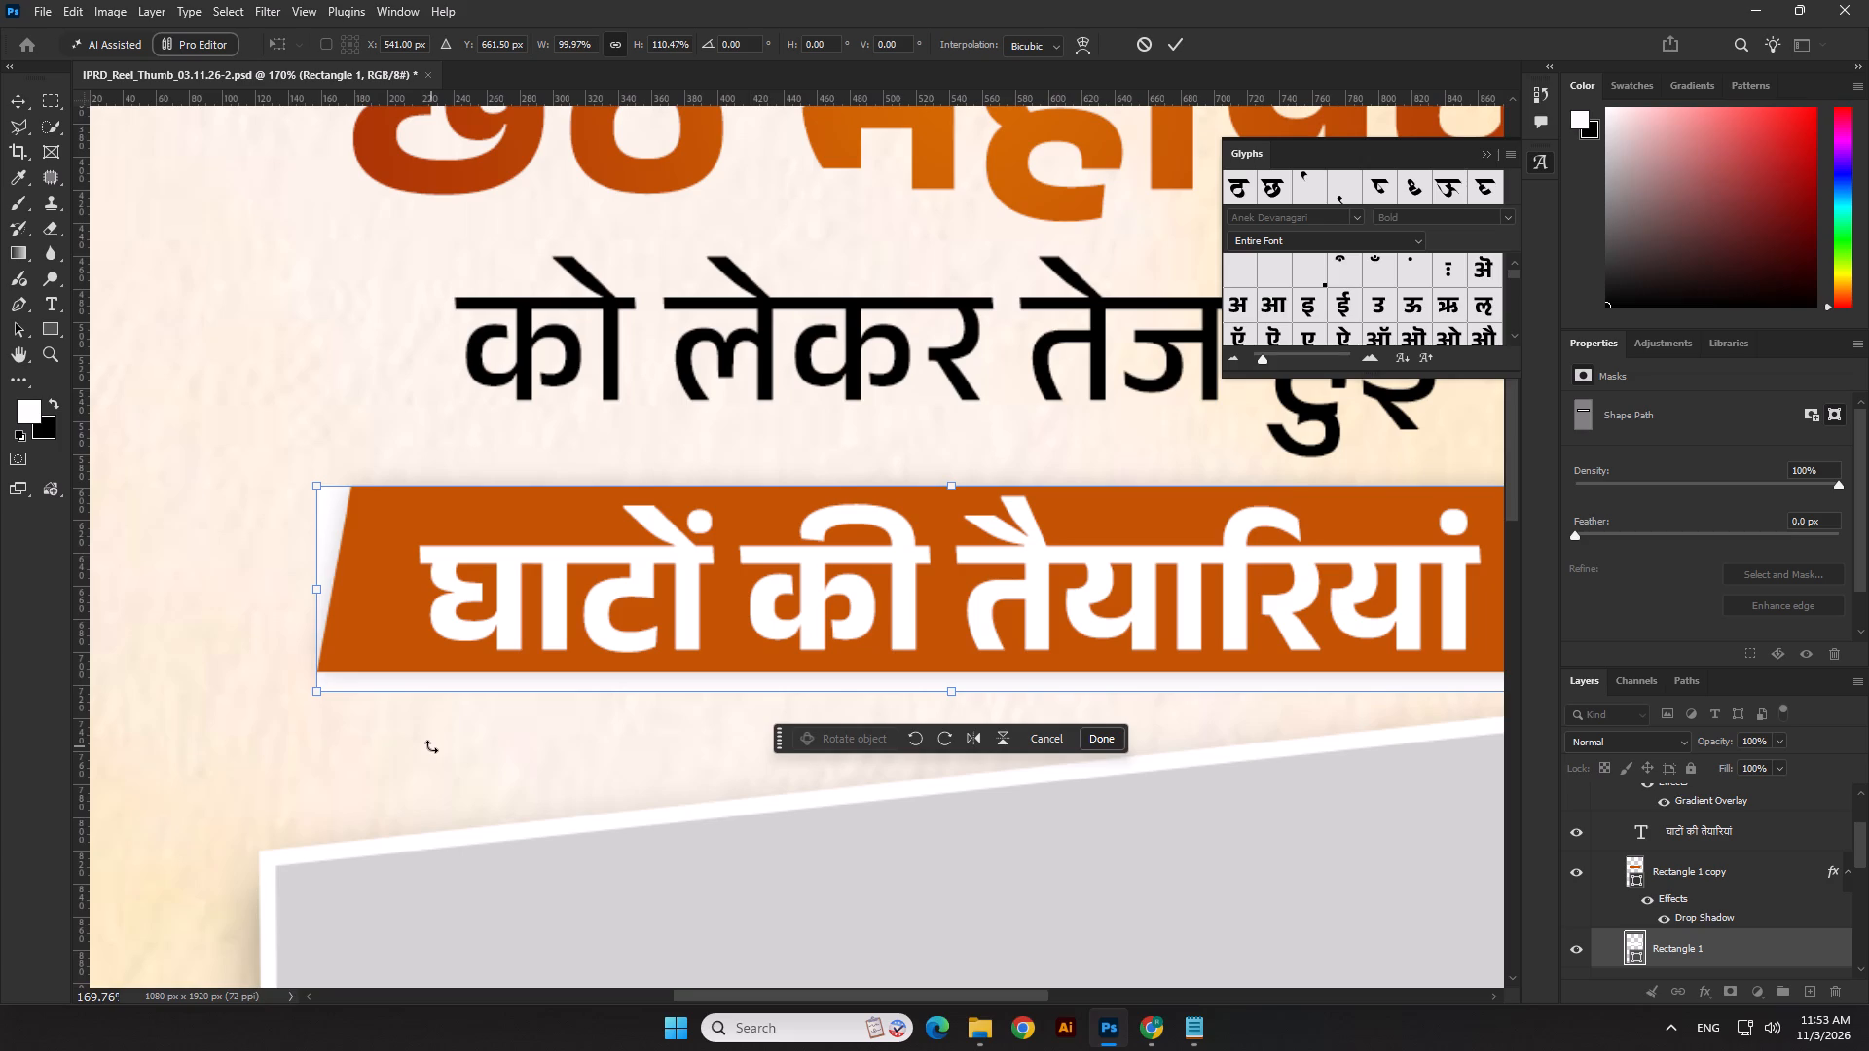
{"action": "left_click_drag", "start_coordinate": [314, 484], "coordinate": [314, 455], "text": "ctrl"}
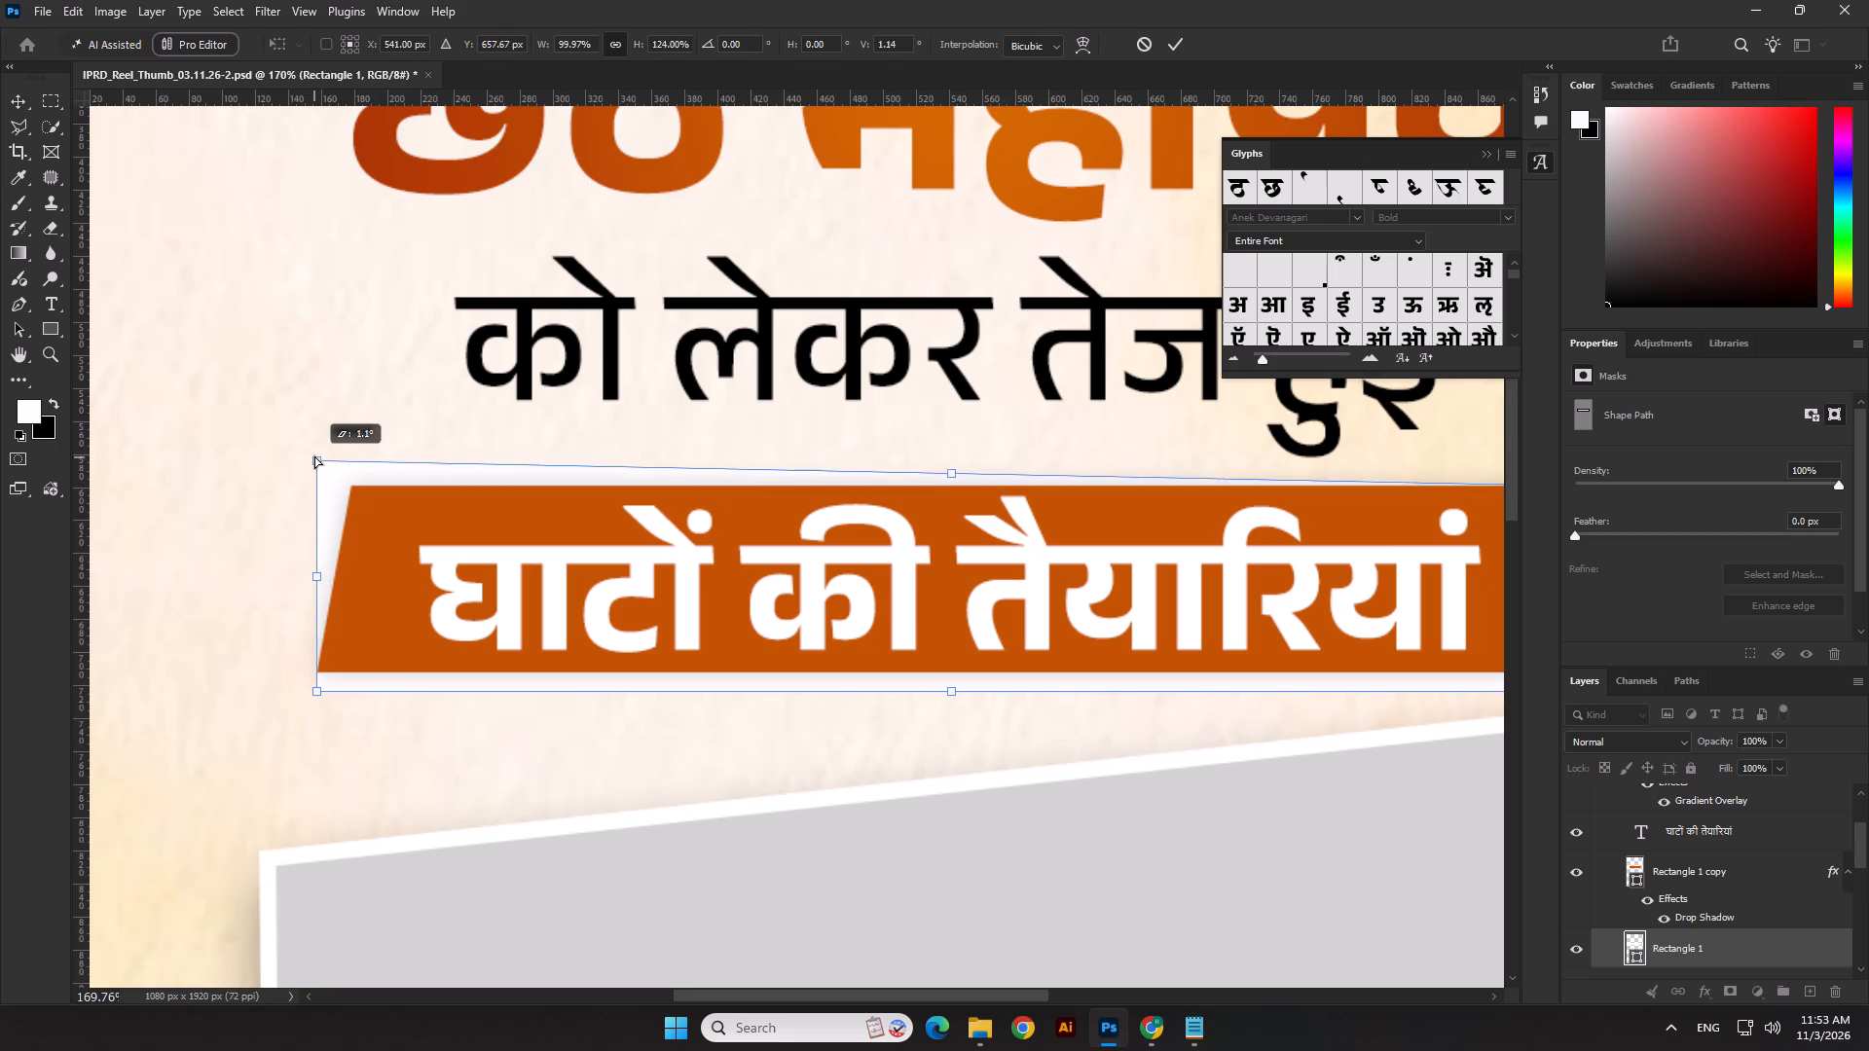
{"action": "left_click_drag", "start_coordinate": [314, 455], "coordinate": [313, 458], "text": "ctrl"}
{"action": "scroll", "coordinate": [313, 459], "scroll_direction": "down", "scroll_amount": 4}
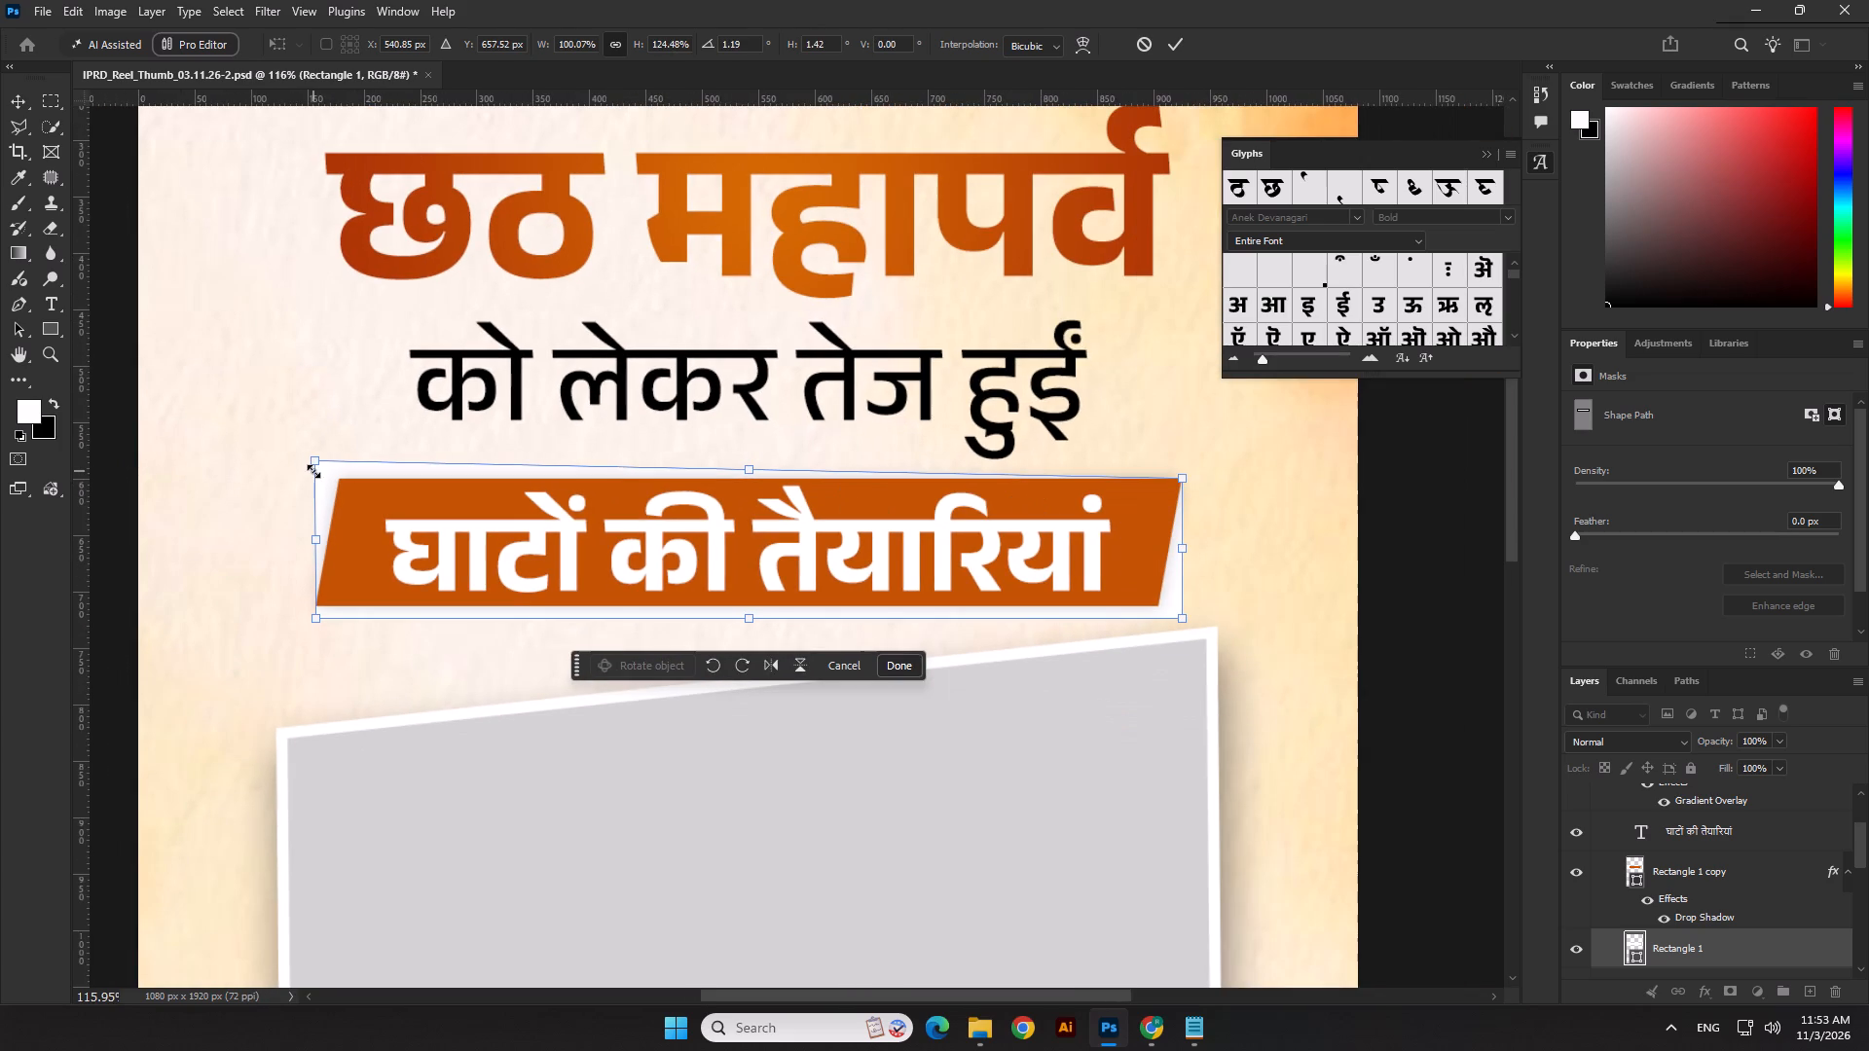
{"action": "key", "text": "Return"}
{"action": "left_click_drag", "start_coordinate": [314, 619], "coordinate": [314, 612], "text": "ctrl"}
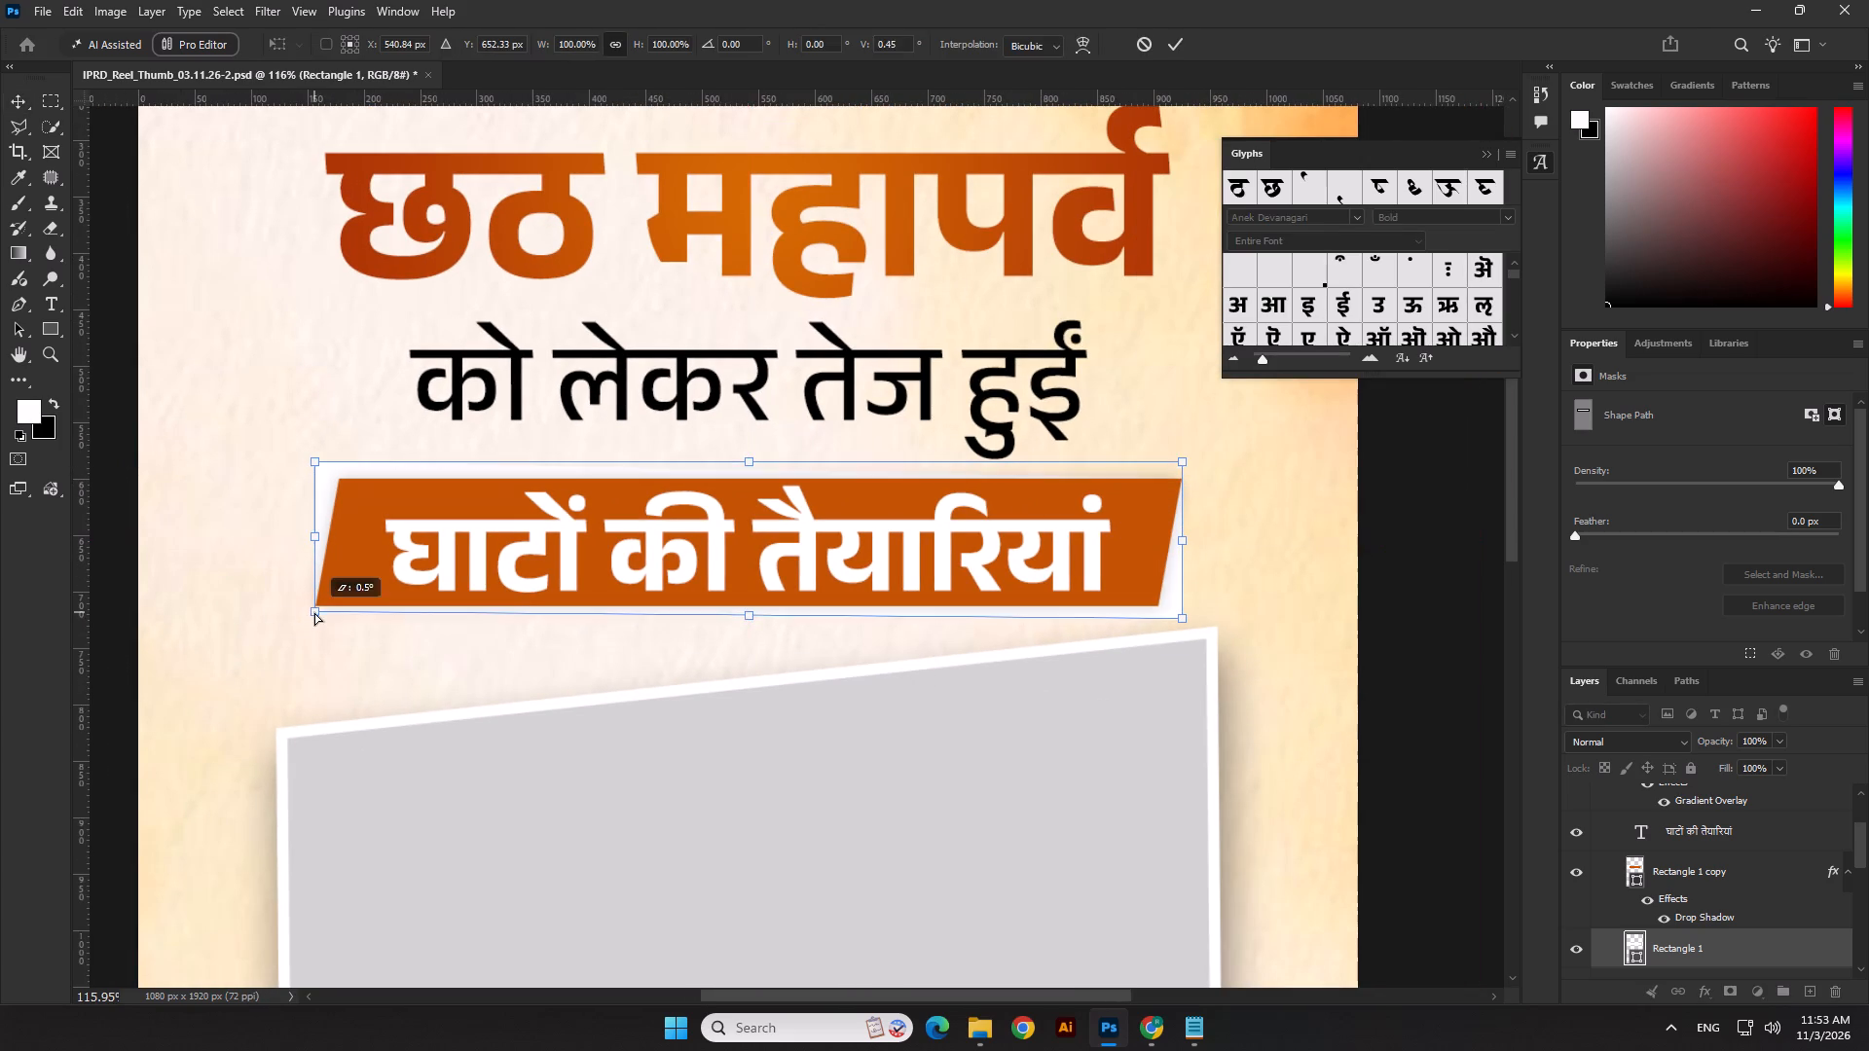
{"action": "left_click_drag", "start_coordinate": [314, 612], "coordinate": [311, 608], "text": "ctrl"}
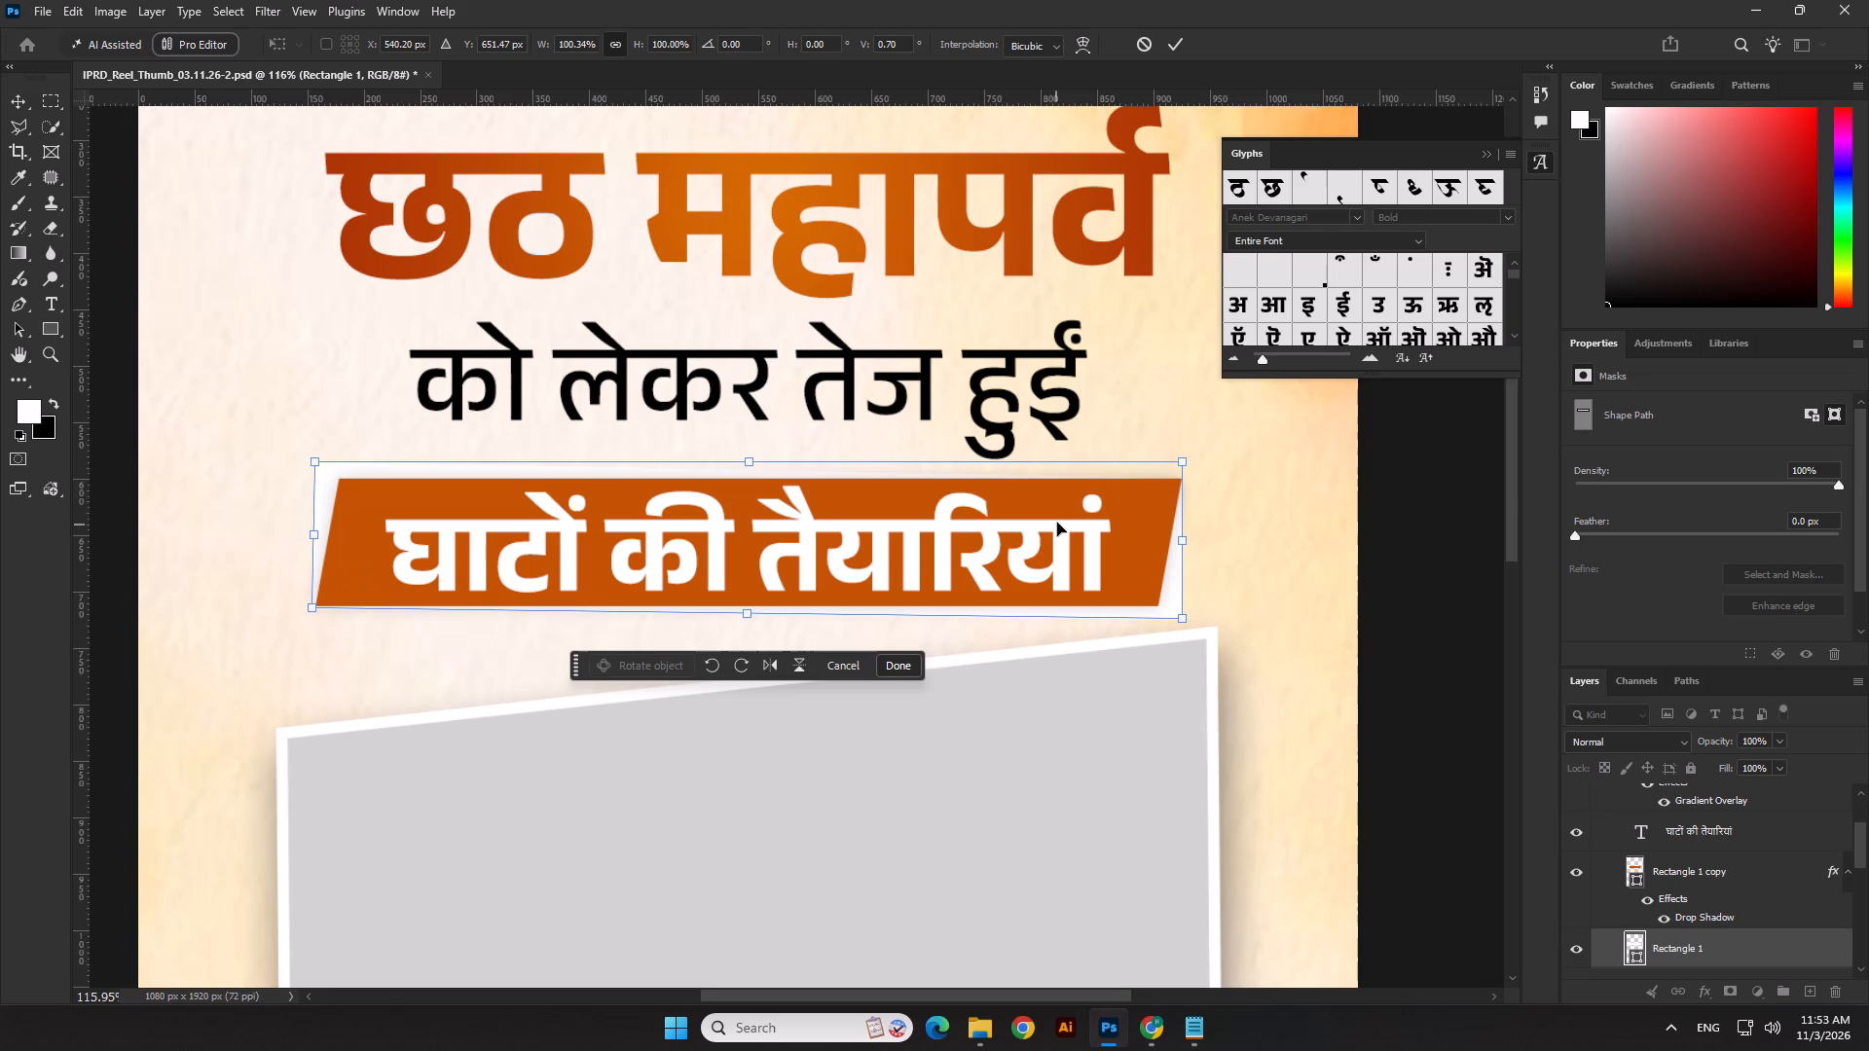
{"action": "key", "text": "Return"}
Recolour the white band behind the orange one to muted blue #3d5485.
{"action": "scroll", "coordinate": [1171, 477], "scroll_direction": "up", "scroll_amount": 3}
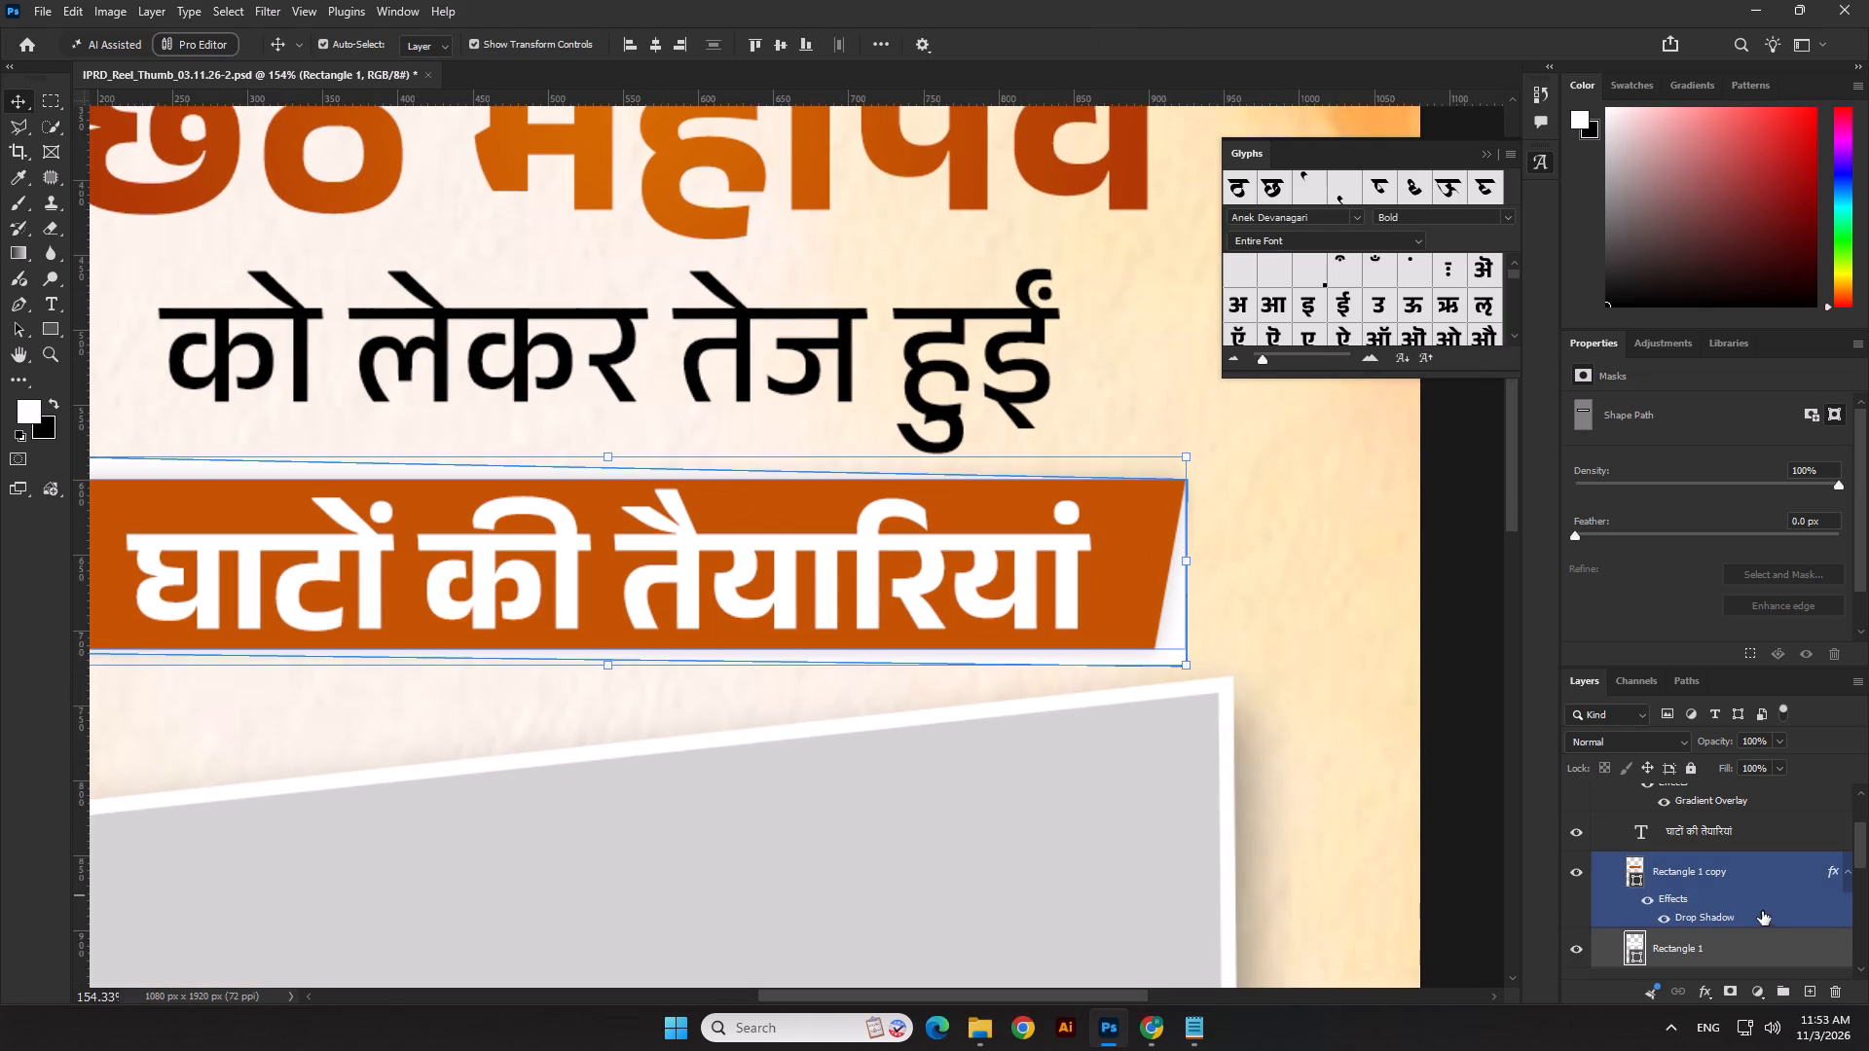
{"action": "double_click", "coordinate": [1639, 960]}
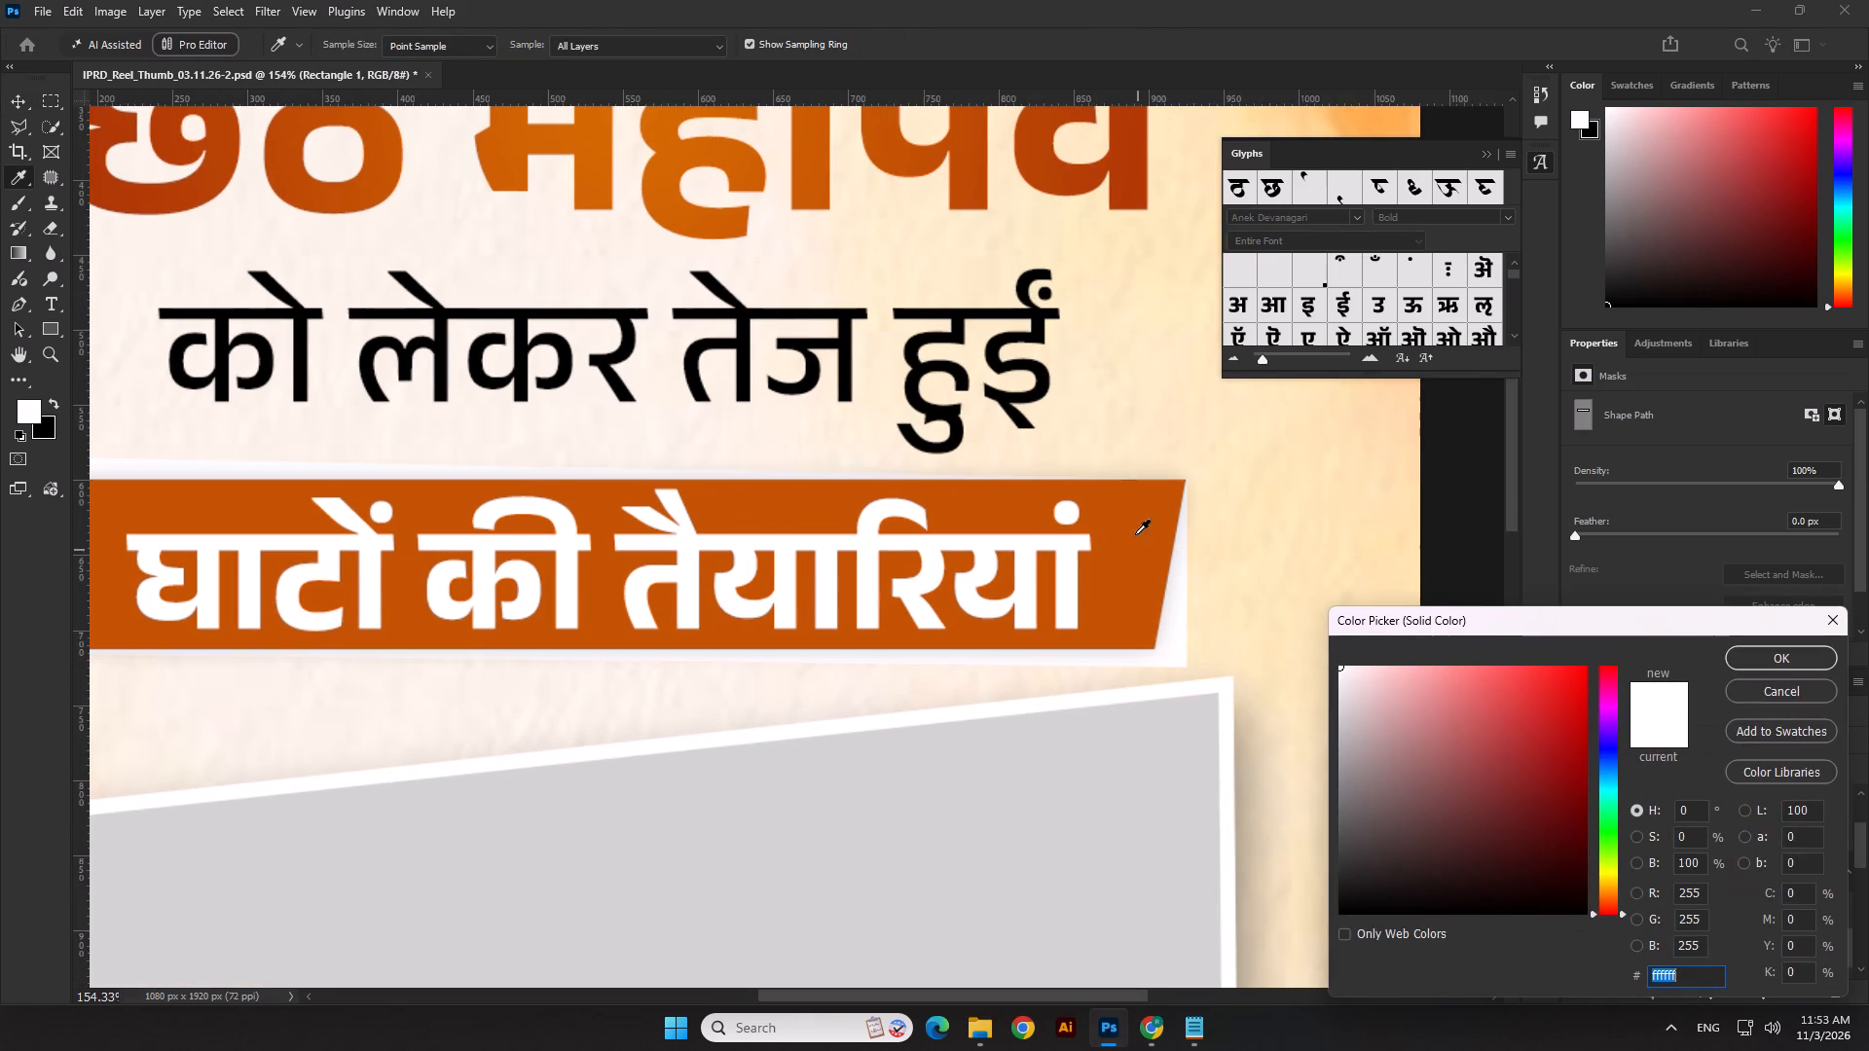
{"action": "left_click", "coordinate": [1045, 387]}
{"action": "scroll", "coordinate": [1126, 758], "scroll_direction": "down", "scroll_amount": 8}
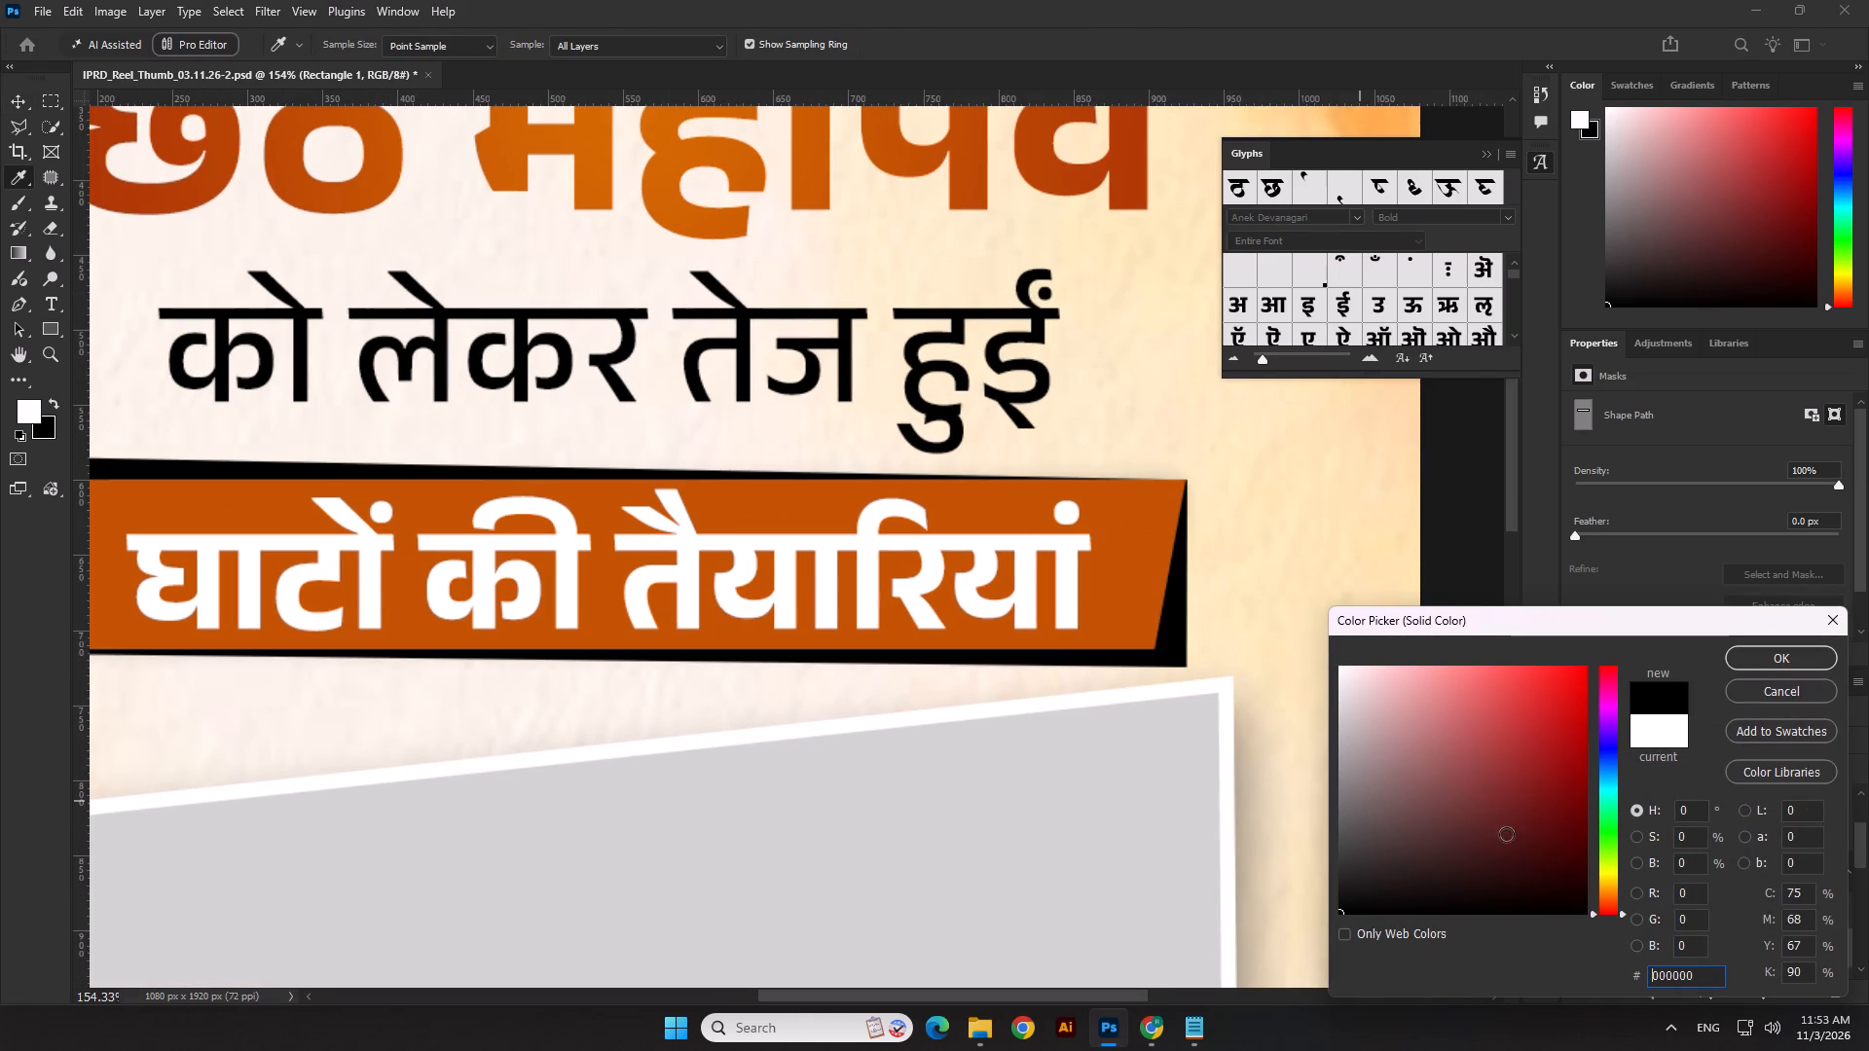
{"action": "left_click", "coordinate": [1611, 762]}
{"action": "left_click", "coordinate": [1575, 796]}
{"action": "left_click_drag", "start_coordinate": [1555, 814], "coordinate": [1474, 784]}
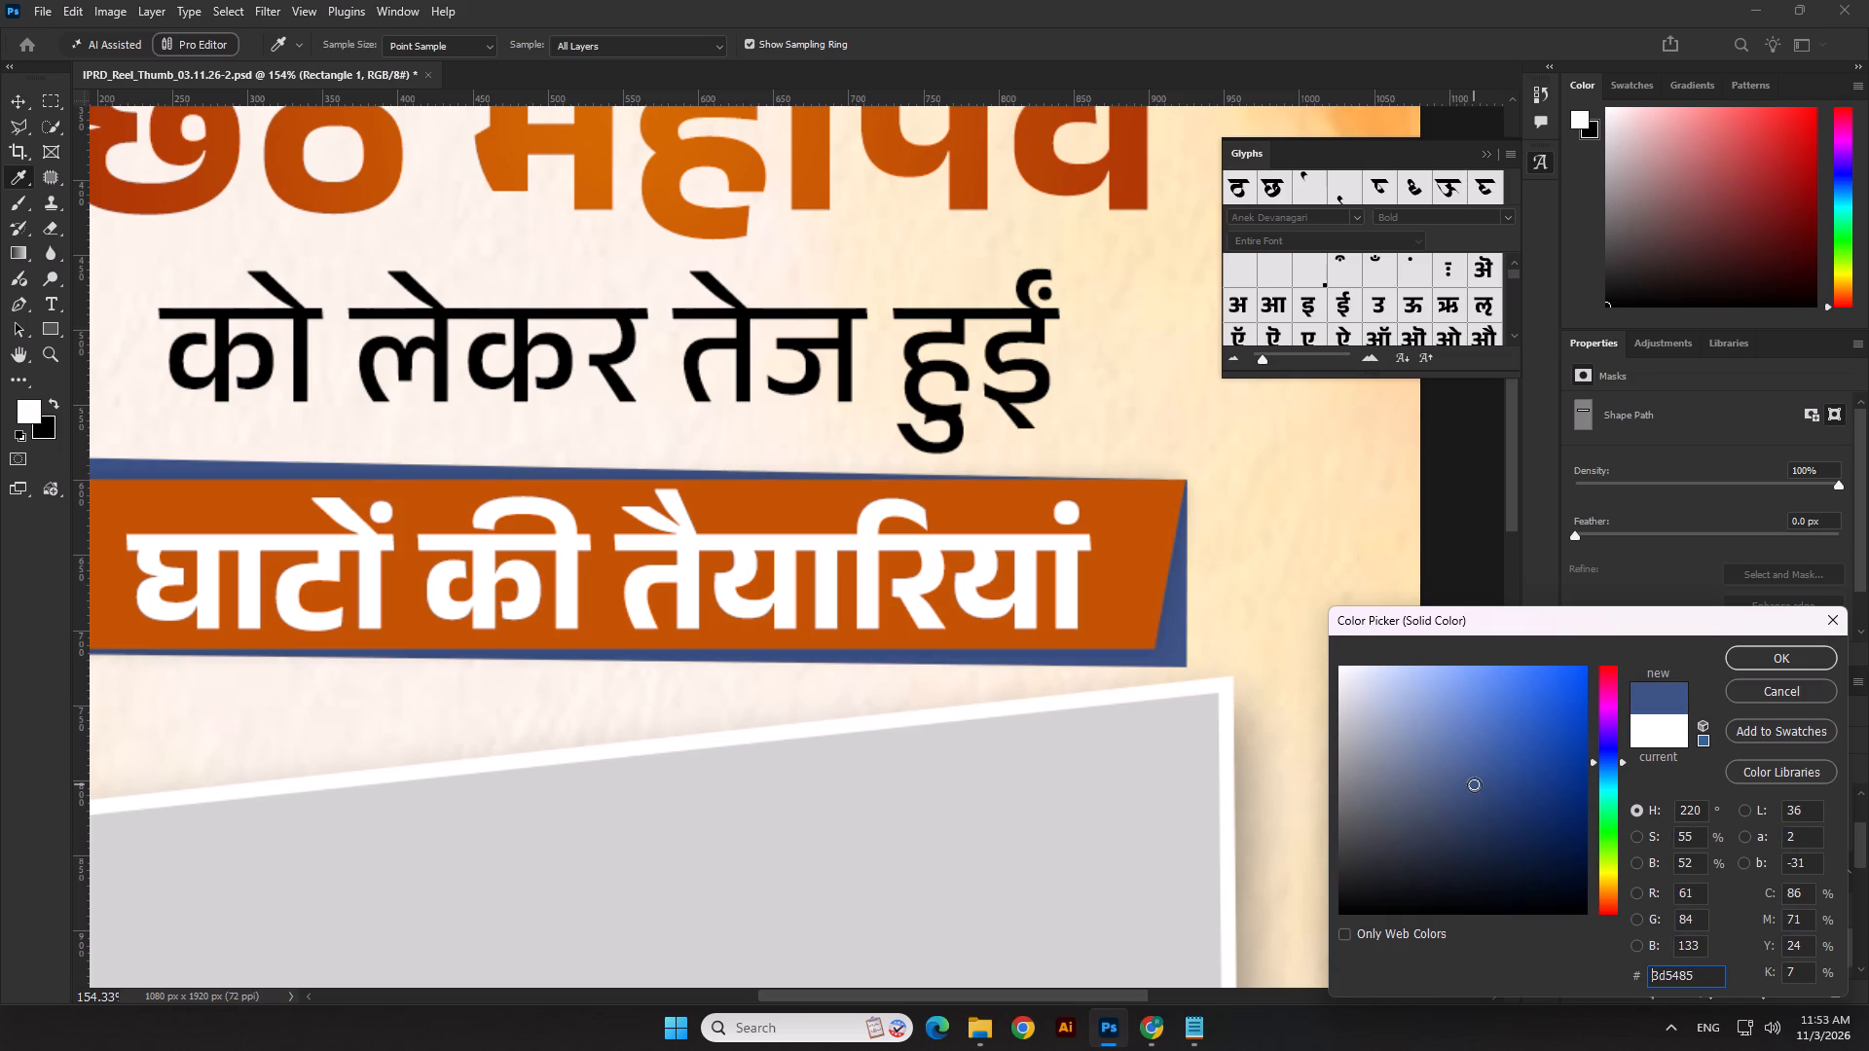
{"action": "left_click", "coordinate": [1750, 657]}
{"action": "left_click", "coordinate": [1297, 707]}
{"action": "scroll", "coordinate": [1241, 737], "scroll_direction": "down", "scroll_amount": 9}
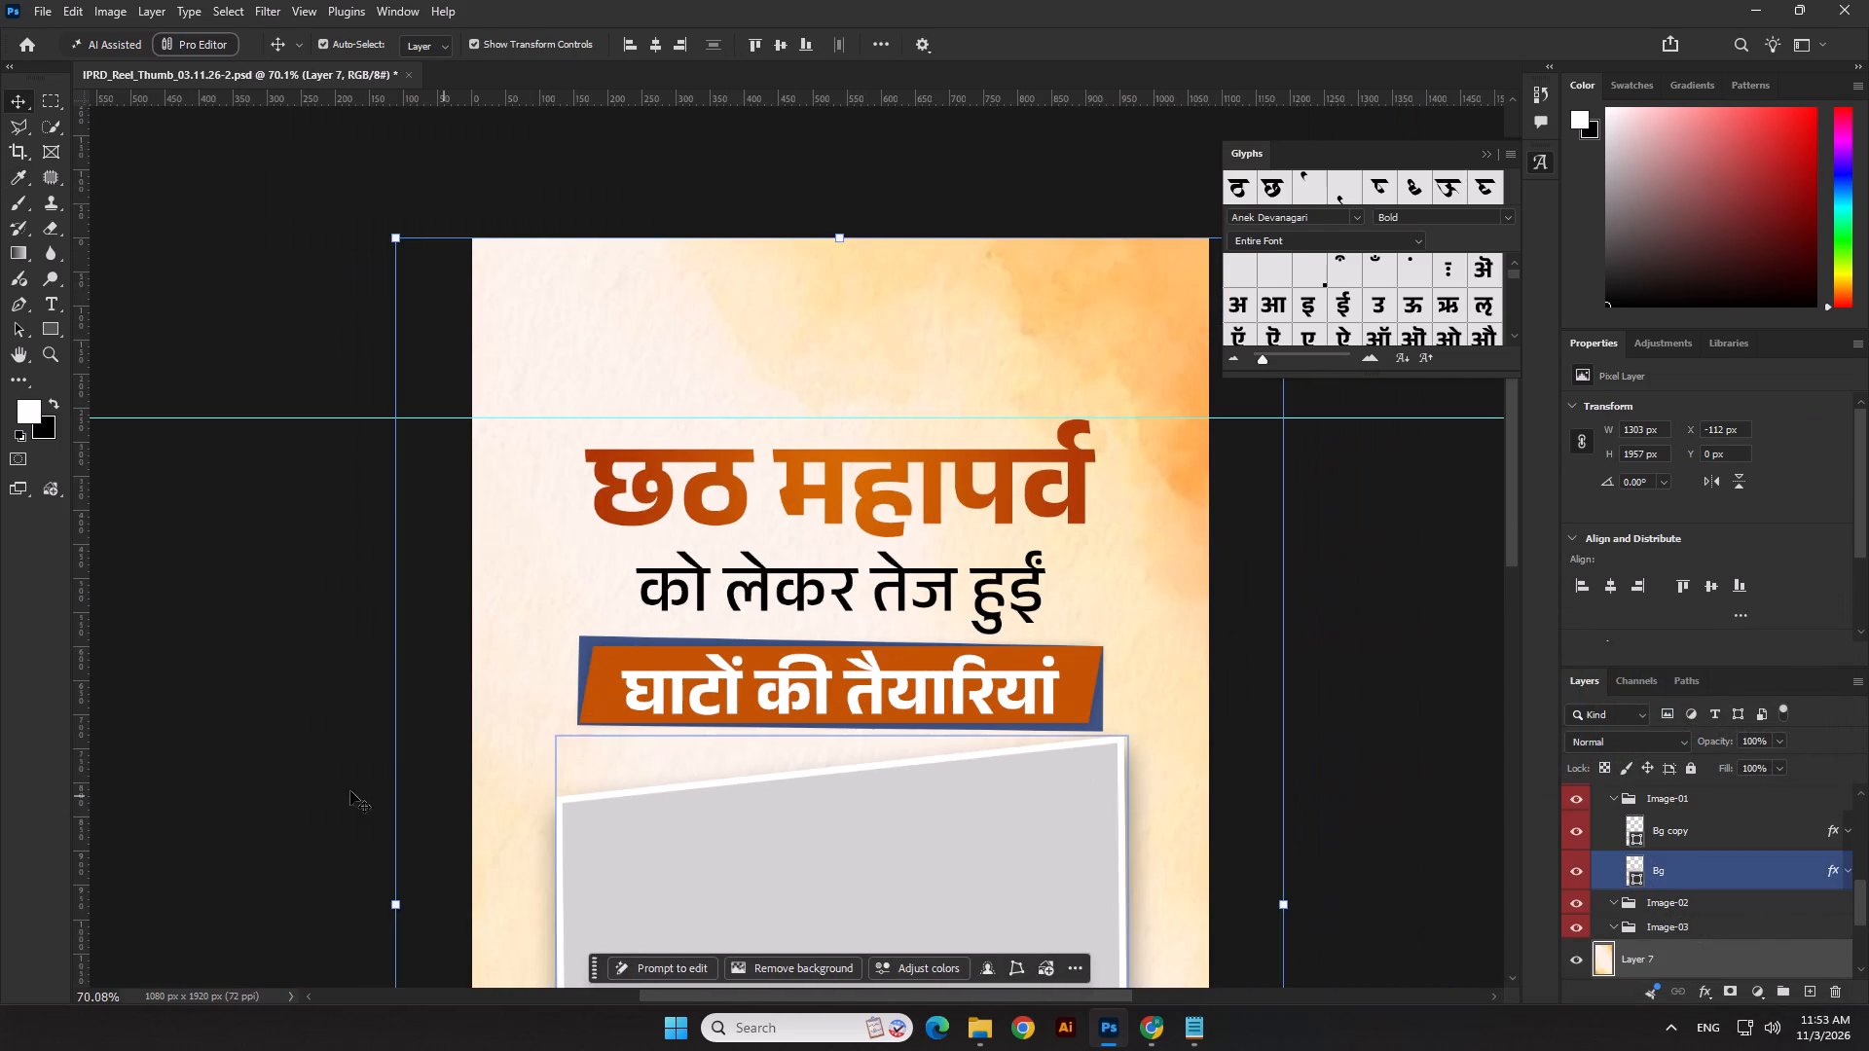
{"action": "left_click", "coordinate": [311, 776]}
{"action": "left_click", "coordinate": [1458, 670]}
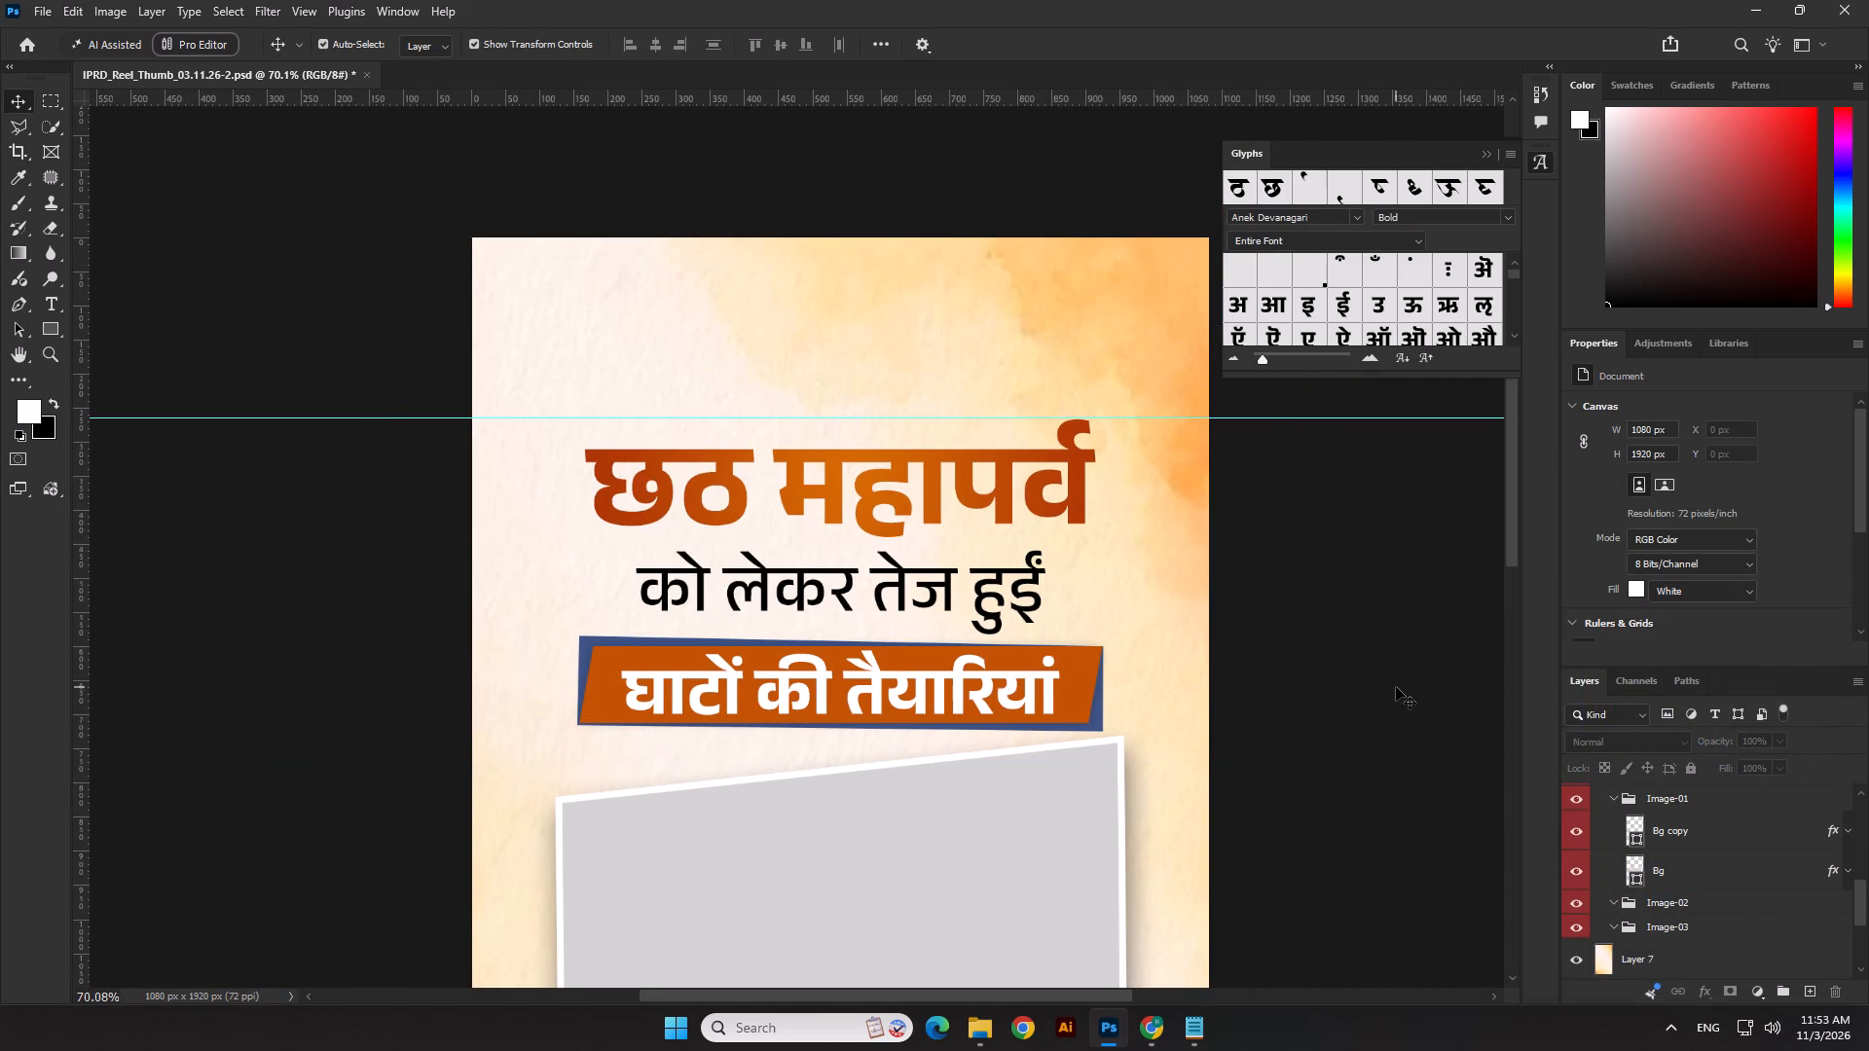
Delete the blue band behind the orange one.
{"action": "scroll", "coordinate": [1382, 689], "scroll_direction": "up", "scroll_amount": 3}
{"action": "left_click", "coordinate": [1198, 757]}
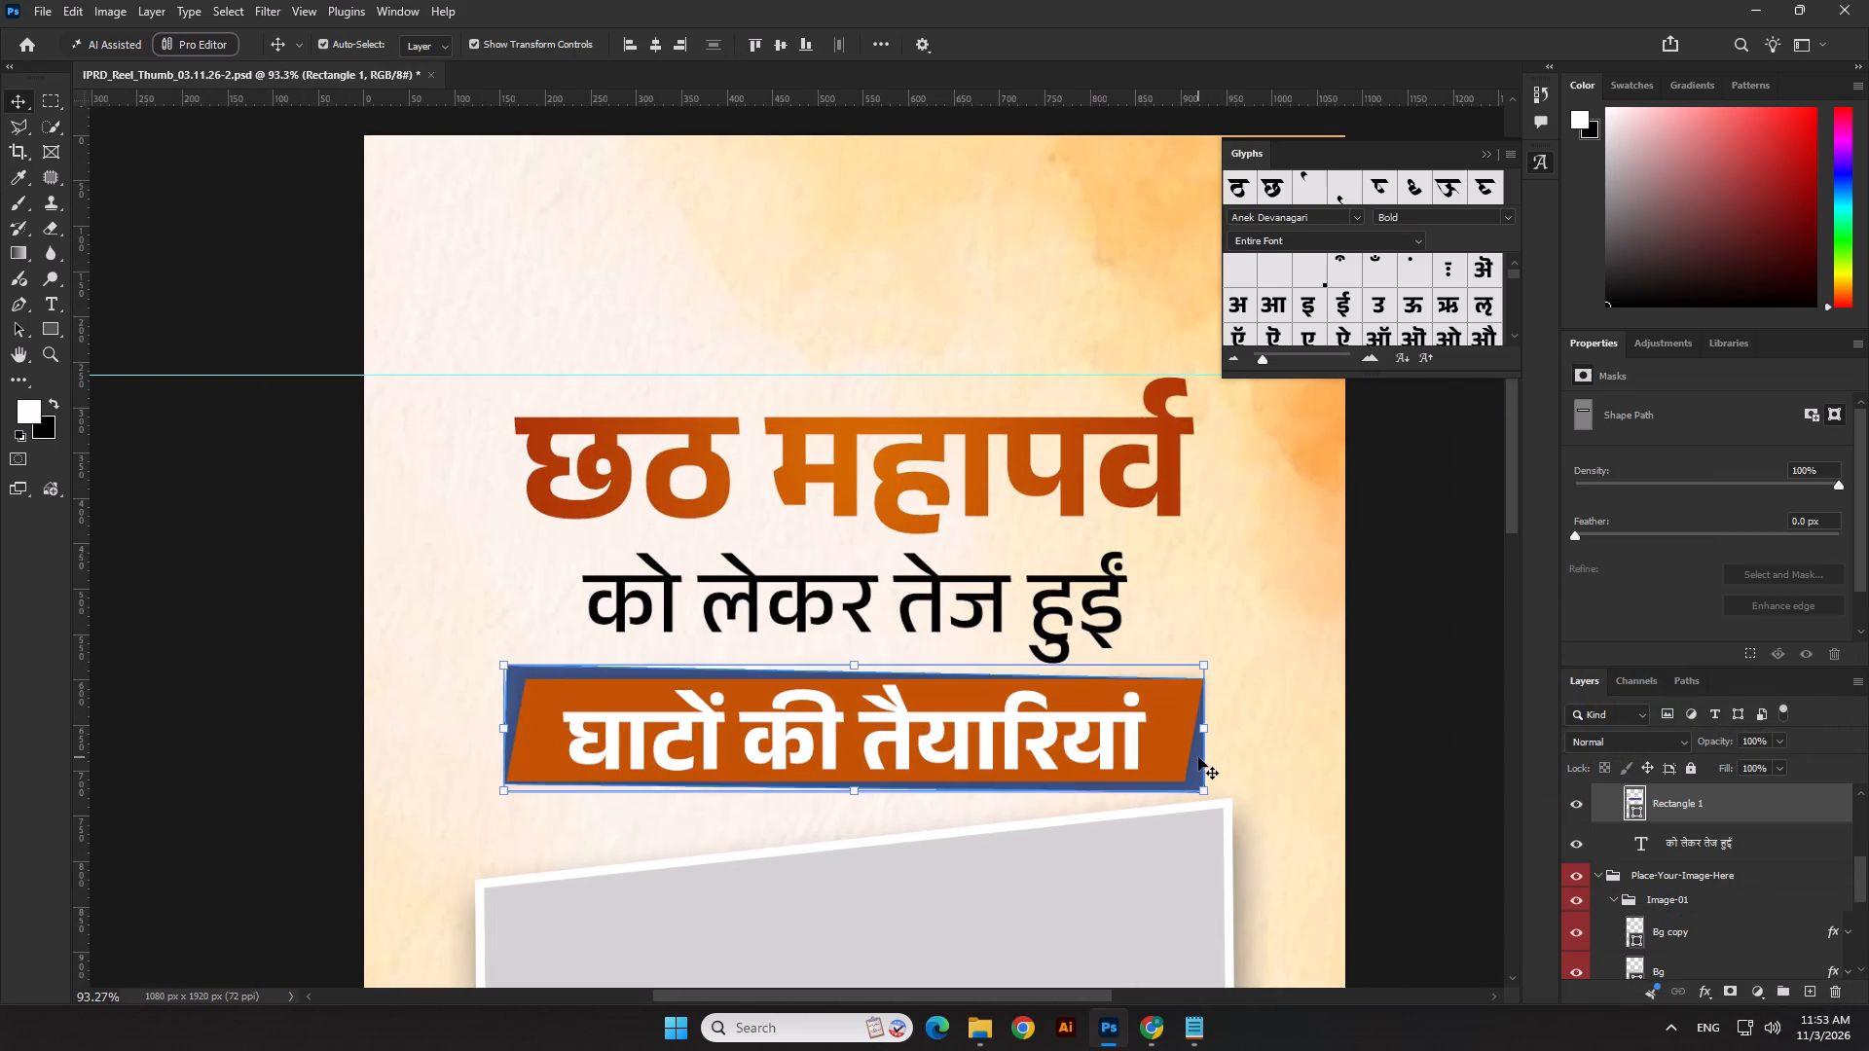
{"action": "key", "text": "Delete"}
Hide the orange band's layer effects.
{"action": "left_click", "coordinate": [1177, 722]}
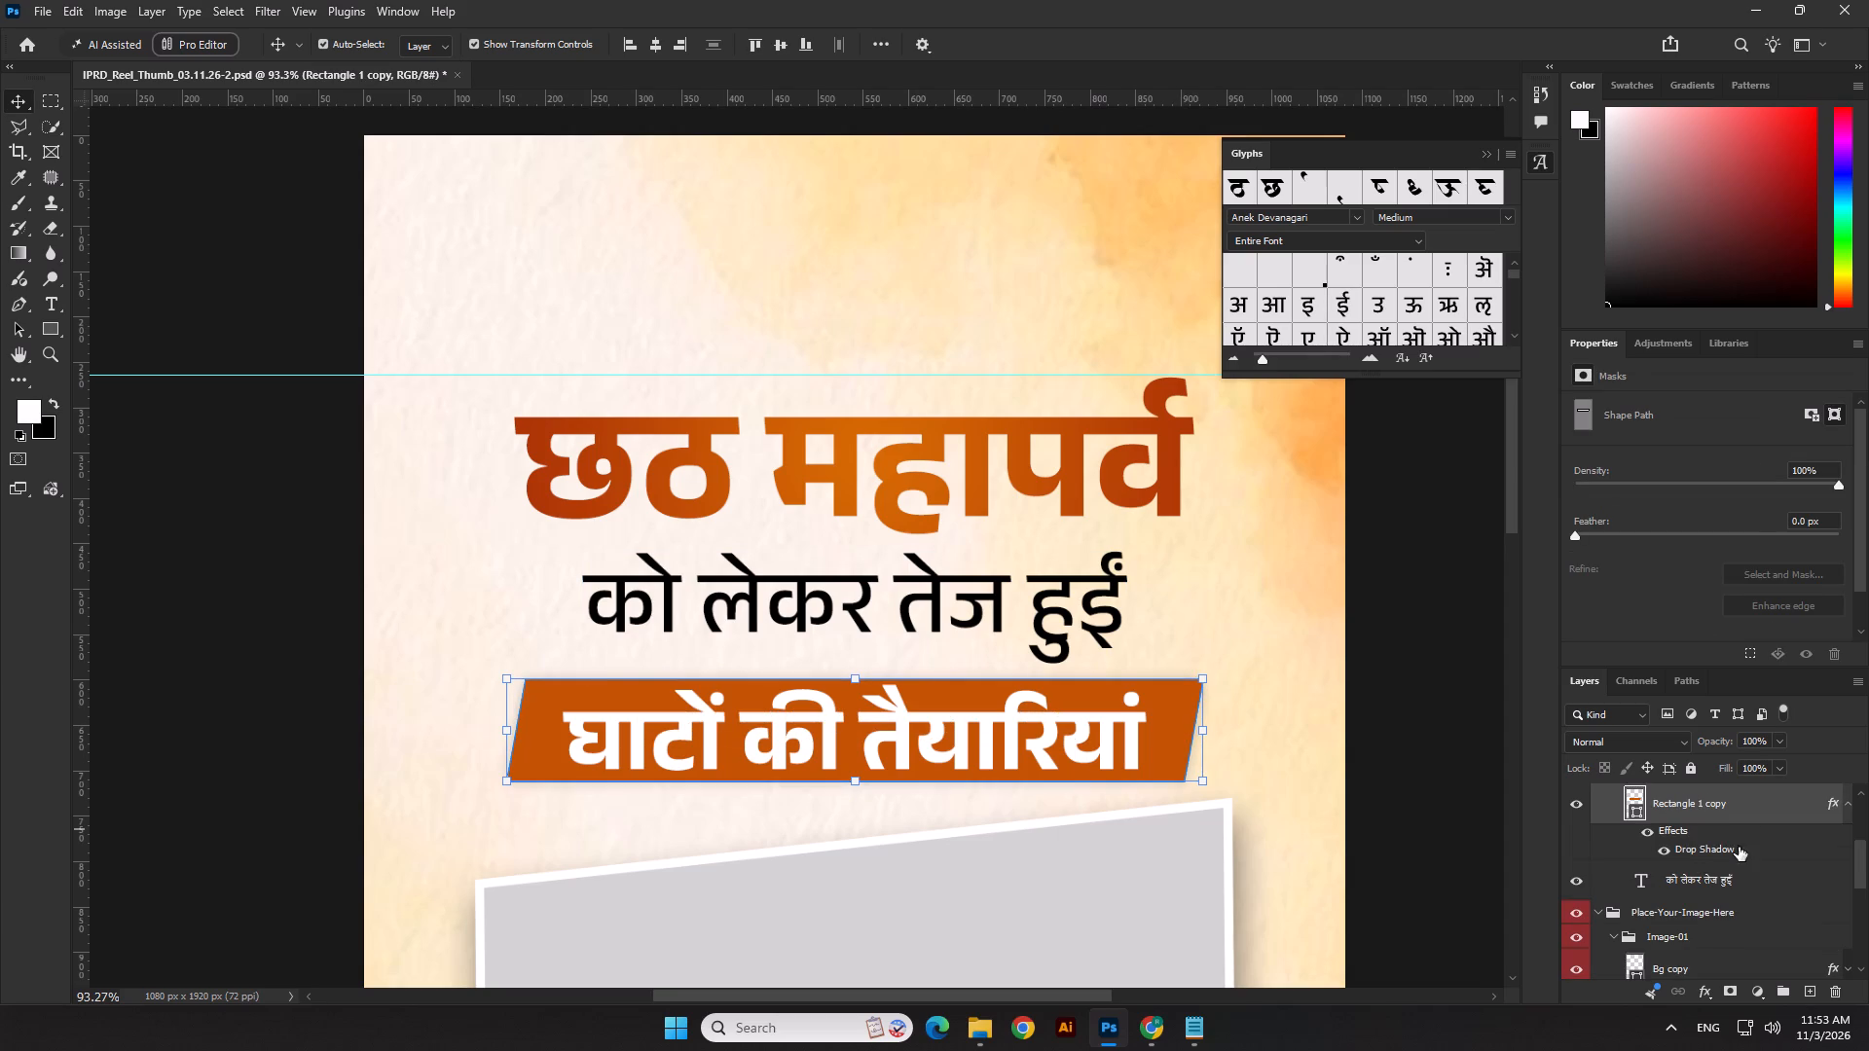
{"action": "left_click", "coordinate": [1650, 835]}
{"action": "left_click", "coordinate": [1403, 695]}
Centre the line को लेकर तेज हुईं horizontally and nudge it down about 8 px.
{"action": "scroll", "coordinate": [850, 651], "scroll_direction": "down", "scroll_amount": 4}
{"action": "left_click", "coordinate": [837, 611]}
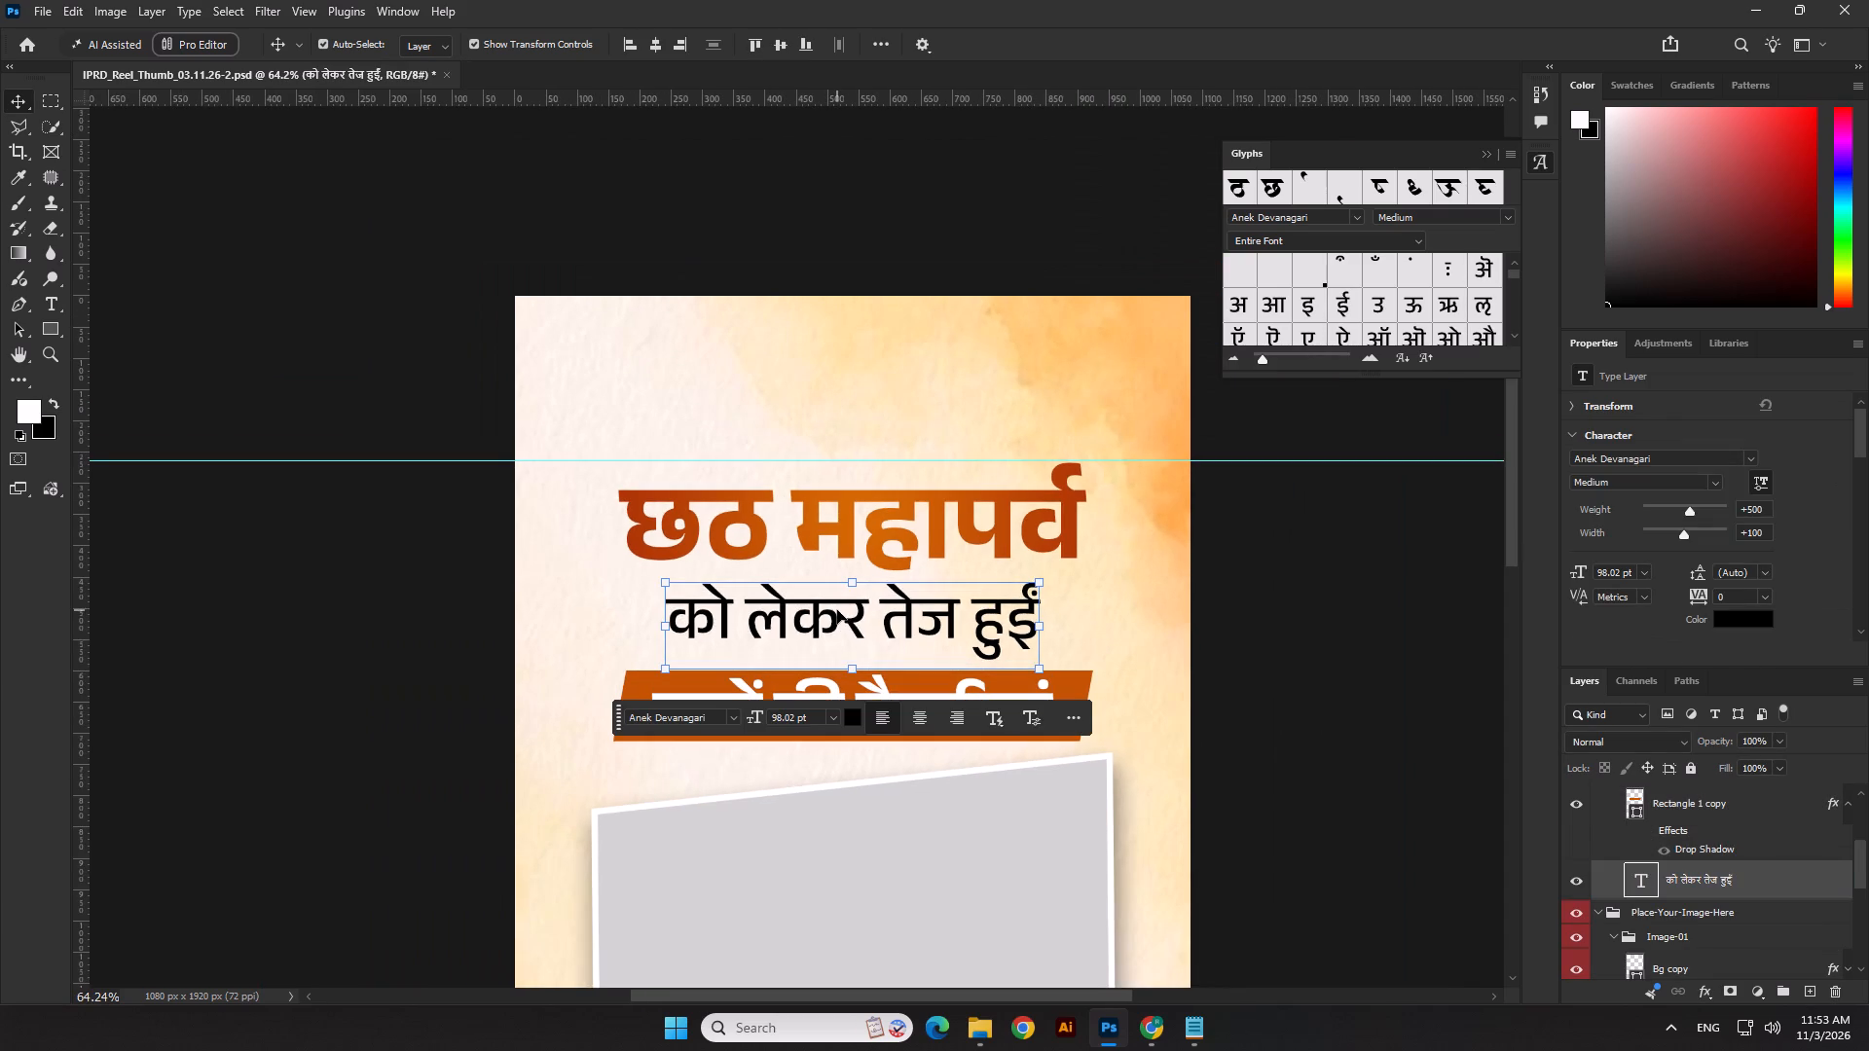
{"action": "left_click", "coordinate": [646, 47]}
{"action": "left_click", "coordinate": [303, 648]}
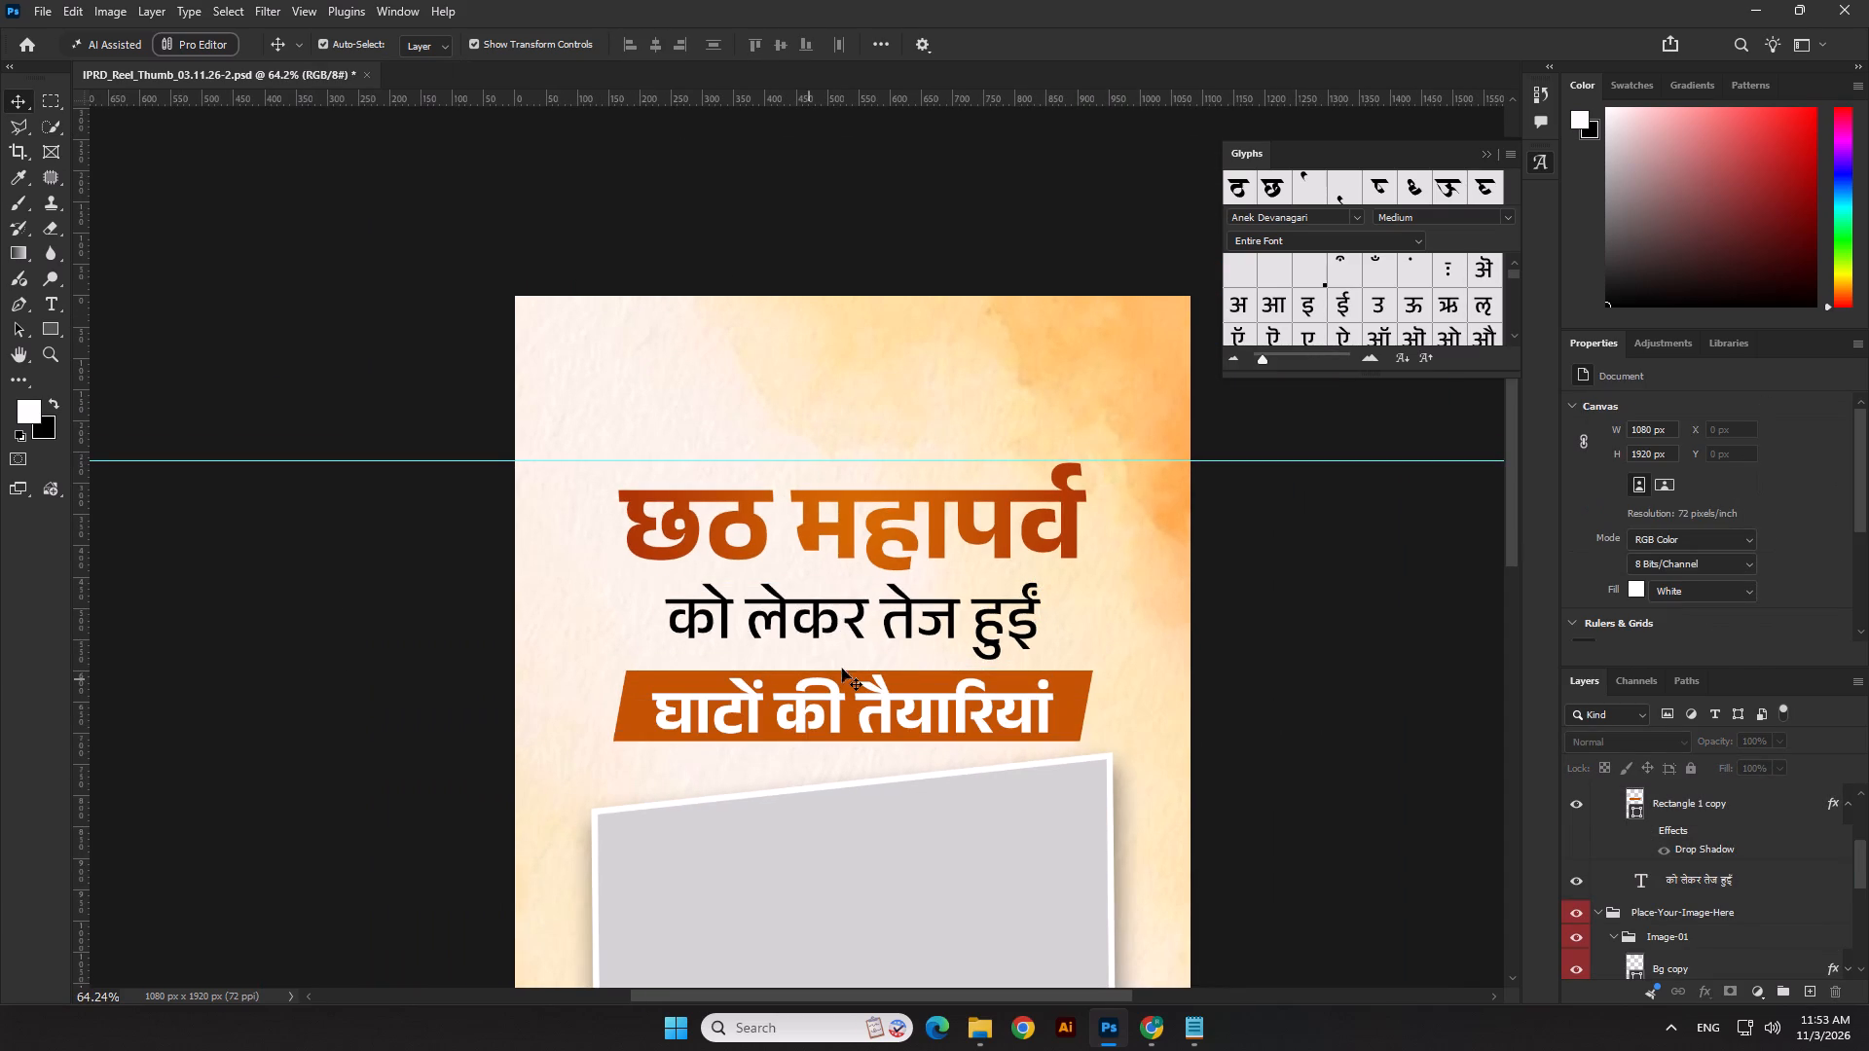
{"action": "left_click", "coordinate": [890, 625]}
{"action": "key", "text": "shift+Down"}
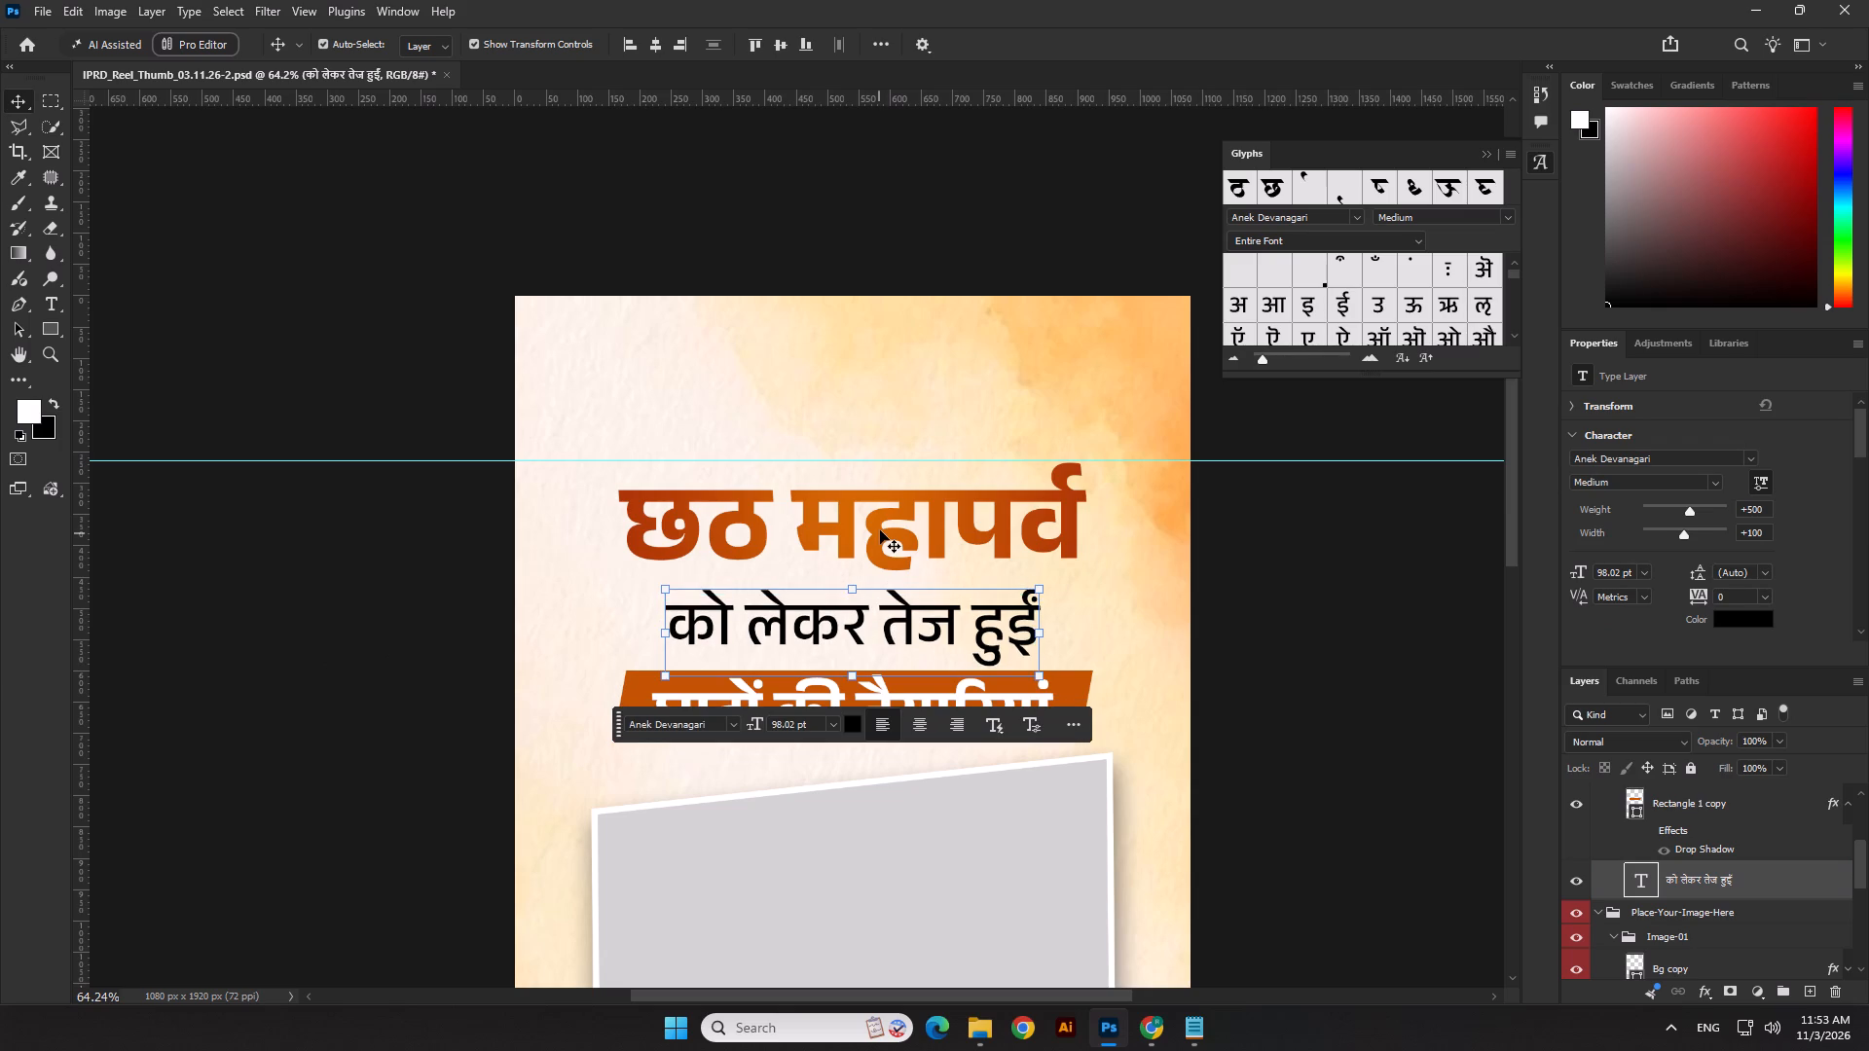
{"action": "key", "text": "Up"}
{"action": "key", "text": "Up"}
Enlarge the छठ महापर्व text to about 182 pt, centre it horizontally and nudge it up 1 px.
{"action": "left_click", "coordinate": [880, 528]}
{"action": "scroll", "coordinate": [865, 576], "scroll_direction": "up", "scroll_amount": 2}
{"action": "left_click_drag", "start_coordinate": [846, 630], "coordinate": [844, 638]}
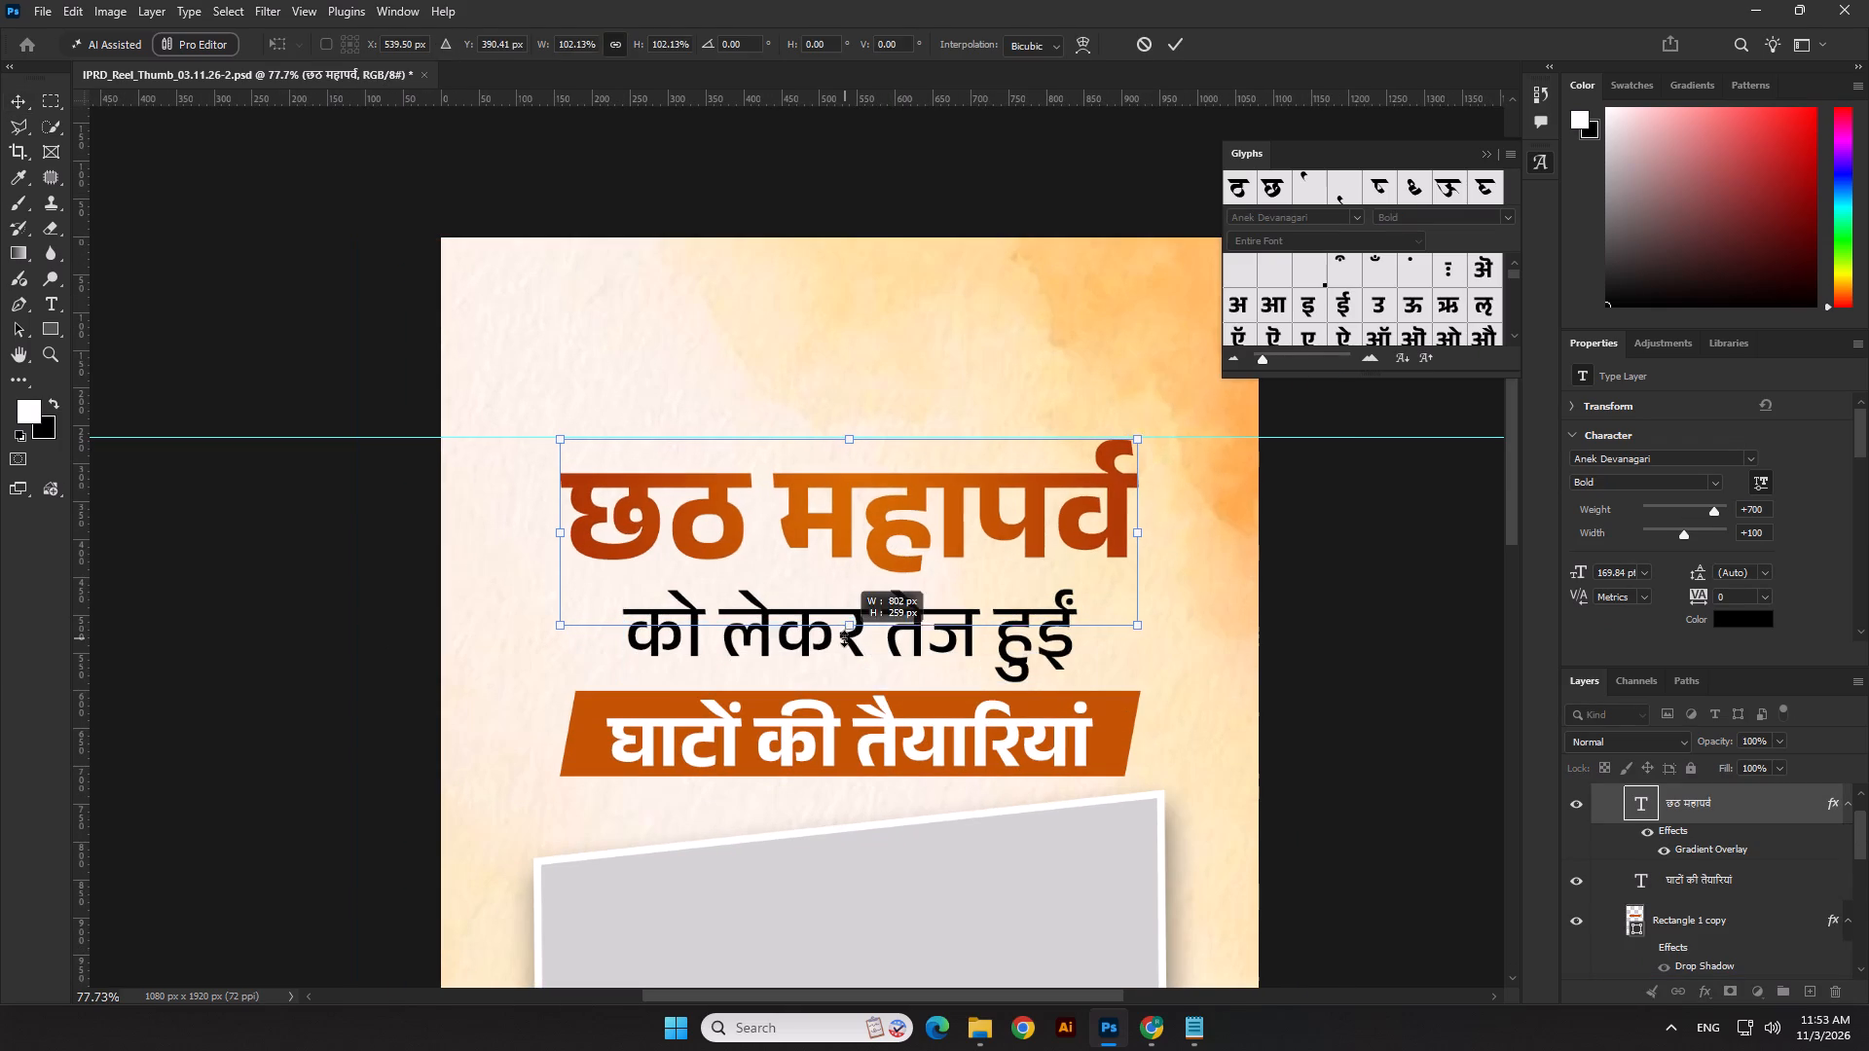
{"action": "left_click_drag", "start_coordinate": [844, 638], "coordinate": [843, 643]}
{"action": "key", "text": "Return"}
{"action": "left_click", "coordinate": [655, 33]}
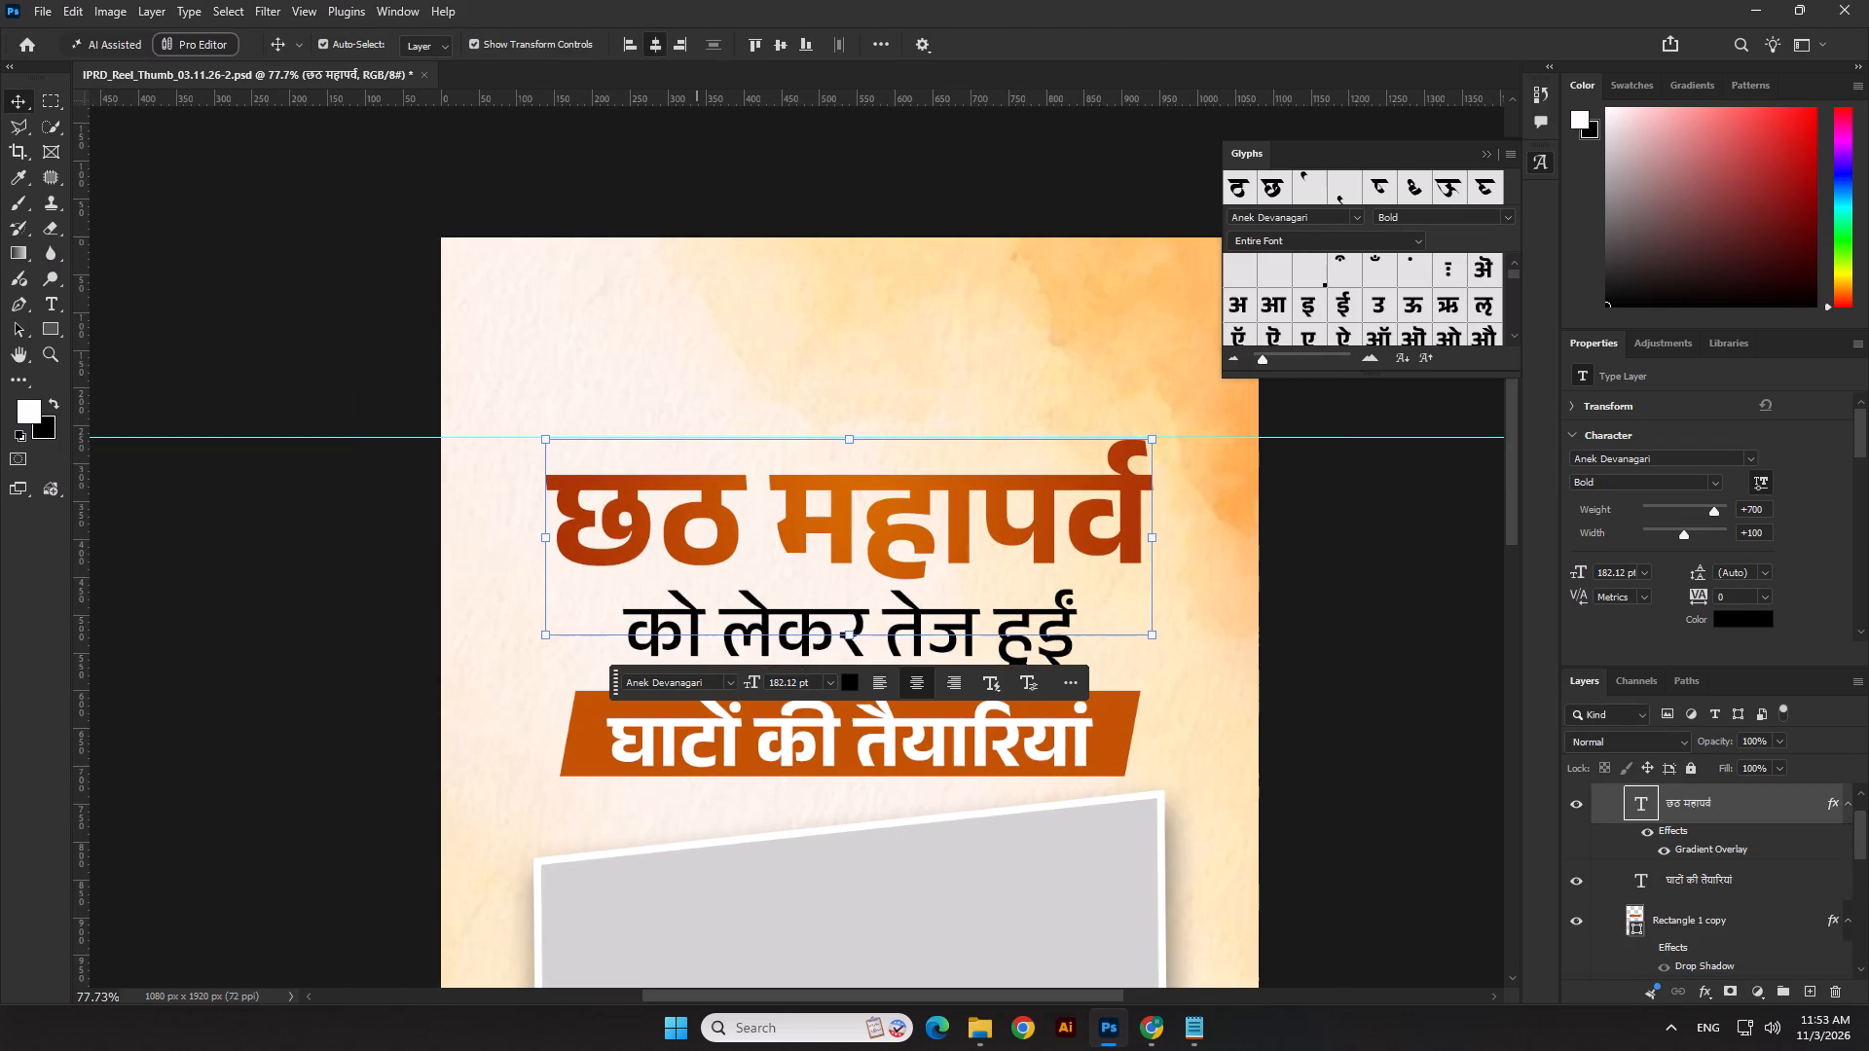
{"action": "key", "text": "Up"}
{"action": "left_click", "coordinate": [227, 707]}
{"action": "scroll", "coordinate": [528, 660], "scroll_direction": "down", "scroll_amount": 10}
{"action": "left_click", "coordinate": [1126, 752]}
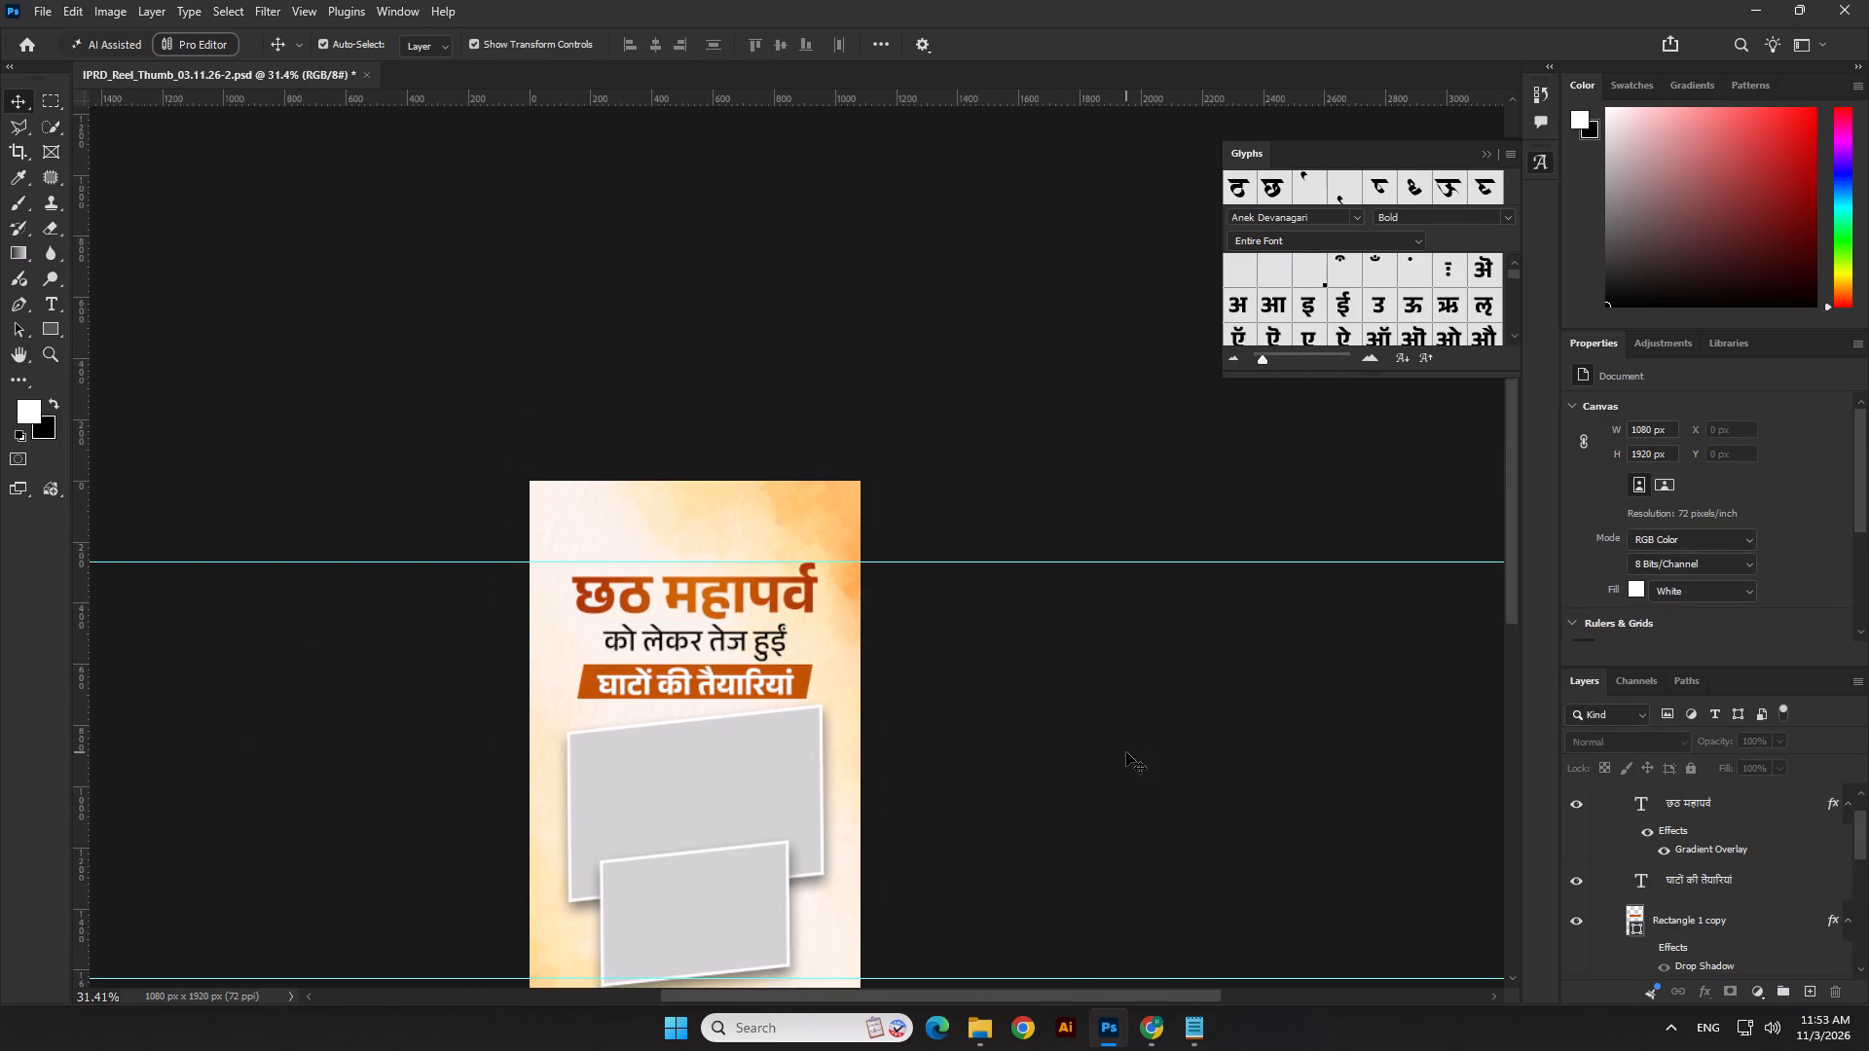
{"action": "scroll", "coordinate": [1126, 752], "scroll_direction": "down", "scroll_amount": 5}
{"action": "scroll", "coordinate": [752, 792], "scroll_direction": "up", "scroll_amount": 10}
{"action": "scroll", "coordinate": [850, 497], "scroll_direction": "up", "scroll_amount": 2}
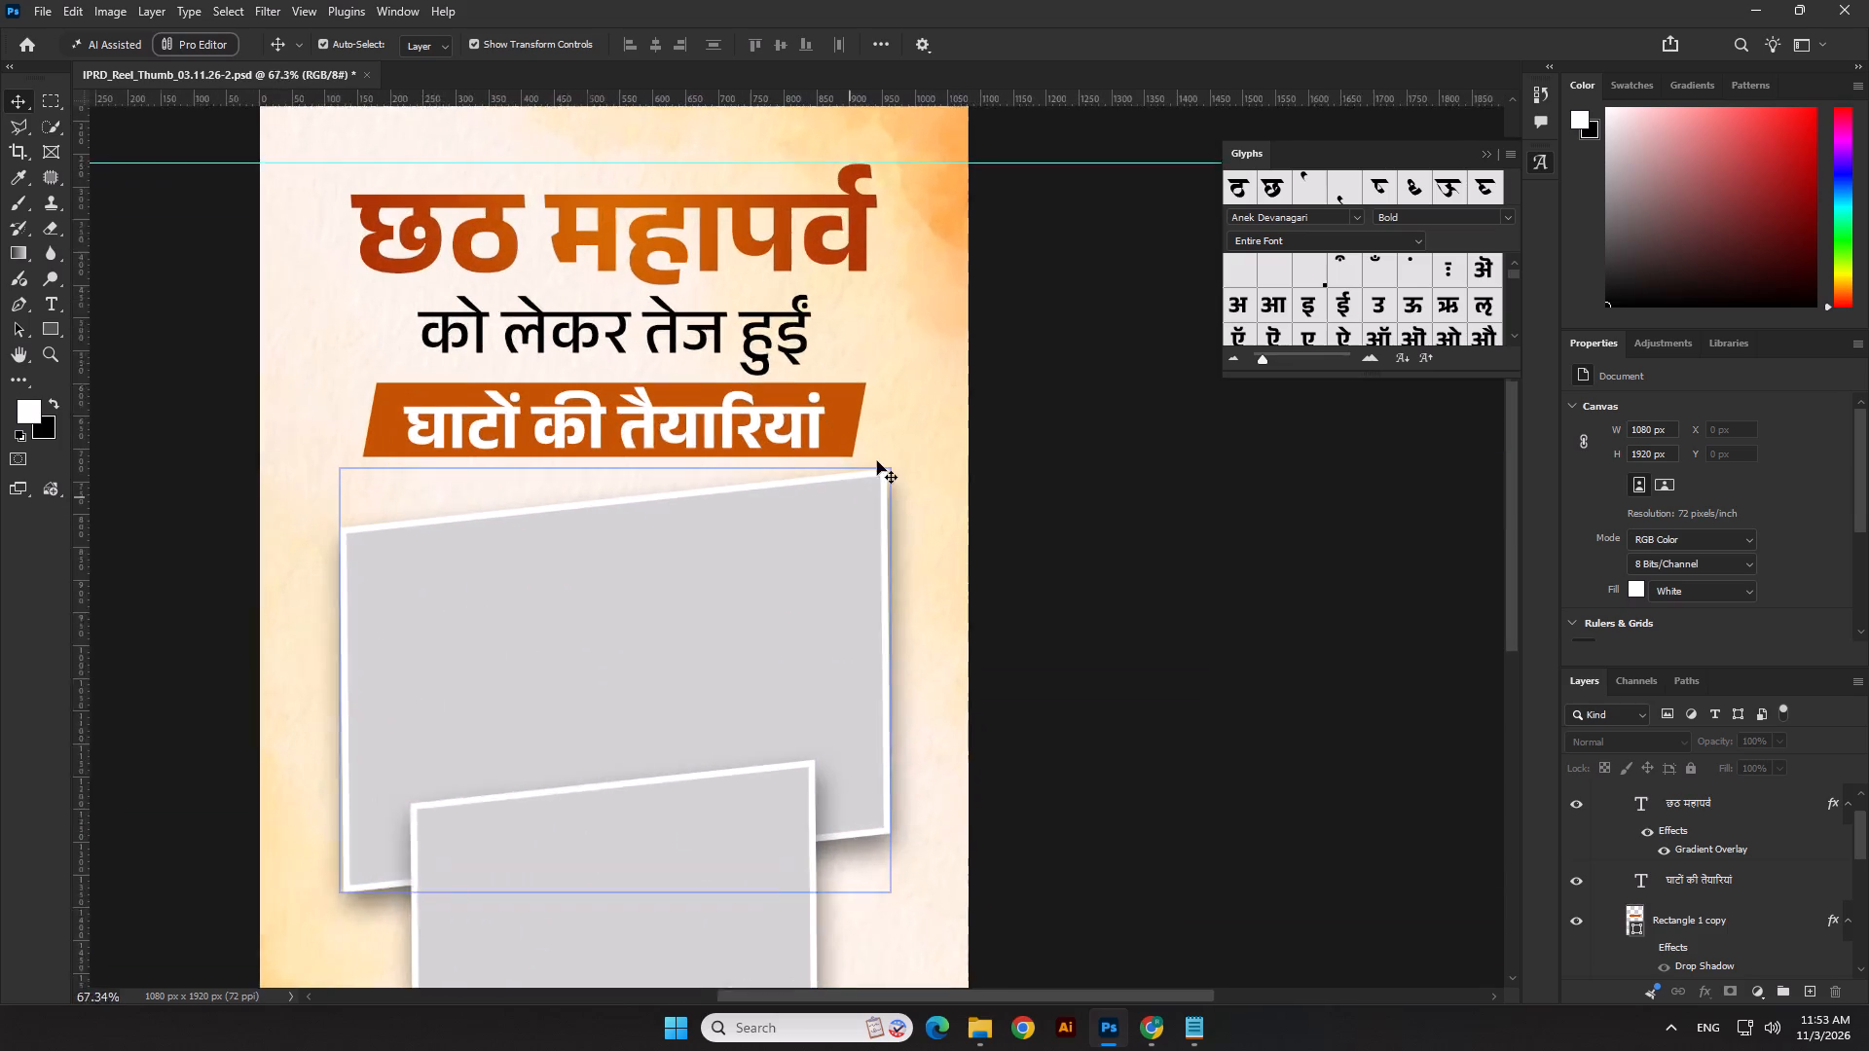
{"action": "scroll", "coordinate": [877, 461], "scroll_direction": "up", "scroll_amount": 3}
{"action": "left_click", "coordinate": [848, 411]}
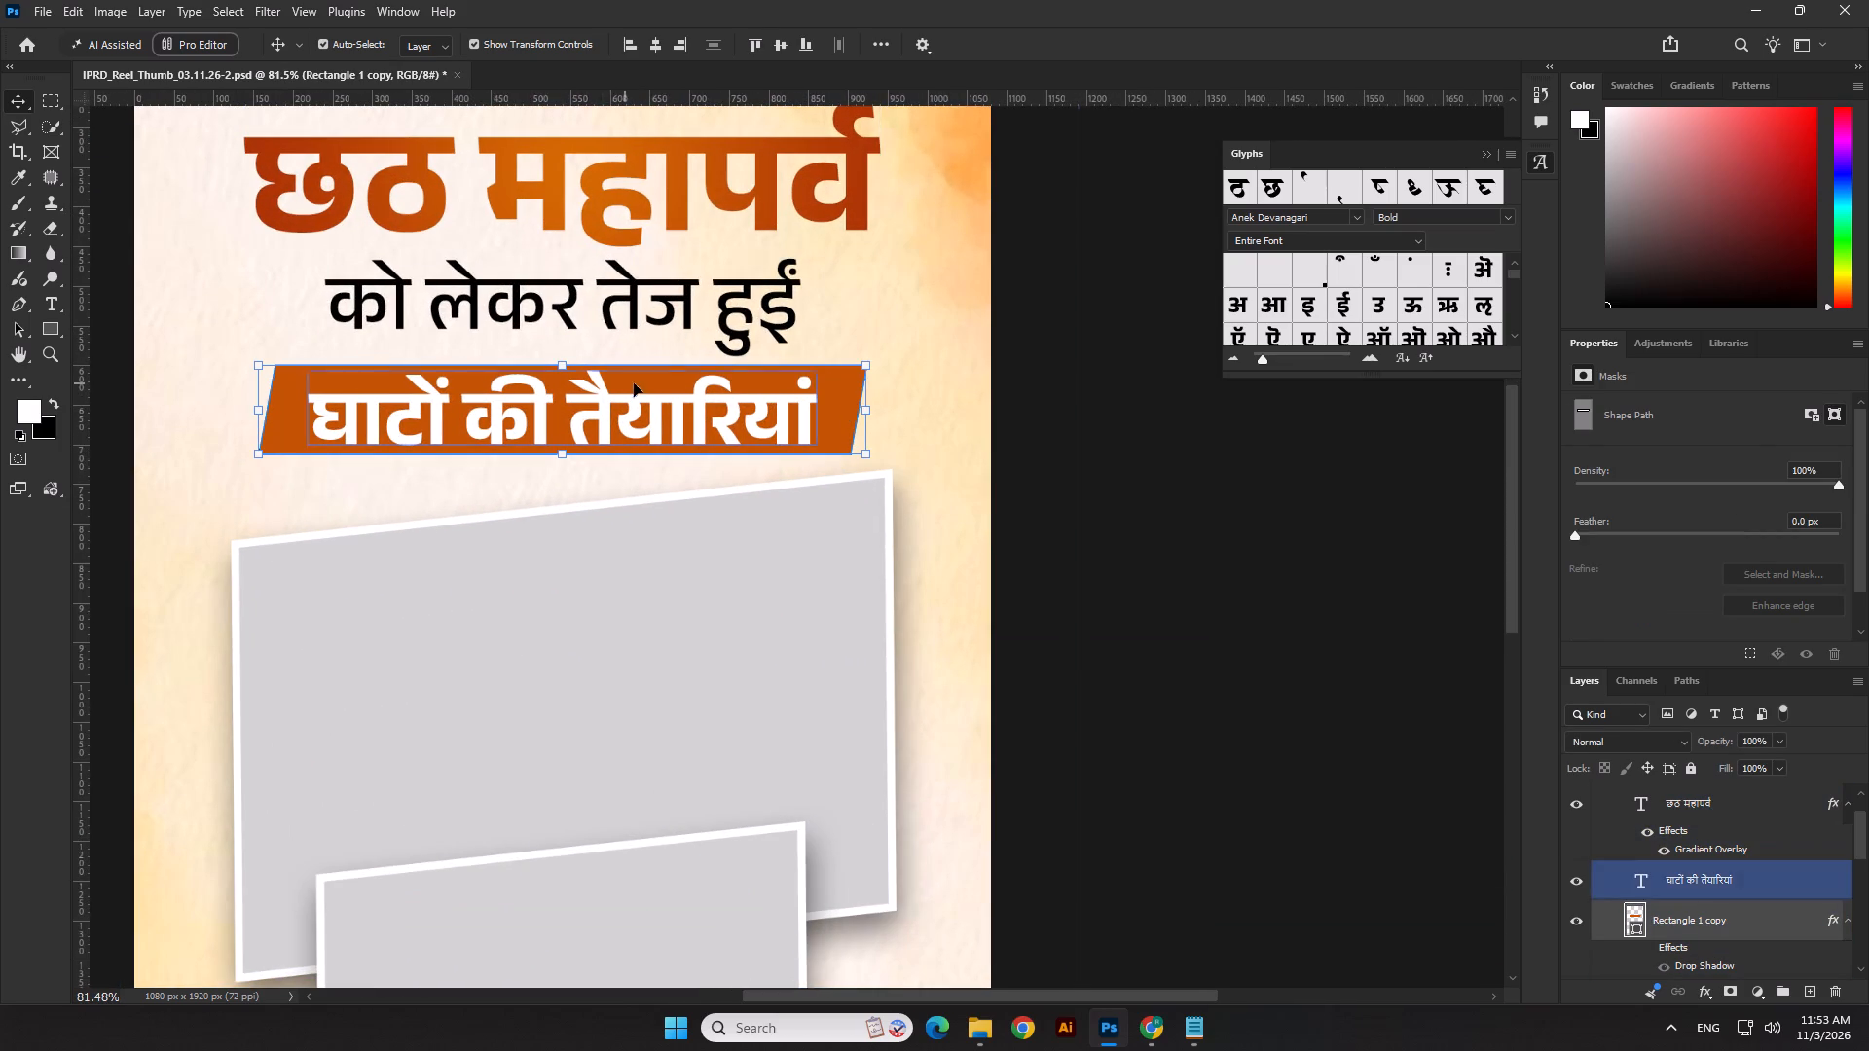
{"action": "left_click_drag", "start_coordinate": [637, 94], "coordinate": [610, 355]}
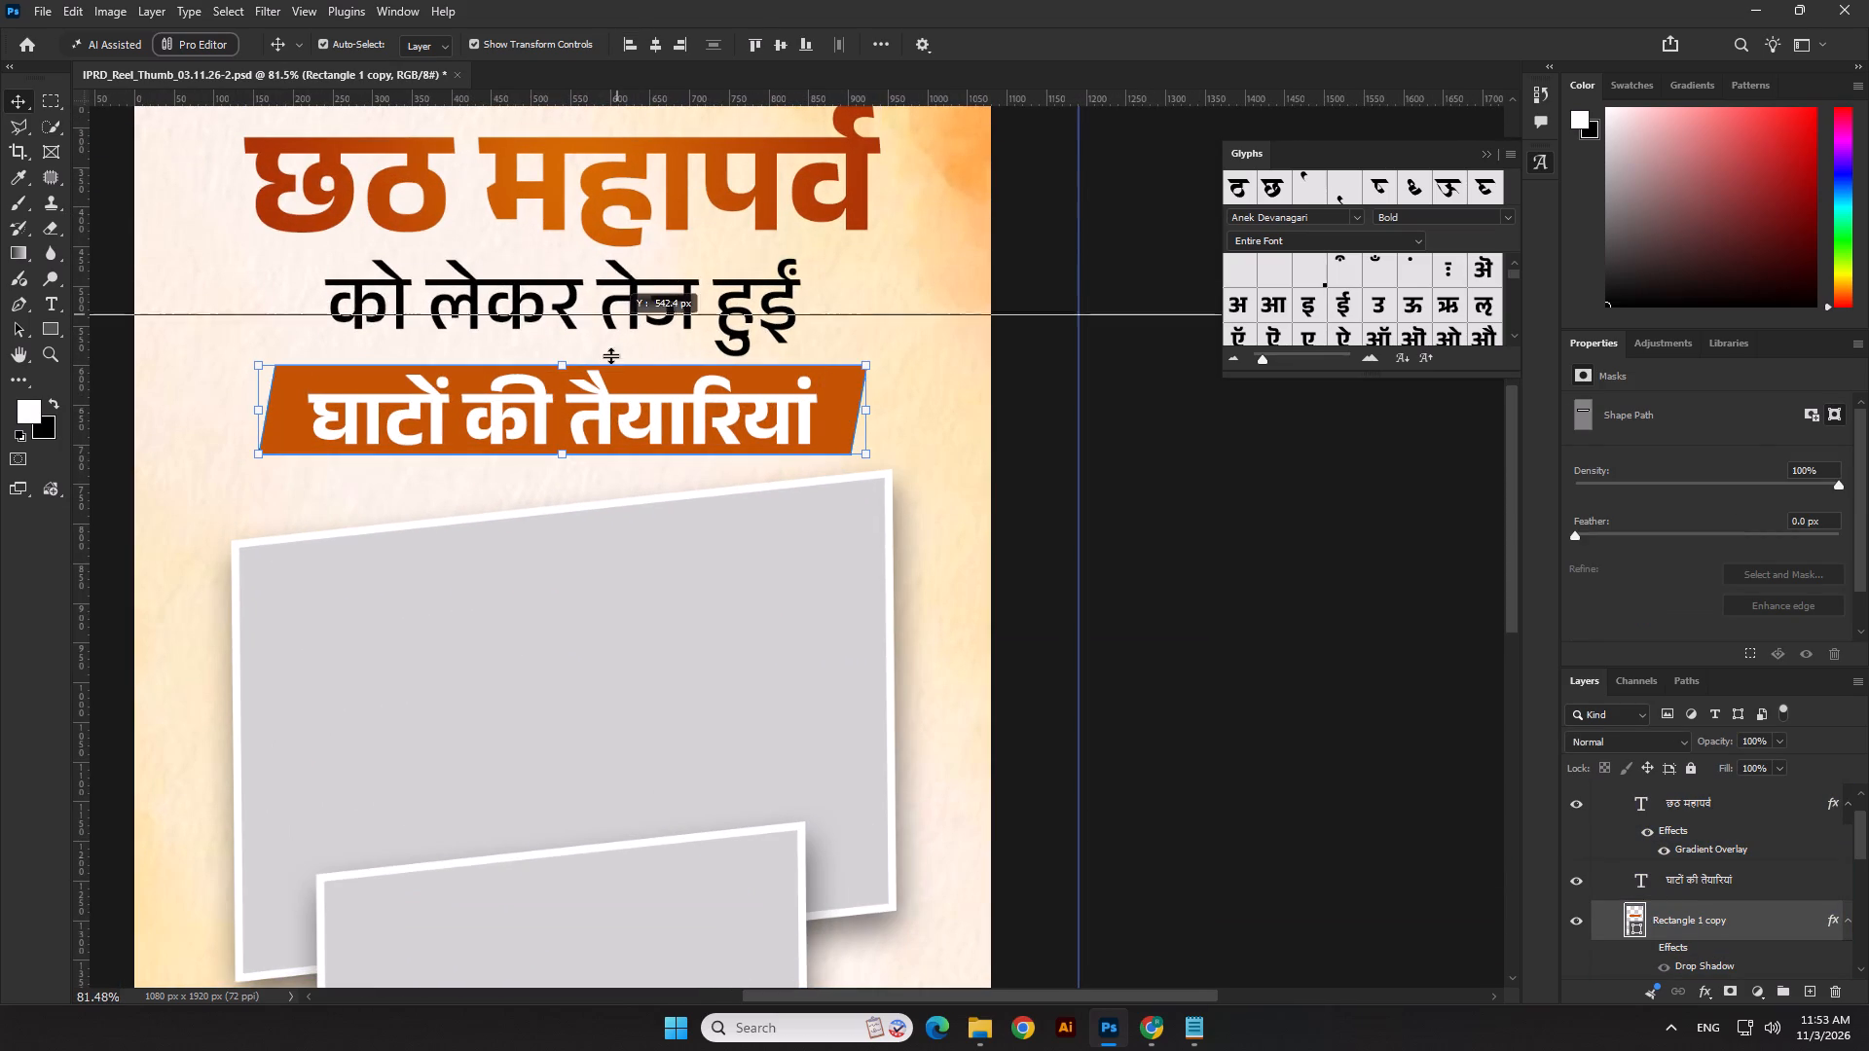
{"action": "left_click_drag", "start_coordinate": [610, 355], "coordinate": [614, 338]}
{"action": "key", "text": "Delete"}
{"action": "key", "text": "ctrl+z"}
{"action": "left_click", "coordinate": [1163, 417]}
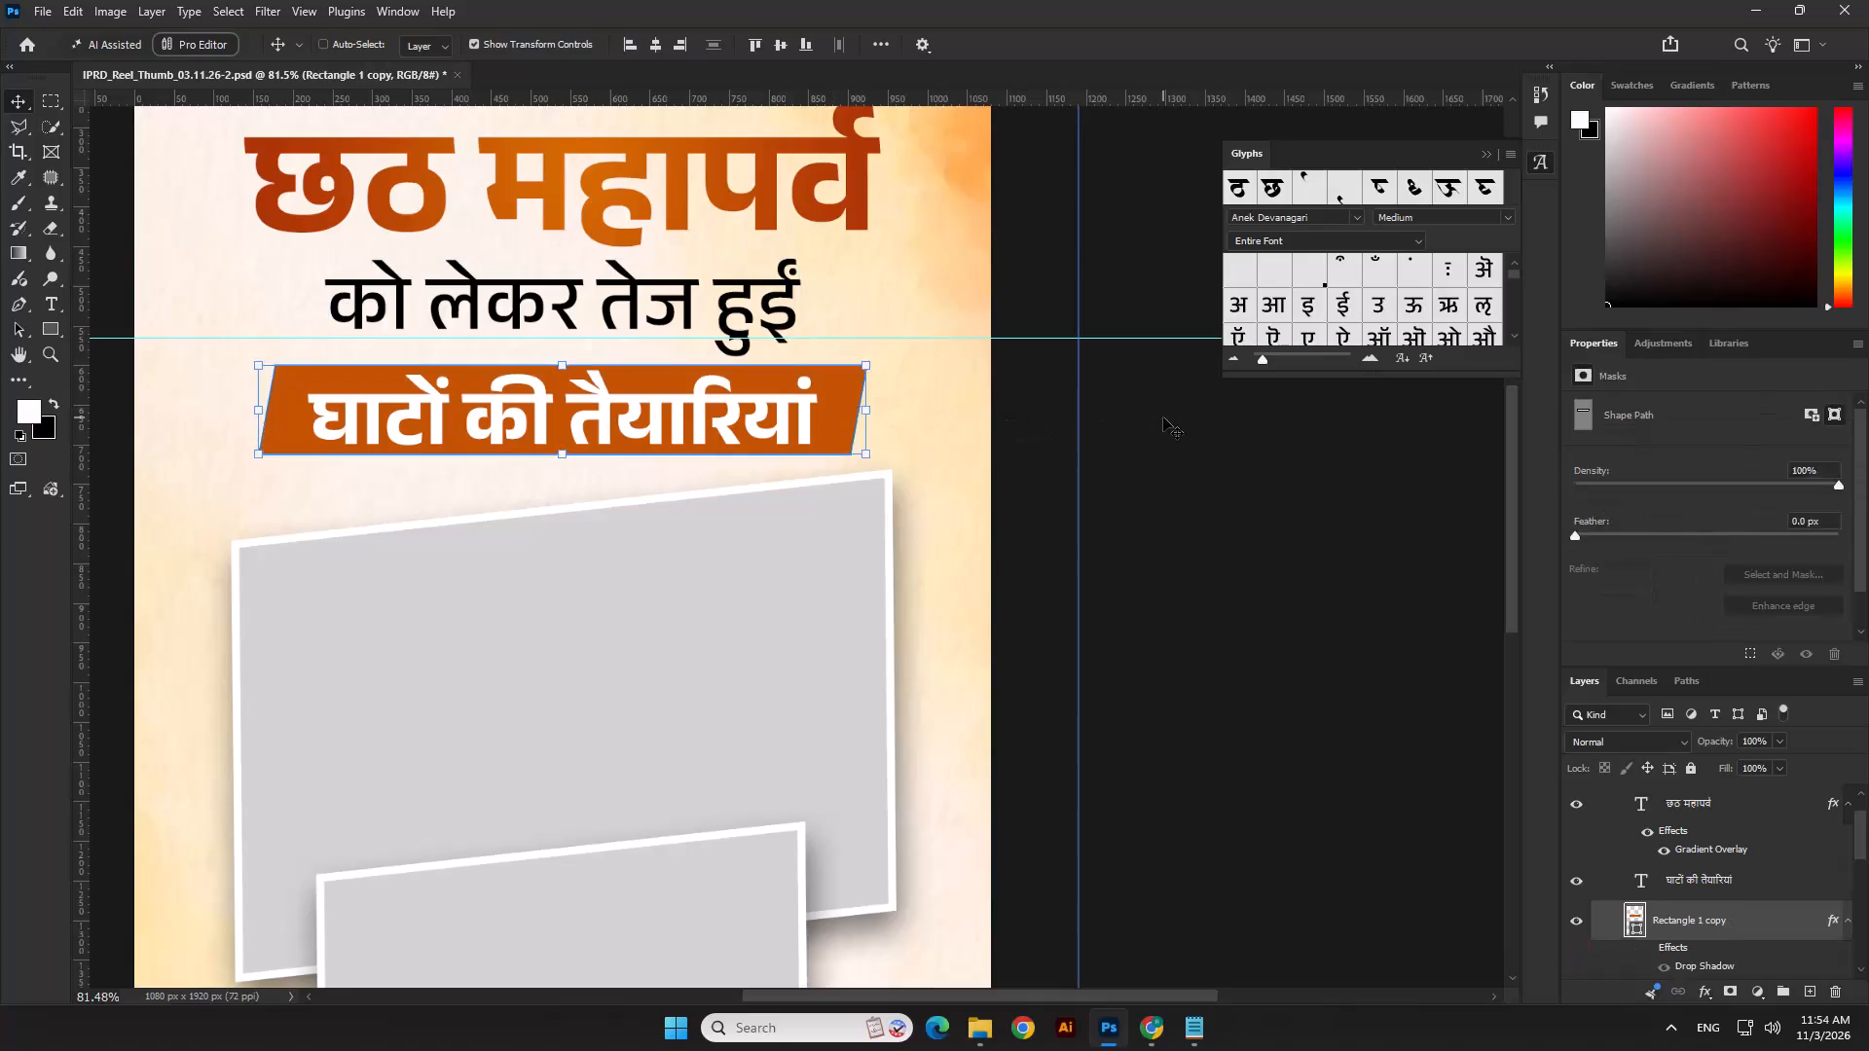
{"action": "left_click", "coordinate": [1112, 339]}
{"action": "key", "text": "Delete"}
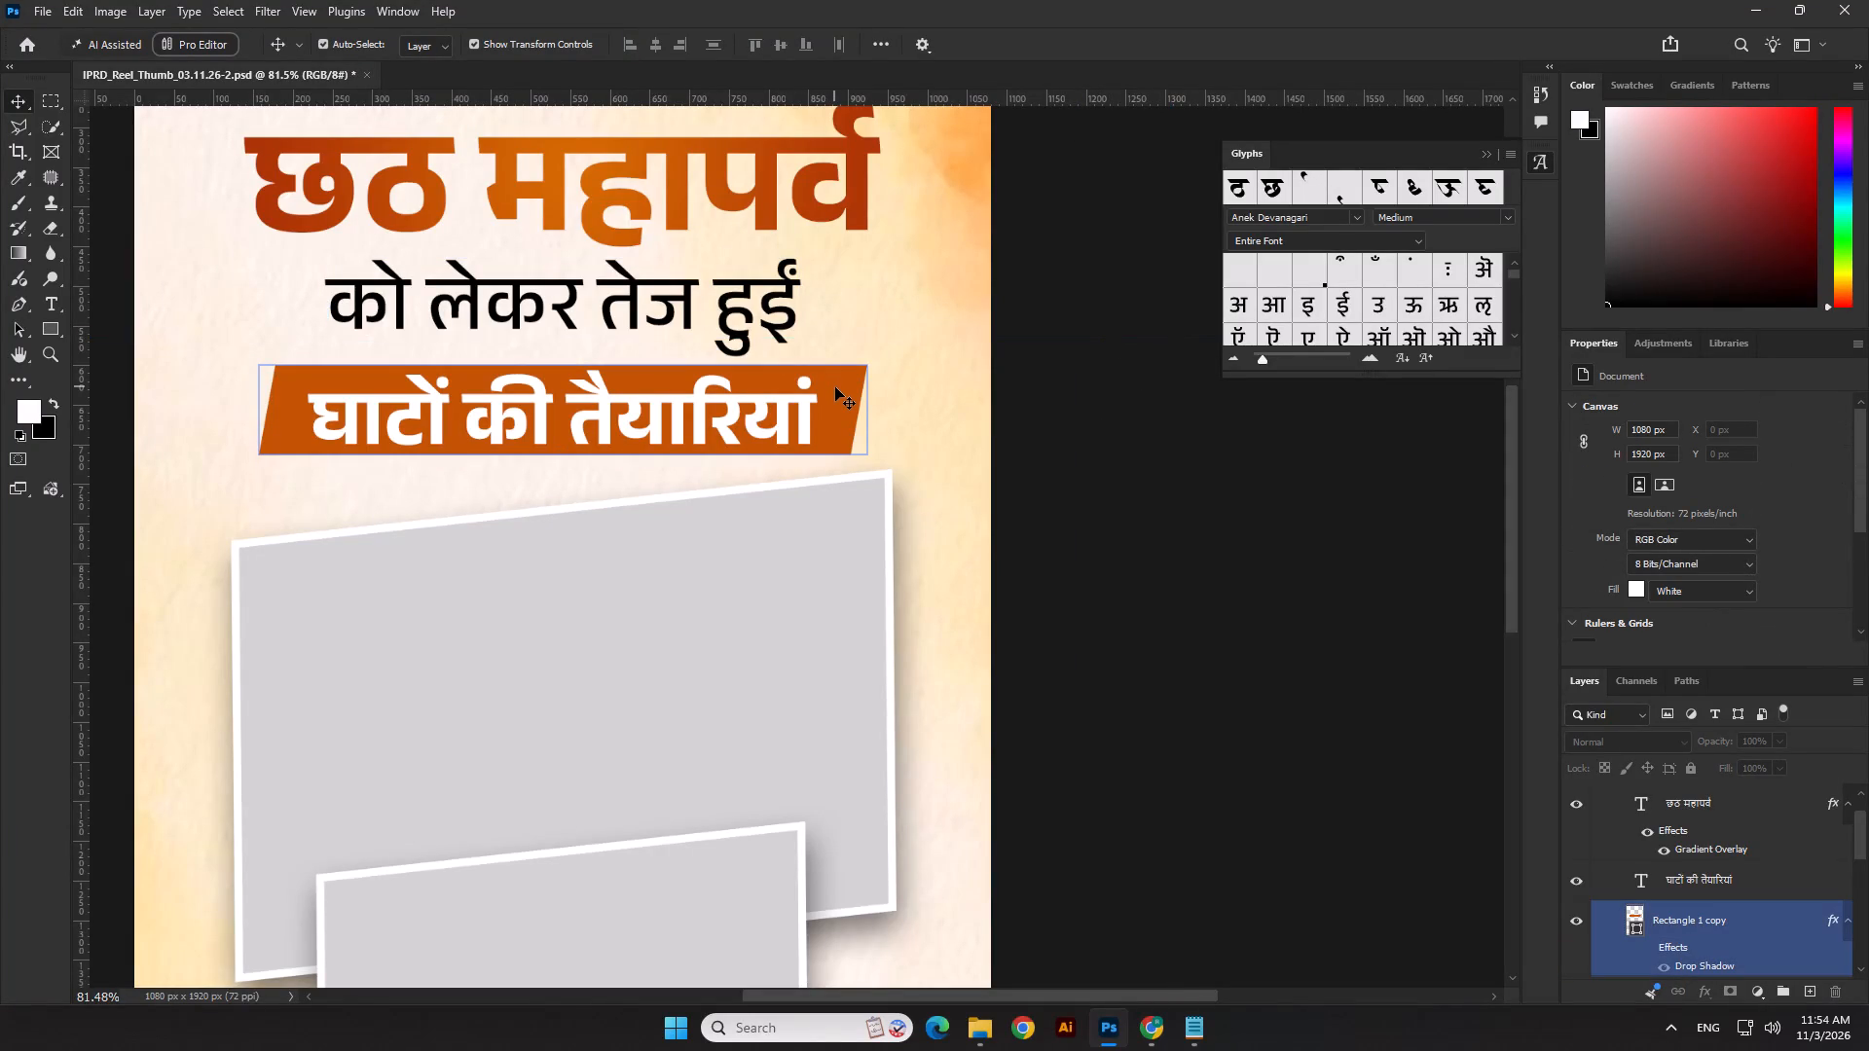
Duplicate the orange band behind घाटों की तैयारियां and recolour the lower copy white.
{"action": "left_click", "coordinate": [835, 388]}
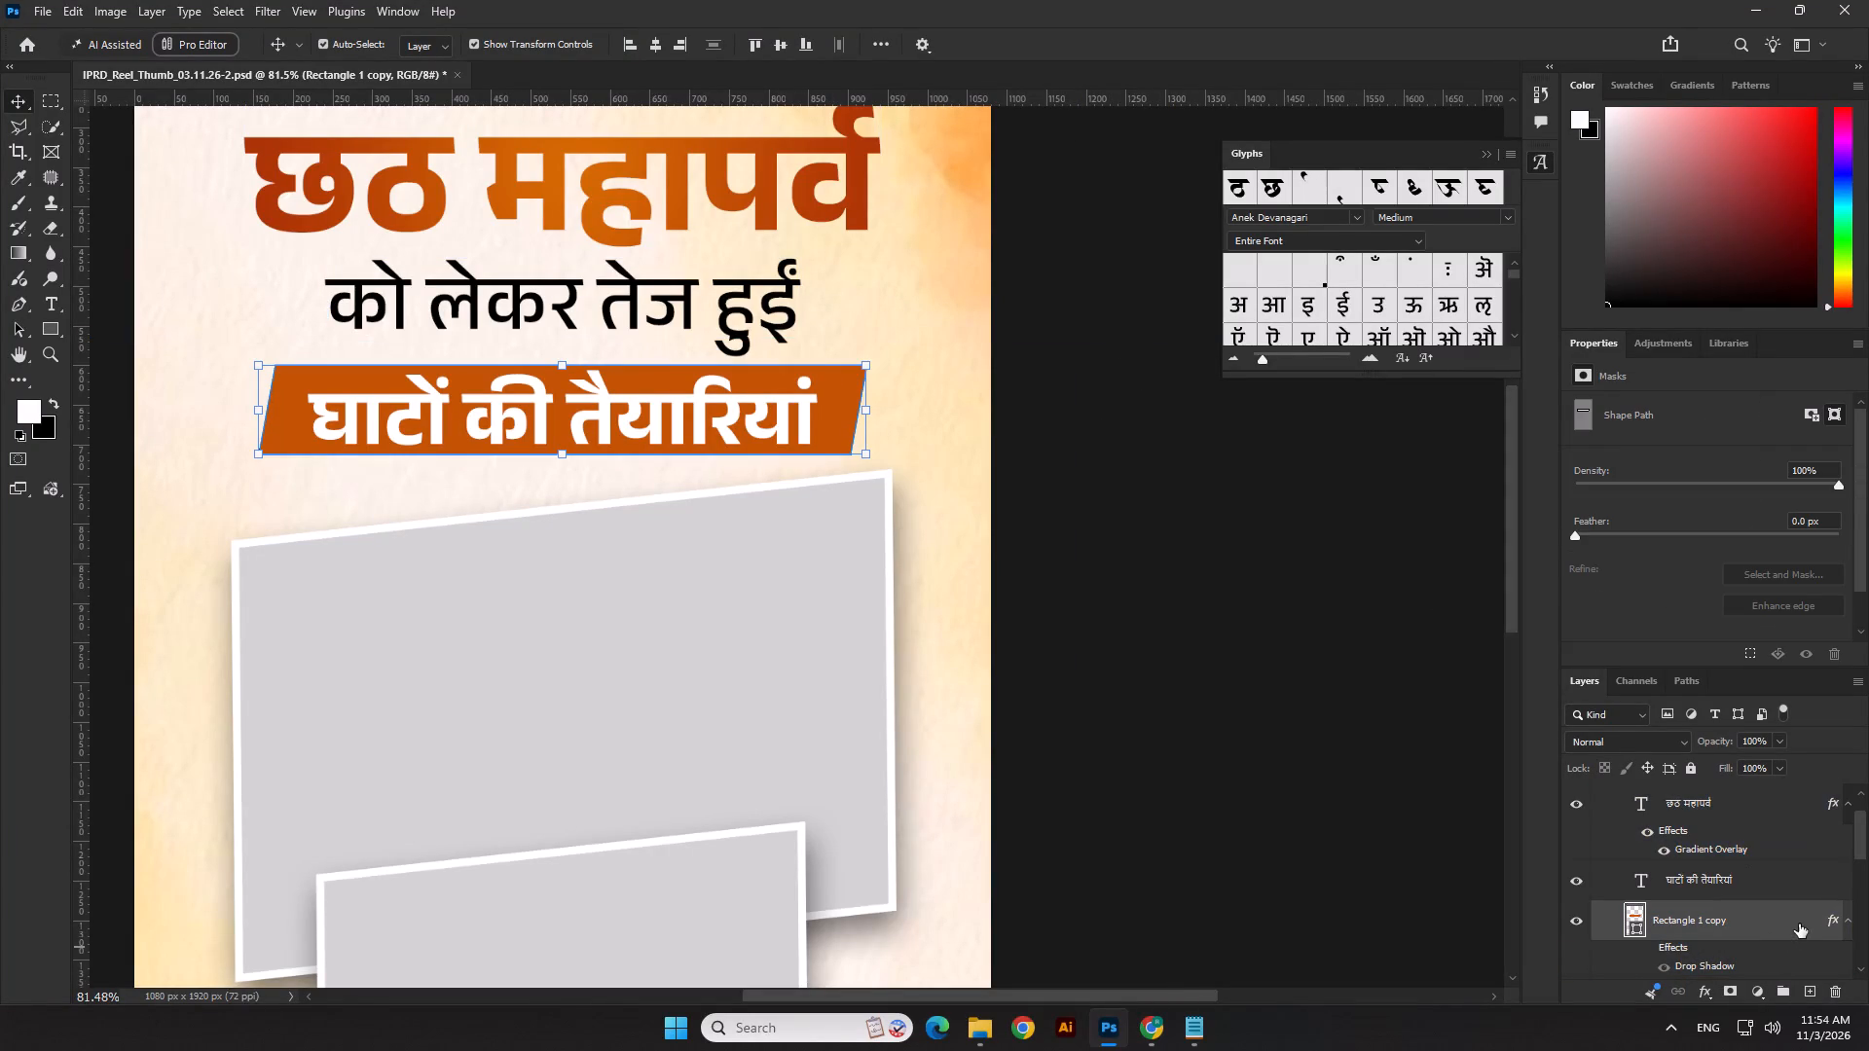
{"action": "left_click_drag", "start_coordinate": [1799, 924], "coordinate": [1812, 994]}
{"action": "scroll", "coordinate": [1758, 908], "scroll_direction": "down", "scroll_amount": 3}
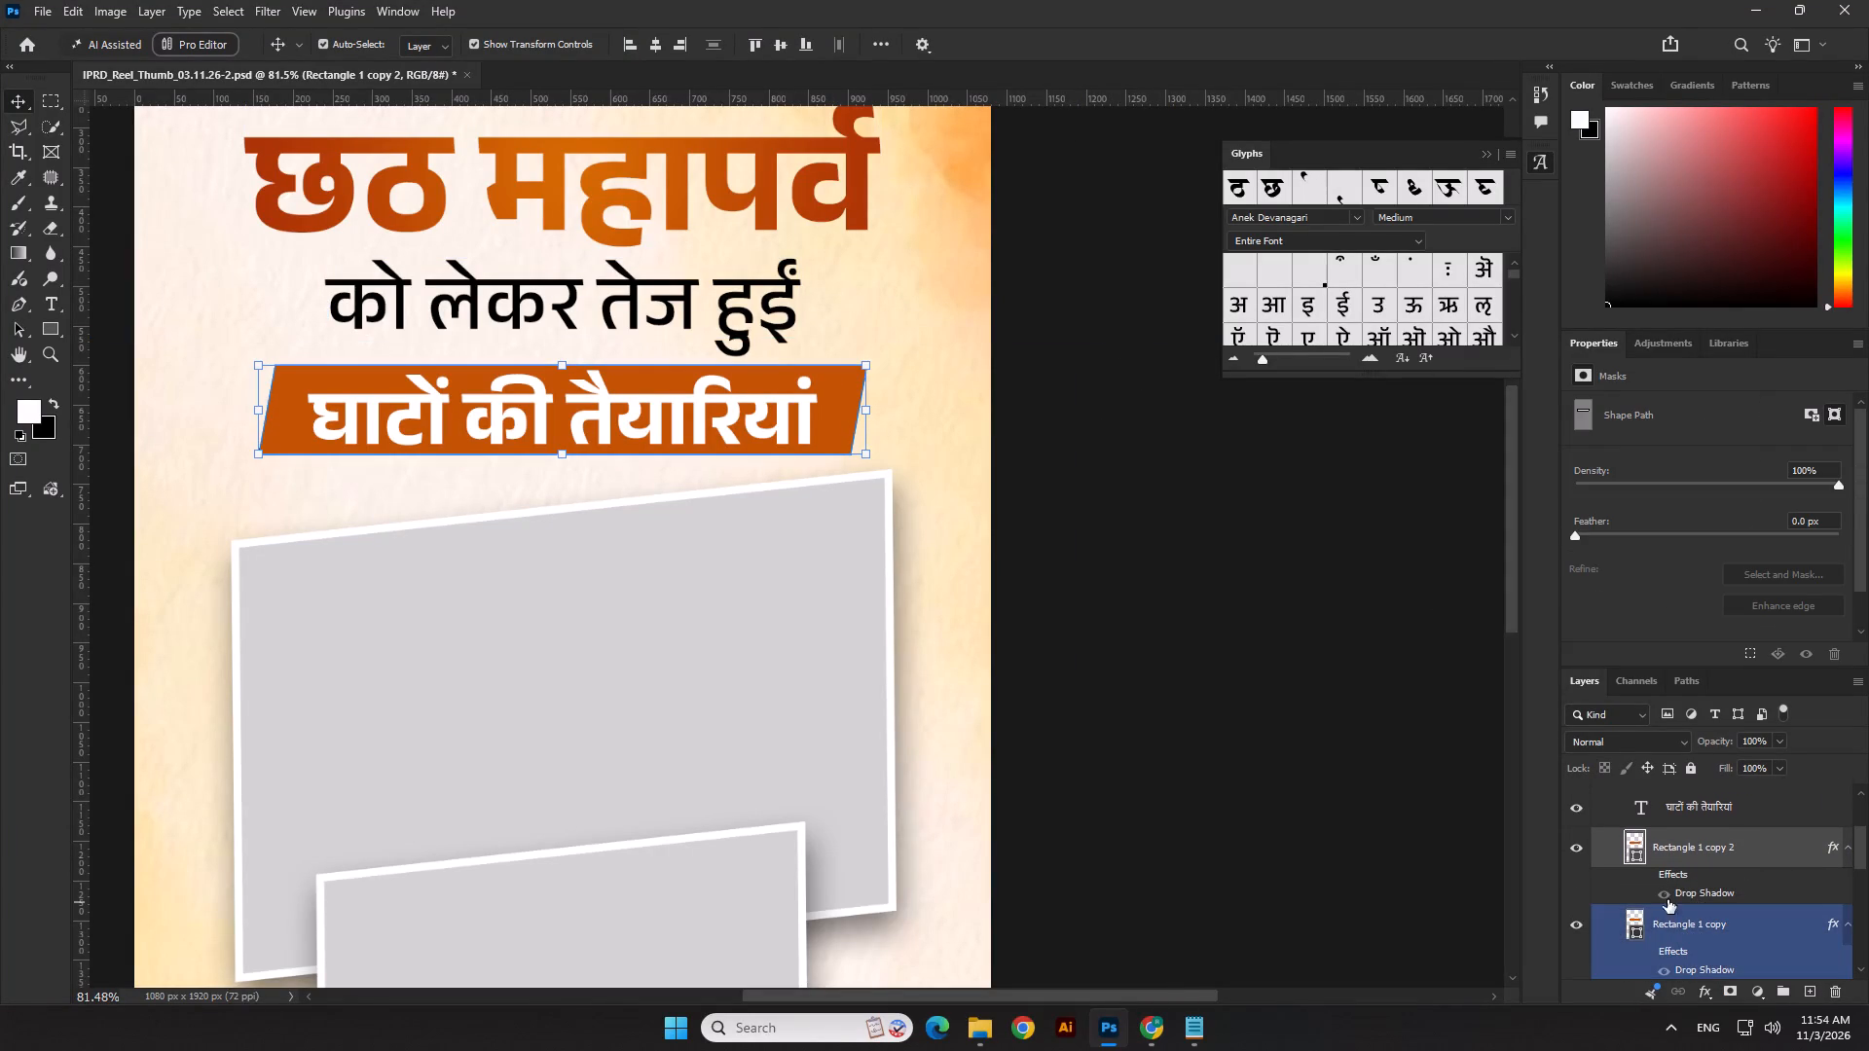
{"action": "double_click", "coordinate": [1635, 929]}
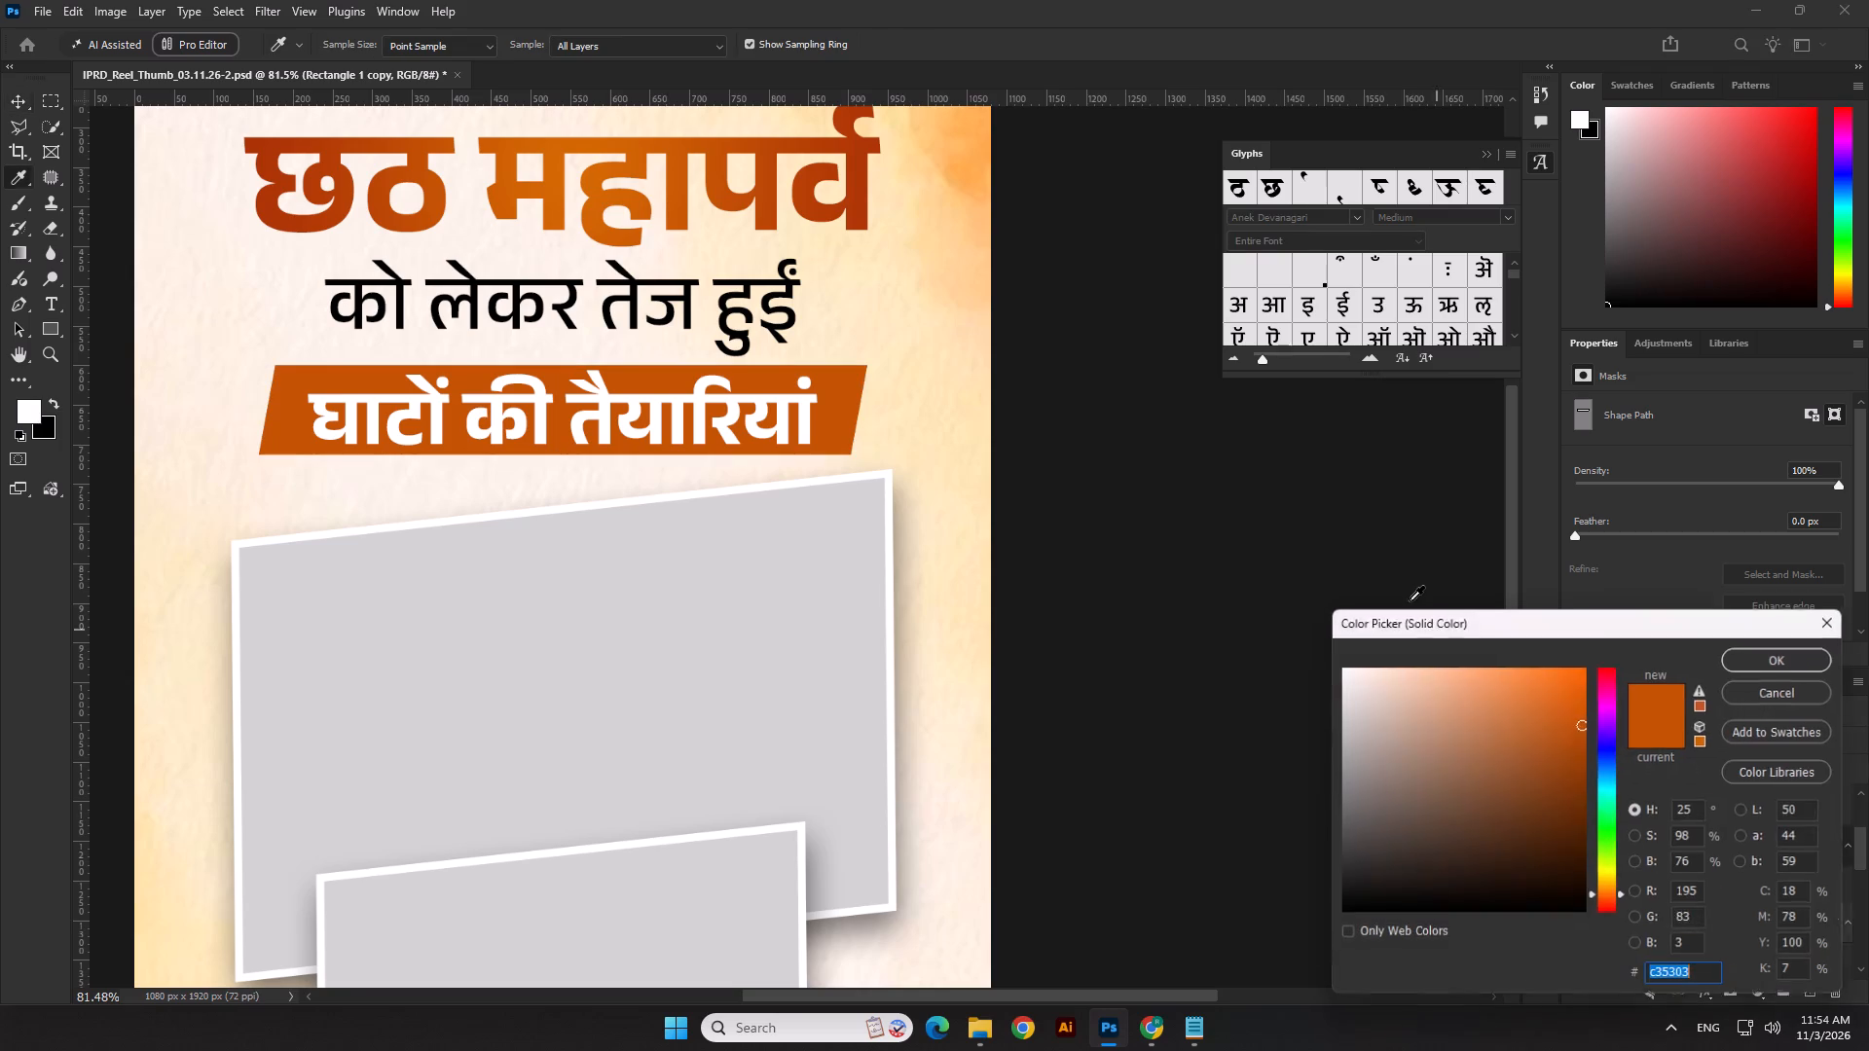
{"action": "left_click_drag", "start_coordinate": [1365, 721], "coordinate": [1277, 618]}
{"action": "left_click", "coordinate": [1800, 658]}
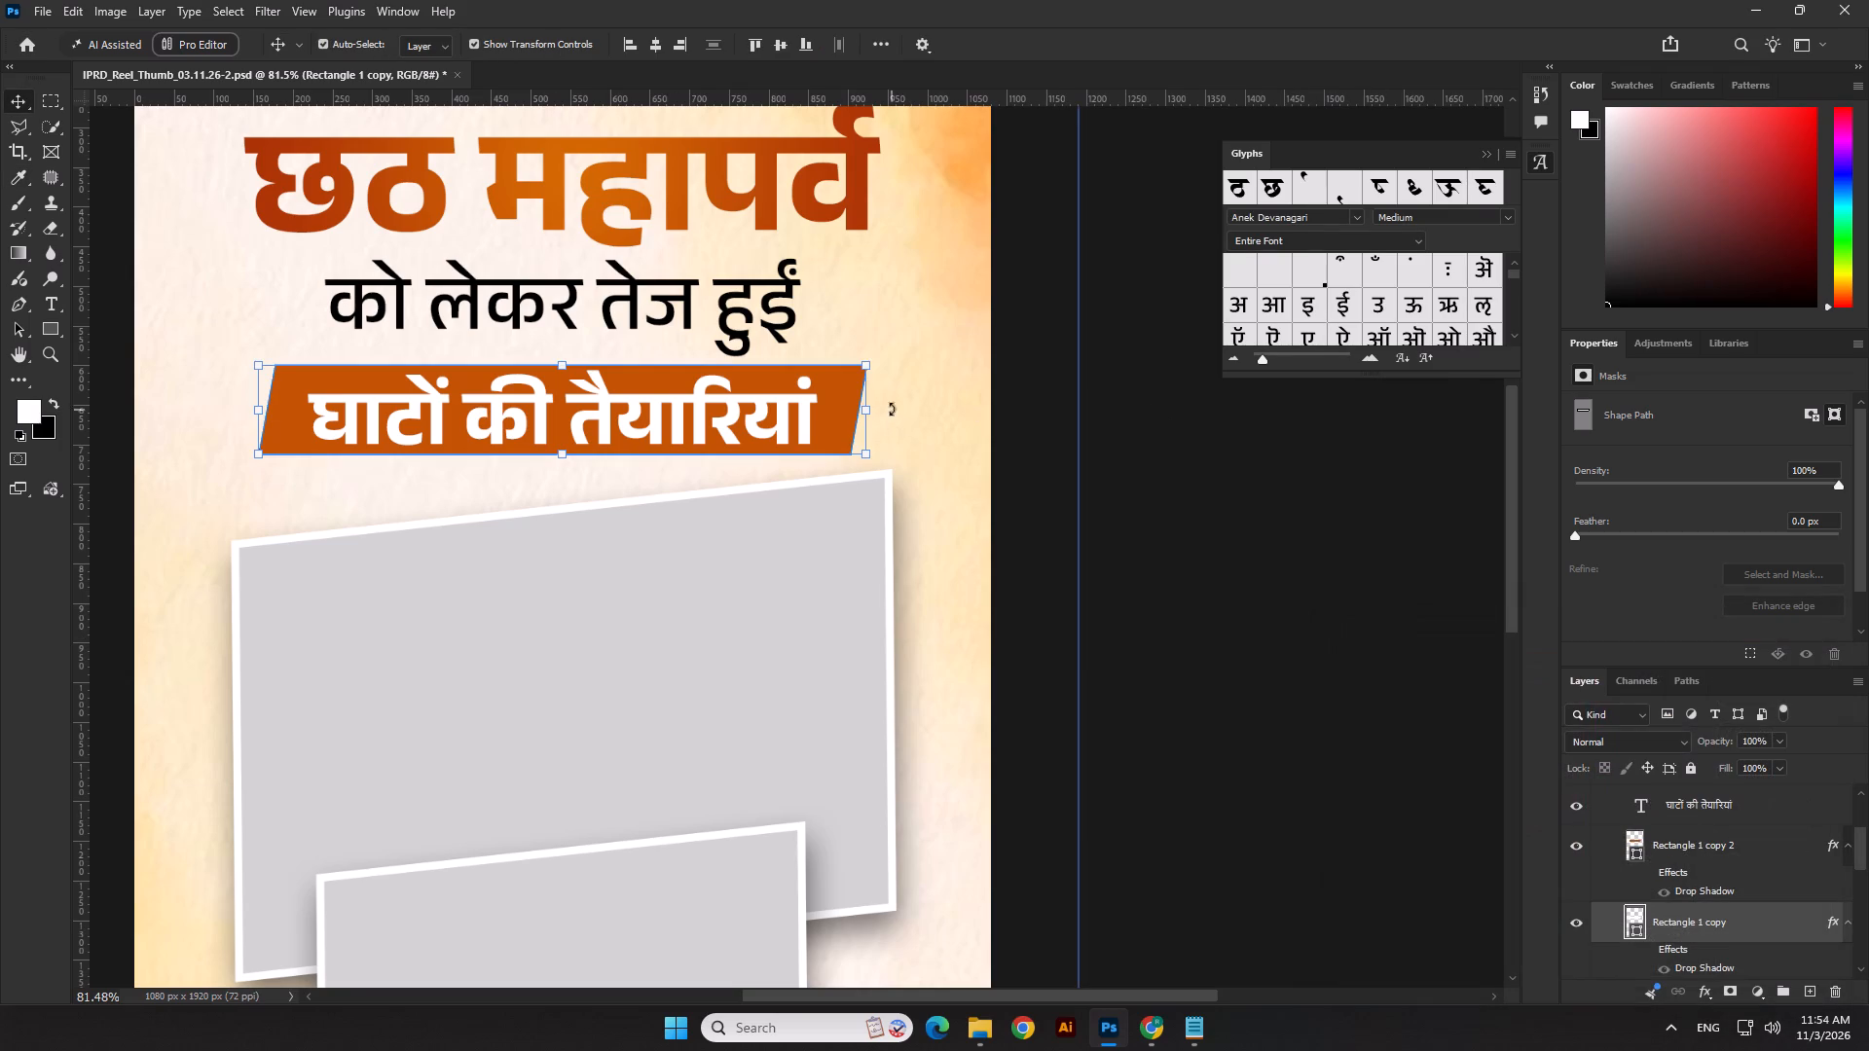
Widen the white band slightly beyond the orange one and centre it horizontally on the canvas.
{"action": "left_click_drag", "start_coordinate": [866, 403], "coordinate": [891, 403], "text": "shift"}
{"action": "key", "text": "Return"}
{"action": "left_click", "coordinate": [657, 44]}
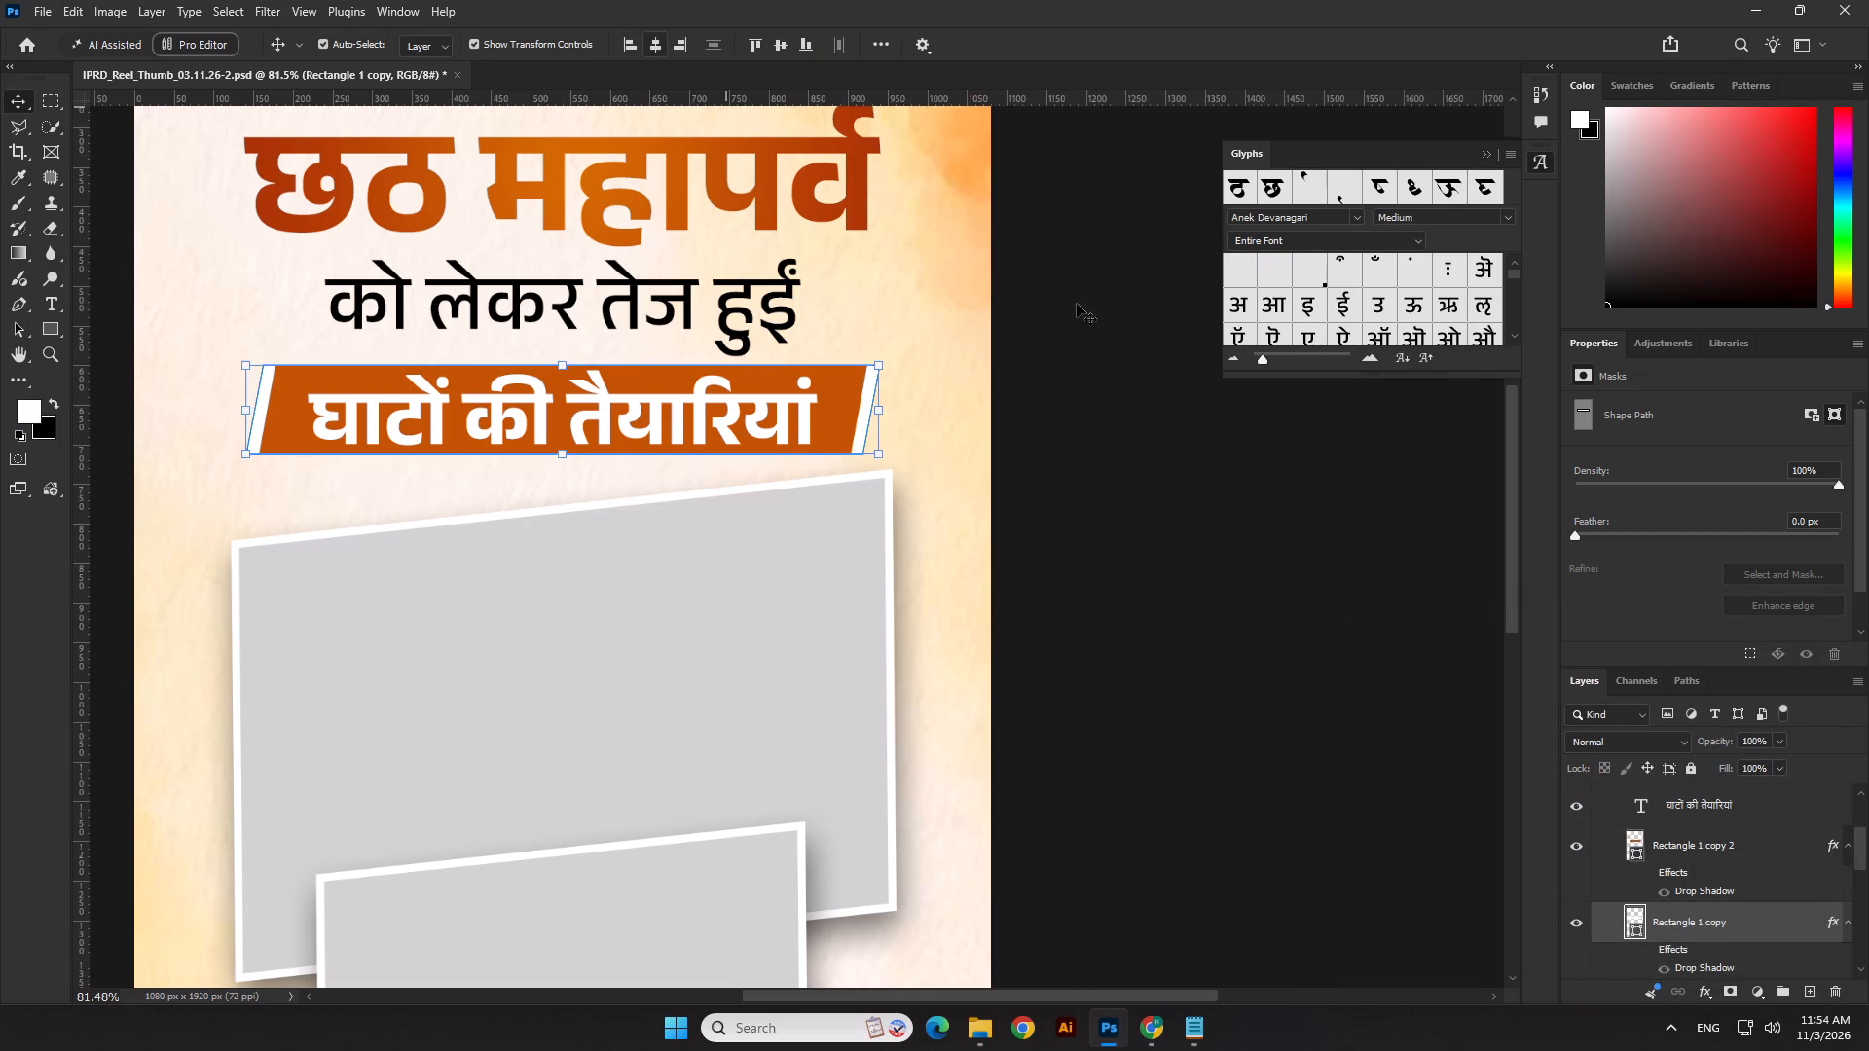
{"action": "left_click", "coordinate": [1368, 579]}
{"action": "scroll", "coordinate": [1368, 562], "scroll_direction": "down", "scroll_amount": 4}
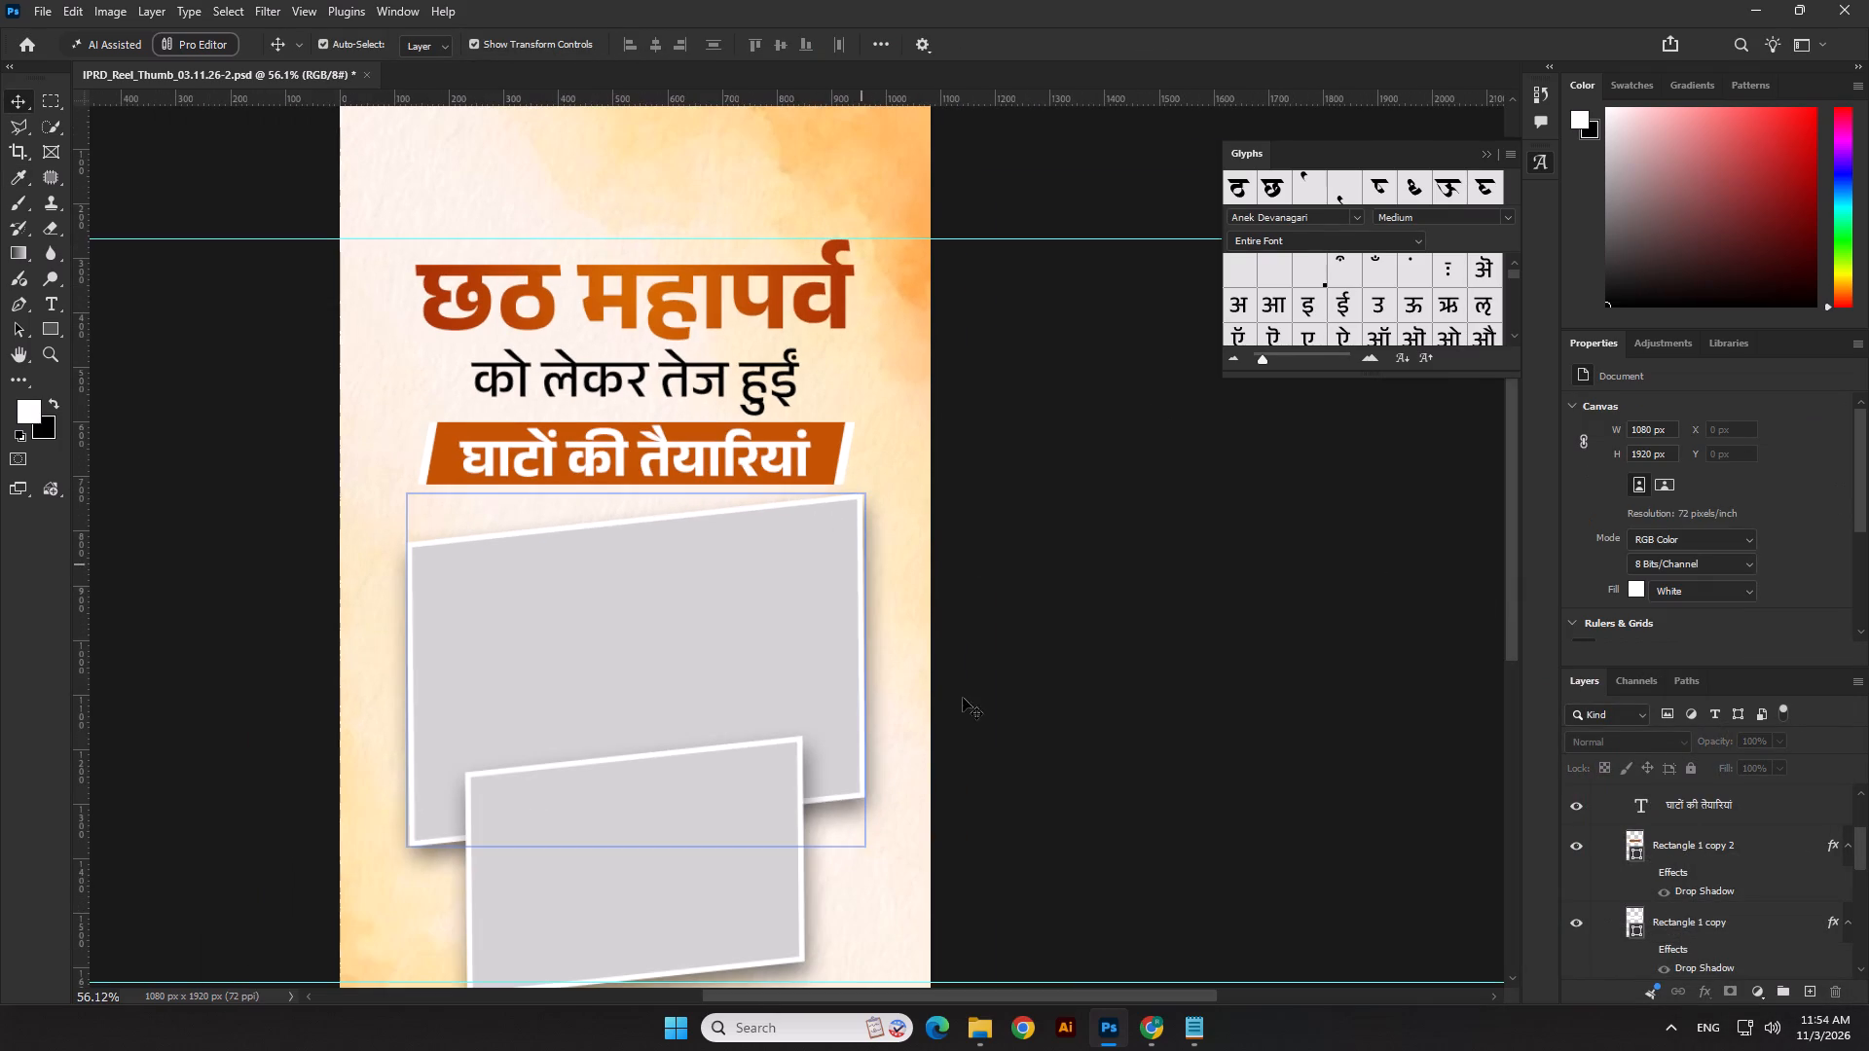
Show the white band's drop shadow, set its angle to 84°, and fine-tune its distance and increase its opacity.
{"action": "scroll", "coordinate": [886, 504], "scroll_direction": "up", "scroll_amount": 2}
{"action": "left_click", "coordinate": [835, 456]}
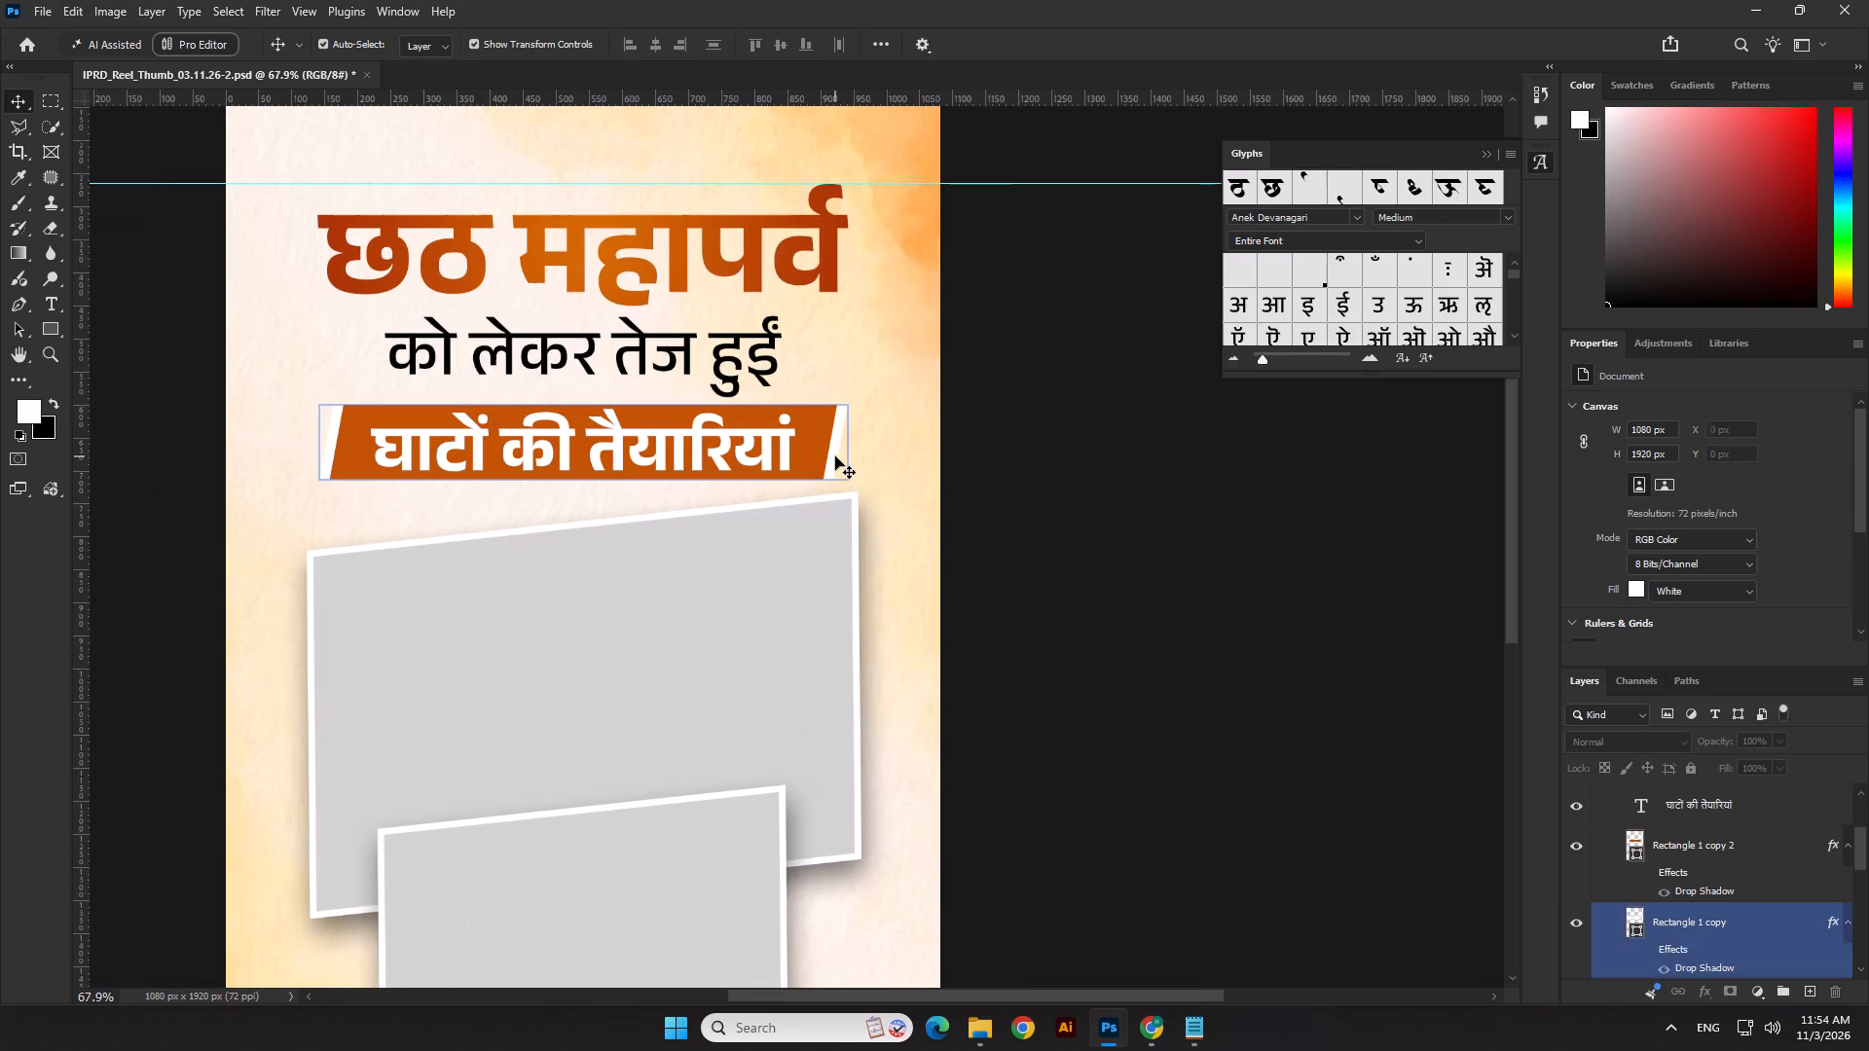
{"action": "left_click", "coordinate": [1649, 953]}
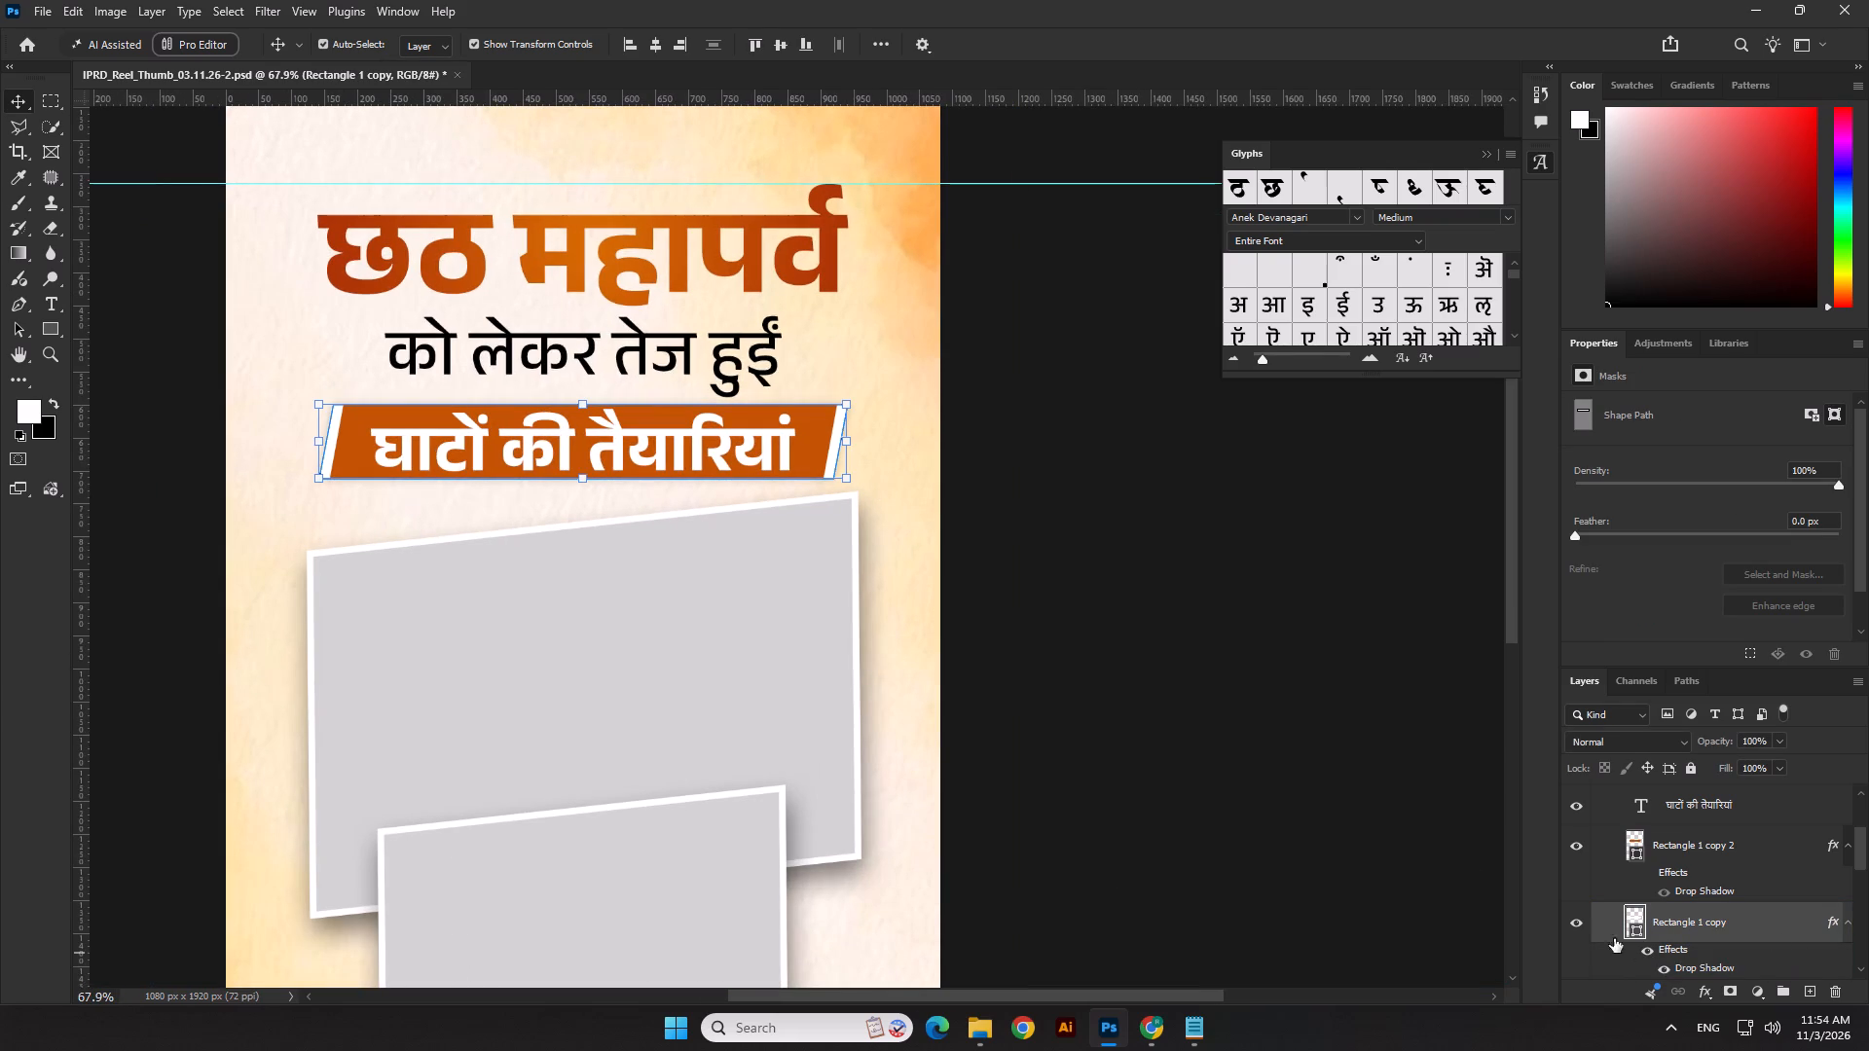
{"action": "scroll", "coordinate": [622, 518], "scroll_direction": "up", "scroll_amount": 5}
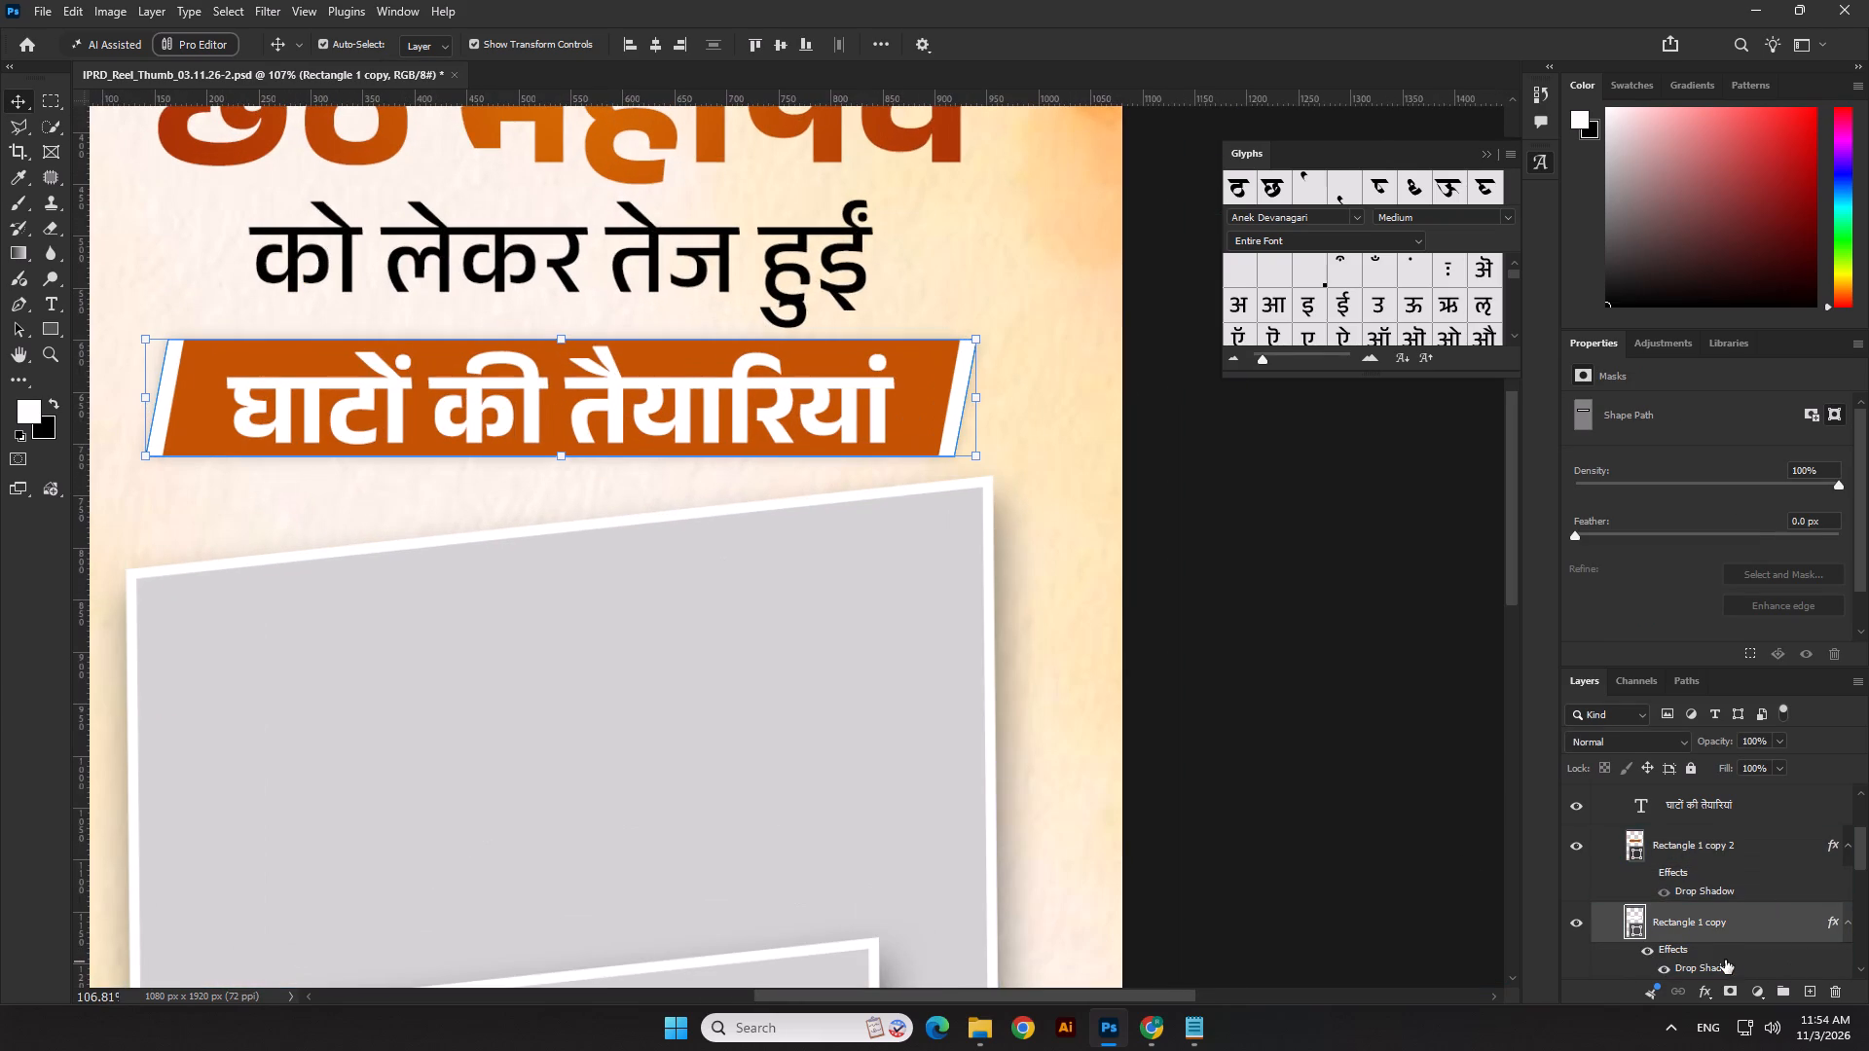
{"action": "double_click", "coordinate": [1725, 965]}
{"action": "left_click_drag", "start_coordinate": [895, 472], "coordinate": [898, 476]}
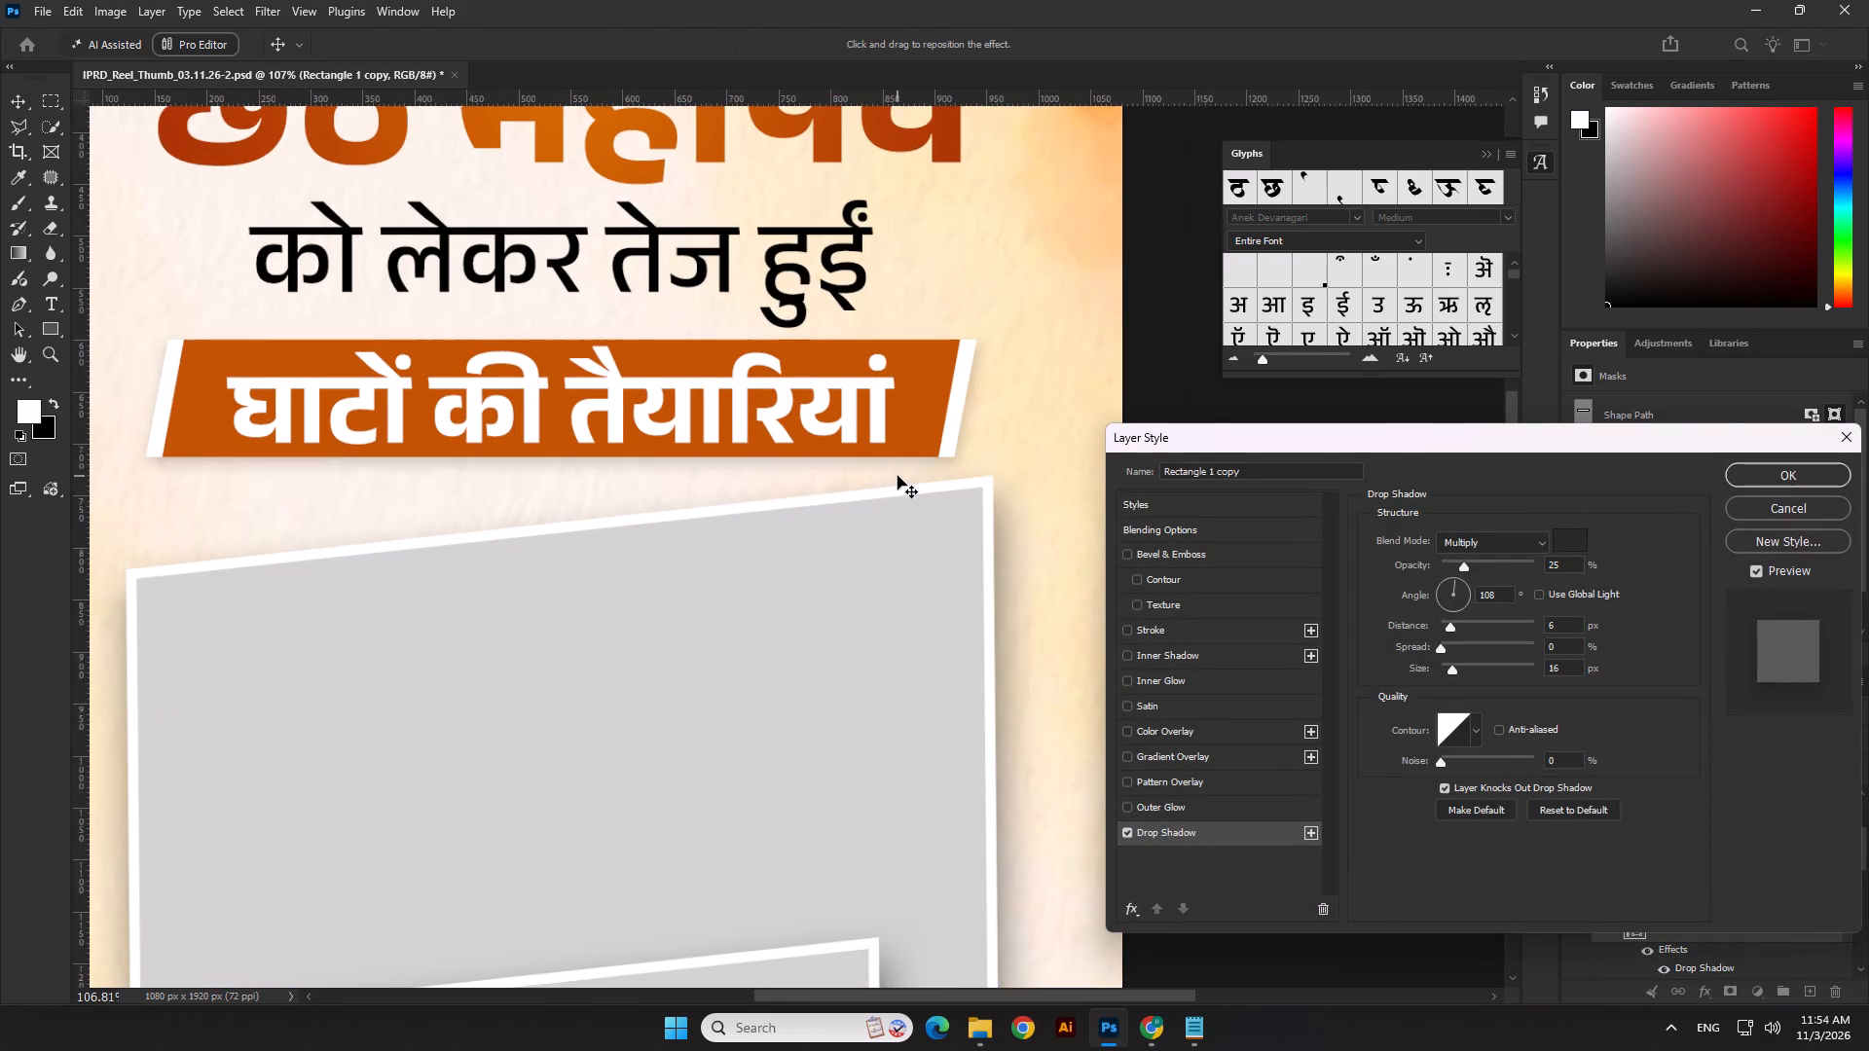
{"action": "left_click_drag", "start_coordinate": [898, 476], "coordinate": [894, 483]}
{"action": "left_click", "coordinate": [1460, 672]}
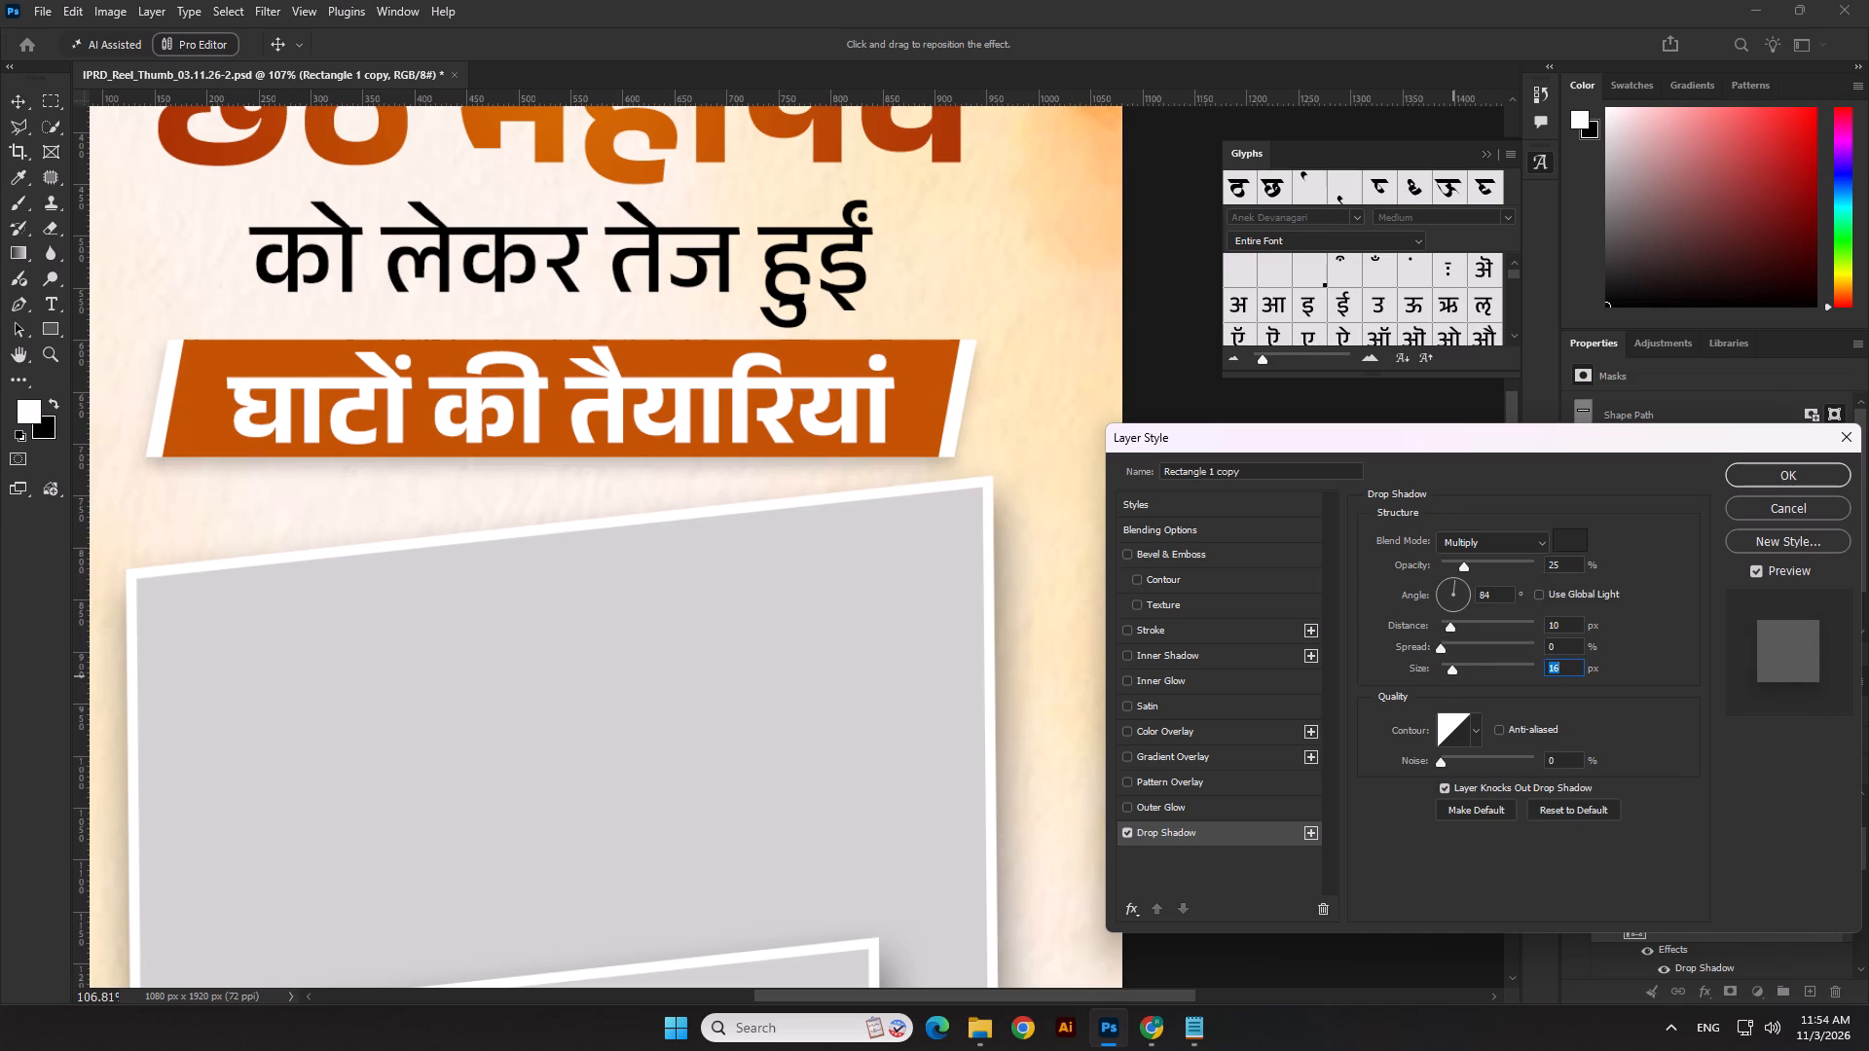
{"action": "left_click_drag", "start_coordinate": [1458, 623], "coordinate": [1452, 626]}
{"action": "left_click_drag", "start_coordinate": [1452, 626], "coordinate": [1449, 627]}
{"action": "left_click_drag", "start_coordinate": [1468, 564], "coordinate": [1484, 572]}
{"action": "left_click", "coordinate": [1778, 488]}
{"action": "left_click", "coordinate": [1729, 473]}
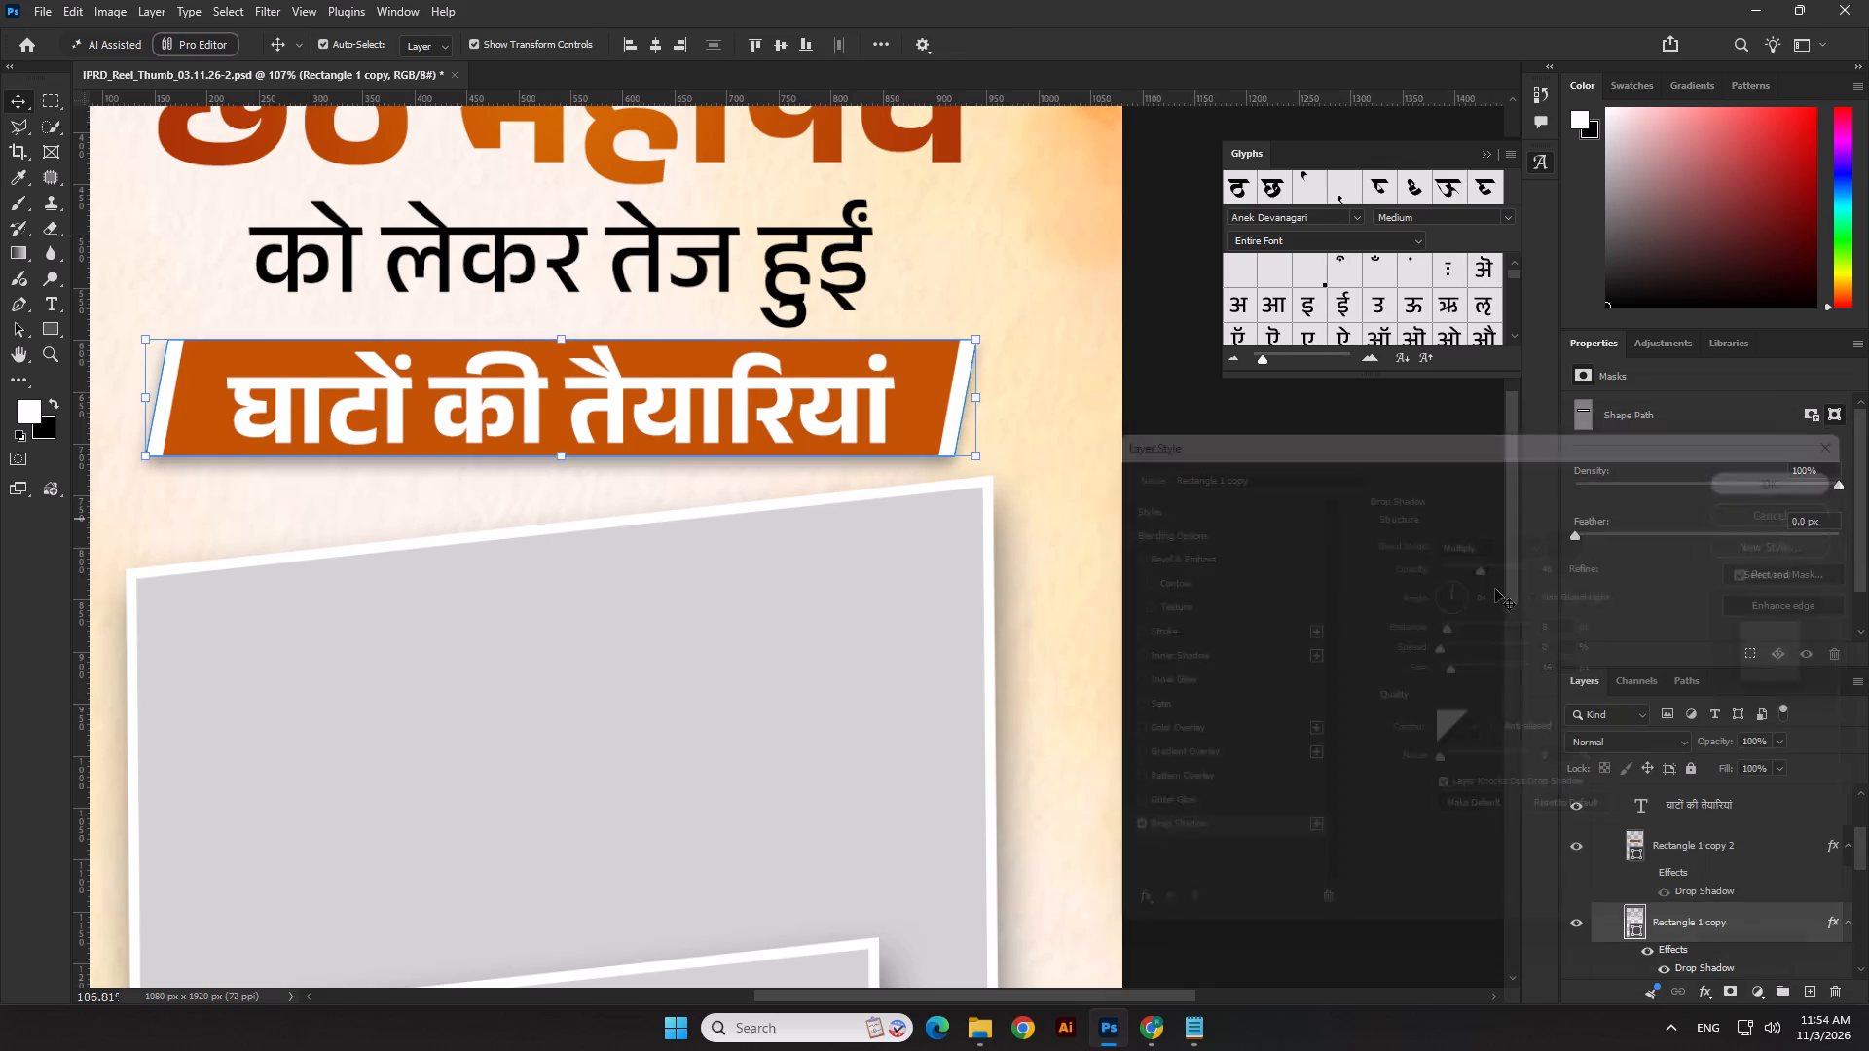
Save the reel thumbnail document with the finished heading band.
{"action": "left_click", "coordinate": [1350, 637]}
{"action": "scroll", "coordinate": [917, 742], "scroll_direction": "down", "scroll_amount": 10}
{"action": "scroll", "coordinate": [1238, 596], "scroll_direction": "down", "scroll_amount": 9}
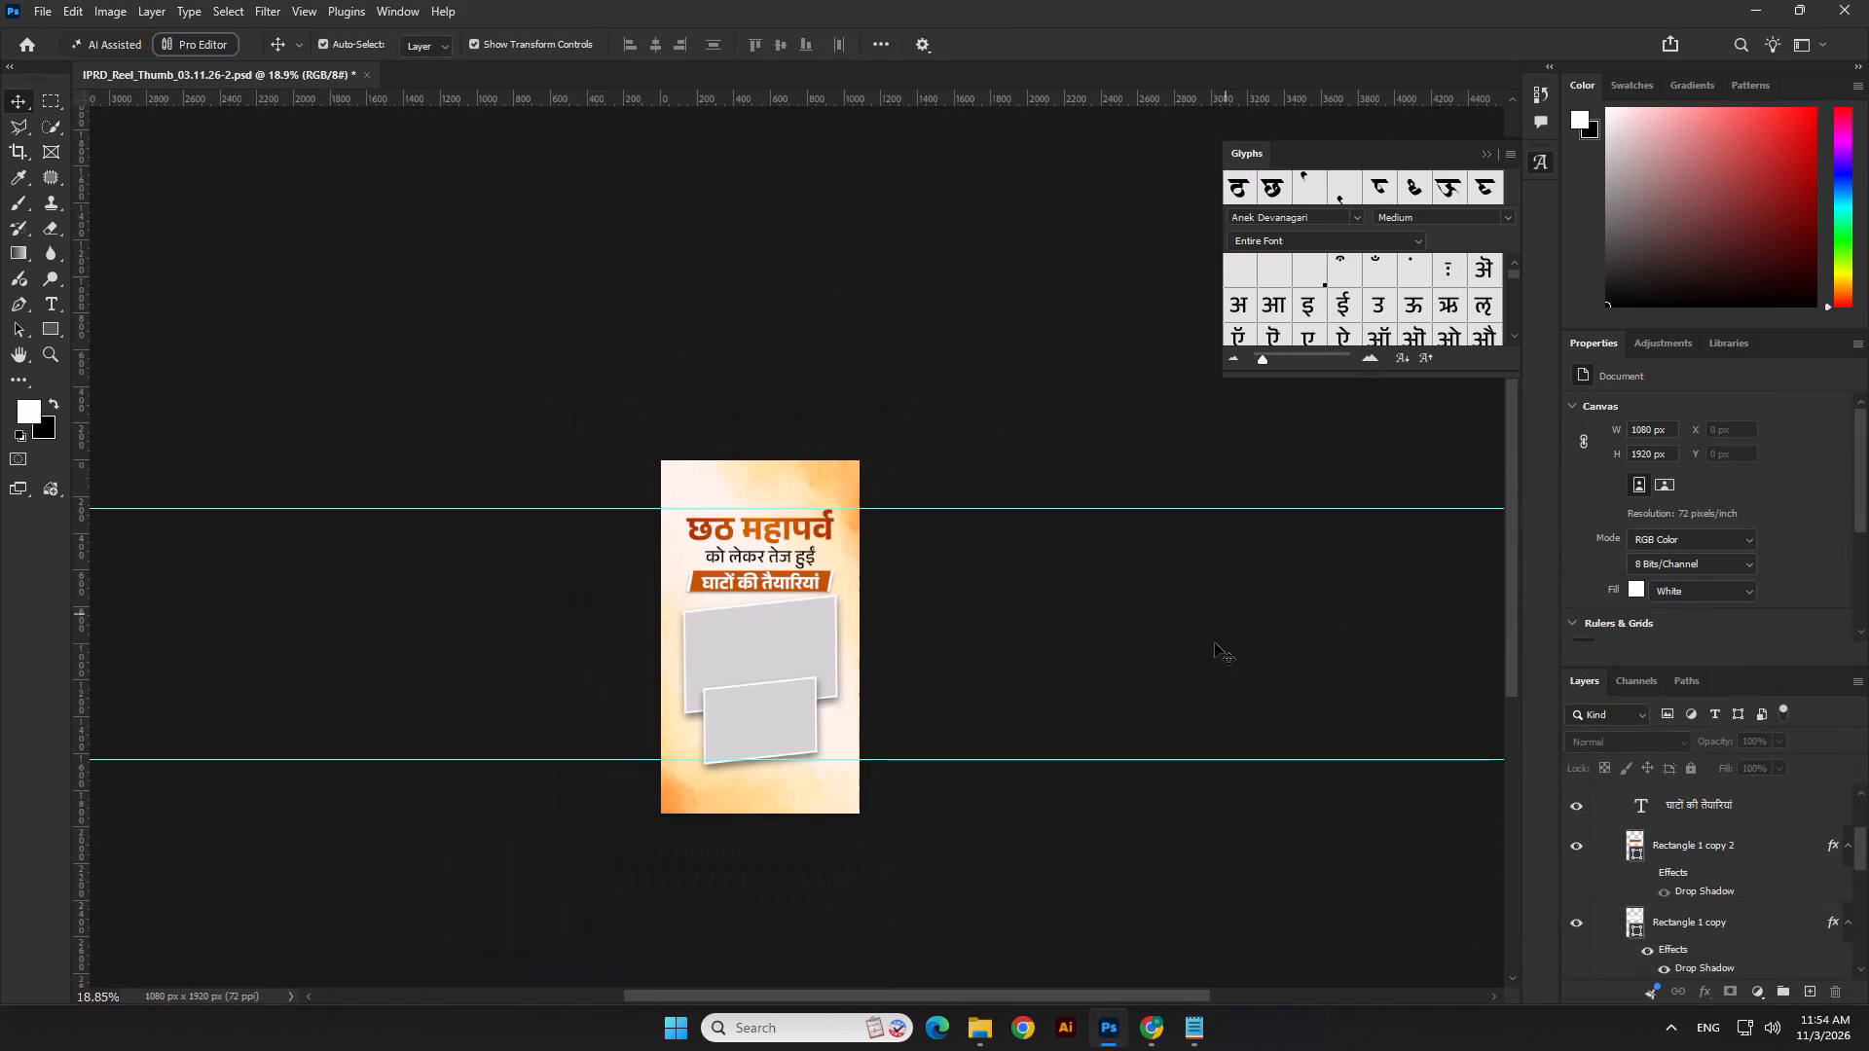
{"action": "left_click", "coordinate": [1215, 643]}
{"action": "scroll", "coordinate": [929, 654], "scroll_direction": "up", "scroll_amount": 4}
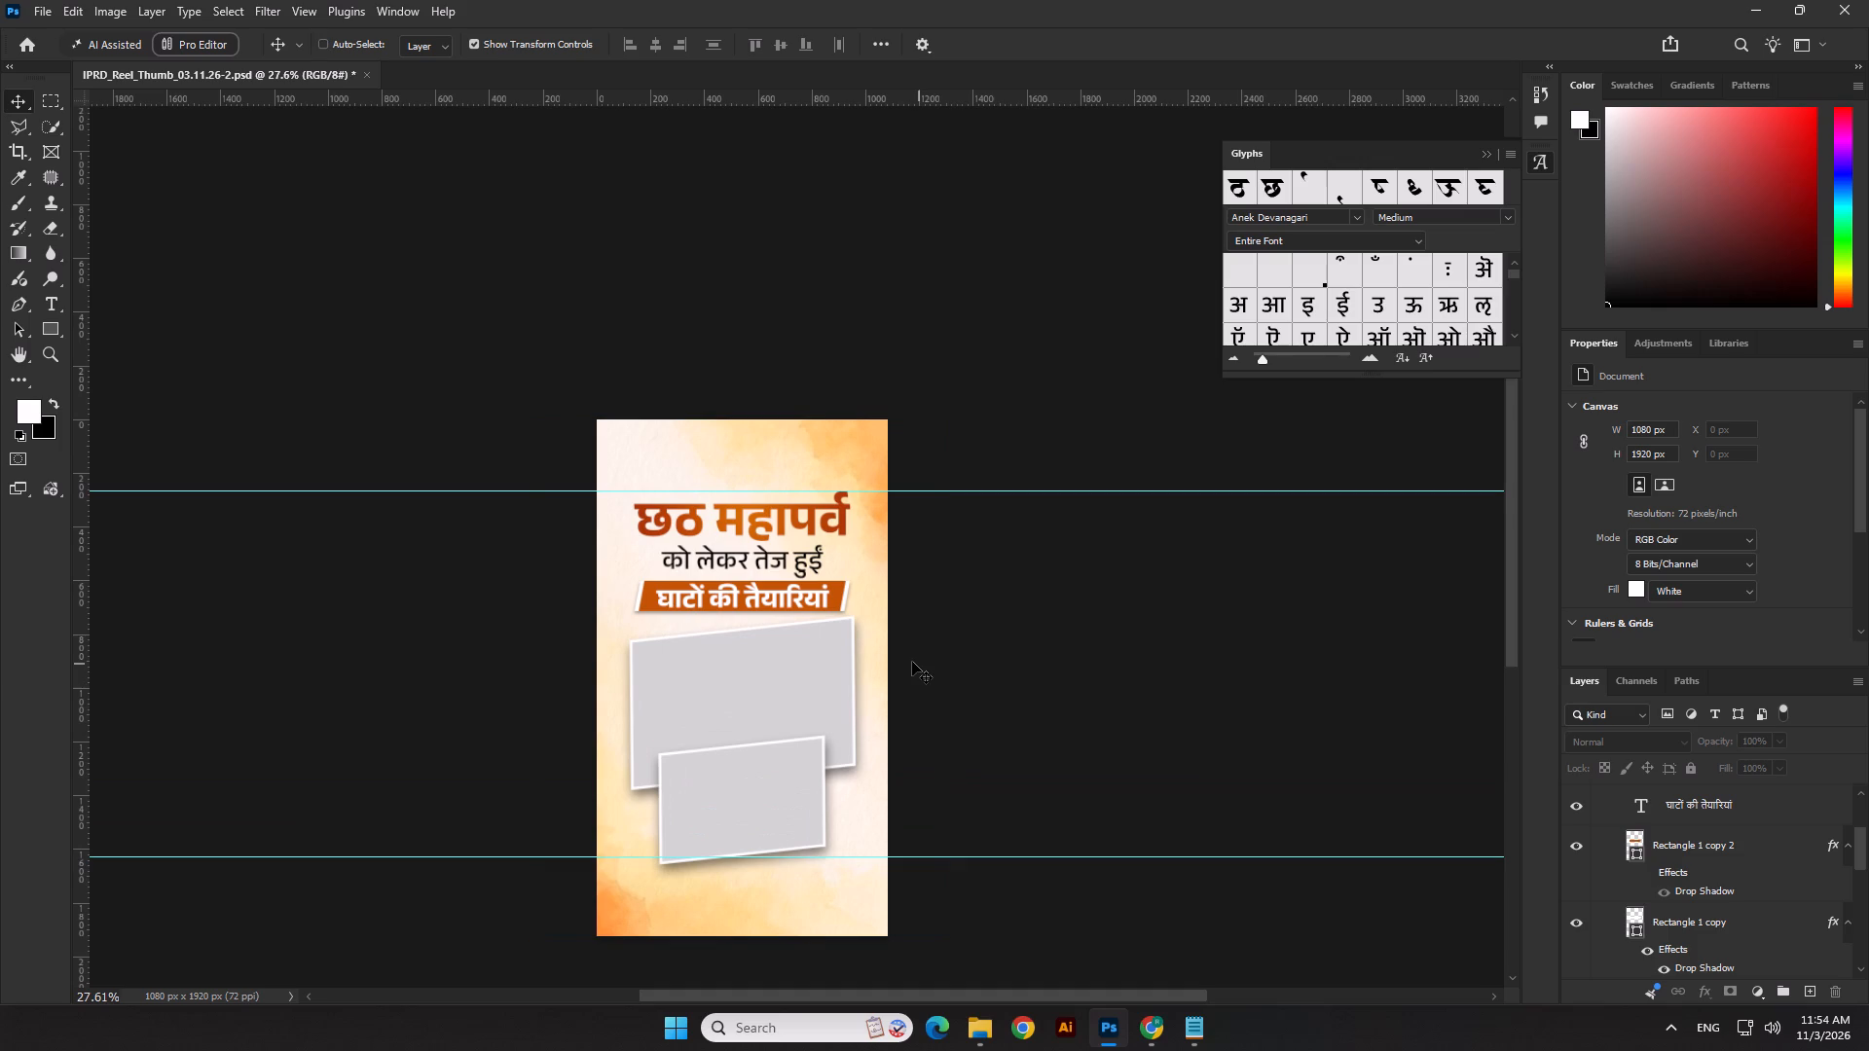
{"action": "key", "text": "ctrl+s"}
Place WhatsApp Image 2026-11-03 at 11.44.11 AM (1).jpeg from Downloads above the Bg layer and clip it to the larger frame.
{"action": "left_click", "coordinate": [982, 1031]}
{"action": "left_click", "coordinate": [824, 924]}
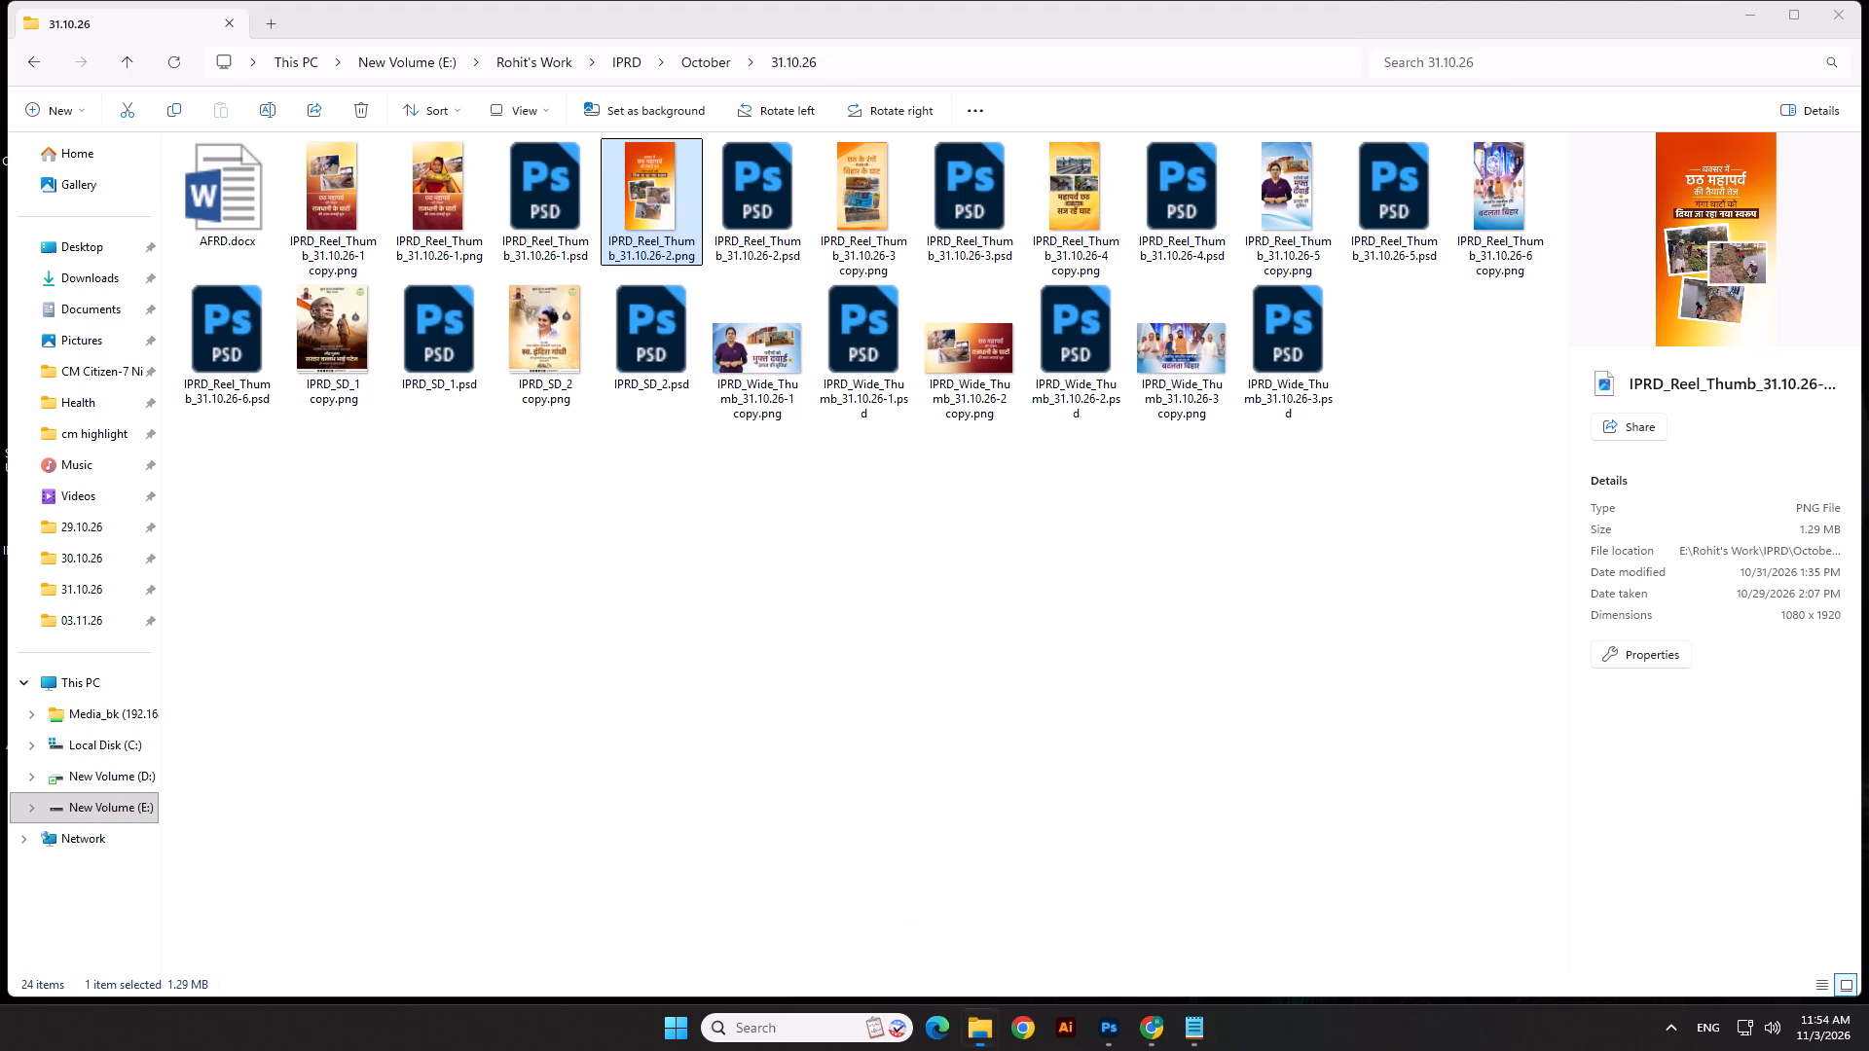
{"action": "left_click", "coordinate": [101, 281]}
{"action": "left_click", "coordinate": [234, 244]}
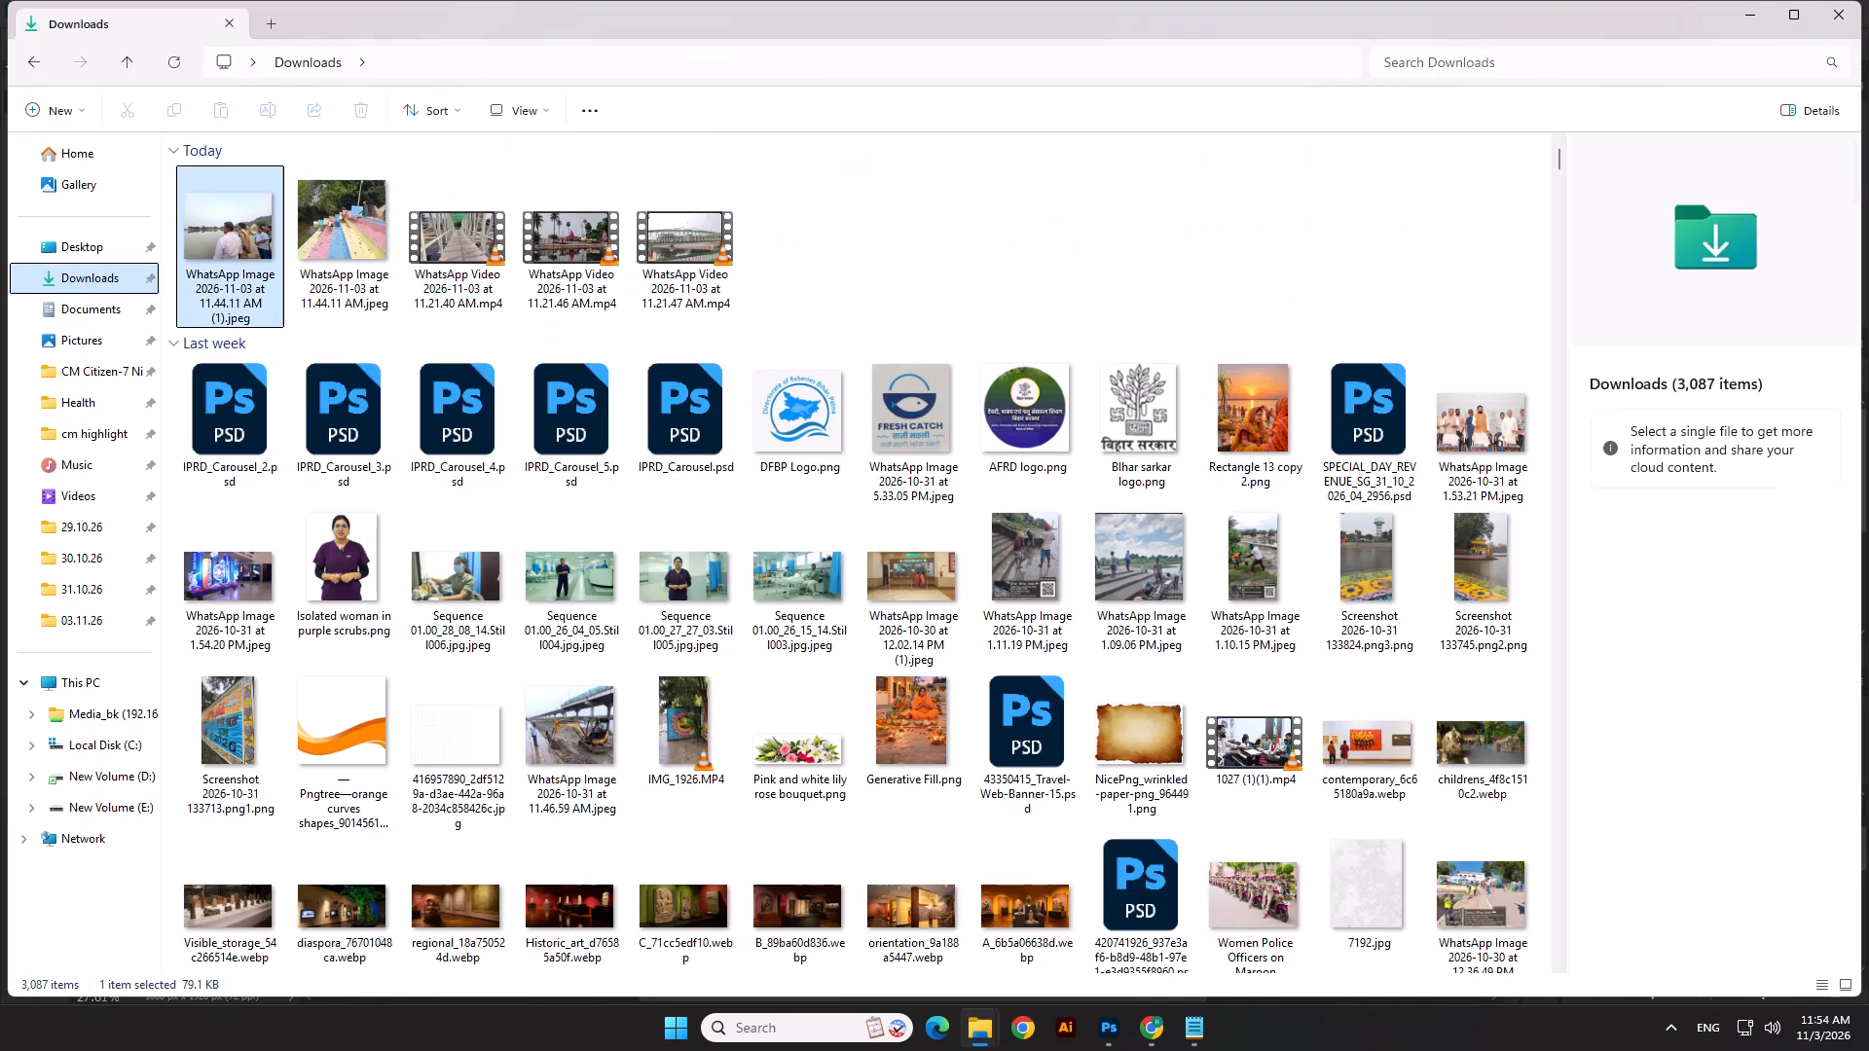
{"action": "key", "text": "alt+Tab"}
{"action": "left_click", "coordinate": [724, 707]}
{"action": "key", "text": "alt+Tab"}
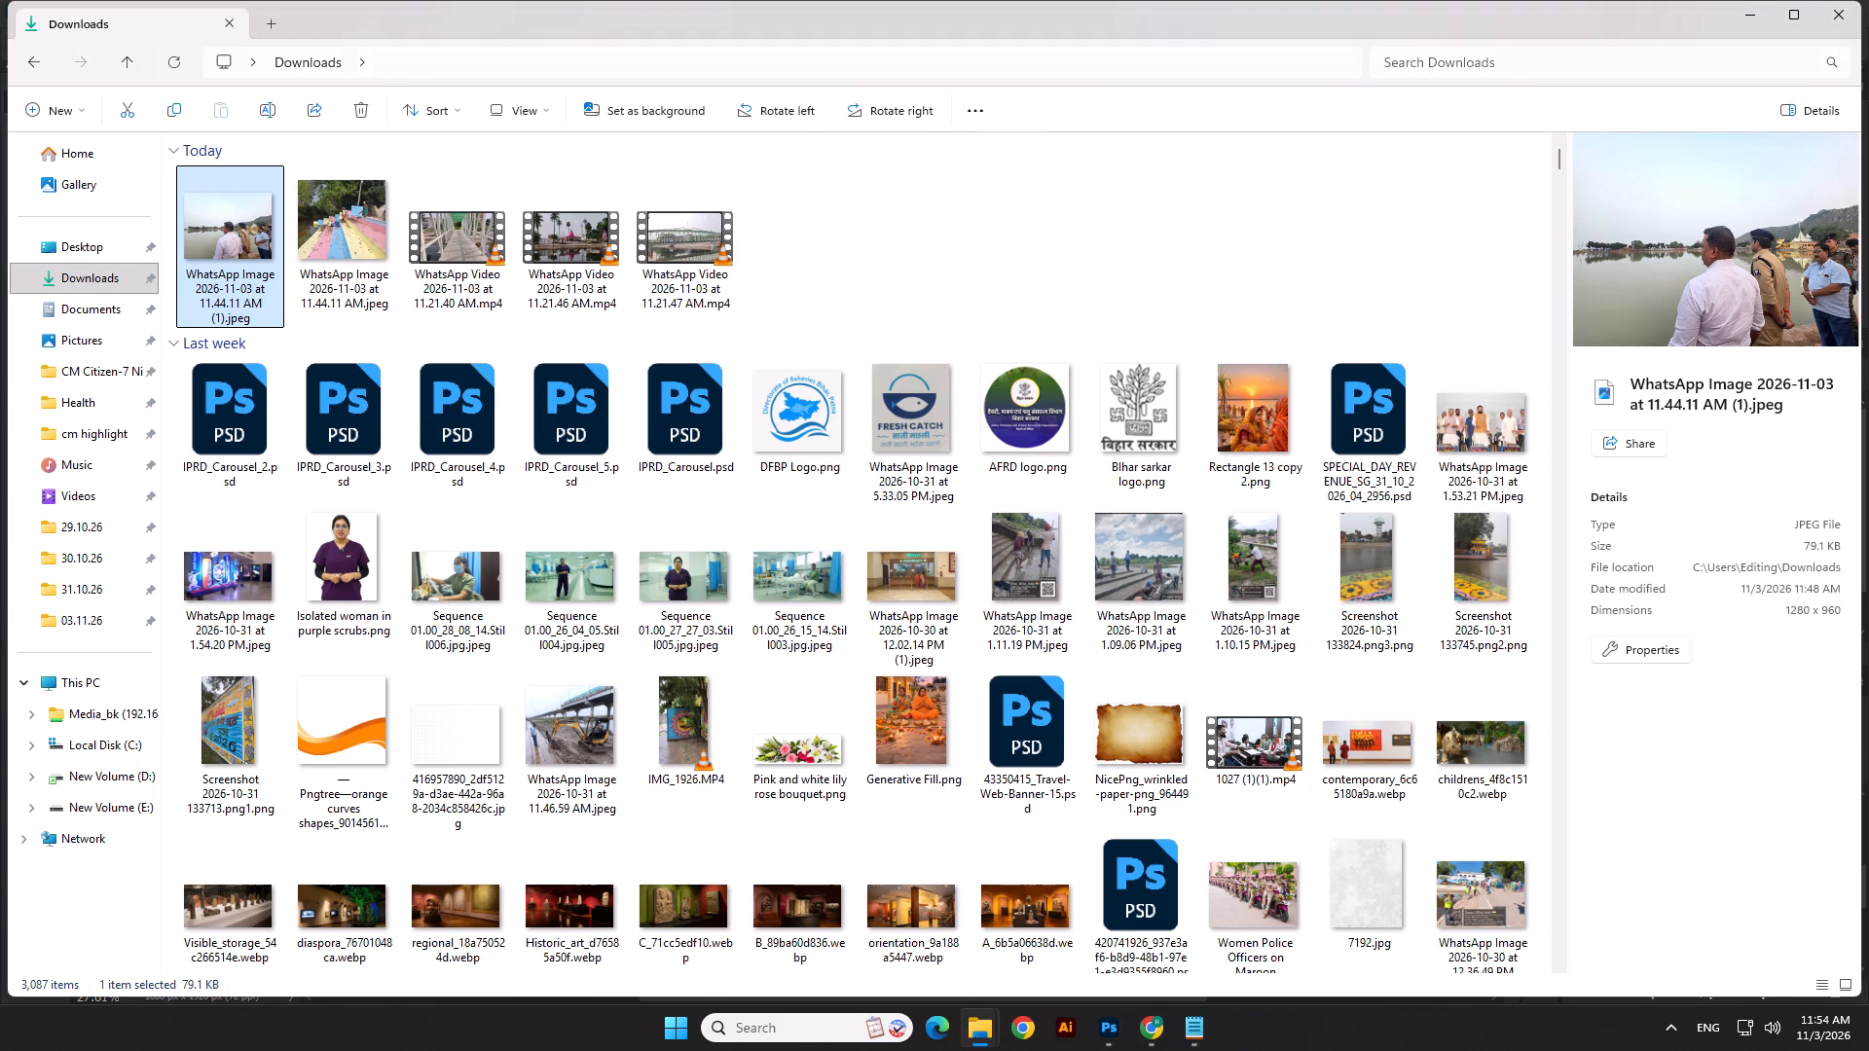
{"action": "left_click_drag", "start_coordinate": [233, 244], "coordinate": [699, 702]}
{"action": "key", "text": "alt+Tab"}
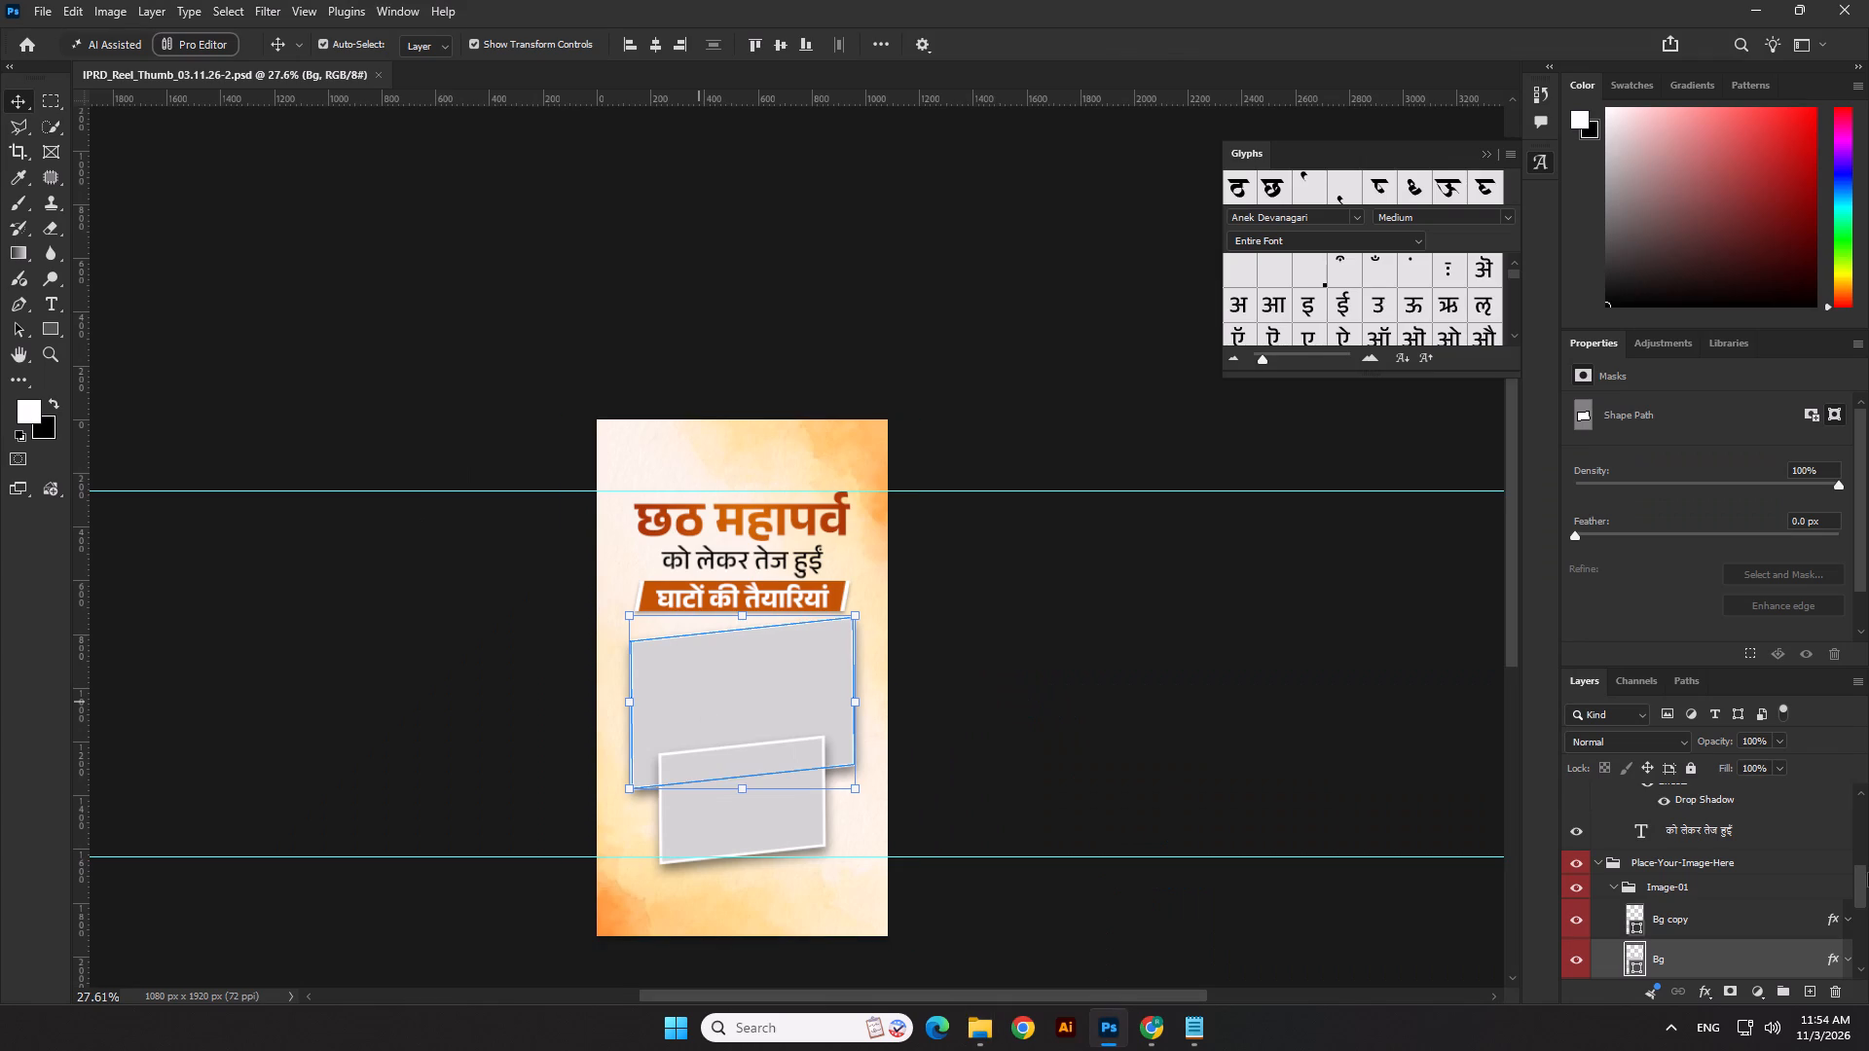
{"action": "scroll", "coordinate": [1868, 882], "scroll_direction": "up", "scroll_amount": 1}
{"action": "scroll", "coordinate": [1797, 916], "scroll_direction": "down", "scroll_amount": 1}
{"action": "left_click", "coordinate": [1690, 954], "text": "alt"}
Scale the lake photo to about 67%, rotate it to -0.48°, and shift it 10 px left and 10 px down.
{"action": "scroll", "coordinate": [768, 660], "scroll_direction": "up", "scroll_amount": 3}
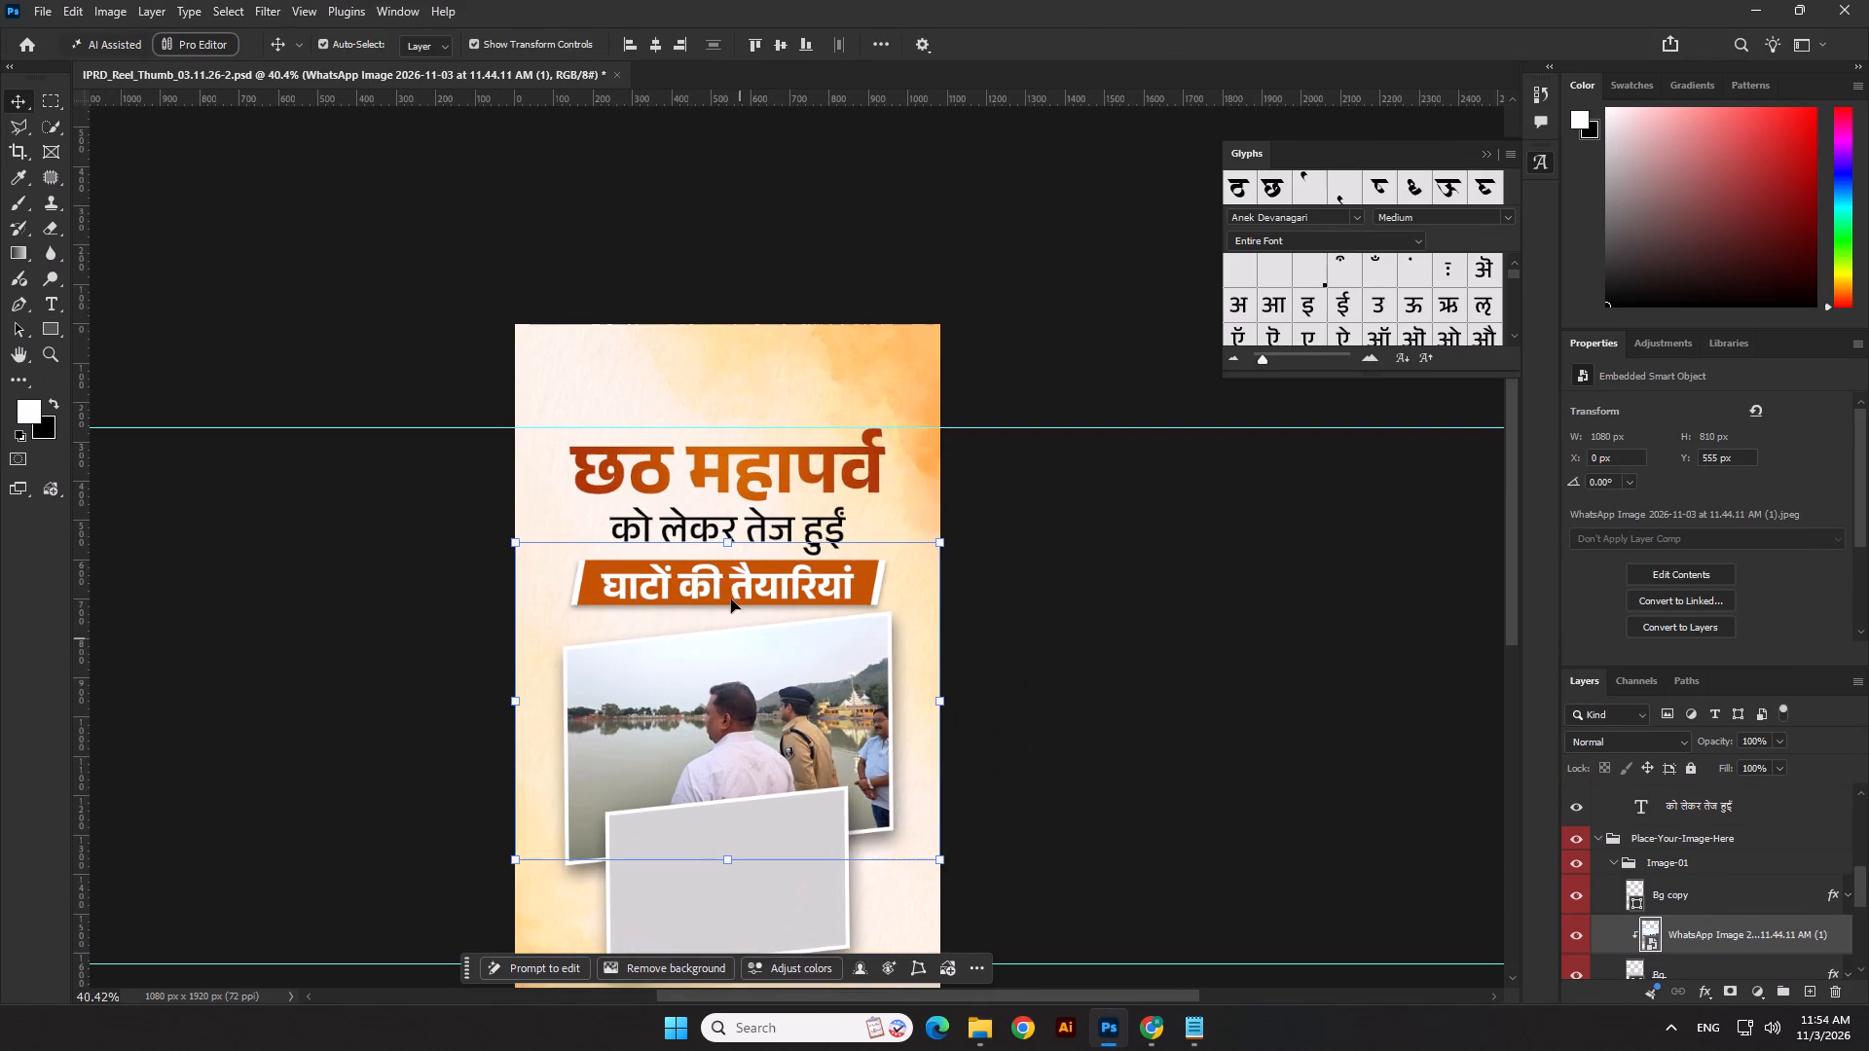
{"action": "left_click_drag", "start_coordinate": [728, 542], "coordinate": [738, 606]}
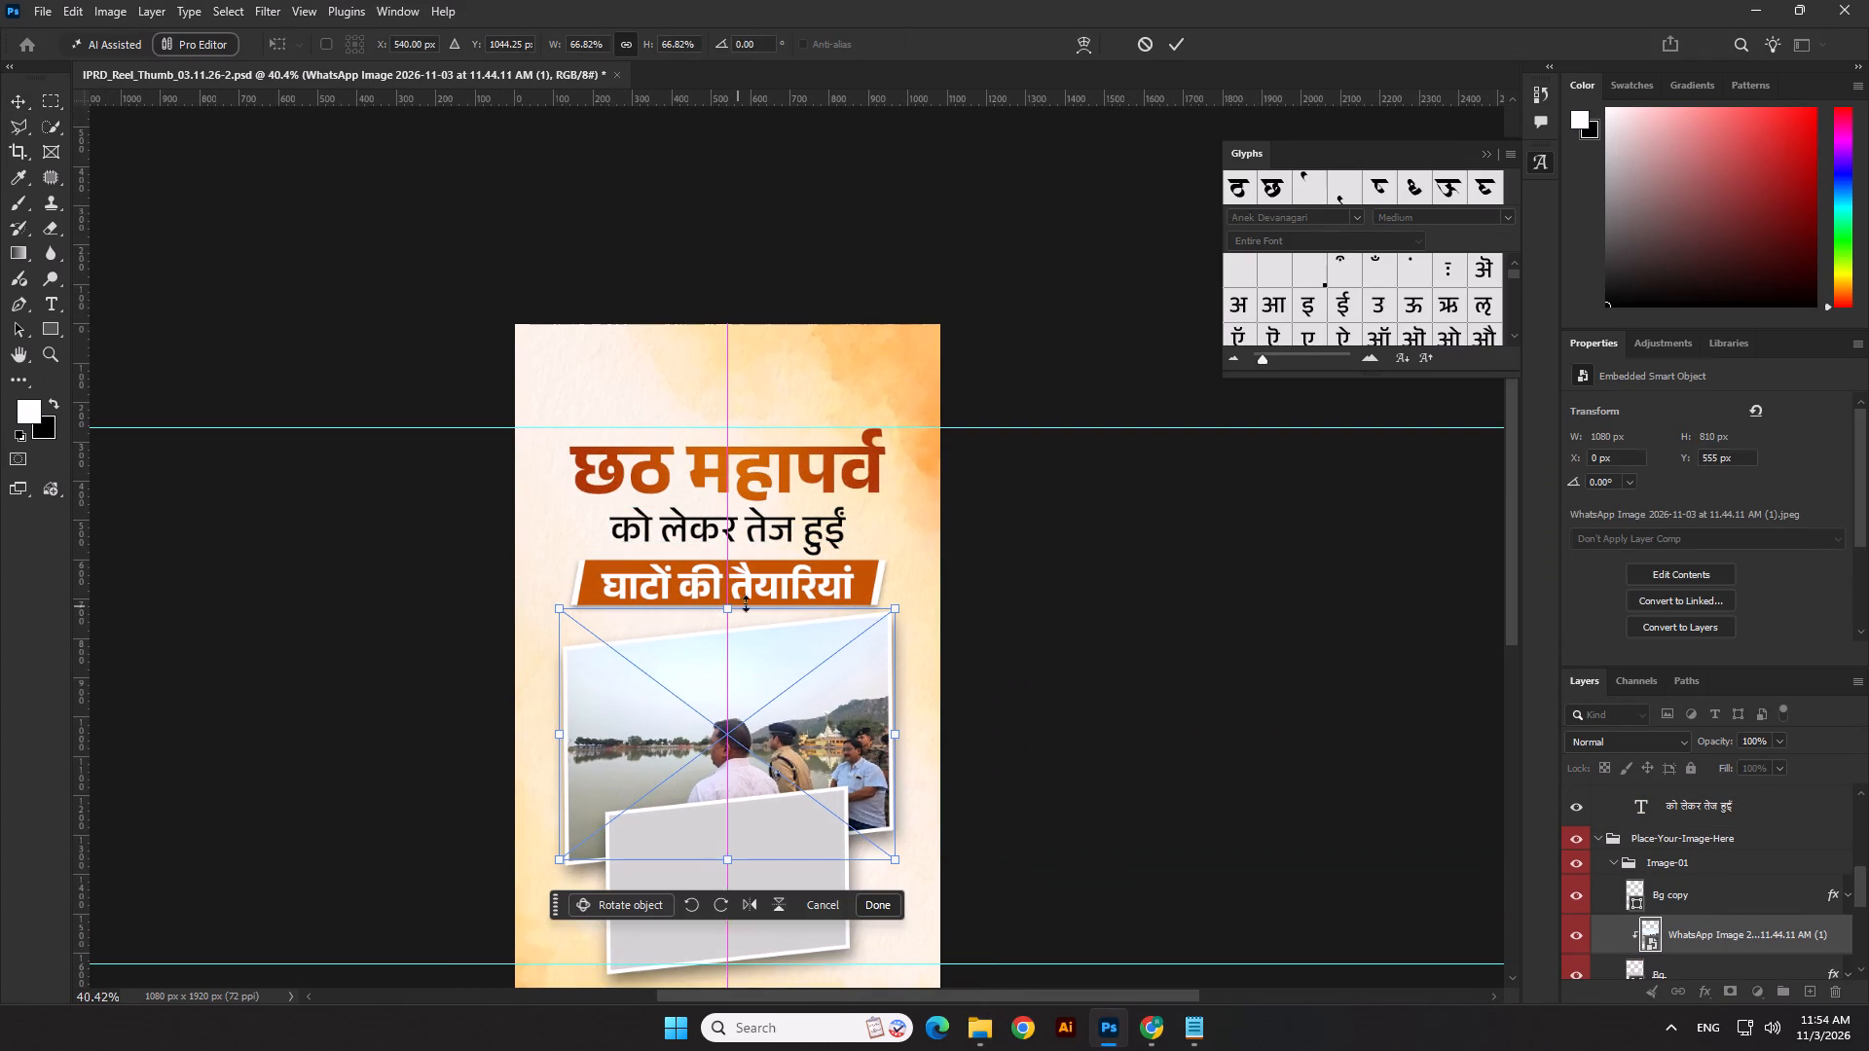
{"action": "scroll", "coordinate": [971, 753], "scroll_direction": "up", "scroll_amount": 3}
{"action": "left_click_drag", "start_coordinate": [934, 819], "coordinate": [941, 822]}
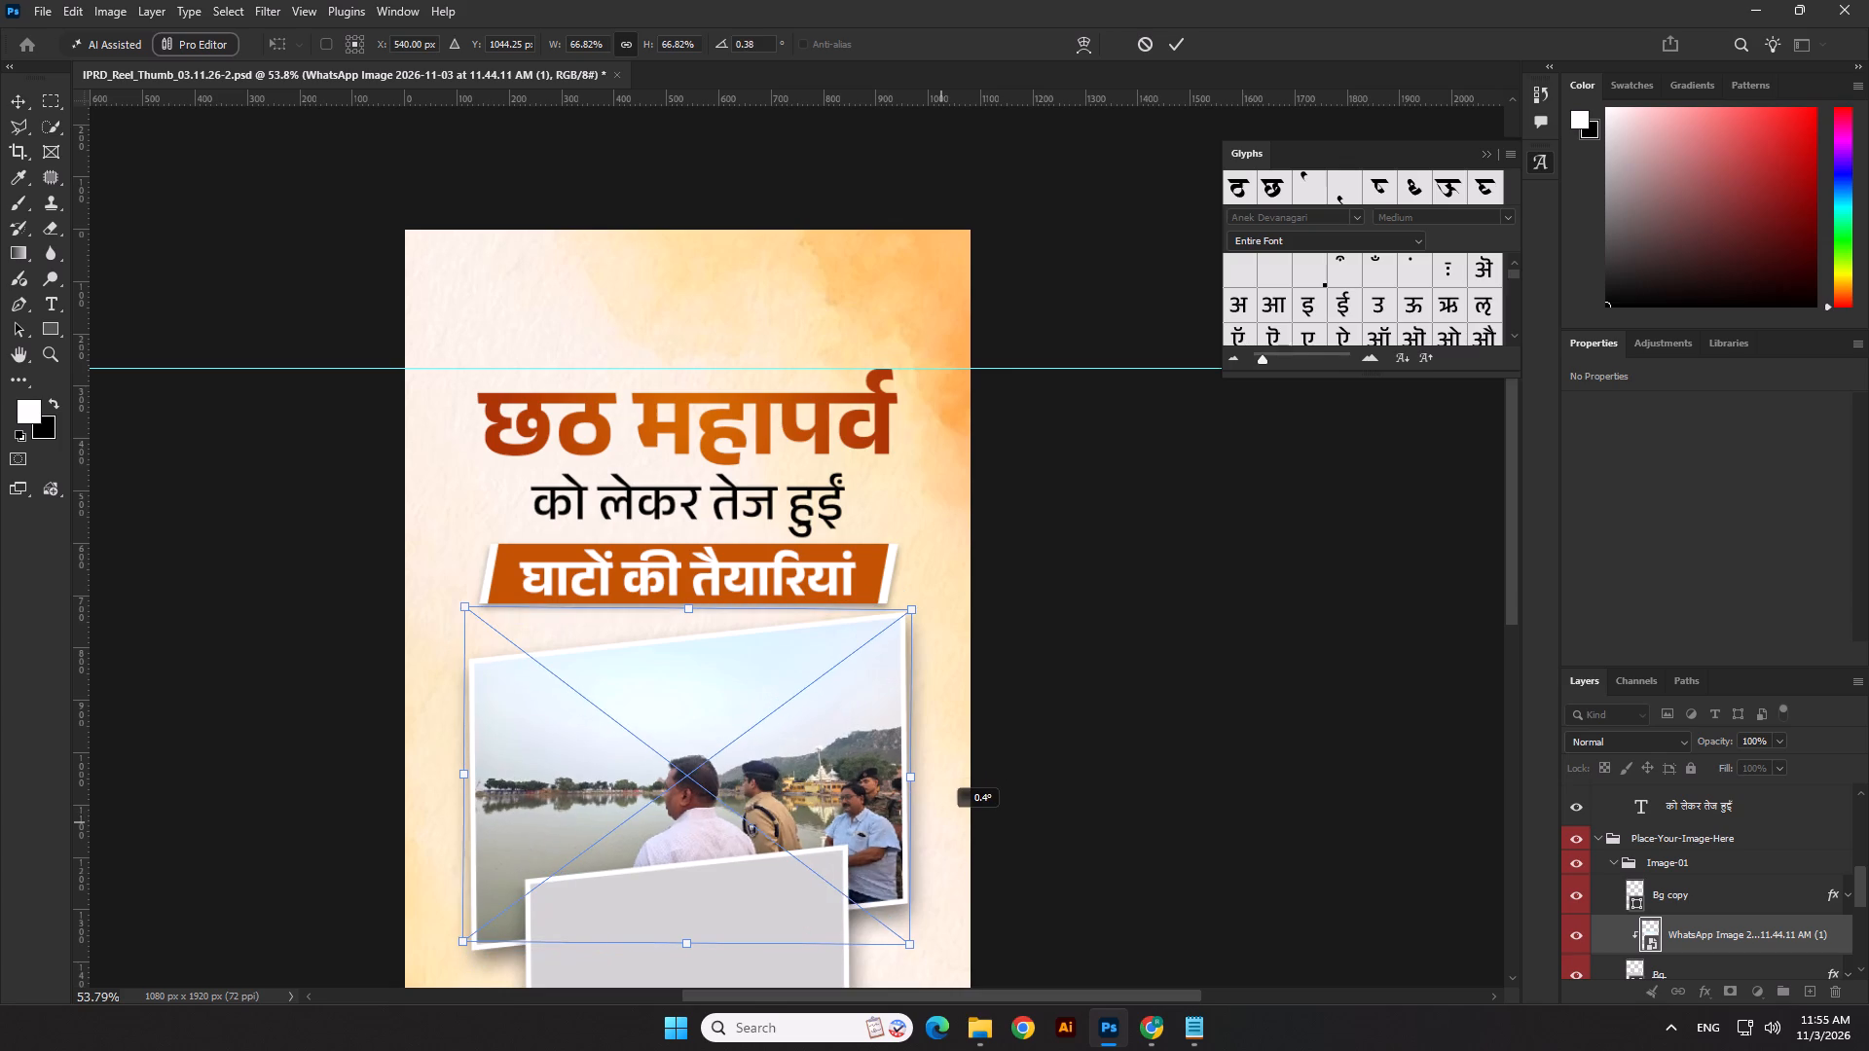
{"action": "left_click_drag", "start_coordinate": [941, 822], "coordinate": [947, 819]}
{"action": "key", "text": "shift+Up"}
{"action": "key", "text": "shift+Left"}
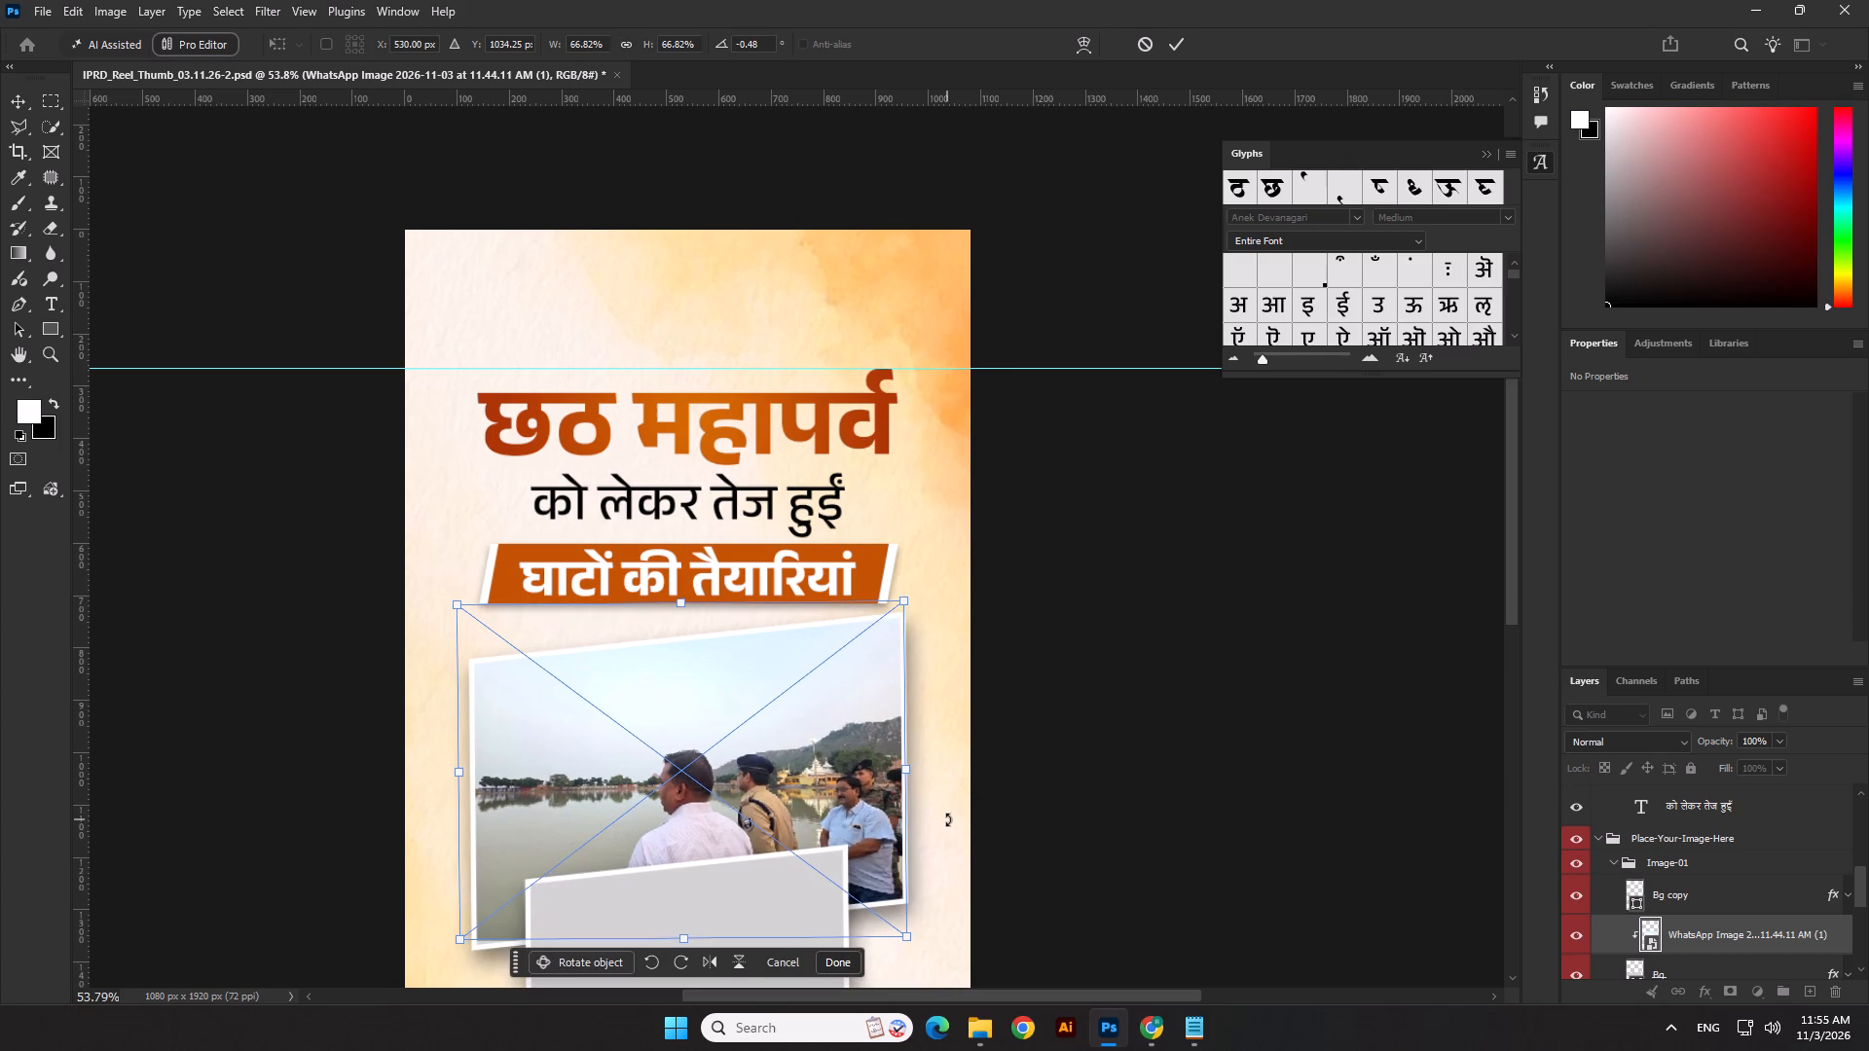
{"action": "key", "text": "shift+Down"}
{"action": "key", "text": "shift+Down"}
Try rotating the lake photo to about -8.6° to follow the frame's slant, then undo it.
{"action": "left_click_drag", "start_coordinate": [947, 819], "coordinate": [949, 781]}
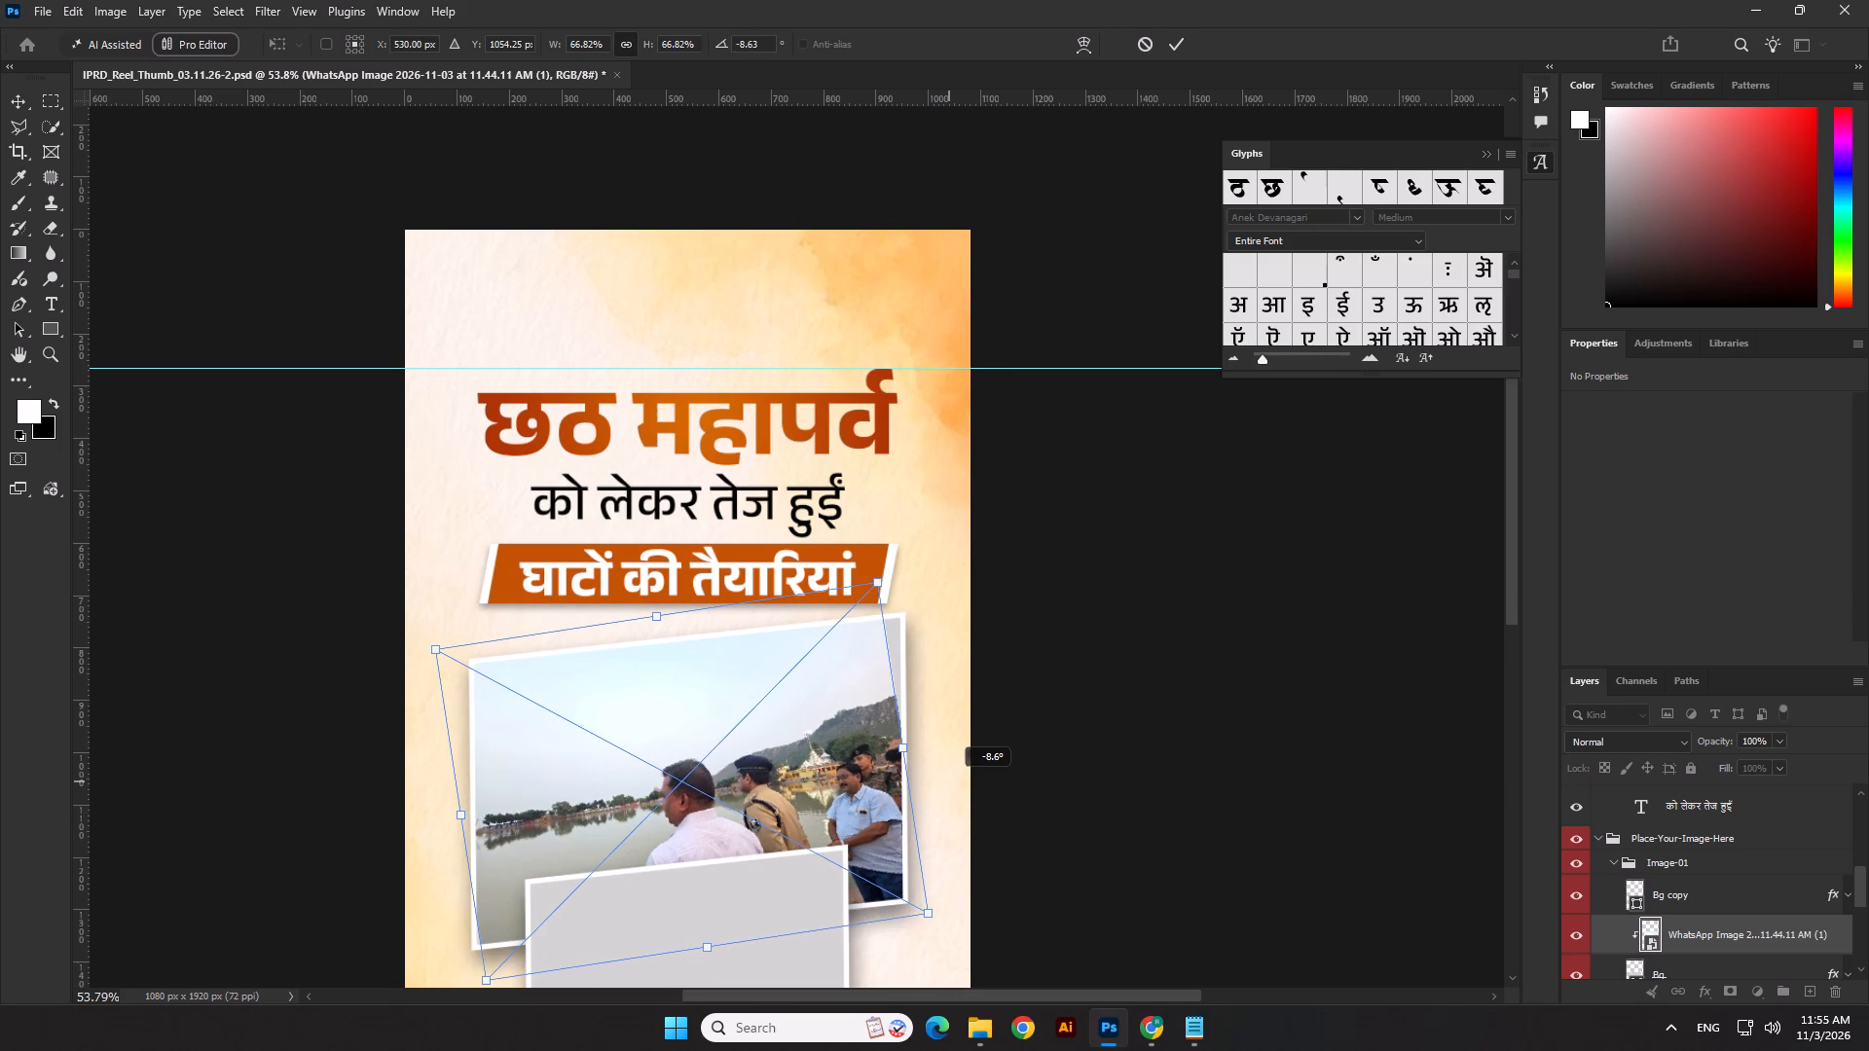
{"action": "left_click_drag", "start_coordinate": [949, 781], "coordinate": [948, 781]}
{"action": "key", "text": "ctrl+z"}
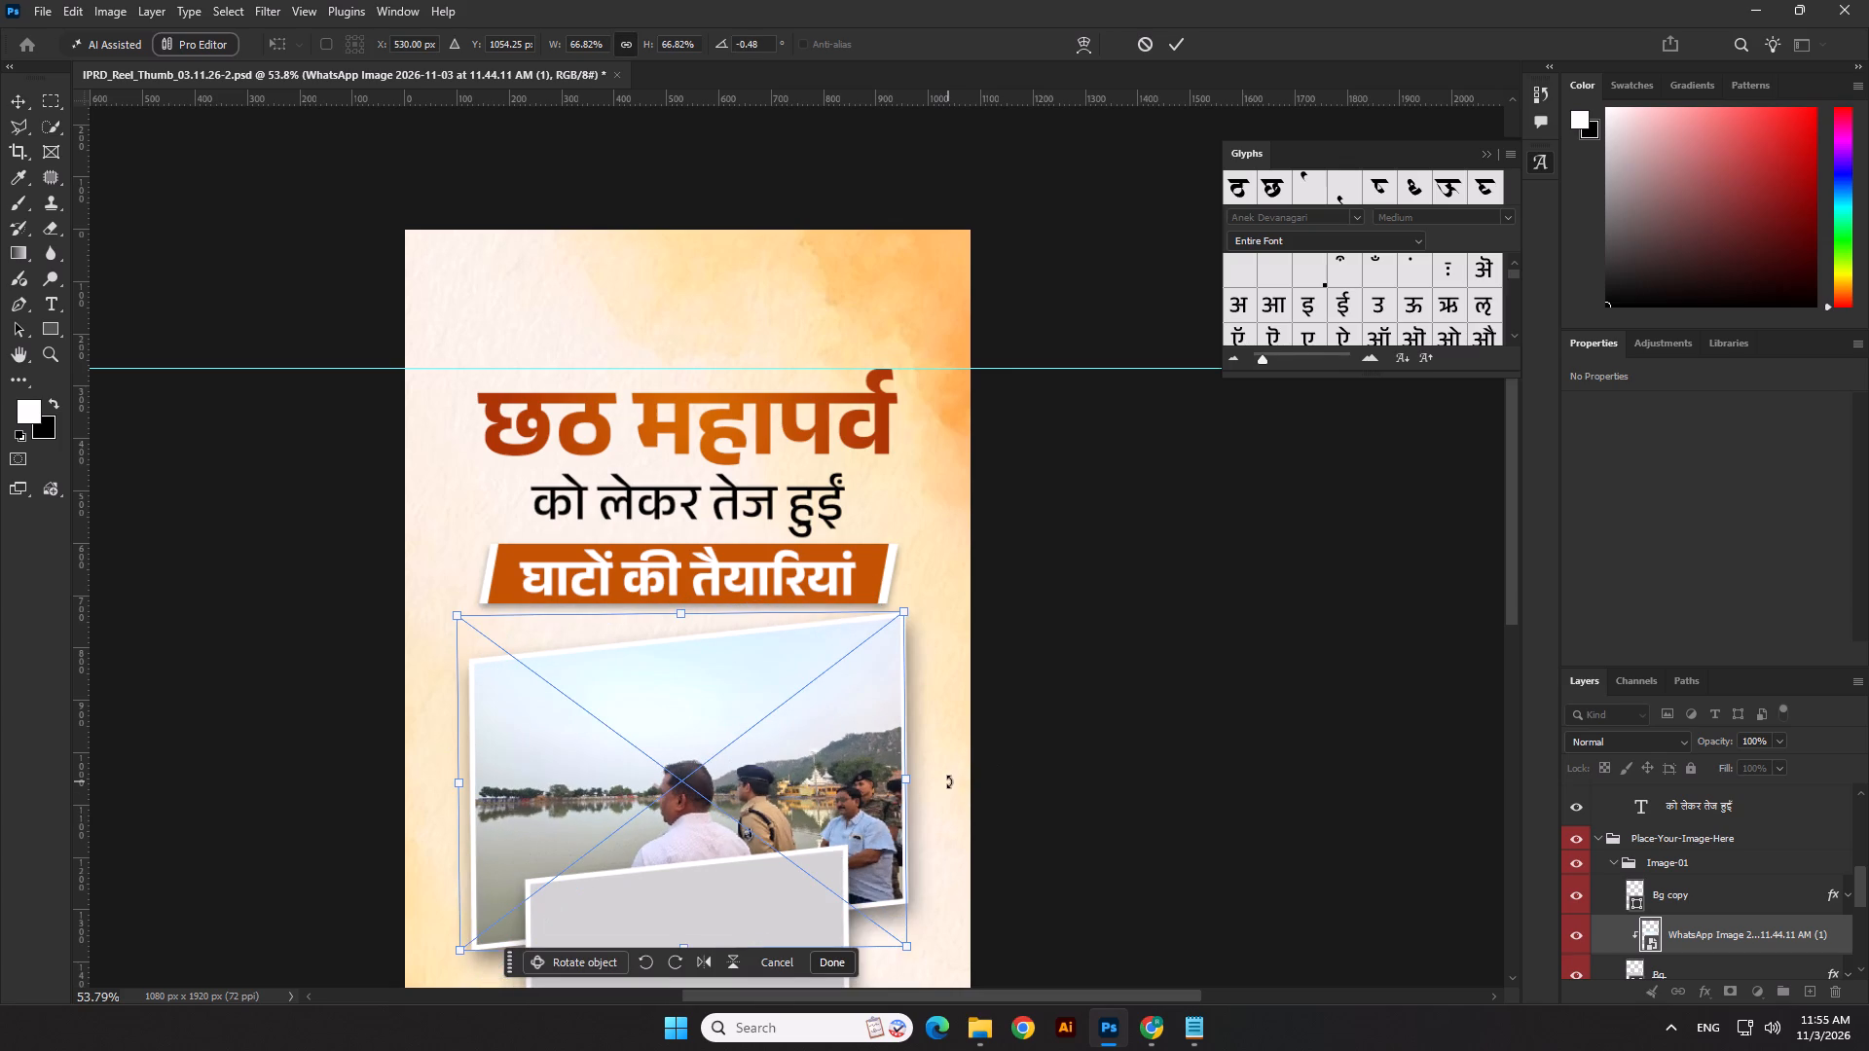
Nudge the lake photo up, enlarge it to about 79.5%, and nudge it right to about X 555.5 px in the frame.
{"action": "key", "text": "Up"}
{"action": "key", "text": "Up"}
{"action": "key", "text": "Up"}
{"action": "left_click_drag", "start_coordinate": [688, 607], "coordinate": [698, 587]}
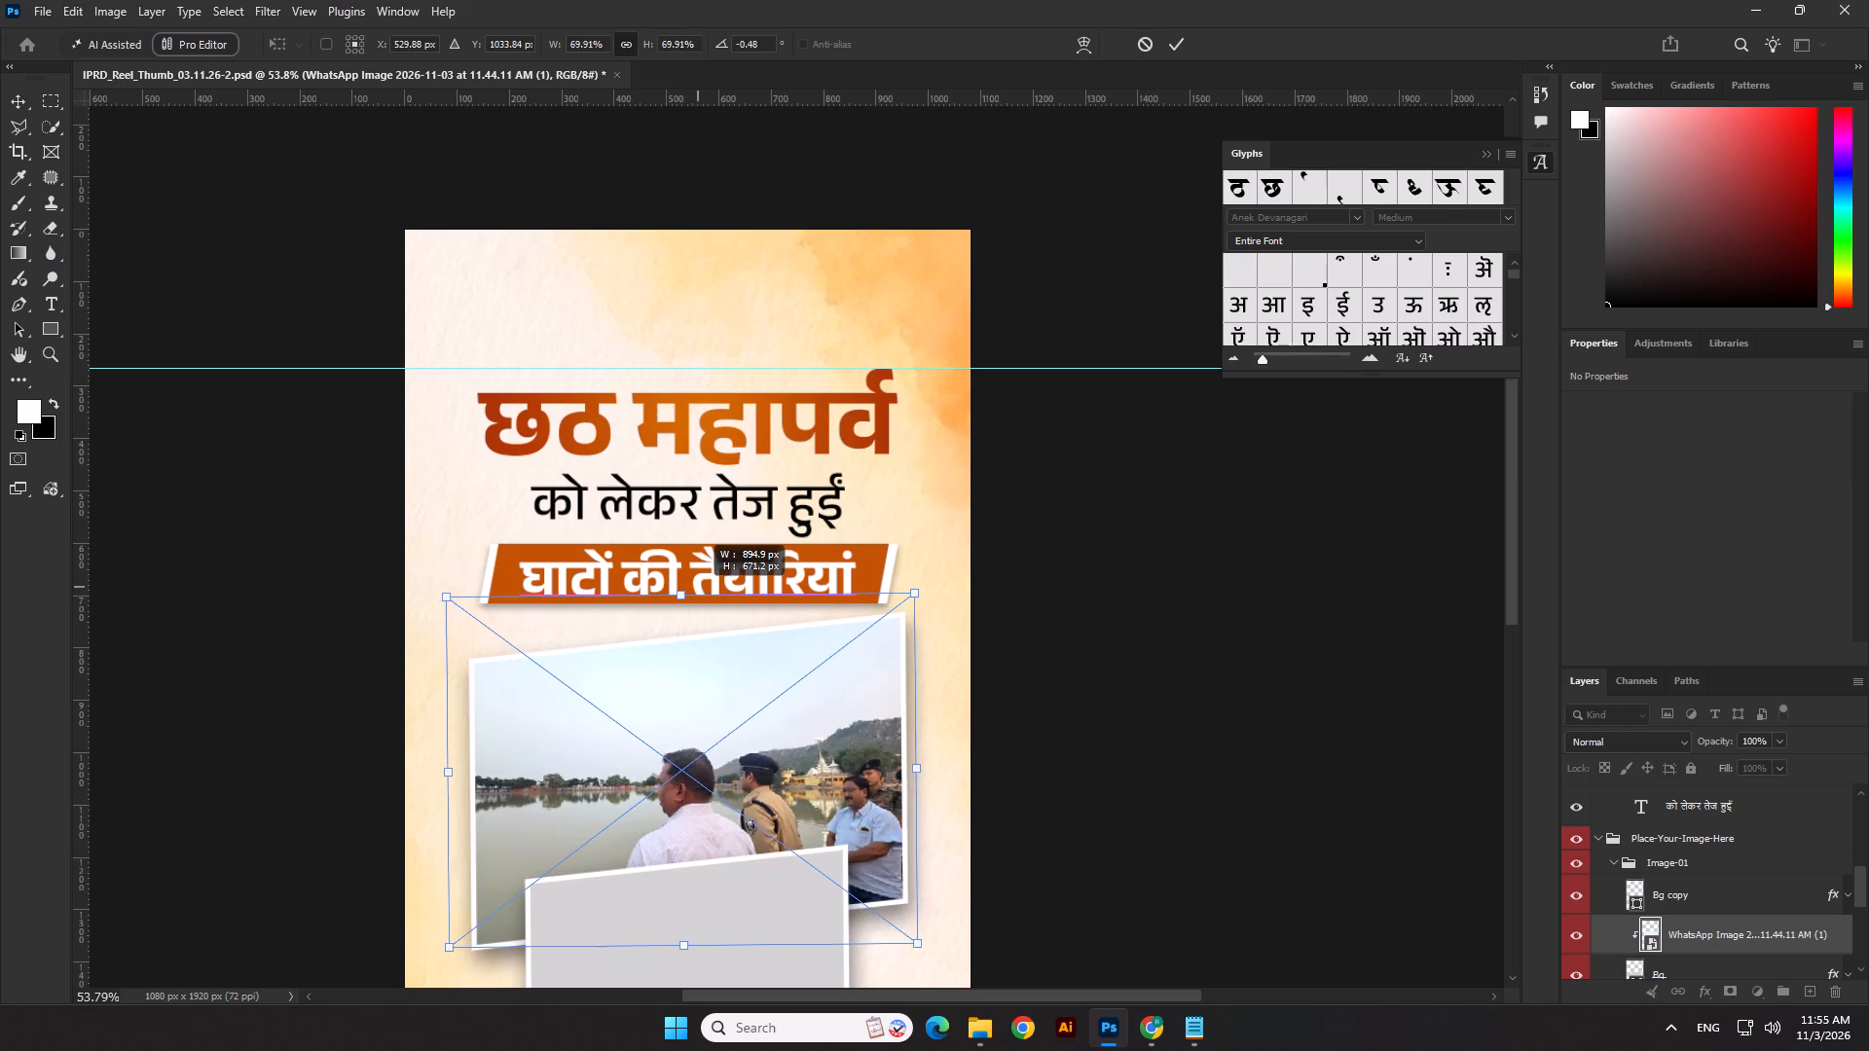
{"action": "left_click_drag", "start_coordinate": [698, 587], "coordinate": [719, 557]}
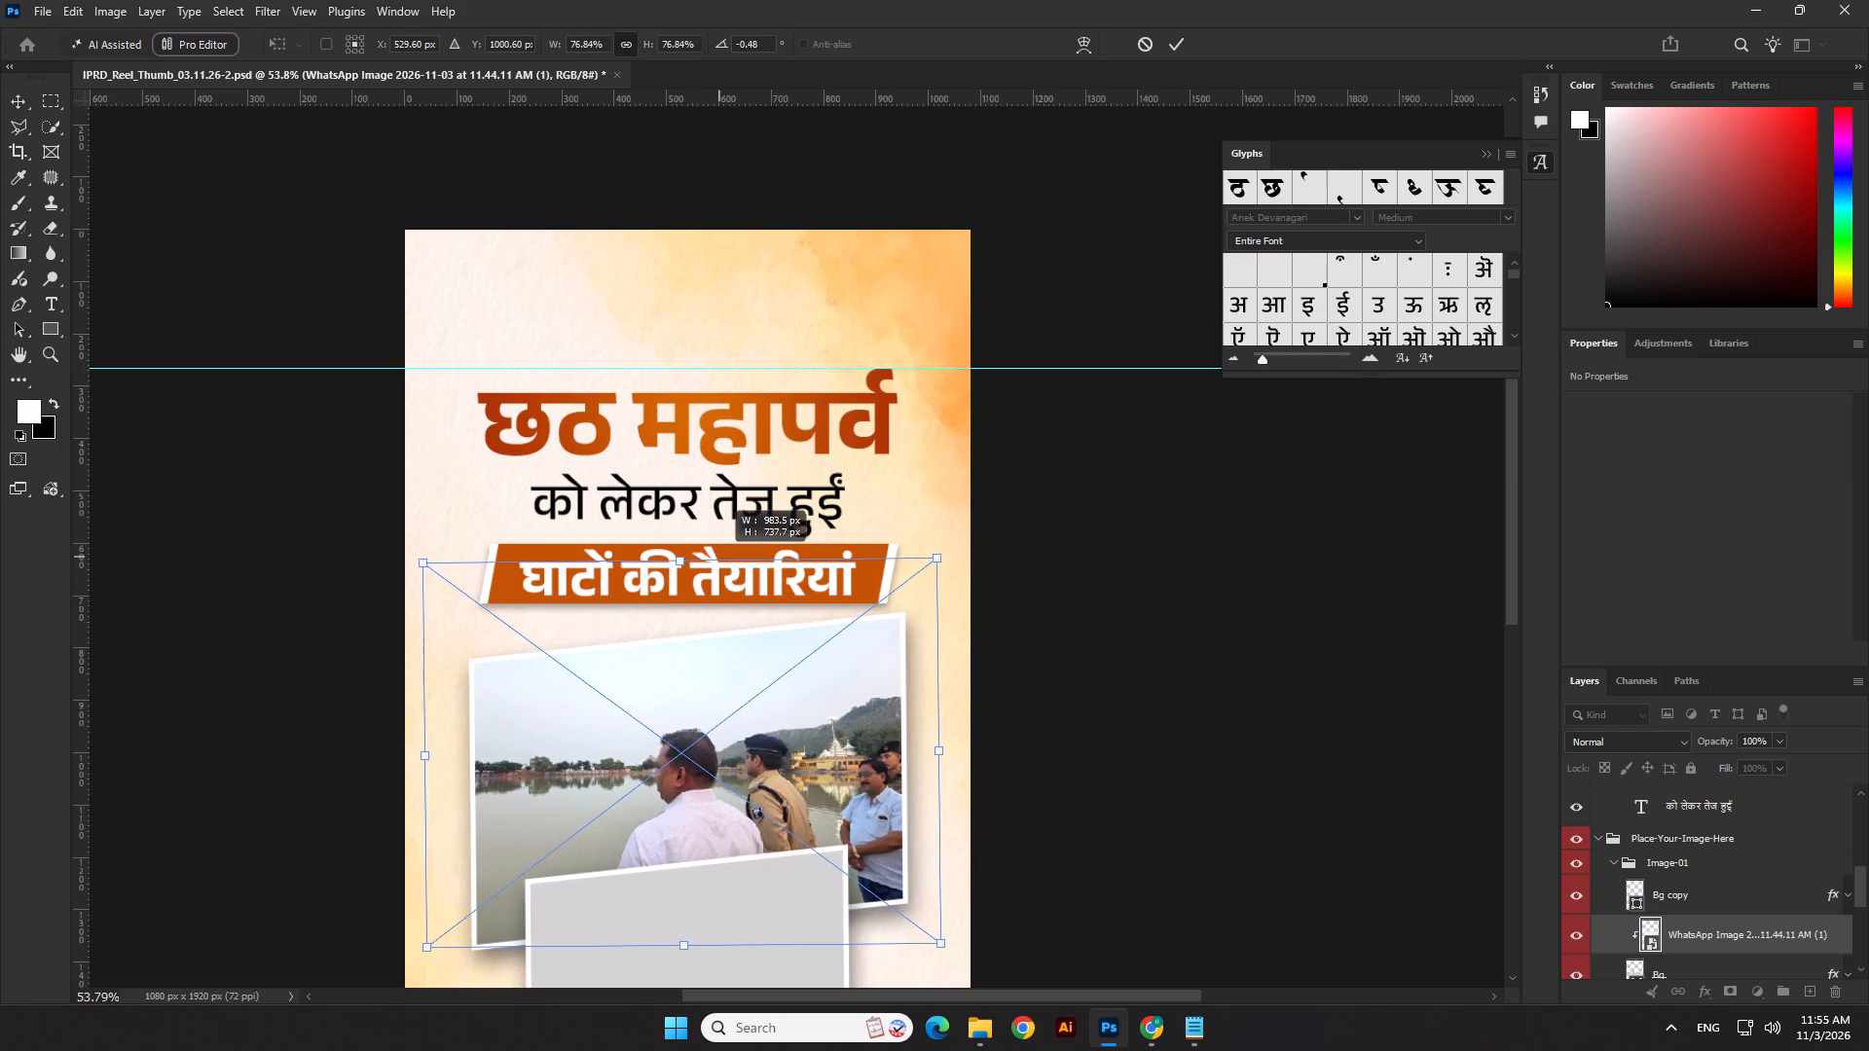
{"action": "left_click_drag", "start_coordinate": [719, 557], "coordinate": [721, 549]}
{"action": "key", "text": "Right"}
{"action": "key", "text": "Right"}
{"action": "key", "text": "Right"}
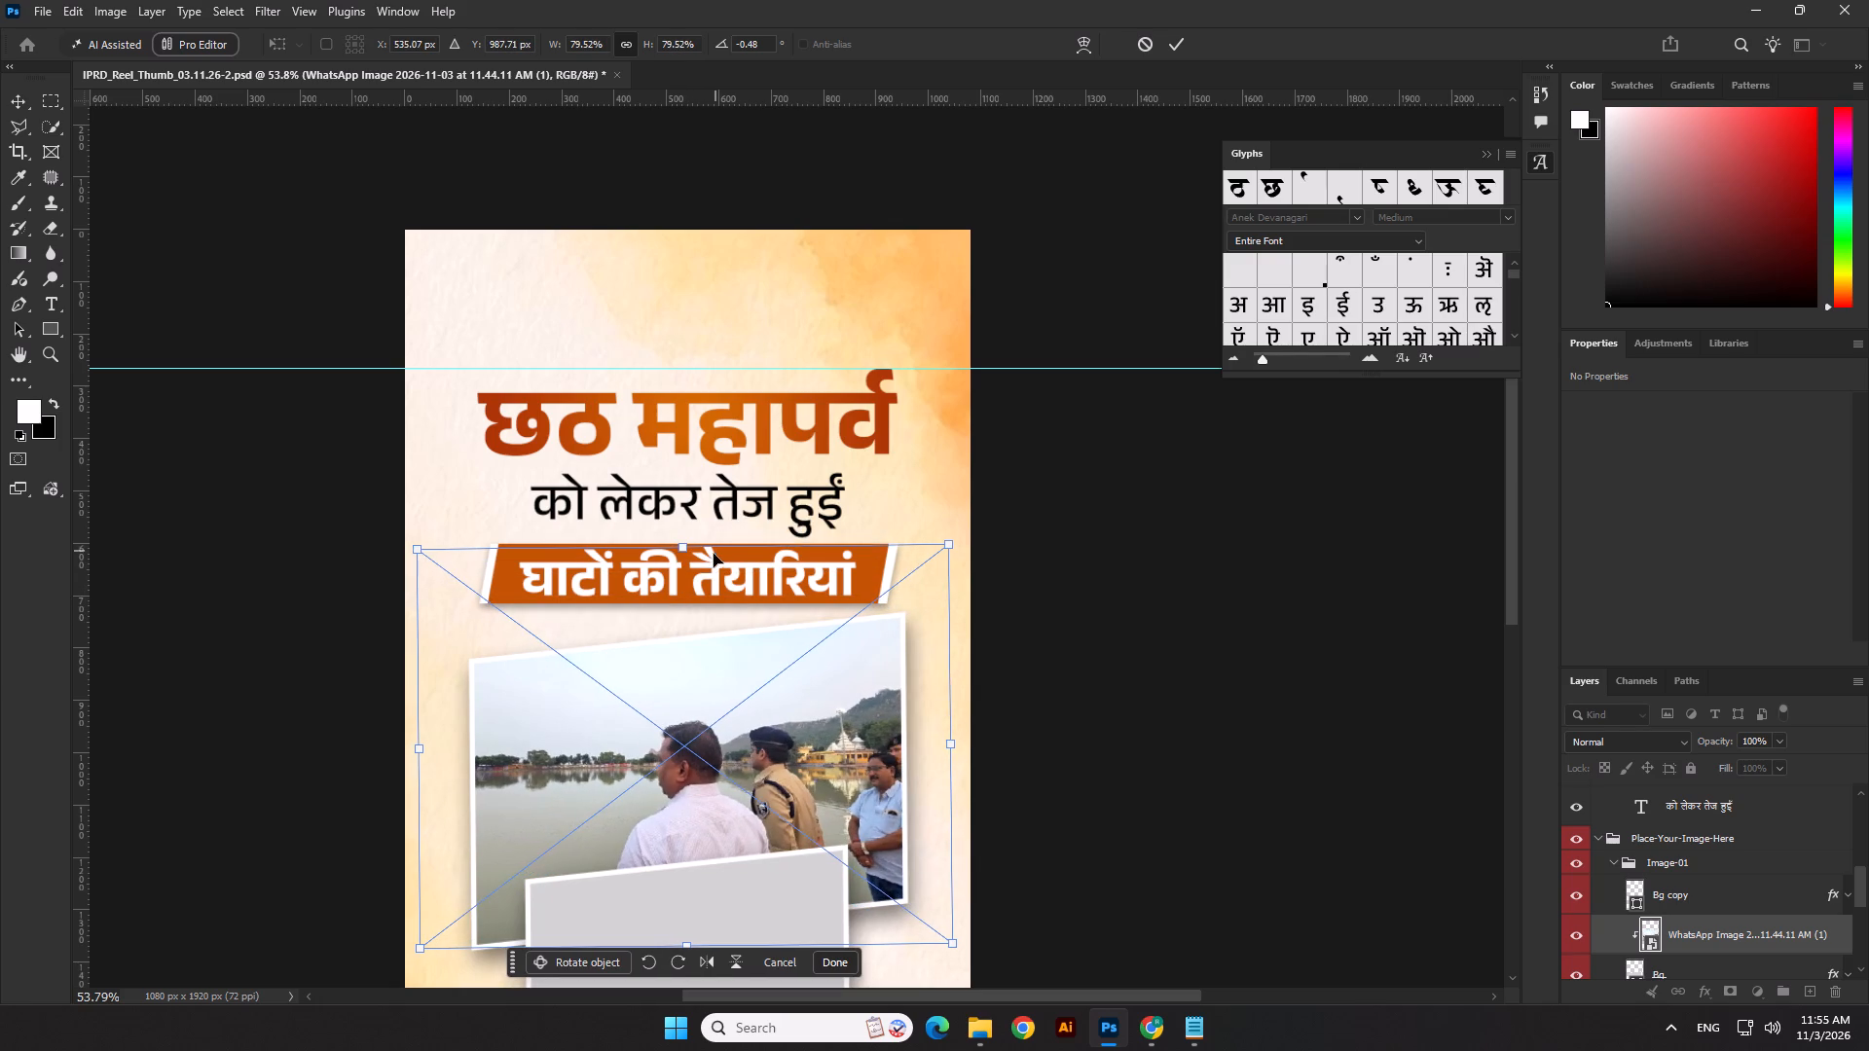
{"action": "key", "text": "Right"}
{"action": "key", "text": "Right"}
{"action": "key", "text": "Right"}
{"action": "key", "text": "Right"}
{"action": "key", "text": "Right"}
{"action": "key", "text": "Right"}
{"action": "key", "text": "Right"}
{"action": "key", "text": "Right"}
{"action": "key", "text": "Right"}
{"action": "key", "text": "Right"}
{"action": "key", "text": "Right"}
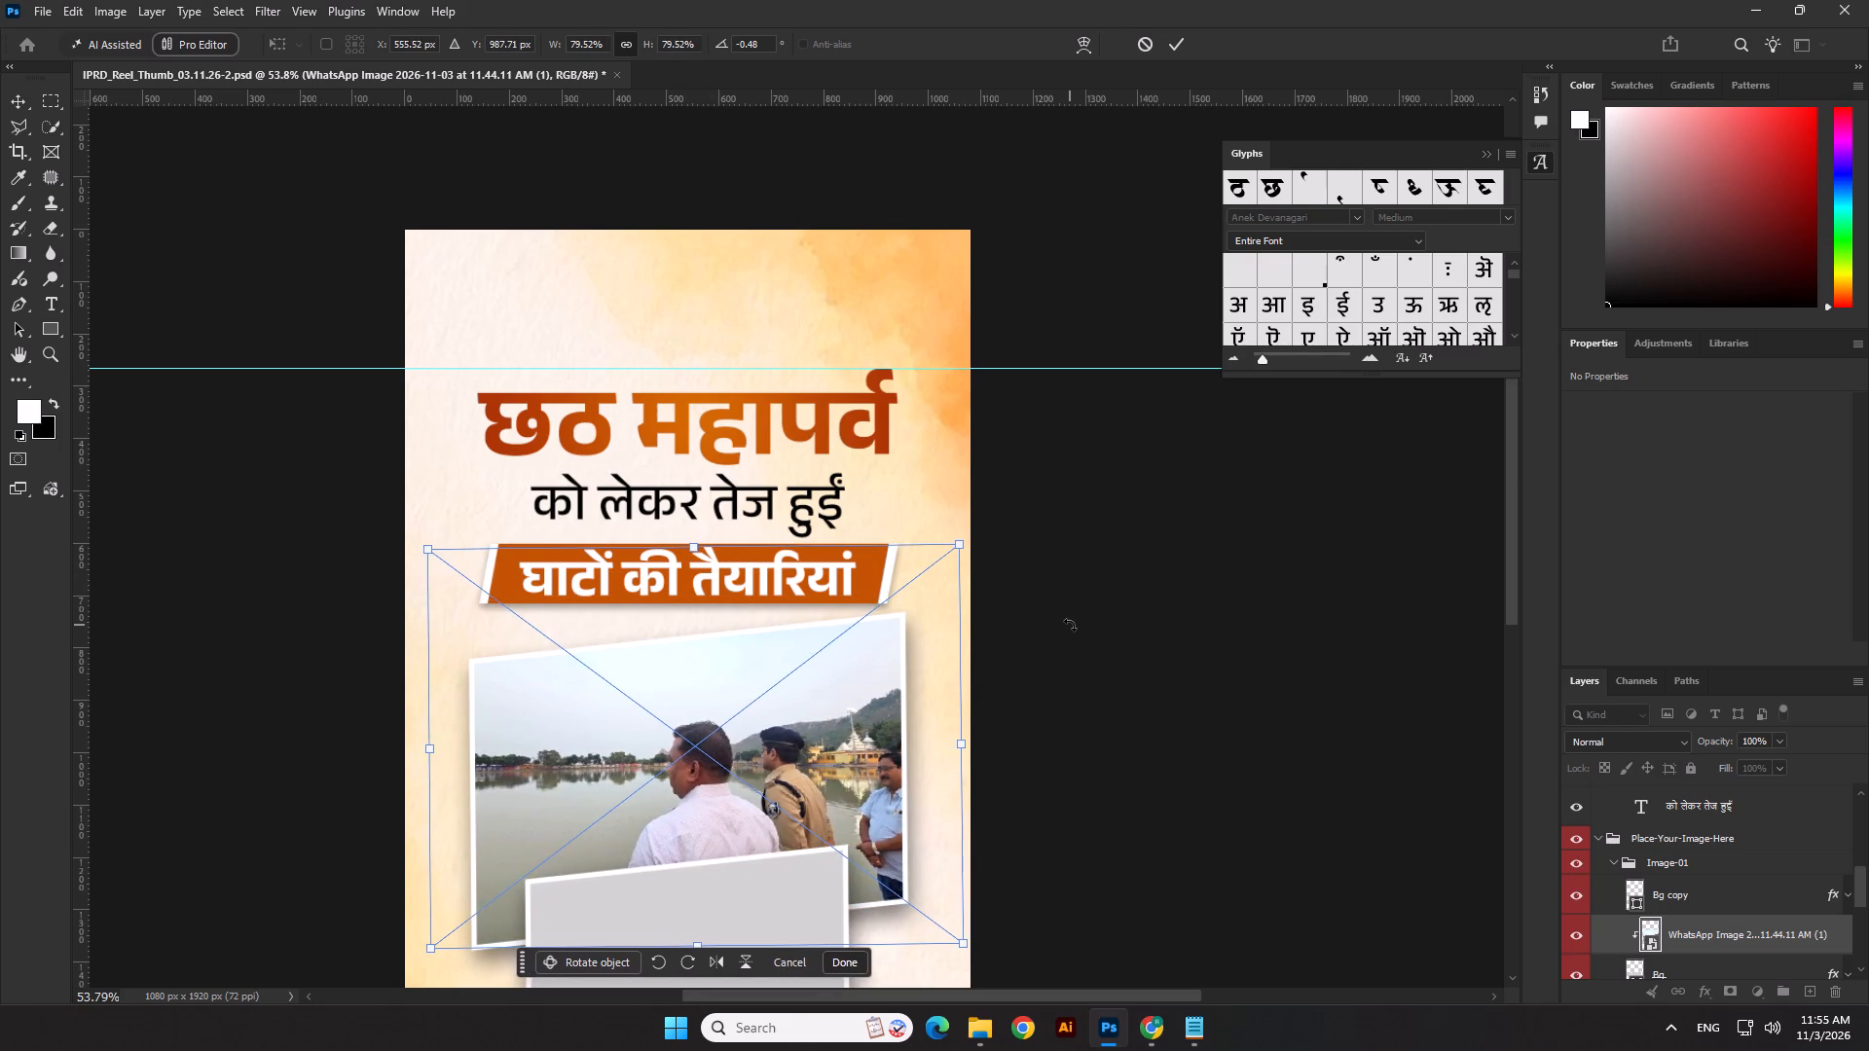
{"action": "key", "text": "Return"}
{"action": "left_click", "coordinate": [1131, 665]}
Place WhatsApp Image 2026-11-03 at 11.44.11 AM.jpeg from Downloads above Bg copy and clip it to the smaller frame.
{"action": "scroll", "coordinate": [1129, 666], "scroll_direction": "down", "scroll_amount": 5}
{"action": "key", "text": "alt+Tab"}
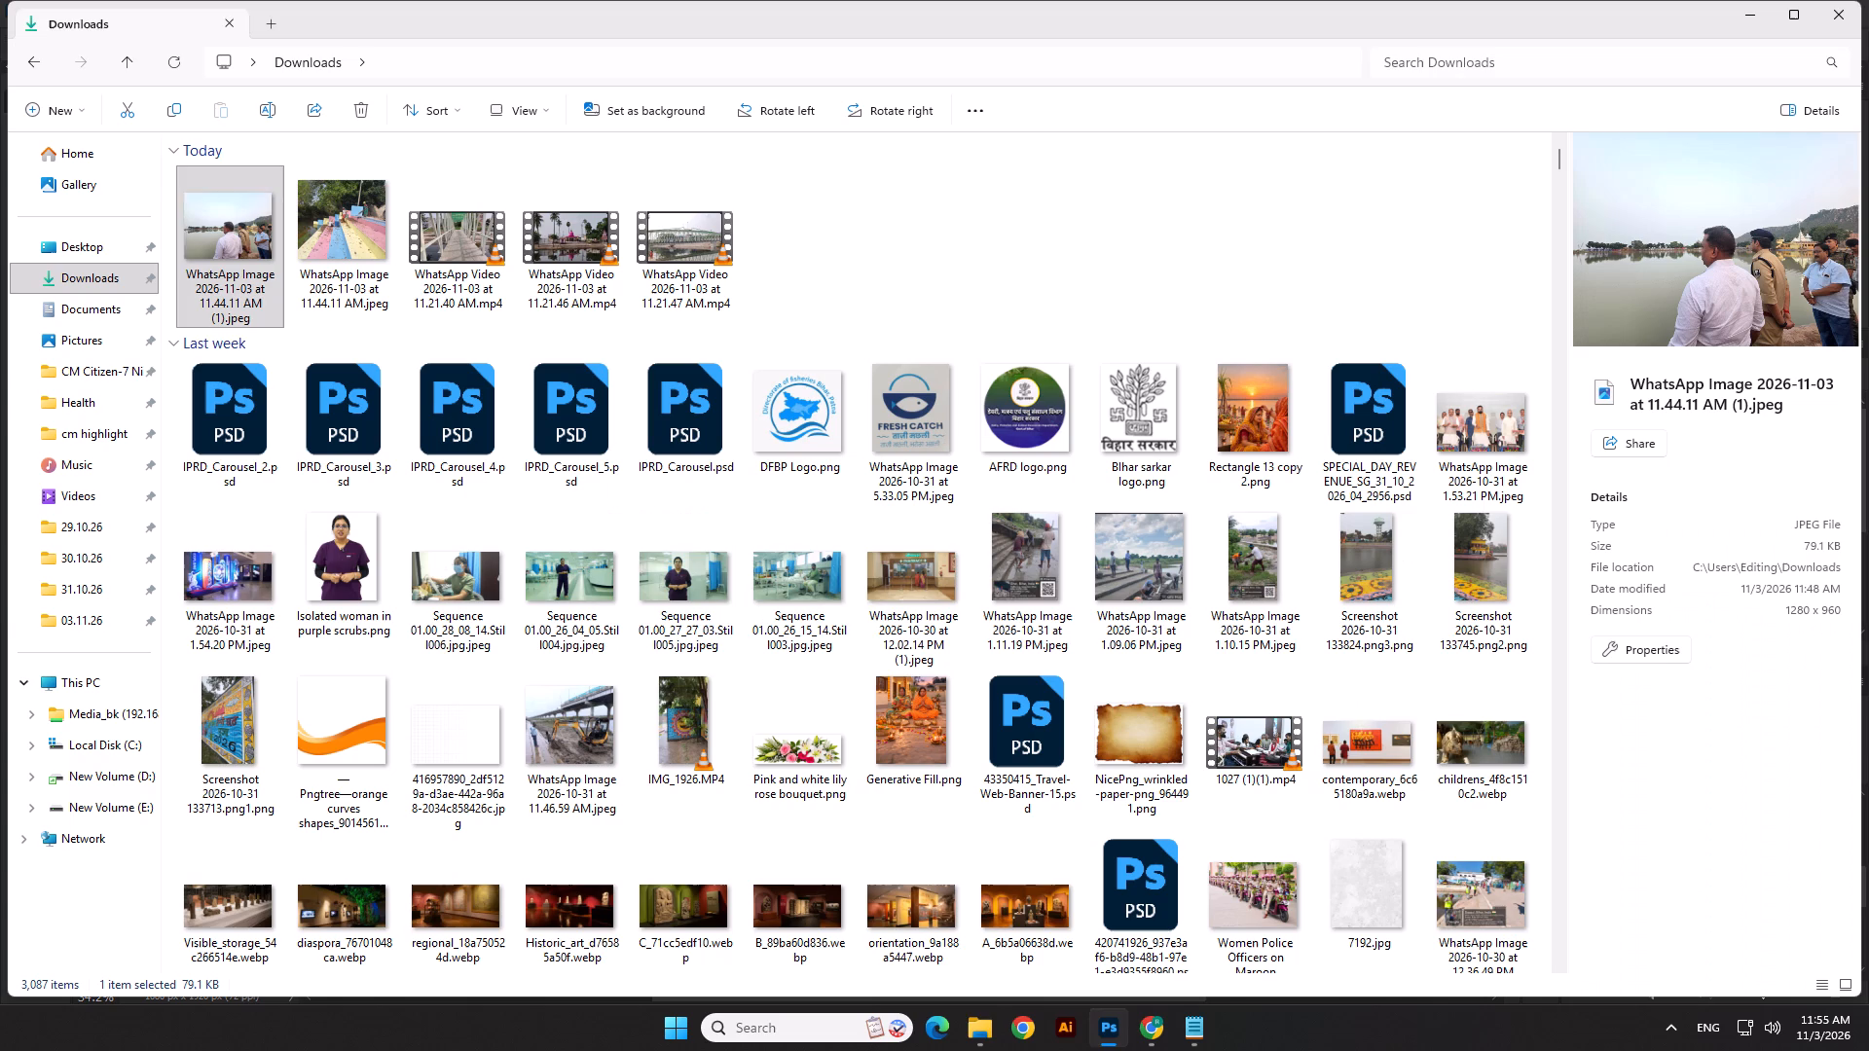
{"action": "key", "text": "alt+Tab"}
{"action": "left_click", "coordinate": [808, 820]}
{"action": "key", "text": "alt+Tab"}
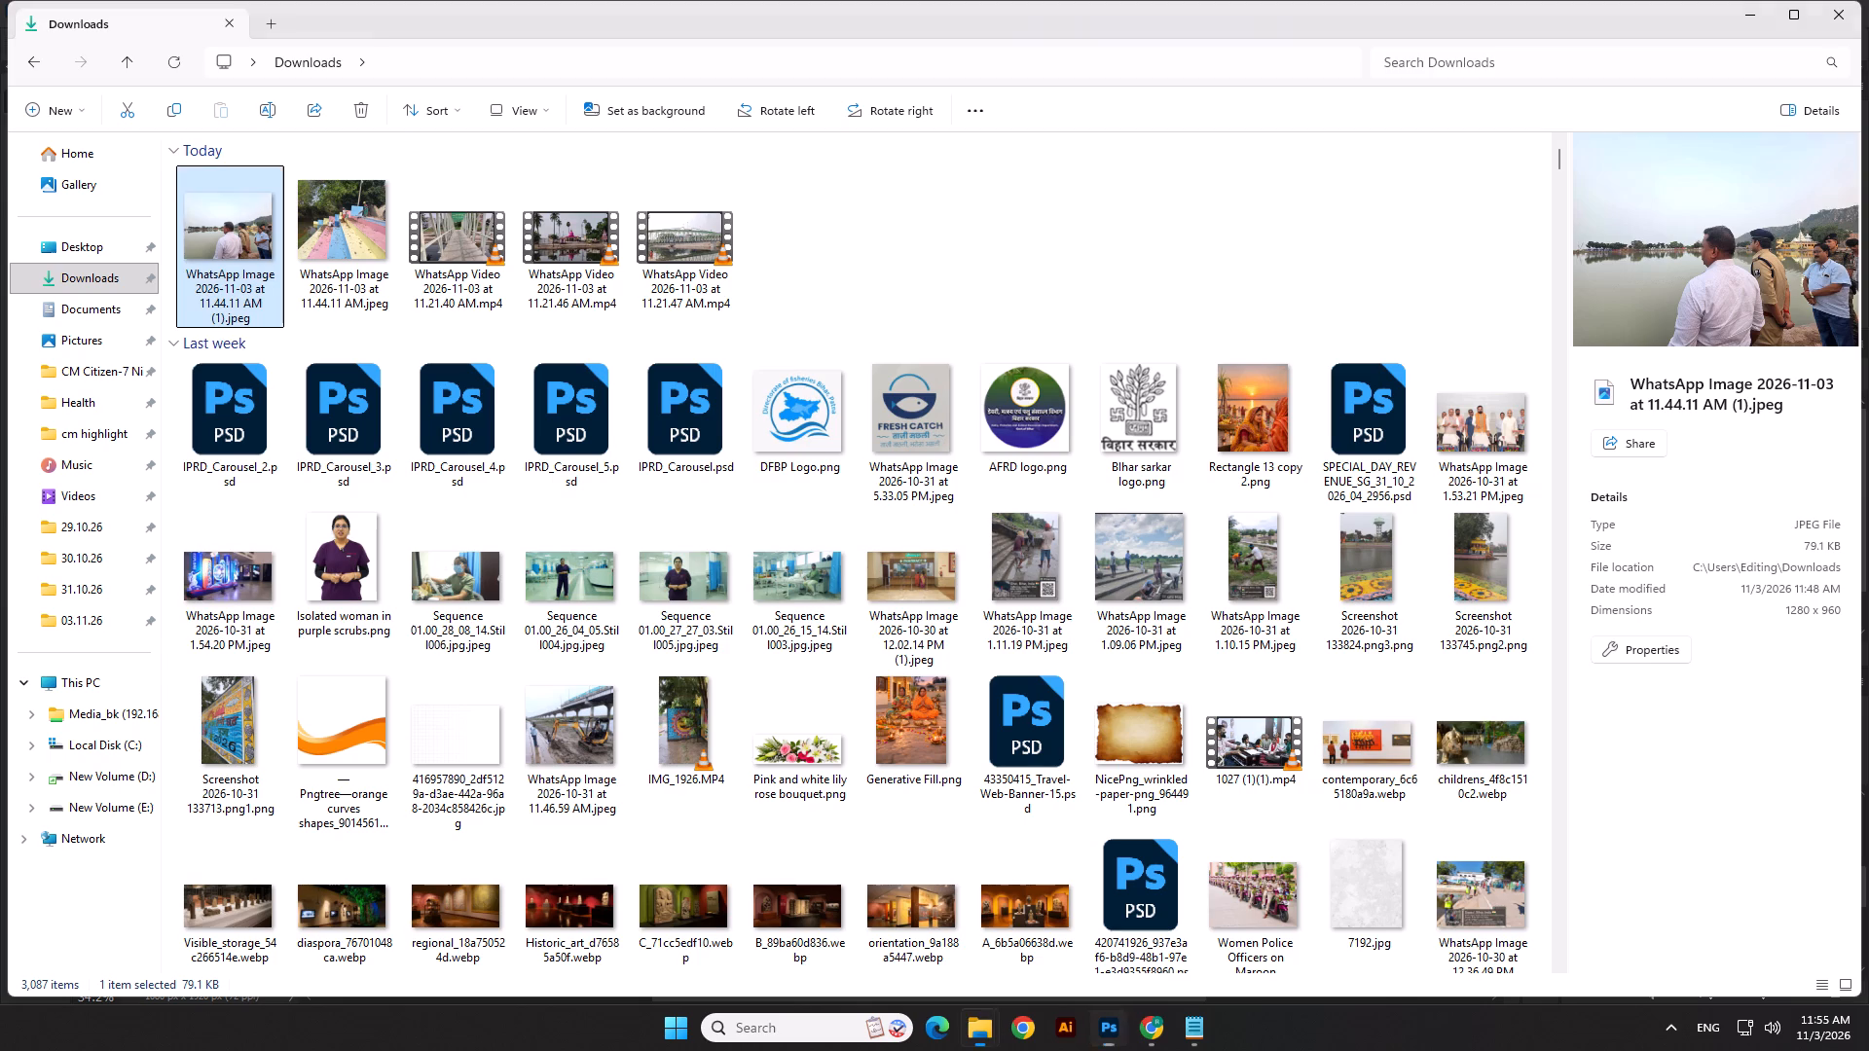
{"action": "left_click_drag", "start_coordinate": [357, 236], "coordinate": [722, 817]}
{"action": "key", "text": "alt+Tab"}
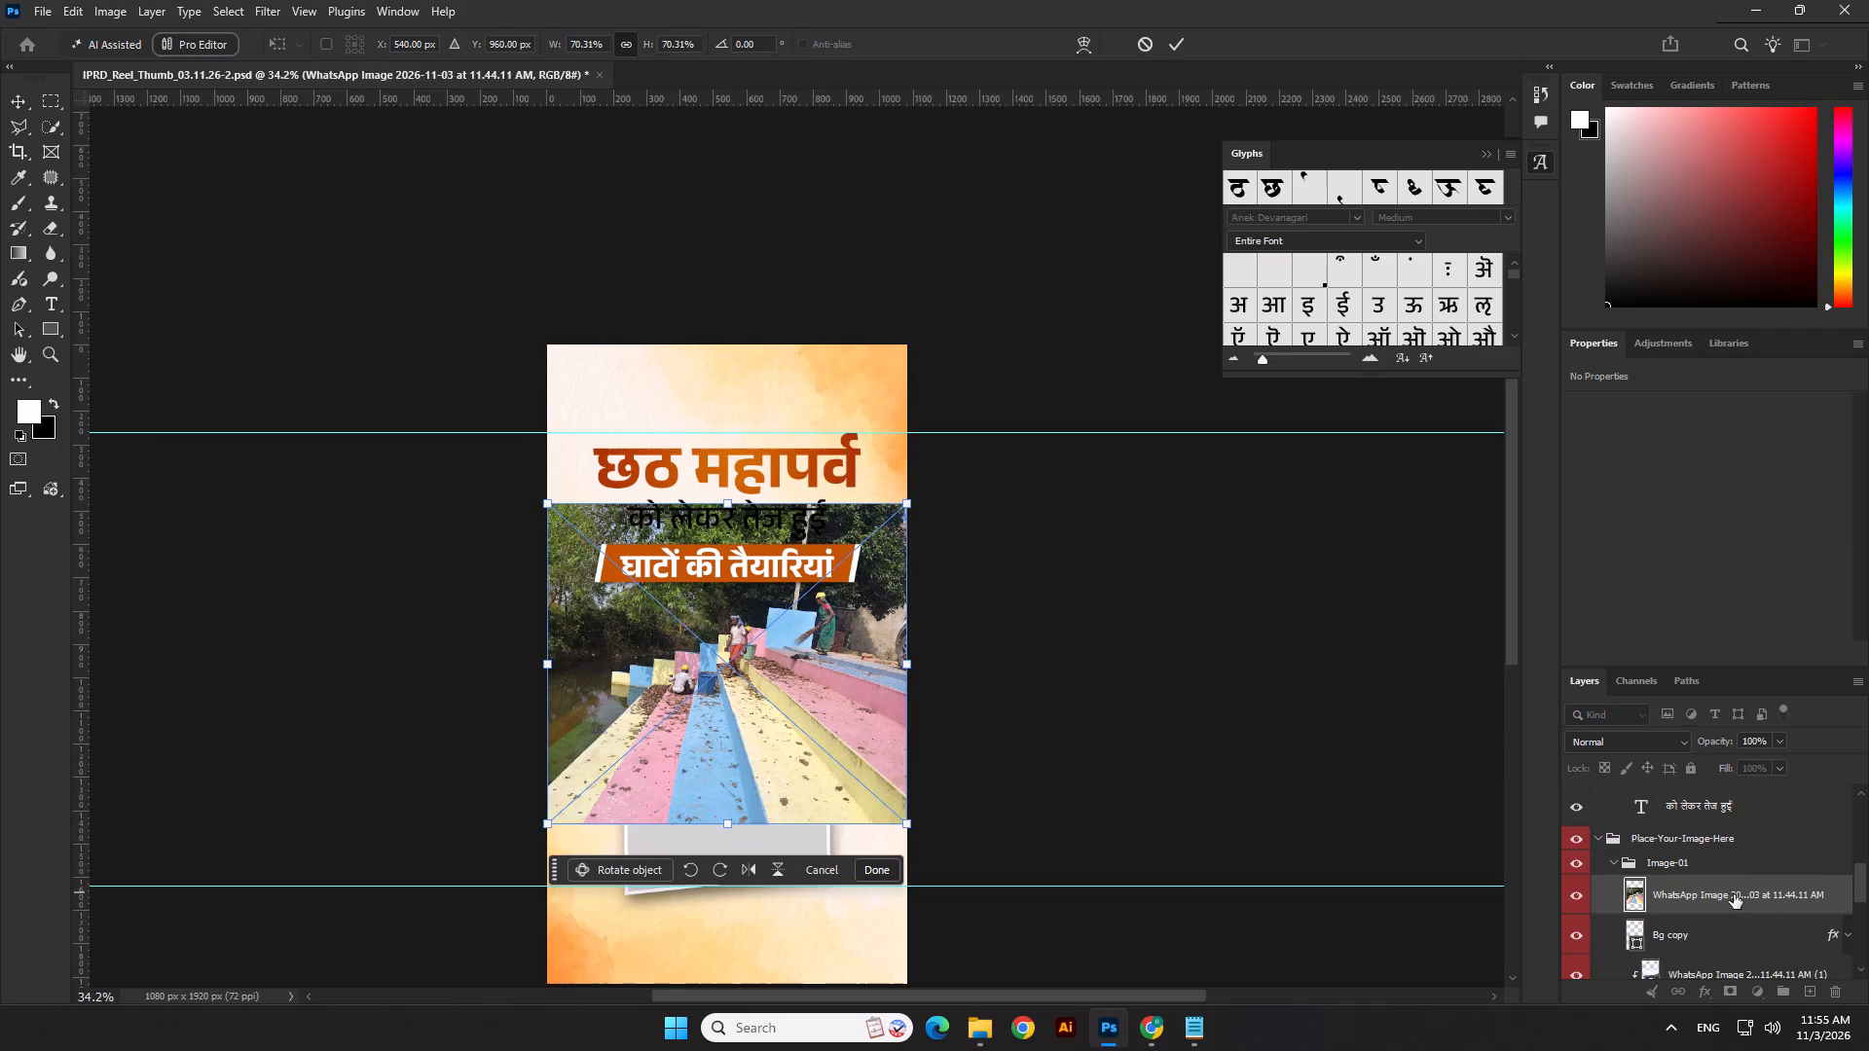
{"action": "left_click", "coordinate": [1679, 912], "text": "alt"}
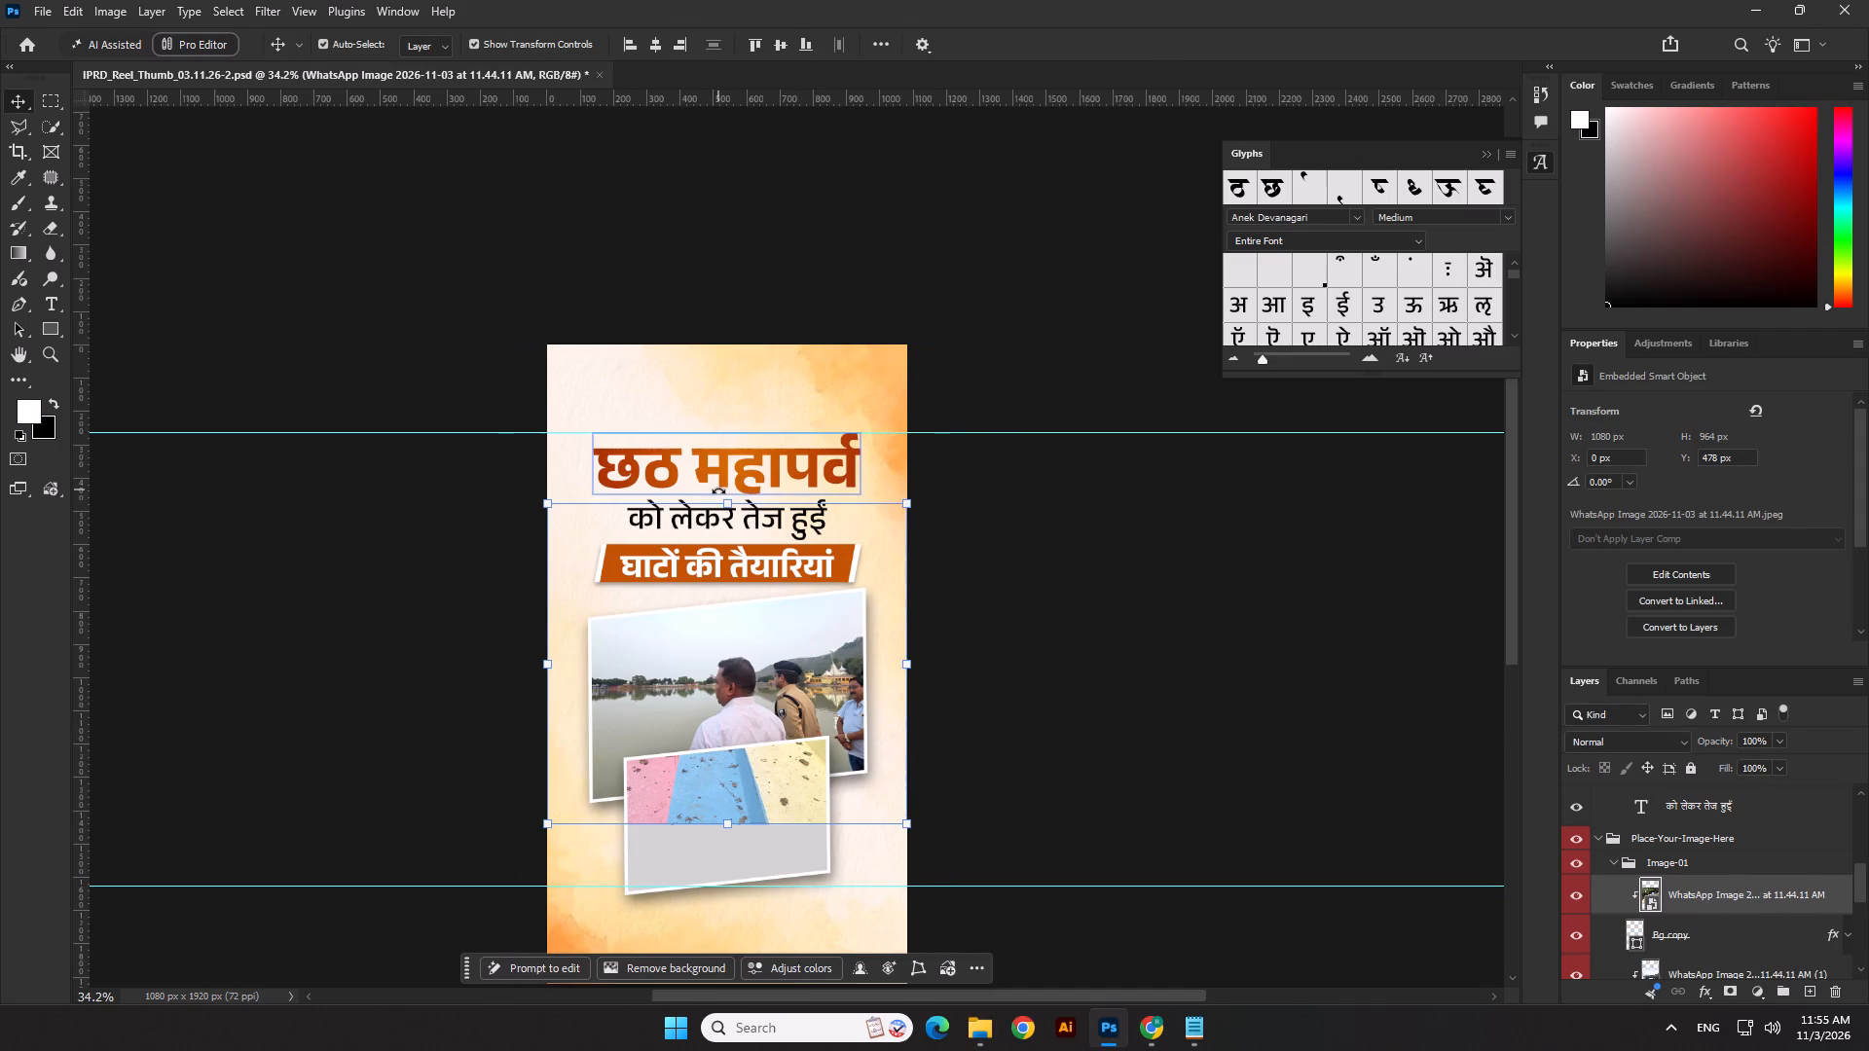
Scale the colourful ghat steps photo to about 40.75% and position it to fill the smaller frame.
{"action": "left_click_drag", "start_coordinate": [727, 507], "coordinate": [747, 652]}
{"action": "left_click_drag", "start_coordinate": [737, 797], "coordinate": [725, 870]}
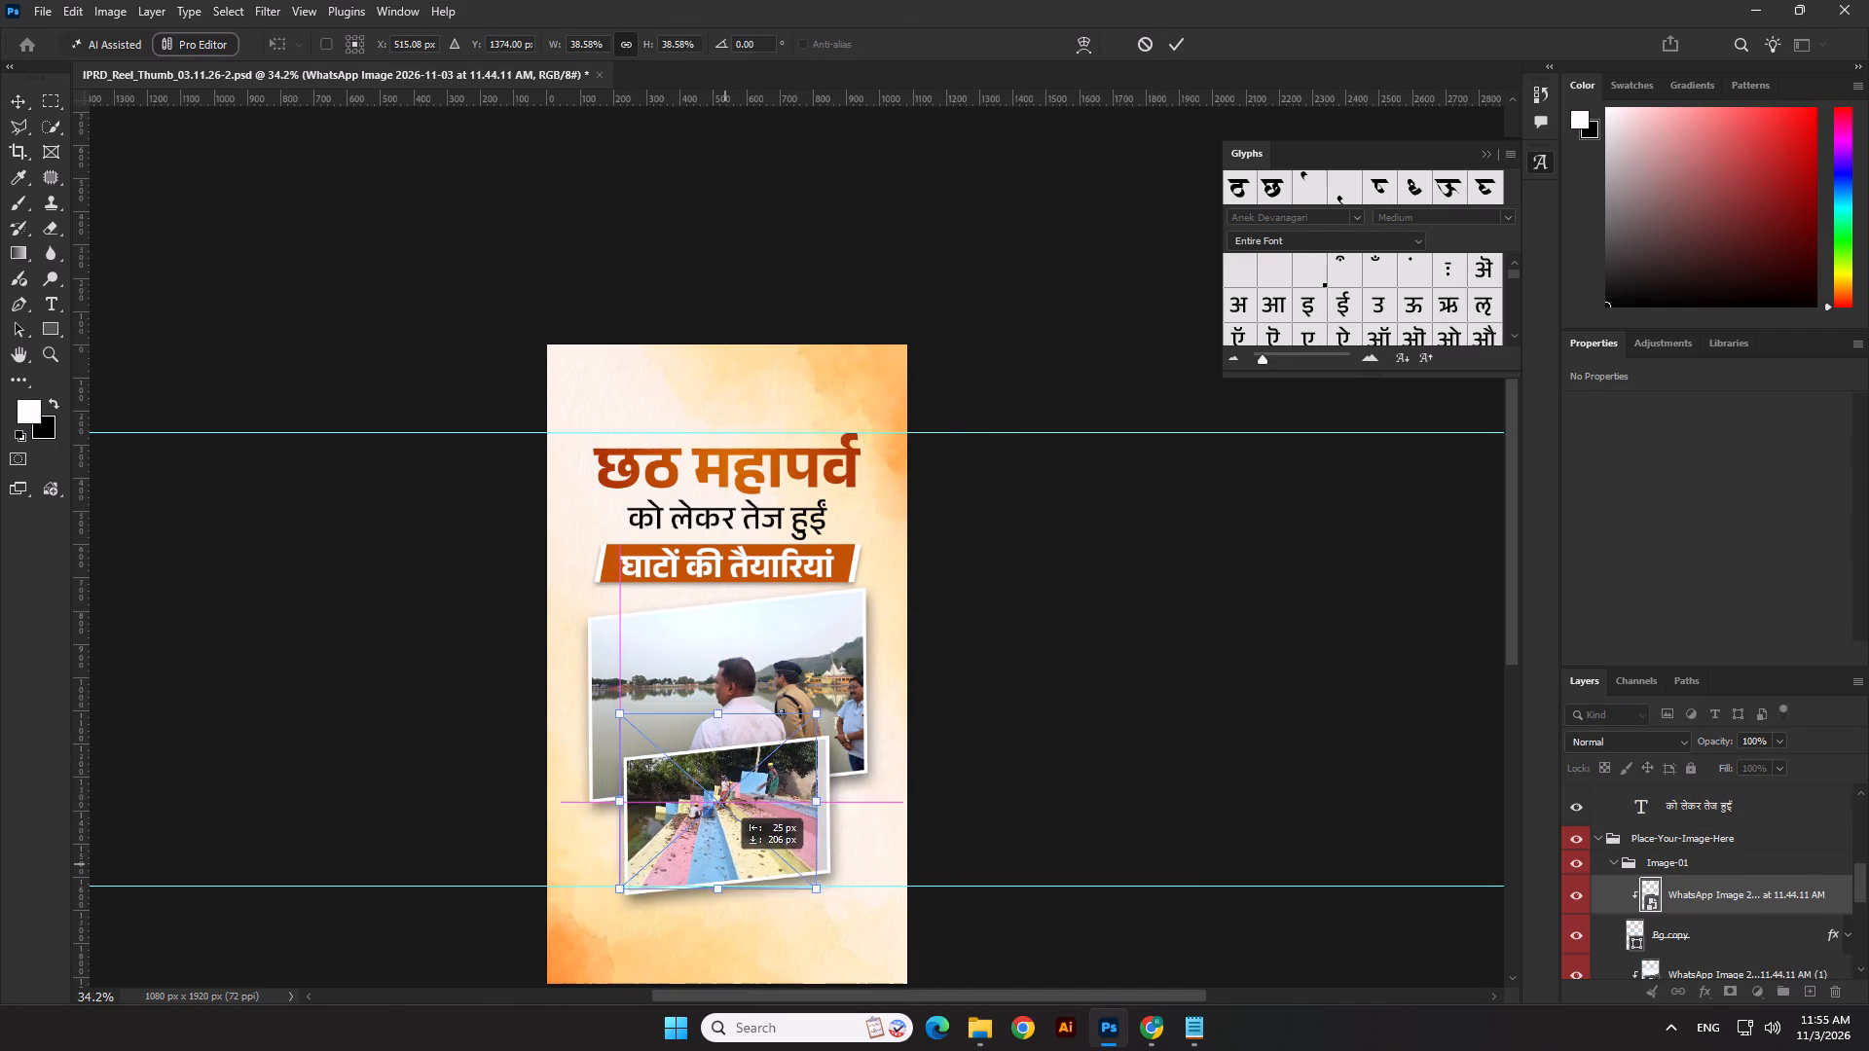
{"action": "left_click_drag", "start_coordinate": [725, 870], "coordinate": [726, 875]}
{"action": "scroll", "coordinate": [800, 853], "scroll_direction": "up", "scroll_amount": 6}
{"action": "left_click_drag", "start_coordinate": [823, 789], "coordinate": [841, 784]}
{"action": "key", "text": "Right"}
{"action": "key", "text": "Right"}
{"action": "key", "text": "Right"}
{"action": "key", "text": "Right"}
{"action": "key", "text": "Right"}
{"action": "key", "text": "Right"}
{"action": "key", "text": "Right"}
{"action": "key", "text": "Right"}
{"action": "key", "text": "Right"}
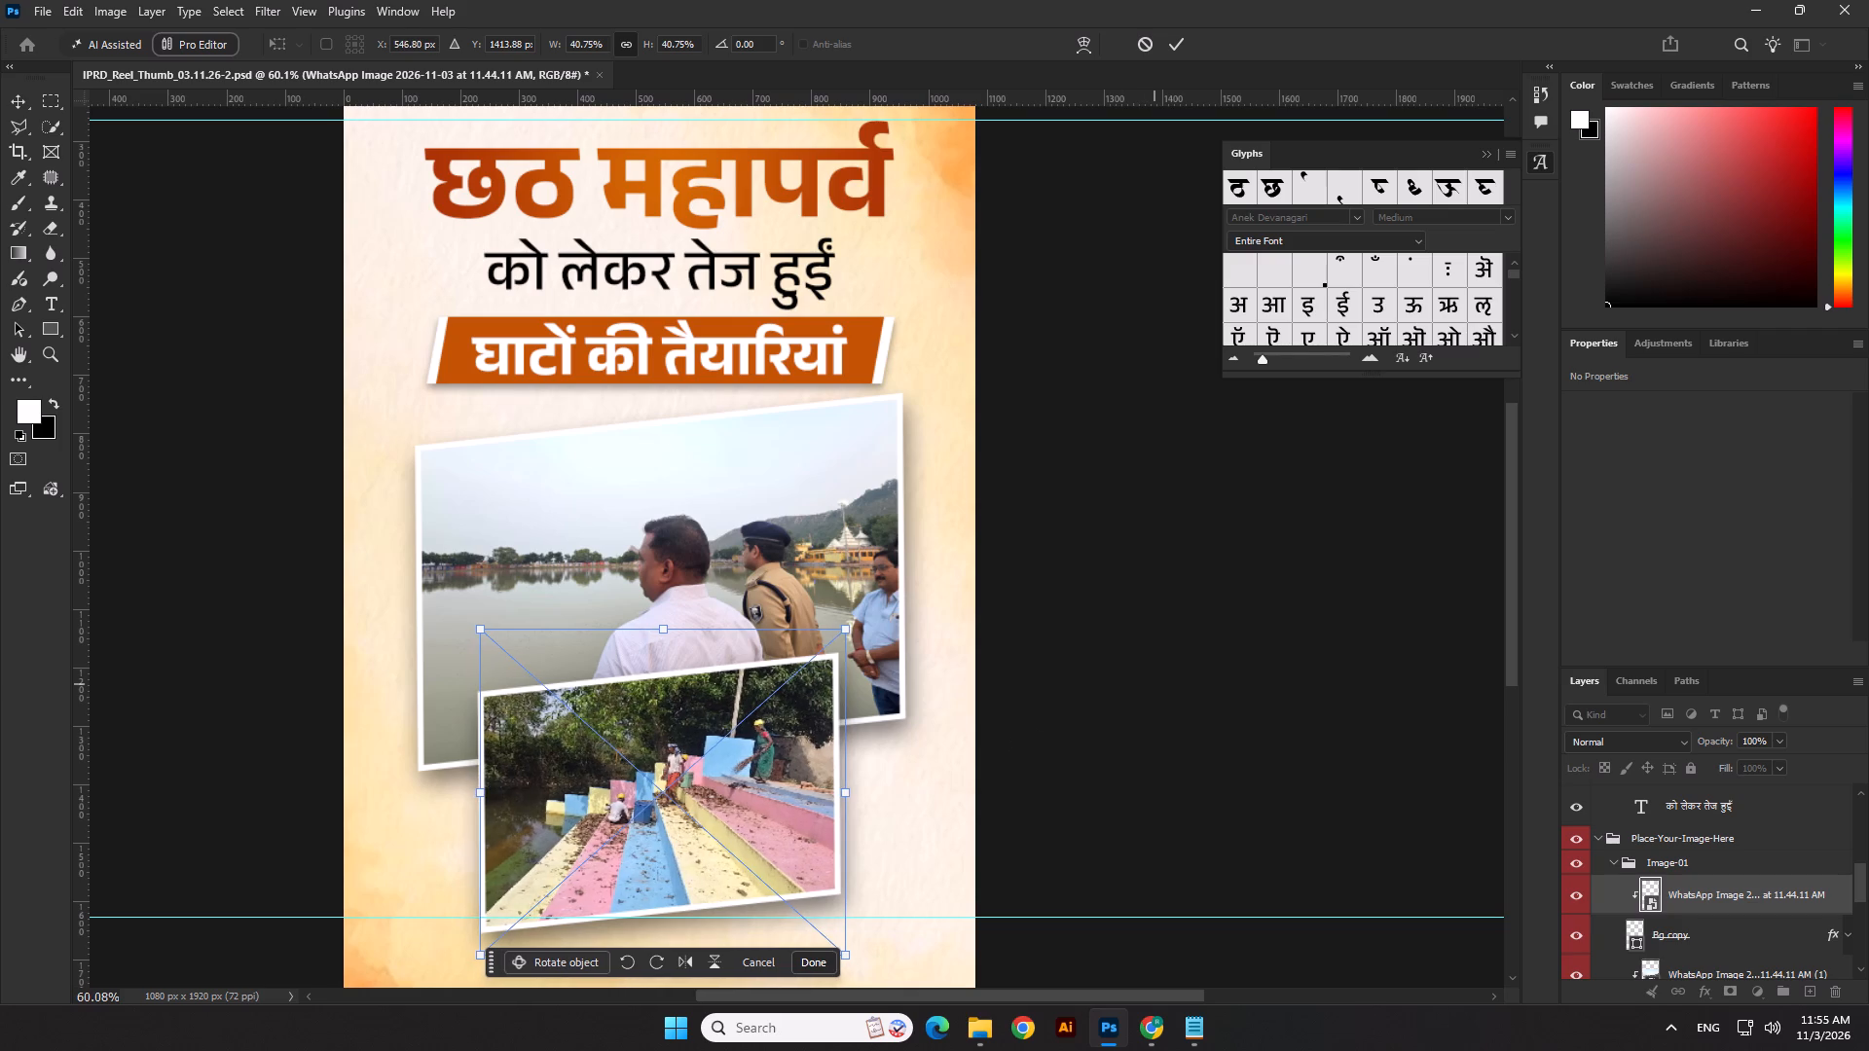
{"action": "key", "text": "Right"}
{"action": "key", "text": "Right"}
{"action": "key", "text": "Return"}
{"action": "left_click", "coordinate": [1195, 675]}
{"action": "scroll", "coordinate": [1191, 670], "scroll_direction": "down", "scroll_amount": 6}
{"action": "scroll", "coordinate": [1179, 676], "scroll_direction": "up", "scroll_amount": 1}
{"action": "scroll", "coordinate": [1178, 681], "scroll_direction": "down", "scroll_amount": 2}
{"action": "left_click", "coordinate": [1179, 633]}
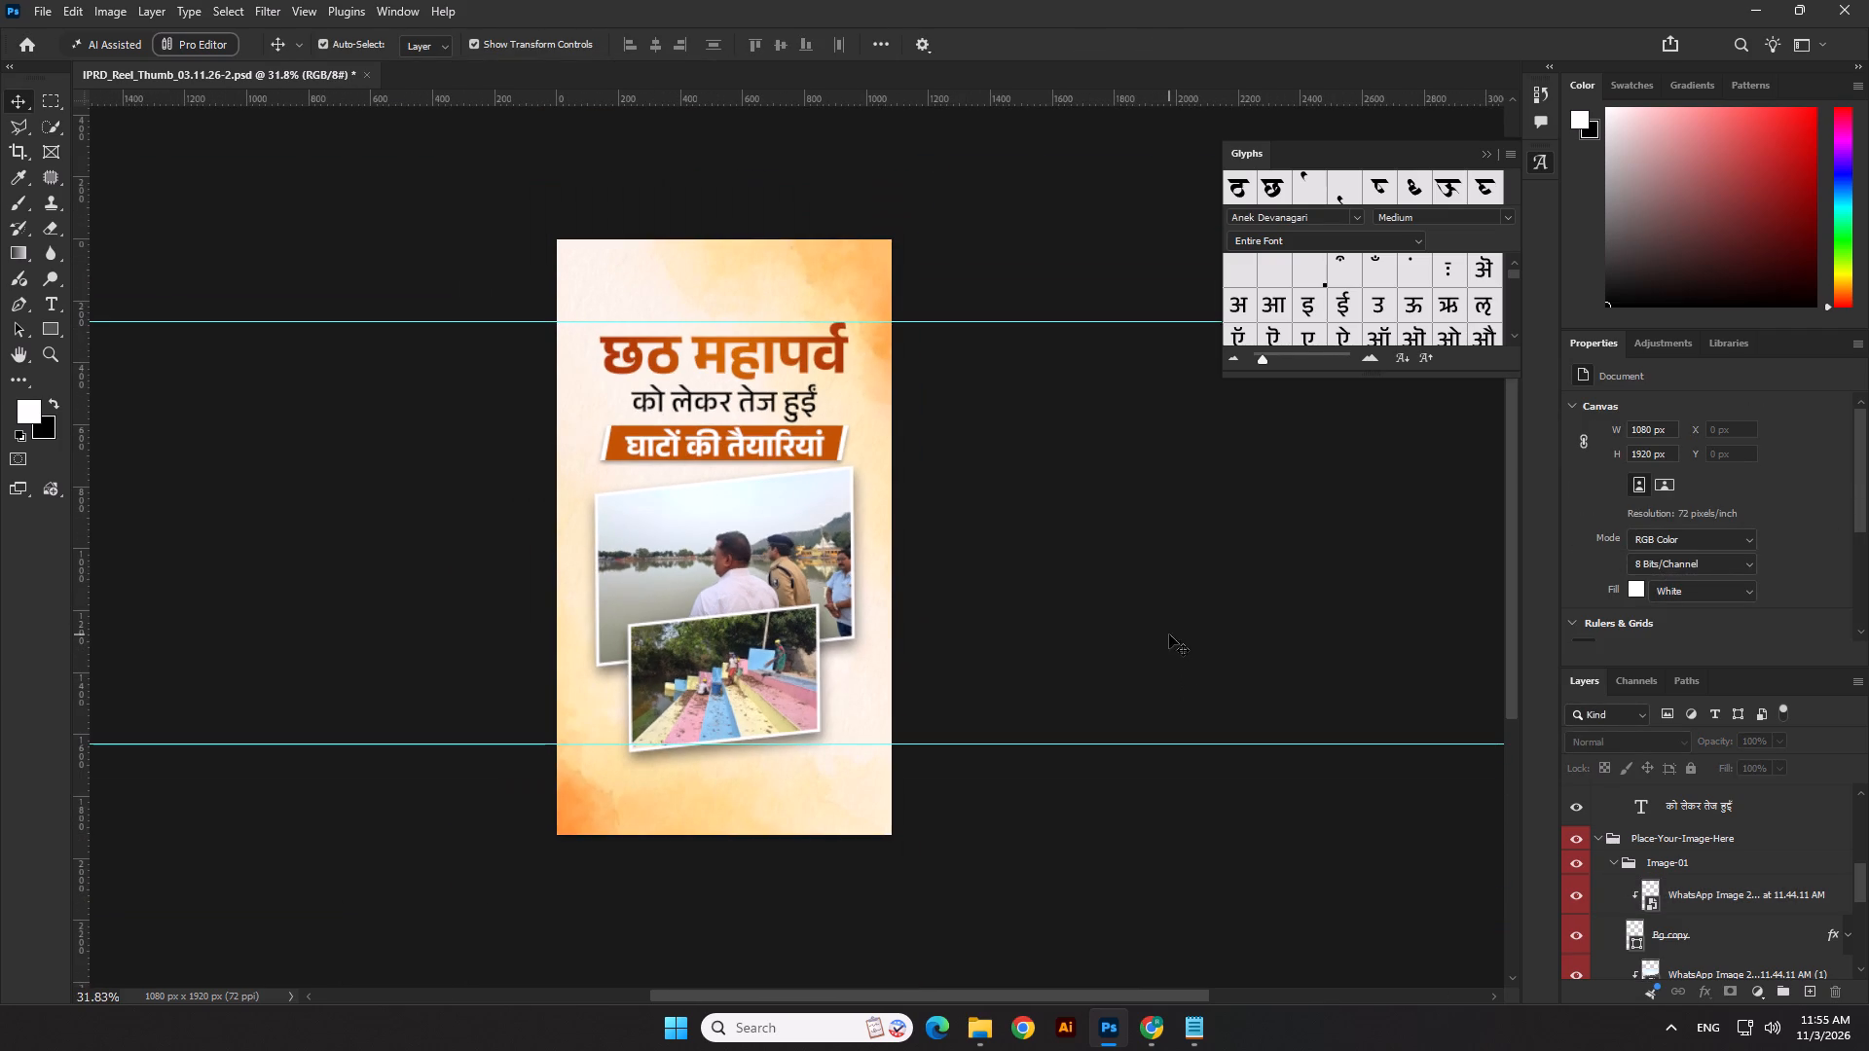
Centre the two photo frames, Bg and Bg copy, horizontally on the canvas.
{"action": "left_click", "coordinate": [837, 511]}
{"action": "scroll", "coordinate": [1705, 932], "scroll_direction": "down", "scroll_amount": 2}
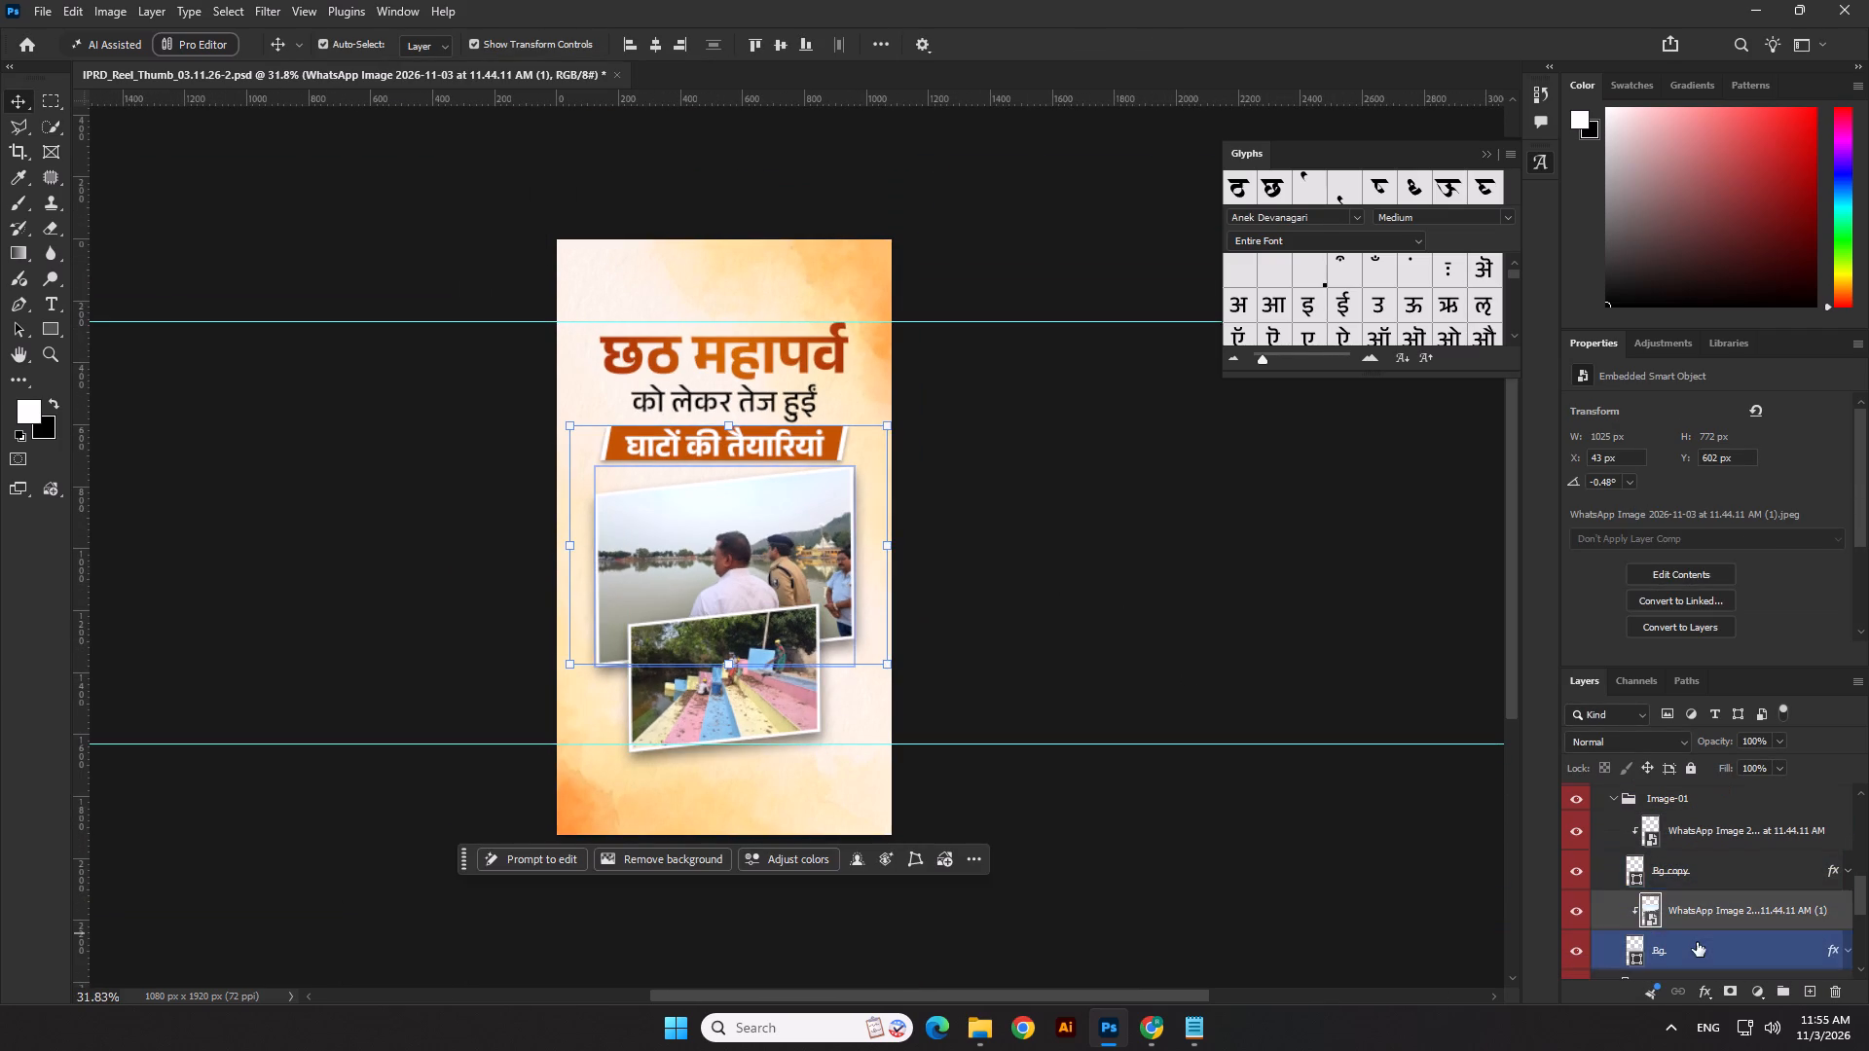
{"action": "left_click", "coordinate": [1697, 942]}
{"action": "left_click", "coordinate": [653, 52]}
{"action": "left_click", "coordinate": [669, 139]}
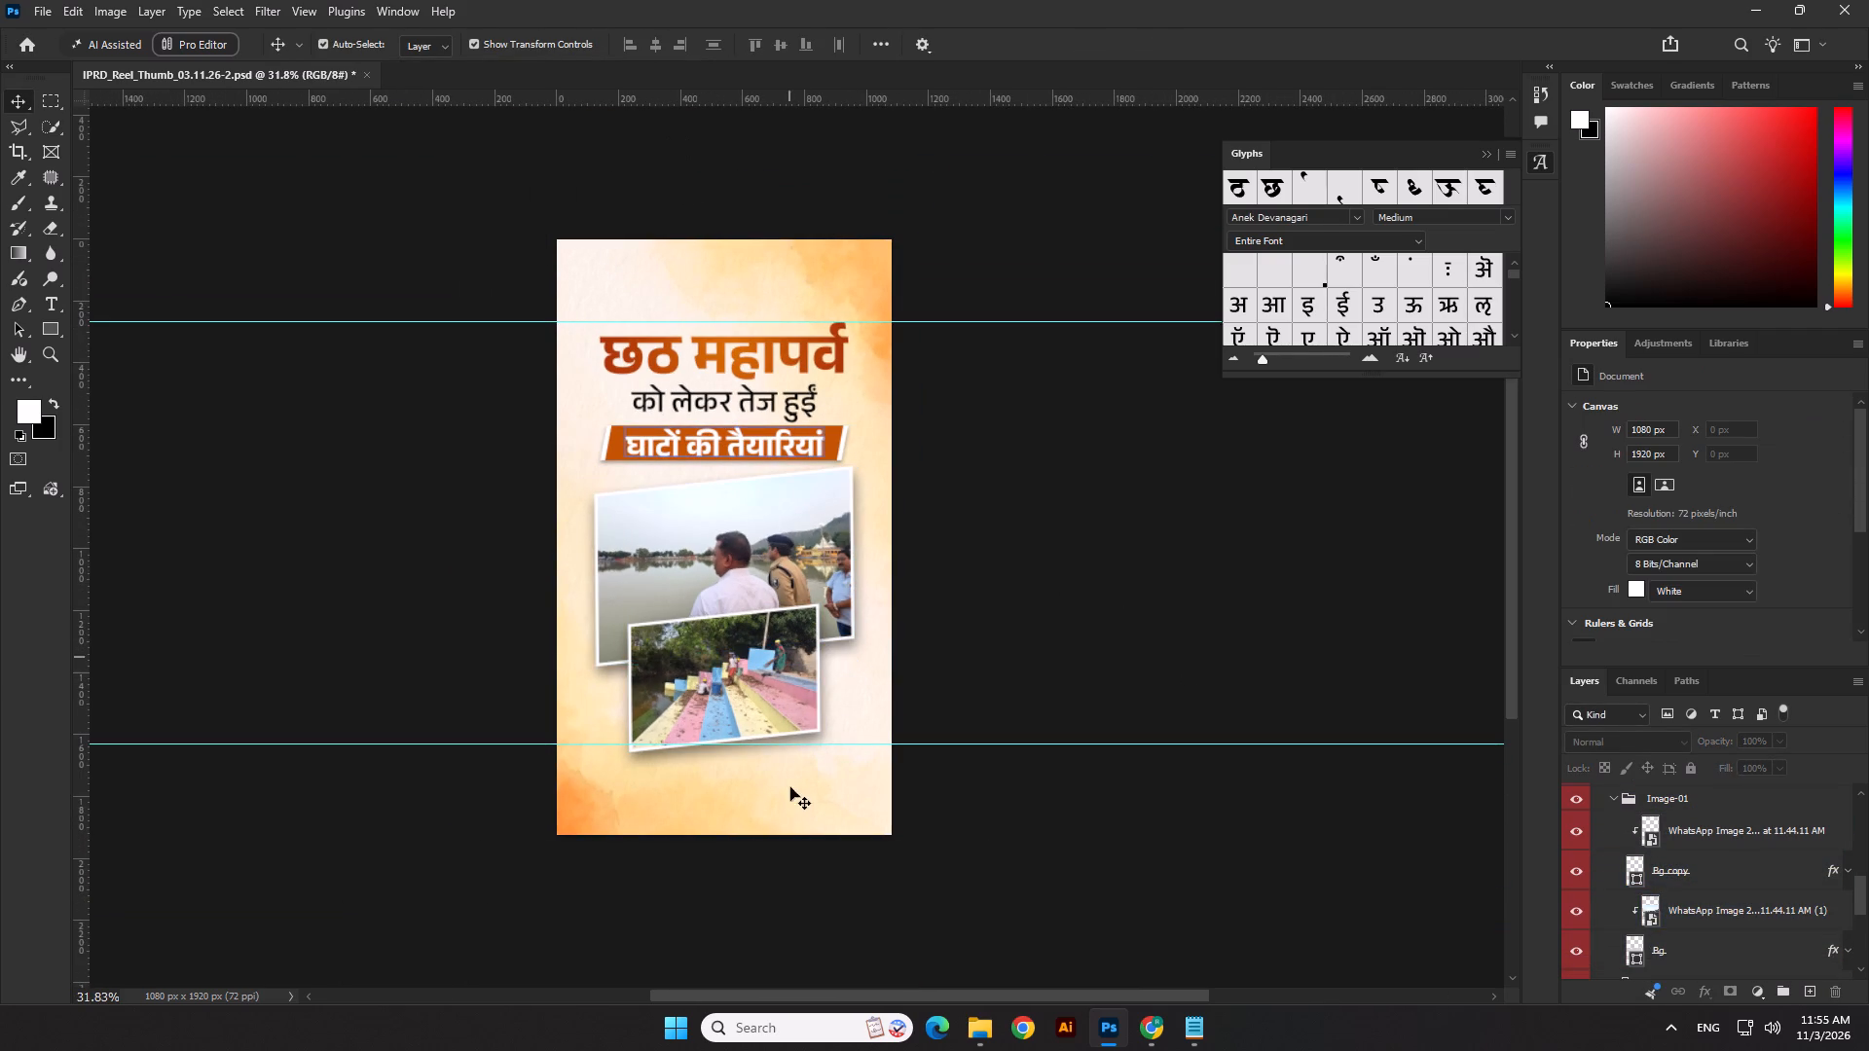
{"action": "left_click", "coordinate": [1678, 957]}
{"action": "left_click", "coordinate": [716, 706]}
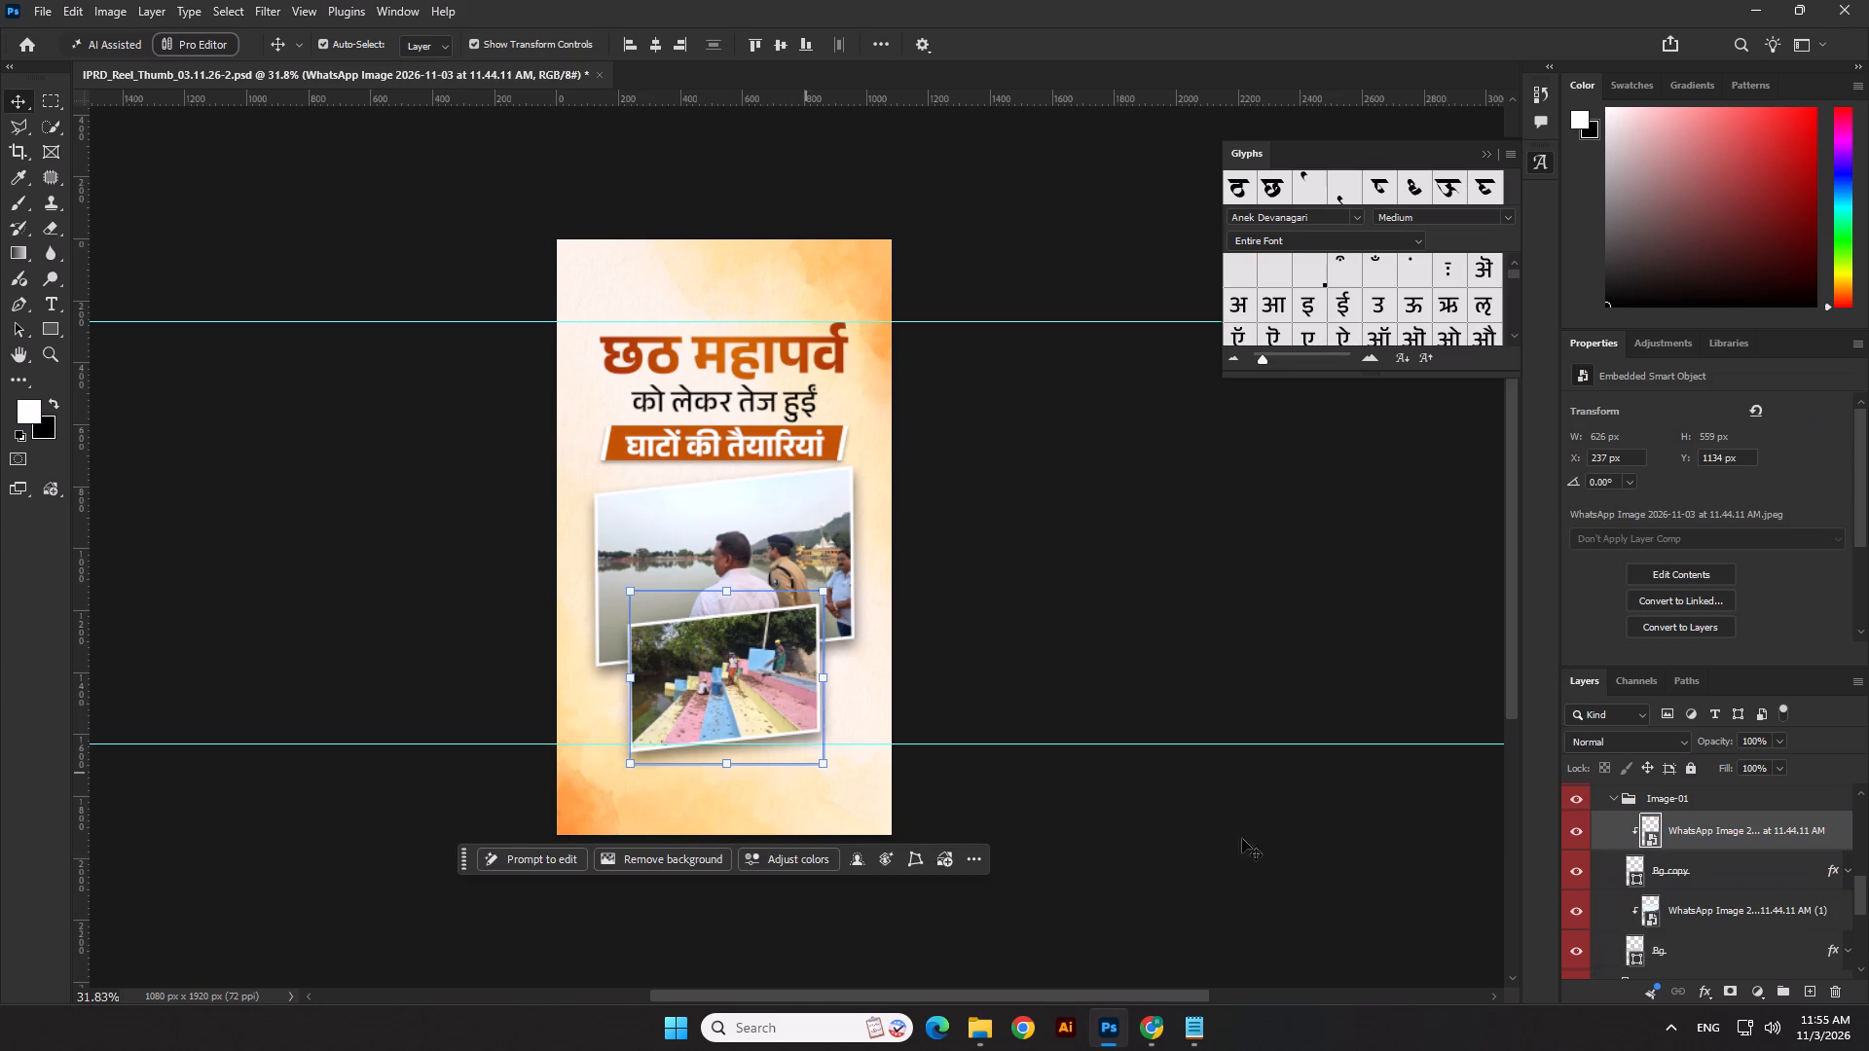
{"action": "left_click", "coordinate": [1777, 873]}
{"action": "left_click", "coordinate": [654, 40]}
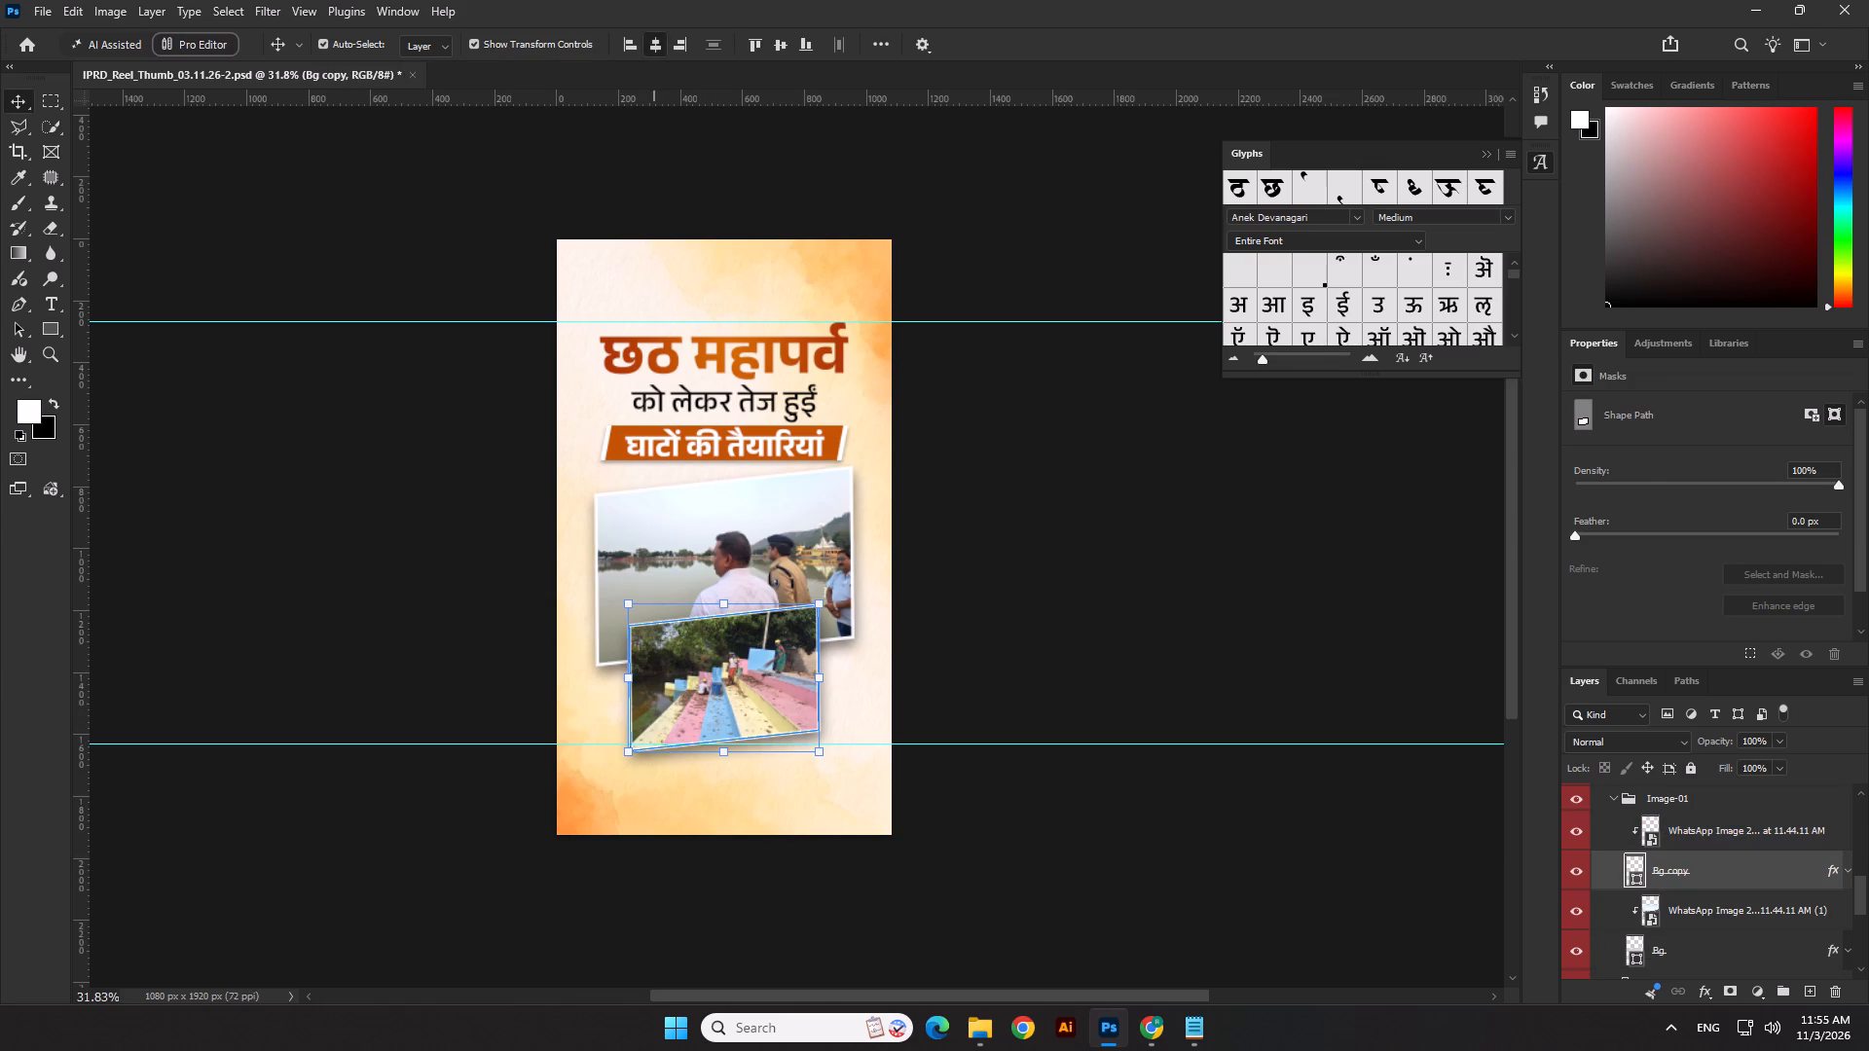
{"action": "left_click", "coordinate": [386, 250]}
Save the reel thumbnail document with both photos placed.
{"action": "scroll", "coordinate": [797, 454], "scroll_direction": "up", "scroll_amount": 2}
{"action": "key", "text": "ctrl+s"}
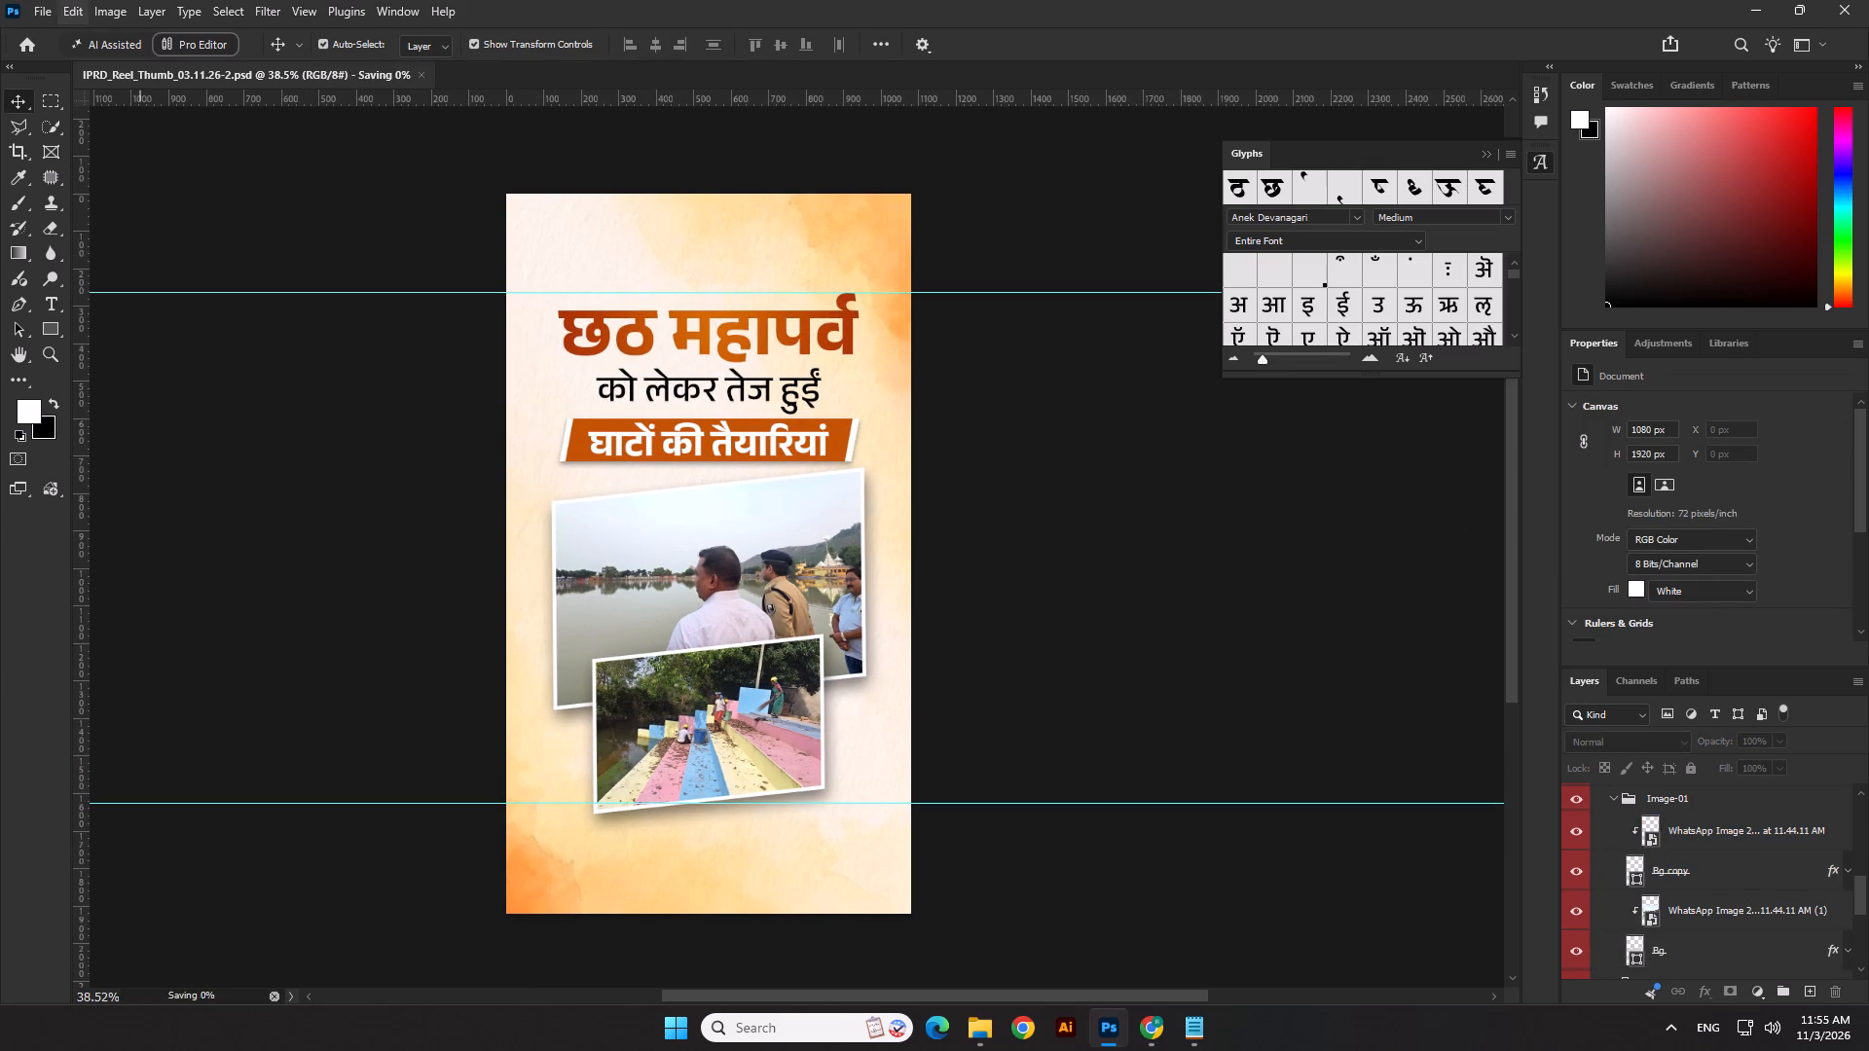
Open the save-a-copy dialog for the reel thumbnail in the 03.11.26 folder.
{"action": "left_click", "coordinate": [49, 8]}
{"action": "left_click", "coordinate": [134, 270]}
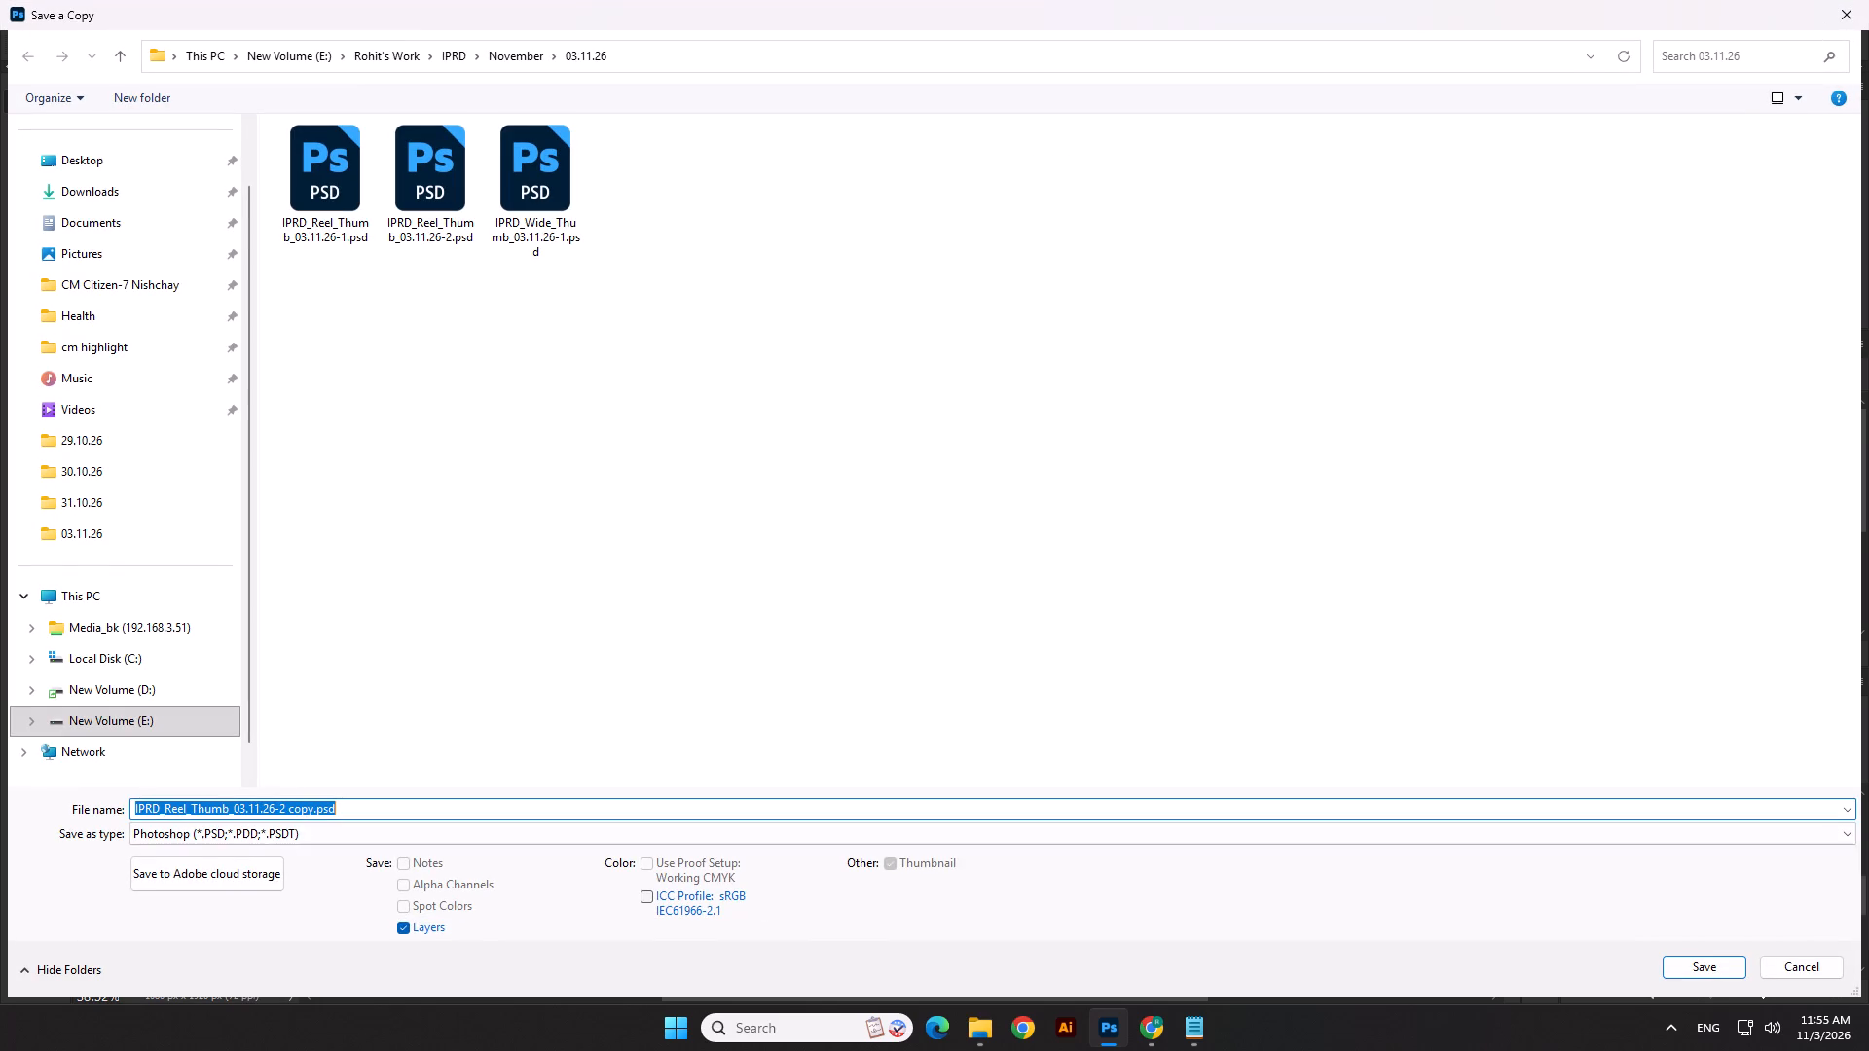
Save a PNG copy as IPRD_Reel_Thumb_03.11.26-2 copy in the 03.11.26 folder, using the large file size option.
{"action": "left_click", "coordinate": [335, 813]}
{"action": "left_click", "coordinate": [324, 836]}
{"action": "left_click", "coordinate": [183, 715]}
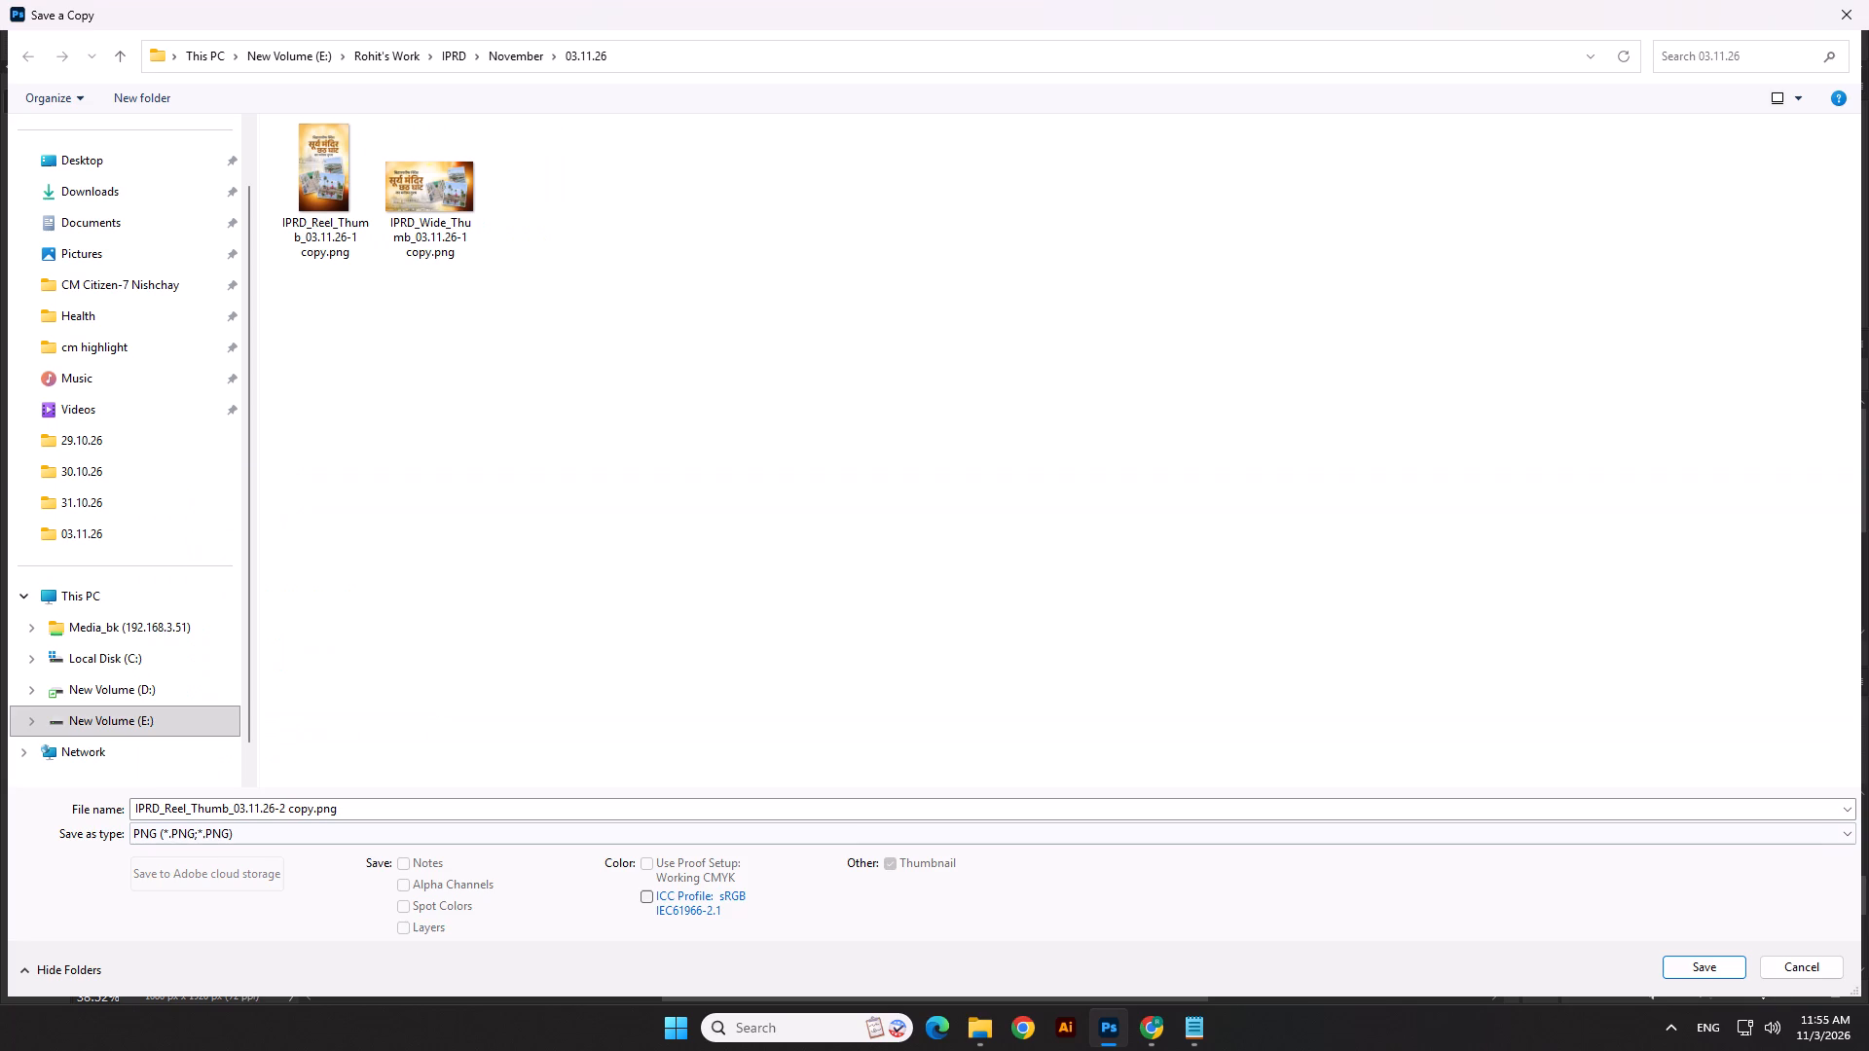
{"action": "left_click", "coordinate": [1675, 962]}
{"action": "left_click", "coordinate": [1042, 309]}
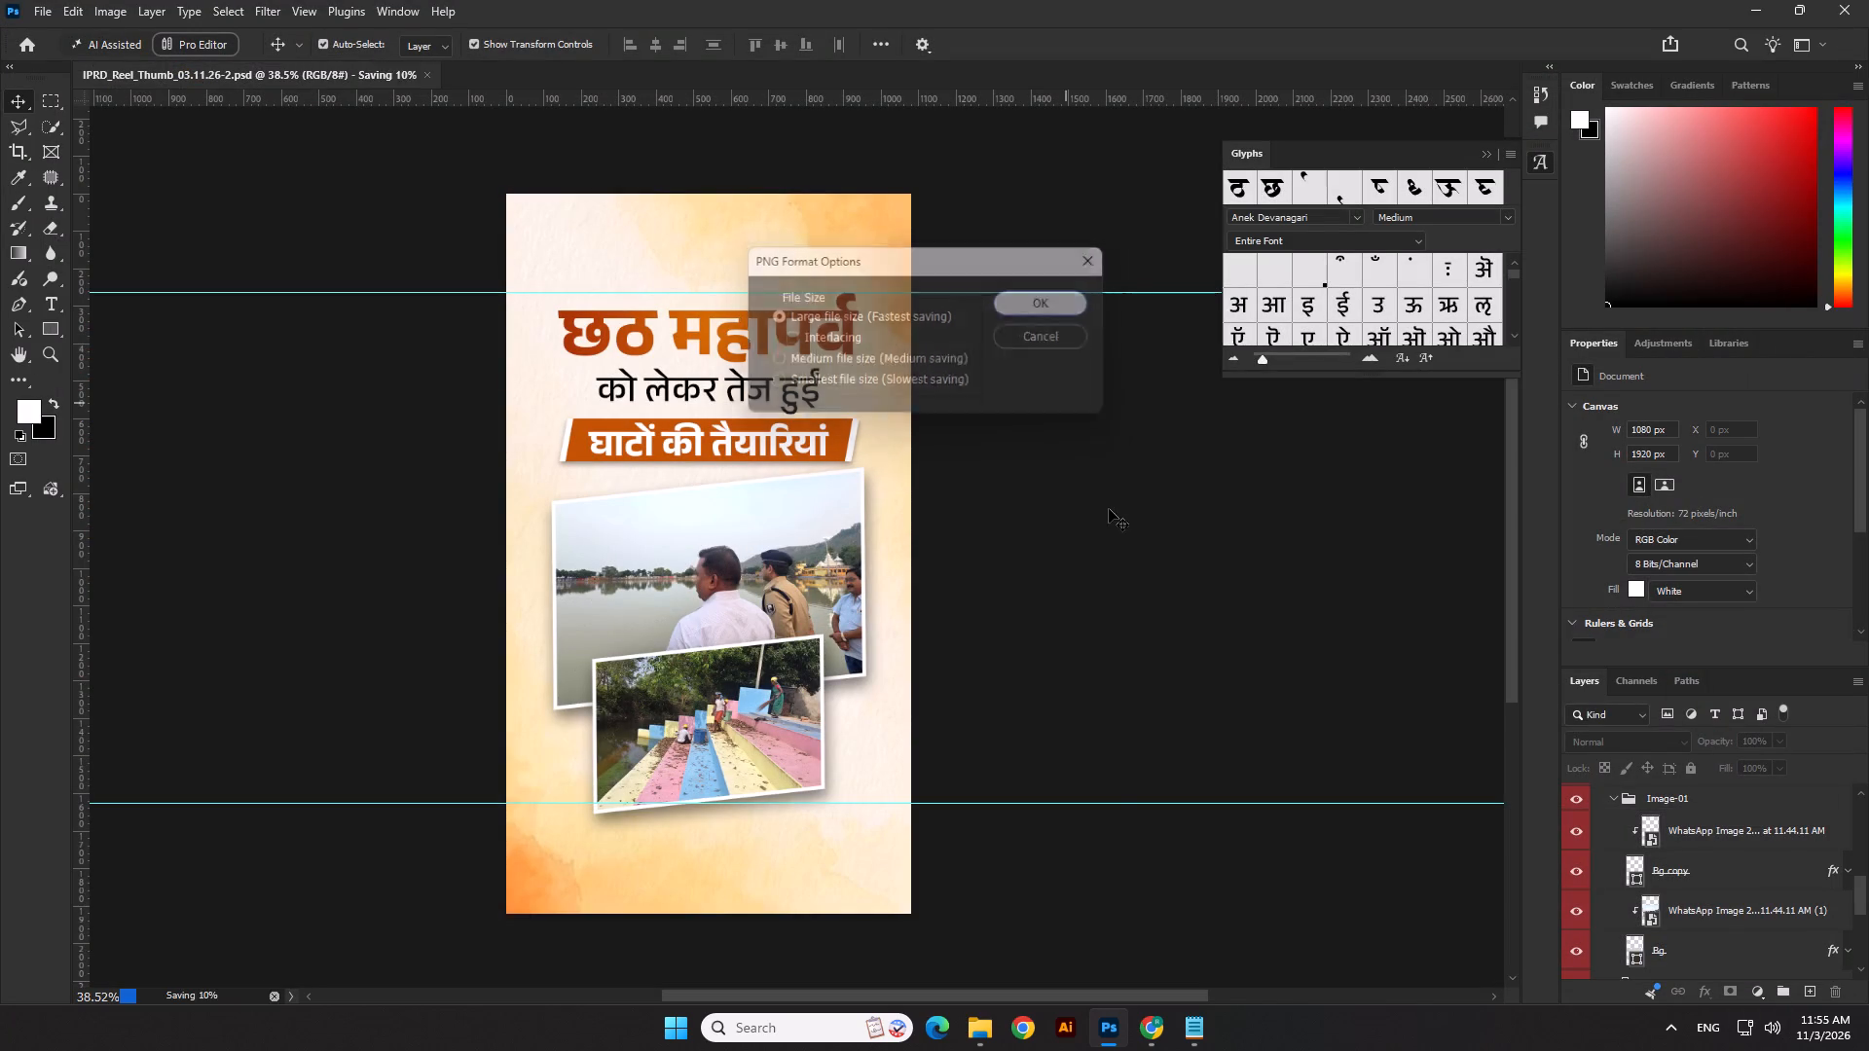
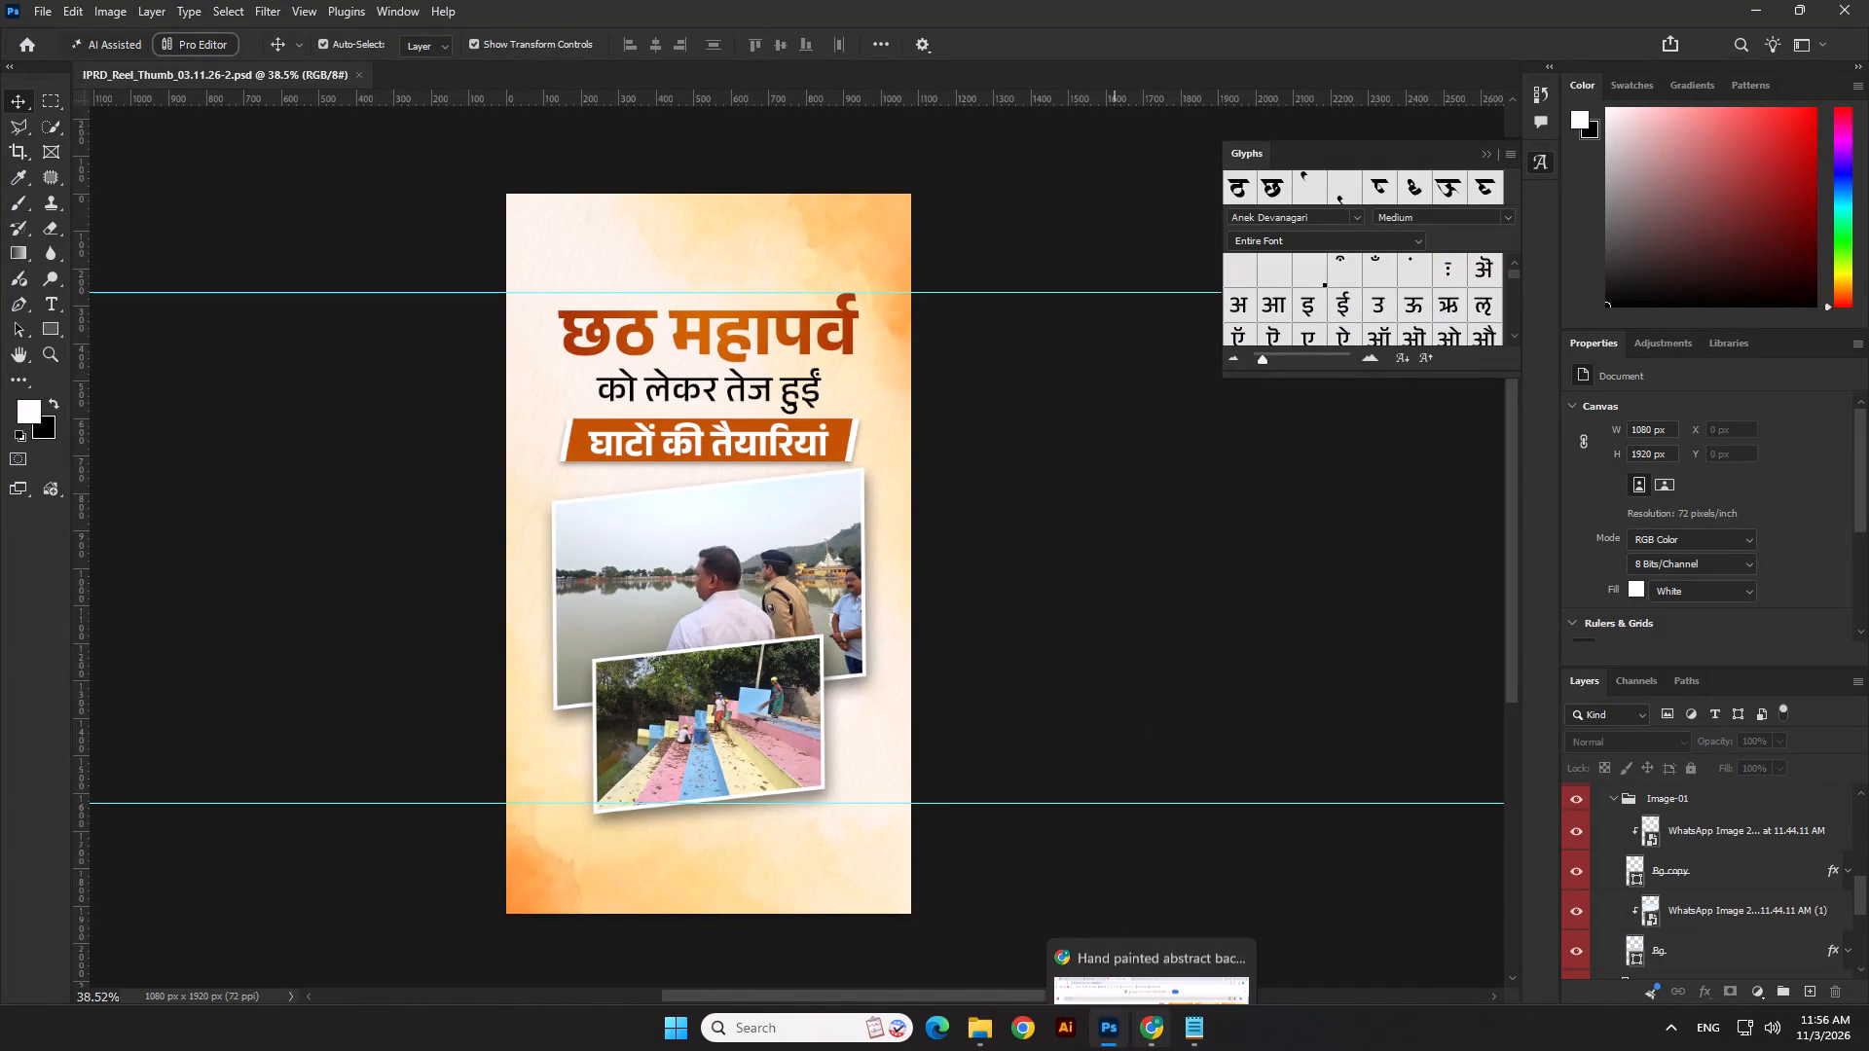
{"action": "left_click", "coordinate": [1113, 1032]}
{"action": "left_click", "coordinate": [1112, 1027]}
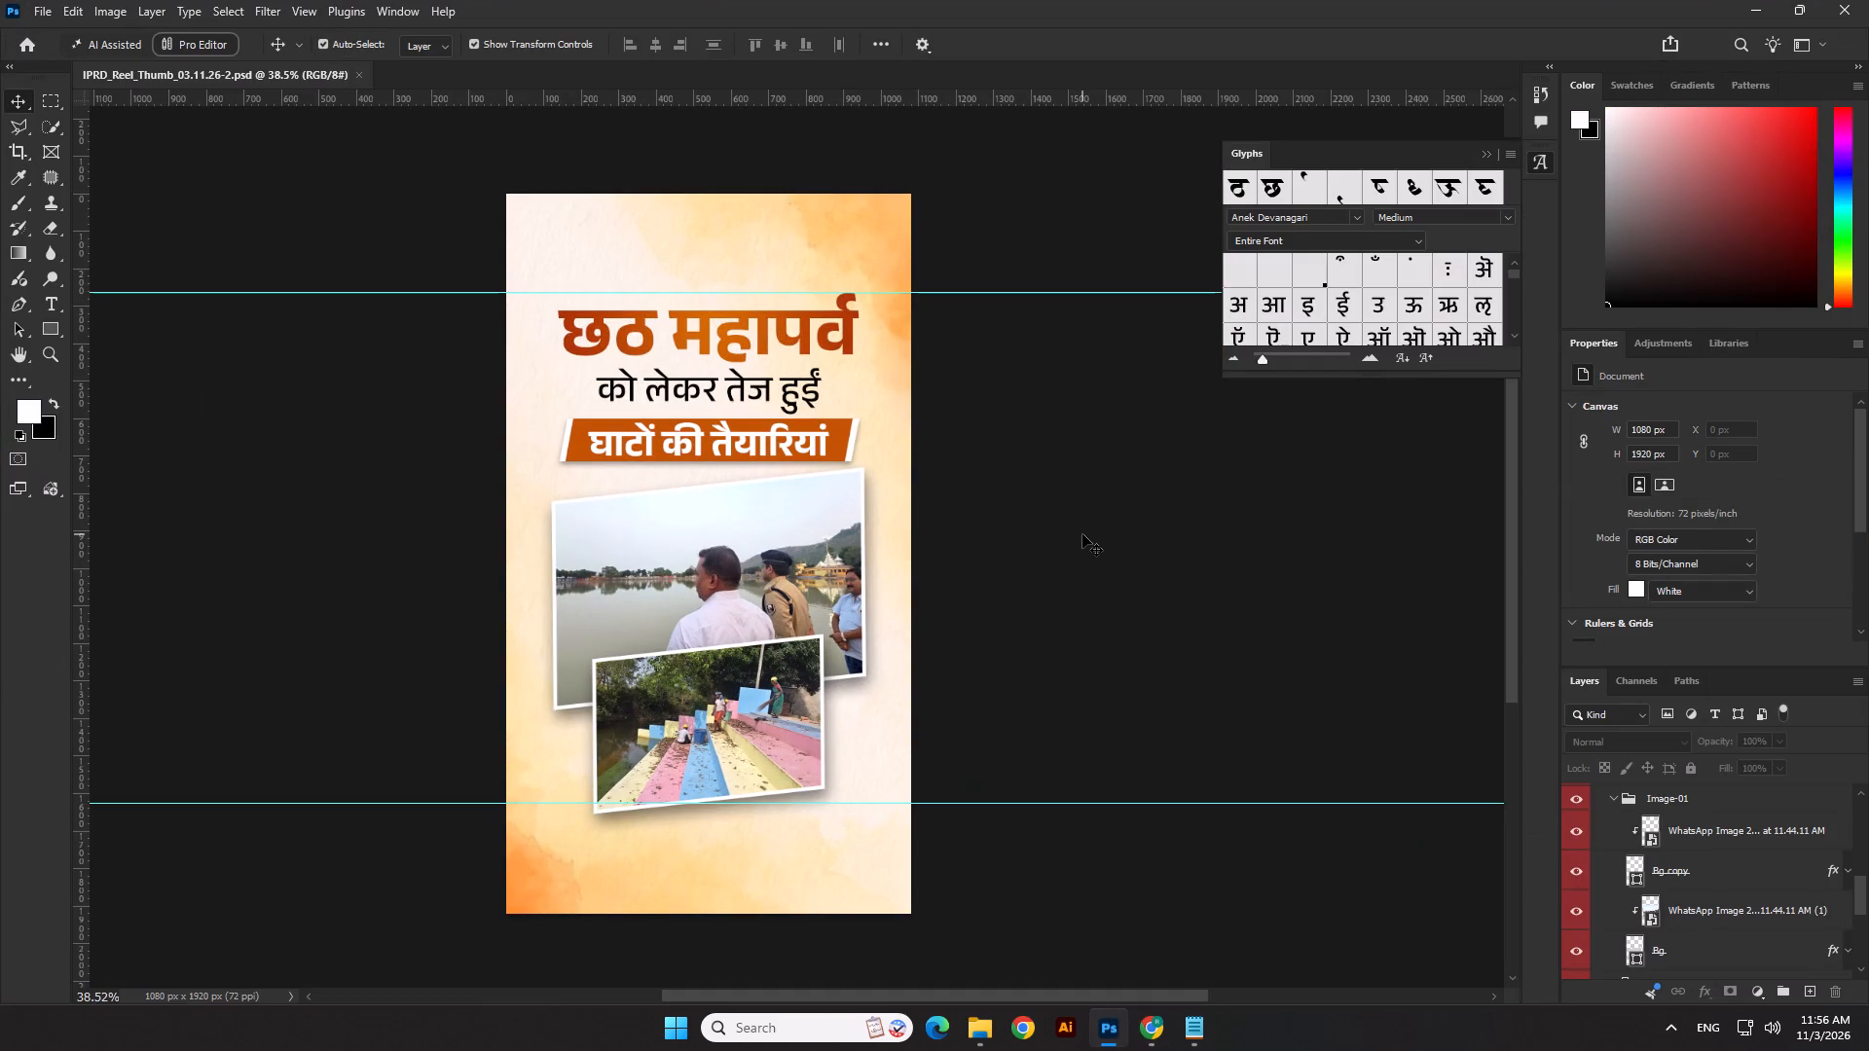
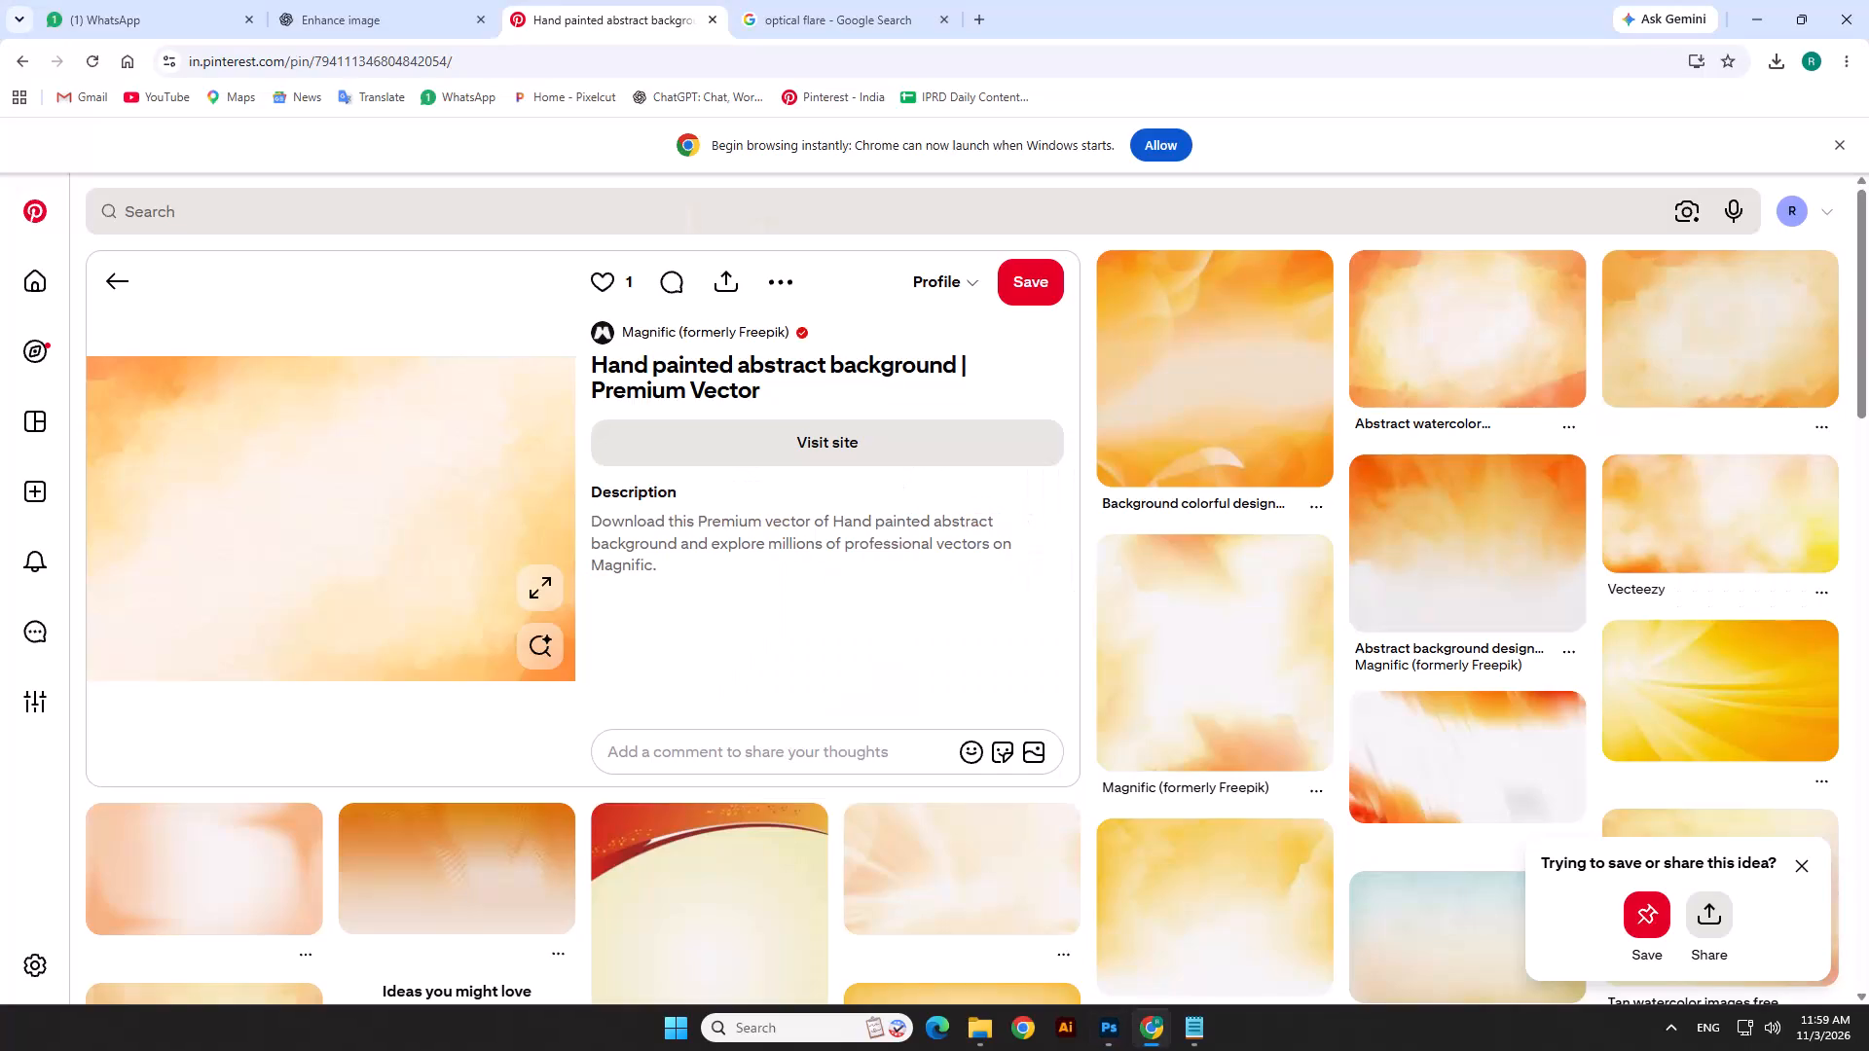
Switch to File Explorer, open the 03.11.26 folder, and carry IPRD_Reel_Thumb_03.11.26-2 copy.png over to WhatsApp in Chrome.
{"action": "key", "text": "alt+Tab"}
{"action": "key", "text": "alt+Tab"}
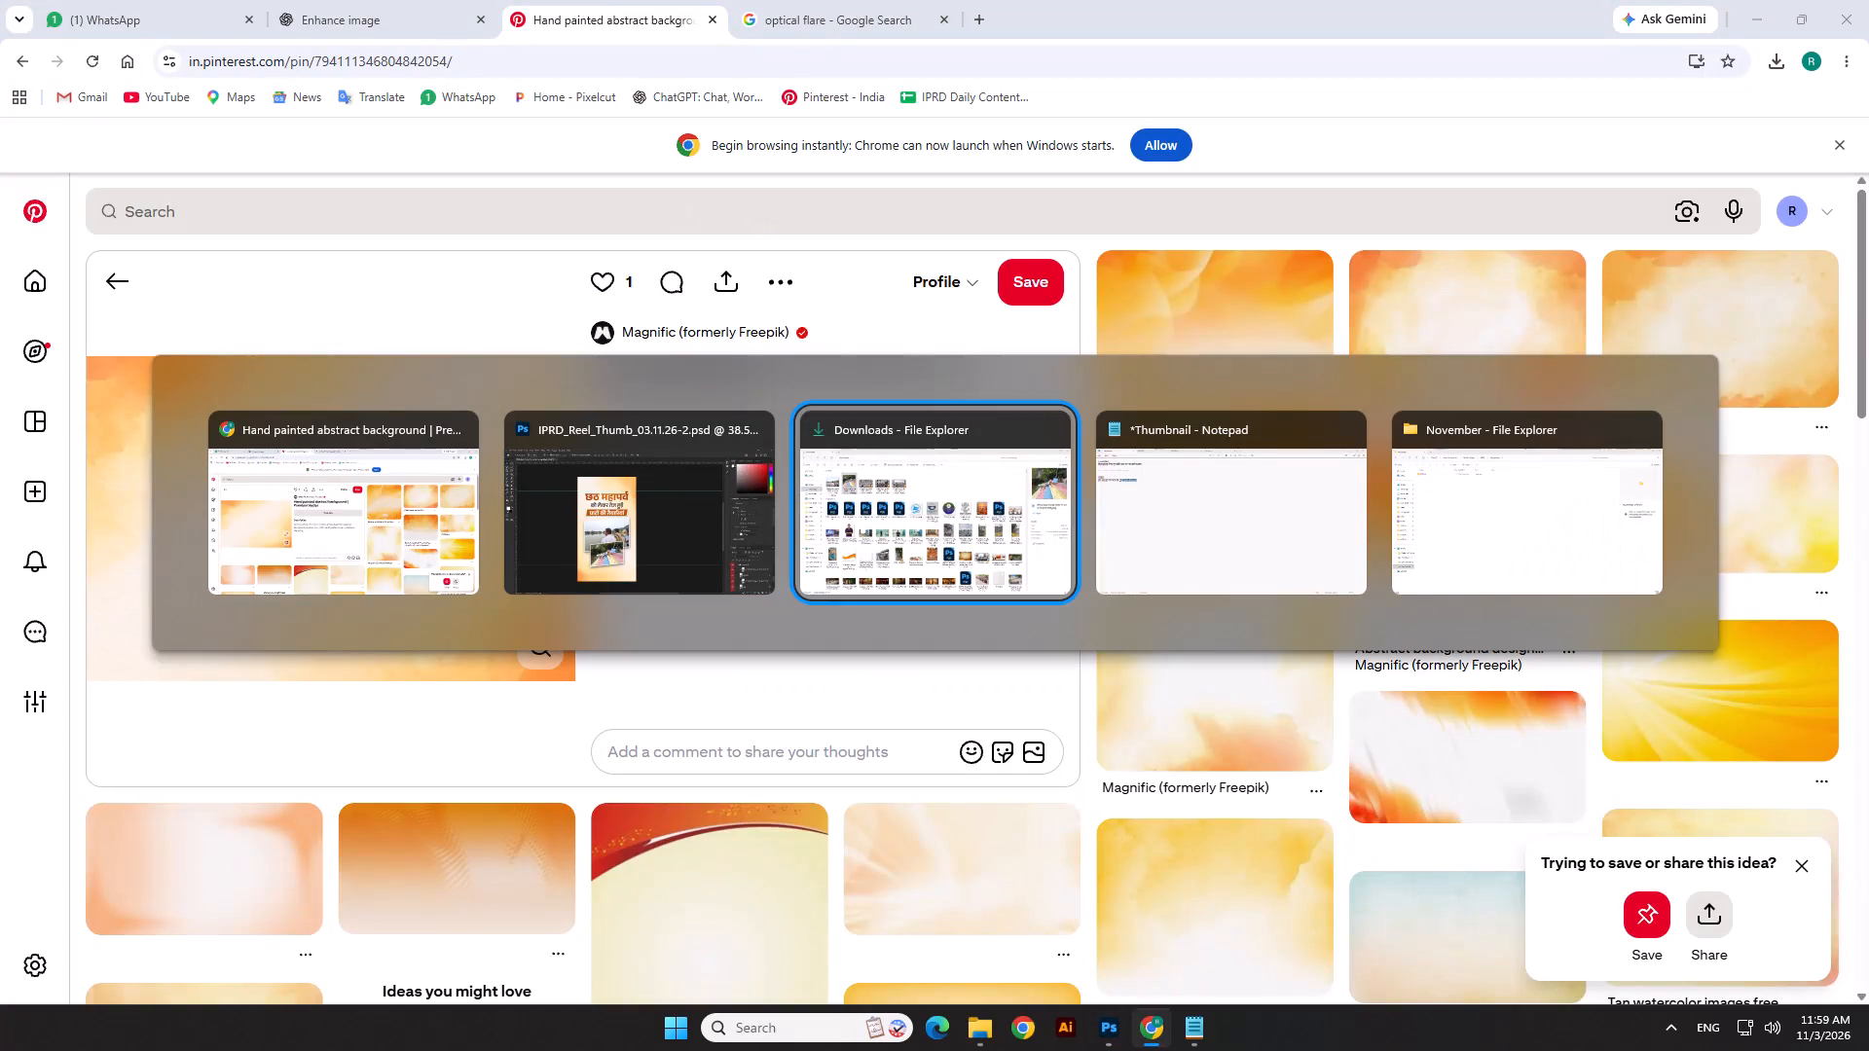
{"action": "key", "text": "alt+Tab"}
{"action": "key", "text": "alt+Tab"}
{"action": "double_click", "coordinate": [221, 167]}
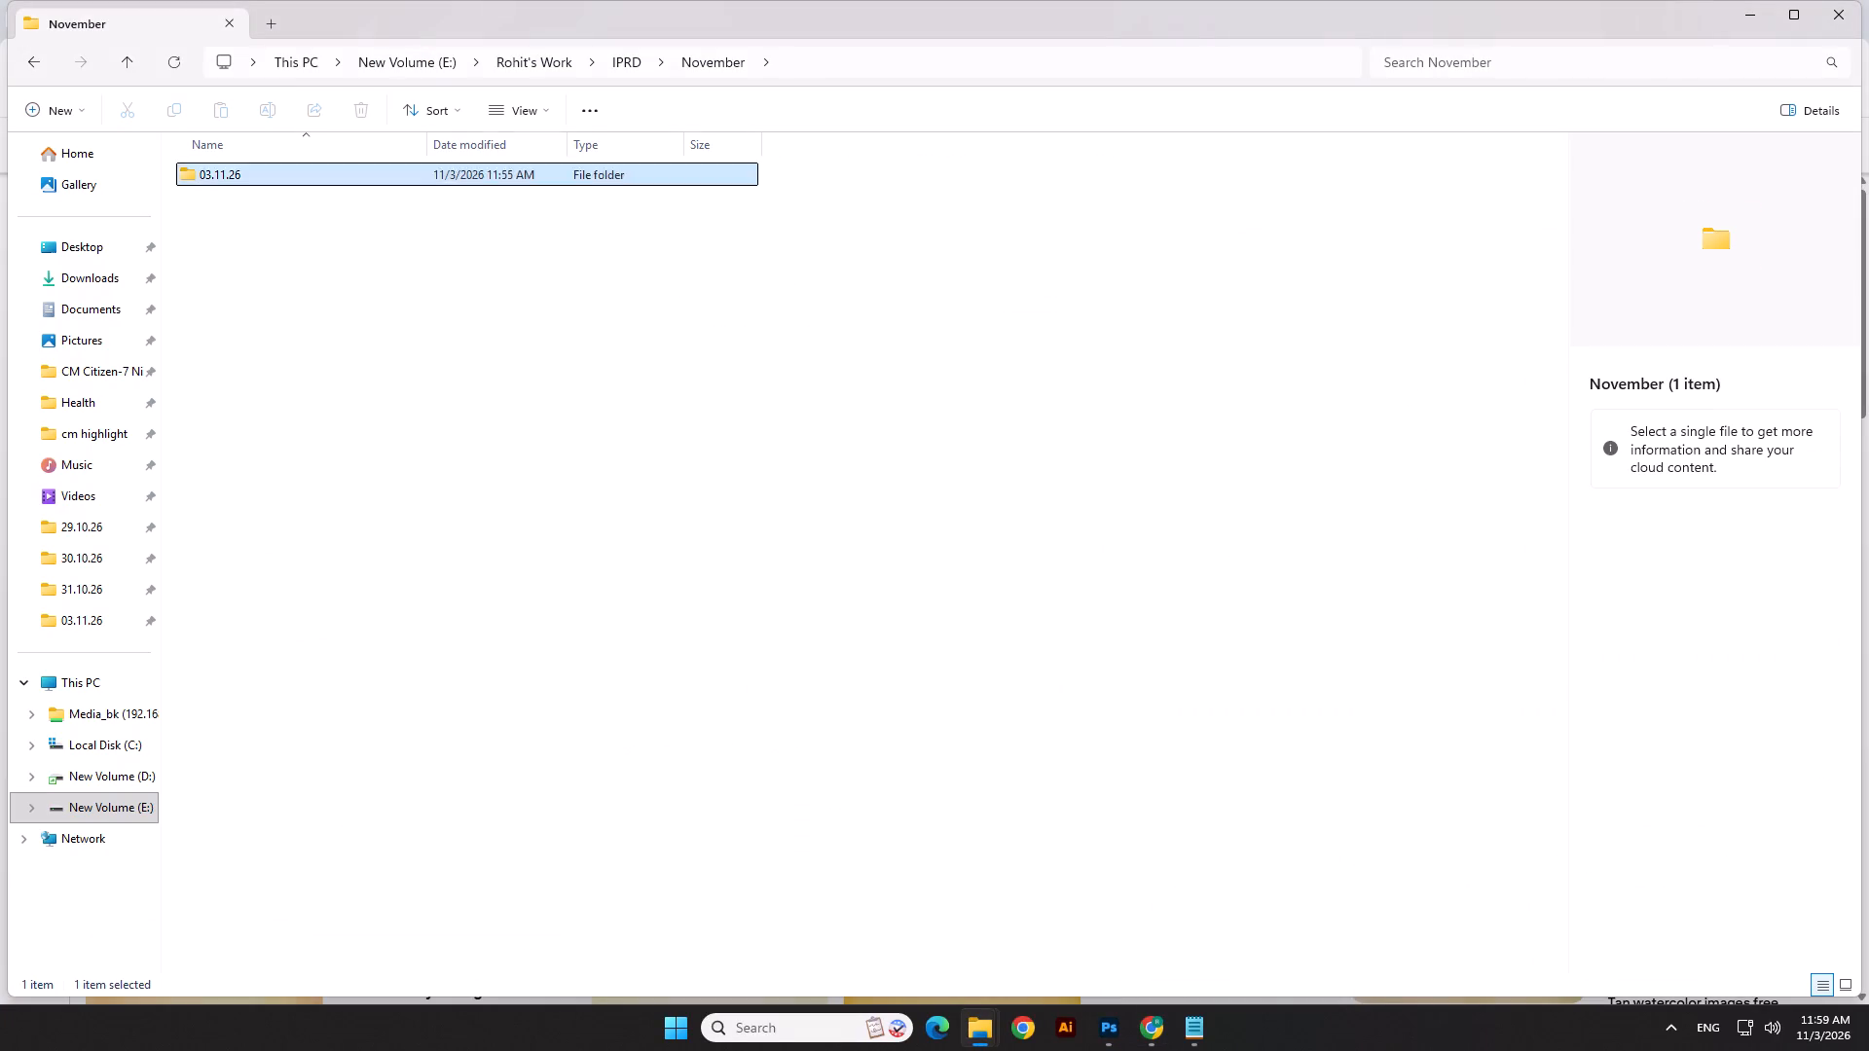
{"action": "left_click", "coordinate": [457, 216]}
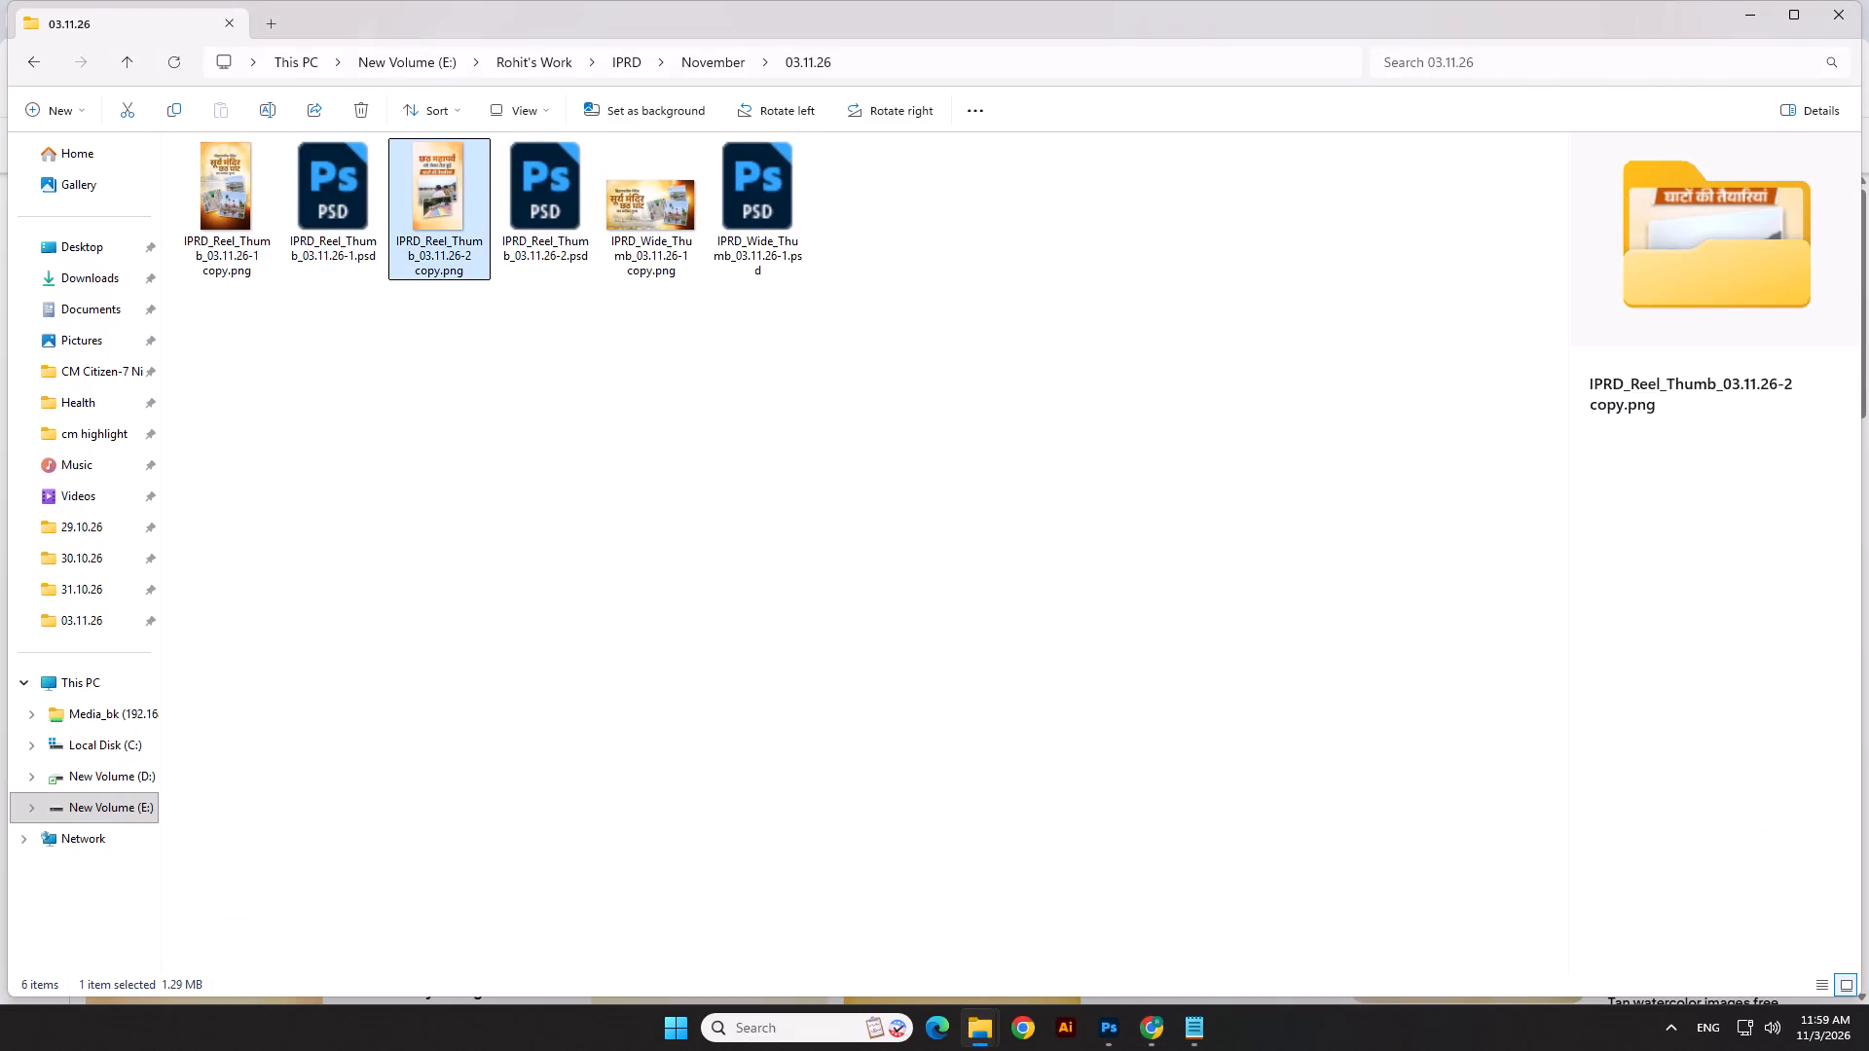
{"action": "left_click", "coordinate": [450, 193]}
{"action": "key", "text": "alt+Tab"}
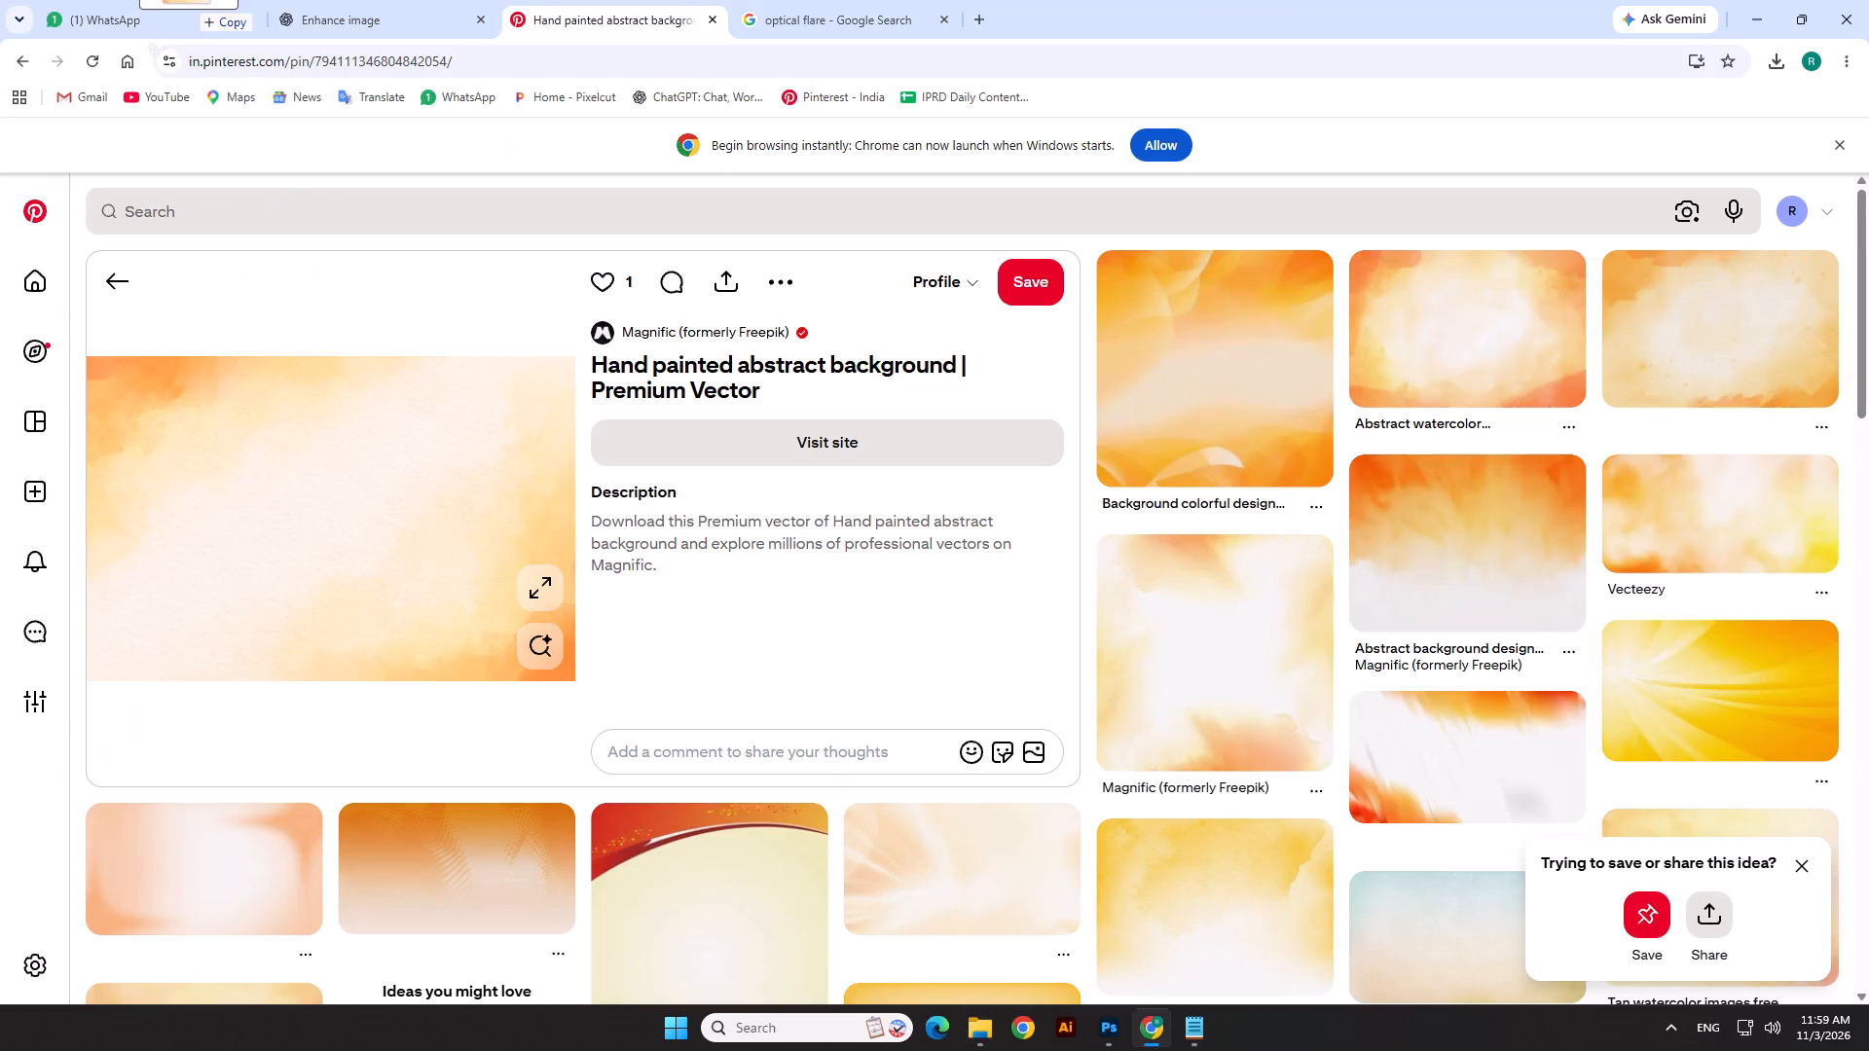